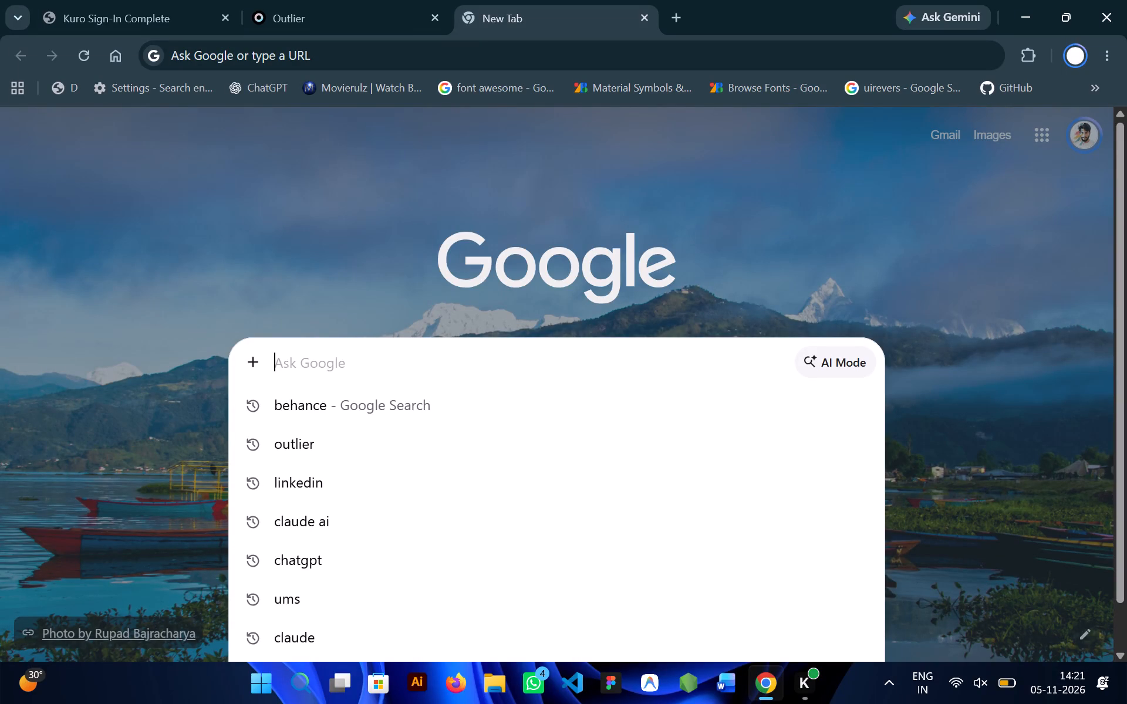
Search Google for Pinterest and open the Pinterest site from the results.
{"action": "type", "text": "pint"}
{"action": "key", "text": "Return"}
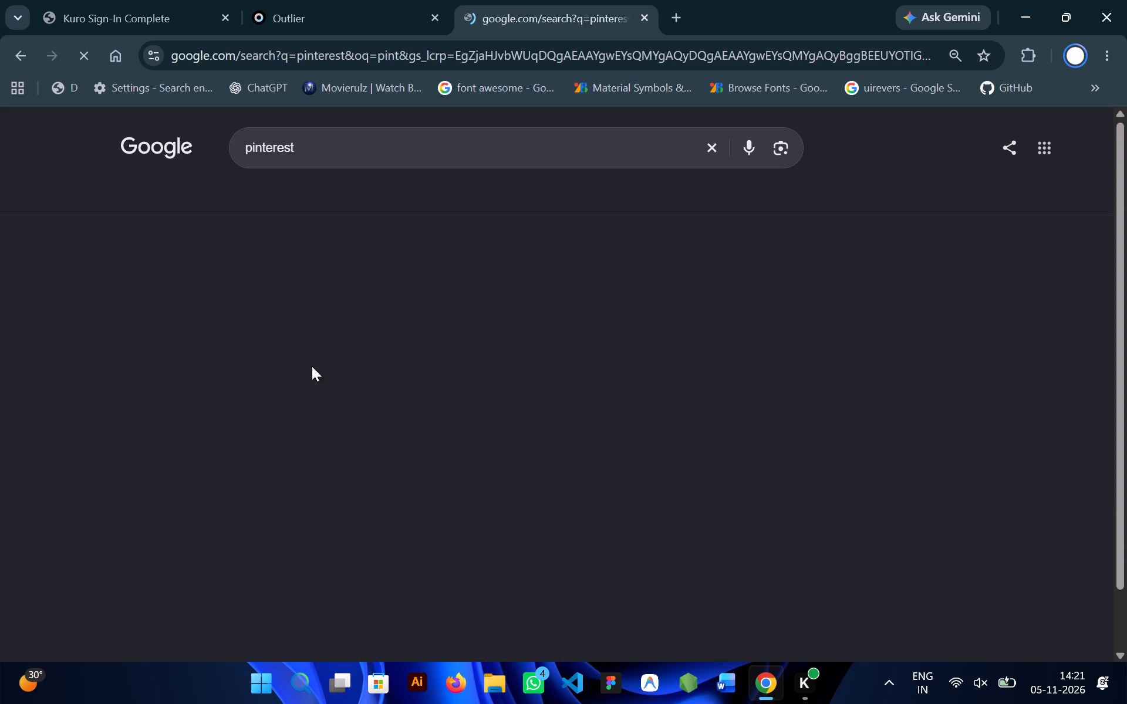
{"action": "left_click", "coordinate": [176, 278]}
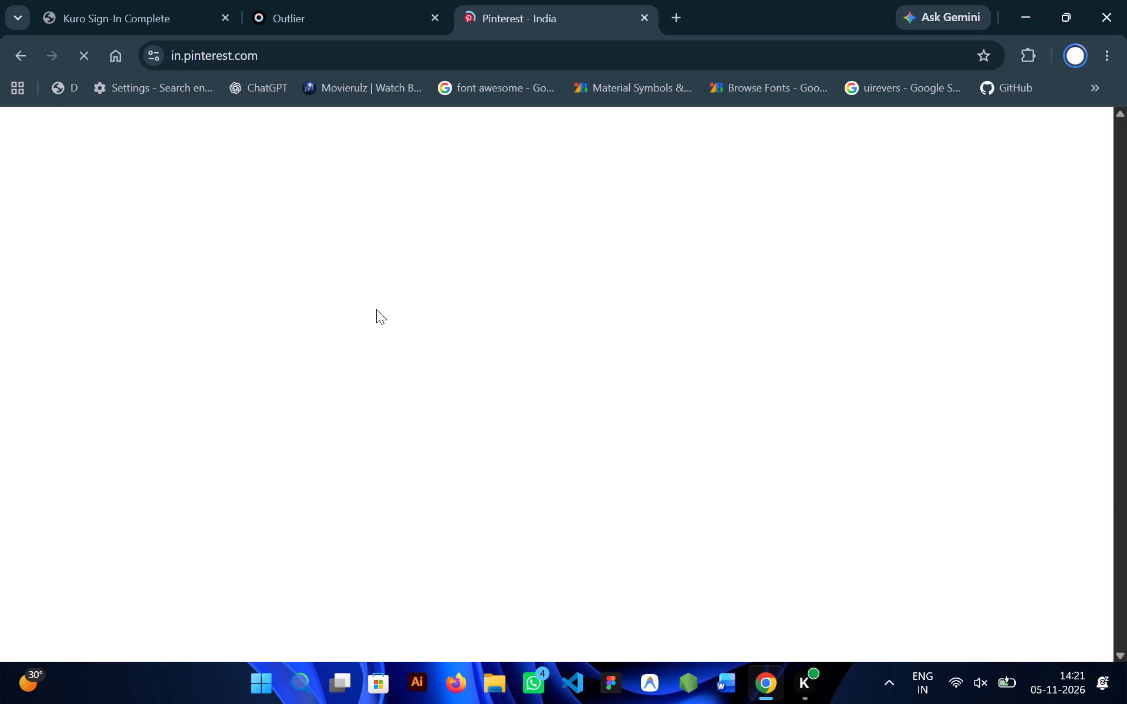
Search Pinterest for "rental UI screens".
{"action": "scroll", "coordinate": [373, 279], "scroll_direction": "down", "scroll_amount": 1}
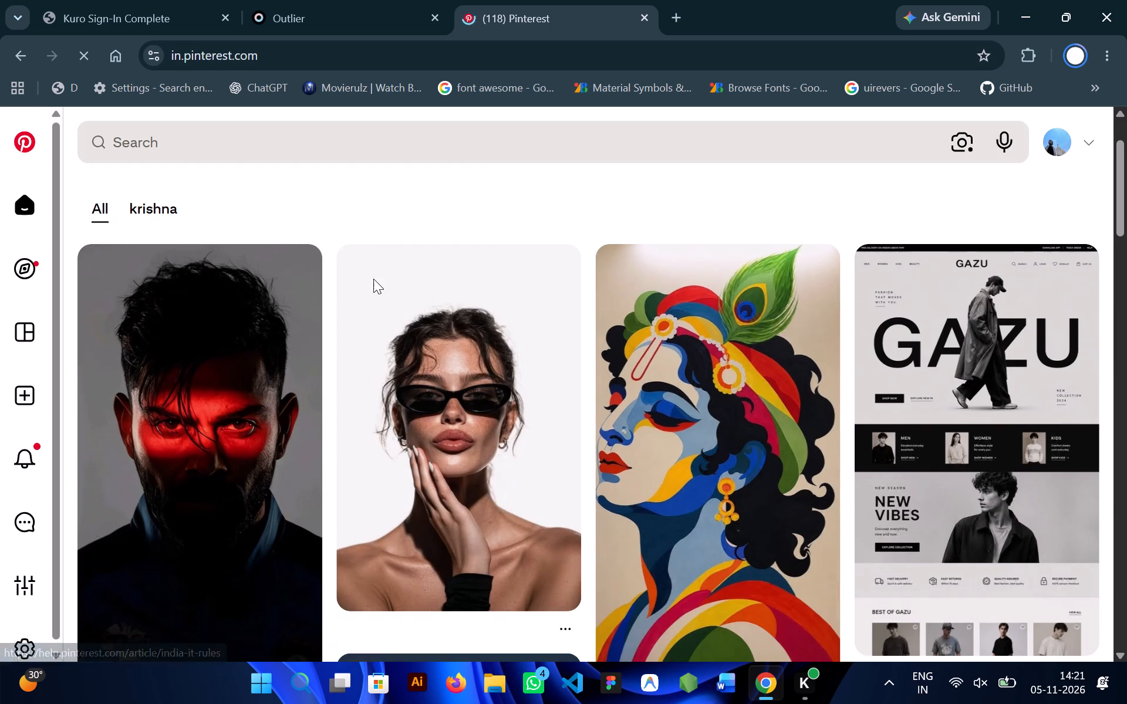
{"action": "scroll", "coordinate": [373, 279], "scroll_direction": "down", "scroll_amount": 3}
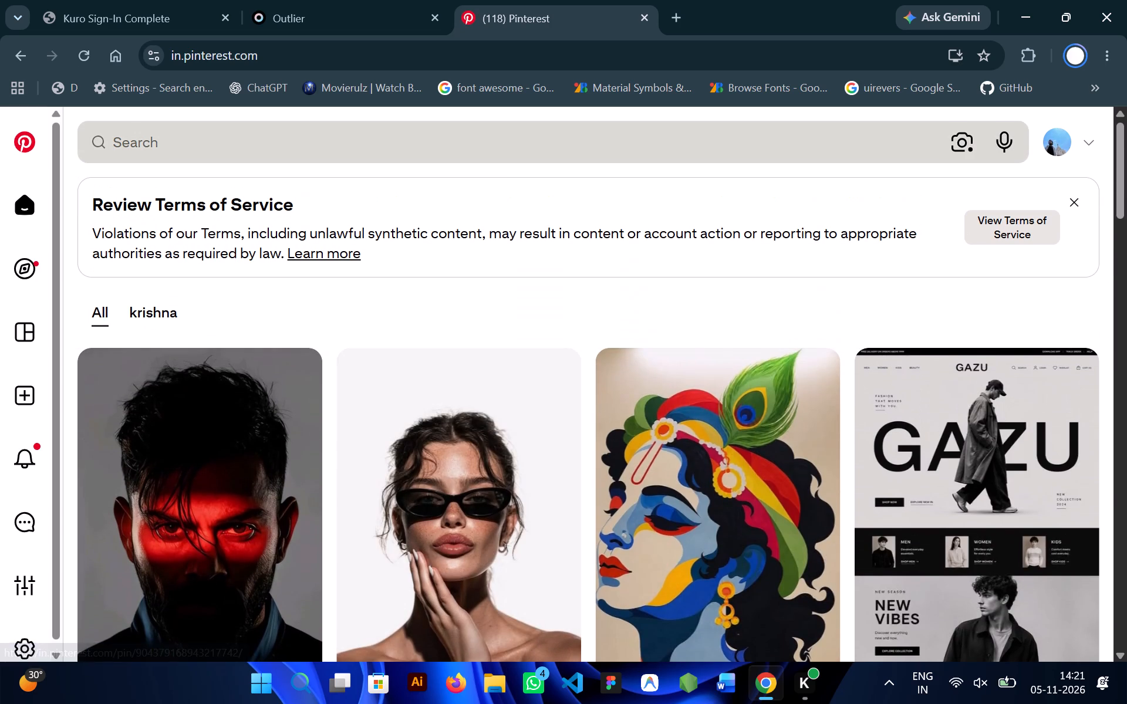
{"action": "left_click", "coordinate": [369, 127]}
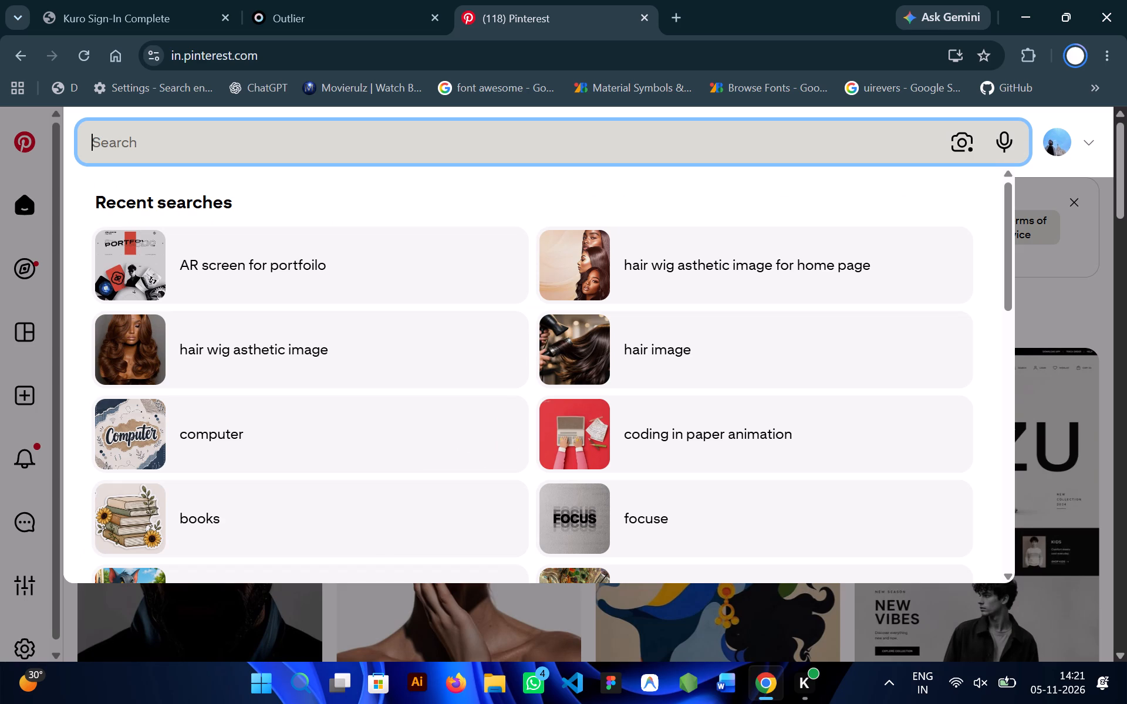
{"action": "key", "text": "s"}
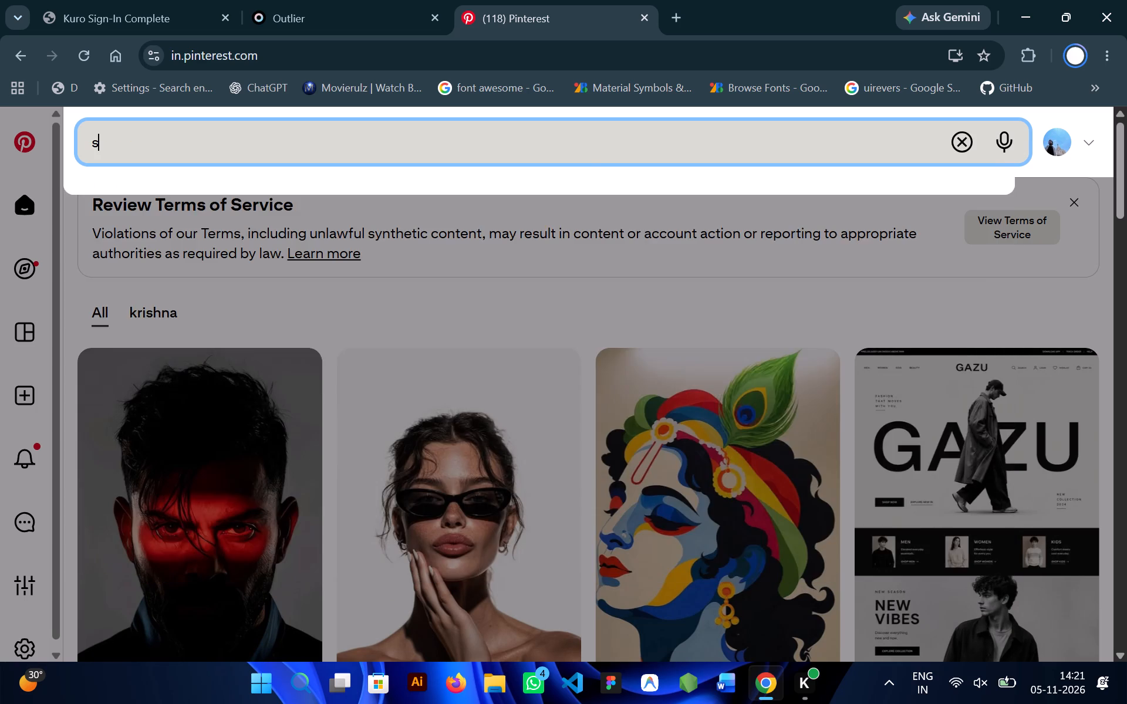
{"action": "key", "text": "BackSpace"}
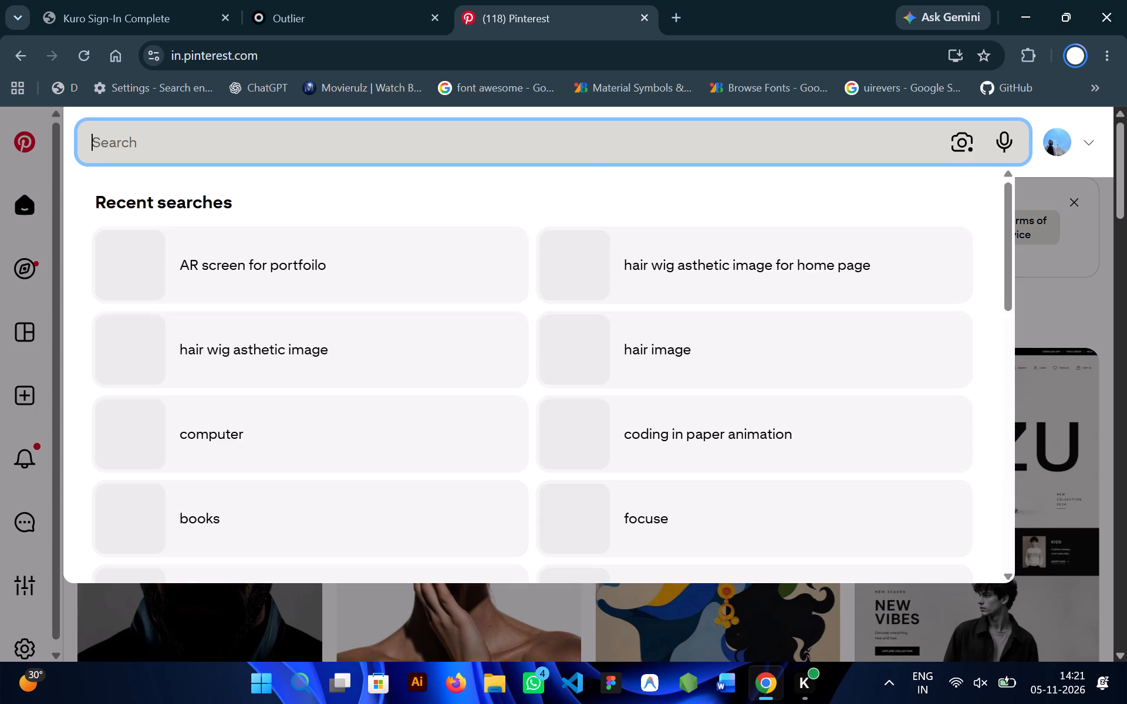
{"action": "type", "text": "rental"}
{"action": "key", "text": "space"}
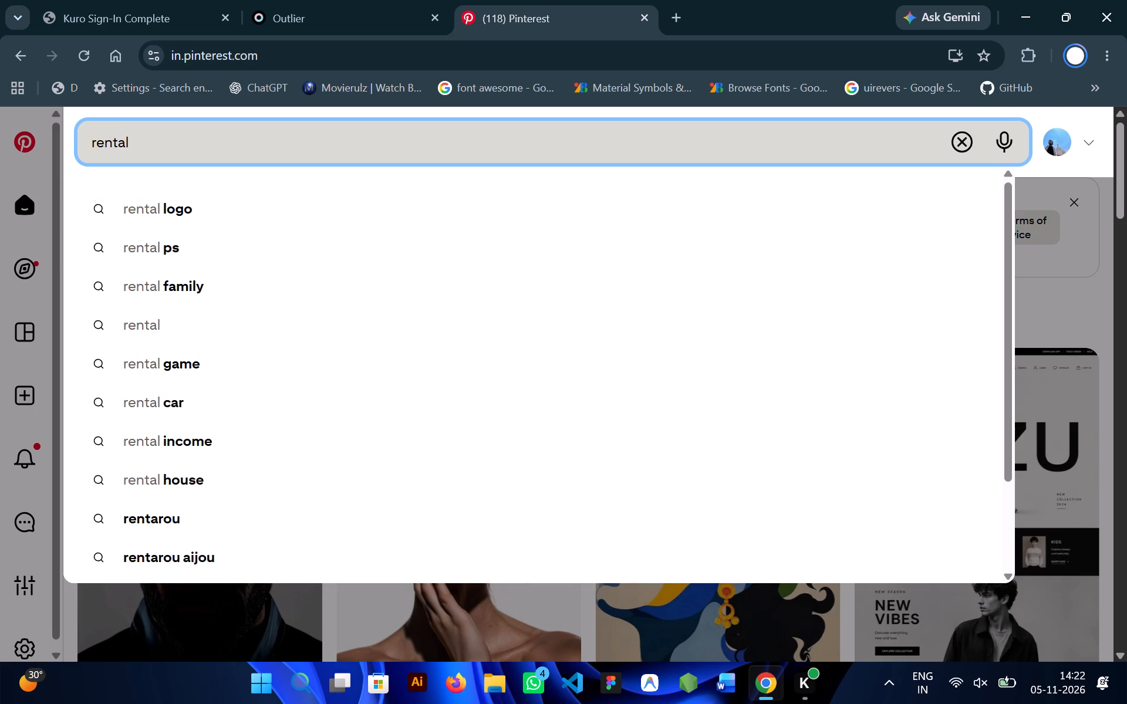
{"action": "type", "text": "UI screens"}
{"action": "key", "text": "Return"}
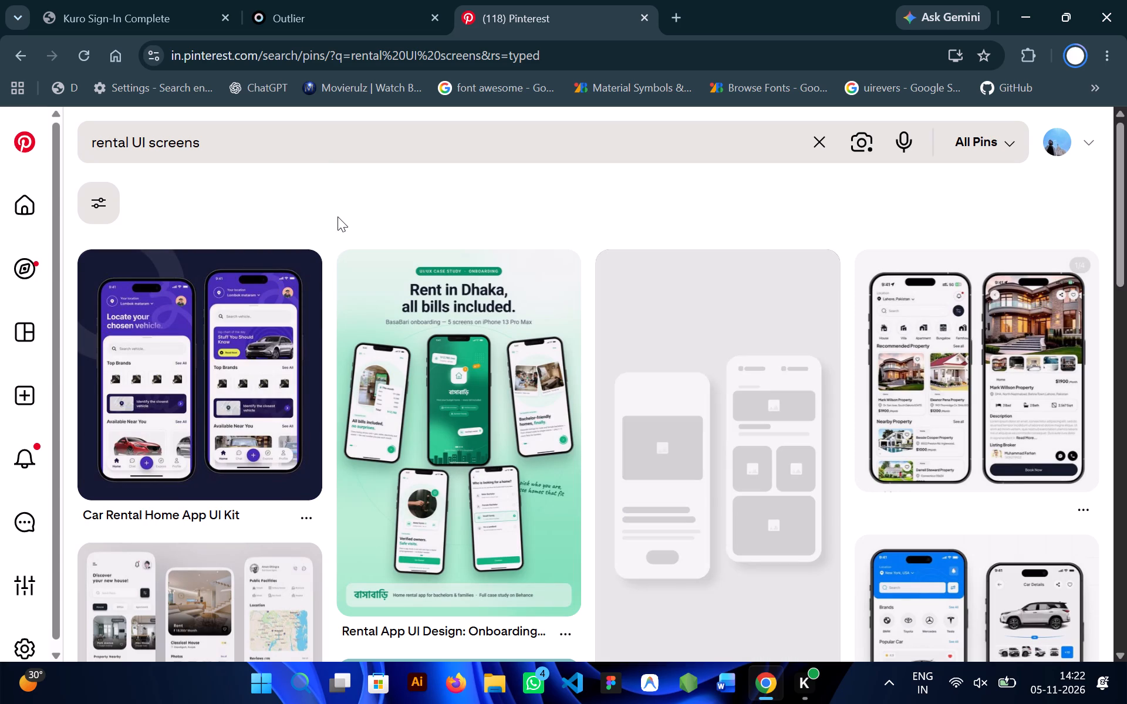
Look through the rental UI search results for a suitable mobile app design reference.
{"action": "scroll", "coordinate": [338, 216], "scroll_direction": "down", "scroll_amount": 1}
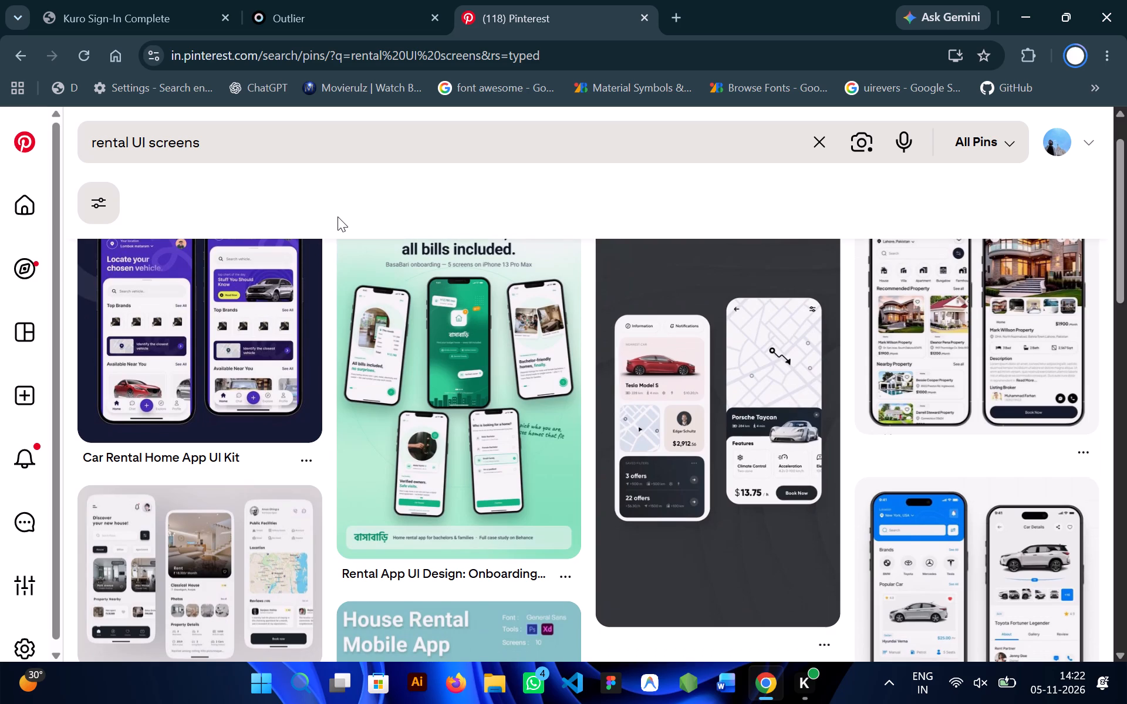
{"action": "scroll", "coordinate": [338, 216], "scroll_direction": "down", "scroll_amount": 2}
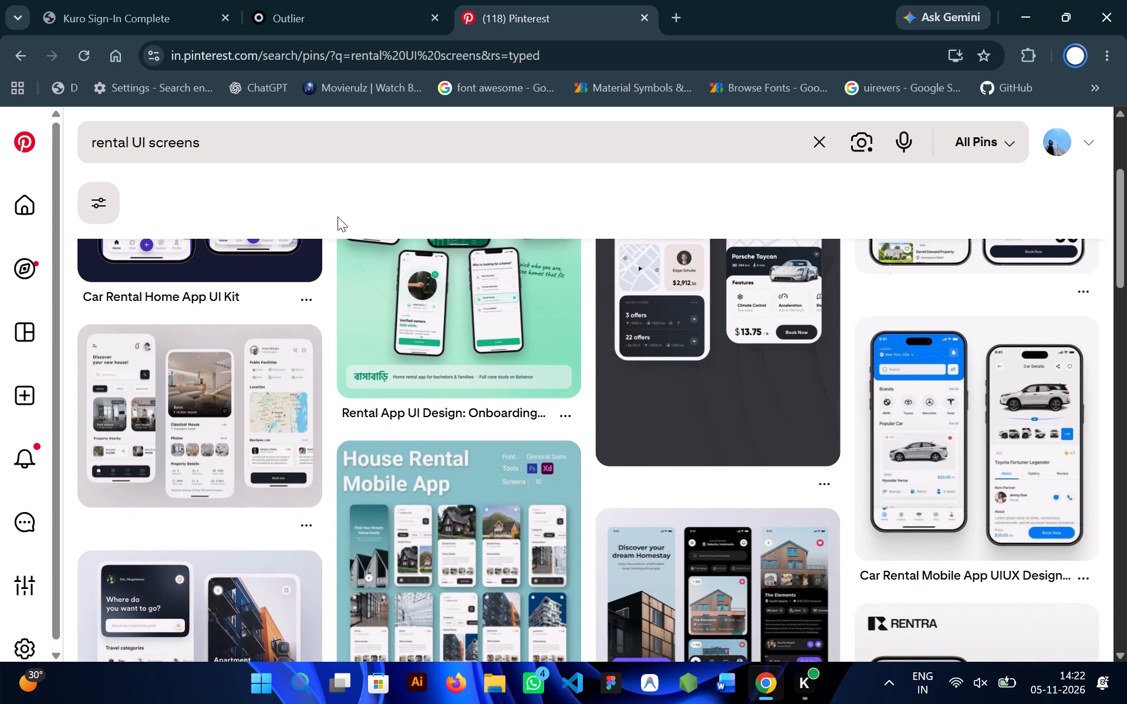
{"action": "scroll", "coordinate": [338, 216], "scroll_direction": "down", "scroll_amount": 2}
{"action": "scroll", "coordinate": [338, 216], "scroll_direction": "up", "scroll_amount": 1}
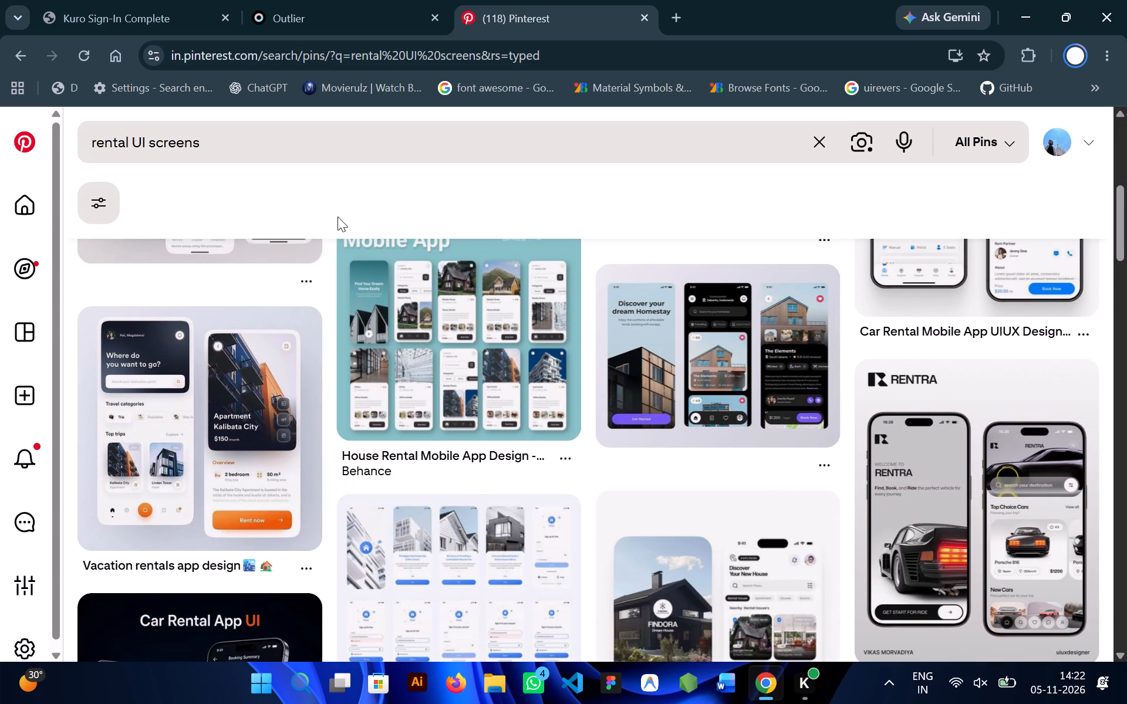
{"action": "scroll", "coordinate": [338, 216], "scroll_direction": "up", "scroll_amount": 4}
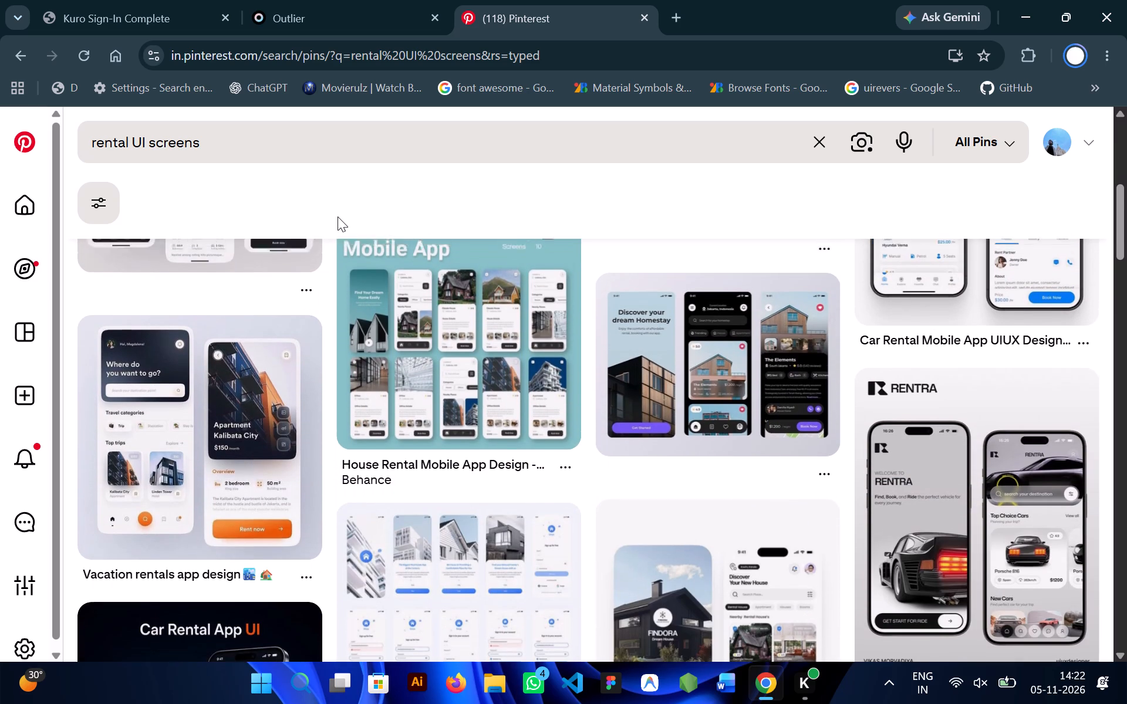
{"action": "scroll", "coordinate": [338, 216], "scroll_direction": "up", "scroll_amount": 1}
{"action": "scroll", "coordinate": [247, 311], "scroll_direction": "down", "scroll_amount": 2}
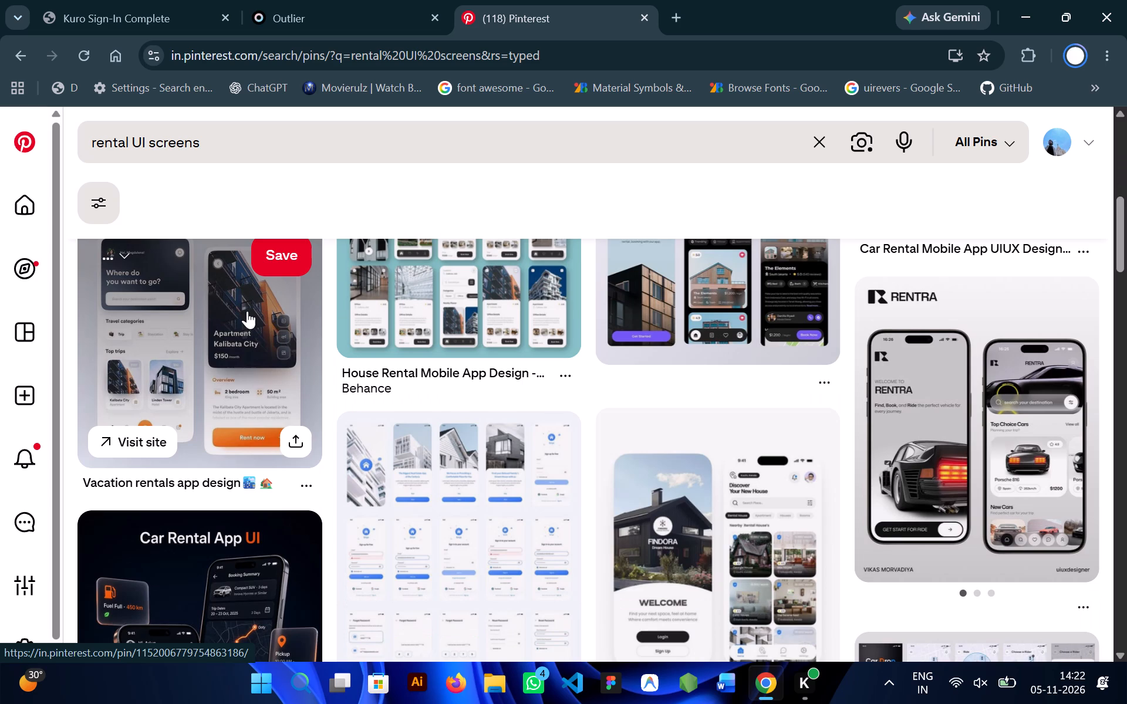
{"action": "scroll", "coordinate": [247, 311], "scroll_direction": "down", "scroll_amount": 3}
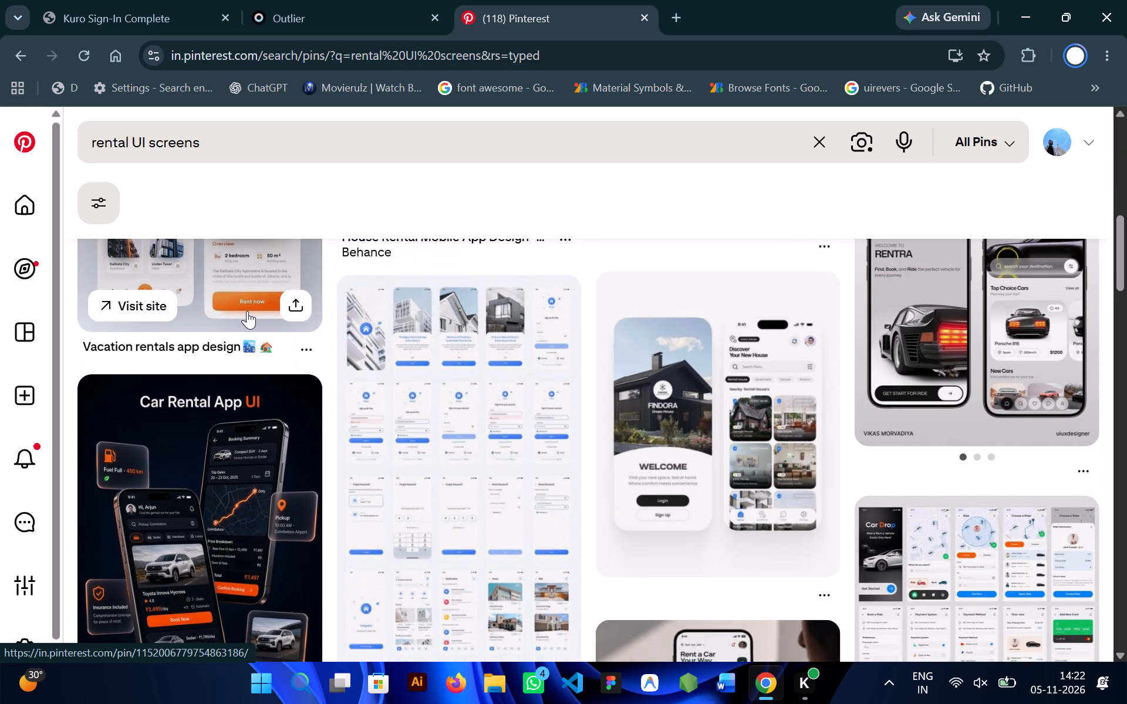
{"action": "scroll", "coordinate": [247, 311], "scroll_direction": "down", "scroll_amount": 2}
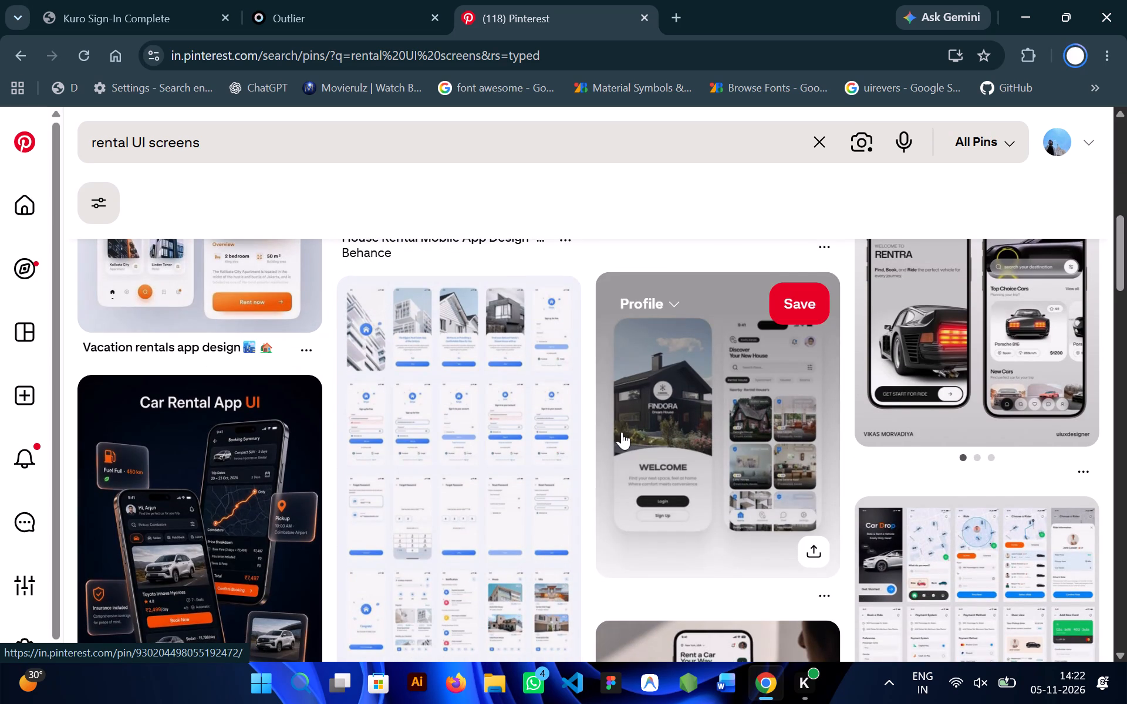
{"action": "scroll", "coordinate": [622, 432], "scroll_direction": "down", "scroll_amount": 2}
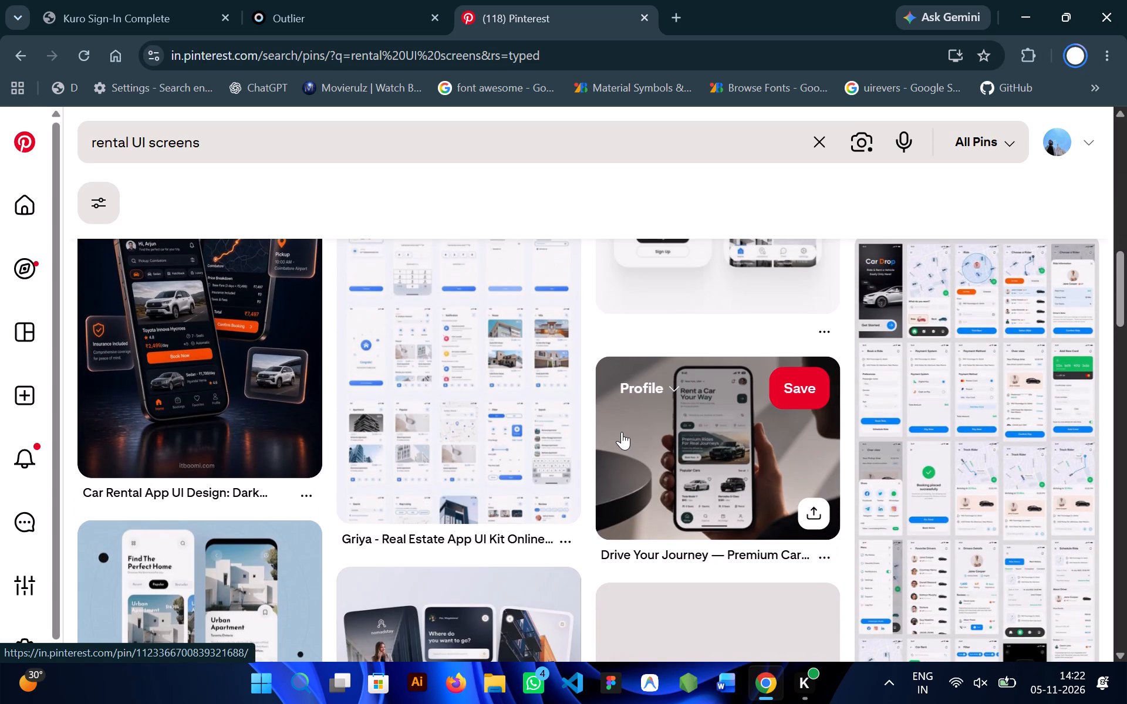
Open the pin "Drive Your Journey — Premium Car Rental App UI" and copy its image.
{"action": "left_click", "coordinate": [657, 446]}
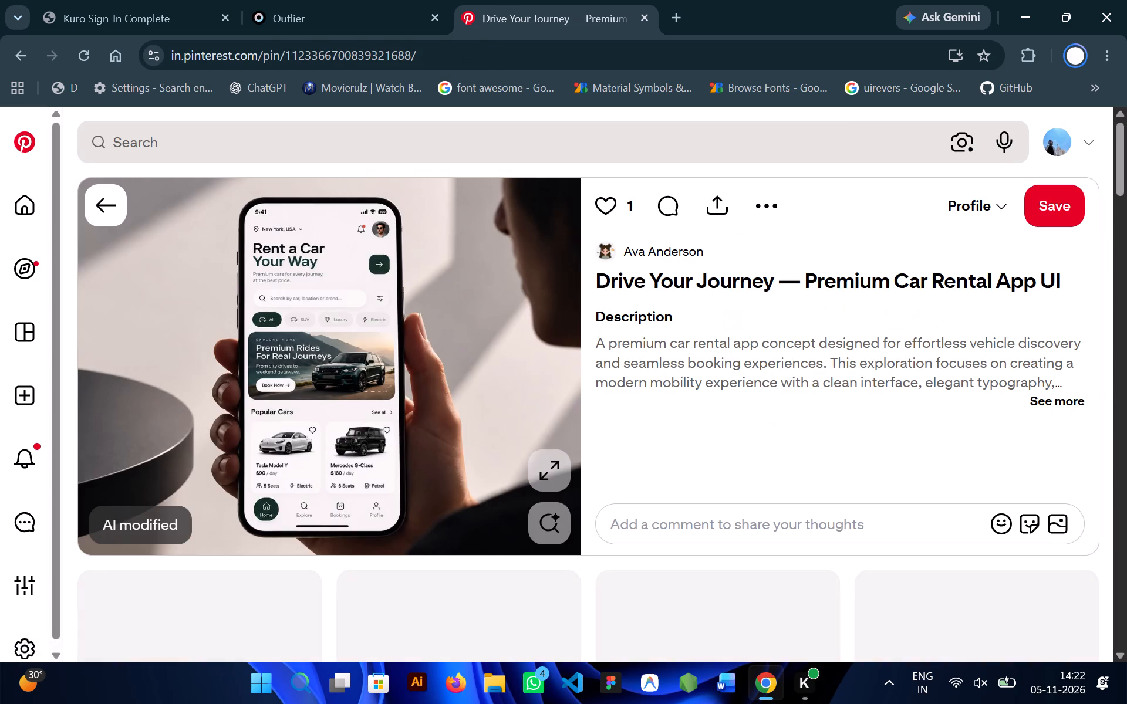
{"action": "right_click", "coordinate": [285, 310]}
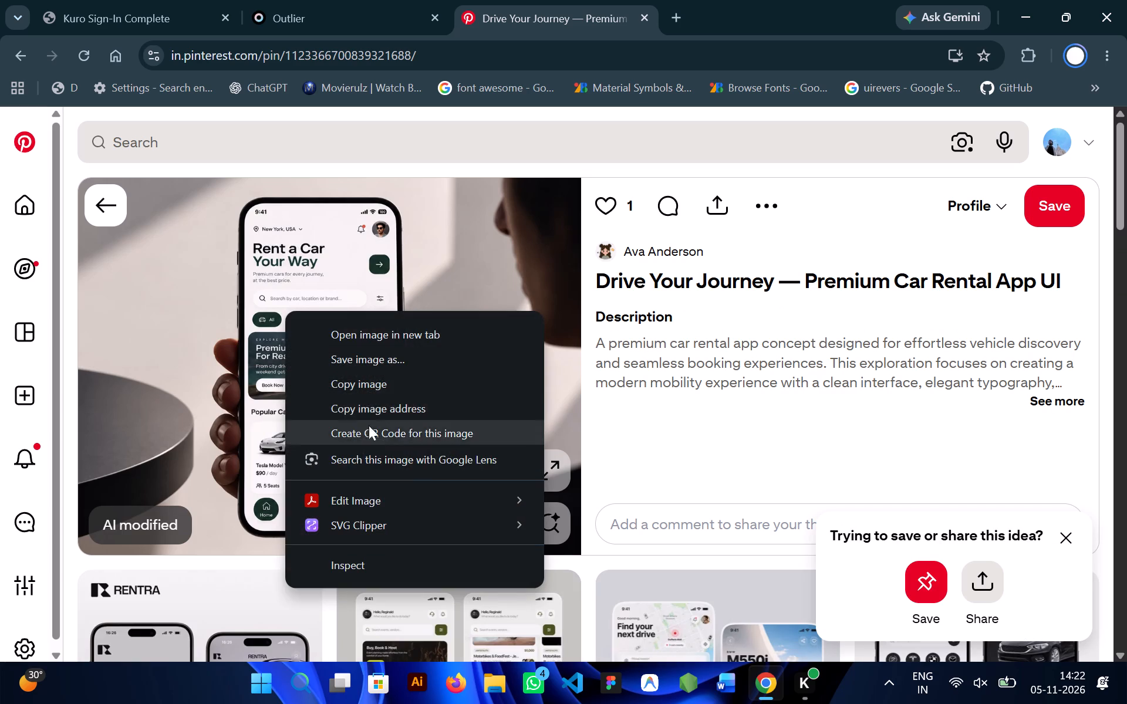
{"action": "left_click", "coordinate": [367, 385]}
{"action": "scroll", "coordinate": [426, 411], "scroll_direction": "down", "scroll_amount": 1}
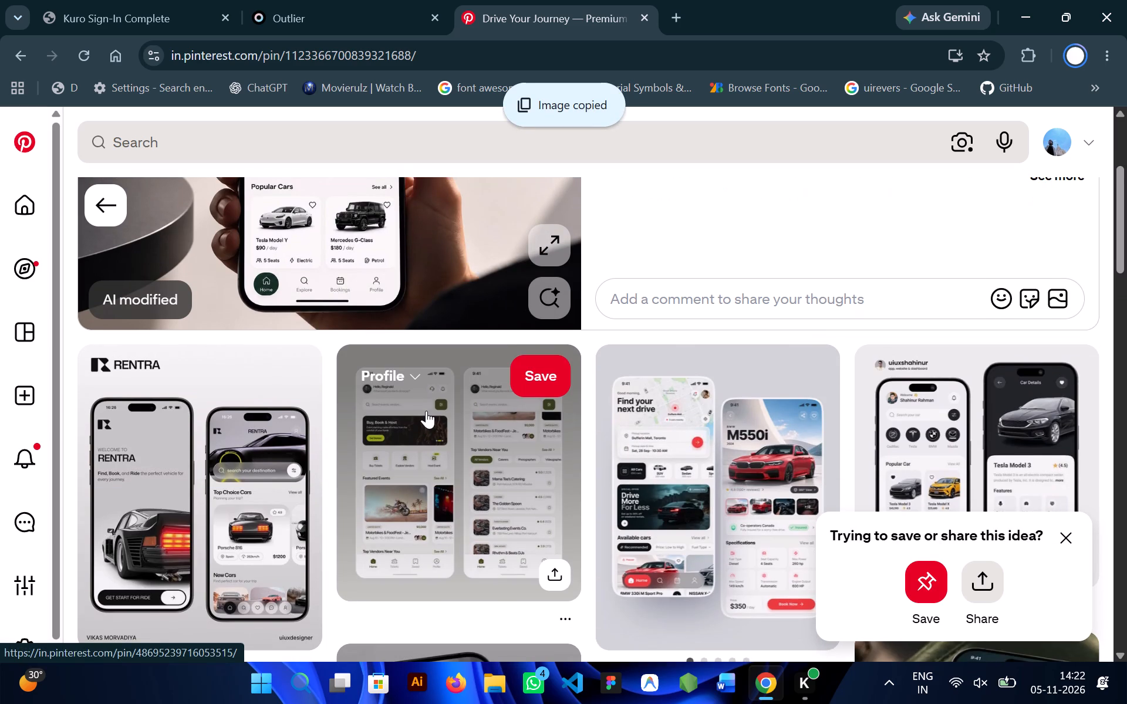
{"action": "scroll", "coordinate": [426, 411], "scroll_direction": "down", "scroll_amount": 1}
Switch to Figma and bring up the Design Studio-3 file.
{"action": "left_click", "coordinate": [610, 682]}
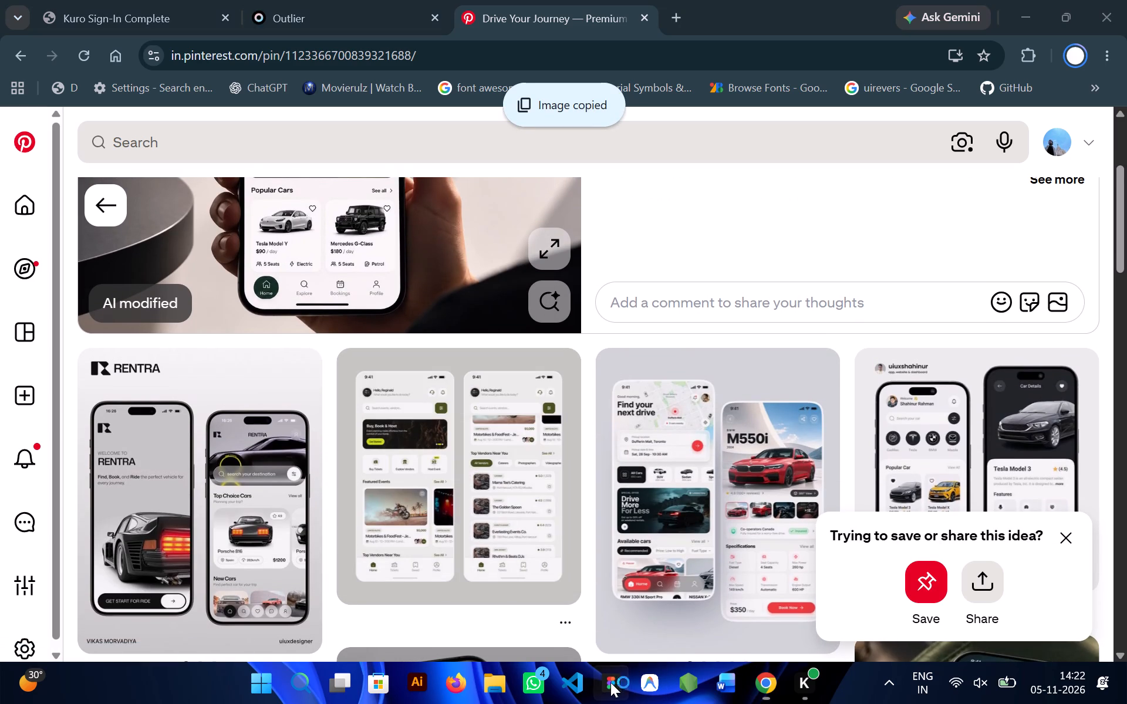
{"action": "left_click", "coordinate": [608, 691]}
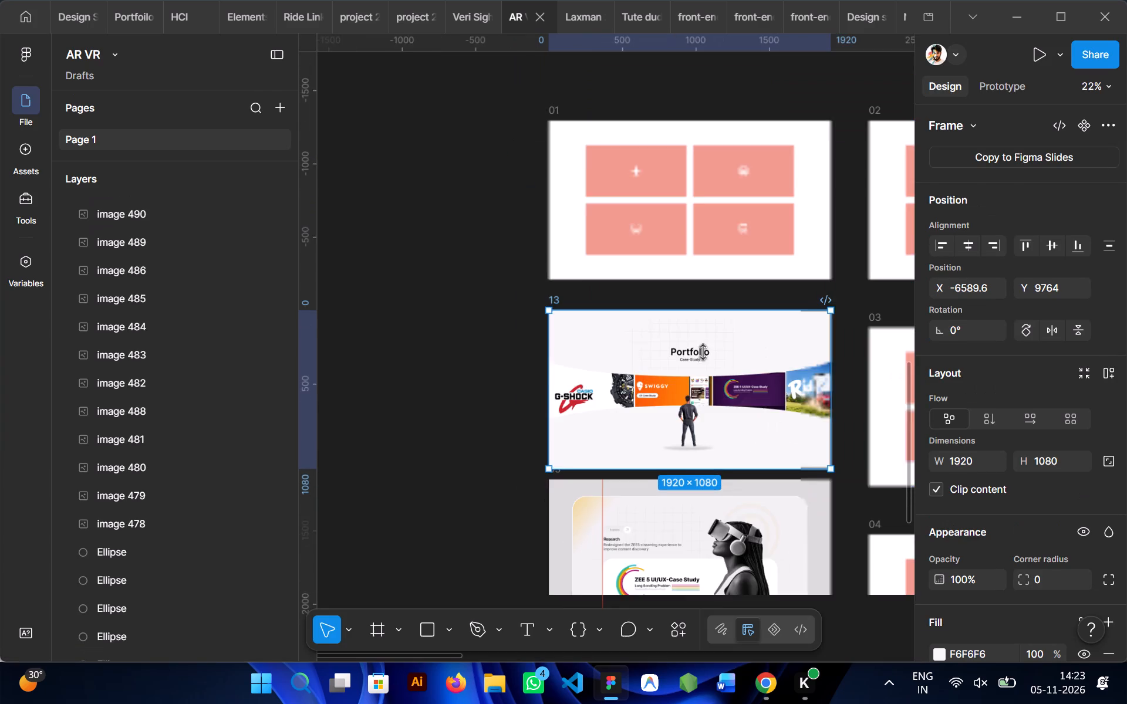
{"action": "scroll", "coordinate": [703, 352], "scroll_direction": "left", "scroll_amount": 1}
{"action": "left_click", "coordinate": [68, 19]}
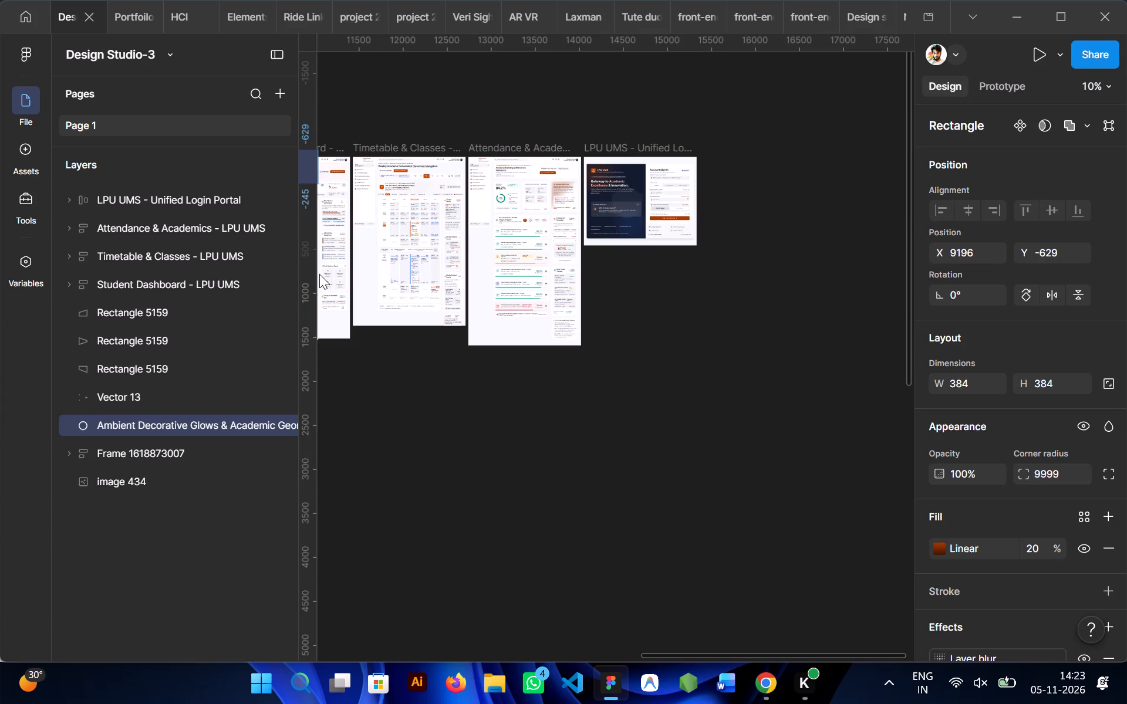
Paste the copied car rental image onto the canvas and place it in the empty area below the LPU UMS frames.
{"action": "scroll", "coordinate": [458, 325], "scroll_direction": "right", "scroll_amount": 1}
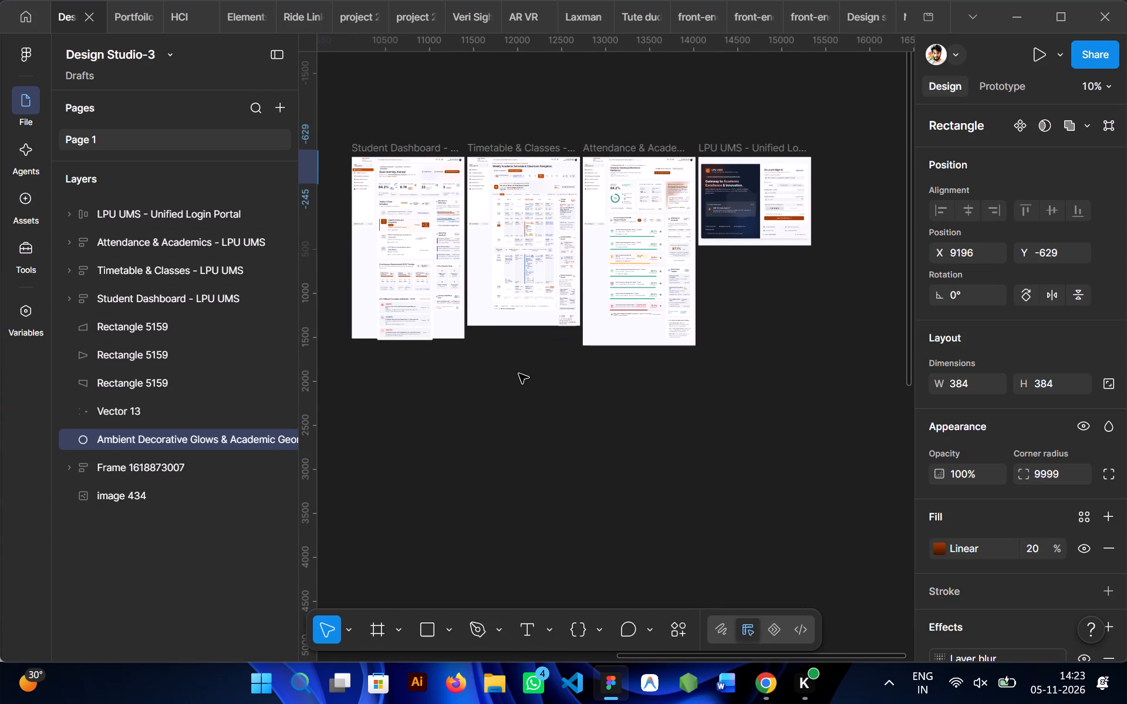
{"action": "left_click", "coordinate": [465, 411]}
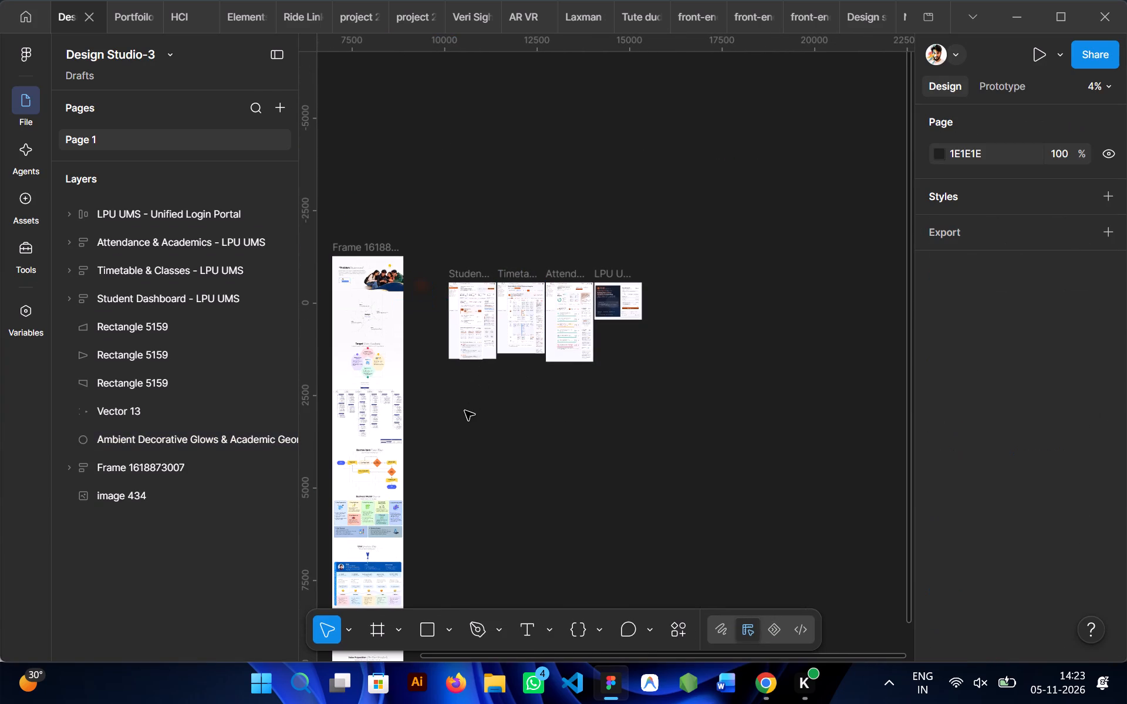
{"action": "scroll", "coordinate": [509, 448], "scroll_direction": "down", "scroll_amount": 1}
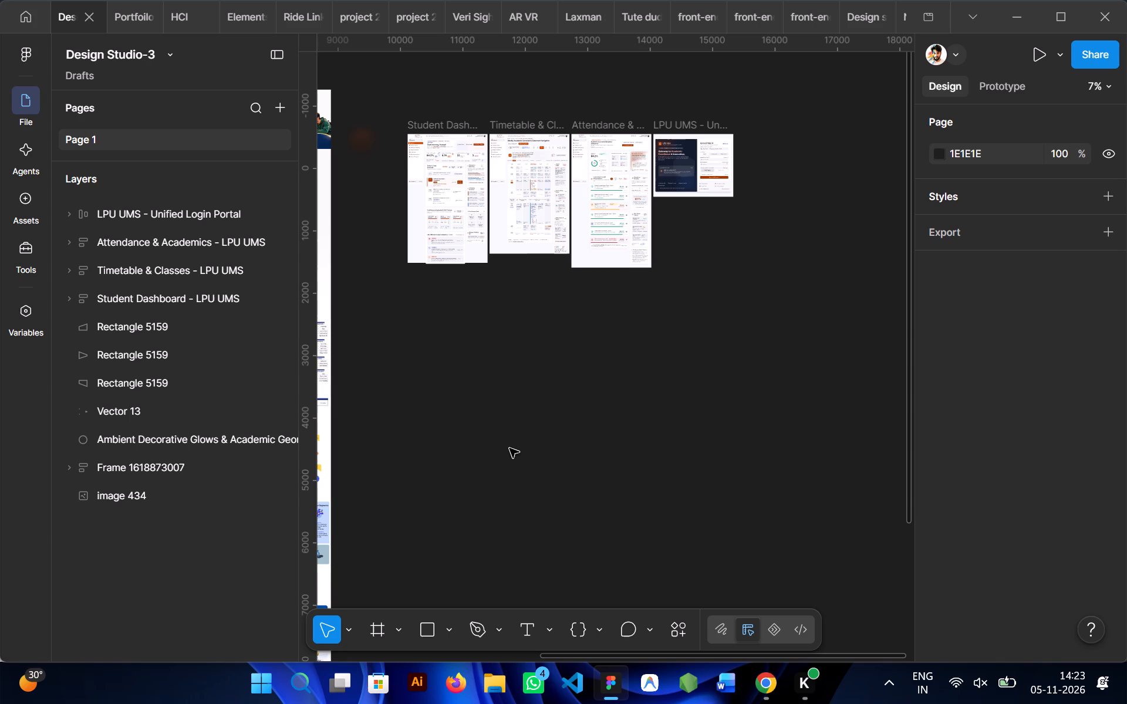
{"action": "key", "text": "ctrl+v"}
{"action": "left_click_drag", "start_coordinate": [635, 350], "coordinate": [575, 356]}
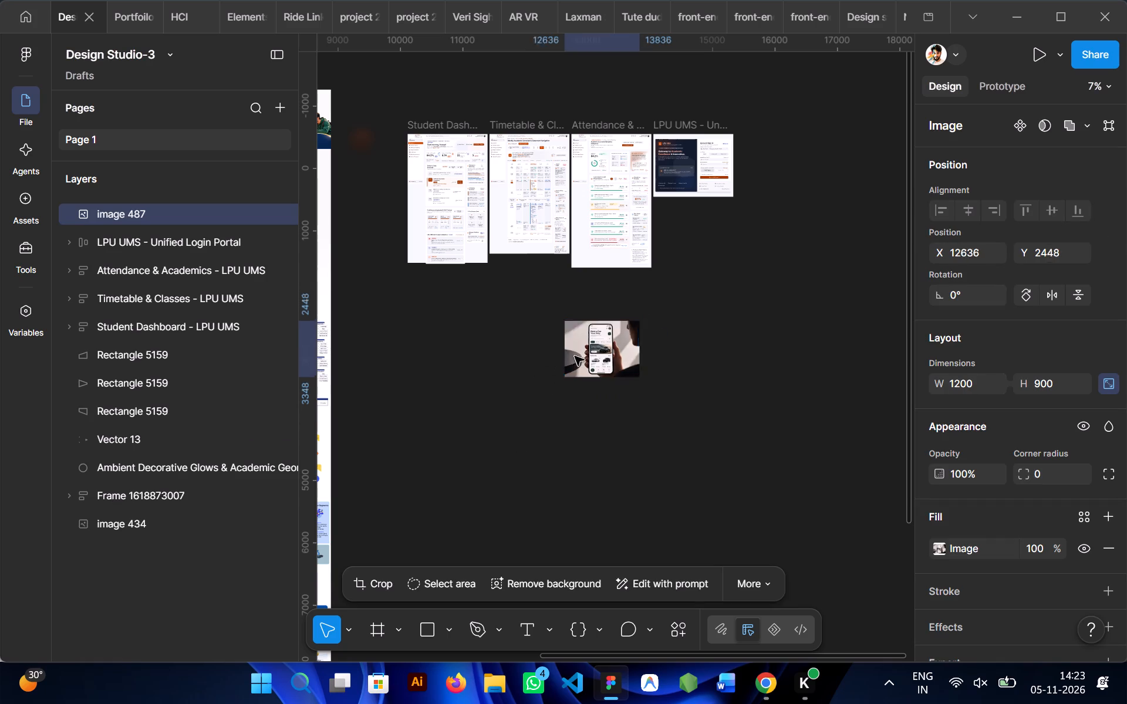
{"action": "left_click_drag", "start_coordinate": [575, 356], "coordinate": [556, 360]}
{"action": "left_click", "coordinate": [657, 380]}
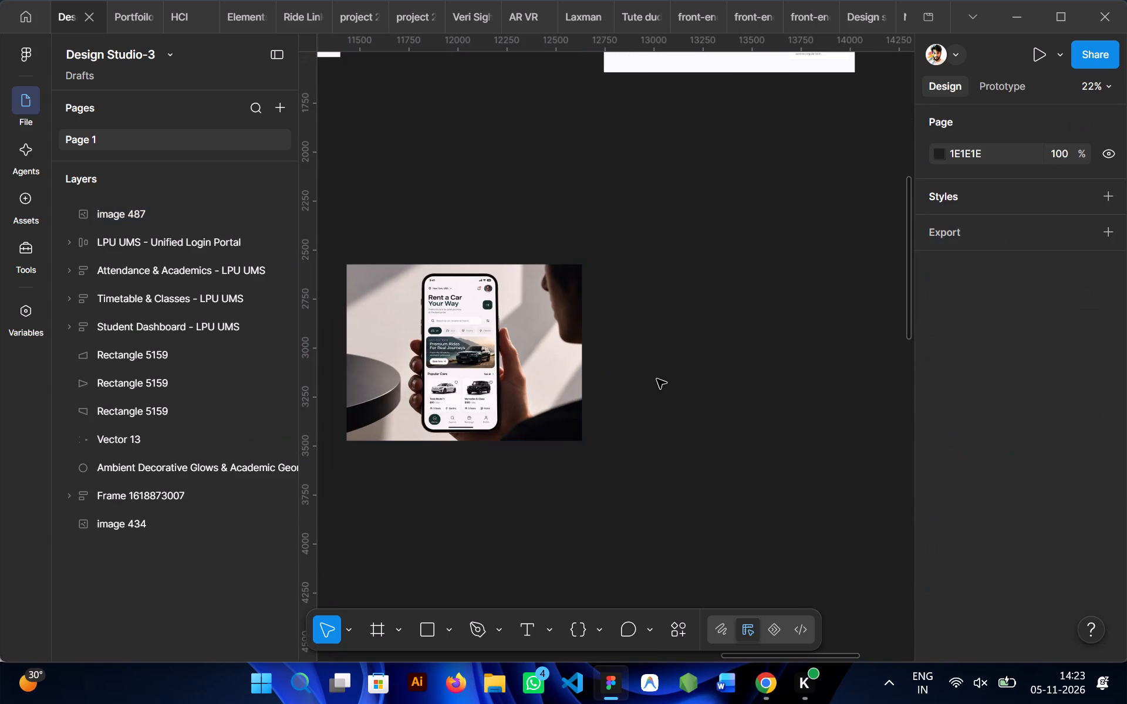
Add an iPhone 16 preset frame, 393 × 852, beside the pasted reference image and select it.
{"action": "key", "text": "f"}
{"action": "scroll", "coordinate": [950, 303], "scroll_direction": "up", "scroll_amount": 1}
{"action": "left_click", "coordinate": [929, 163]}
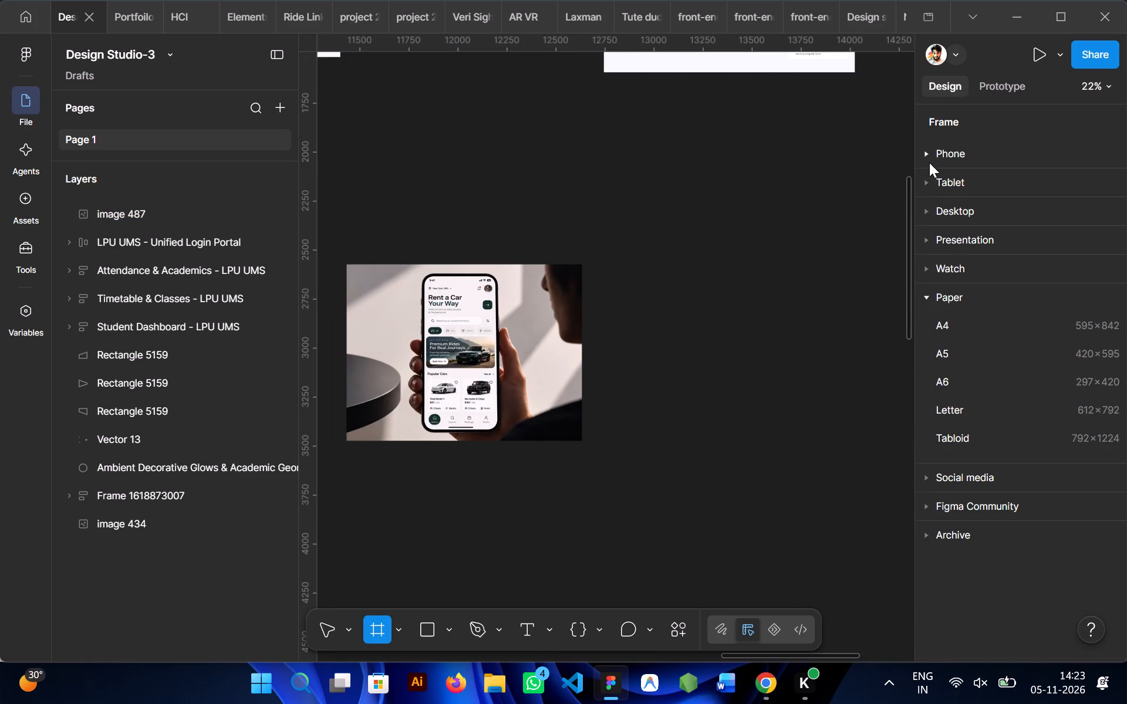
{"action": "left_click", "coordinate": [957, 360]}
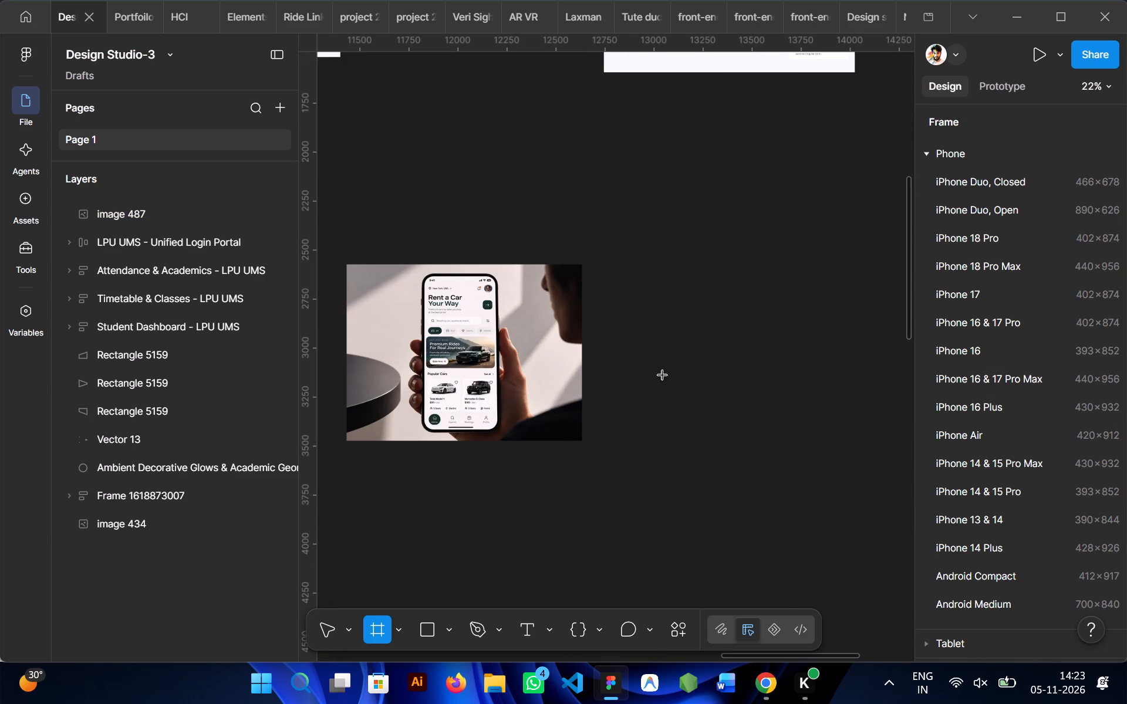
{"action": "left_click", "coordinate": [952, 347]}
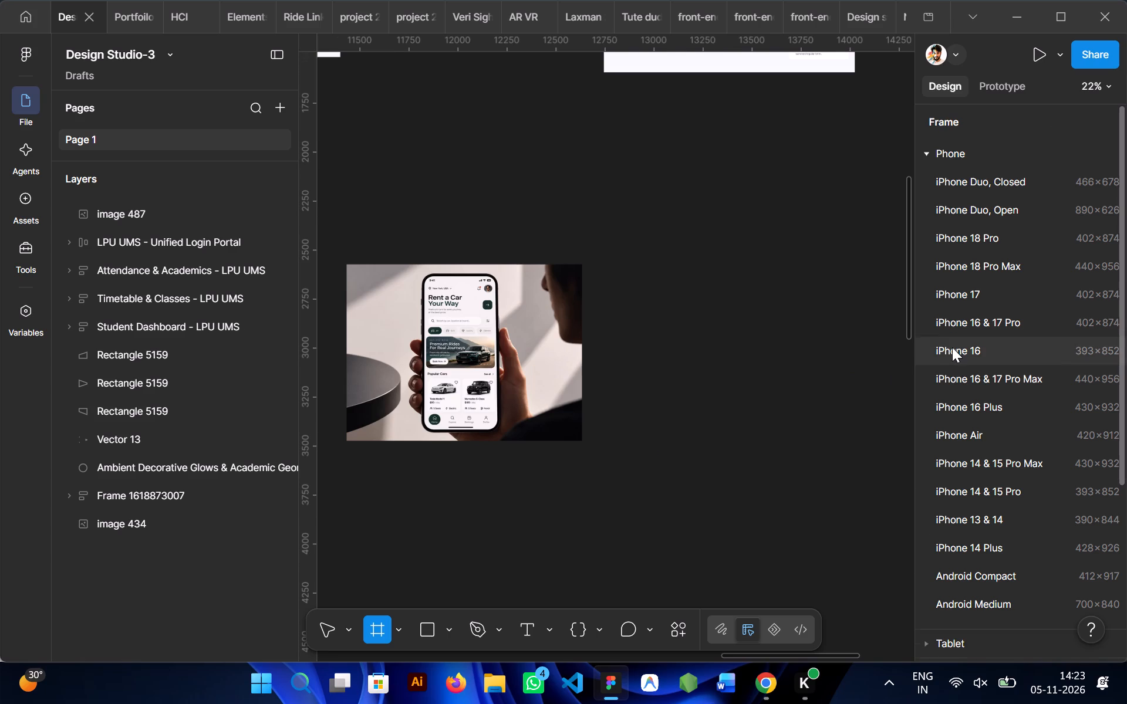
{"action": "left_click", "coordinate": [718, 416]}
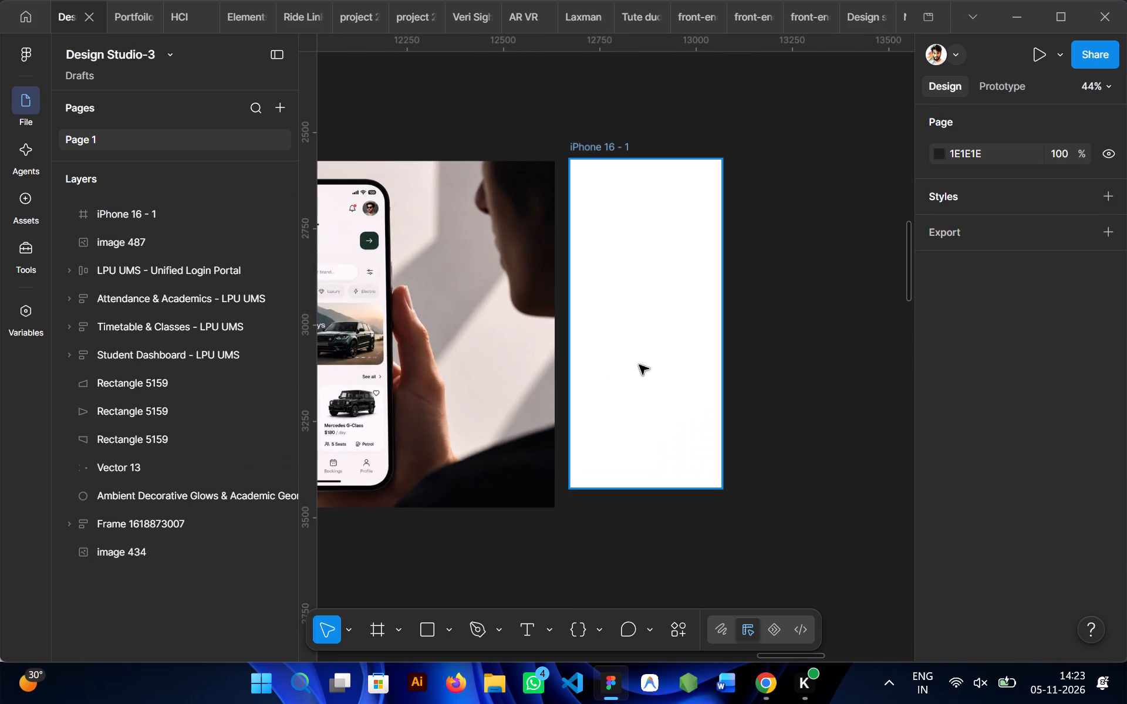
{"action": "left_click", "coordinate": [642, 368]}
{"action": "scroll", "coordinate": [1012, 493], "scroll_direction": "down", "scroll_amount": 4}
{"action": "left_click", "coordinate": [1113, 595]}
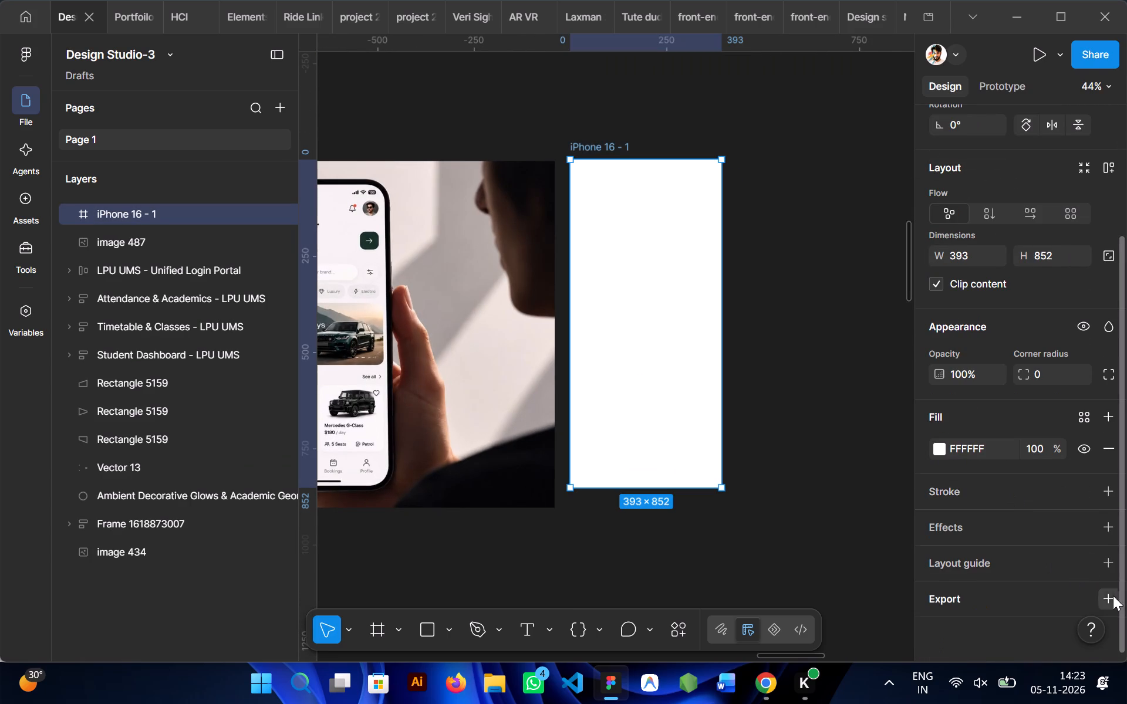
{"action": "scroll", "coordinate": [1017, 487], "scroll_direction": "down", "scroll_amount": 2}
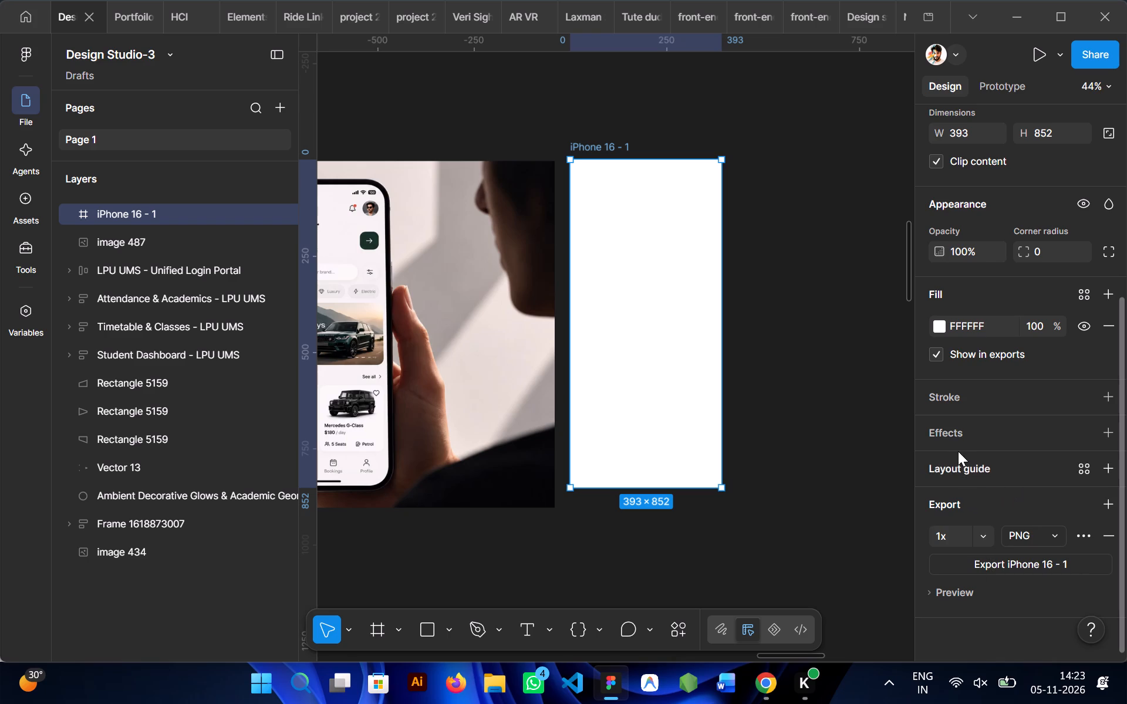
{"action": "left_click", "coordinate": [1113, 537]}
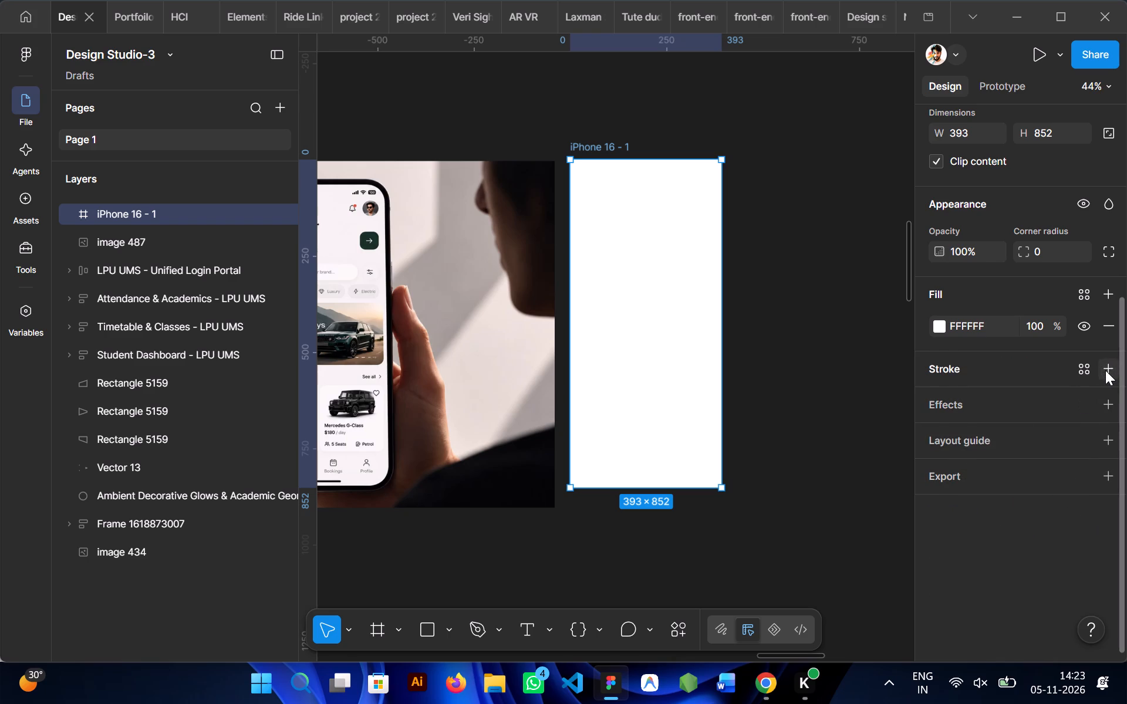
Add a column layout guide to the iPhone 16 frame with 4 columns, margin 16 and gutter 8.
{"action": "left_click", "coordinate": [1110, 432]}
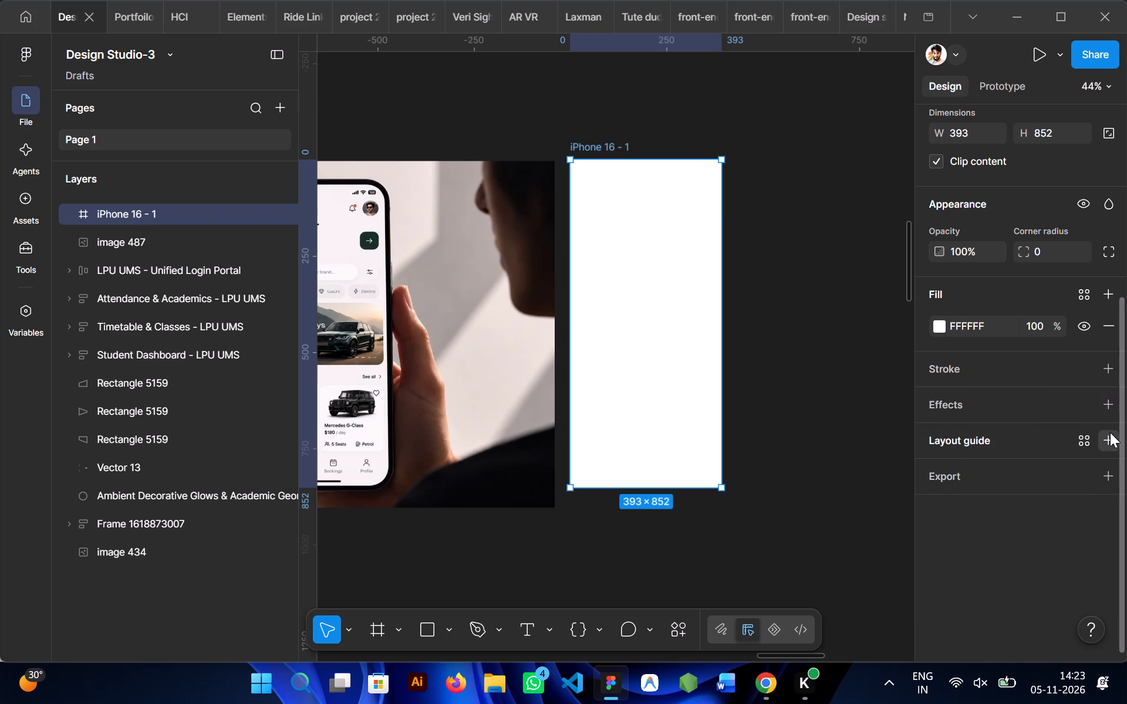
{"action": "left_click", "coordinate": [744, 466]}
{"action": "left_click", "coordinate": [744, 472]}
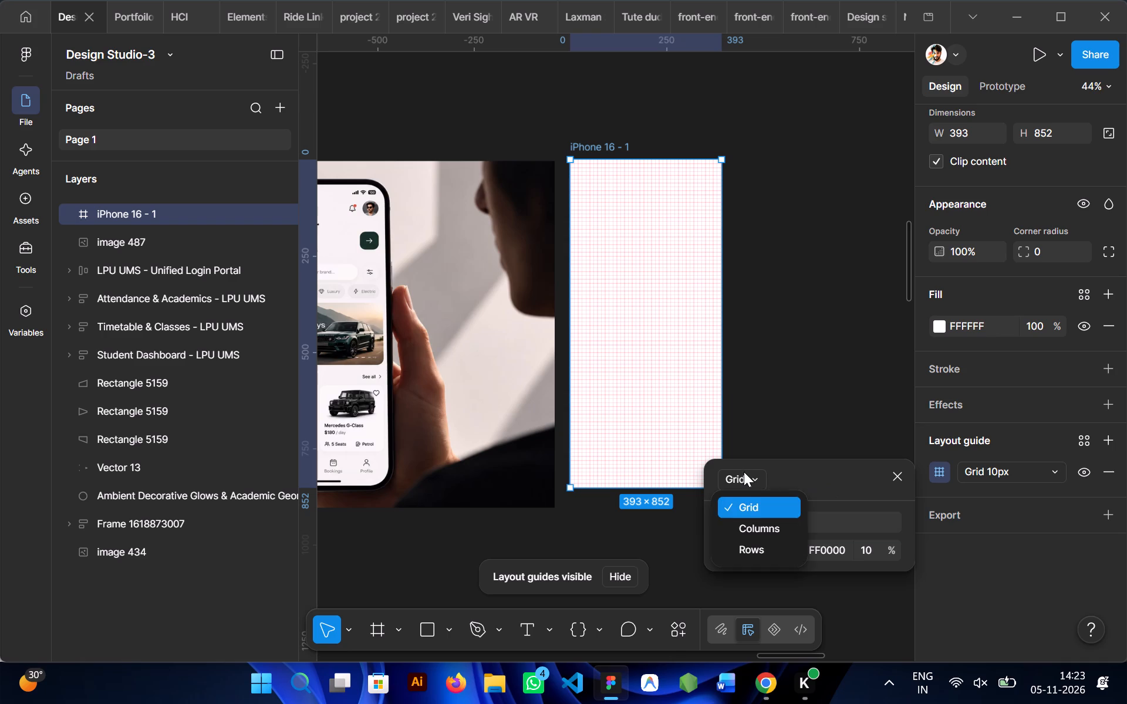
{"action": "left_click", "coordinate": [757, 524]}
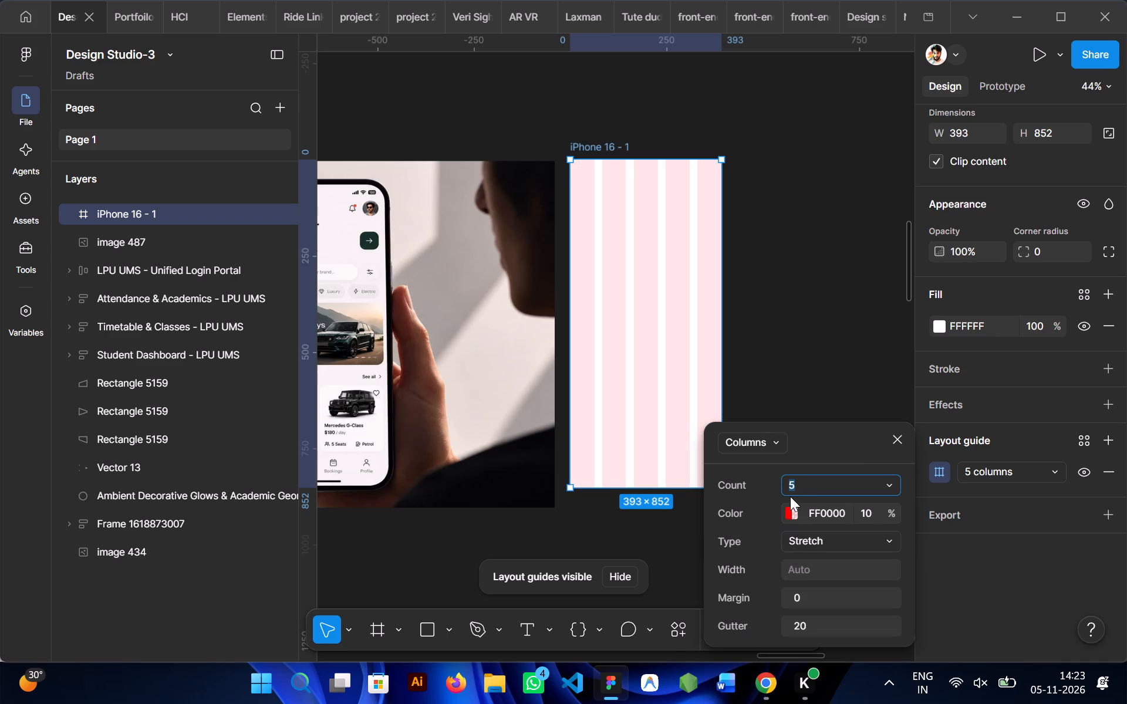
{"action": "key", "text": "4"}
{"action": "left_click", "coordinate": [814, 594]}
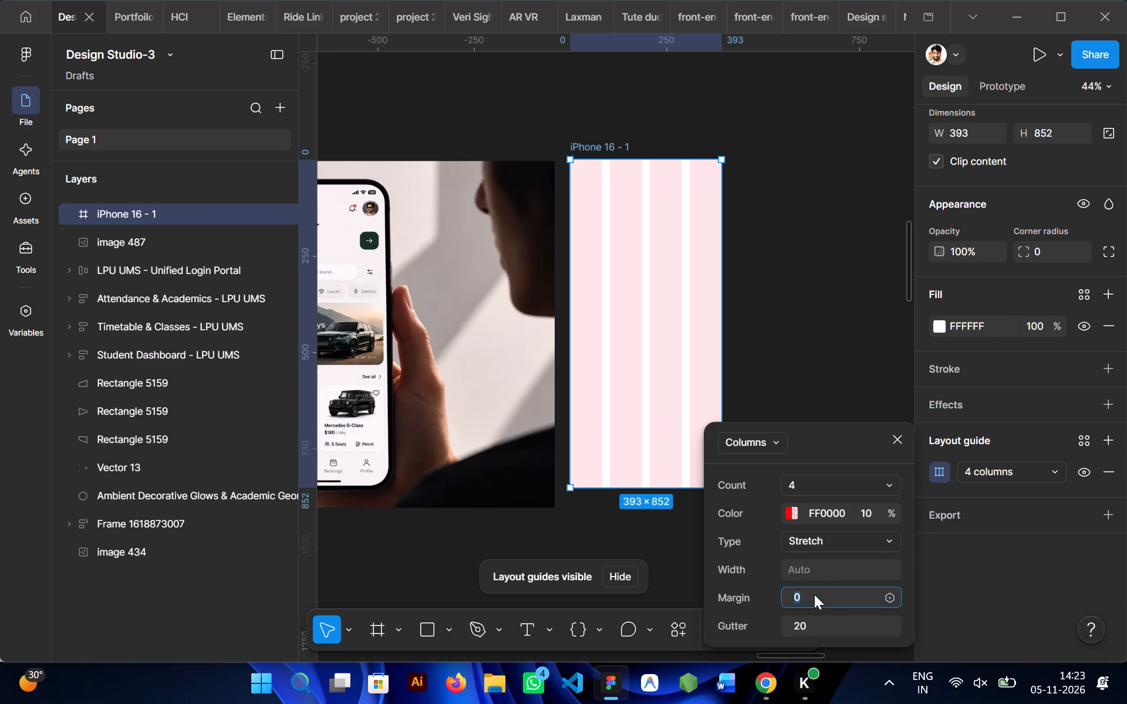
{"action": "type", "text": "16"}
{"action": "left_click", "coordinate": [812, 622]}
{"action": "key", "text": "8"}
{"action": "key", "text": "Return"}
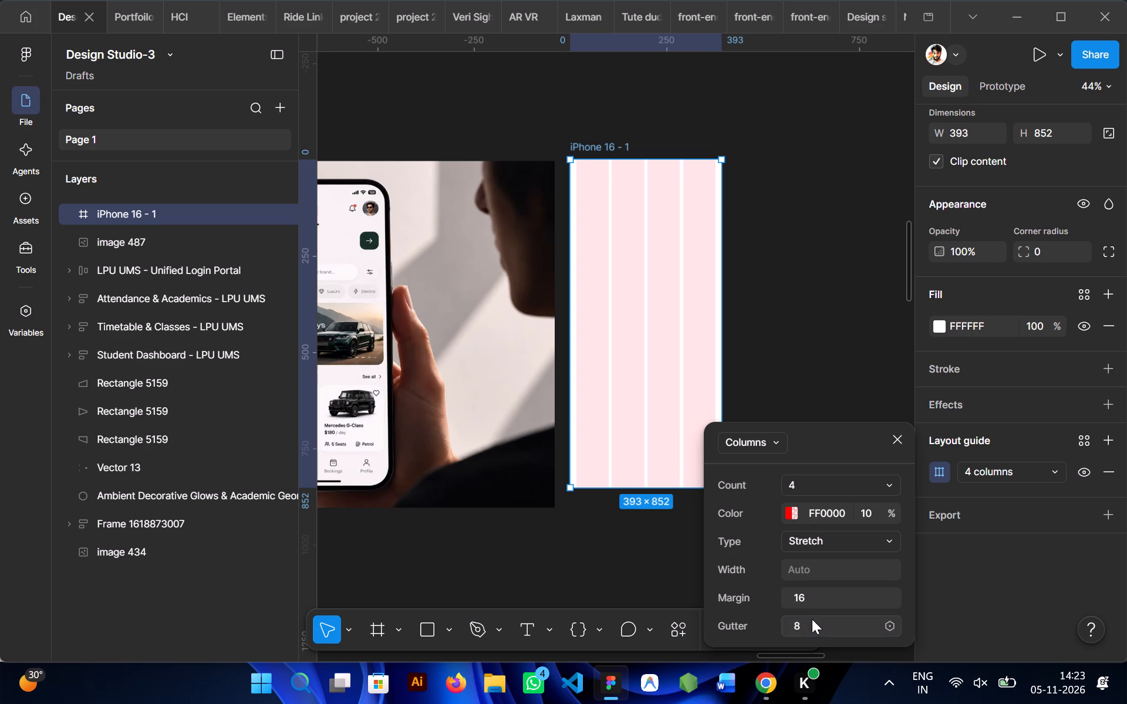
{"action": "left_click", "coordinate": [837, 310]}
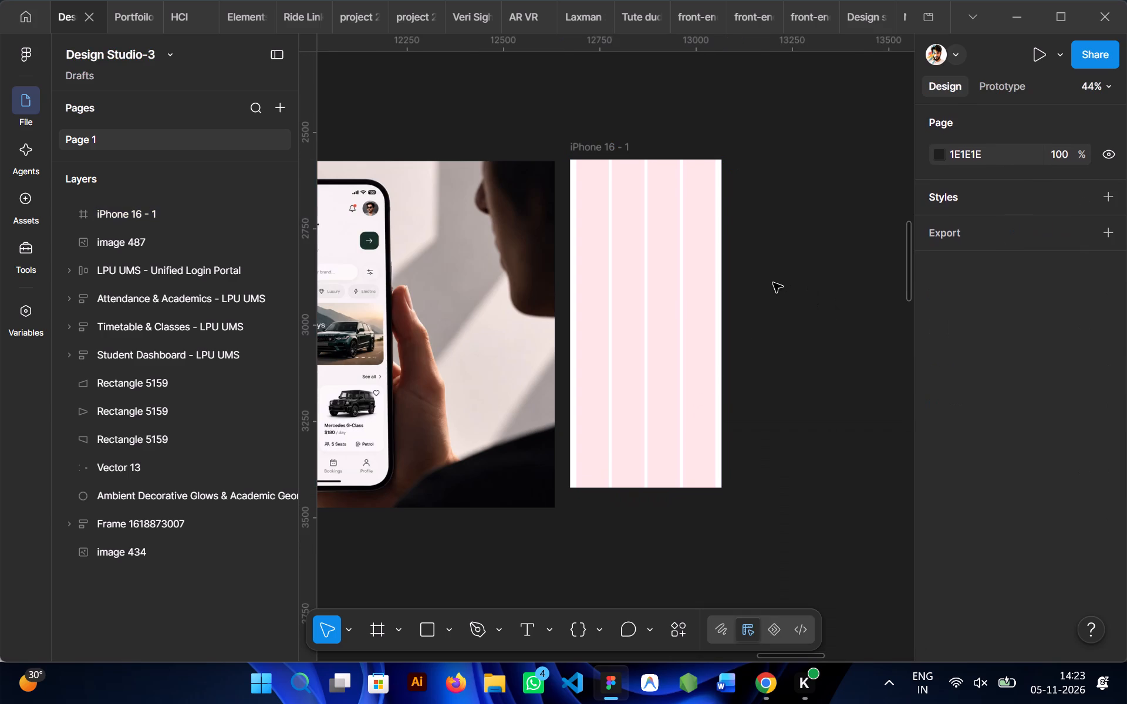
Switch to the Ride Link file and copy the Status Bar from the iPhone 16 - 97 login screen.
{"action": "scroll", "coordinate": [773, 283], "scroll_direction": "right", "scroll_amount": 1}
{"action": "left_click", "coordinate": [293, 11]}
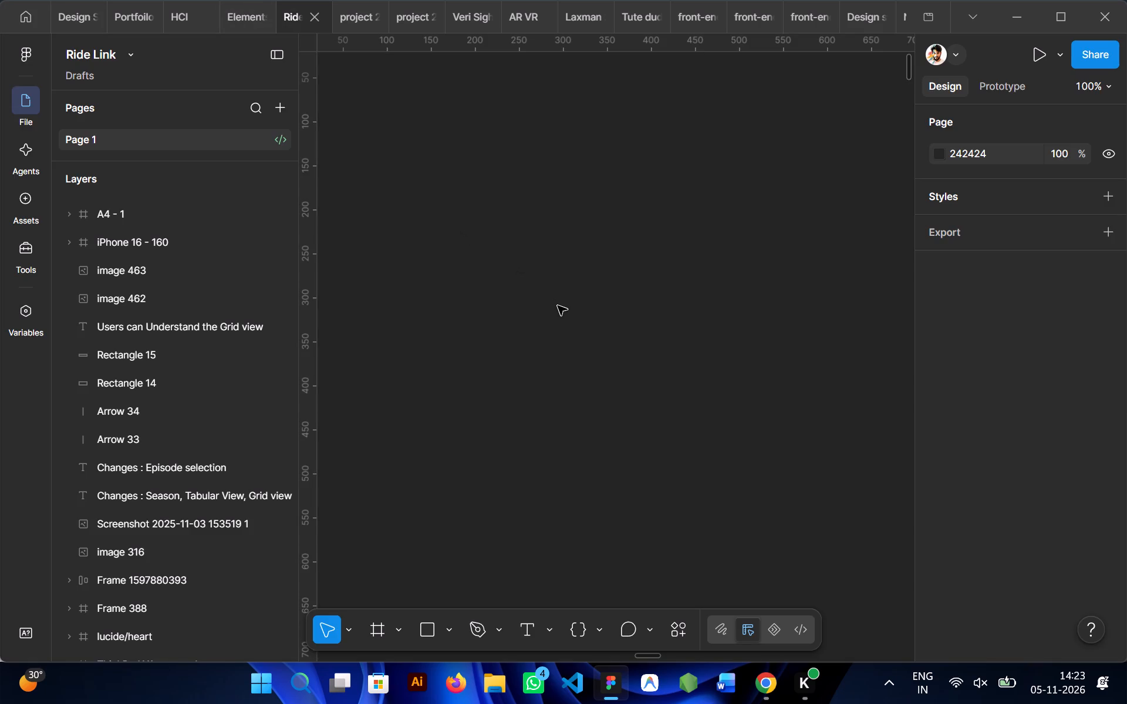
{"action": "scroll", "coordinate": [603, 346], "scroll_direction": "down", "scroll_amount": 1}
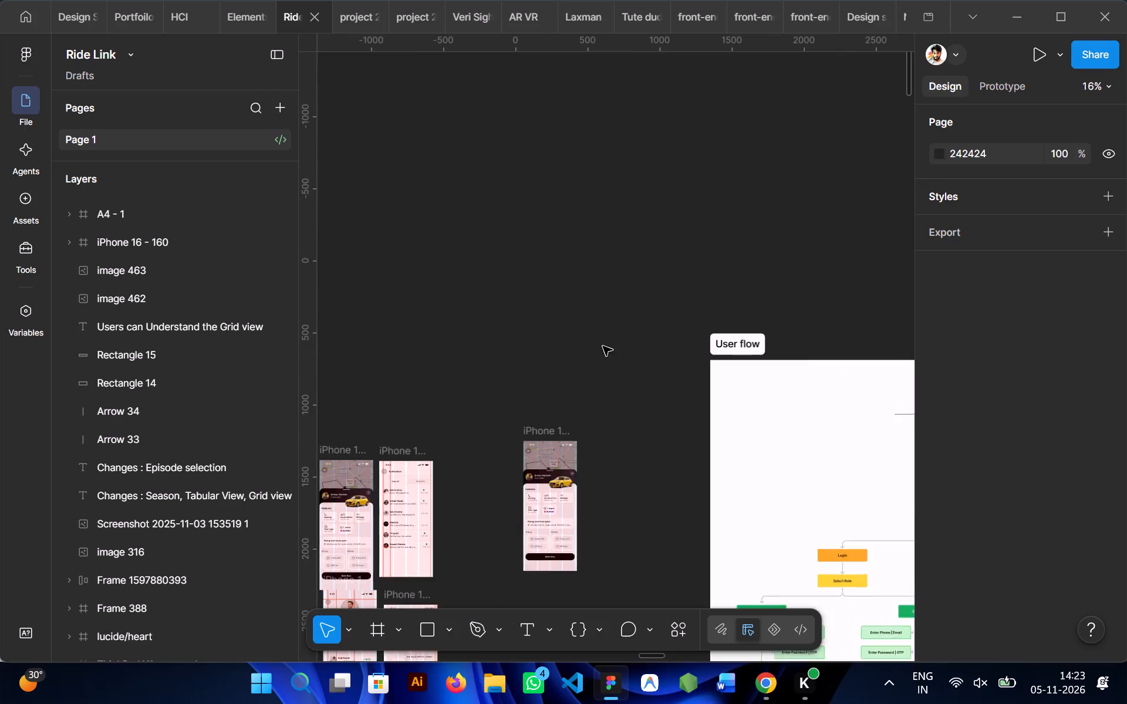
{"action": "scroll", "coordinate": [603, 346], "scroll_direction": "down", "scroll_amount": 1}
{"action": "scroll", "coordinate": [535, 347], "scroll_direction": "right", "scroll_amount": 2}
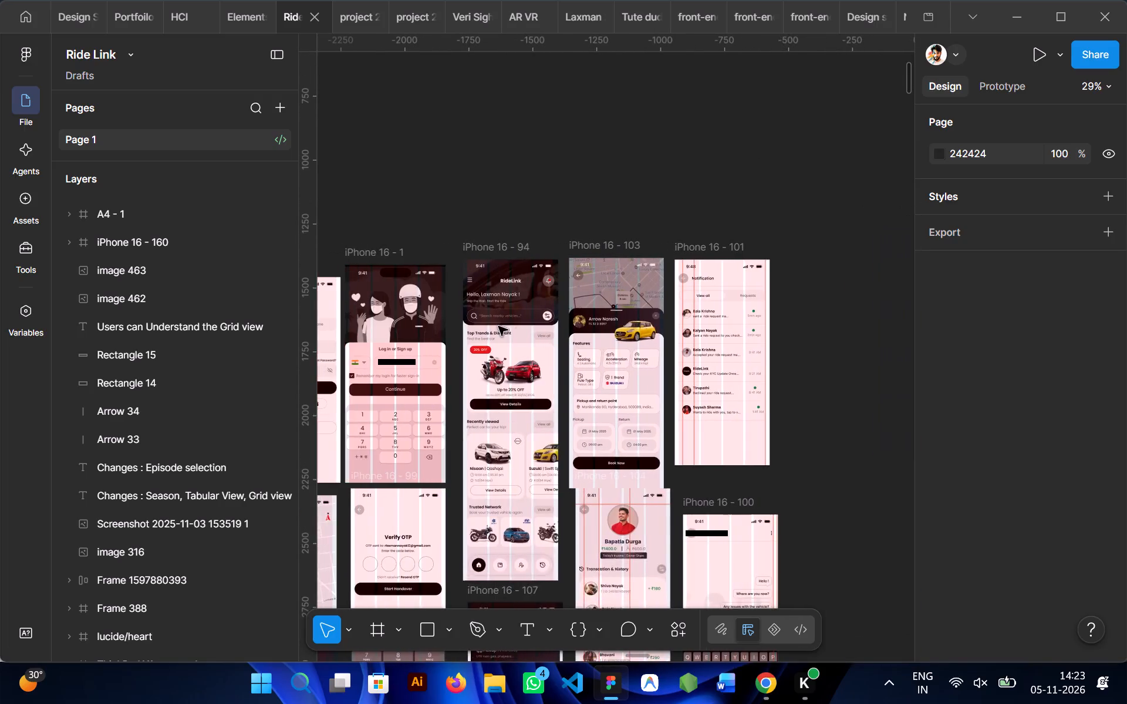
{"action": "scroll", "coordinate": [498, 326], "scroll_direction": "right", "scroll_amount": 1}
{"action": "left_click", "coordinate": [433, 286]}
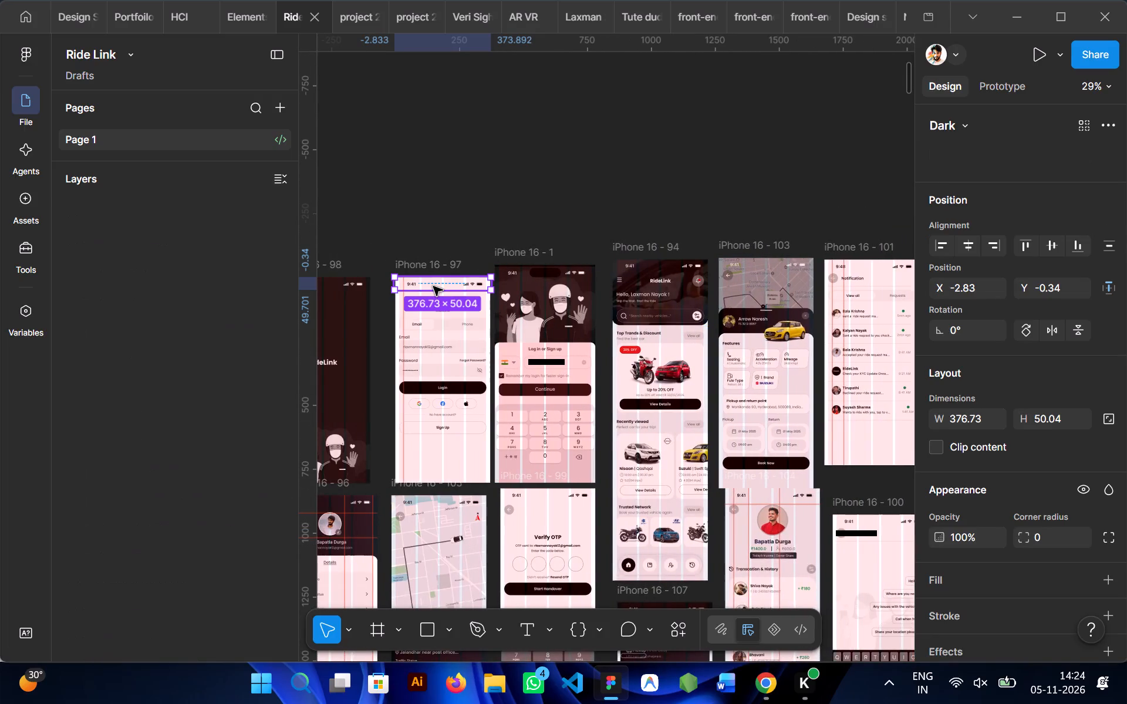
{"action": "key", "text": "ctrl+c"}
{"action": "key", "text": "ctrl+c"}
{"action": "left_click", "coordinate": [476, 143]}
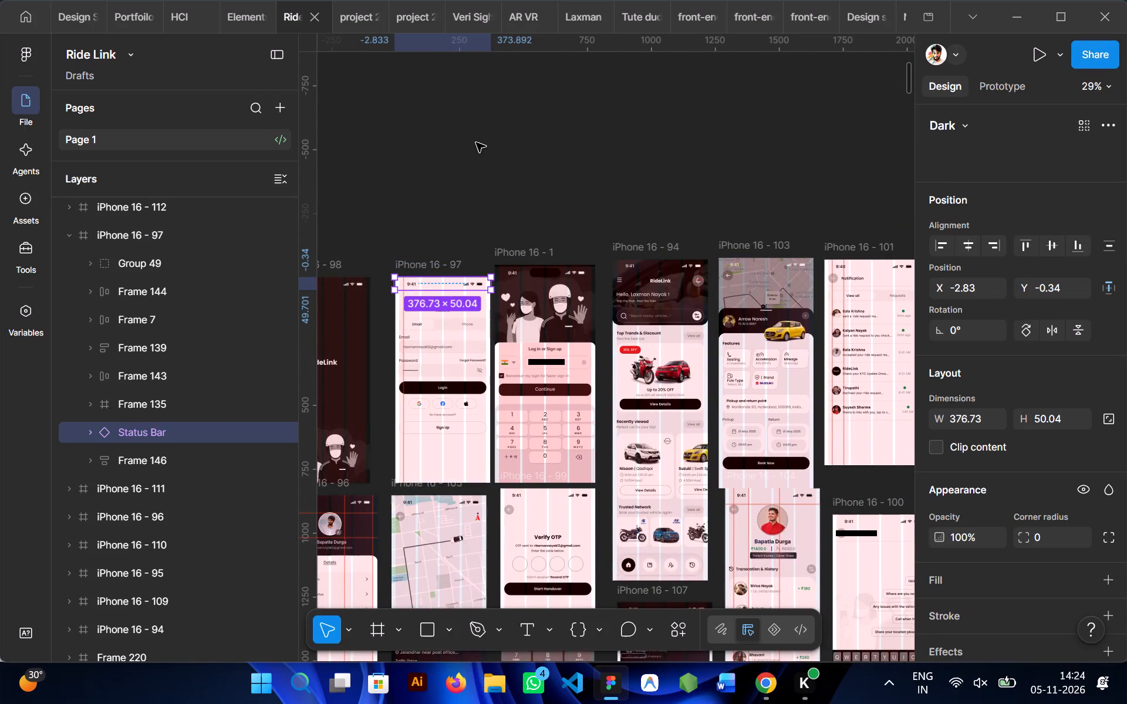
Return to the Design Studio-3 file, paste the status bar into the iPhone 16 - 1 frame and centre it horizontally.
{"action": "left_click", "coordinate": [65, 11]}
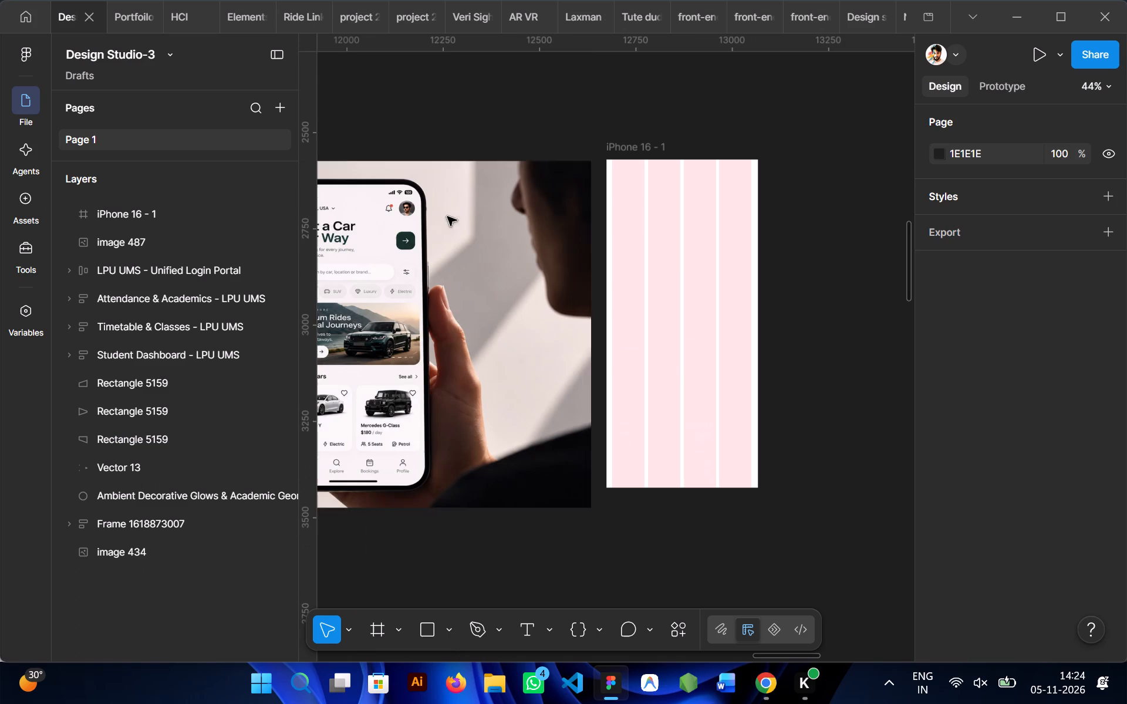
{"action": "left_click", "coordinate": [696, 270]}
{"action": "key", "text": "ctrl+v"}
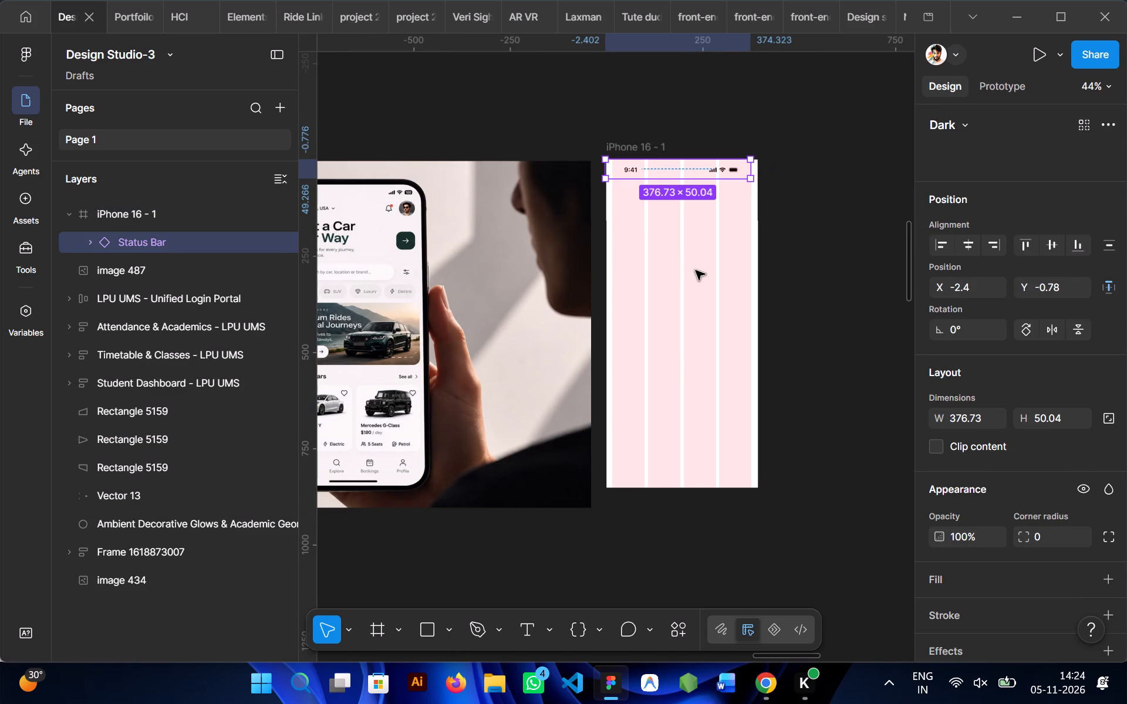
{"action": "left_click", "coordinate": [969, 246]}
{"action": "left_click", "coordinate": [808, 219]}
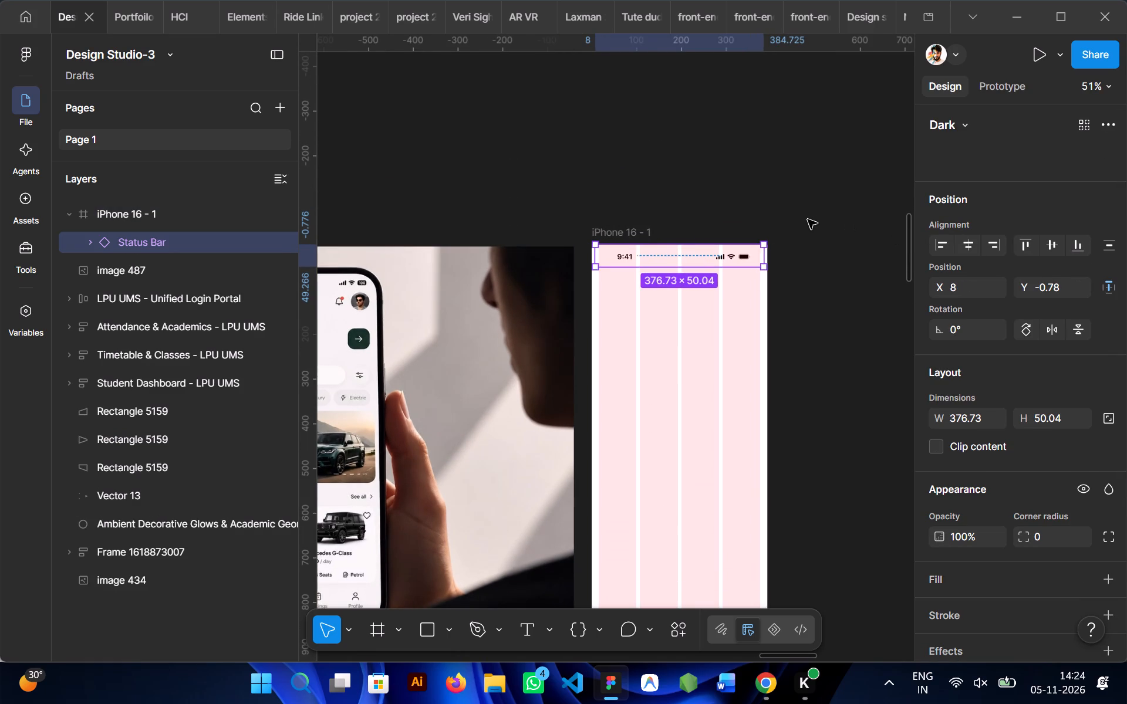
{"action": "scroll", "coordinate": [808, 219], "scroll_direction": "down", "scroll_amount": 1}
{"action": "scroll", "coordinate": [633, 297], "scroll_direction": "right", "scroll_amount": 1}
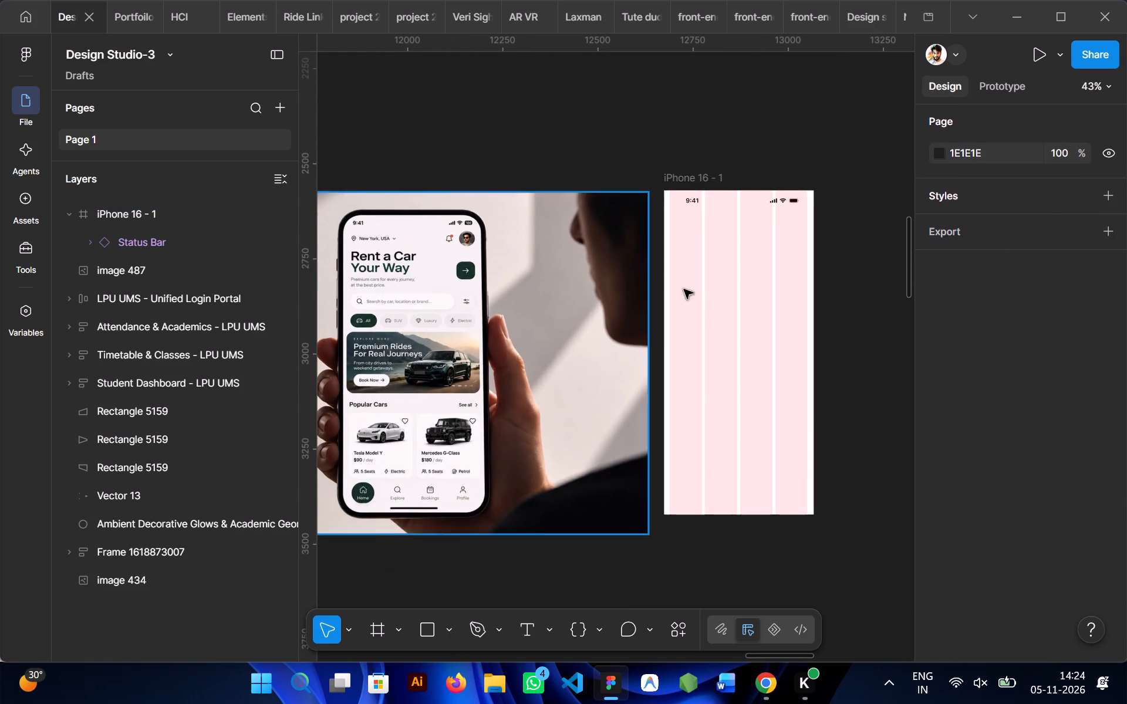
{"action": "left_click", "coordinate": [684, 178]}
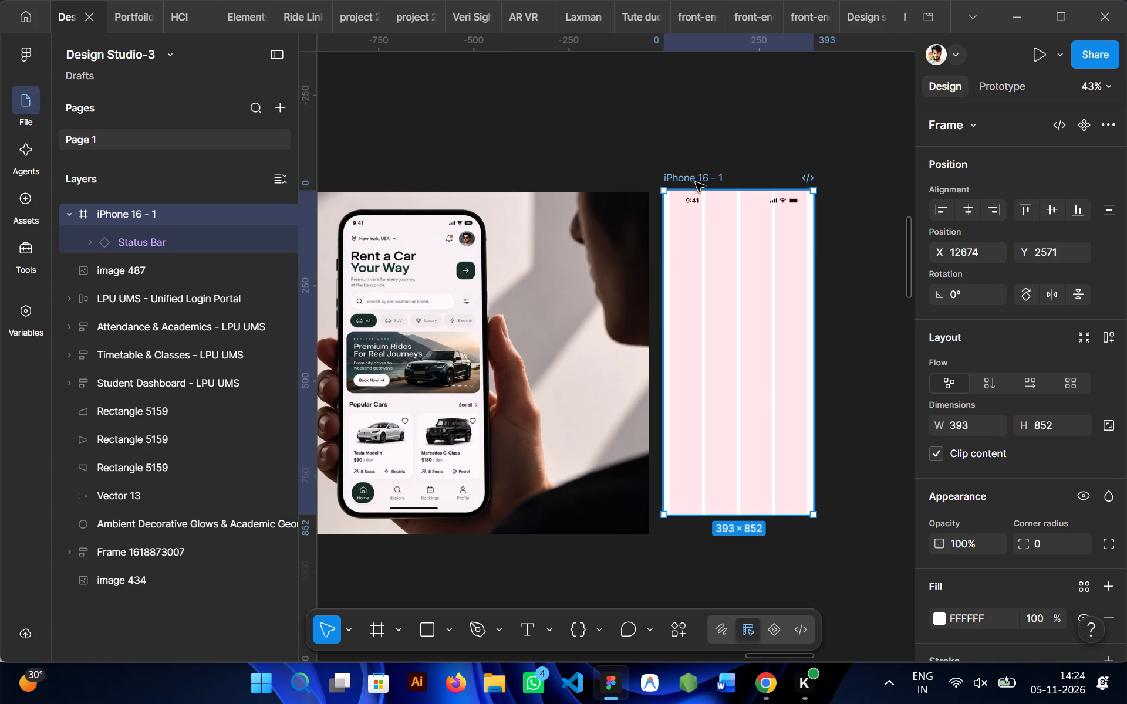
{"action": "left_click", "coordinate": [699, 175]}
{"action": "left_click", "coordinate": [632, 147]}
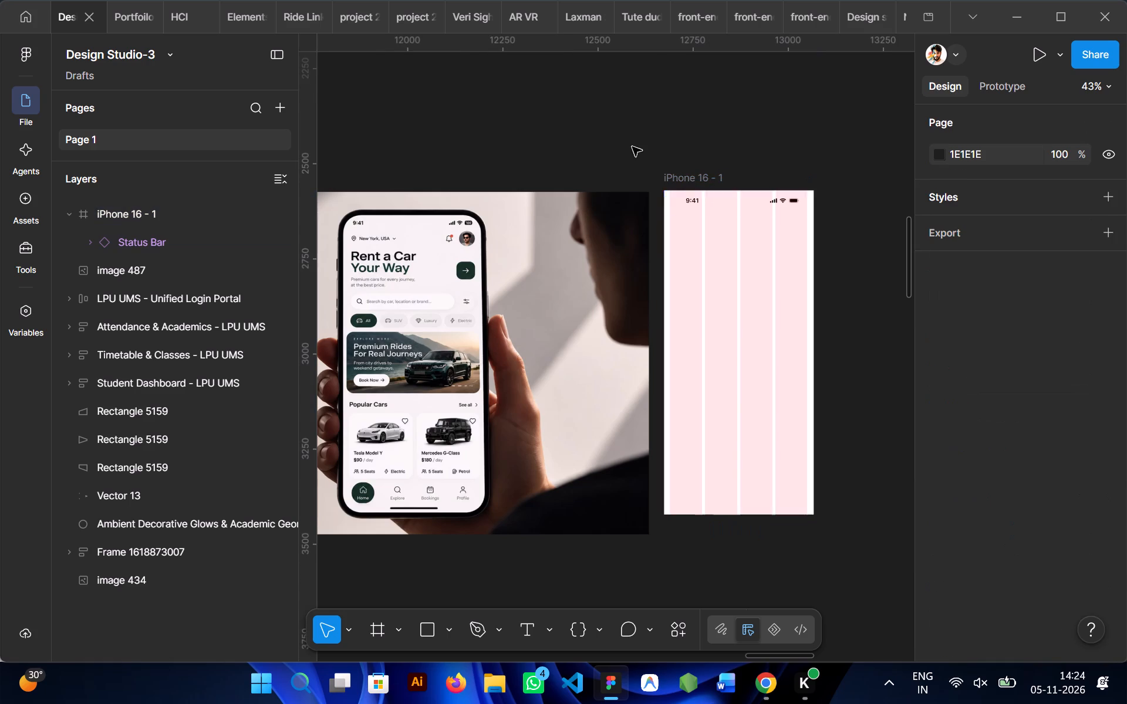
Insert the map-pin icon from the Lucide Icons plugin by searching for "location", and place it inside the iPhone 16 frame below the status bar.
{"action": "left_click", "coordinate": [684, 635]}
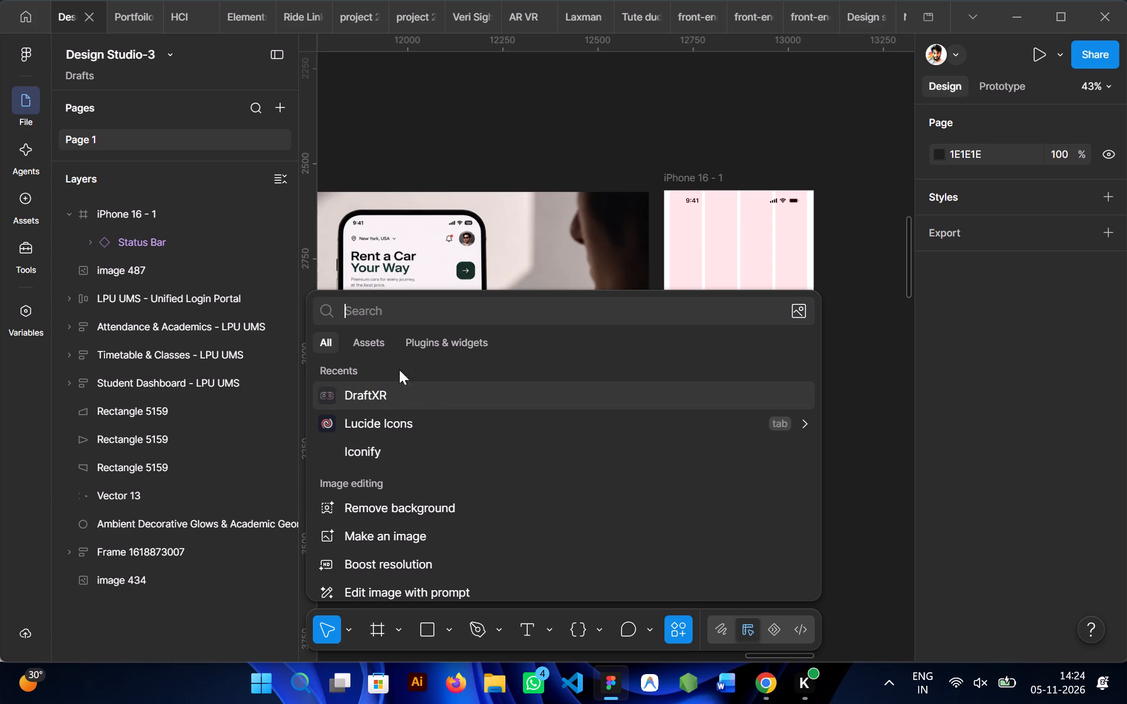
{"action": "left_click", "coordinate": [401, 425]}
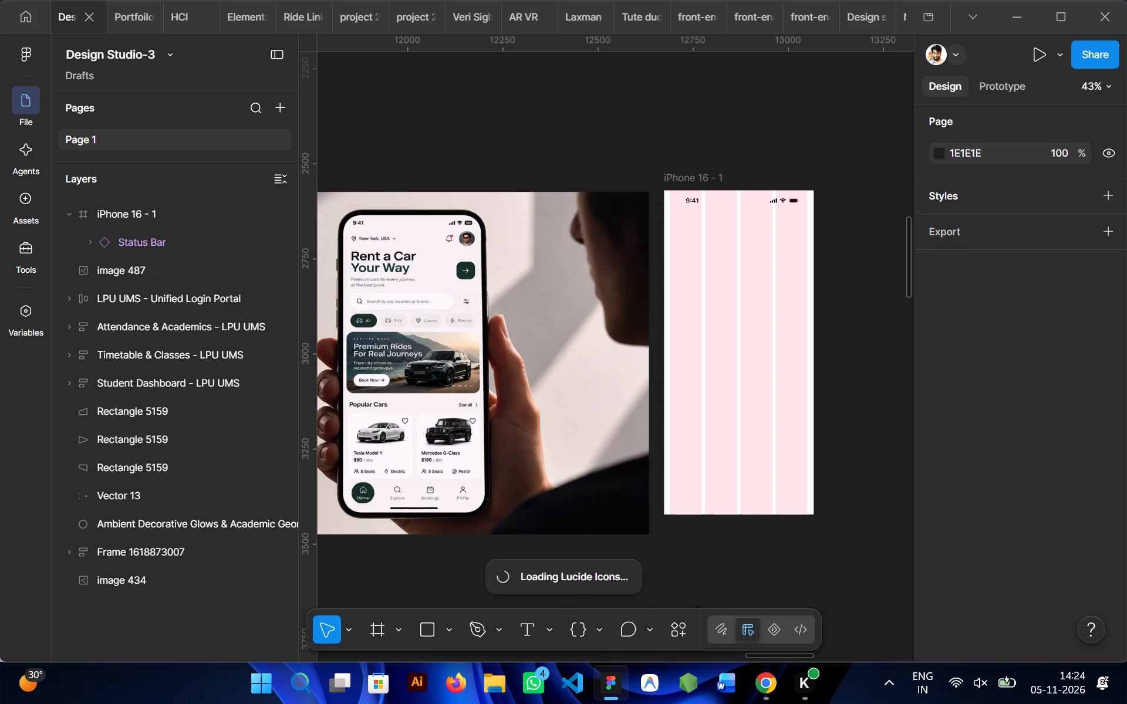
{"action": "left_click_drag", "start_coordinate": [626, 578], "coordinate": [583, 578]}
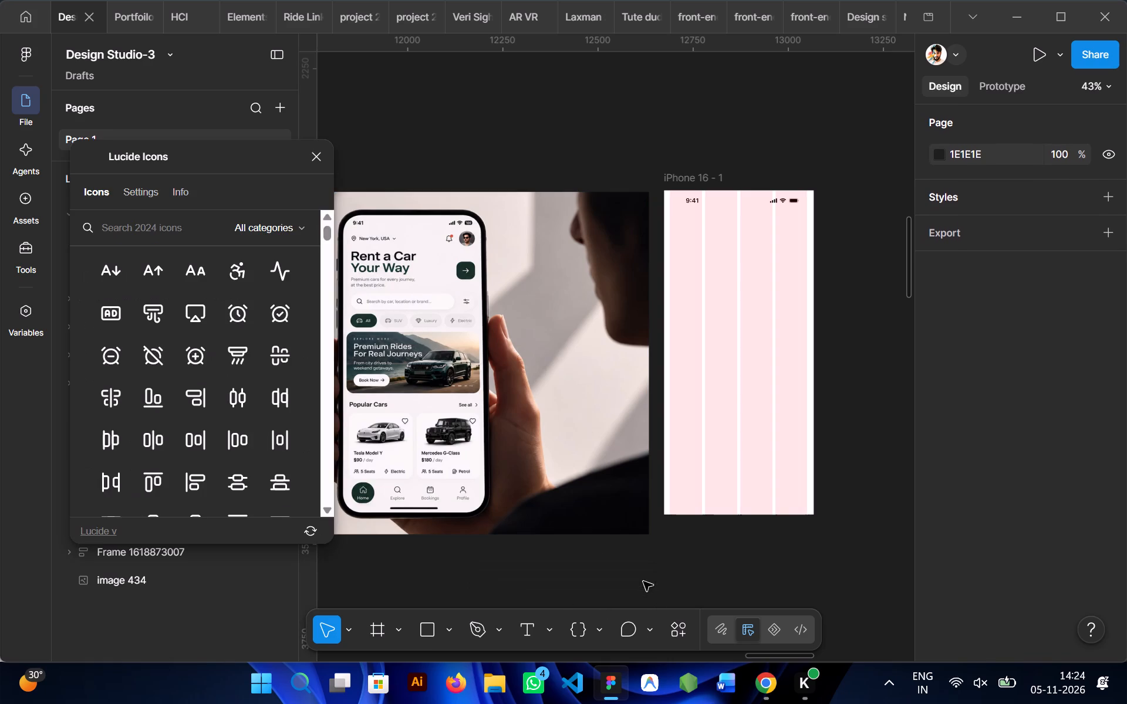
{"action": "left_click", "coordinate": [138, 227]}
{"action": "type", "text": "location"}
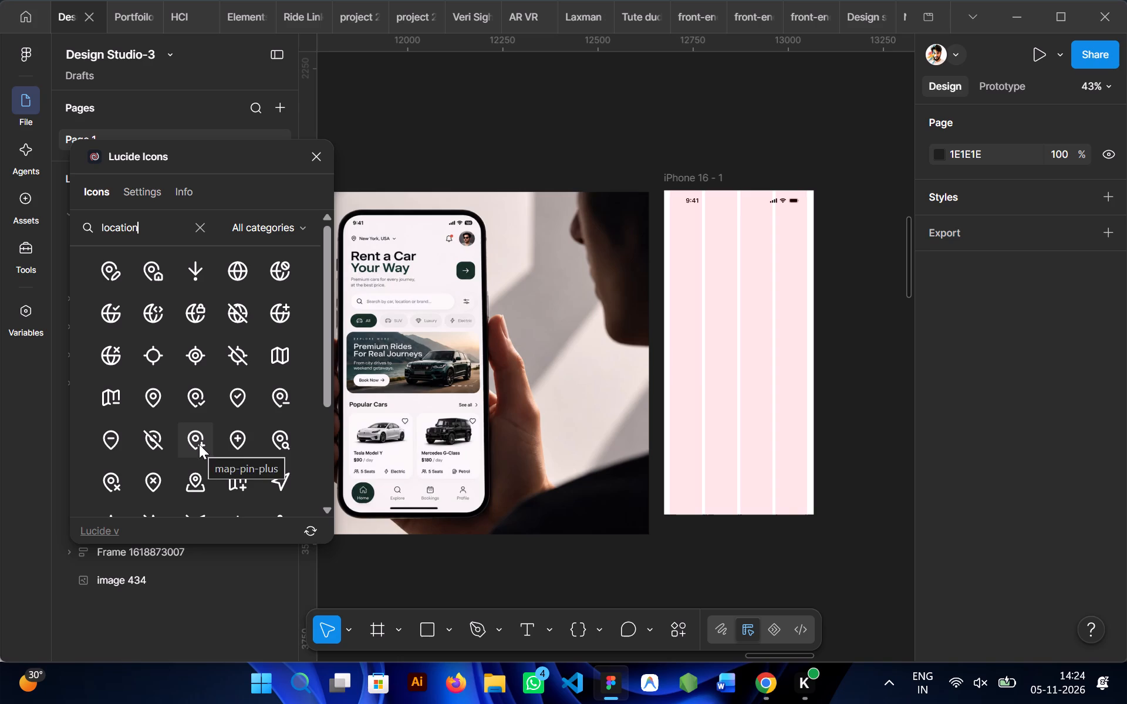
{"action": "scroll", "coordinate": [218, 375], "scroll_direction": "up", "scroll_amount": 1}
{"action": "scroll", "coordinate": [218, 375], "scroll_direction": "down", "scroll_amount": 2}
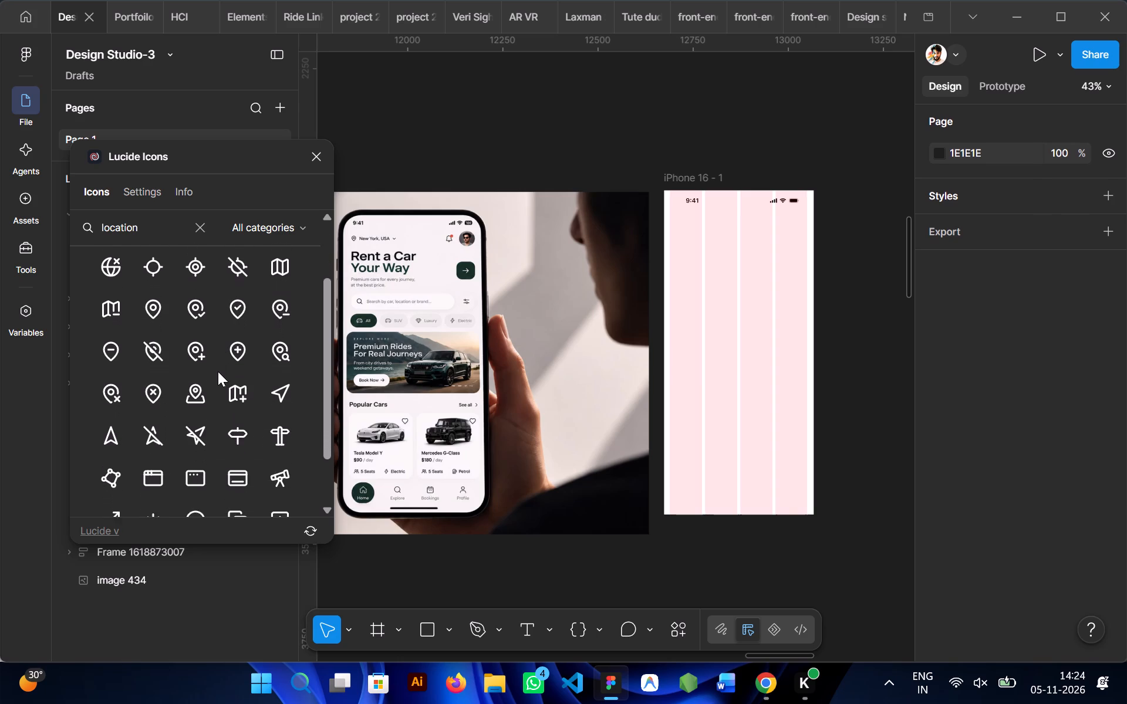
{"action": "scroll", "coordinate": [218, 371], "scroll_direction": "down", "scroll_amount": 2}
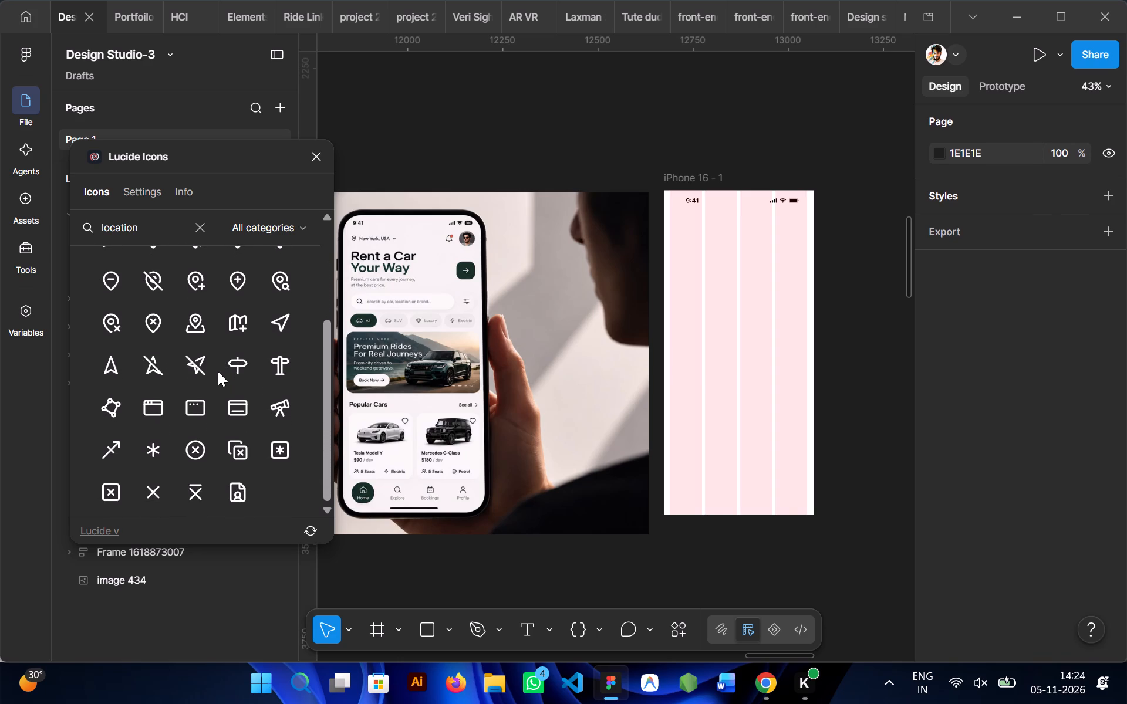
{"action": "scroll", "coordinate": [218, 371], "scroll_direction": "down", "scroll_amount": 1}
{"action": "scroll", "coordinate": [218, 371], "scroll_direction": "up", "scroll_amount": 1}
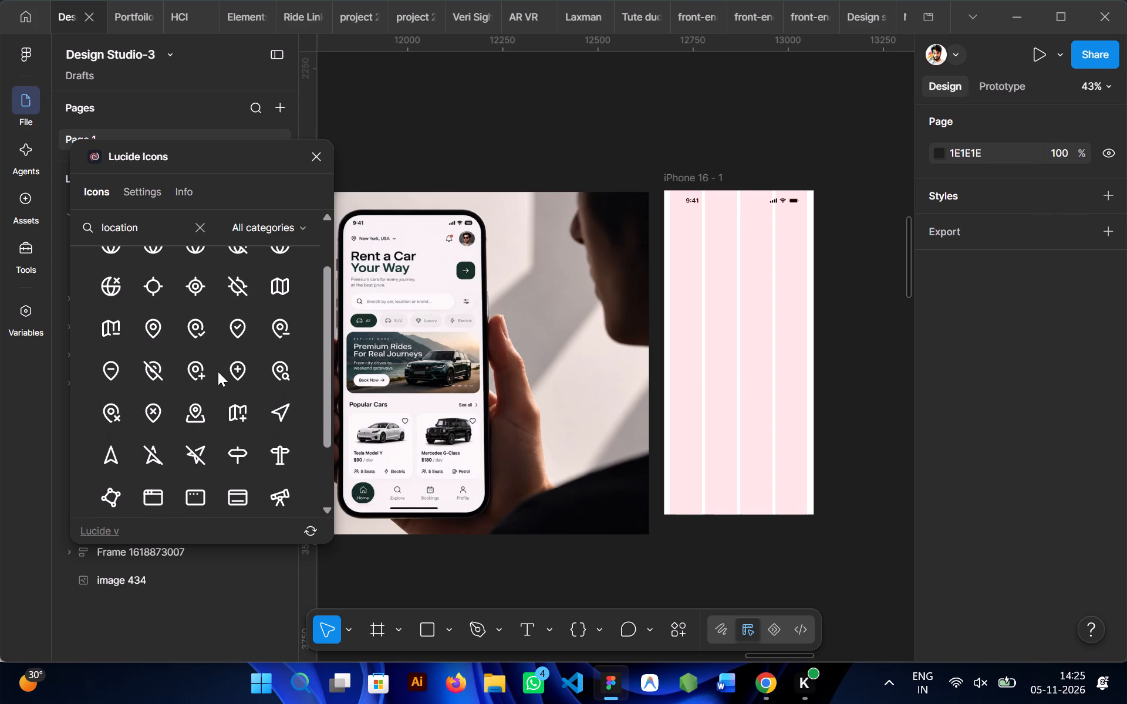
{"action": "scroll", "coordinate": [218, 371], "scroll_direction": "up", "scroll_amount": 2}
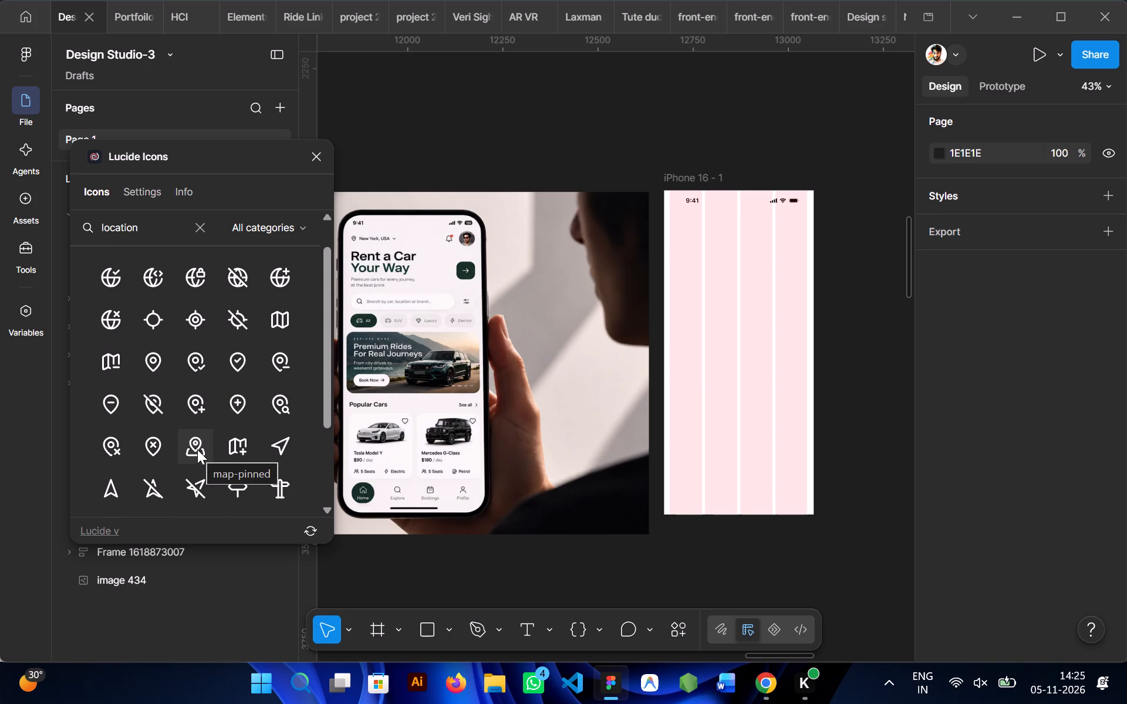
{"action": "left_click", "coordinate": [154, 364]}
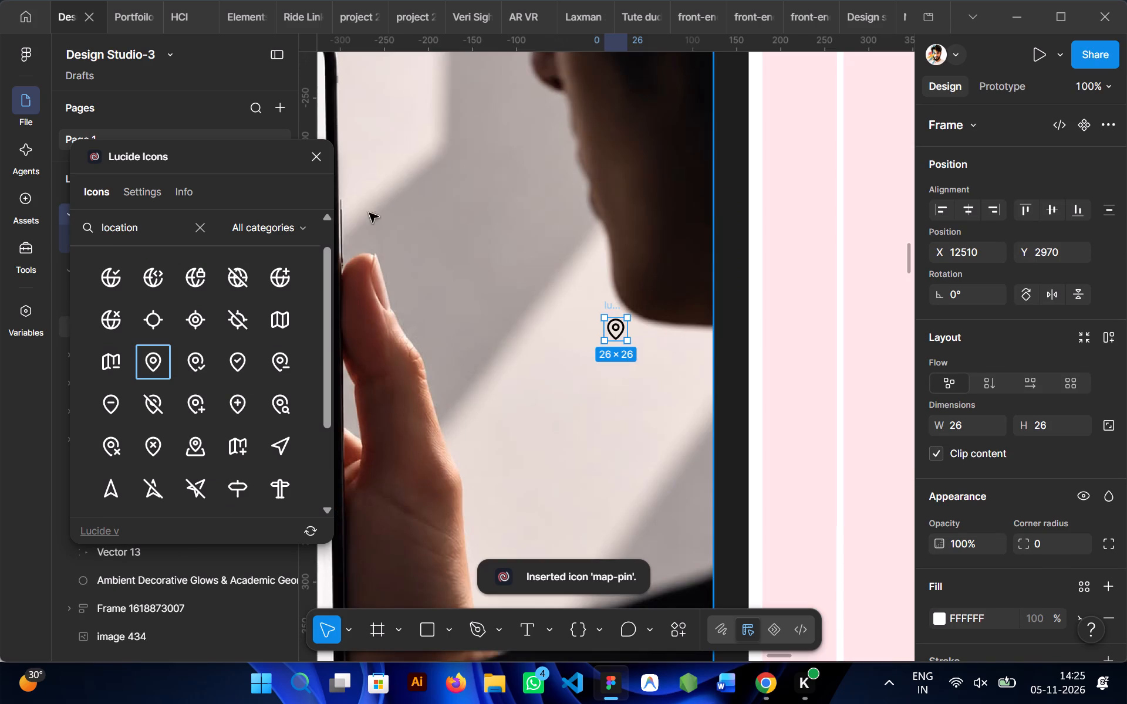
{"action": "left_click", "coordinate": [313, 157]}
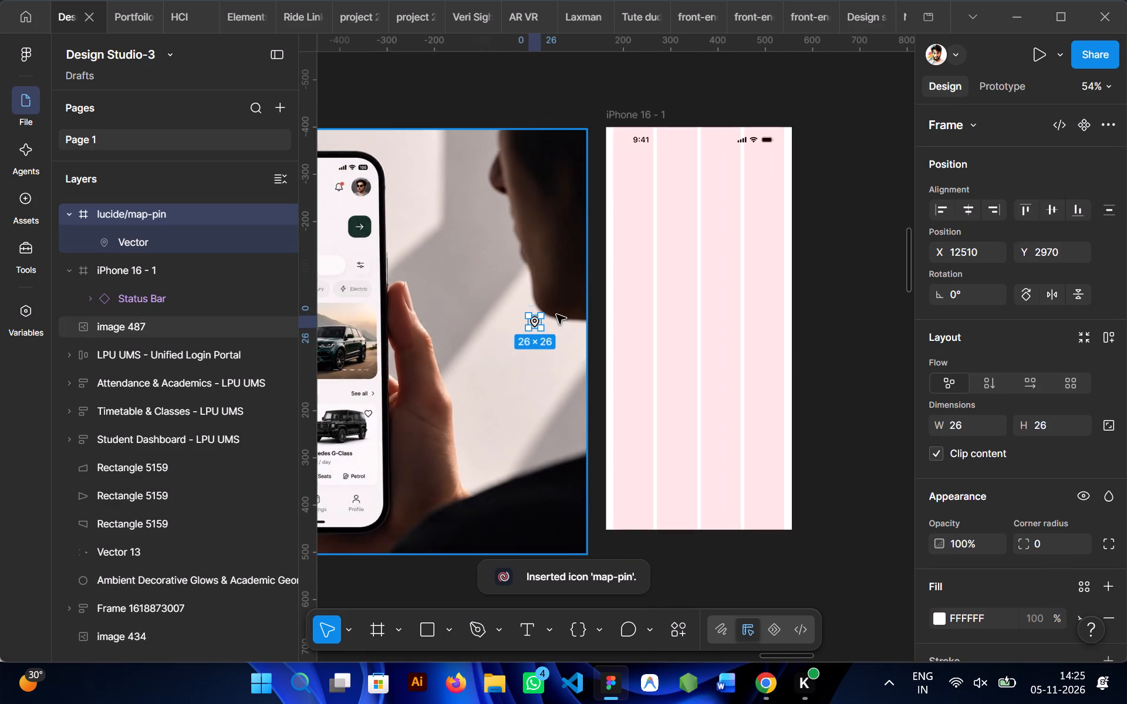
{"action": "left_click_drag", "start_coordinate": [531, 307], "coordinate": [636, 181]}
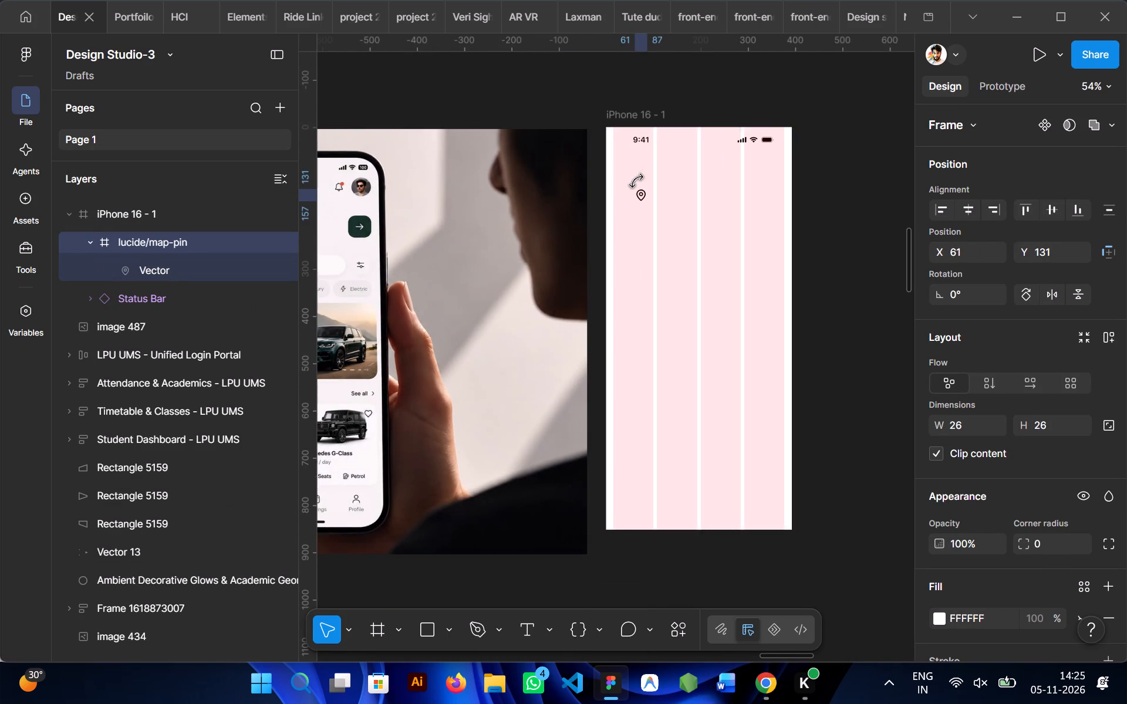
Resize the map-pin icon to 22 × 22.
{"action": "scroll", "coordinate": [689, 231], "scroll_direction": "right", "scroll_amount": 1}
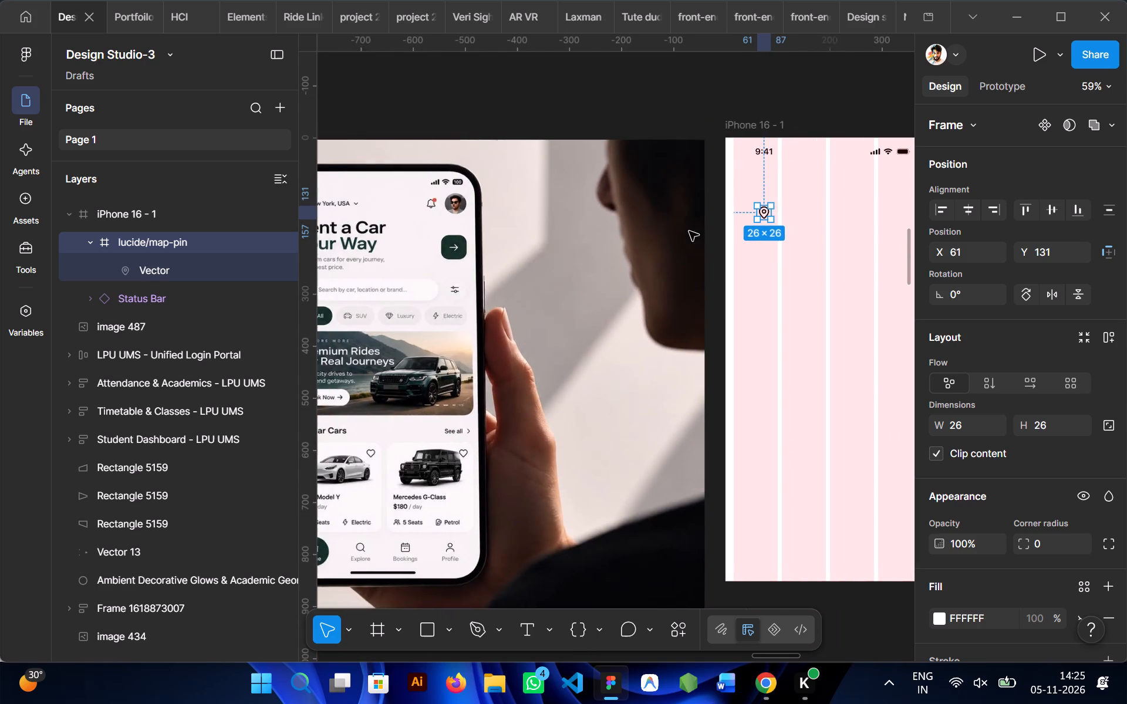
{"action": "scroll", "coordinate": [689, 231], "scroll_direction": "right", "scroll_amount": 1}
{"action": "scroll", "coordinate": [689, 231], "scroll_direction": "left", "scroll_amount": 1}
{"action": "scroll", "coordinate": [1020, 313], "scroll_direction": "down", "scroll_amount": 5}
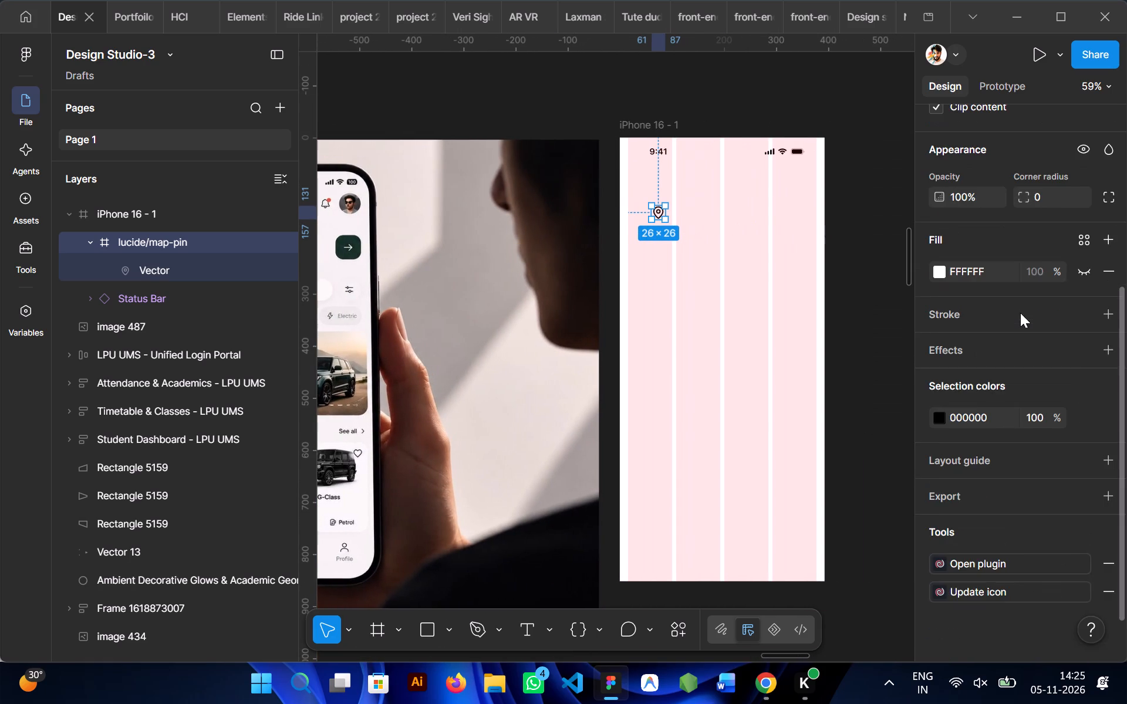
{"action": "scroll", "coordinate": [986, 269], "scroll_direction": "up", "scroll_amount": 1}
{"action": "left_click", "coordinate": [971, 243]}
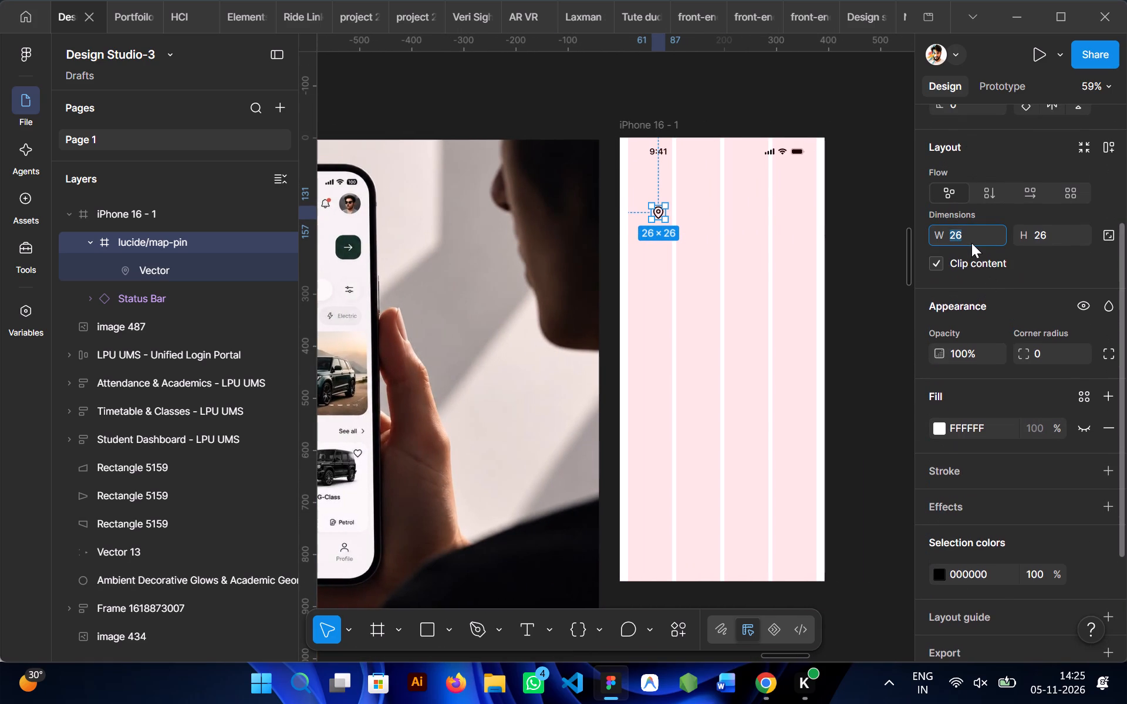
{"action": "type", "text": "22"}
{"action": "left_click", "coordinate": [1041, 239]}
{"action": "type", "text": "22"}
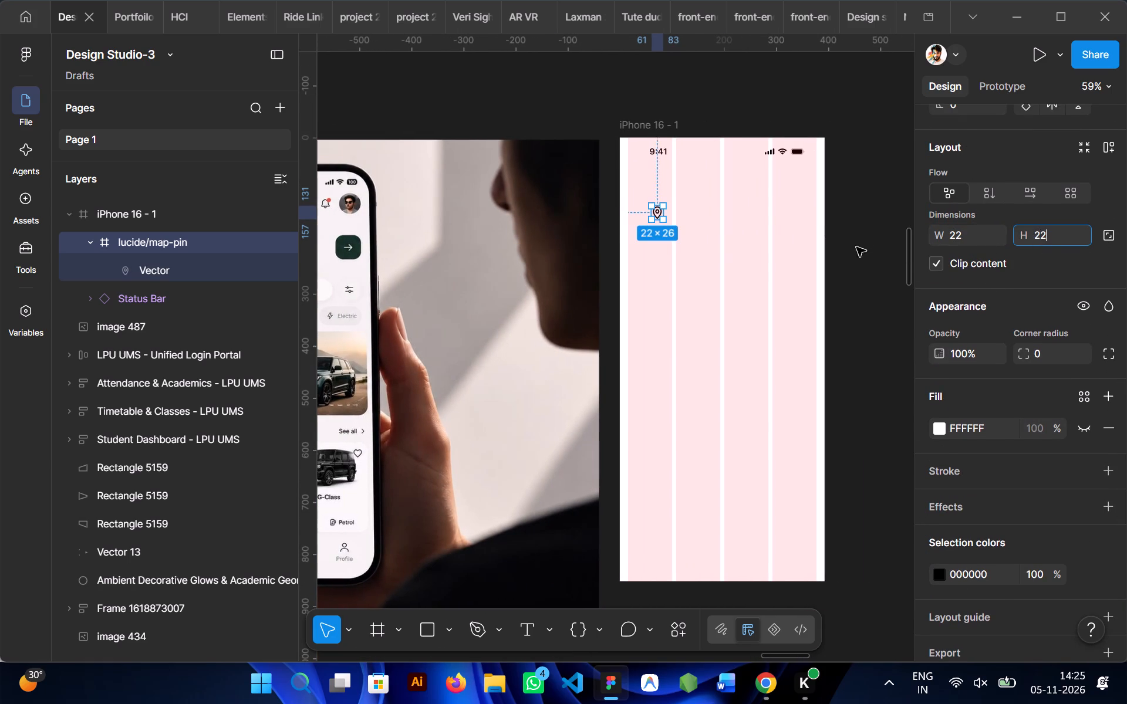
{"action": "left_click", "coordinate": [863, 248]}
Move the map-pin icon to the frame's left margin guide just below the status bar, at about X 16, Y 74.
{"action": "left_click", "coordinate": [656, 214]}
{"action": "left_click_drag", "start_coordinate": [656, 213], "coordinate": [632, 183]}
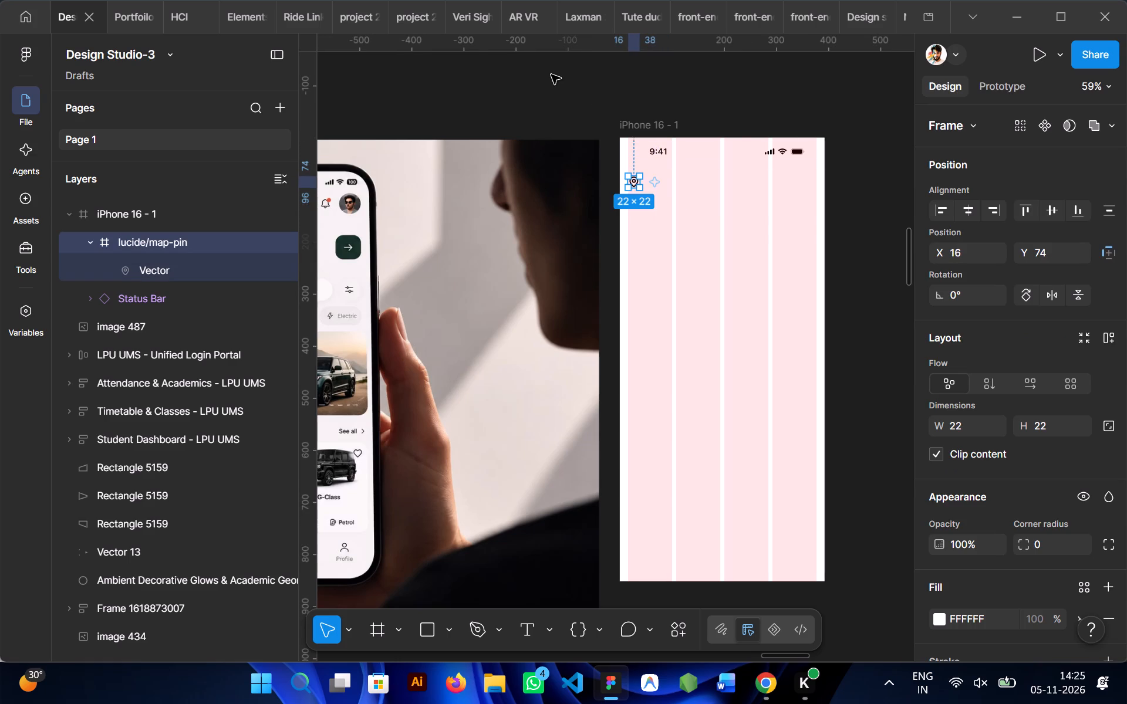
{"action": "left_click", "coordinate": [552, 75]}
{"action": "scroll", "coordinate": [552, 75], "scroll_direction": "right", "scroll_amount": 1}
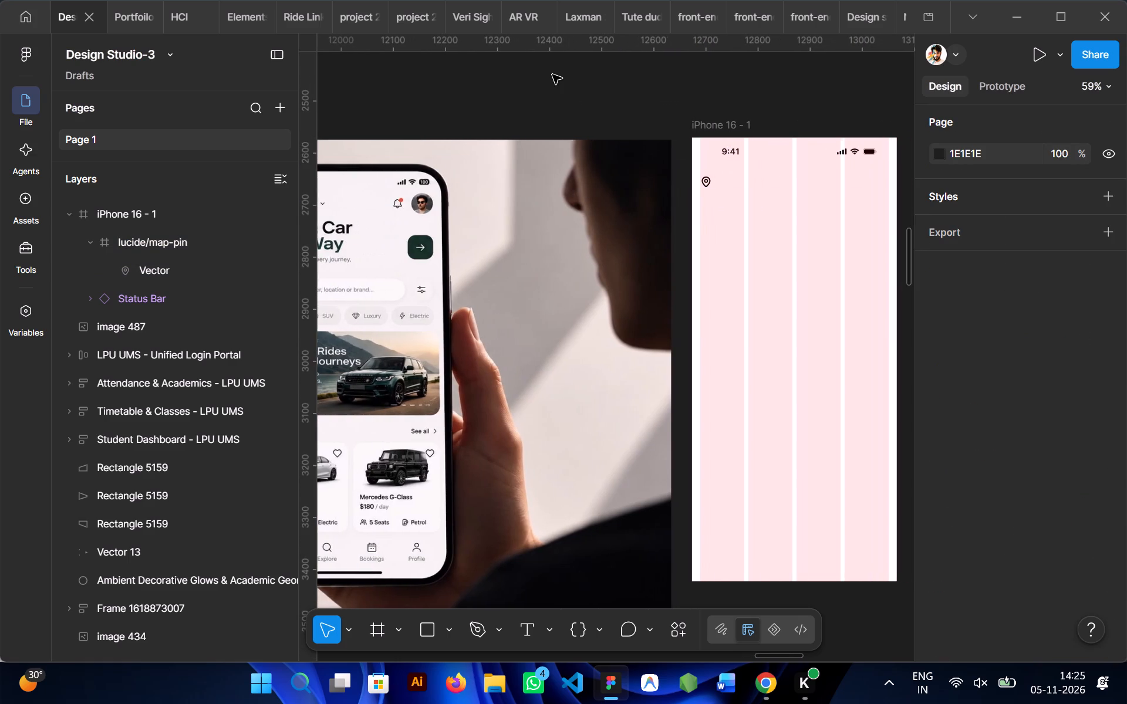
Add the text "New York,USA" inside the iPhone 16 frame, below the map-pin icon, at about X 87, Y 187.
{"action": "key", "text": "t"}
{"action": "left_click", "coordinate": [737, 235]}
{"action": "scroll", "coordinate": [737, 235], "scroll_direction": "right", "scroll_amount": 1}
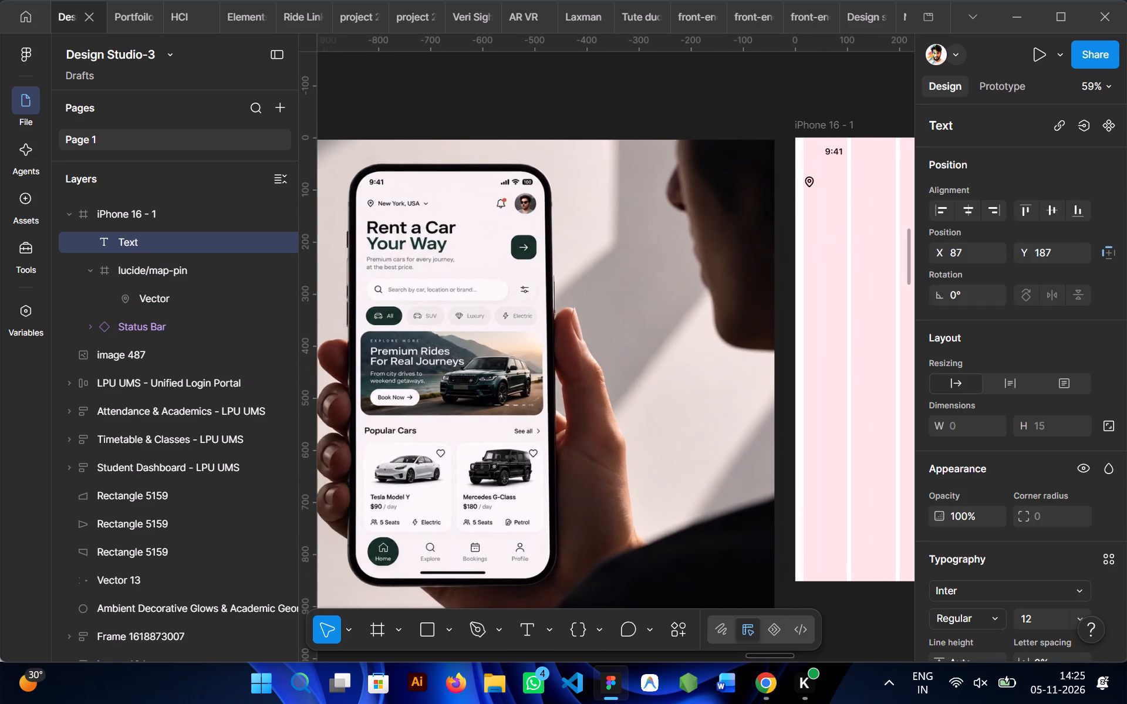
{"action": "key", "text": "shift+b"}
{"action": "key", "text": "BackSpace"}
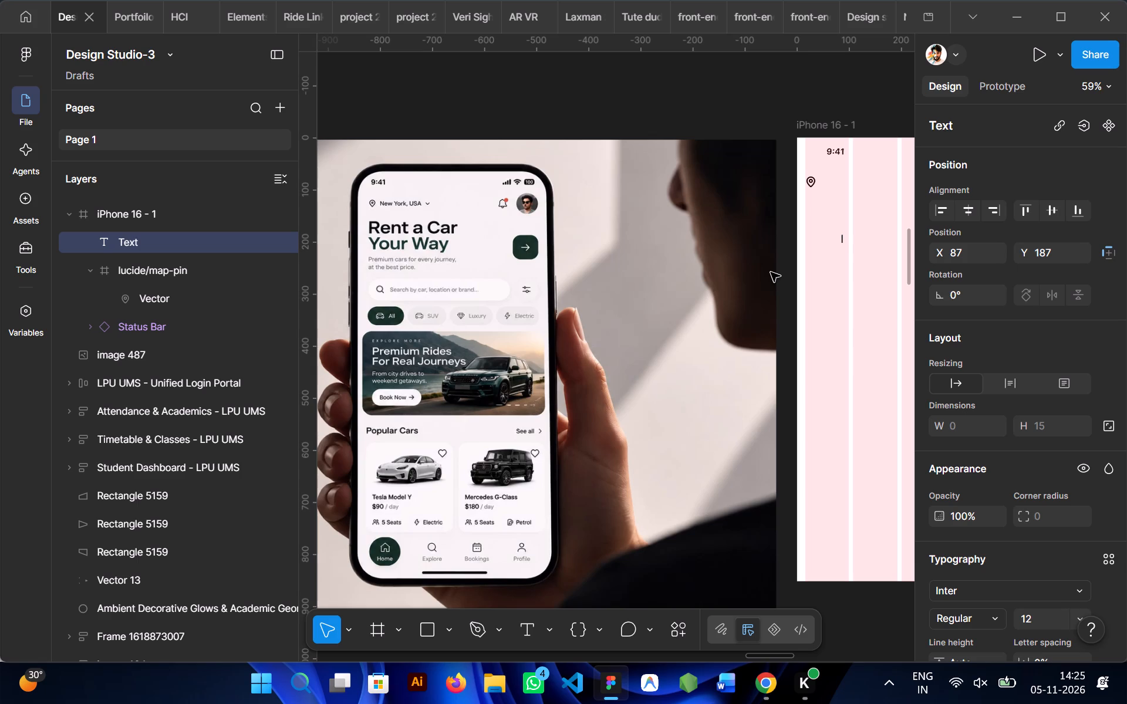
{"action": "type", "text": "New"}
{"action": "key", "text": "space"}
{"action": "type", "text": "York"}
{"action": "scroll", "coordinate": [771, 272], "scroll_direction": "left", "scroll_amount": 1}
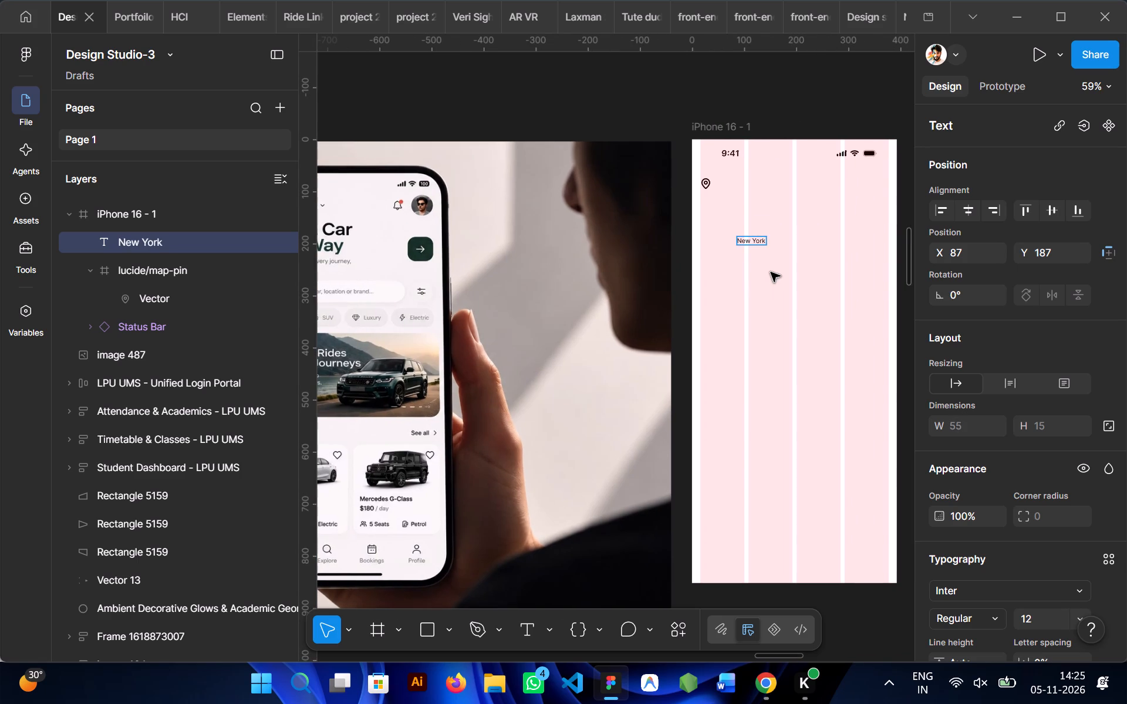
{"action": "type", "text": ",USA"}
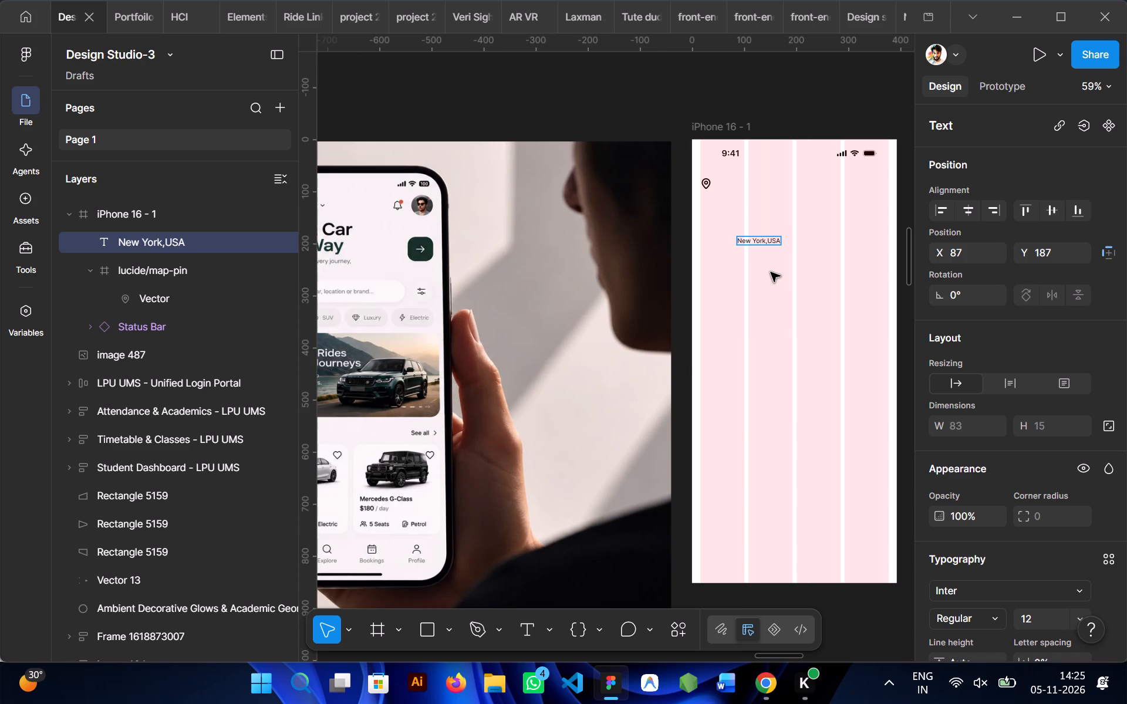
{"action": "left_click", "coordinate": [797, 294]}
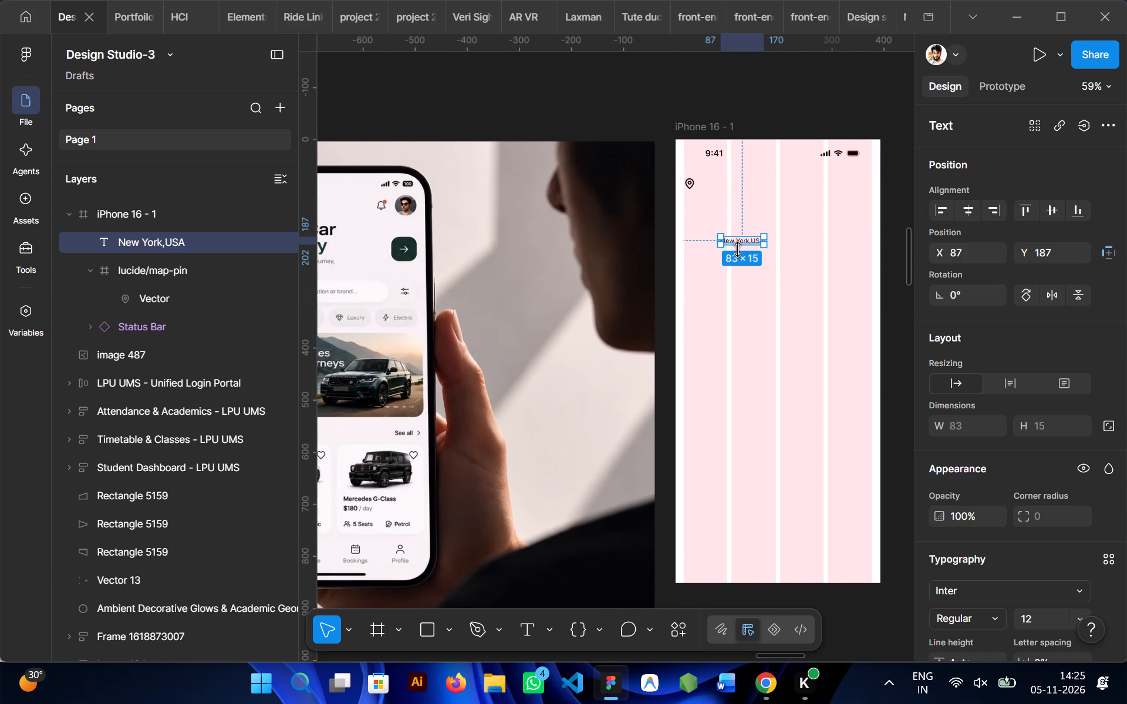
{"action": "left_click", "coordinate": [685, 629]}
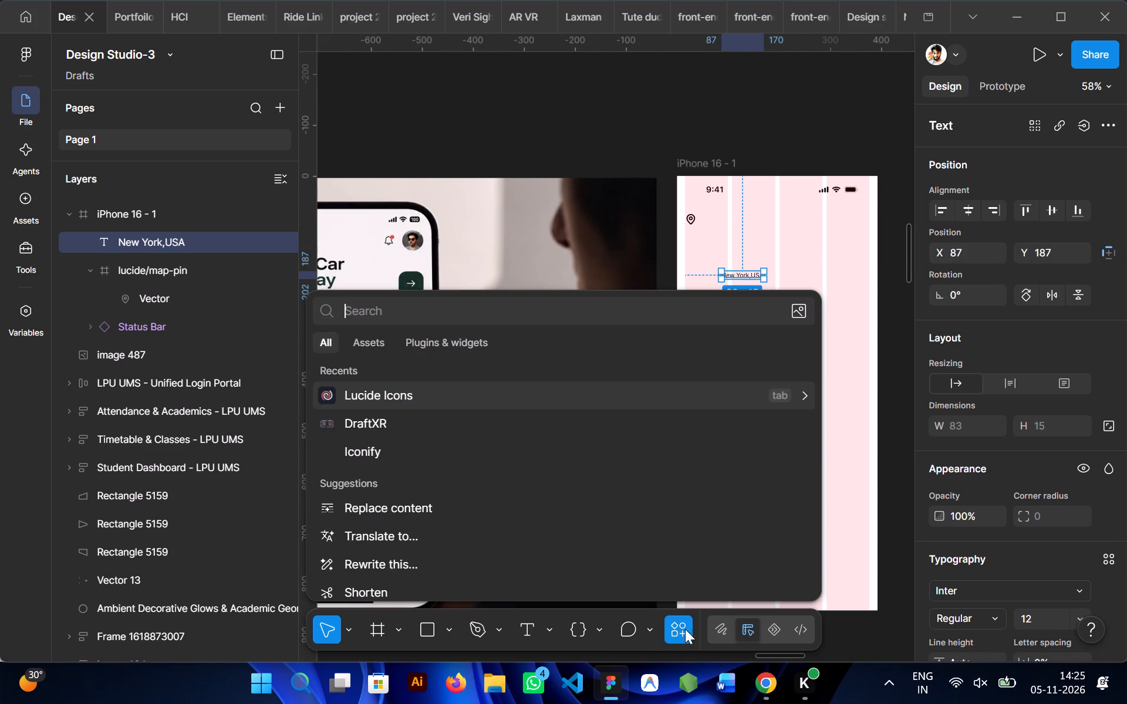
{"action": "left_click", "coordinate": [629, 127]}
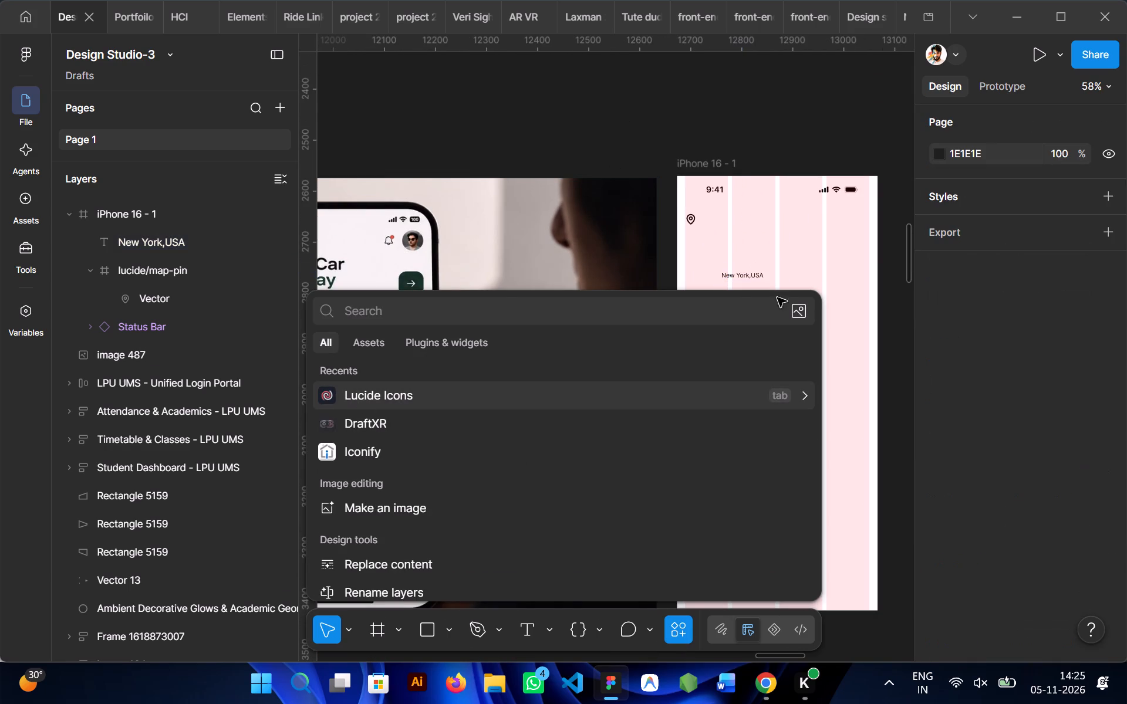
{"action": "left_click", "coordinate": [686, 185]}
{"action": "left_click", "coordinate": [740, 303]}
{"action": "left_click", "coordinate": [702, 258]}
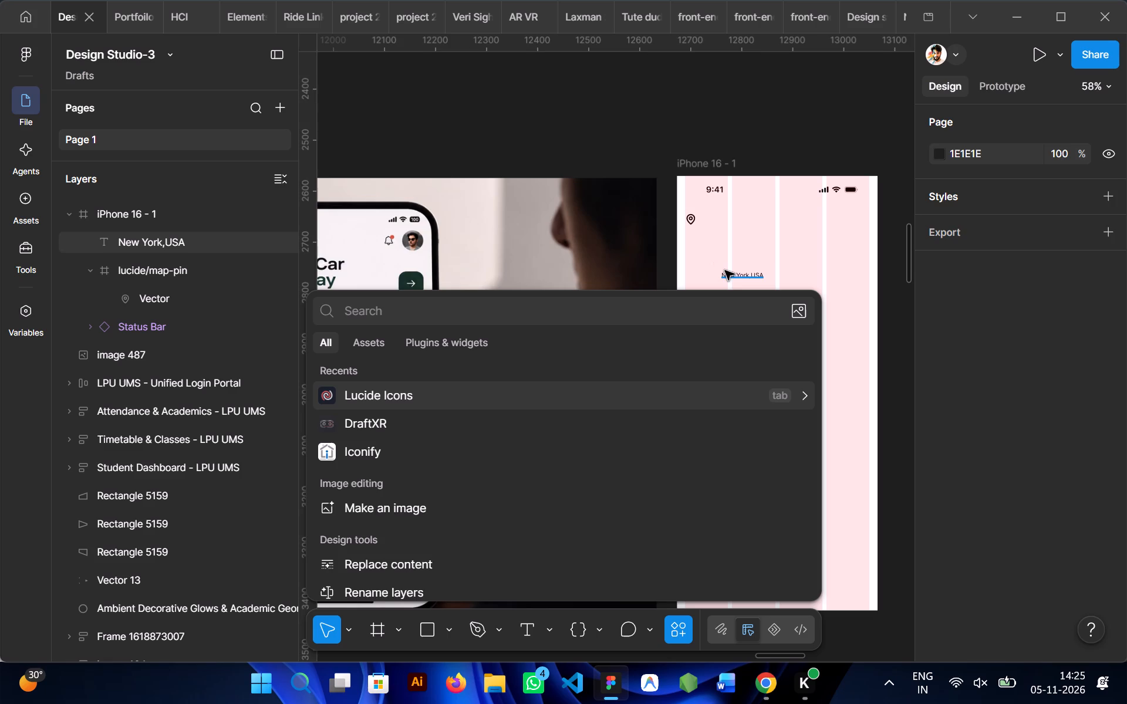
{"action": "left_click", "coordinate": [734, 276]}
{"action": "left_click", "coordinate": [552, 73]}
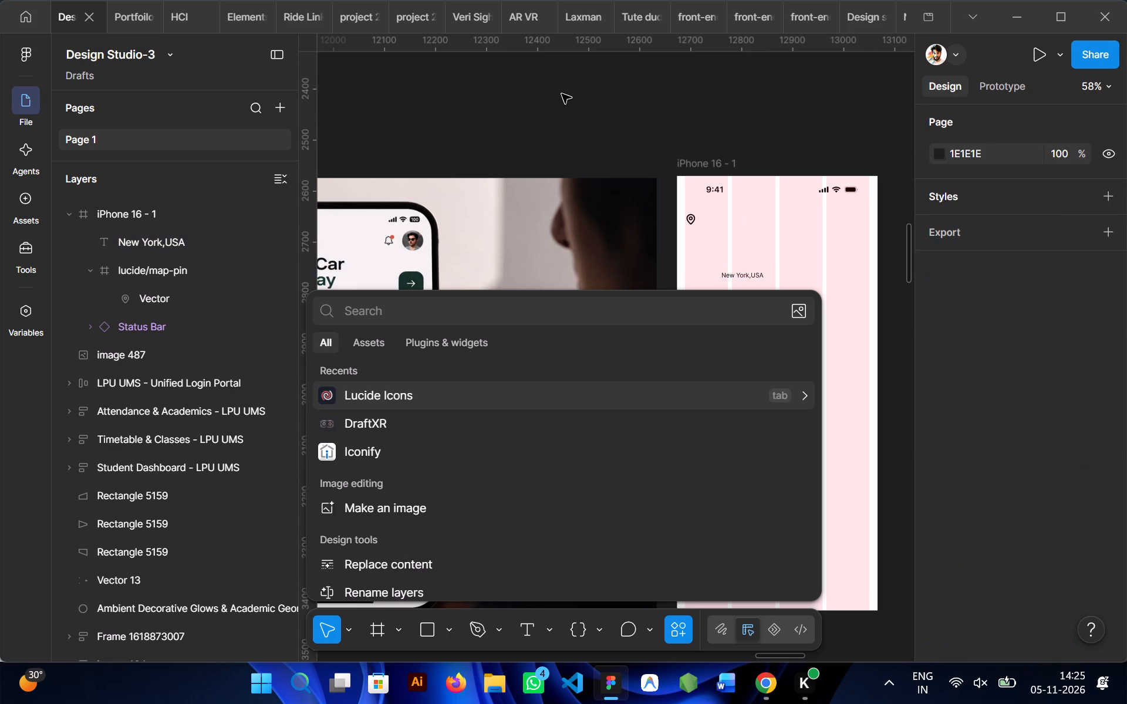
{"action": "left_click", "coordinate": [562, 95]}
Set the New York,USA text's font size to 14 and move it up beside the map-pin icon.
{"action": "left_click", "coordinate": [757, 277]}
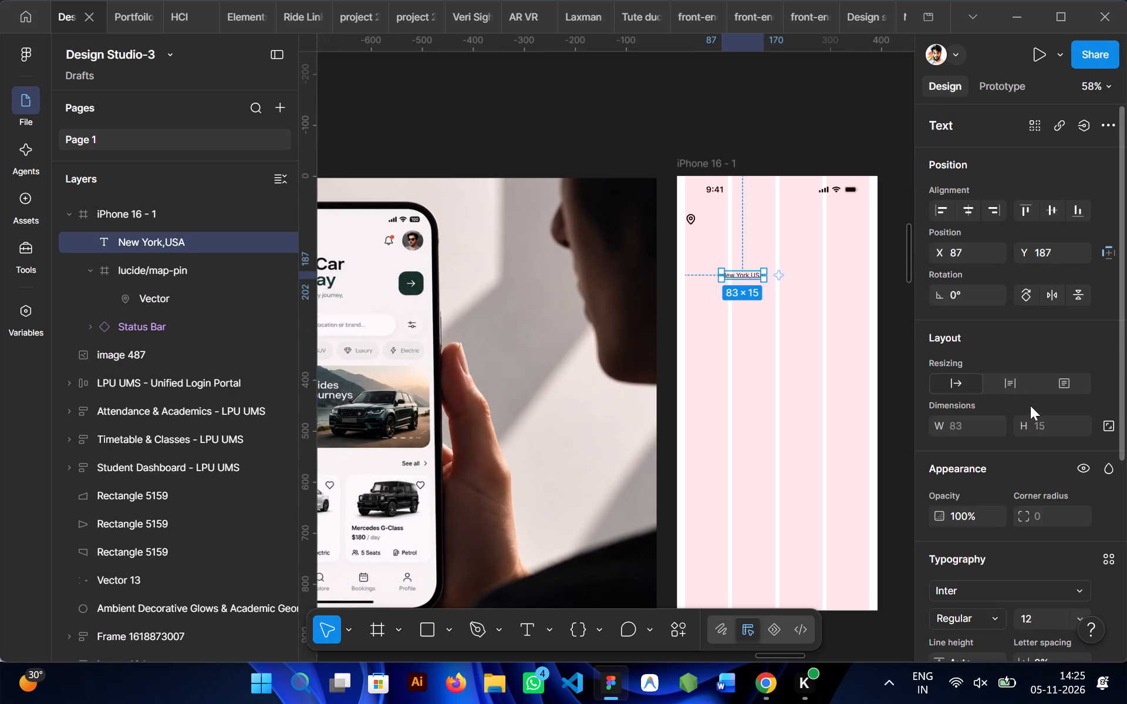
{"action": "scroll", "coordinate": [1033, 414], "scroll_direction": "down", "scroll_amount": 1}
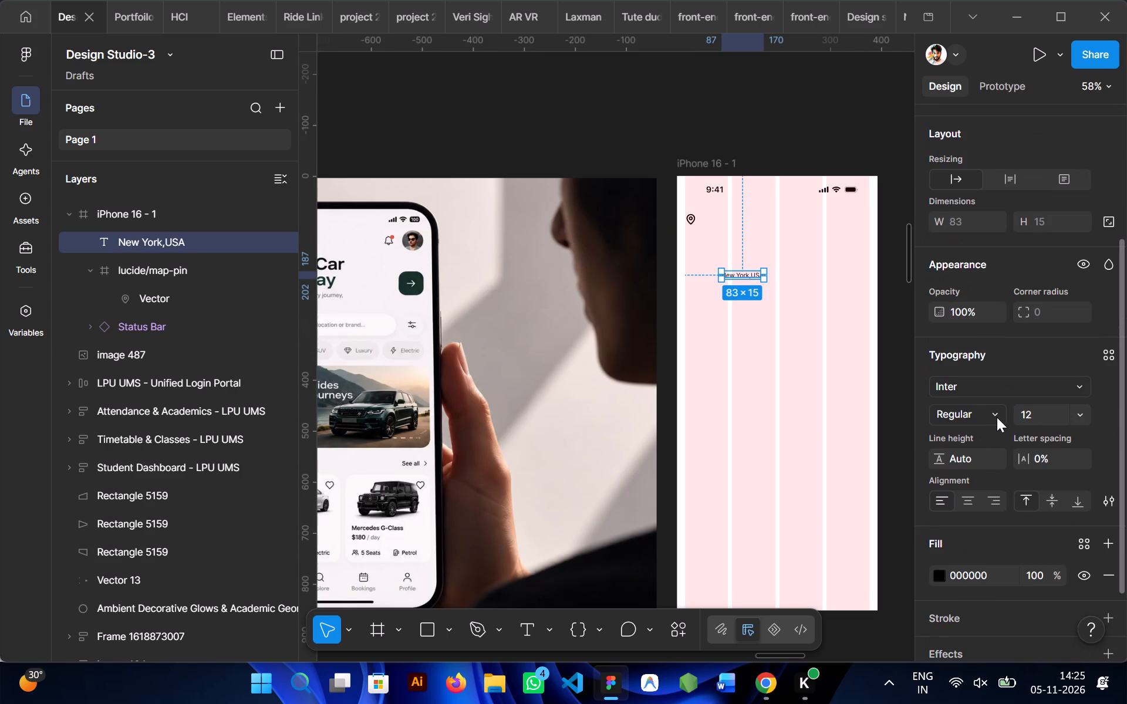
{"action": "left_click", "coordinate": [1082, 420]}
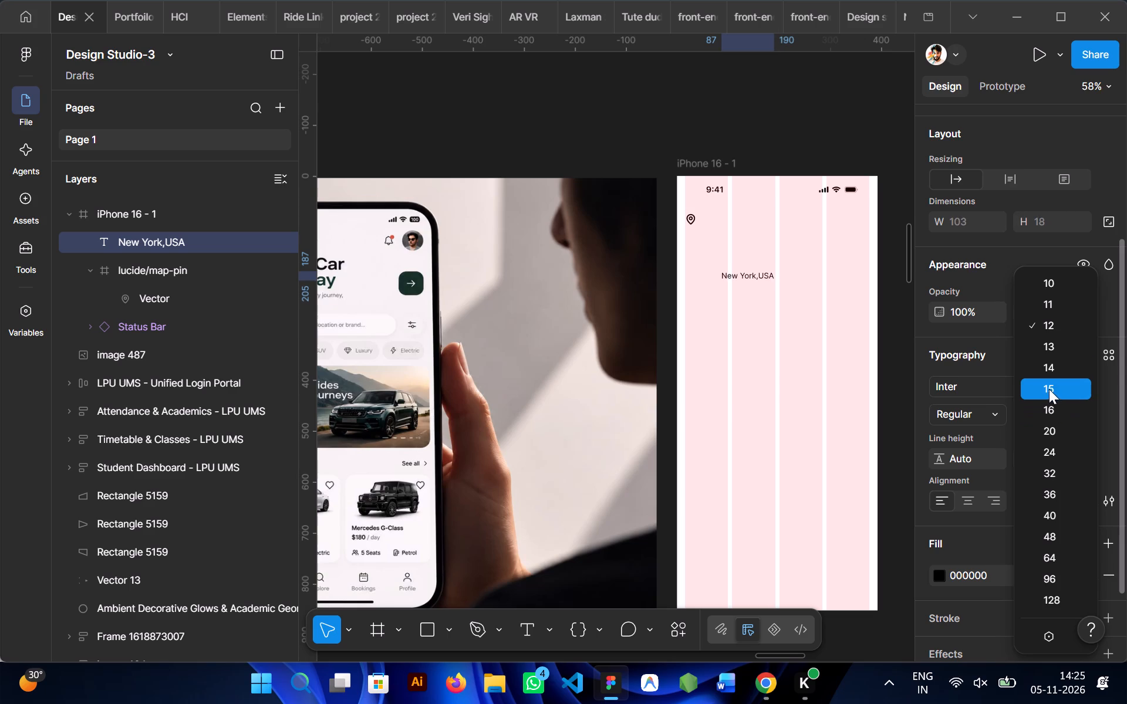
{"action": "left_click", "coordinate": [1046, 358]}
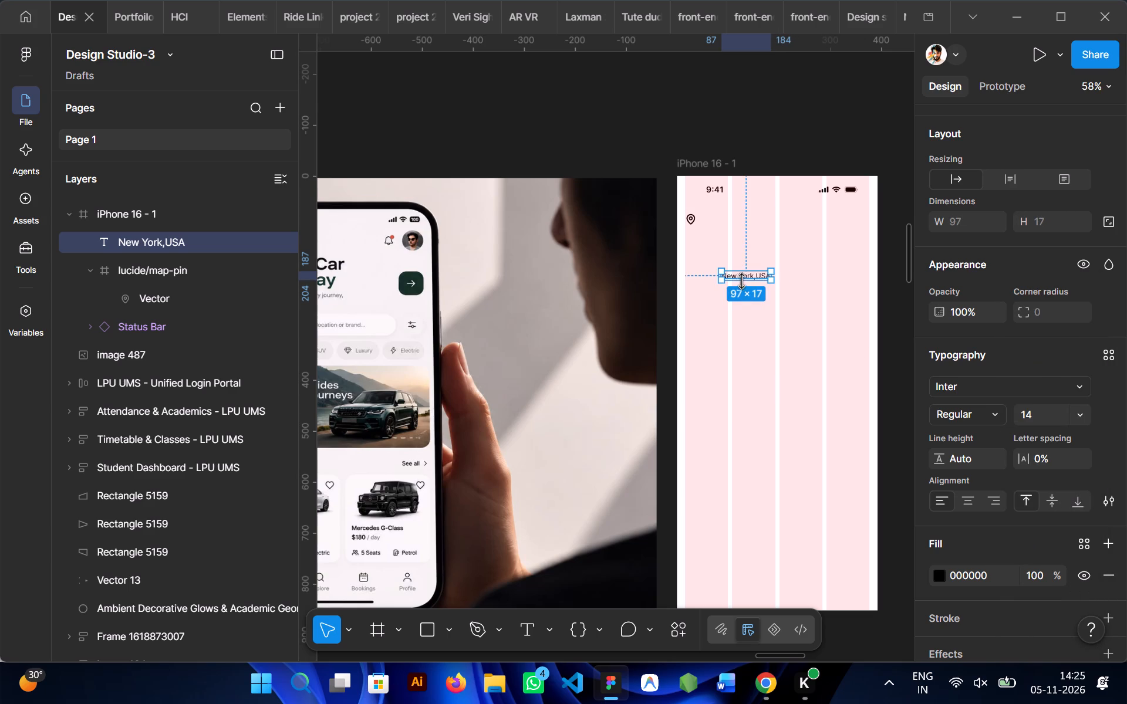
{"action": "left_click_drag", "start_coordinate": [742, 276], "coordinate": [729, 216]}
Set the New York,USA text's weight to Medium and its font to SF Pro.
{"action": "left_click", "coordinate": [992, 413]}
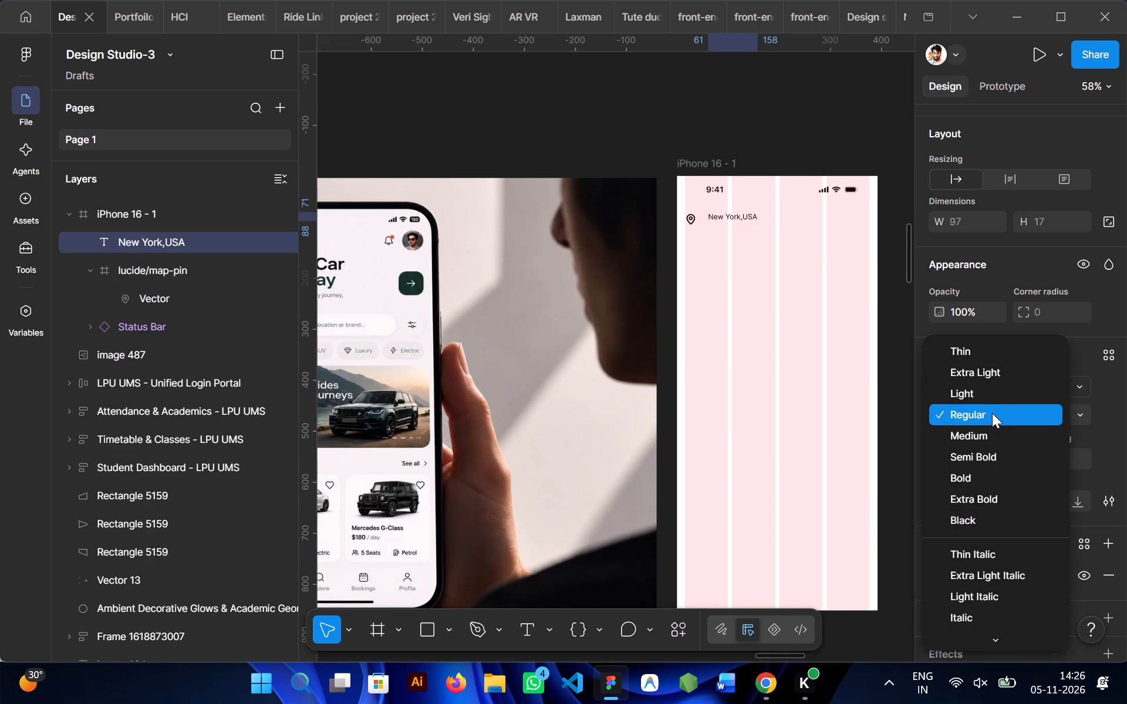
{"action": "left_click", "coordinate": [977, 444]}
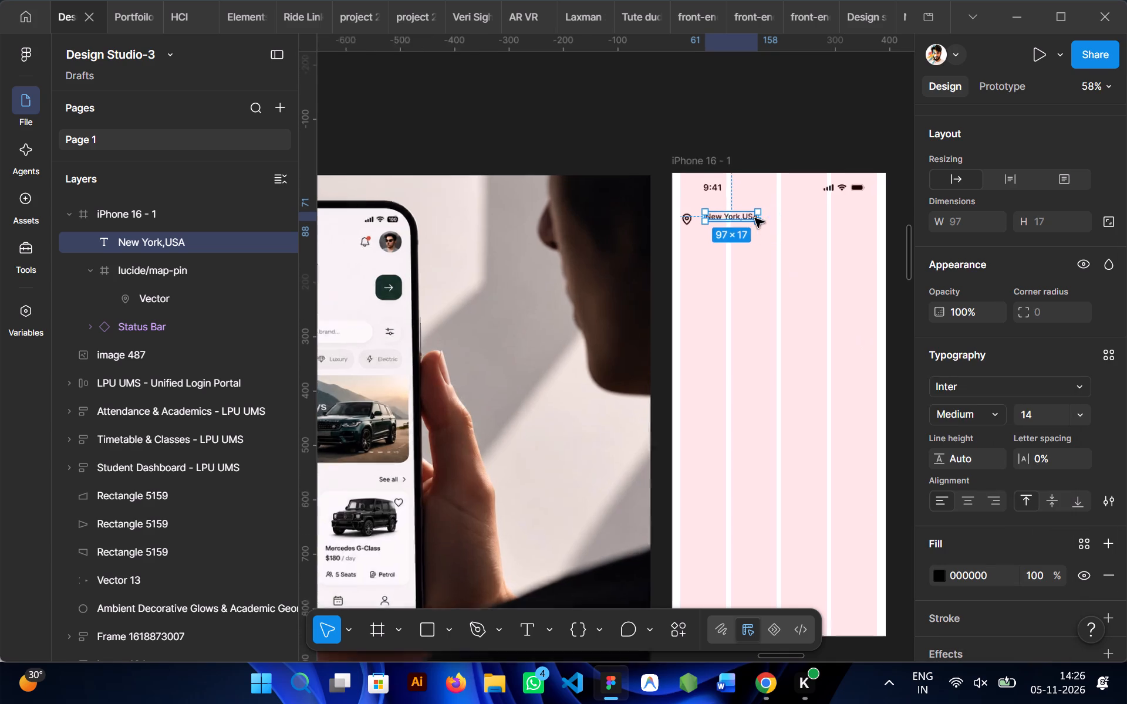
{"action": "left_click", "coordinate": [963, 393]}
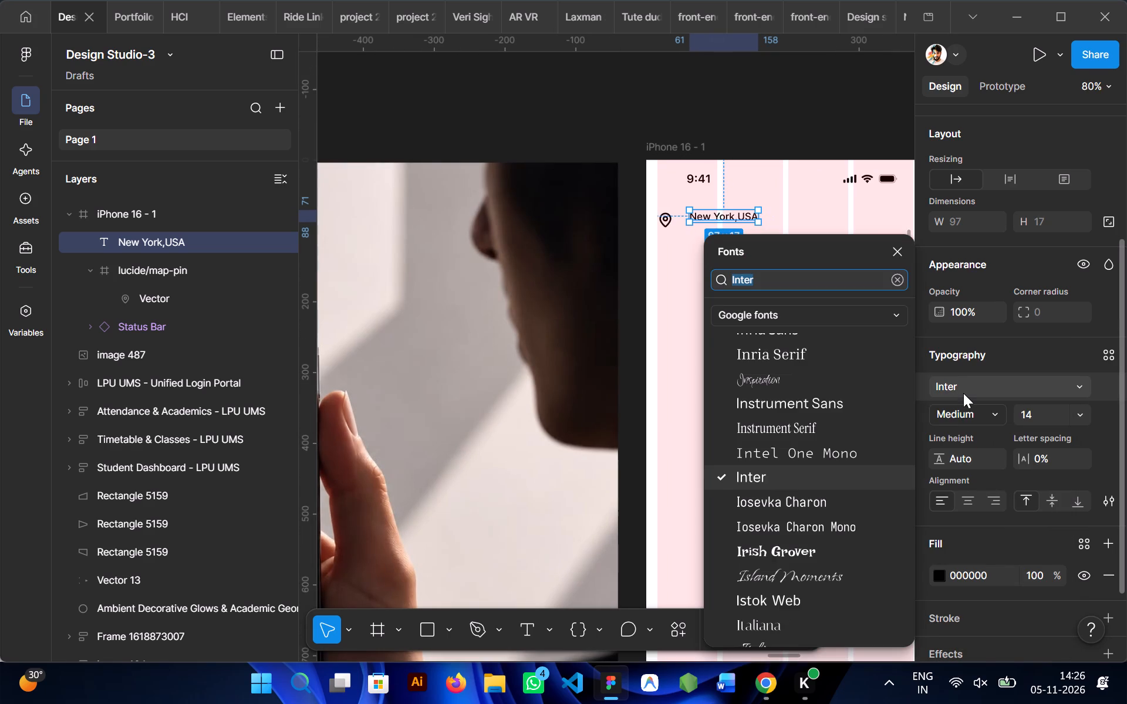
{"action": "type", "text": "SF"}
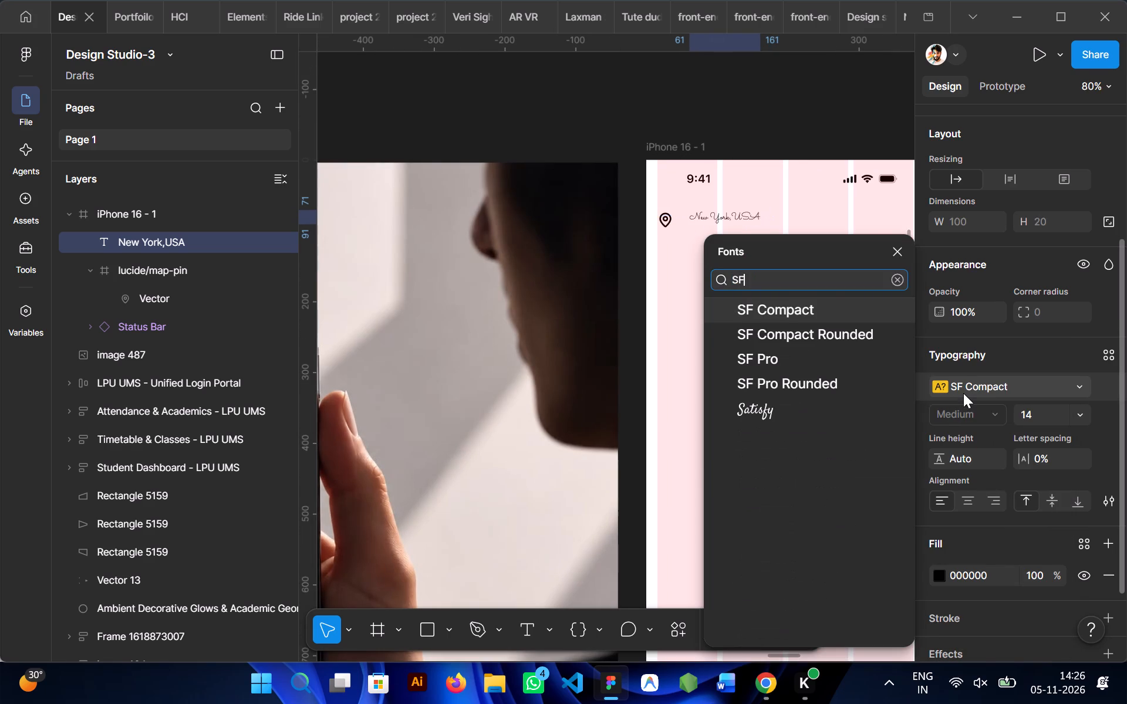
{"action": "left_click", "coordinate": [782, 360]}
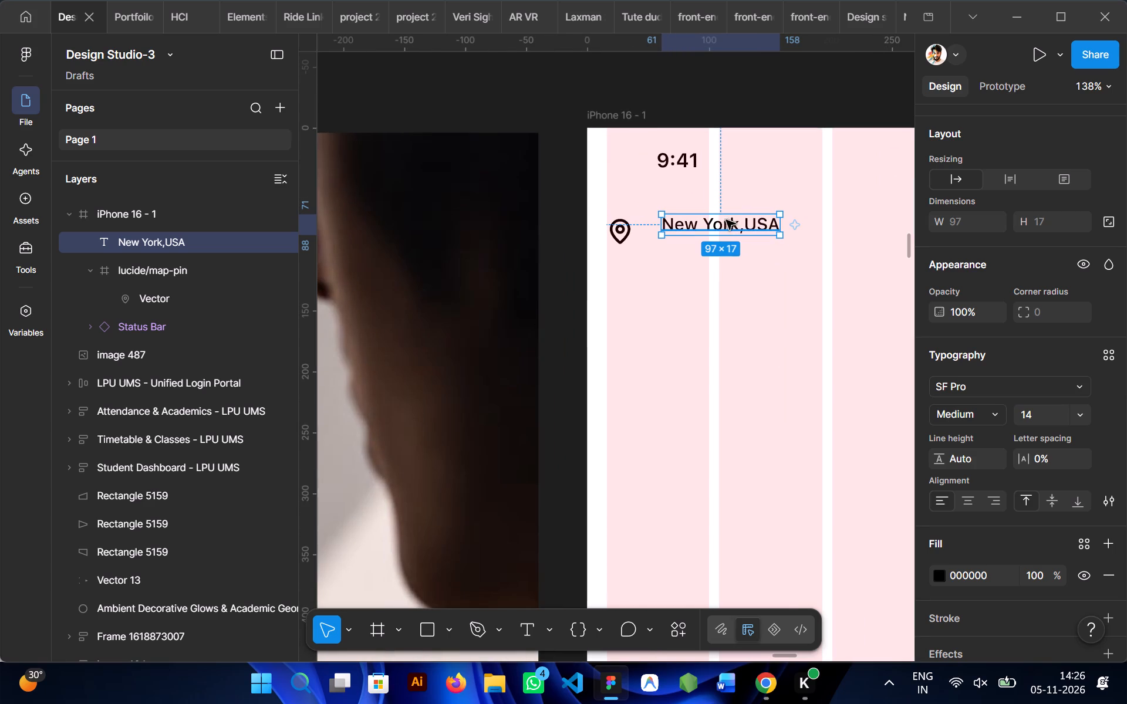
Move the New York,USA text closer to the map-pin icon, at about X 49, Y 79.
{"action": "left_click_drag", "start_coordinate": [723, 222], "coordinate": [710, 232]}
{"action": "left_click", "coordinate": [684, 336]}
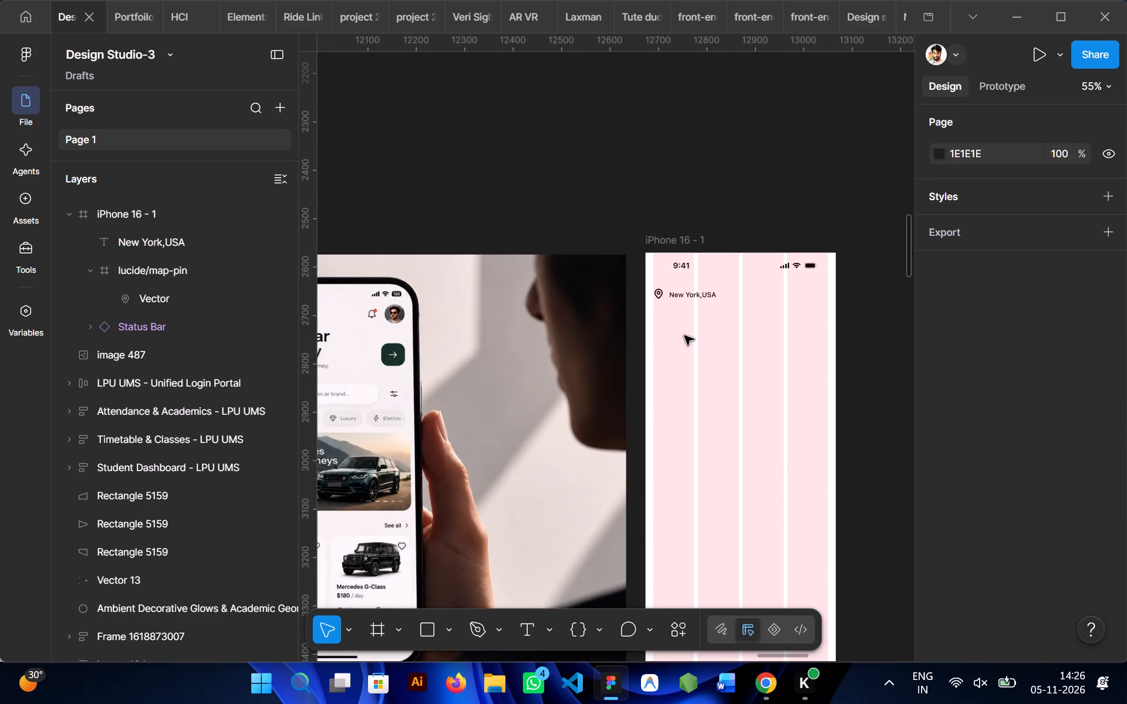
Review the New York,USA text's position and typography settings and compare the header with the reference image.
{"action": "scroll", "coordinate": [684, 336], "scroll_direction": "down", "scroll_amount": 1}
{"action": "left_click", "coordinate": [720, 260]}
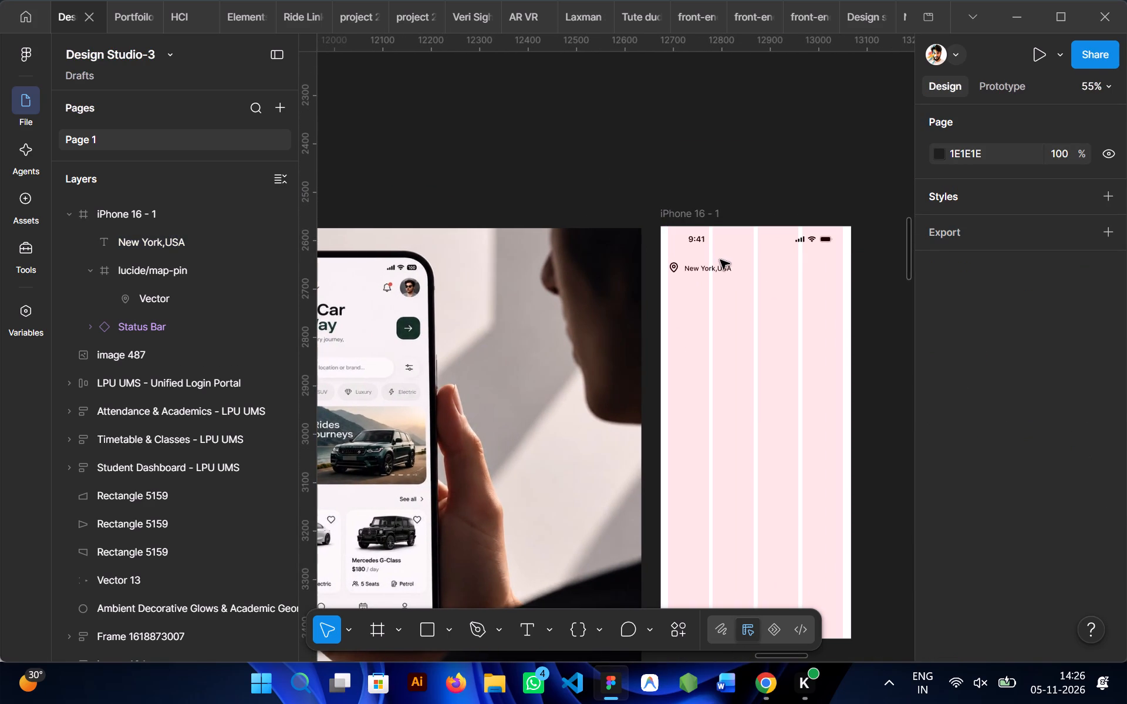
{"action": "left_click", "coordinate": [712, 274]}
{"action": "scroll", "coordinate": [1035, 480], "scroll_direction": "down", "scroll_amount": 1}
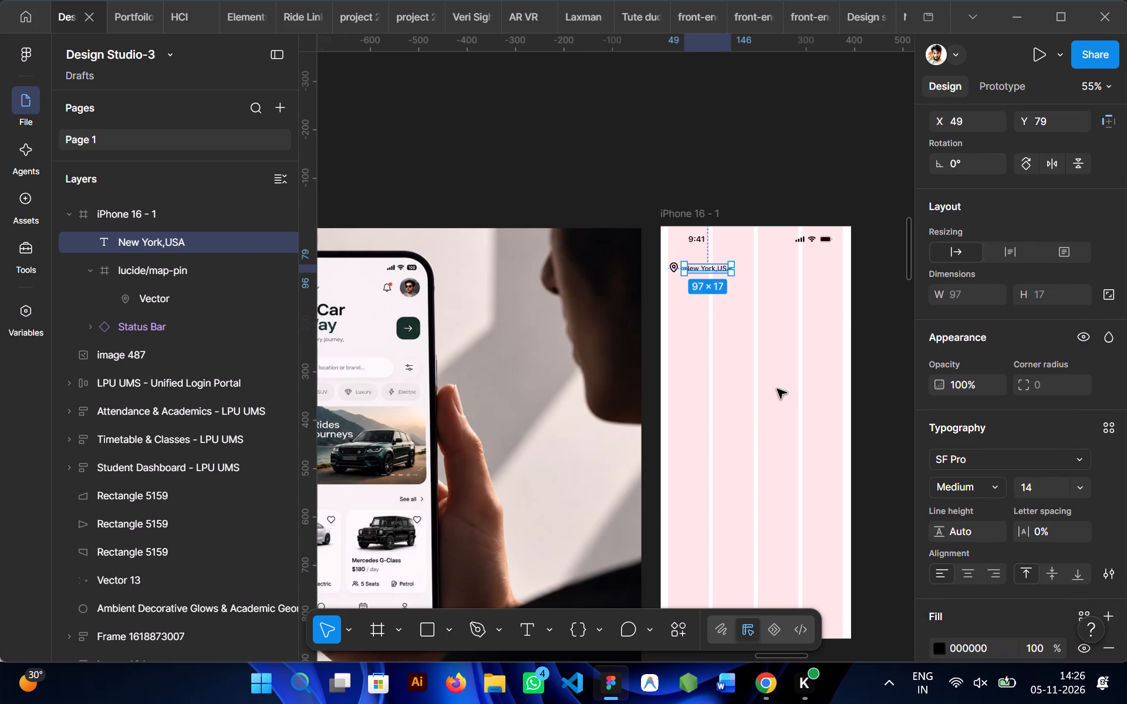
{"action": "scroll", "coordinate": [777, 389], "scroll_direction": "right", "scroll_amount": 1}
{"action": "scroll", "coordinate": [777, 389], "scroll_direction": "left", "scroll_amount": 1}
{"action": "scroll", "coordinate": [777, 389], "scroll_direction": "right", "scroll_amount": 1}
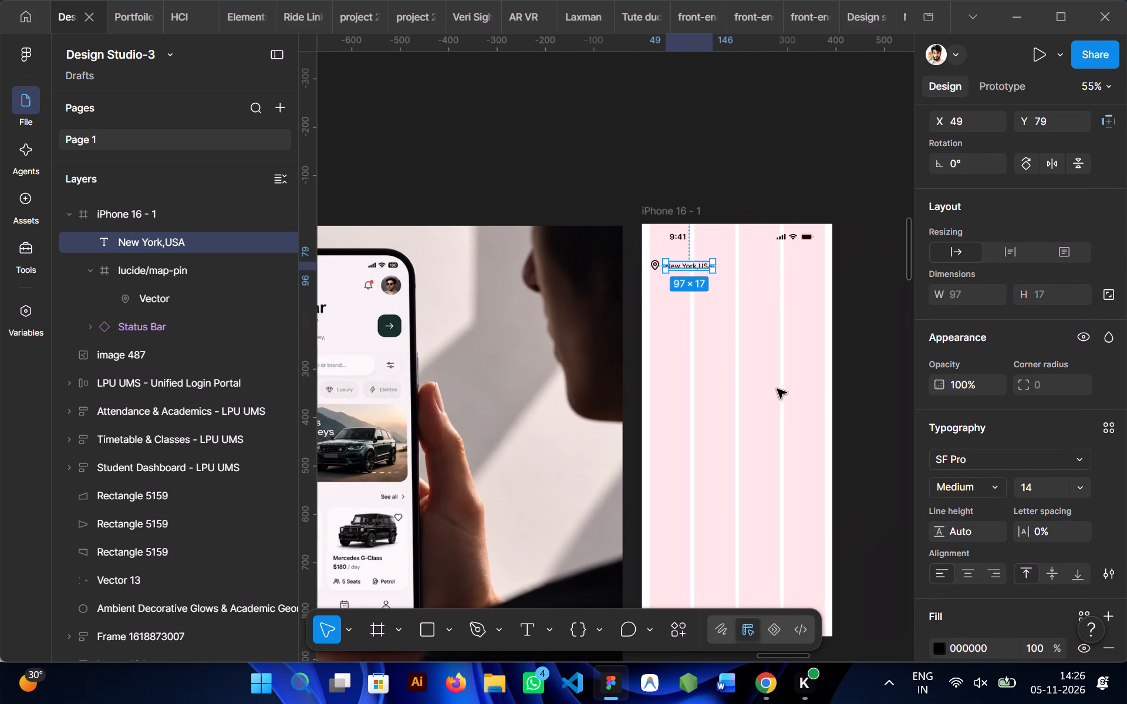
{"action": "left_click", "coordinate": [724, 354]}
{"action": "scroll", "coordinate": [724, 354], "scroll_direction": "right", "scroll_amount": 1}
Insert the chevron-down icon from the Lucide Icons plugin by searching for "down".
{"action": "left_click", "coordinate": [675, 637]}
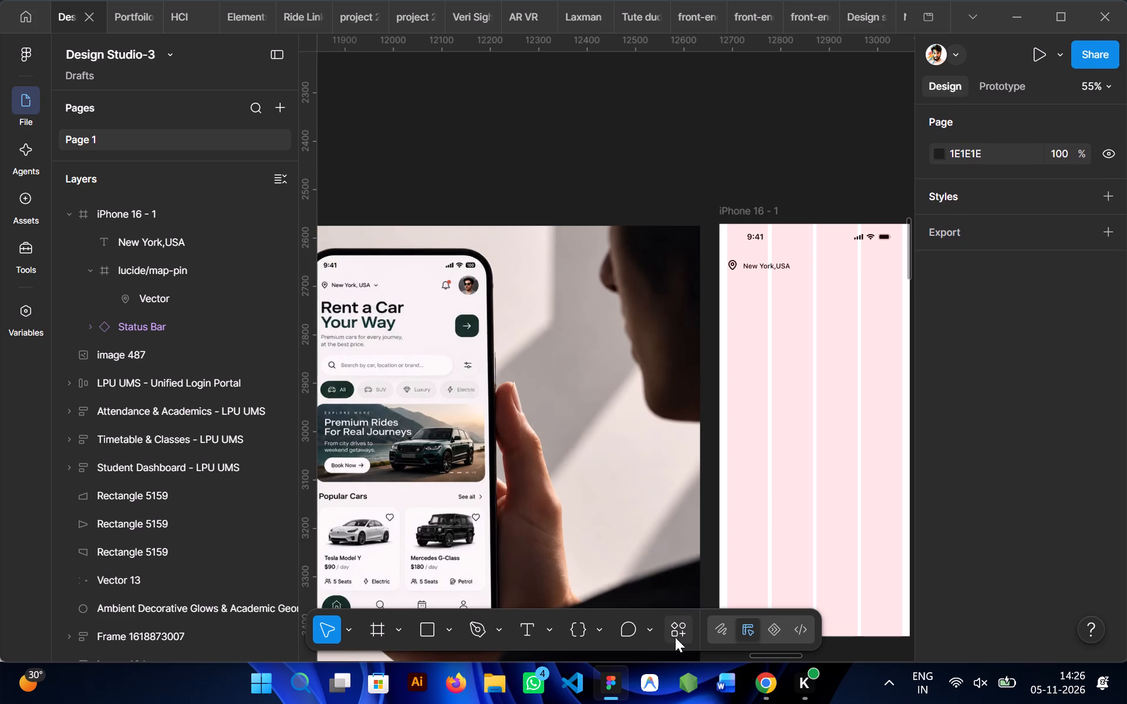
{"action": "left_click", "coordinate": [406, 400]}
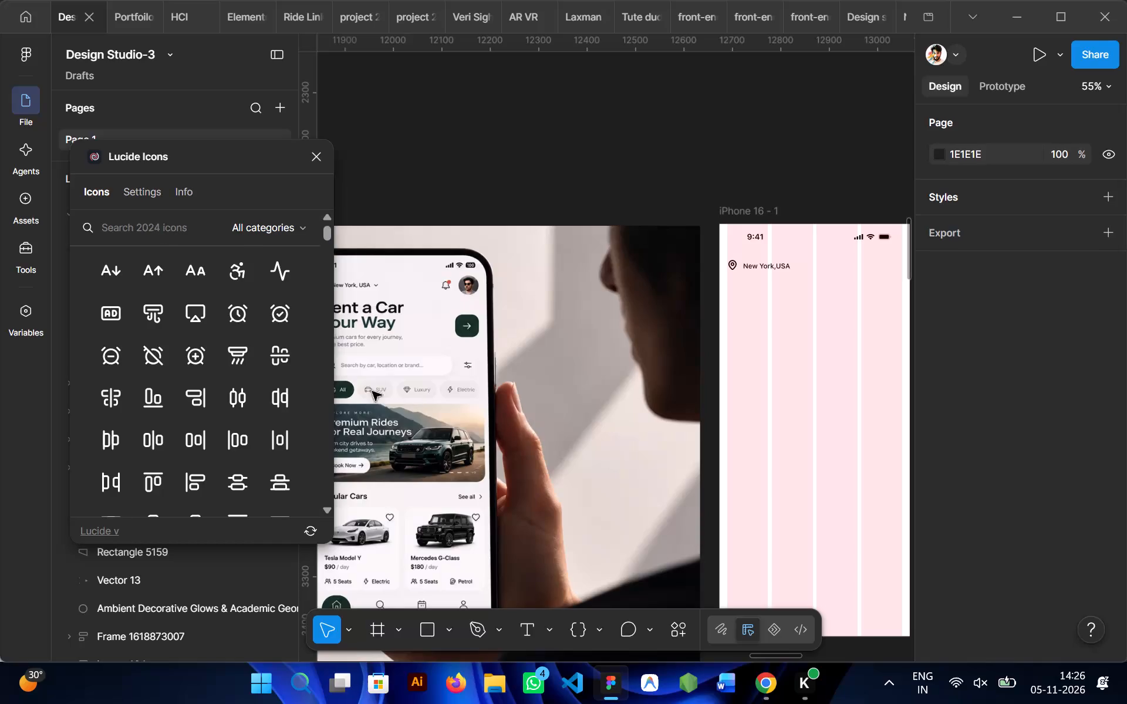
{"action": "left_click", "coordinate": [151, 232]}
{"action": "type", "text": "down"}
{"action": "left_click", "coordinate": [243, 441]}
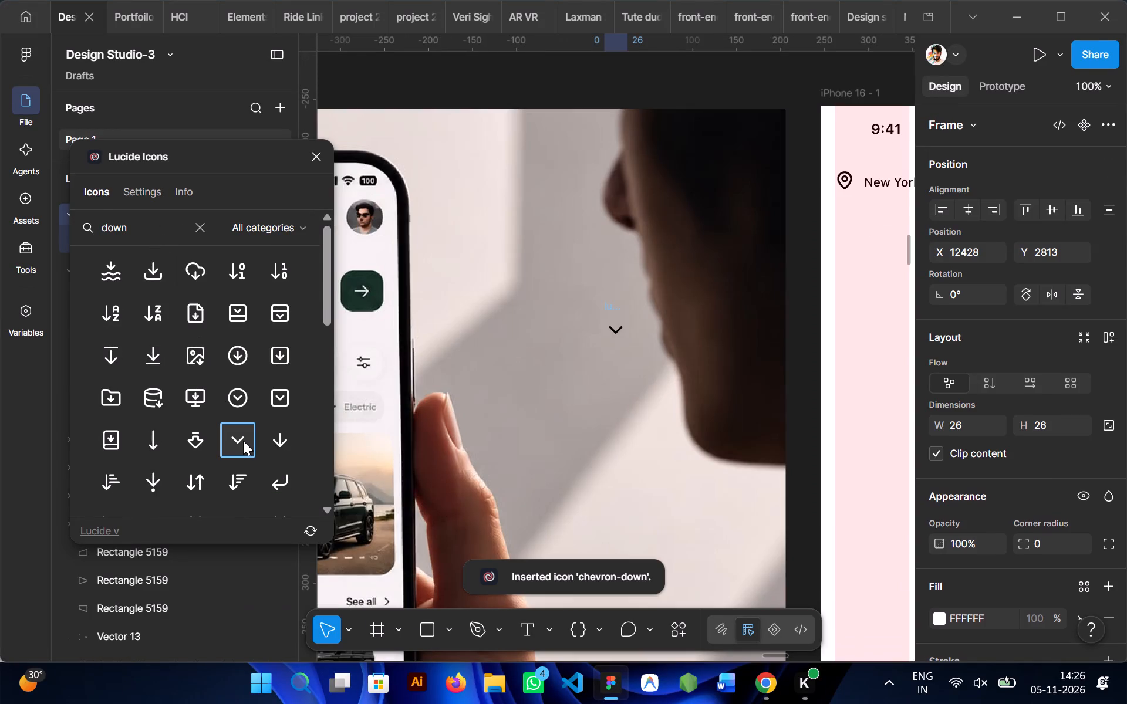
{"action": "left_click", "coordinate": [321, 159]}
Place the chevron-down icon inside the iPhone 16 frame just after the New York,USA text, about 7 px away at Y 79.
{"action": "scroll", "coordinate": [506, 212], "scroll_direction": "left", "scroll_amount": 1}
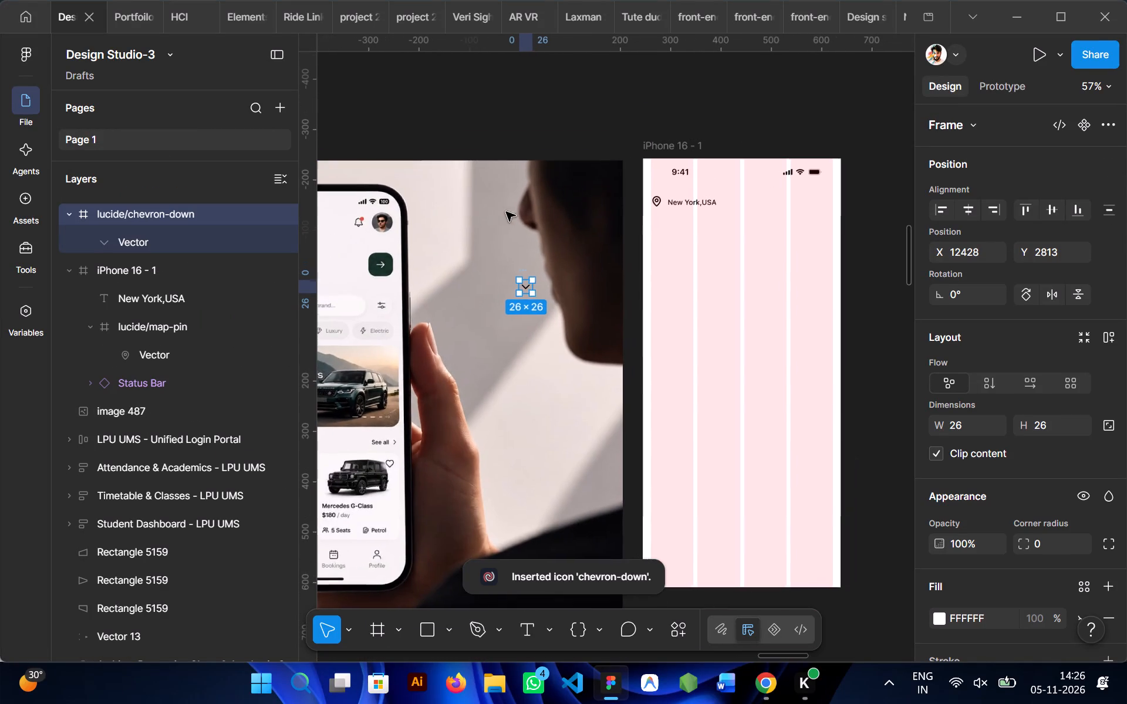
{"action": "left_click_drag", "start_coordinate": [519, 289], "coordinate": [730, 215]}
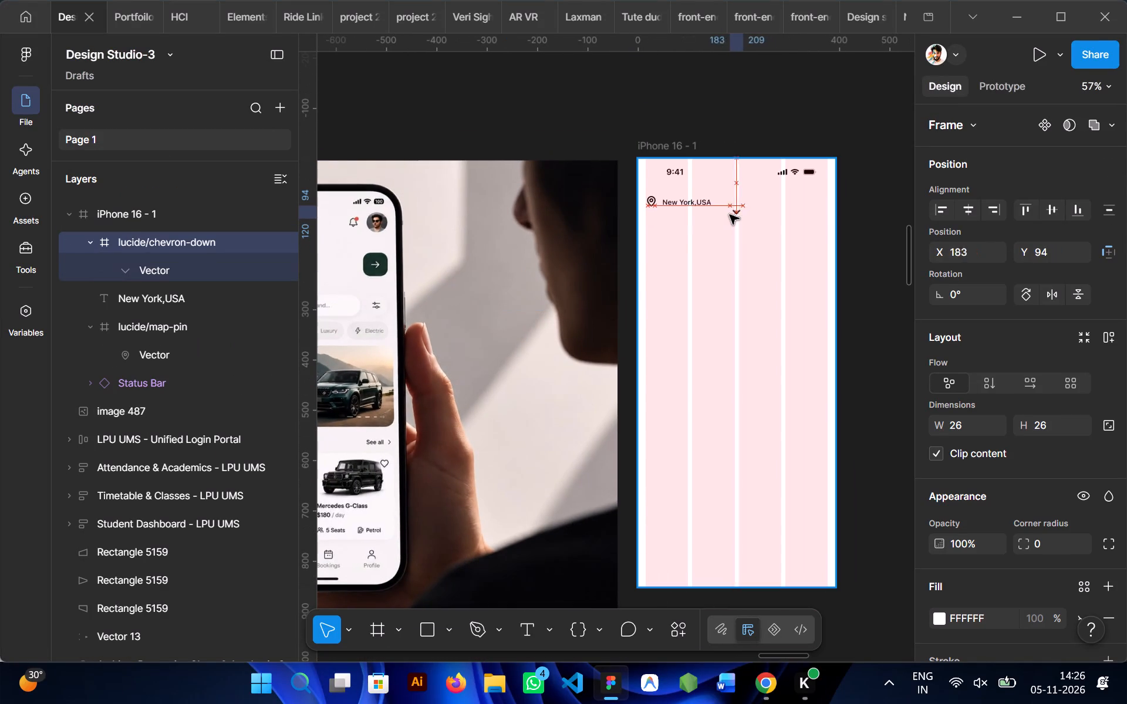
{"action": "left_click_drag", "start_coordinate": [730, 215], "coordinate": [721, 212]}
{"action": "left_click_drag", "start_coordinate": [733, 208], "coordinate": [732, 187]}
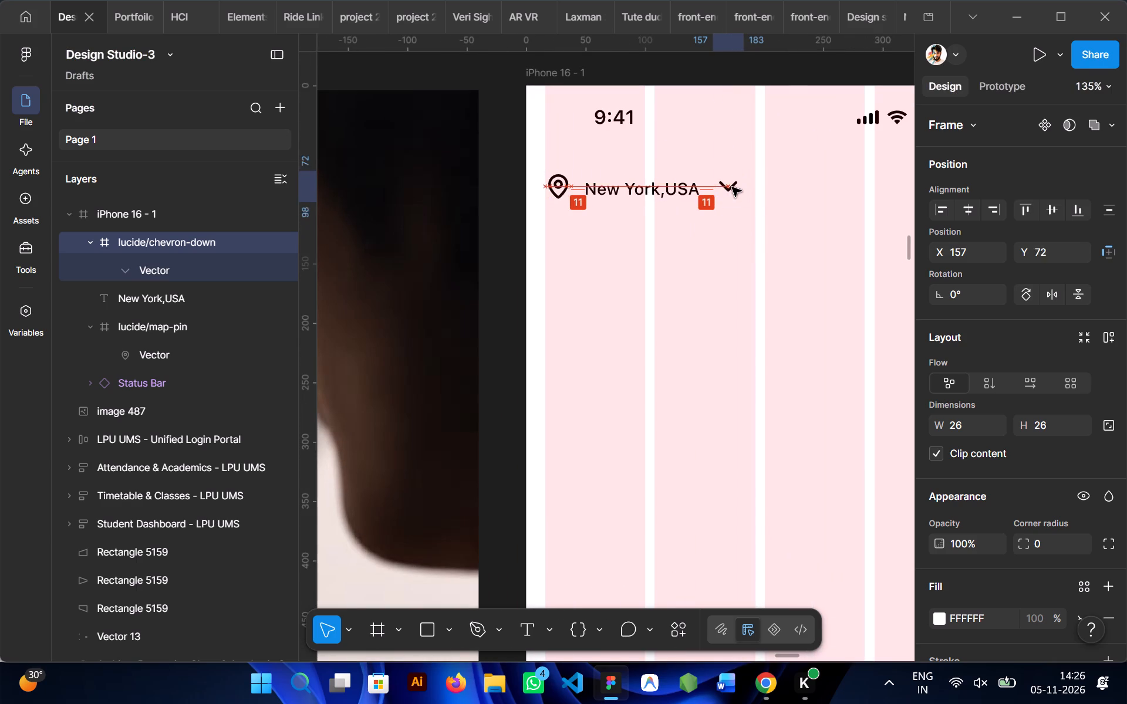
{"action": "left_click_drag", "start_coordinate": [732, 187], "coordinate": [729, 197]}
{"action": "left_click", "coordinate": [660, 283]}
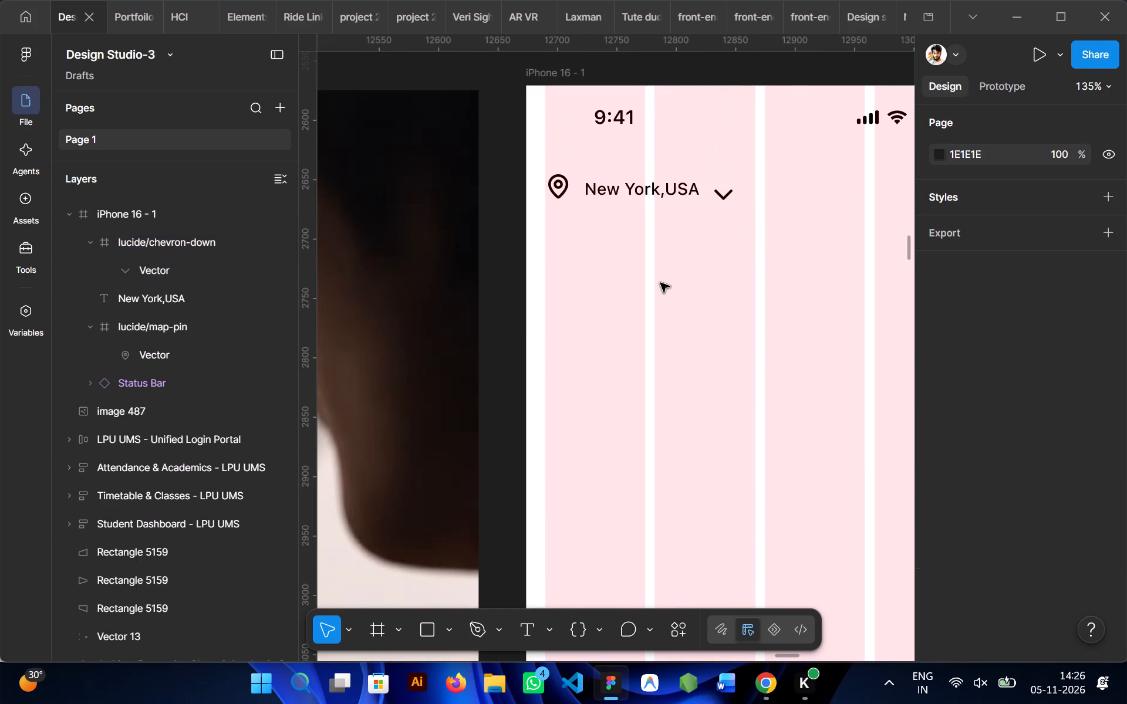
Align the vertical centres of the chevron and the New York,USA text, and shift both slightly up and toward the map-pin icon.
{"action": "left_click", "coordinate": [729, 190]}
{"action": "left_click", "coordinate": [669, 191], "text": "shift"}
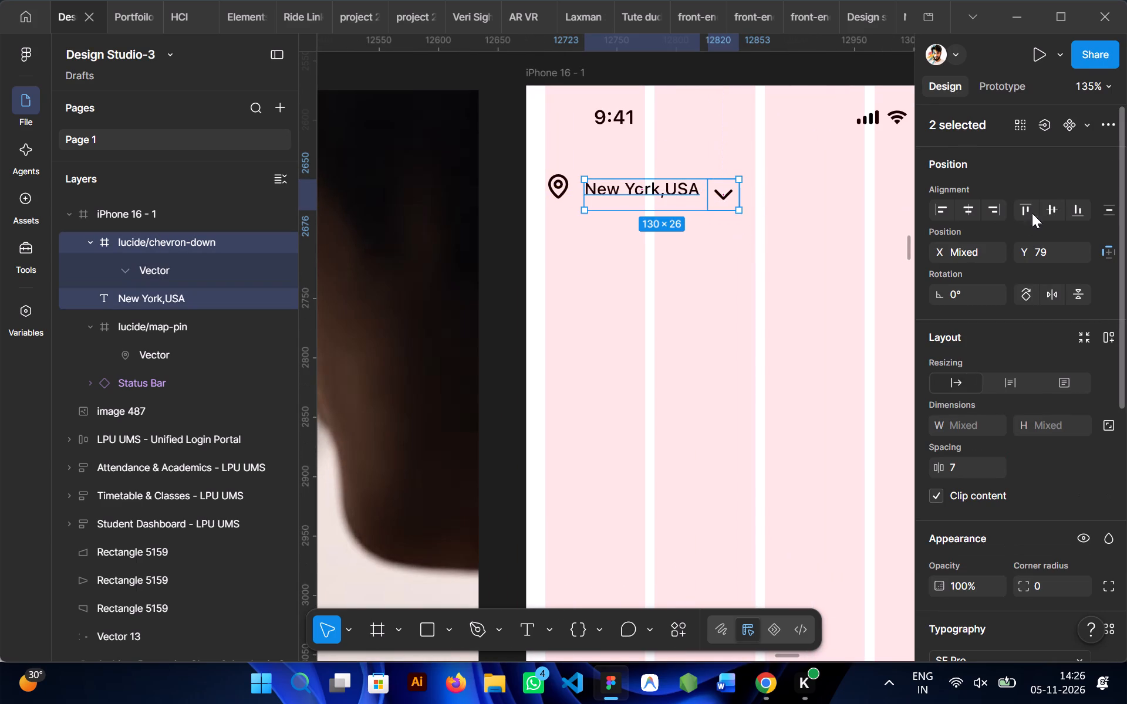
{"action": "left_click", "coordinate": [1054, 208]}
{"action": "left_click_drag", "start_coordinate": [654, 189], "coordinate": [649, 182]}
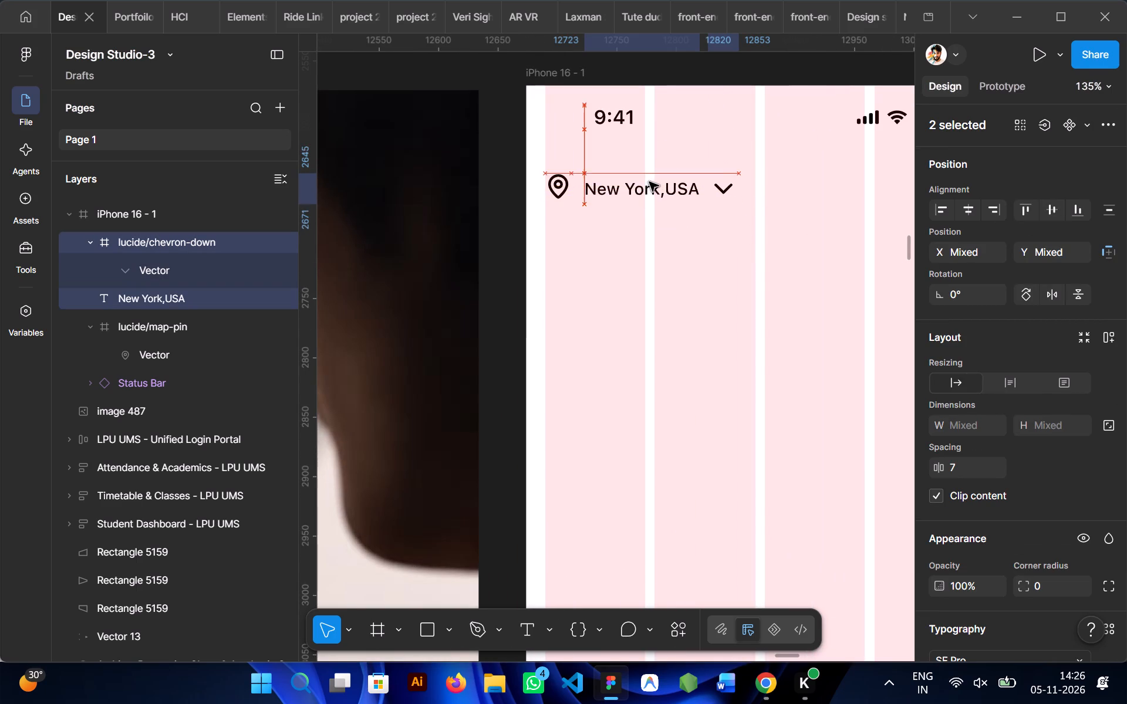
{"action": "left_click_drag", "start_coordinate": [649, 182], "coordinate": [650, 179]}
{"action": "left_click", "coordinate": [734, 294]}
Resize the chevron-down icon to 18 × 18.
{"action": "left_click", "coordinate": [719, 180]}
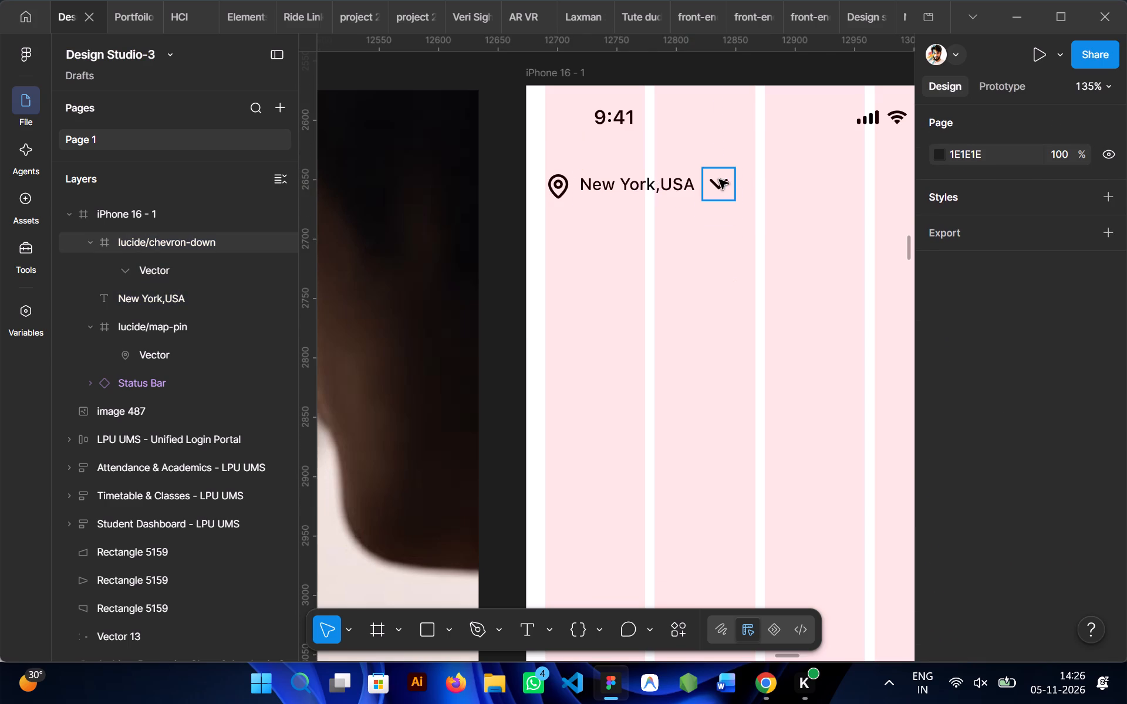
{"action": "left_click", "coordinate": [971, 421]}
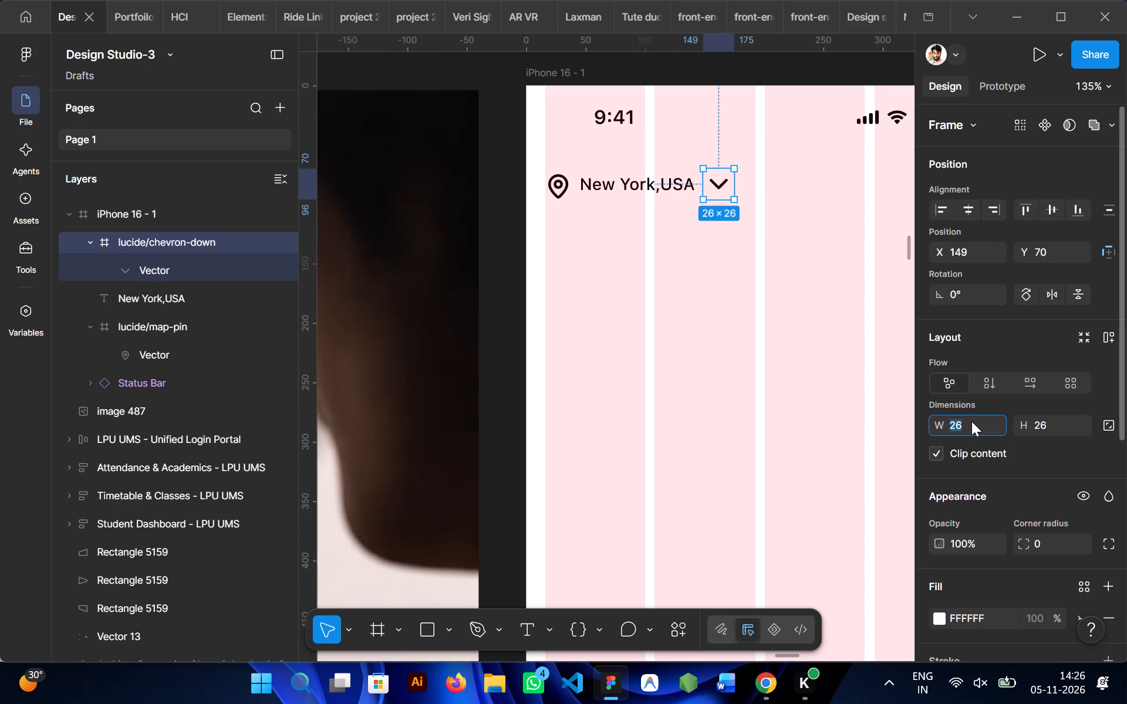
{"action": "type", "text": "18"}
{"action": "left_click", "coordinate": [1048, 427]}
{"action": "type", "text": "18"}
{"action": "key", "text": "Return"}
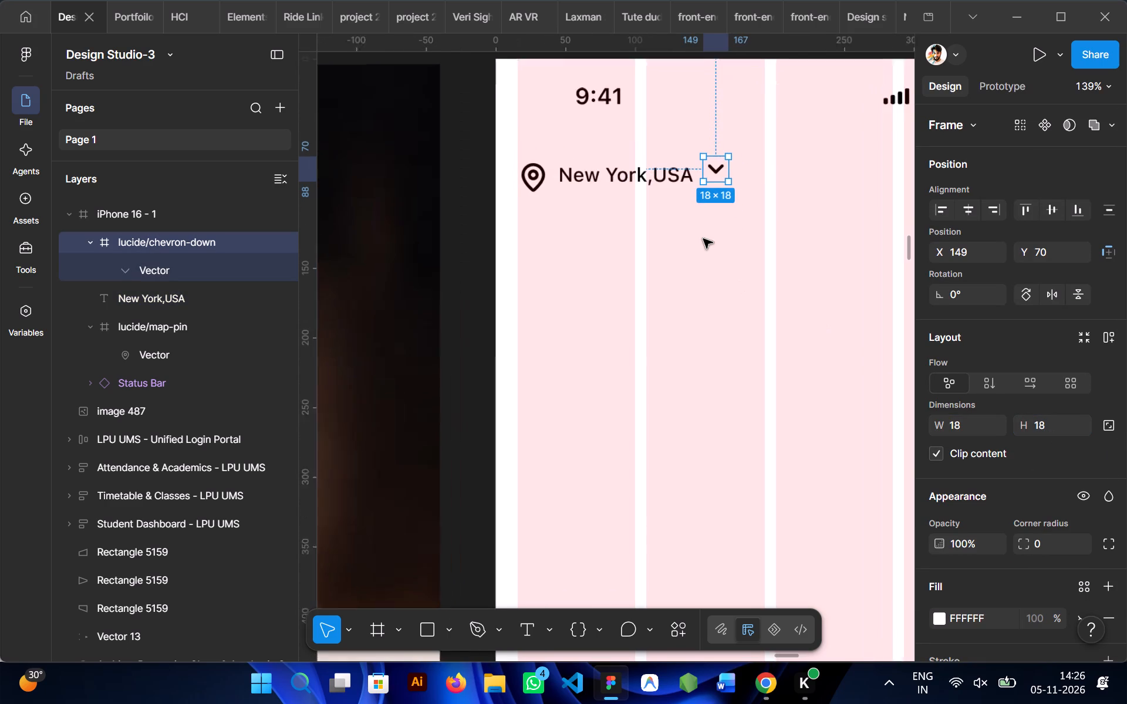
Move the chevron-down icon down to about Y 75, level with the New York,USA text.
{"action": "left_click_drag", "start_coordinate": [710, 165], "coordinate": [710, 170]}
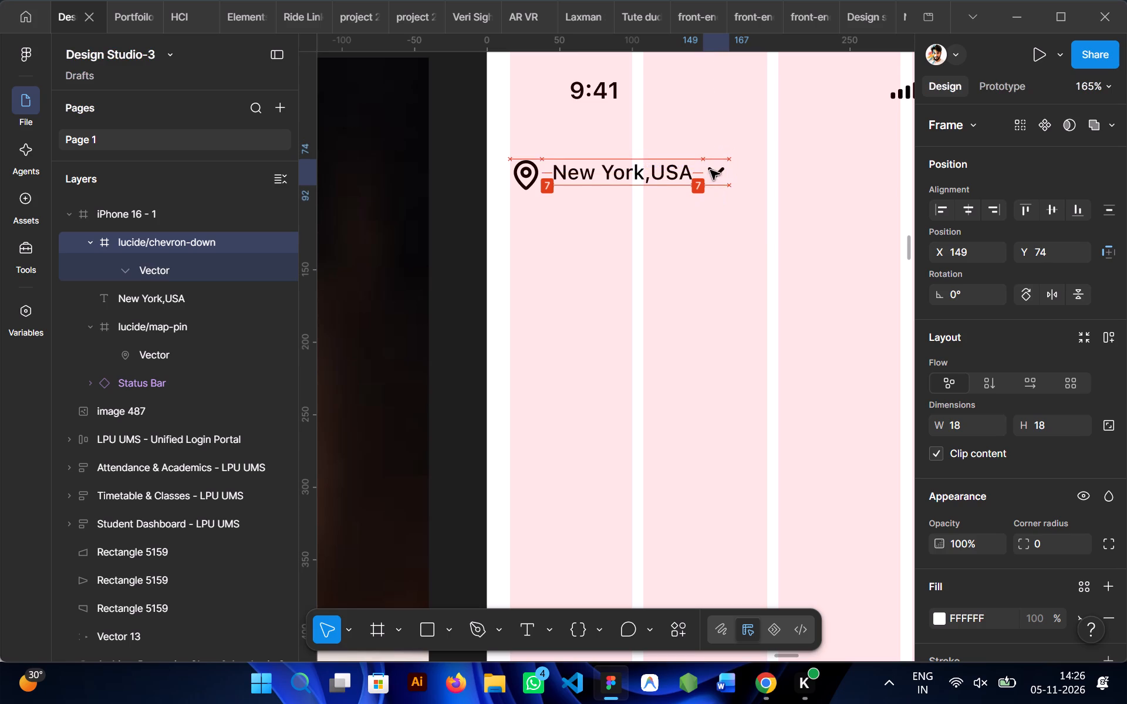
{"action": "left_click_drag", "start_coordinate": [710, 170], "coordinate": [710, 172]}
{"action": "left_click", "coordinate": [689, 258]}
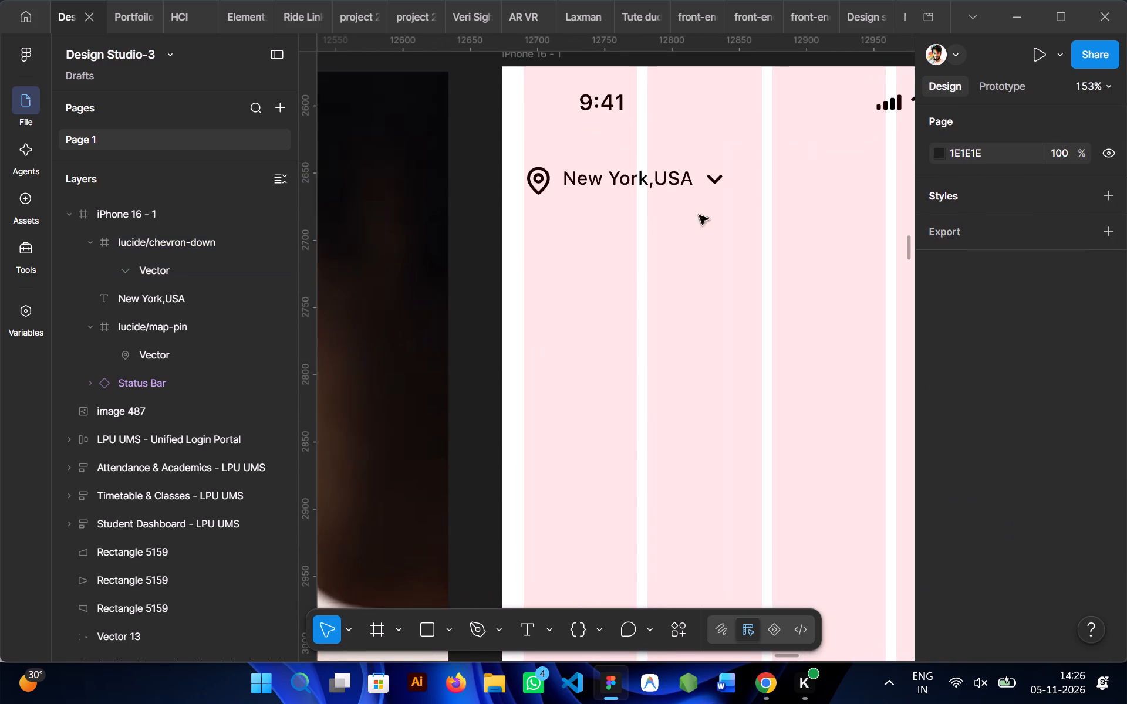
Resize the chevron-down icon to 20 × 20.
{"action": "left_click", "coordinate": [709, 182]}
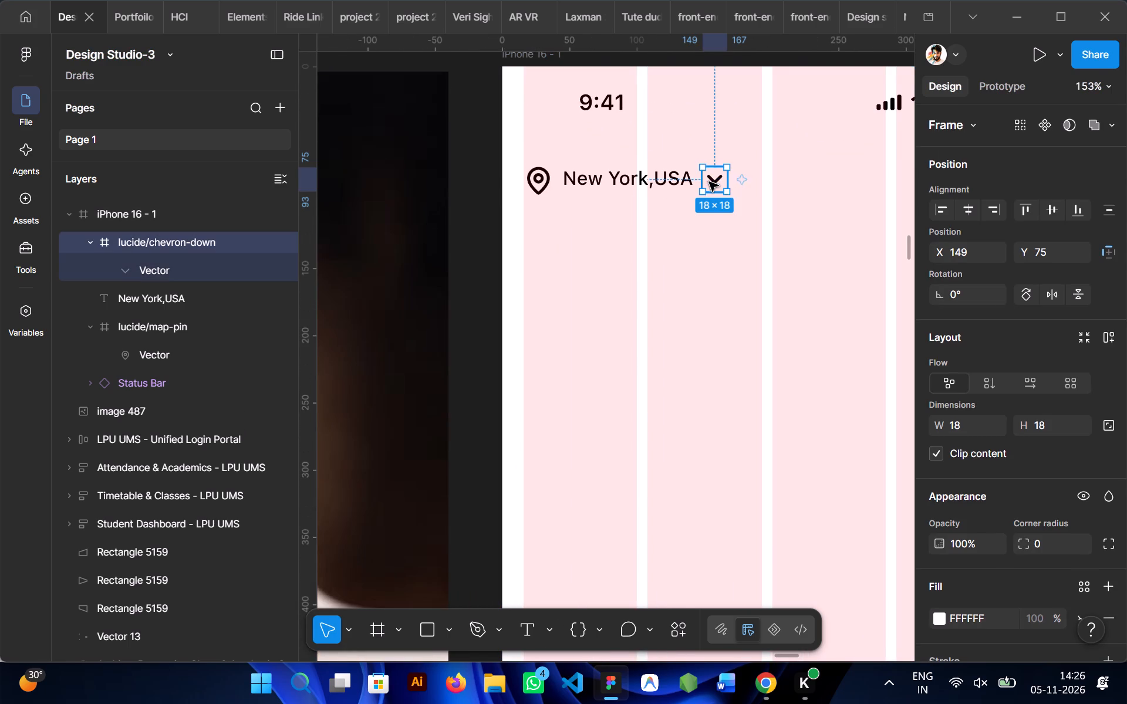
{"action": "left_click", "coordinate": [963, 427]}
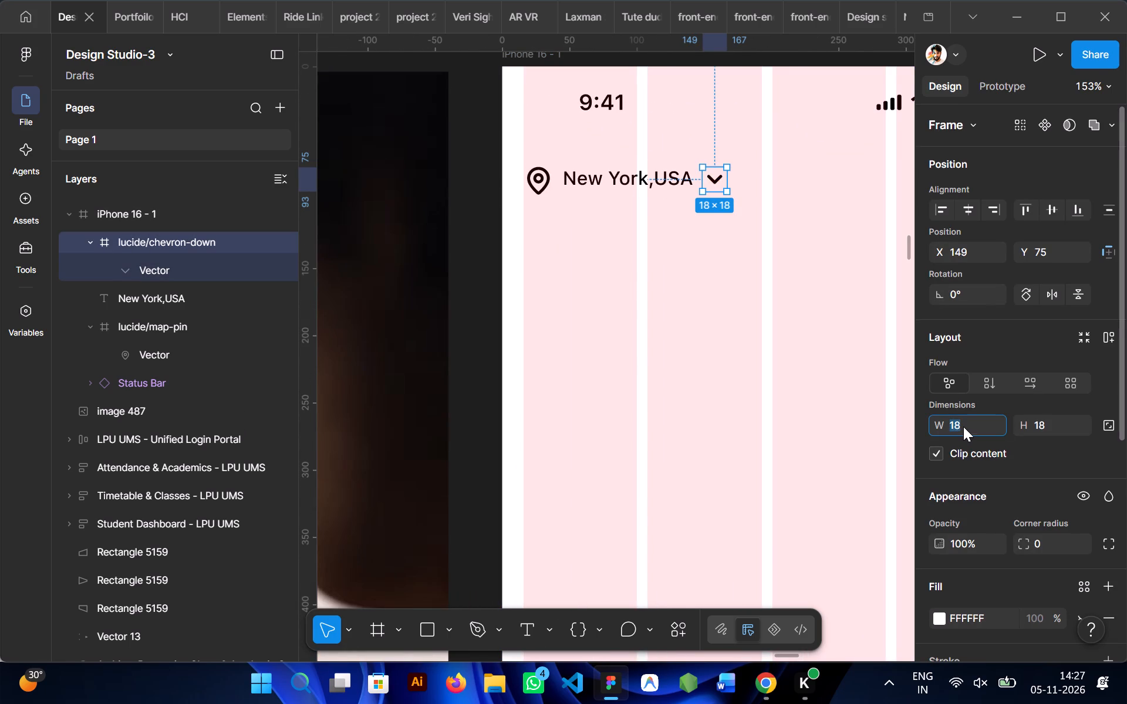
{"action": "type", "text": "20"}
{"action": "left_click", "coordinate": [1048, 425]}
{"action": "type", "text": "20"}
{"action": "left_click", "coordinate": [794, 341]}
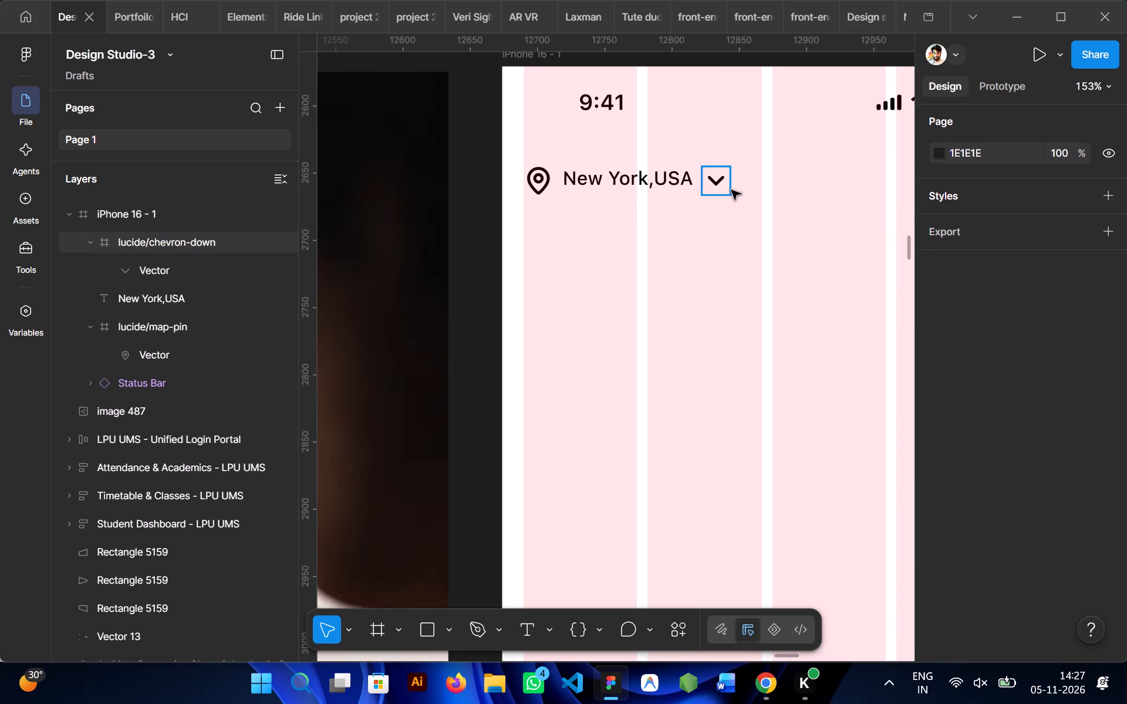
{"action": "left_click", "coordinate": [719, 187]}
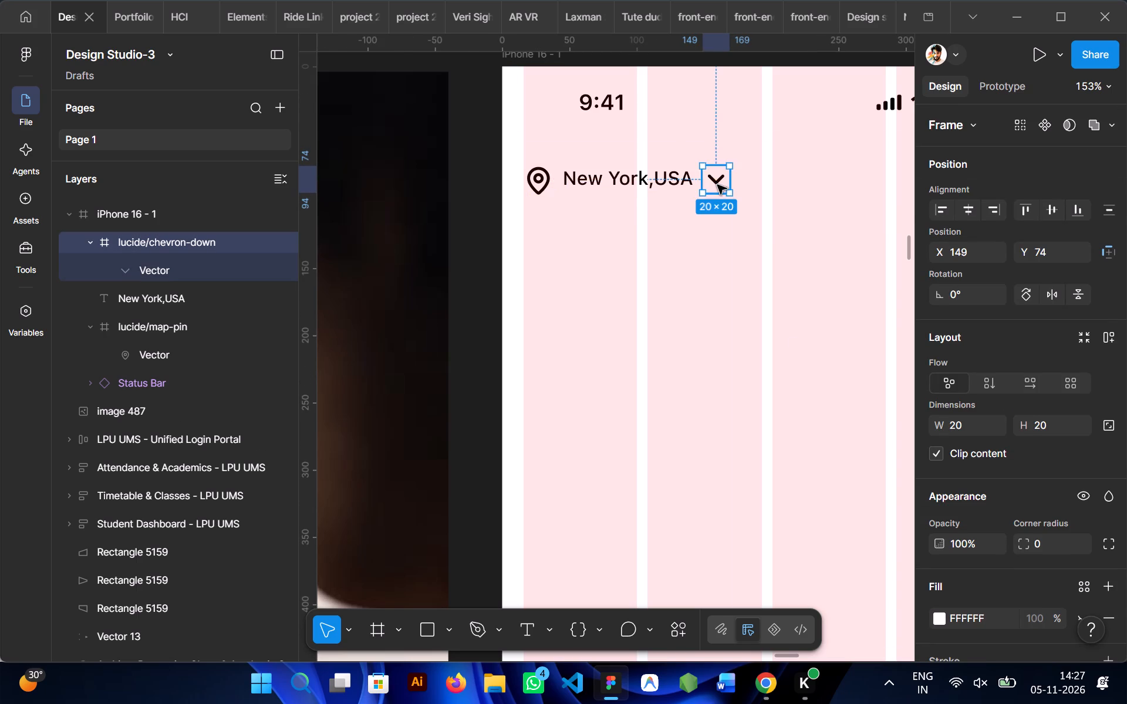
{"action": "left_click", "coordinate": [699, 339]}
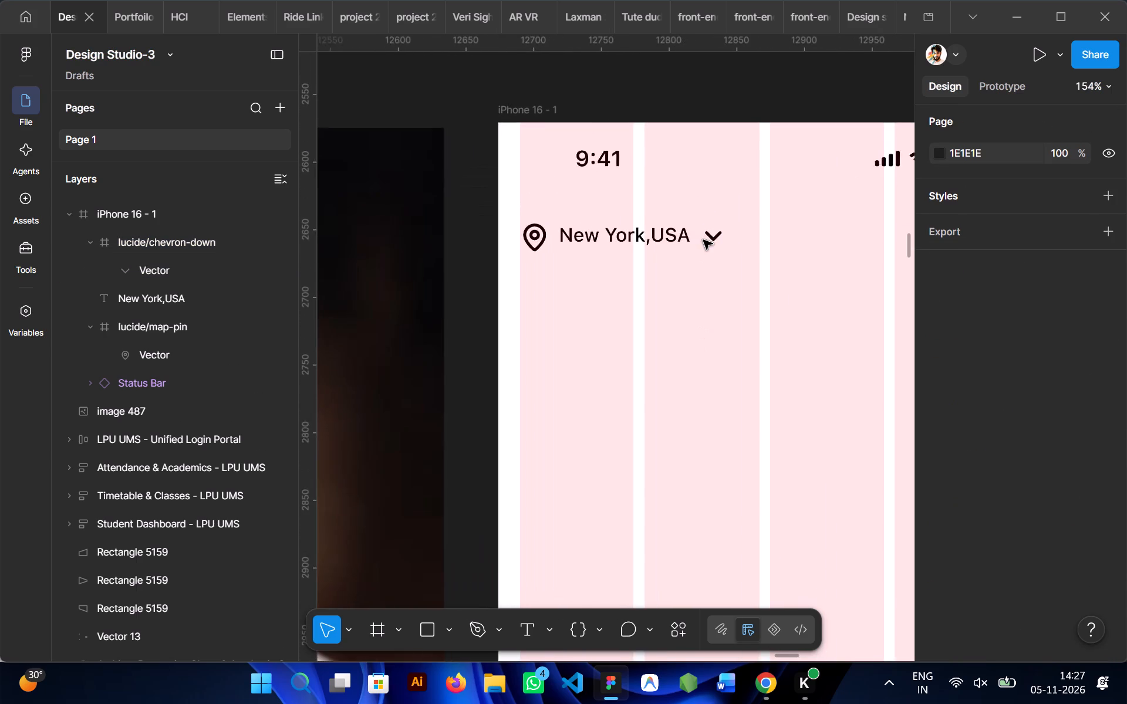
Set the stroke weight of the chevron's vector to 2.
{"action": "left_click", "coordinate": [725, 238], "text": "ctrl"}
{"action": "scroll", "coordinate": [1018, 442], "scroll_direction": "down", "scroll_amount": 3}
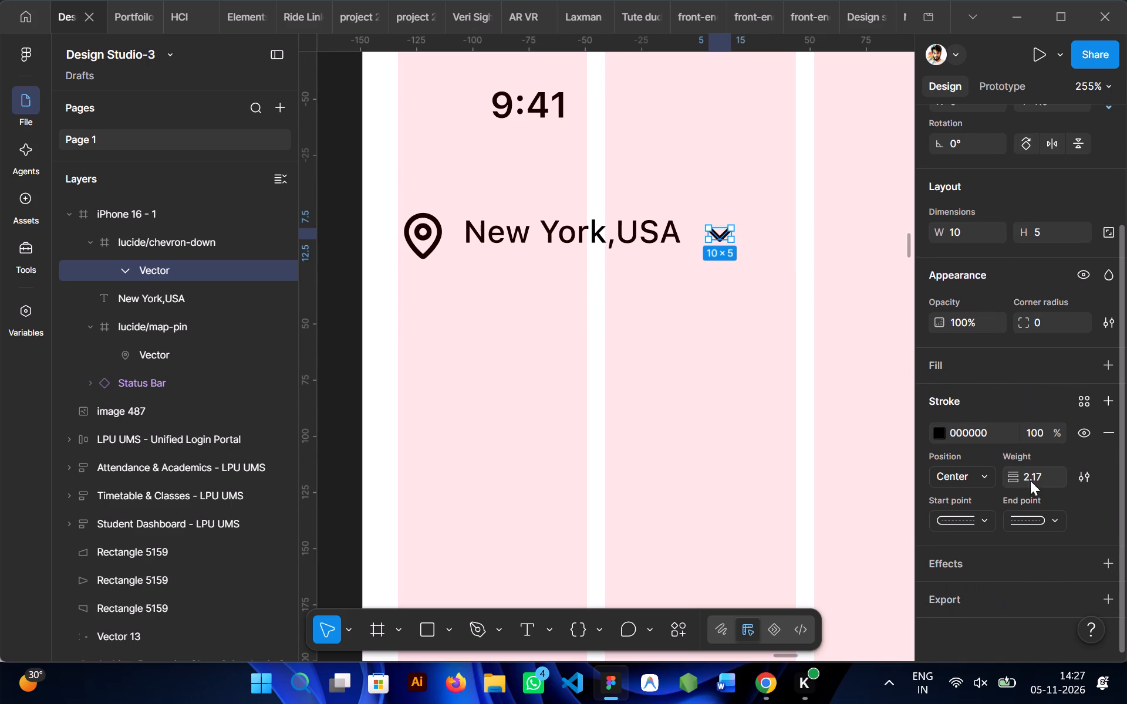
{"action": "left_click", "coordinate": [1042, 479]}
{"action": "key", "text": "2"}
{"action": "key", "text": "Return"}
Set the stroke weight of the chevron's vector to 1.5.
{"action": "left_click", "coordinate": [751, 344]}
{"action": "left_click", "coordinate": [717, 228], "text": "ctrl"}
{"action": "left_click", "coordinate": [717, 236], "text": "ctrl"}
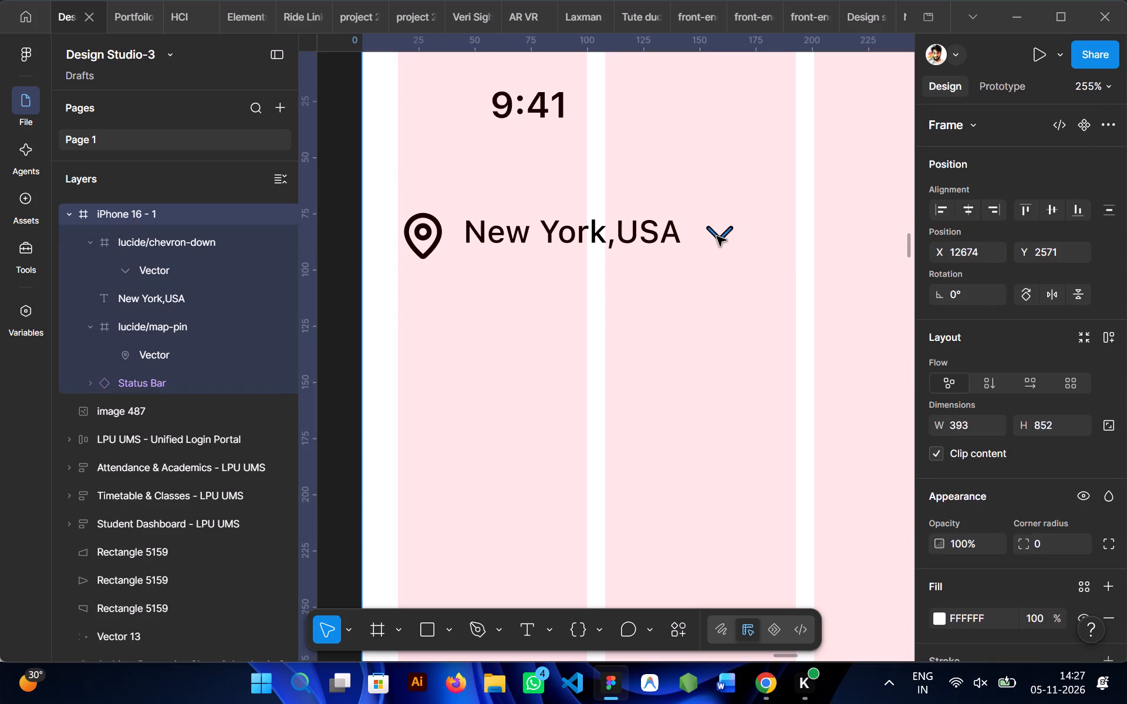
{"action": "scroll", "coordinate": [1006, 486], "scroll_direction": "down", "scroll_amount": 3}
{"action": "left_click", "coordinate": [1037, 477]}
{"action": "type", "text": "1.5"}
{"action": "left_click", "coordinate": [757, 402]}
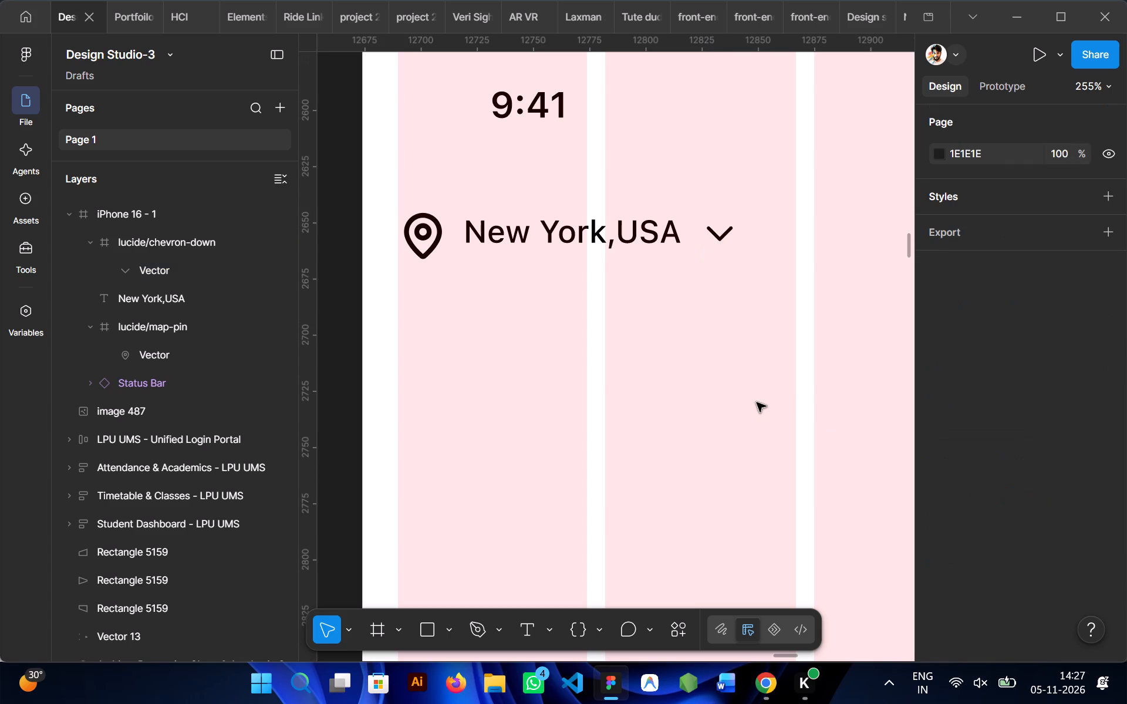
Shift the chevron-down icon slightly closer to the New York,USA text, to about X 147.
{"action": "left_click", "coordinate": [729, 229]}
{"action": "left_click", "coordinate": [727, 229]}
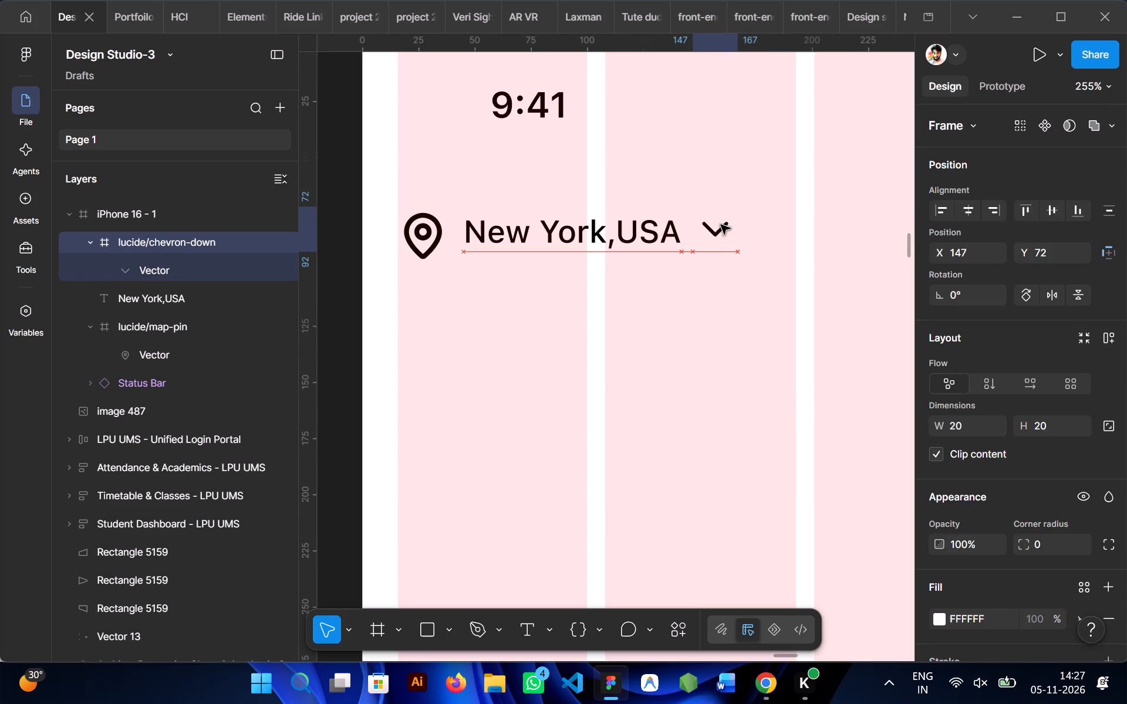
{"action": "left_click", "coordinate": [687, 321]}
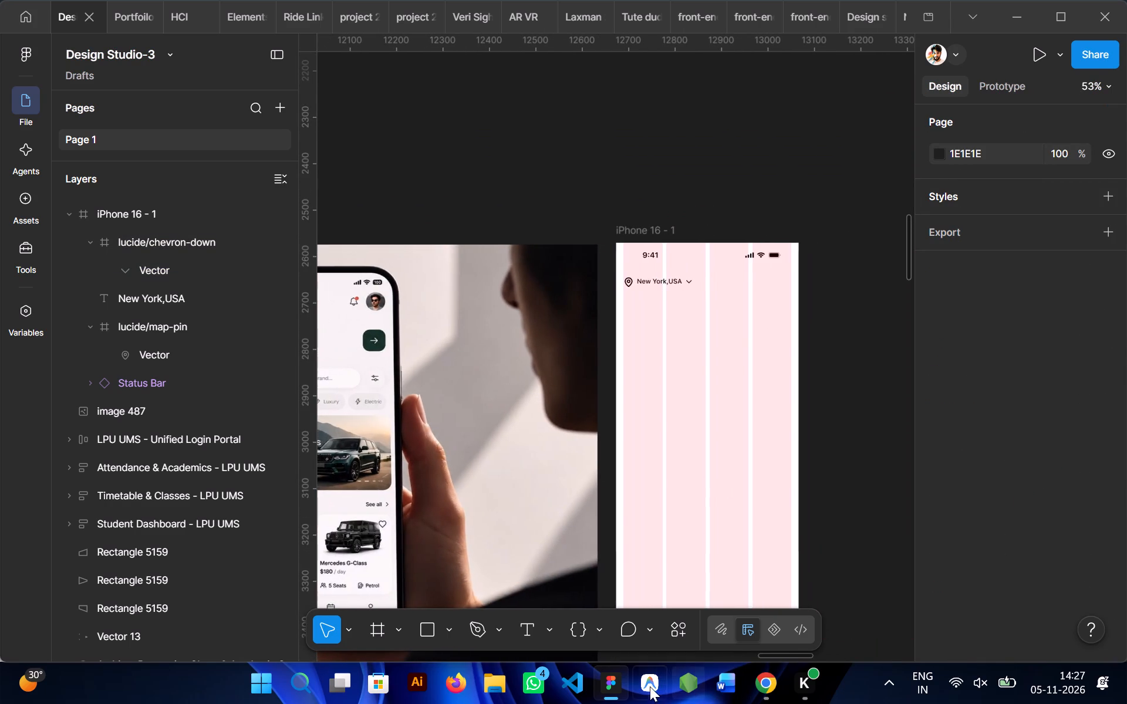
Insert the bell-dot icon from the Lucide Icons plugin by searching for "noti", and close the plugin.
{"action": "left_click", "coordinate": [672, 635]}
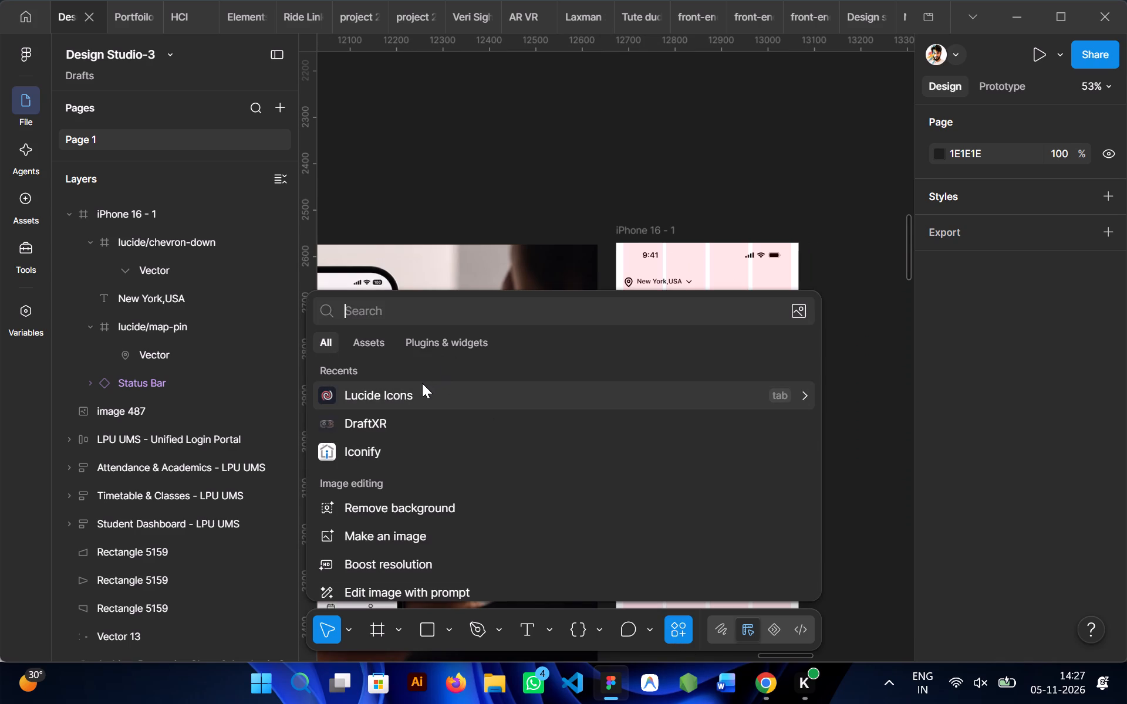
{"action": "left_click", "coordinate": [401, 392]}
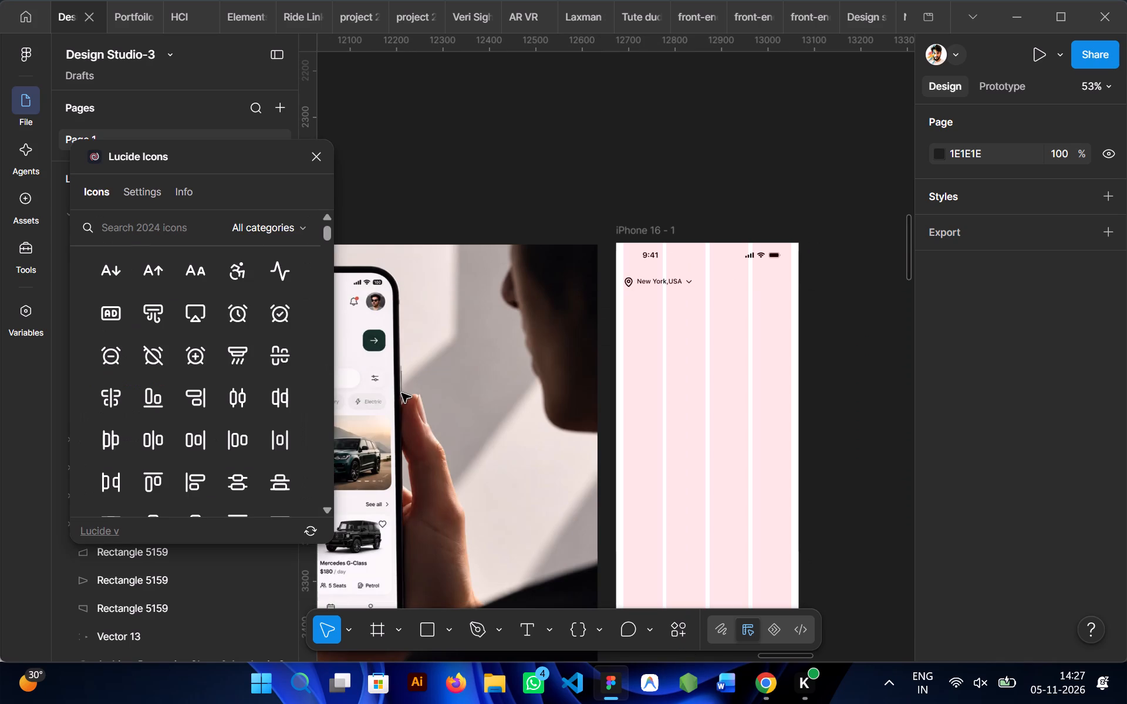
{"action": "left_click", "coordinate": [132, 224]}
{"action": "key", "text": "l"}
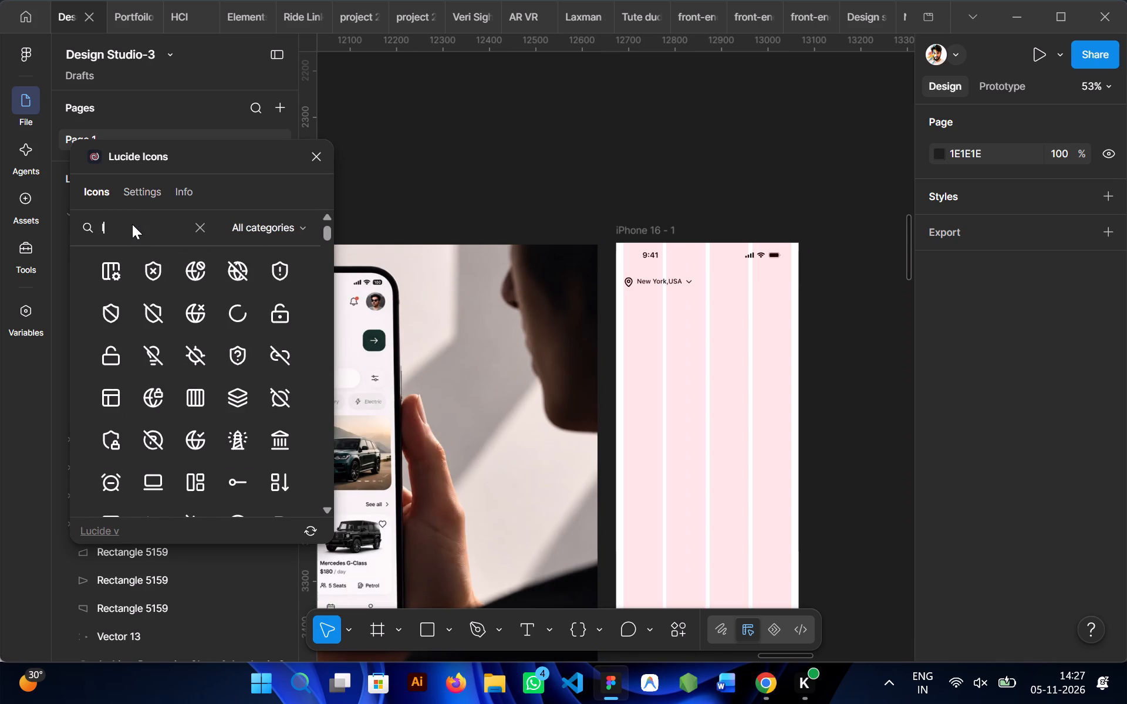
{"action": "key", "text": "BackSpace"}
{"action": "type", "text": "no"}
{"action": "type", "text": "ti"}
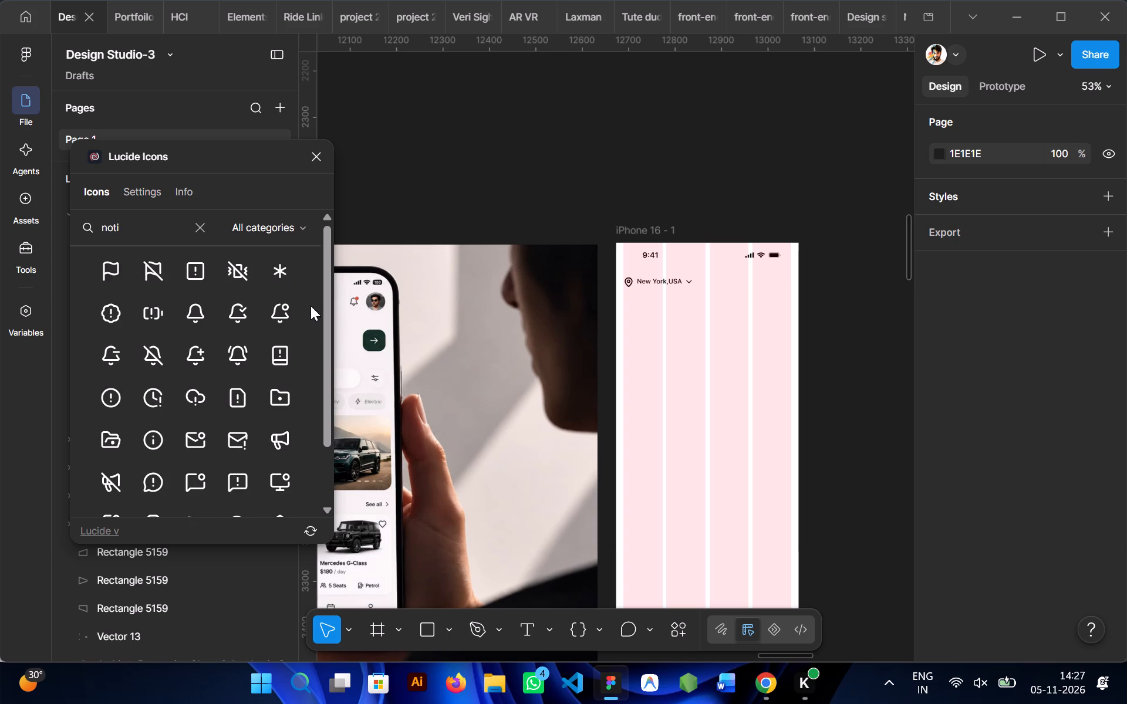
{"action": "left_click", "coordinate": [279, 317]}
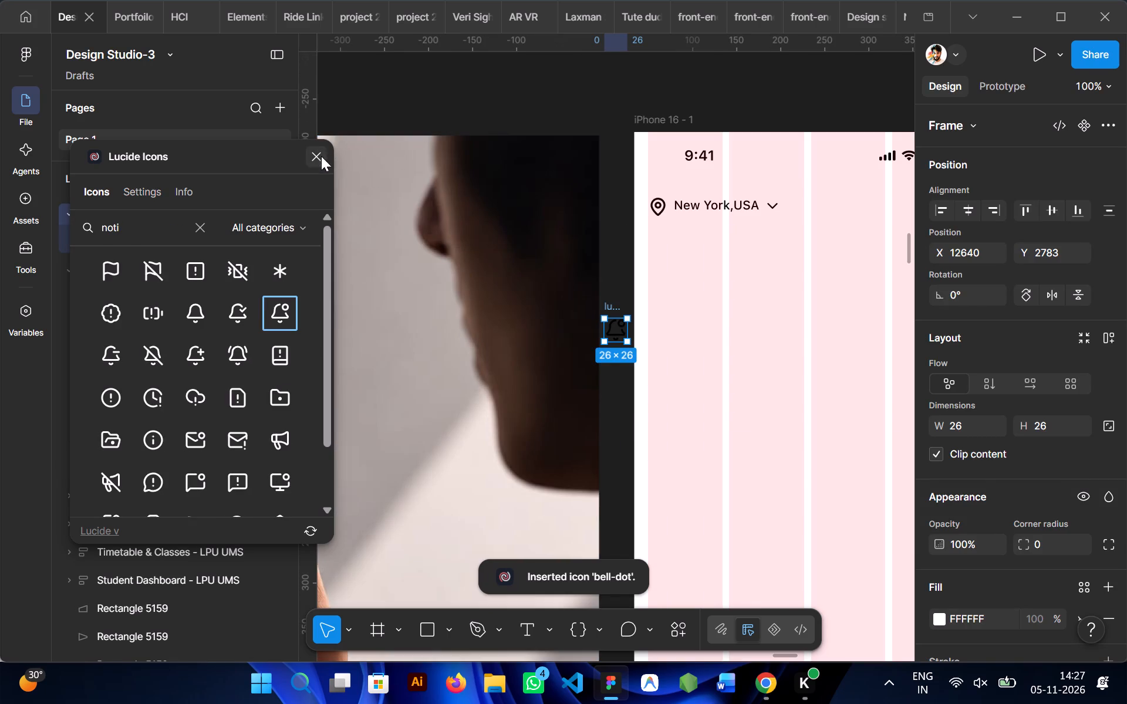
{"action": "left_click", "coordinate": [321, 156]}
Place the bell-dot icon inside the iPhone 16 frame's header, below the signal icon, at about X 271, Y 76.
{"action": "left_click_drag", "start_coordinate": [574, 299], "coordinate": [780, 204]}
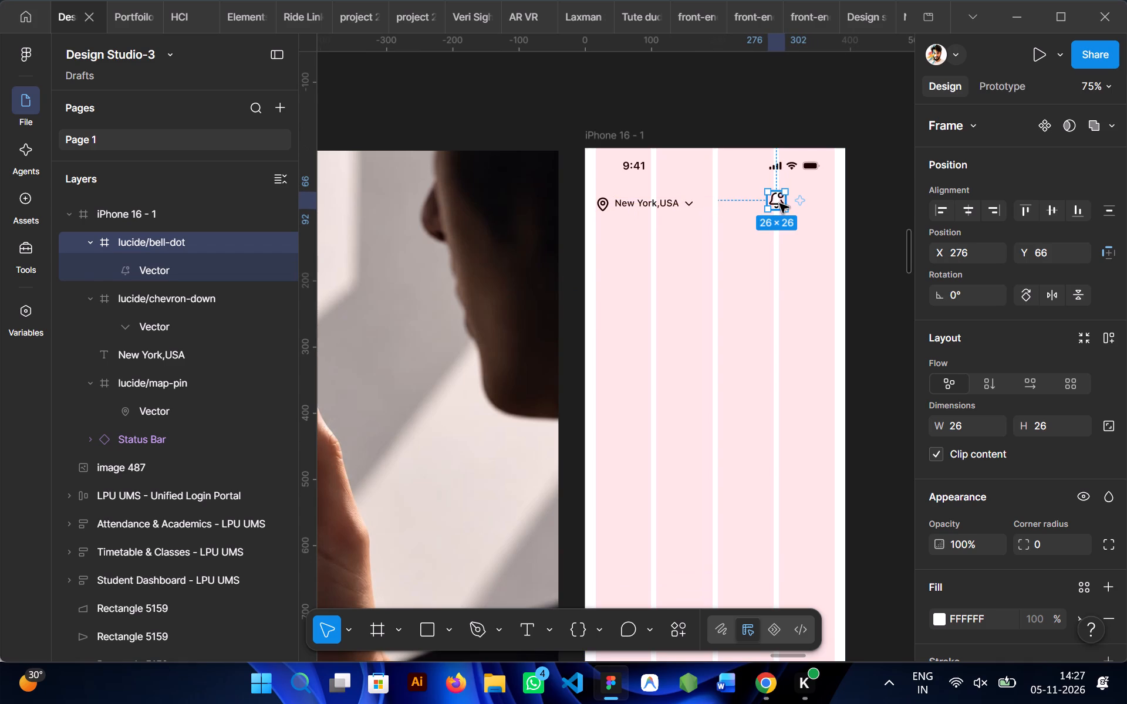
{"action": "scroll", "coordinate": [780, 204], "scroll_direction": "up", "scroll_amount": 1}
{"action": "left_click_drag", "start_coordinate": [755, 239], "coordinate": [747, 252]}
Resize the bell-dot icon to 22 × 22, the same size as the map-pin icon.
{"action": "left_click", "coordinate": [428, 241]}
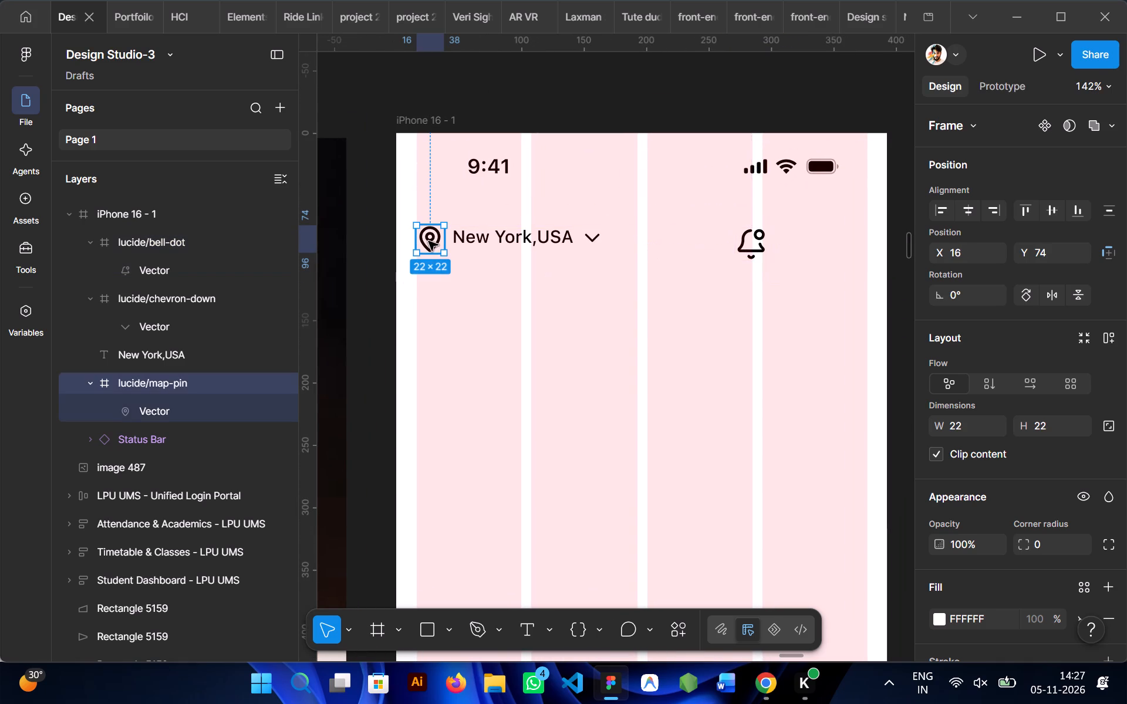
{"action": "left_click", "coordinate": [745, 251]}
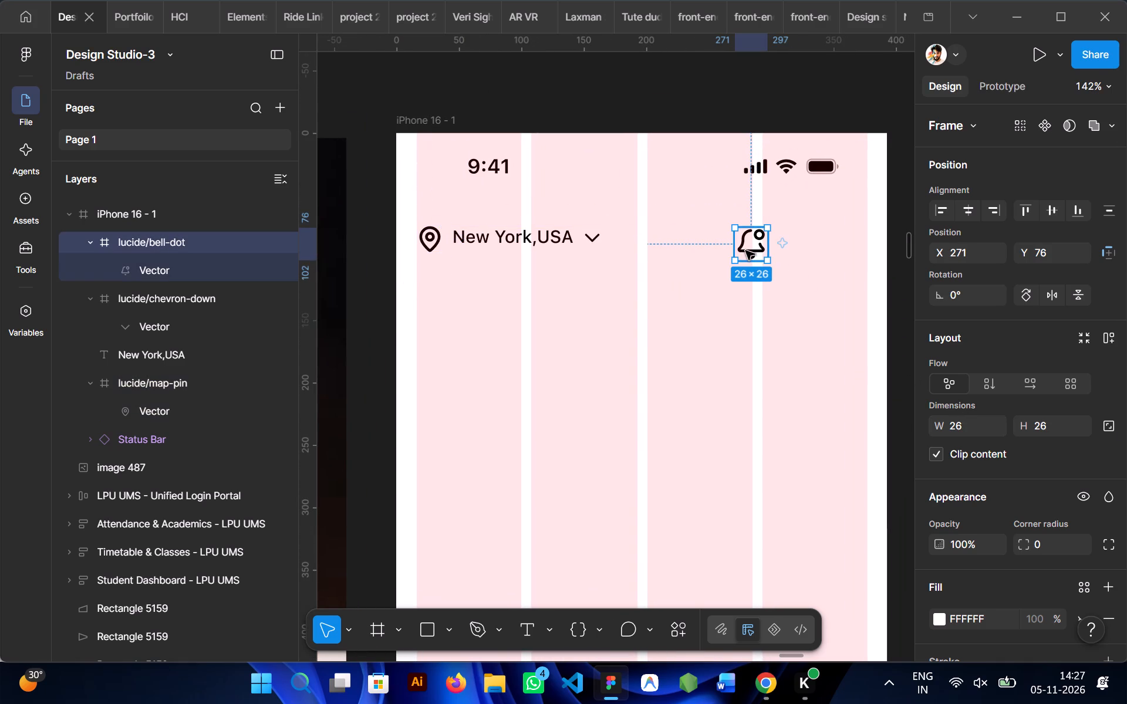
{"action": "left_click", "coordinate": [972, 424]}
{"action": "type", "text": "22"}
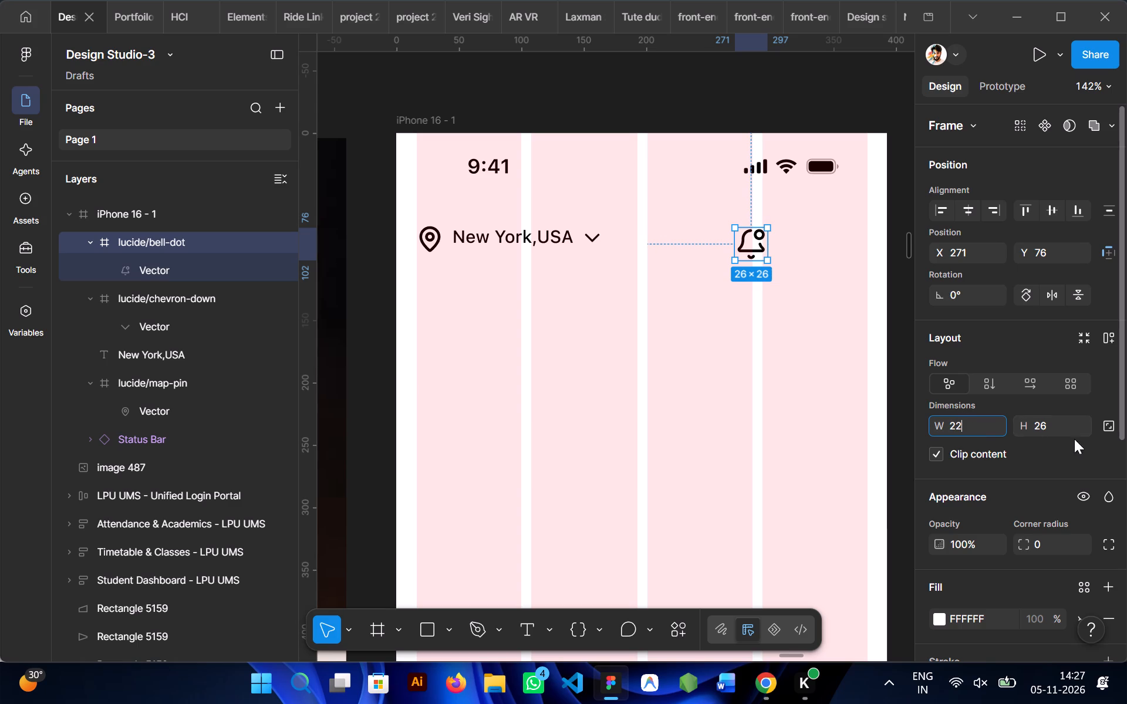
{"action": "left_click", "coordinate": [1051, 425]}
{"action": "type", "text": "22"}
{"action": "left_click", "coordinate": [642, 357]}
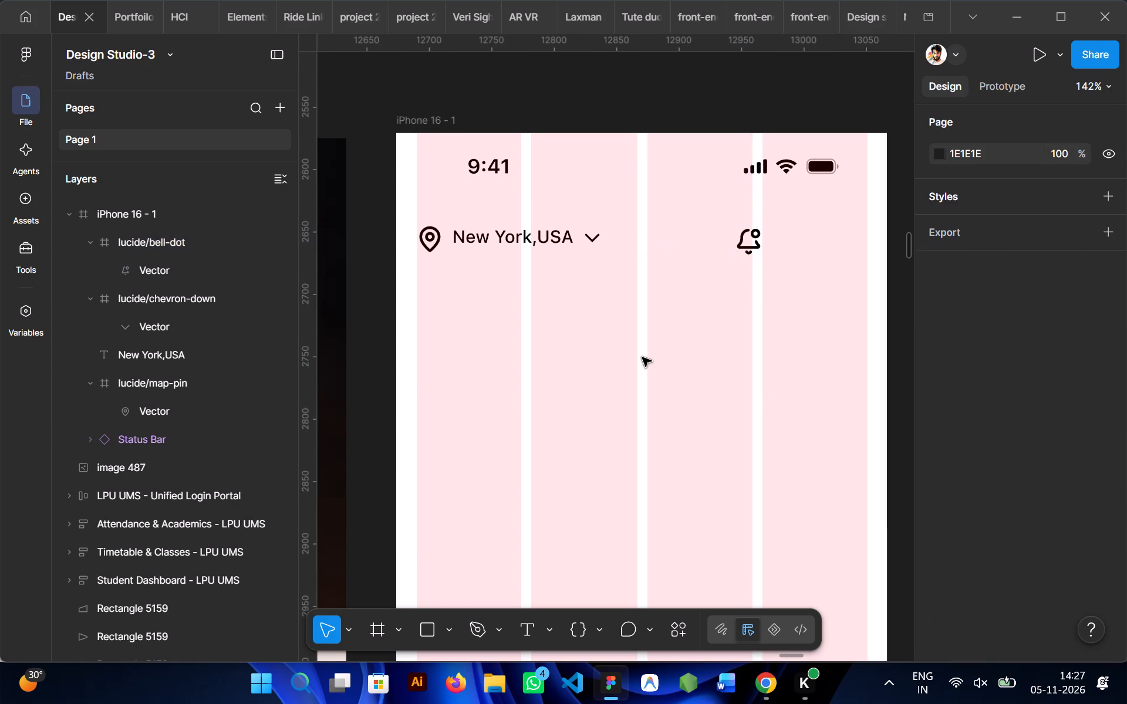
Move the bell-dot icon to about X 275 and slightly up, level with the map-pin icon.
{"action": "left_click_drag", "start_coordinate": [747, 243], "coordinate": [749, 243]}
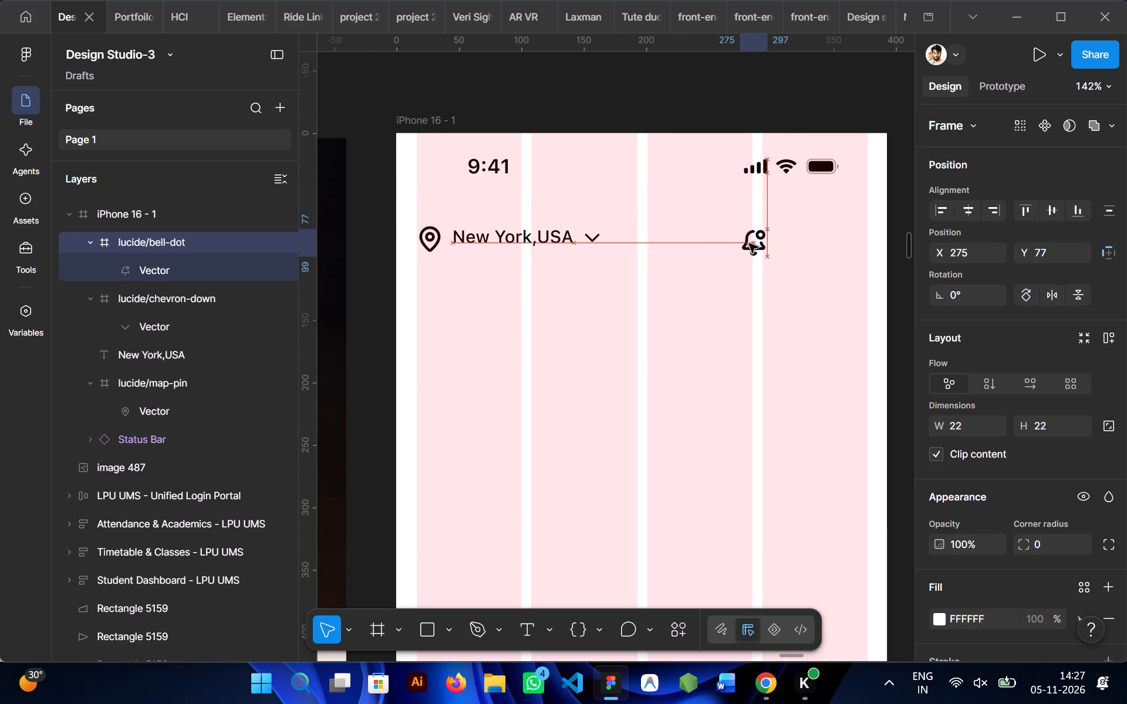
{"action": "left_click_drag", "start_coordinate": [749, 243], "coordinate": [754, 241]}
{"action": "left_click", "coordinate": [707, 362]}
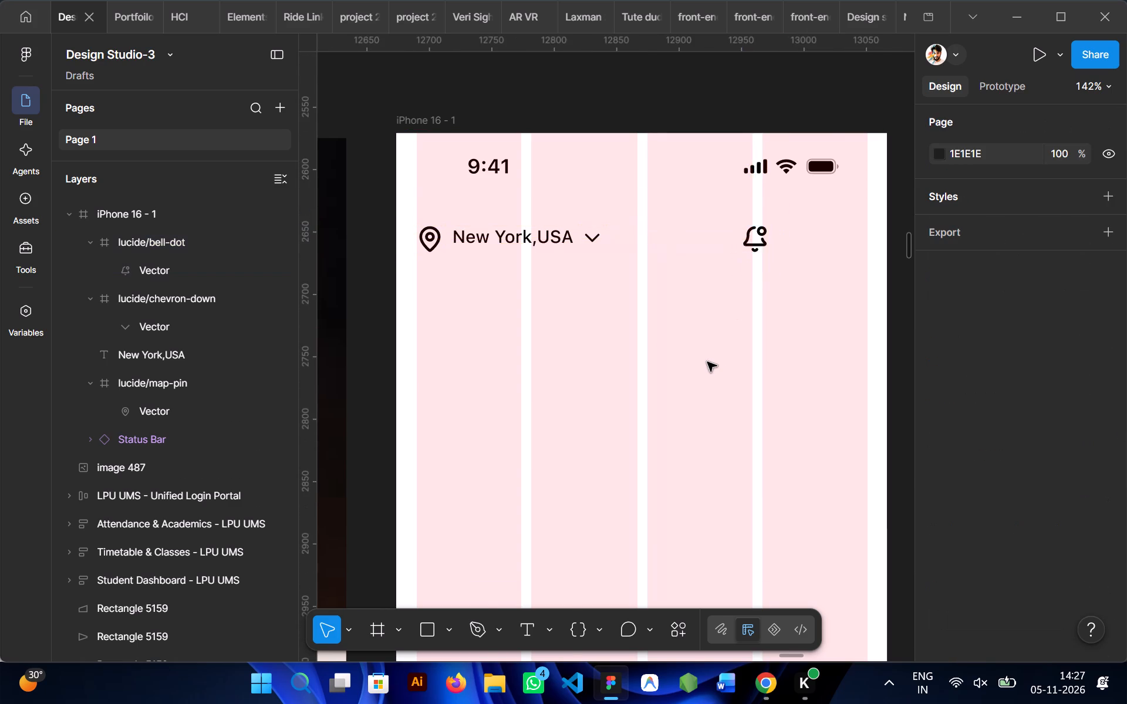
{"action": "left_click", "coordinate": [707, 362]}
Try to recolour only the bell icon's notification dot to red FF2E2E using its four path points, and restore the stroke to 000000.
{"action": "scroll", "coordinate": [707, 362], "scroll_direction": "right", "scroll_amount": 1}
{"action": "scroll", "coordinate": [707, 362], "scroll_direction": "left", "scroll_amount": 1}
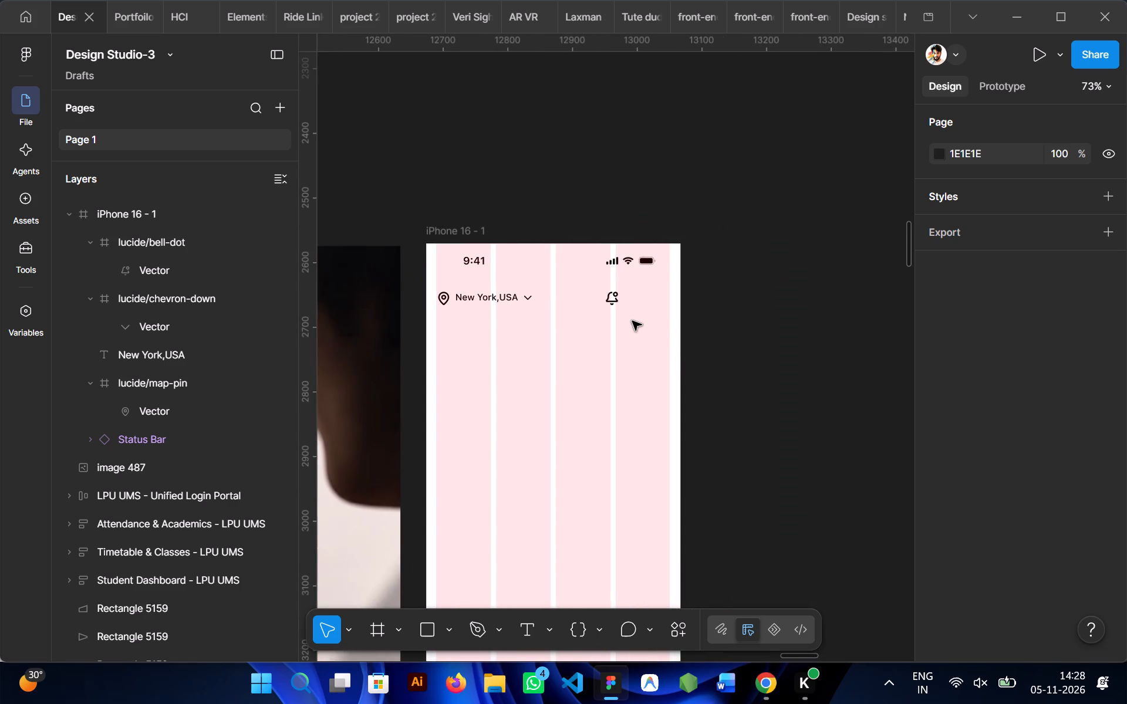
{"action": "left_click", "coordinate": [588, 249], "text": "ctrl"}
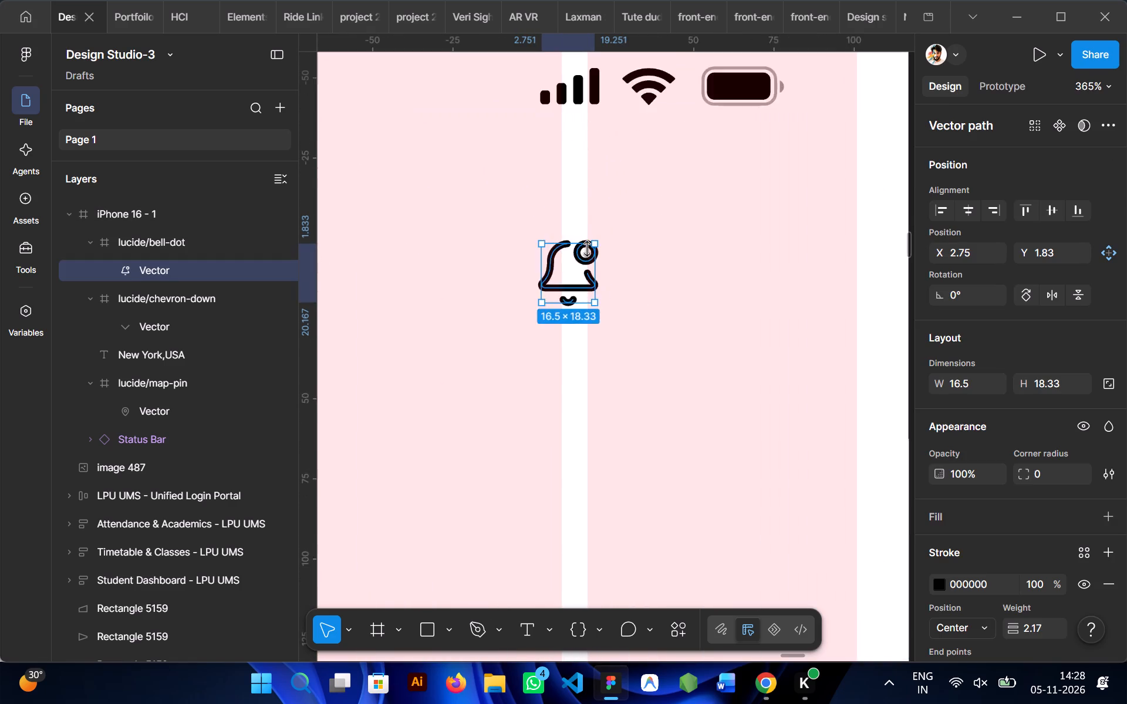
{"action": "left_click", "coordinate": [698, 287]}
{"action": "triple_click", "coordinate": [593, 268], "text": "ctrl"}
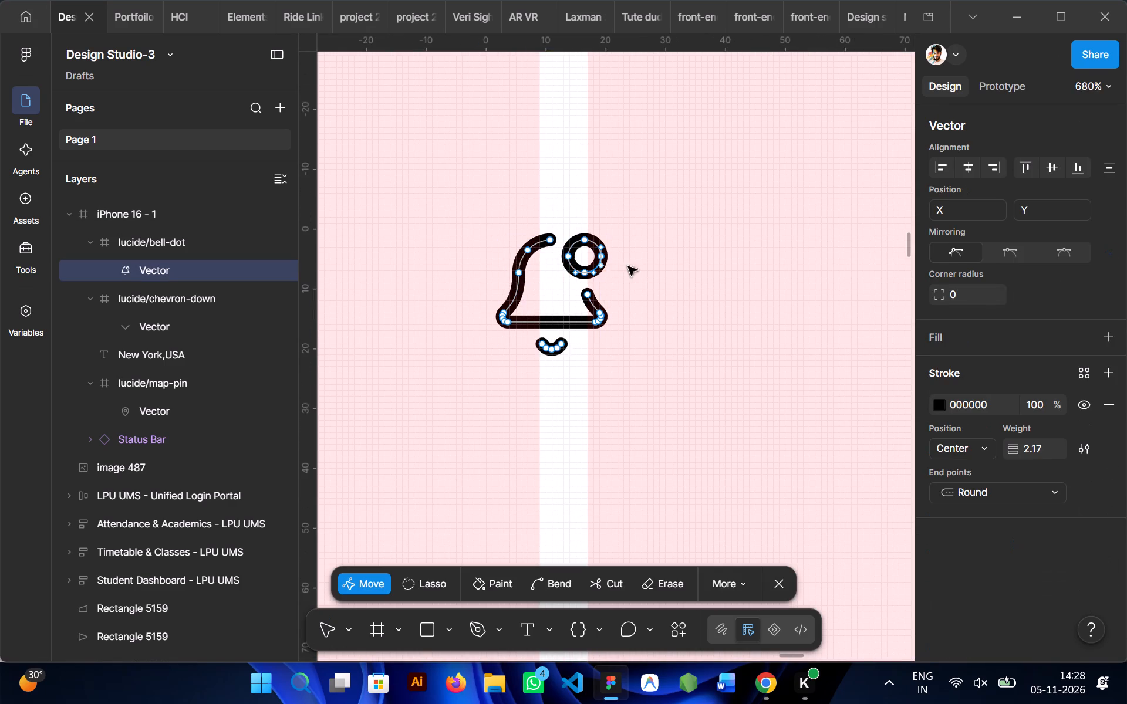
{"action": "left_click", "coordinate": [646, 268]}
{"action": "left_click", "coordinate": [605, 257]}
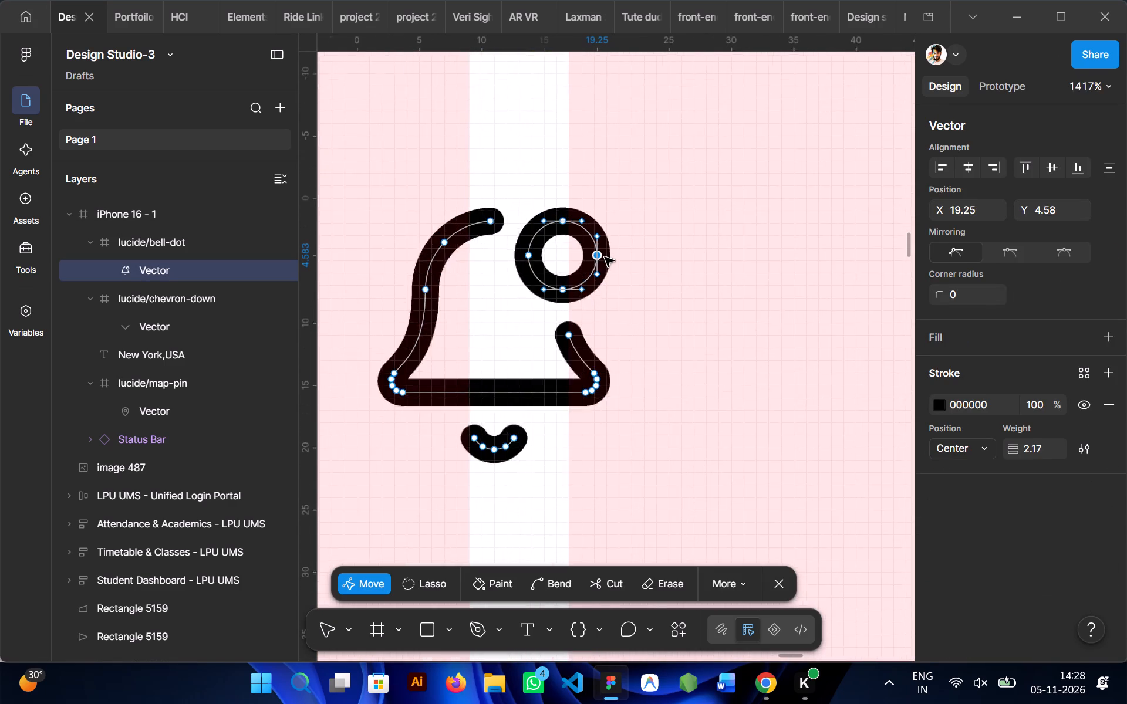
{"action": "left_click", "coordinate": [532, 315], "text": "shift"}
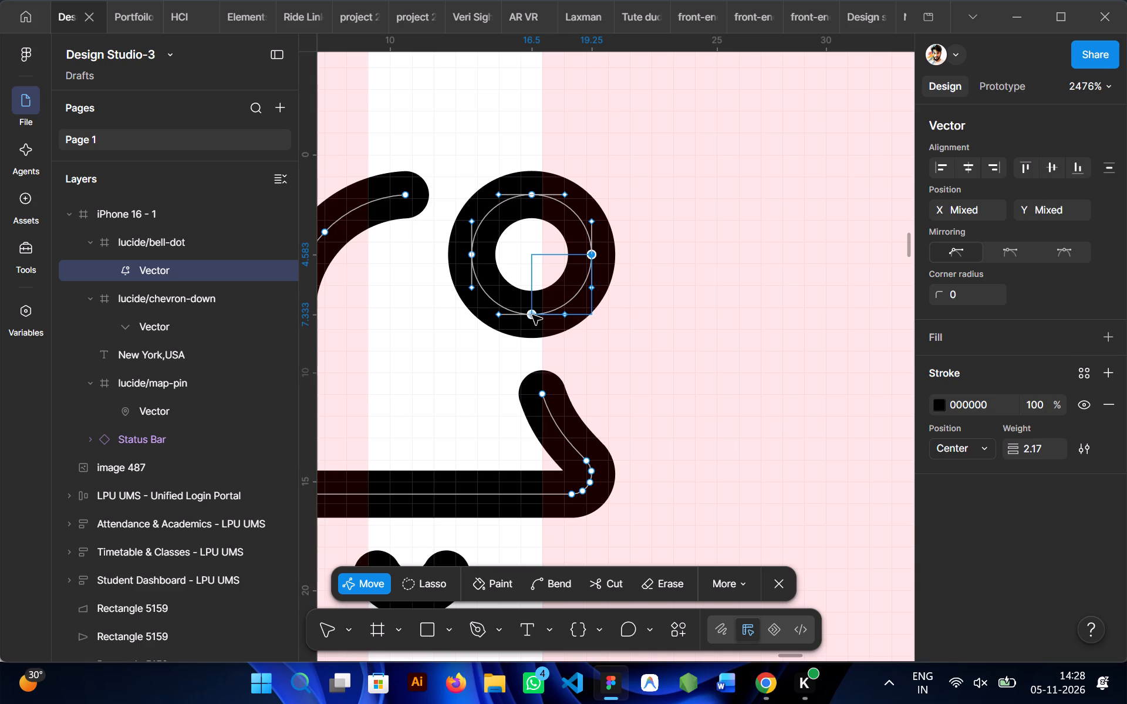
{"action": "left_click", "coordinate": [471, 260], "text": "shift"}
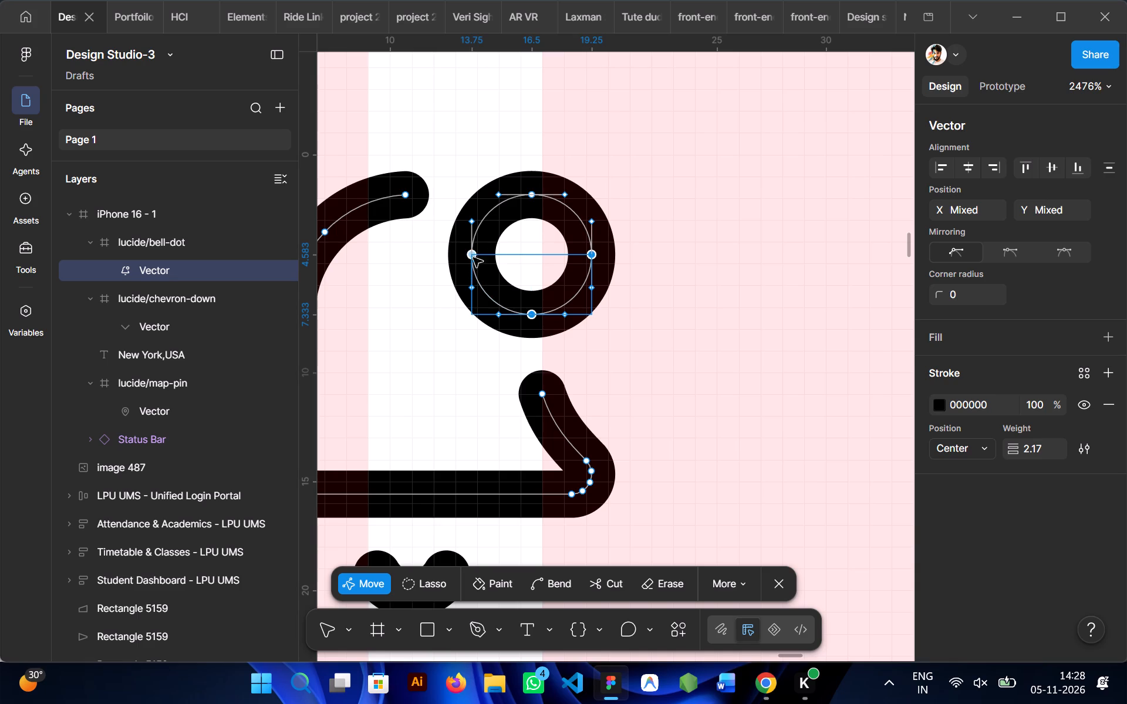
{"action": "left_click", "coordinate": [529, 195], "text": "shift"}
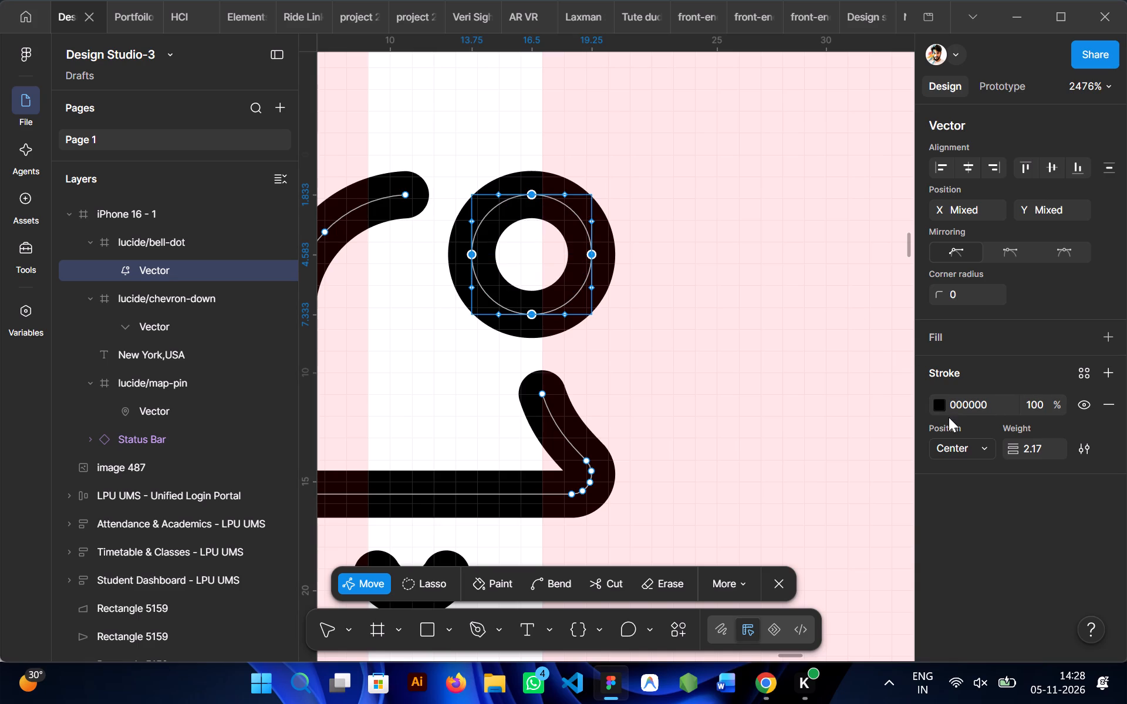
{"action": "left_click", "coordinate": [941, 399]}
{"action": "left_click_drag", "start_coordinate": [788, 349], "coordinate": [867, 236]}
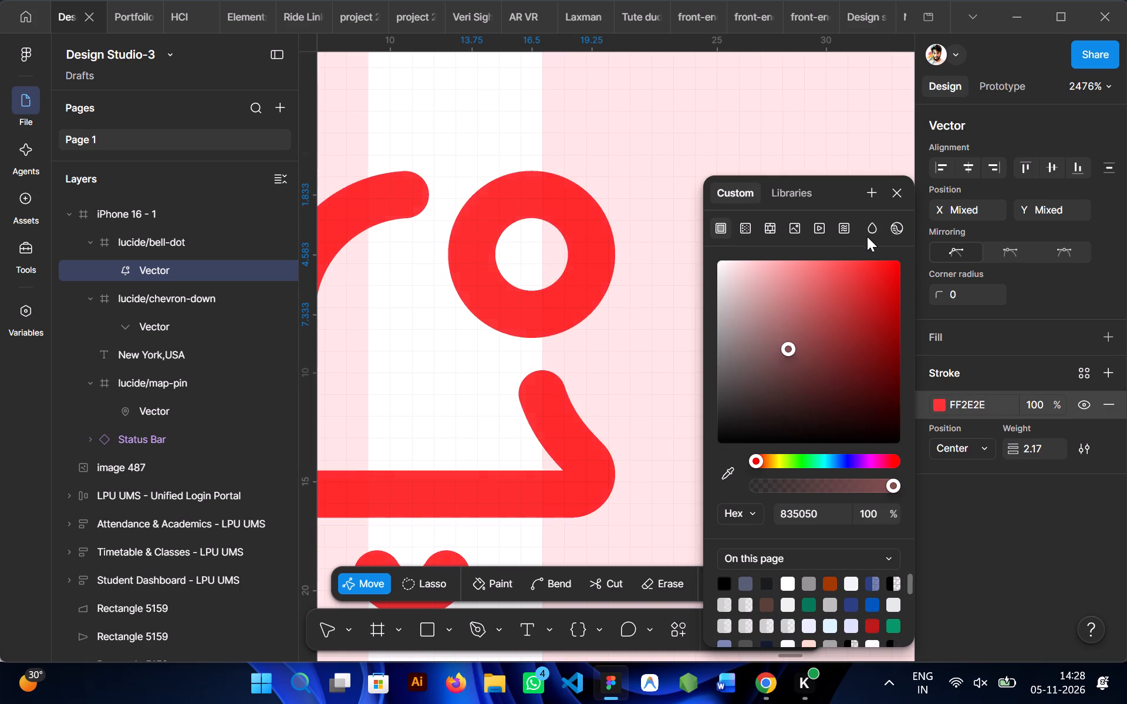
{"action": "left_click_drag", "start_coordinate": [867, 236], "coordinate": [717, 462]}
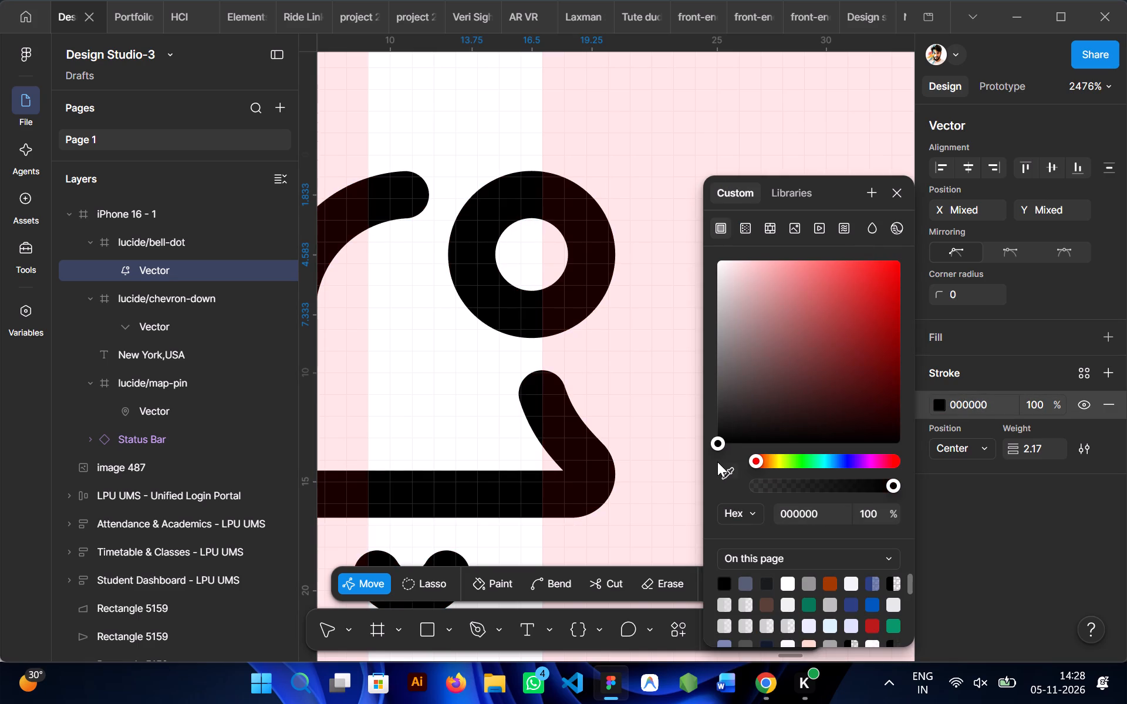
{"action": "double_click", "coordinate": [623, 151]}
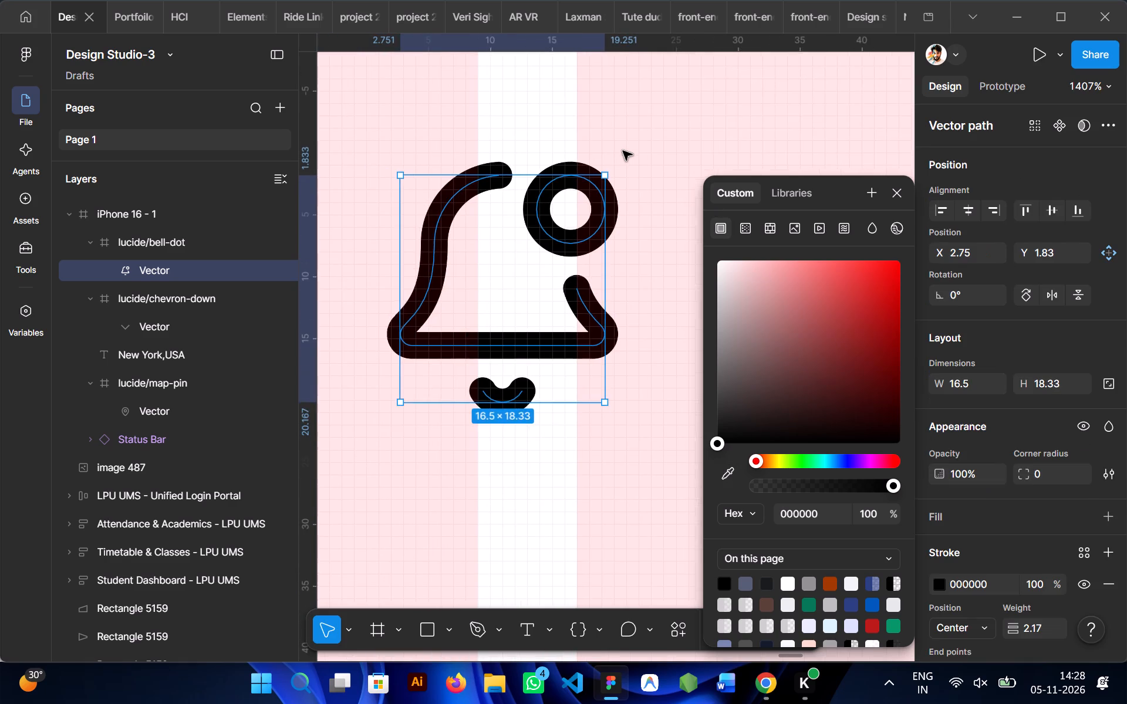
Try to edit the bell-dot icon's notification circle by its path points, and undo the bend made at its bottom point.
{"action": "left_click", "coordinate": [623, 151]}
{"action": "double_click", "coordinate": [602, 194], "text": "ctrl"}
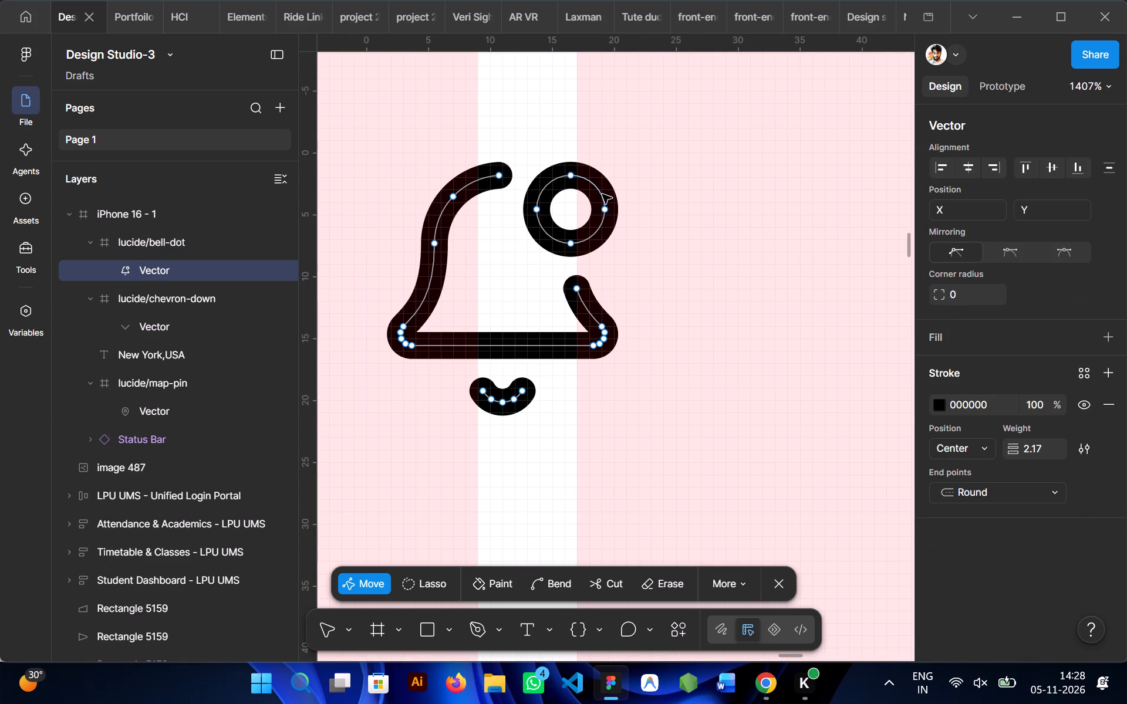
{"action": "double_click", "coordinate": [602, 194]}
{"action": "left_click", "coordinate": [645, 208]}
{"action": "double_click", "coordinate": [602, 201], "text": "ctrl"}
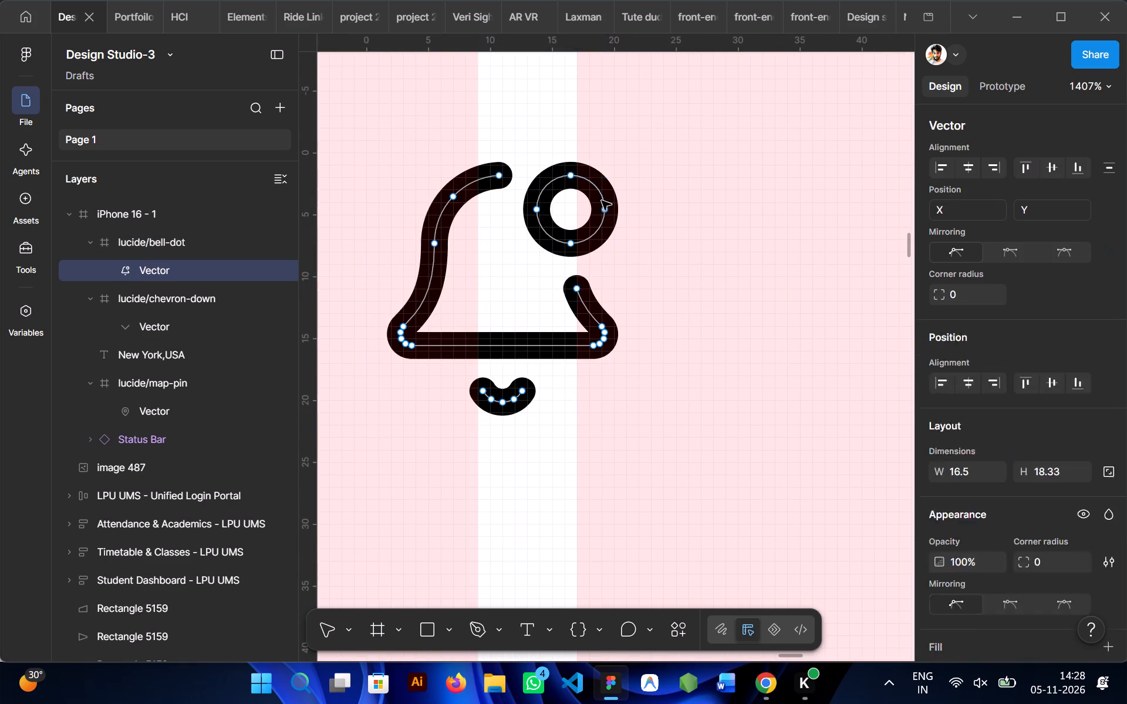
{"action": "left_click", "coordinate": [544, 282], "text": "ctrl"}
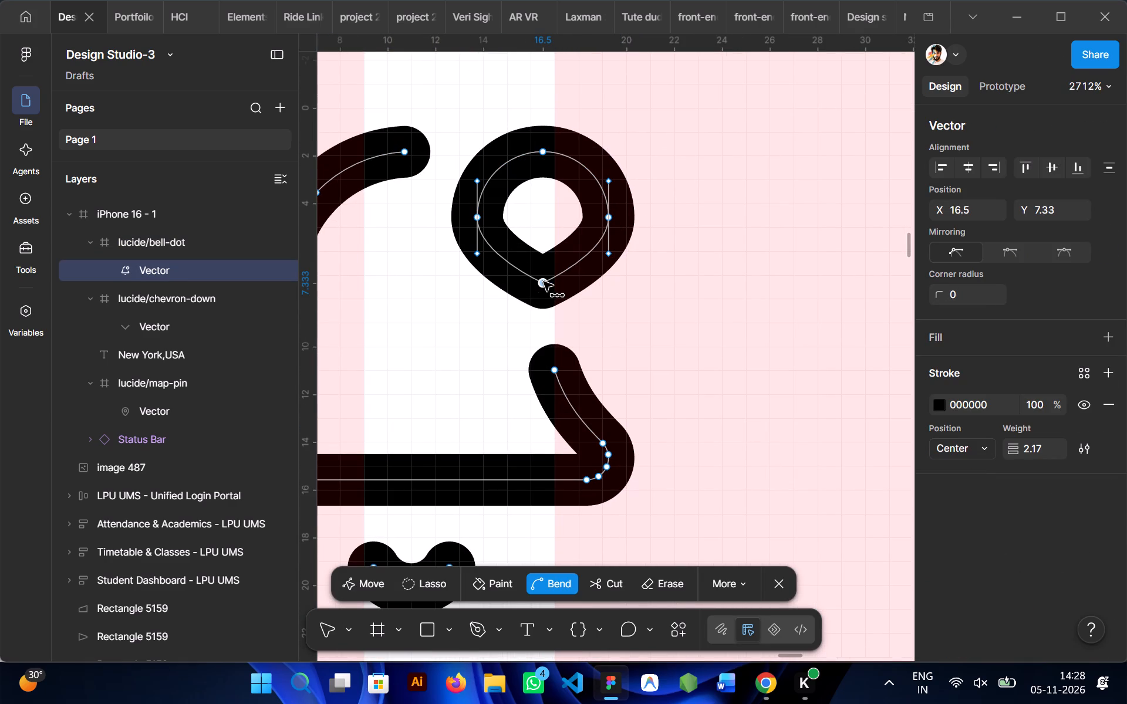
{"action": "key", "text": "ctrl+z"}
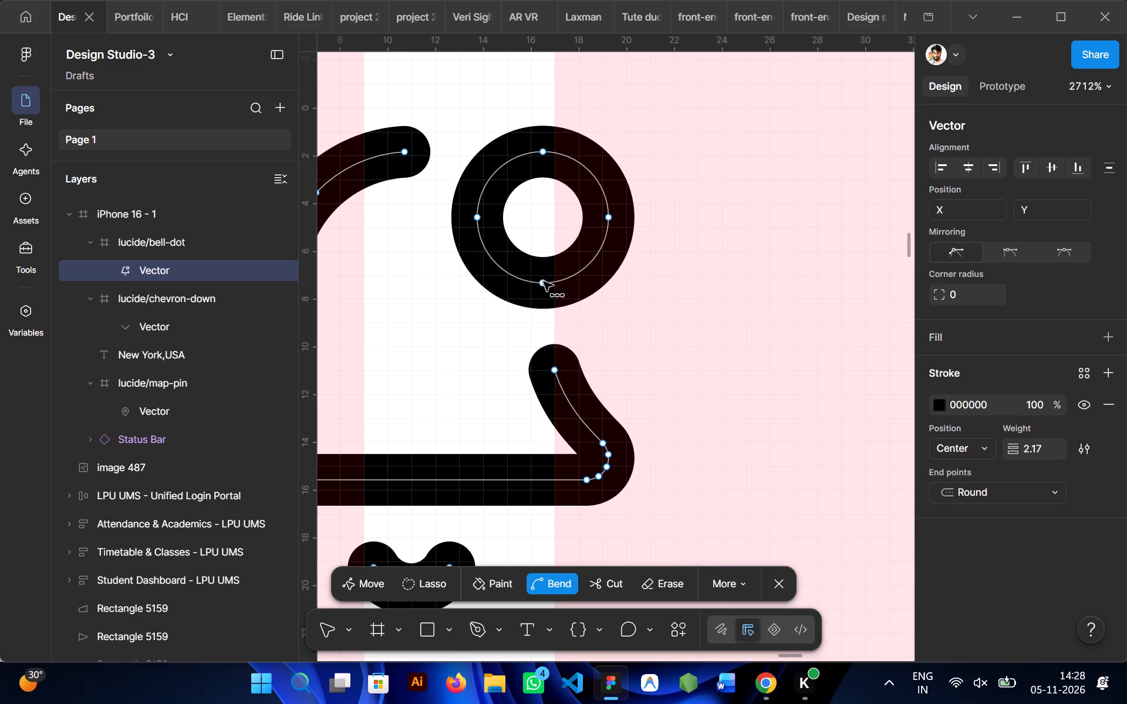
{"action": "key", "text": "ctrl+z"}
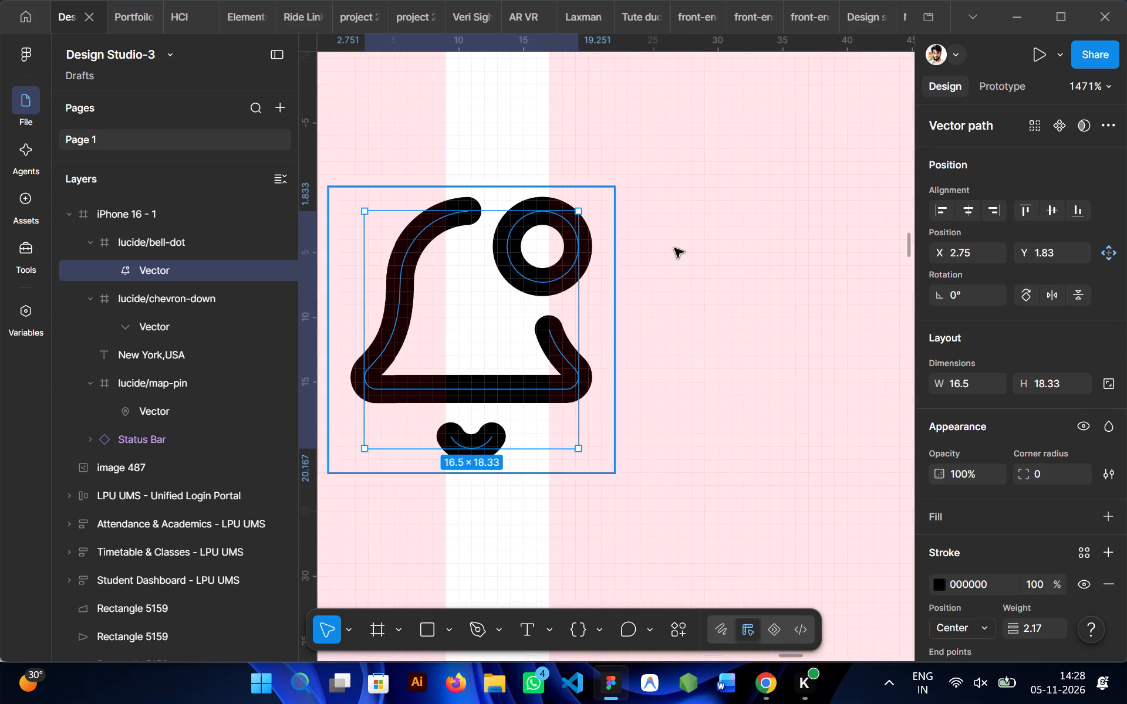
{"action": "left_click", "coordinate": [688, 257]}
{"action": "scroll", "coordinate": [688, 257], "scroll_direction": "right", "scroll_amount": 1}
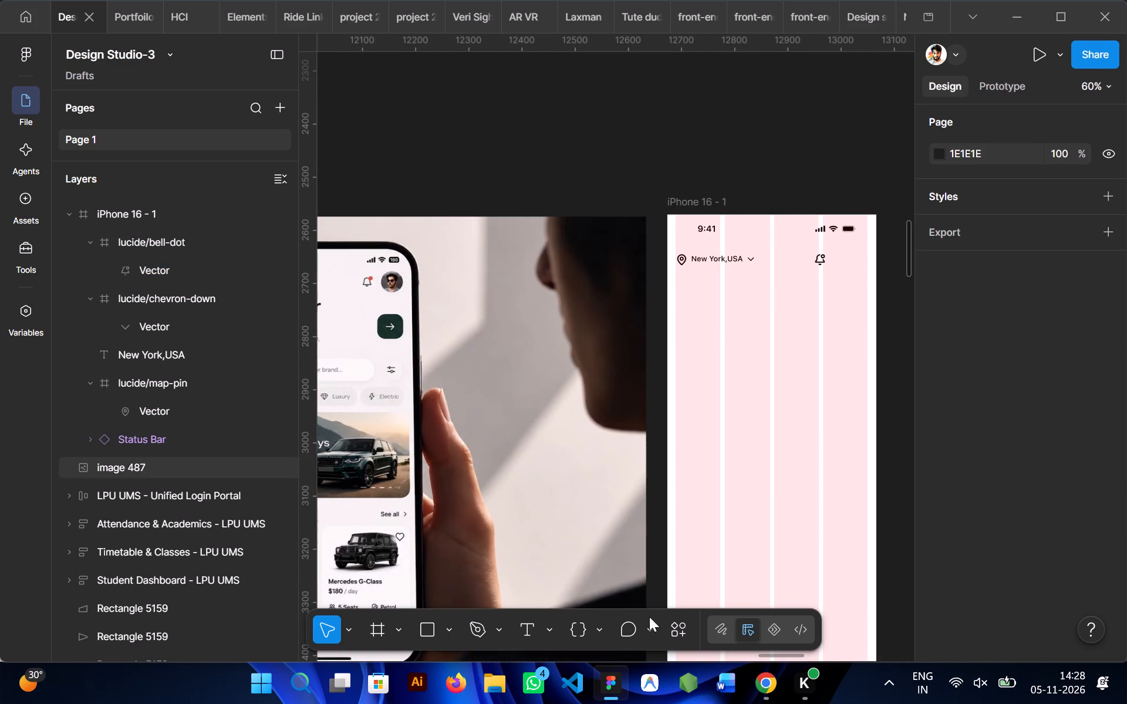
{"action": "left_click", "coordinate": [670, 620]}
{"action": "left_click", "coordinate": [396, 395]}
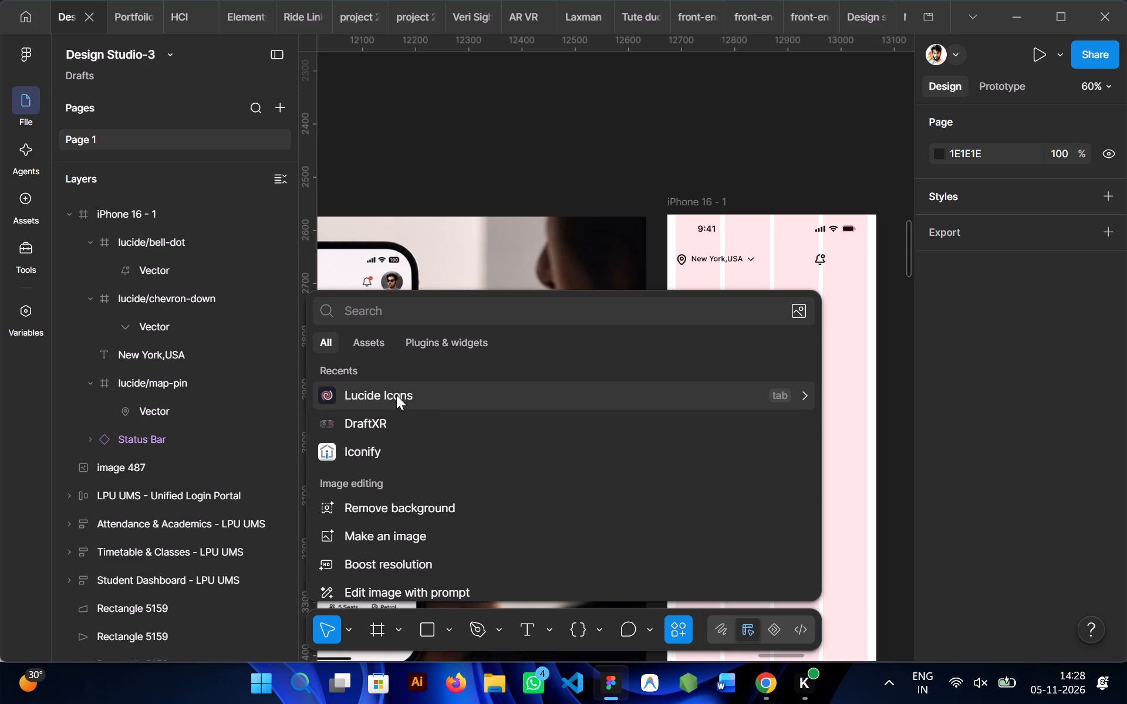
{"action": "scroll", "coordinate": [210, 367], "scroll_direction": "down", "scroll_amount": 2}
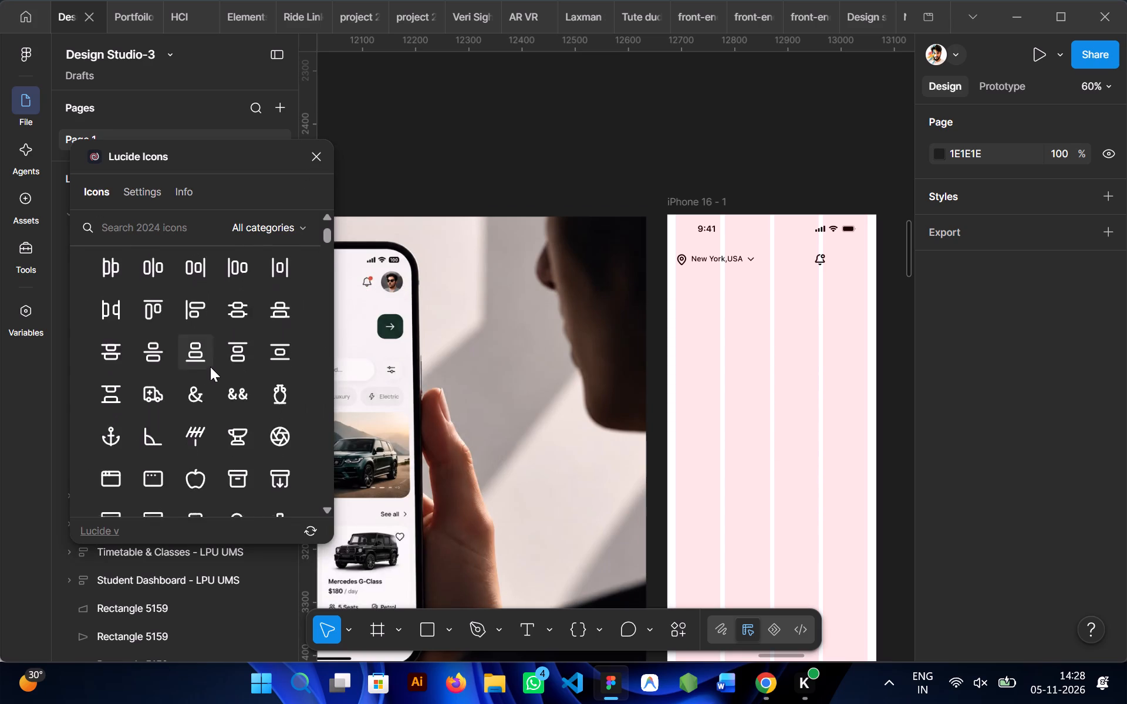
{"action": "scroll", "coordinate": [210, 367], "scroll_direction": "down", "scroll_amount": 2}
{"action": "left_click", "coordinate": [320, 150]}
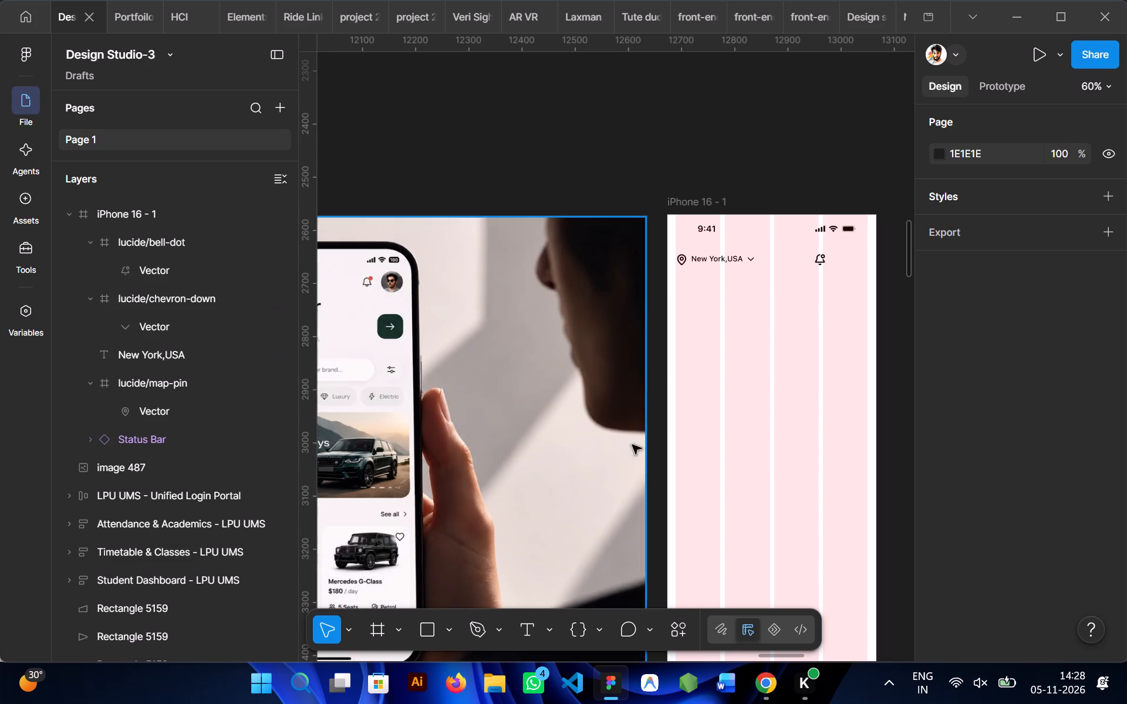
Search the Iconify plugin for "notification" icons.
{"action": "left_click", "coordinate": [673, 631]}
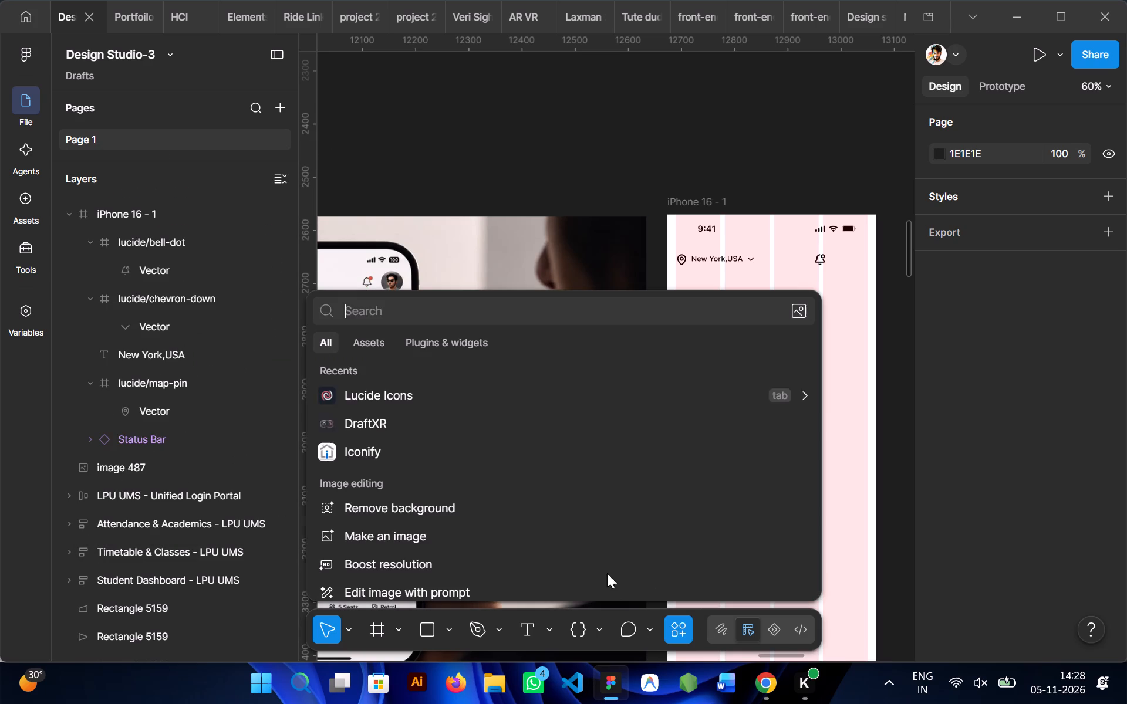
{"action": "left_click", "coordinate": [370, 454]}
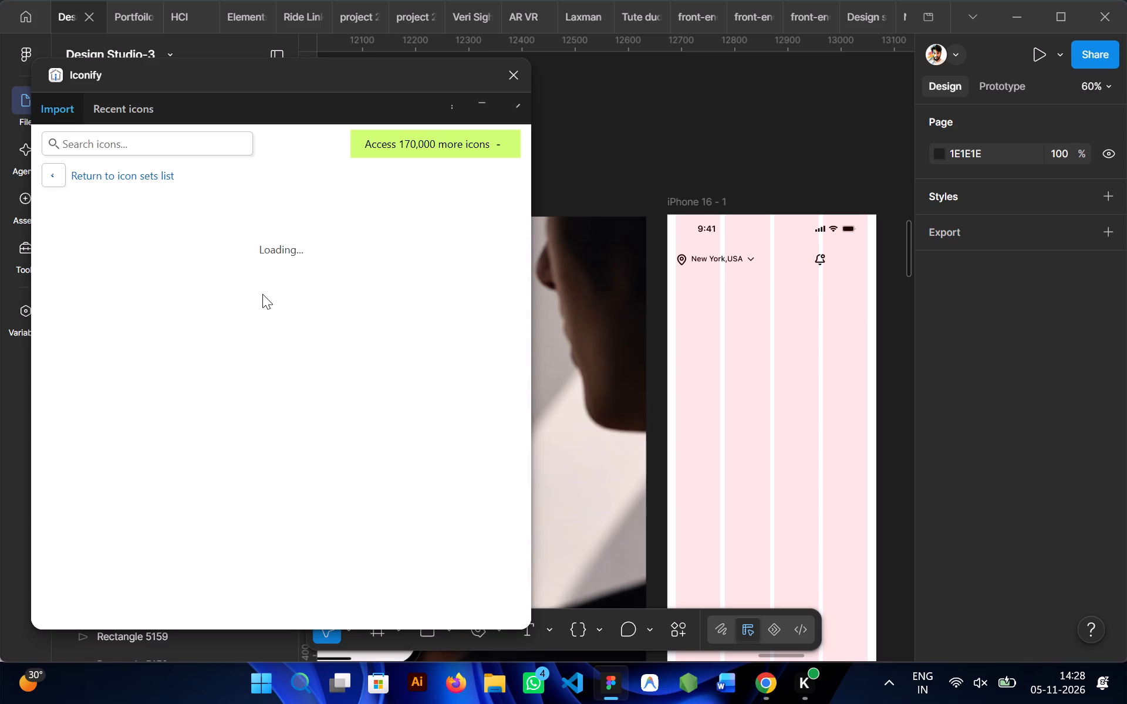
{"action": "left_click", "coordinate": [178, 138]}
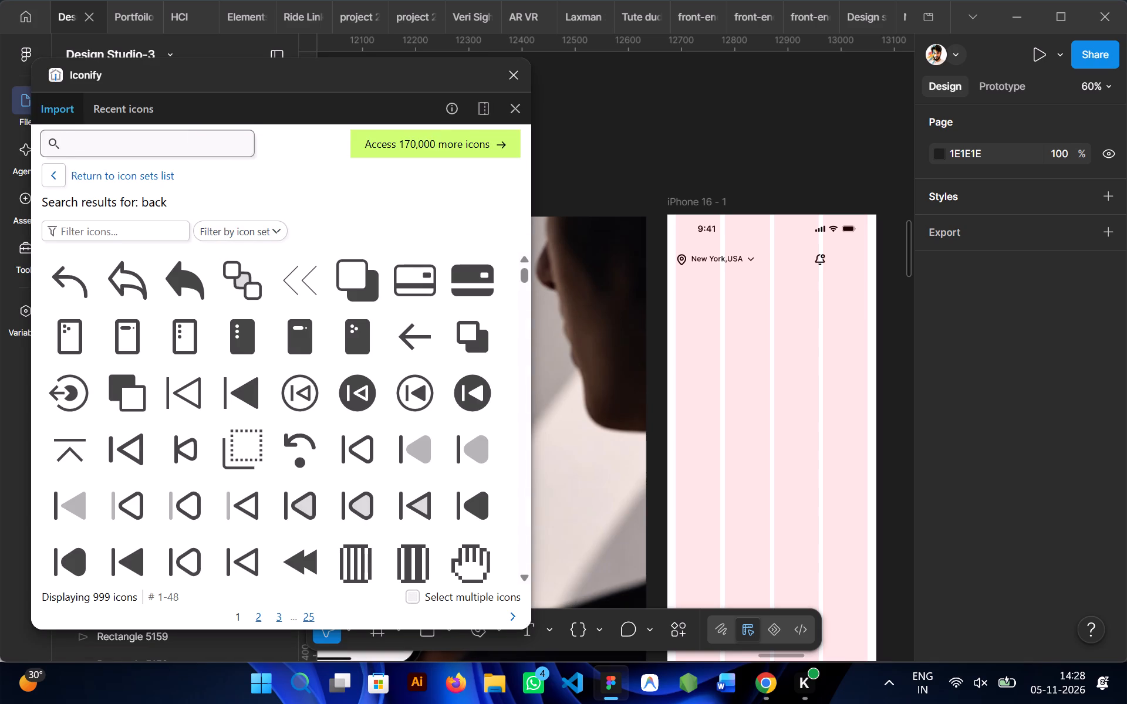
{"action": "type", "text": "location"}
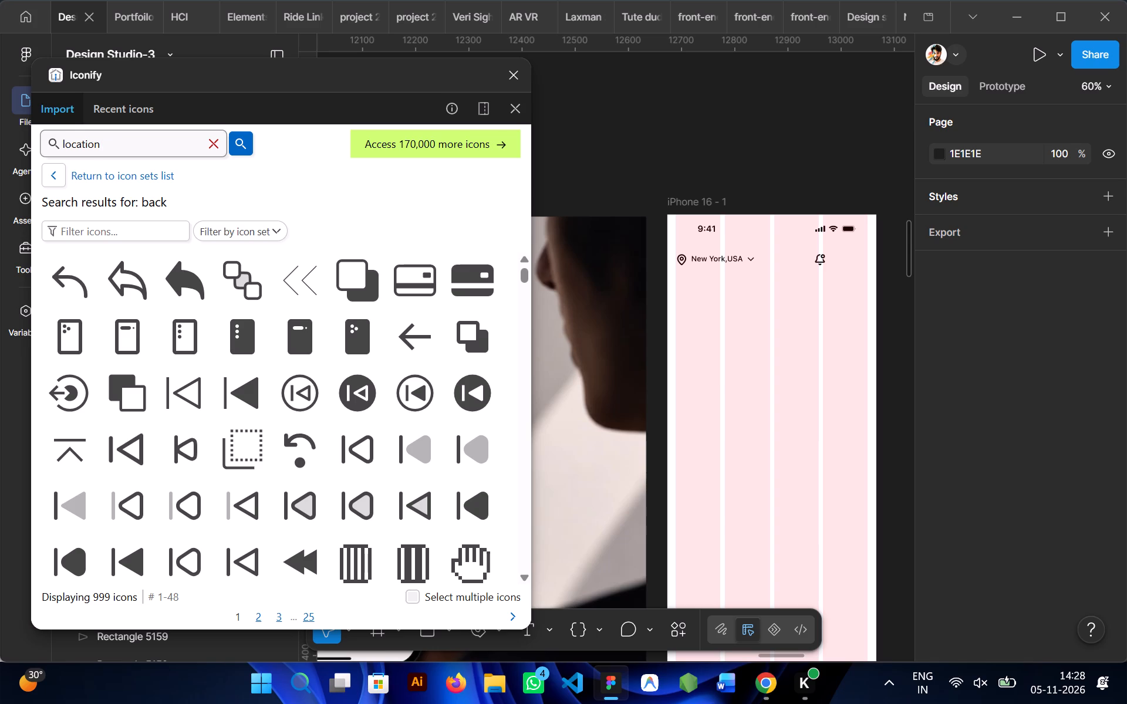
{"action": "key", "text": "BackSpace"}
{"action": "key", "text": "BackSpace"}
{"action": "key", "text": "BackSpace"}
{"action": "key", "text": "BackSpace"}
{"action": "key", "text": "BackSpace"}
{"action": "key", "text": "BackSpace"}
{"action": "key", "text": "BackSpace"}
{"action": "key", "text": "BackSpace"}
{"action": "key", "text": "BackSpace"}
{"action": "key", "text": "BackSpace"}
{"action": "key", "text": "BackSpace"}
{"action": "key", "text": "BackSpace"}
{"action": "key", "text": "BackSpace"}
{"action": "key", "text": "BackSpace"}
{"action": "key", "text": "BackSpace"}
{"action": "key", "text": "BackSpace"}
{"action": "key", "text": "BackSpace"}
{"action": "key", "text": "BackSpace"}
{"action": "key", "text": "BackSpace"}
{"action": "key", "text": "BackSpace"}
{"action": "type", "text": "no"}
{"action": "type", "text": "tification"}
{"action": "key", "text": "Return"}
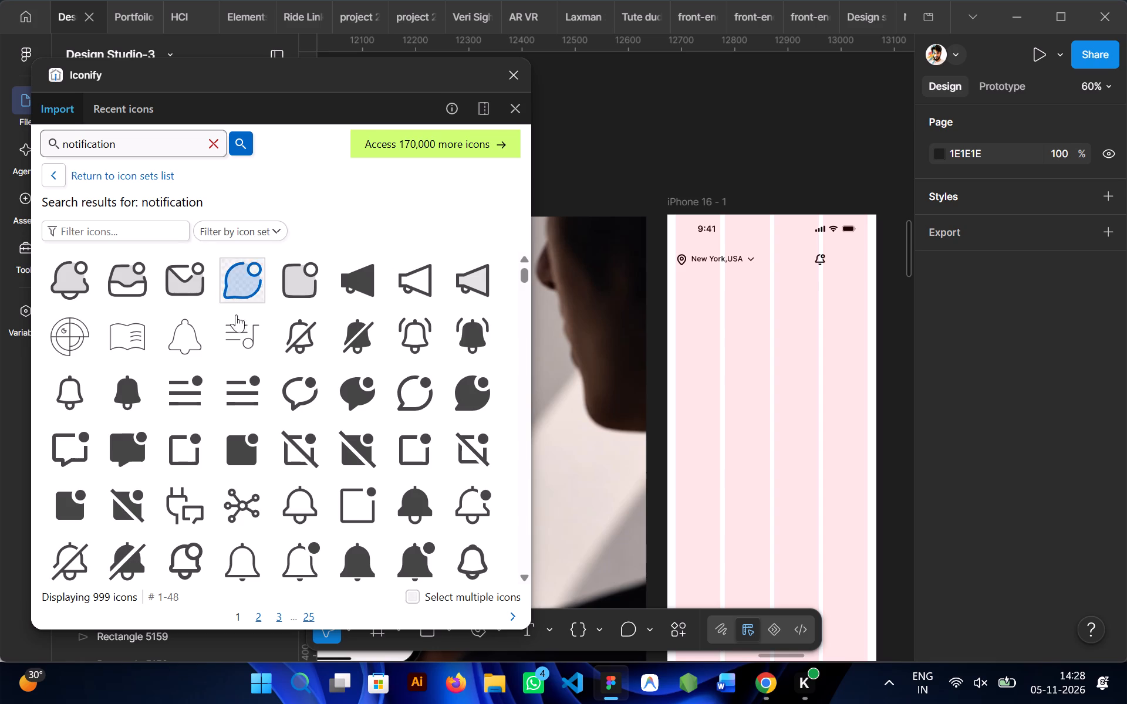
Examine the notification search results for an outlined bell icon with a separate dot matching the reference header.
{"action": "scroll", "coordinate": [265, 395], "scroll_direction": "down", "scroll_amount": 5}
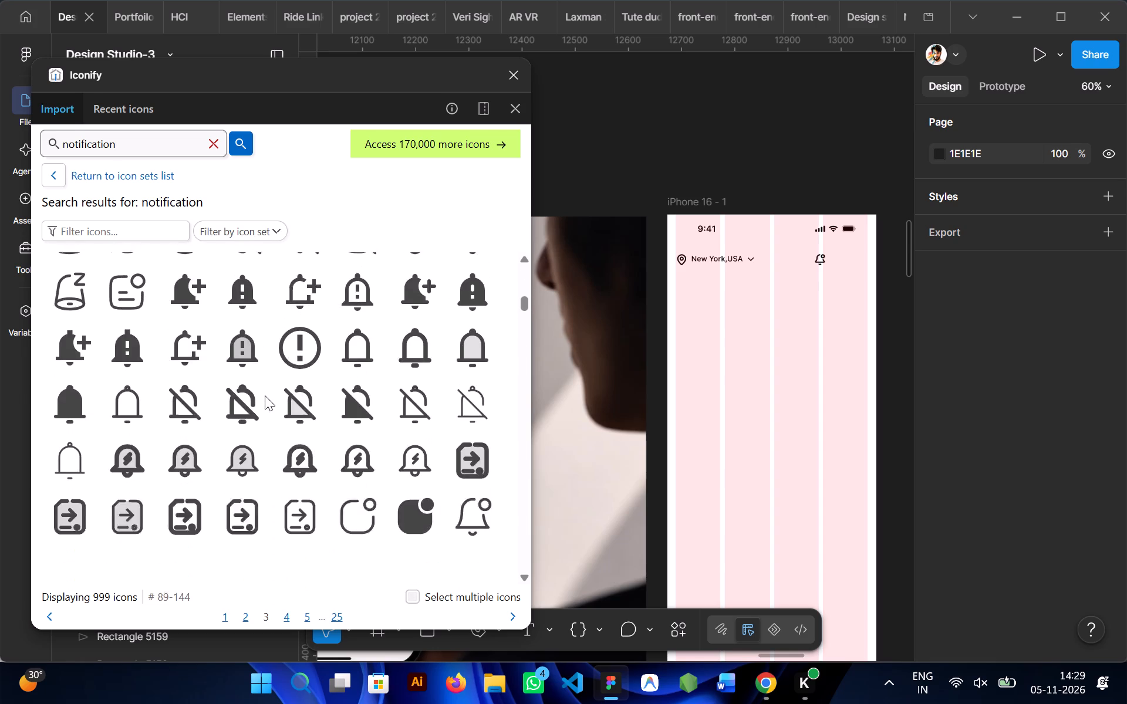
{"action": "scroll", "coordinate": [265, 395], "scroll_direction": "down", "scroll_amount": 2}
{"action": "scroll", "coordinate": [265, 395], "scroll_direction": "up", "scroll_amount": 4}
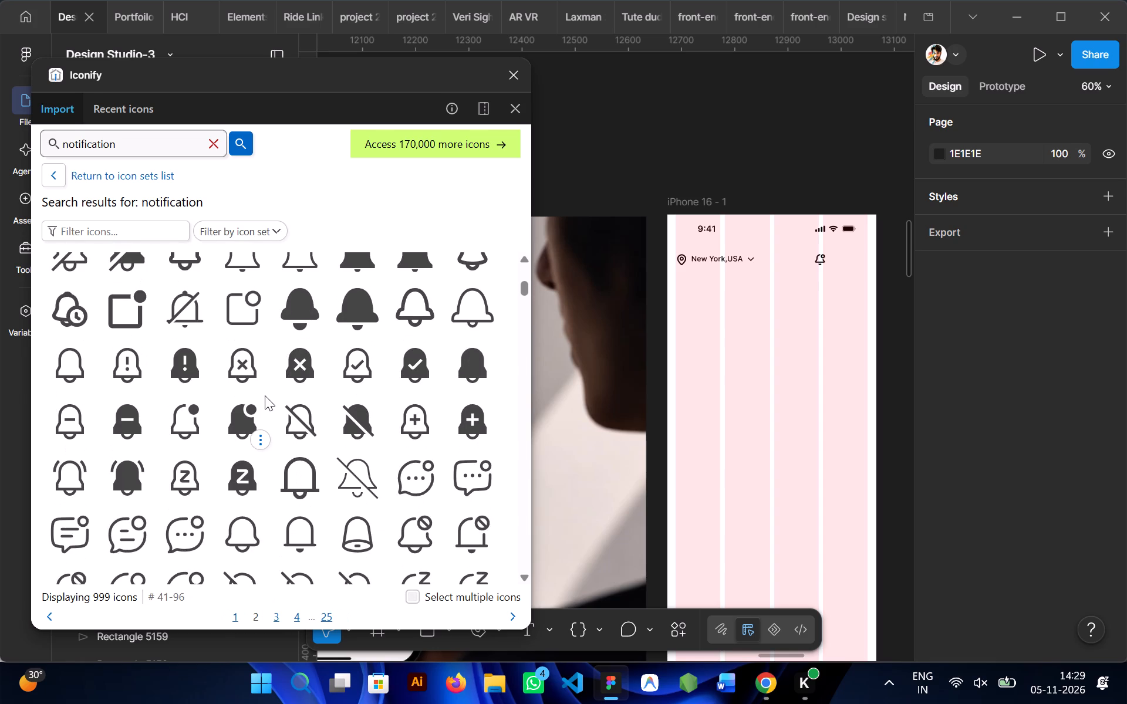
{"action": "scroll", "coordinate": [265, 395], "scroll_direction": "up", "scroll_amount": 2}
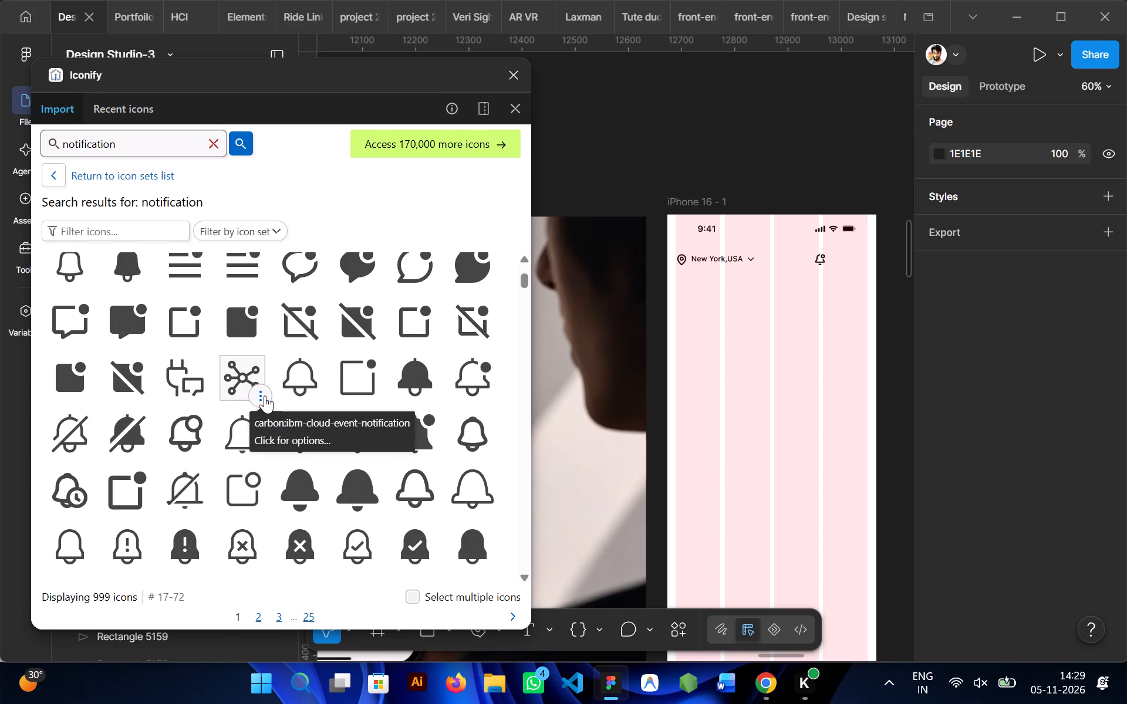
{"action": "scroll", "coordinate": [265, 395], "scroll_direction": "up", "scroll_amount": 2}
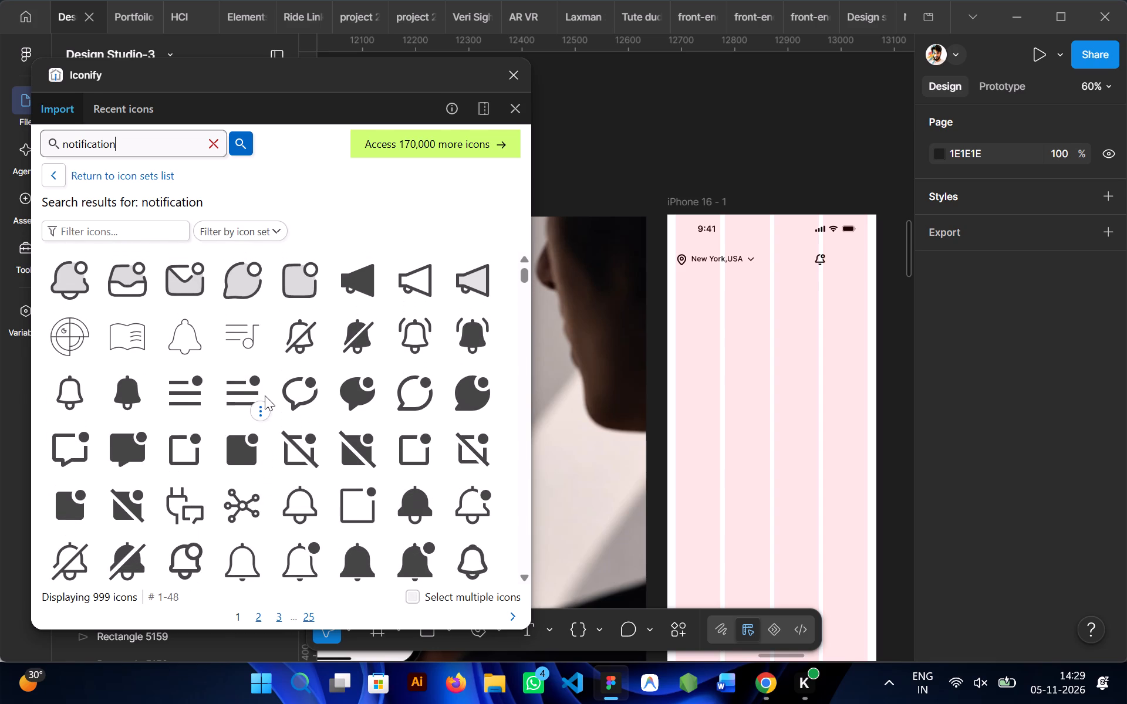
{"action": "scroll", "coordinate": [265, 395], "scroll_direction": "down", "scroll_amount": 2}
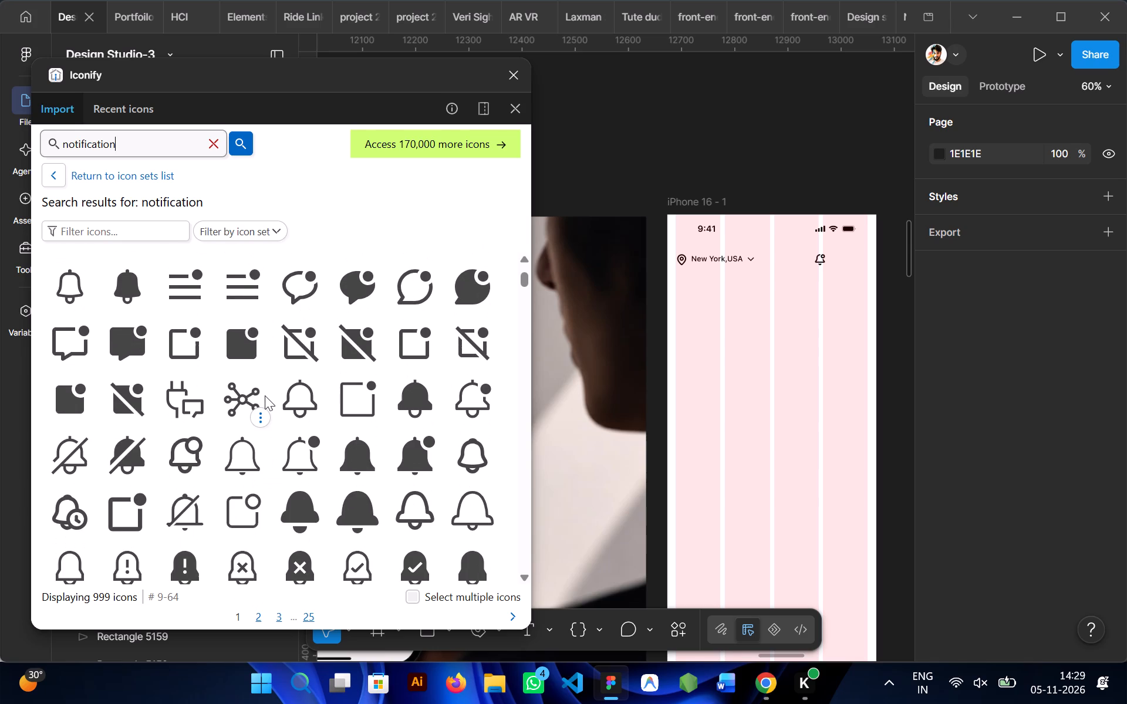
{"action": "scroll", "coordinate": [265, 395], "scroll_direction": "down", "scroll_amount": 2}
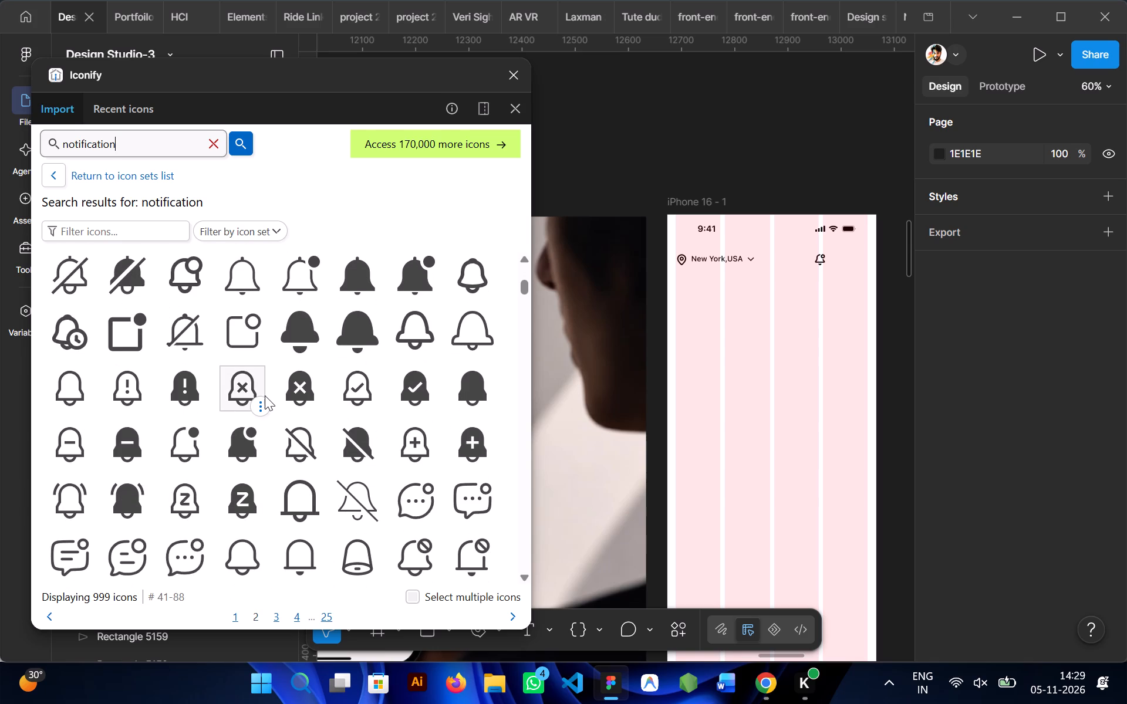
{"action": "scroll", "coordinate": [265, 395], "scroll_direction": "down", "scroll_amount": 2}
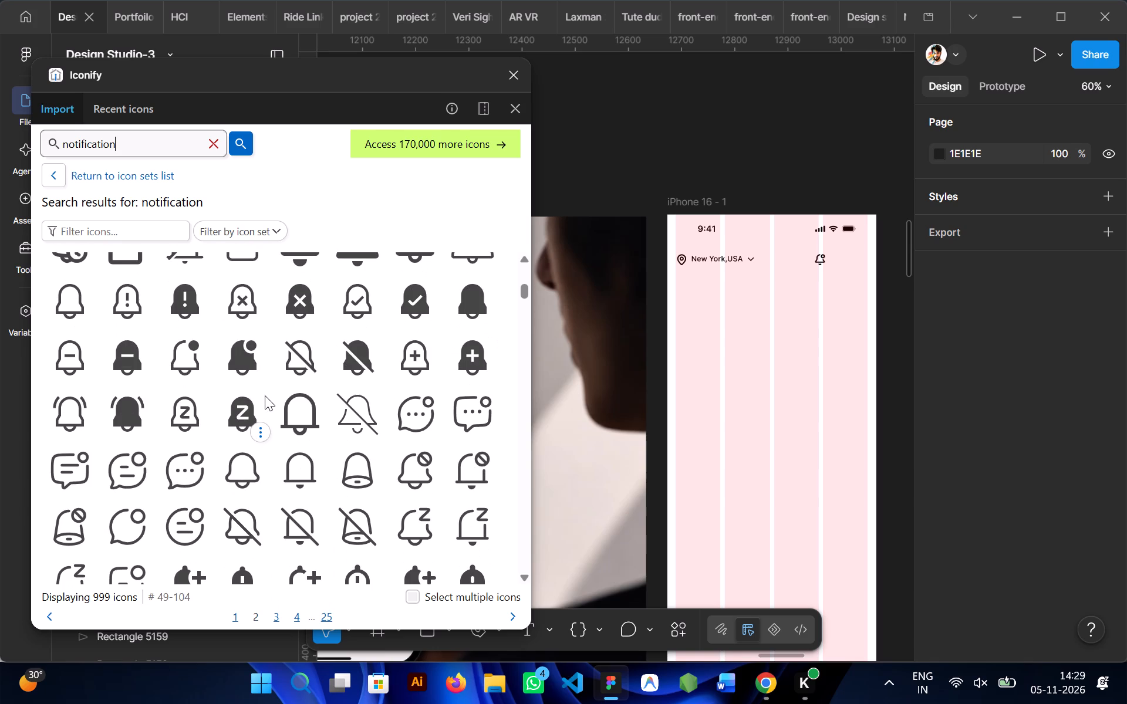
{"action": "scroll", "coordinate": [265, 395], "scroll_direction": "down", "scroll_amount": 1}
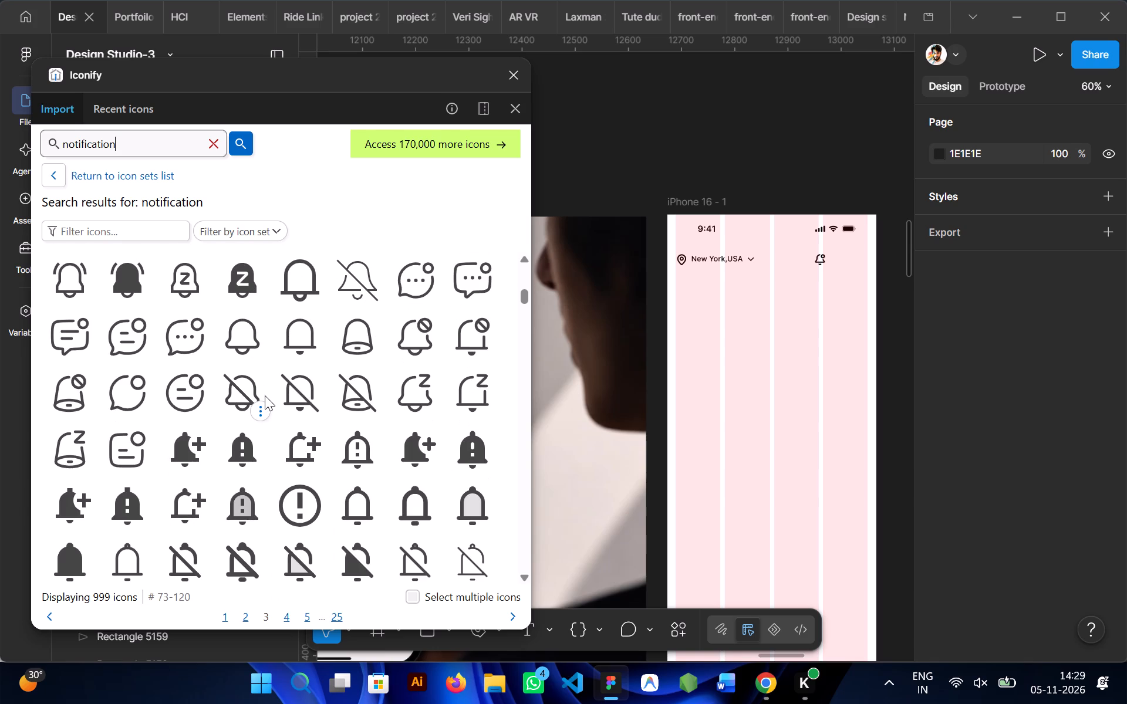
{"action": "scroll", "coordinate": [265, 395], "scroll_direction": "down", "scroll_amount": 2}
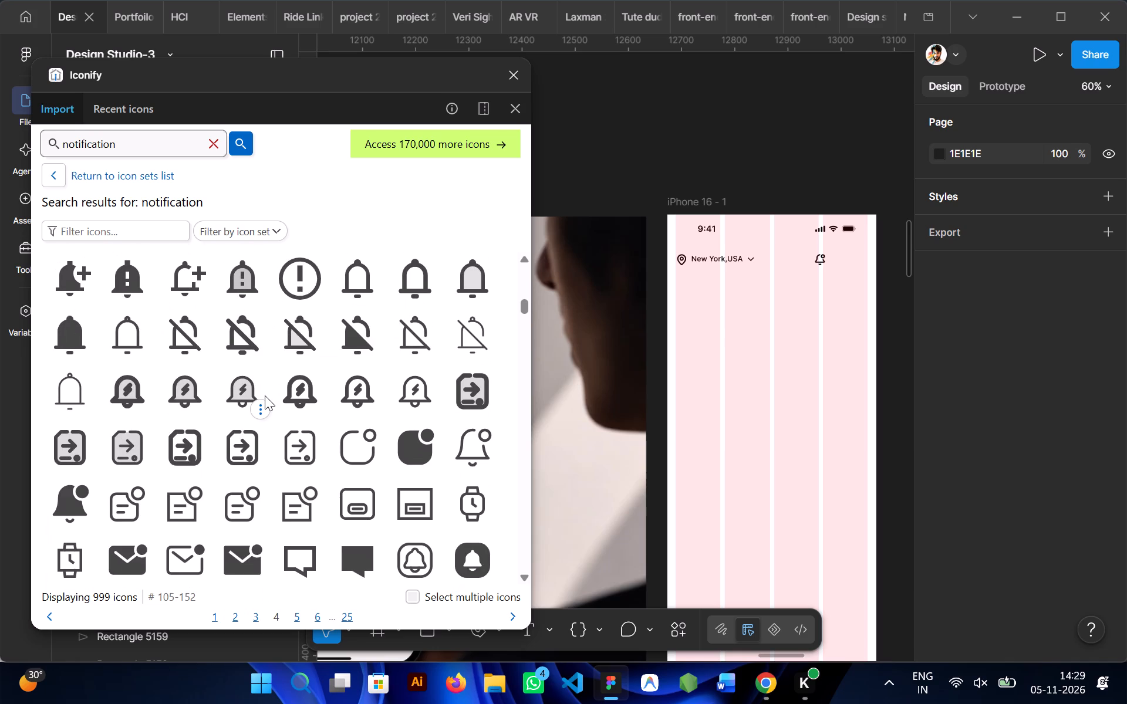
{"action": "scroll", "coordinate": [265, 395], "scroll_direction": "down", "scroll_amount": 1}
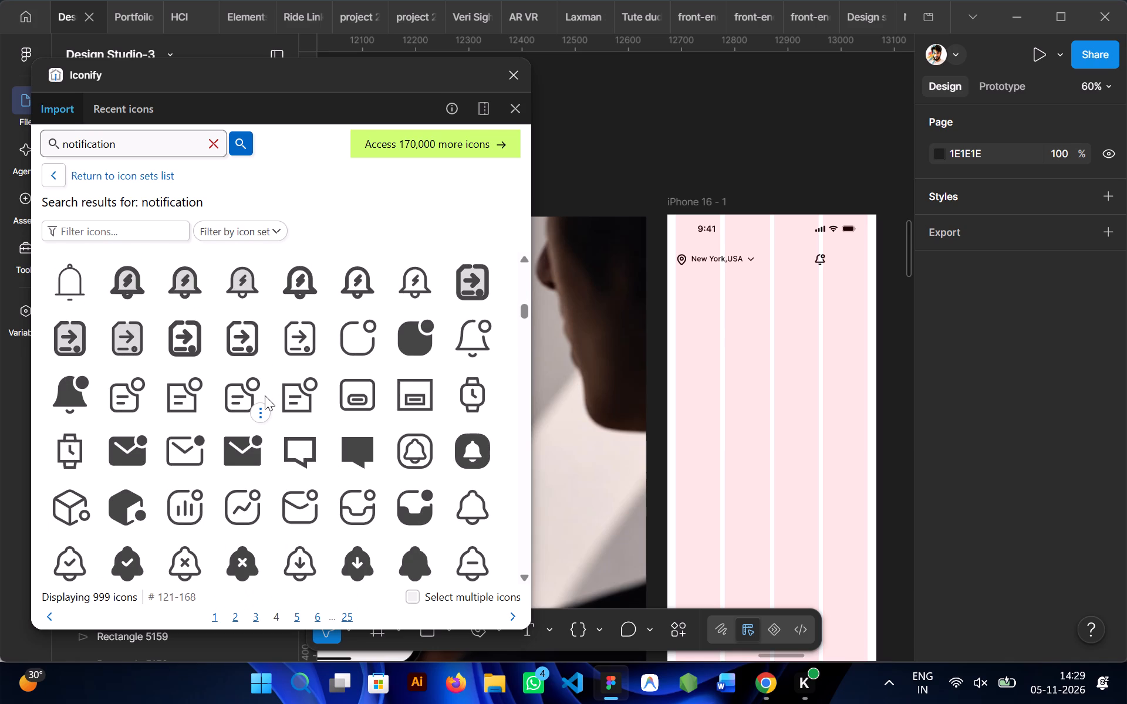
{"action": "scroll", "coordinate": [265, 395], "scroll_direction": "down", "scroll_amount": 1}
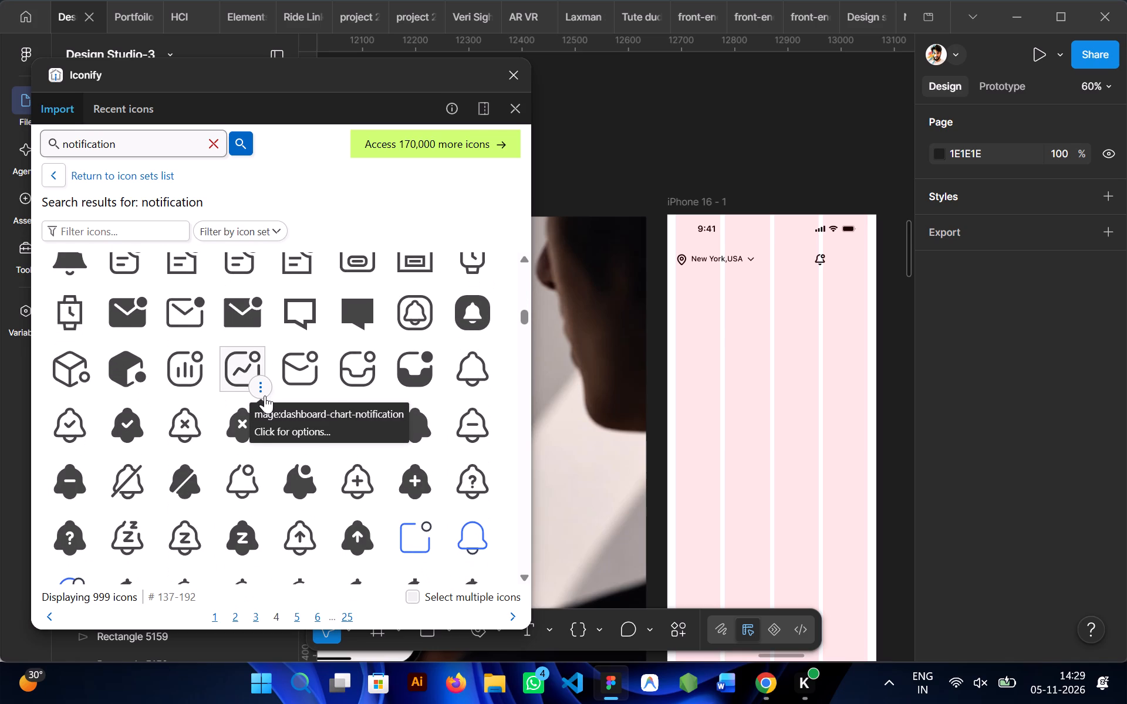
{"action": "scroll", "coordinate": [265, 395], "scroll_direction": "down", "scroll_amount": 4}
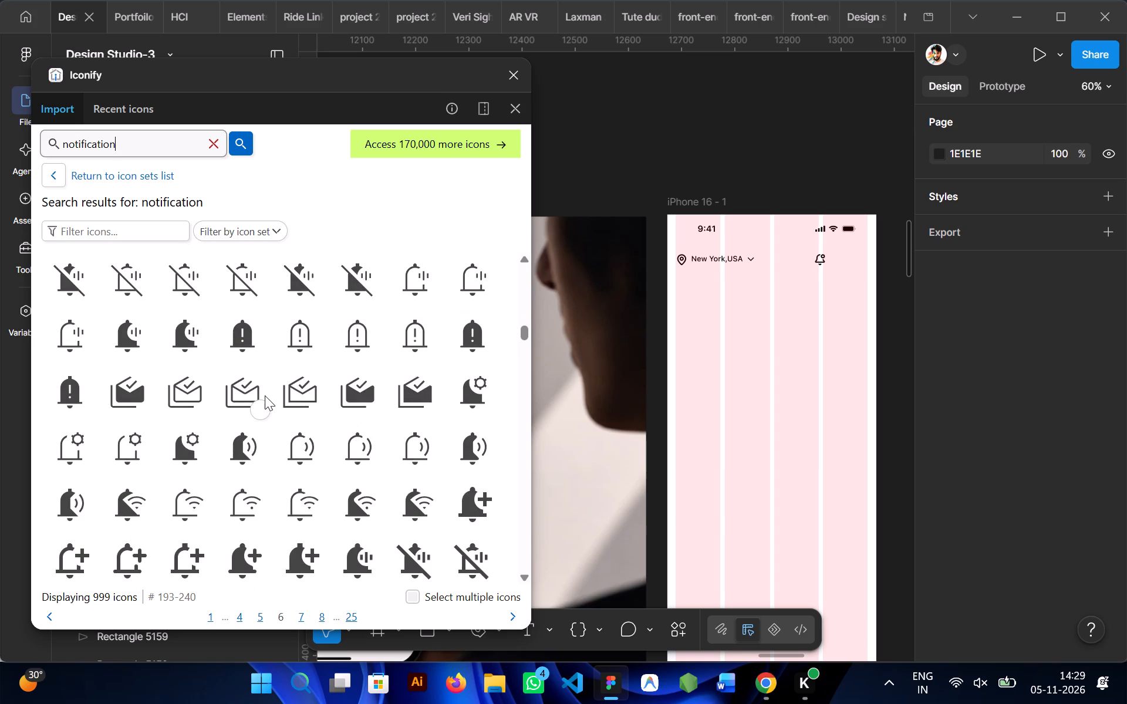
{"action": "scroll", "coordinate": [265, 395], "scroll_direction": "down", "scroll_amount": 4}
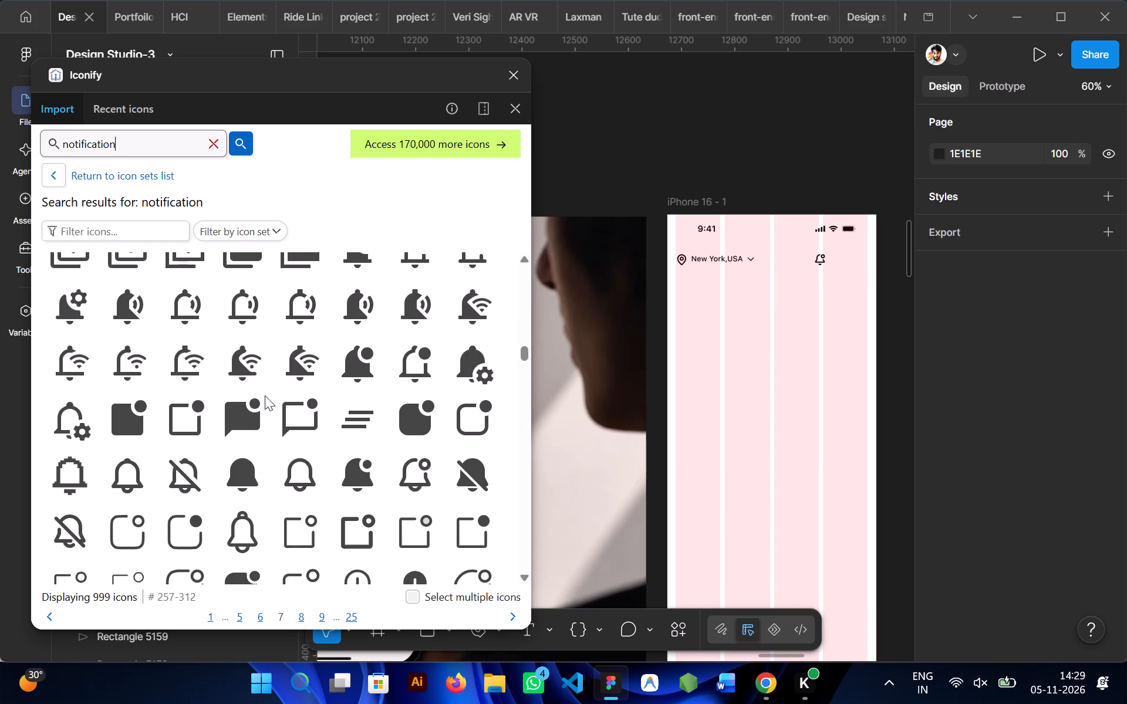
{"action": "scroll", "coordinate": [265, 395], "scroll_direction": "down", "scroll_amount": 1}
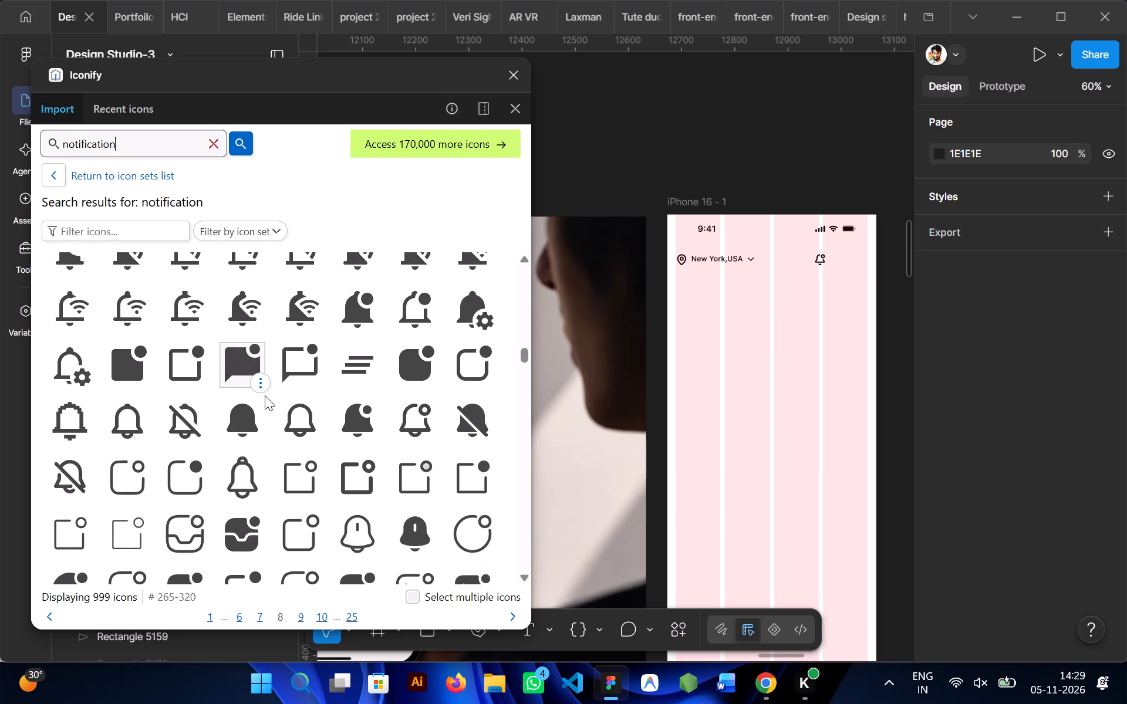
{"action": "scroll", "coordinate": [265, 395], "scroll_direction": "down", "scroll_amount": 1}
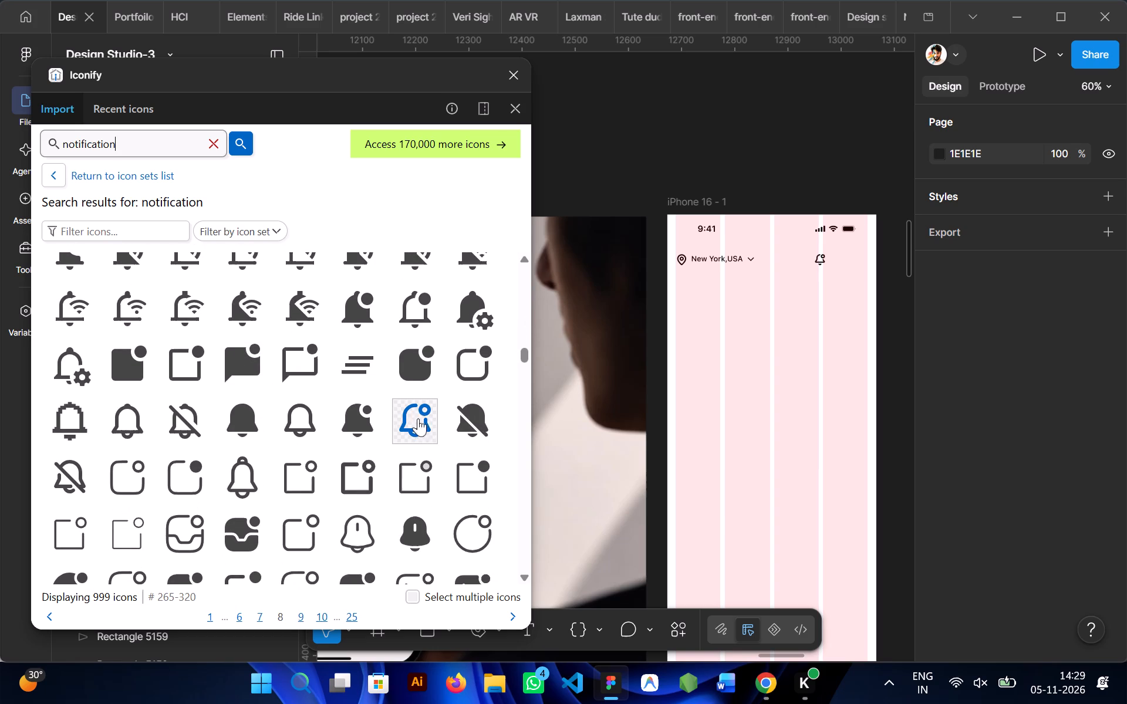
Import the outlined mingcute notification-newdot-line bell icon as a frame at size 22, and close Iconify.
{"action": "left_click", "coordinate": [411, 419]}
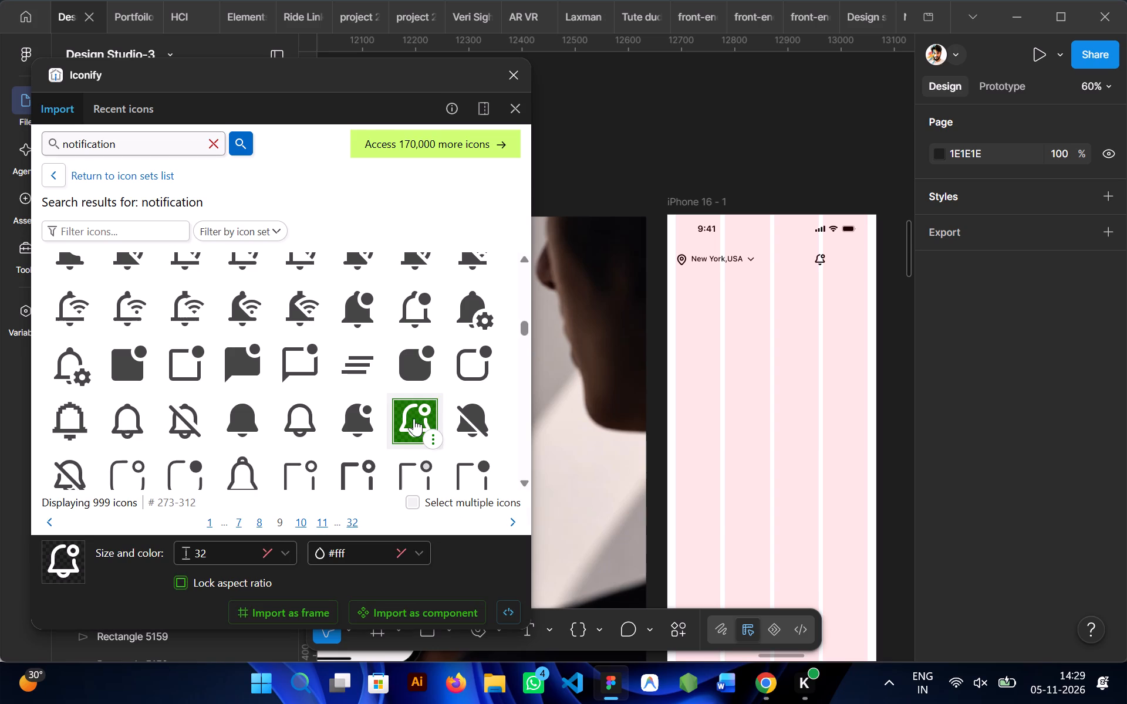
{"action": "left_click", "coordinate": [217, 559]}
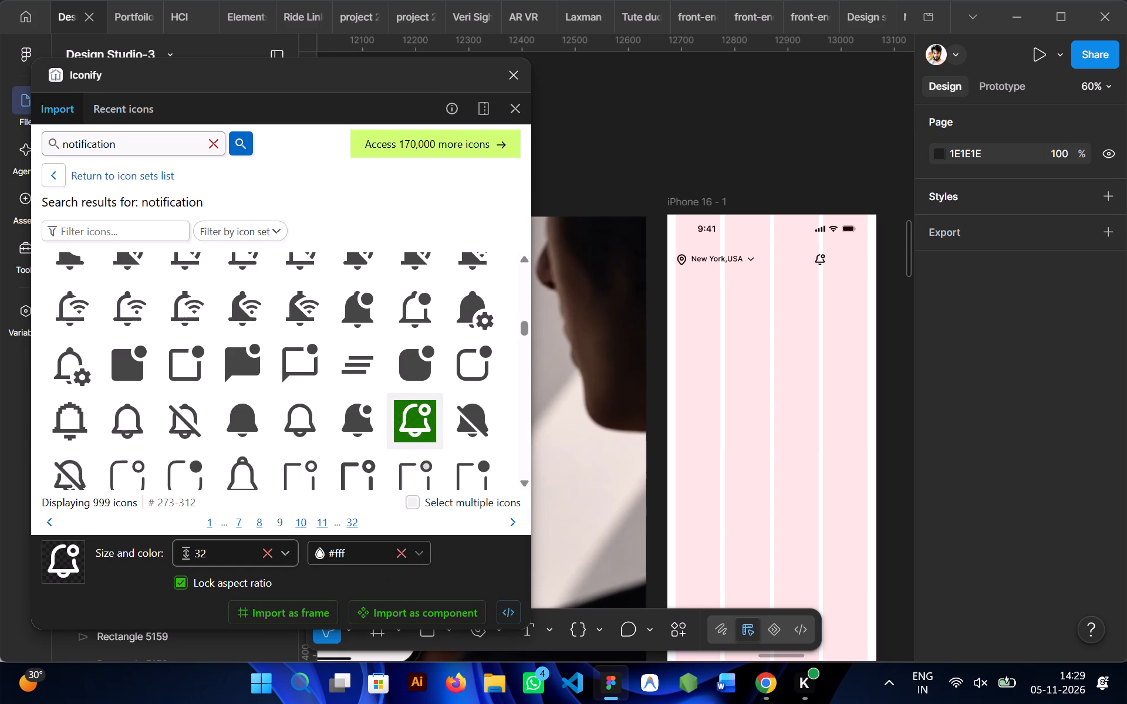
{"action": "type", "text": "22"}
{"action": "key", "text": "equal"}
{"action": "key", "text": "BackSpace"}
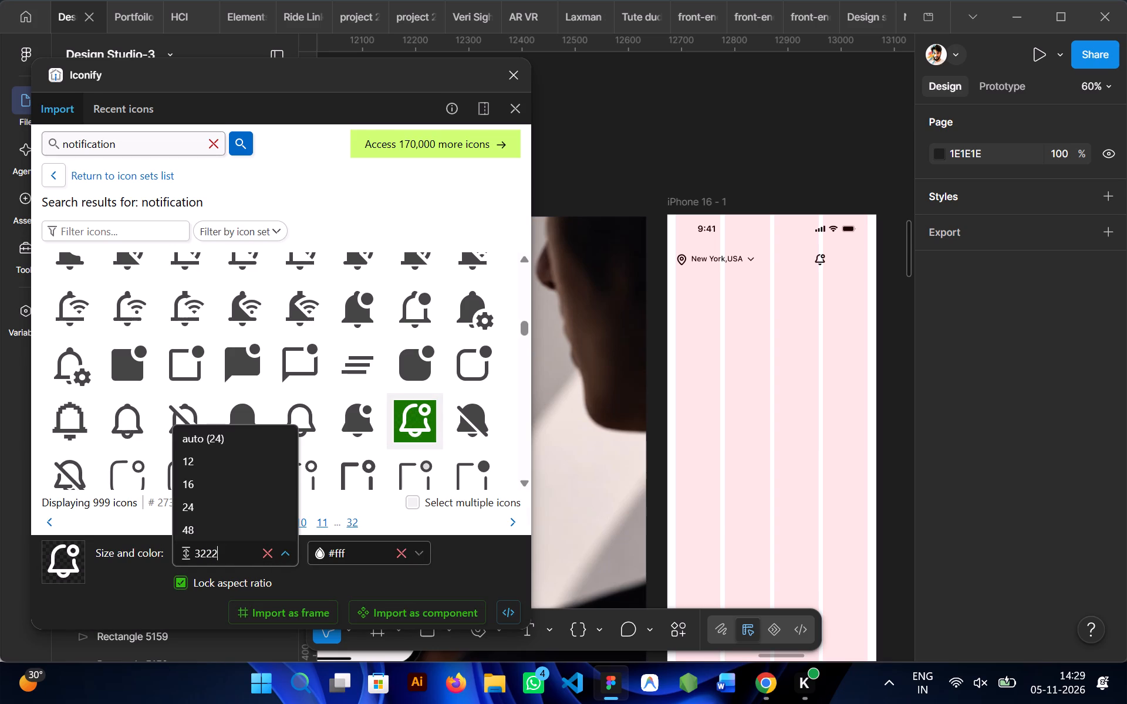
{"action": "key", "text": "BackSpace"}
{"action": "key", "text": "BackSpace"}
{"action": "key", "text": "BackSpace"}
{"action": "key", "text": "BackSpace"}
{"action": "key", "text": "BackSpace"}
{"action": "type", "text": "22"}
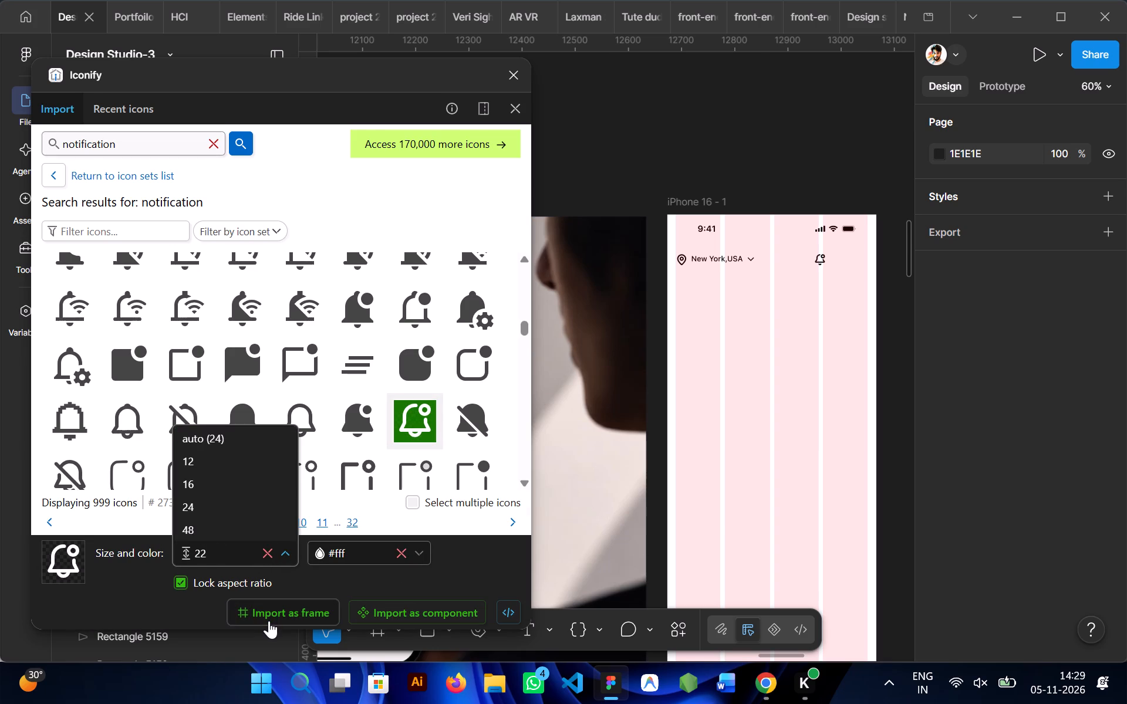
{"action": "left_click", "coordinate": [266, 615]}
{"action": "left_click", "coordinate": [515, 74]}
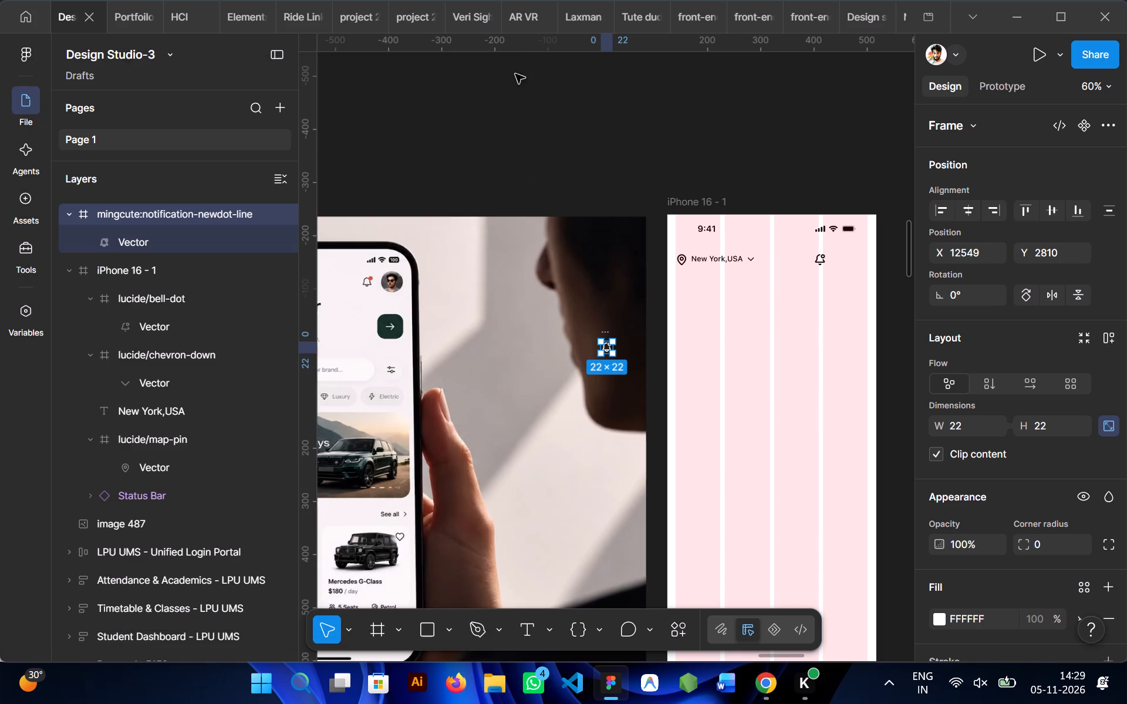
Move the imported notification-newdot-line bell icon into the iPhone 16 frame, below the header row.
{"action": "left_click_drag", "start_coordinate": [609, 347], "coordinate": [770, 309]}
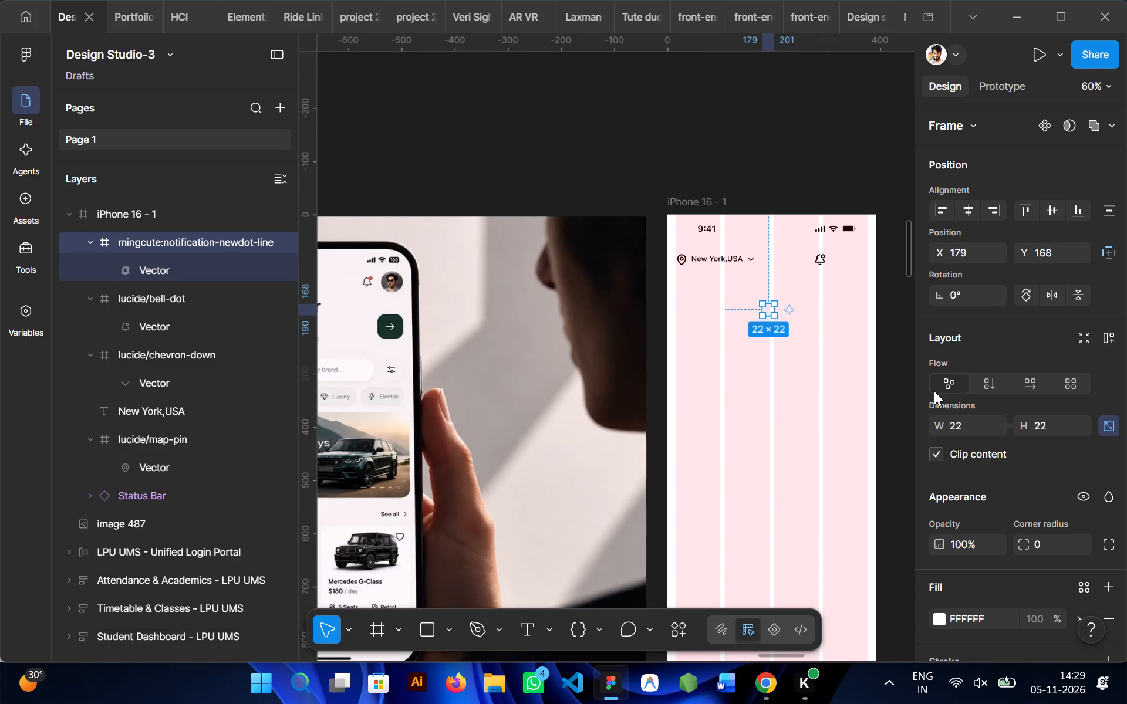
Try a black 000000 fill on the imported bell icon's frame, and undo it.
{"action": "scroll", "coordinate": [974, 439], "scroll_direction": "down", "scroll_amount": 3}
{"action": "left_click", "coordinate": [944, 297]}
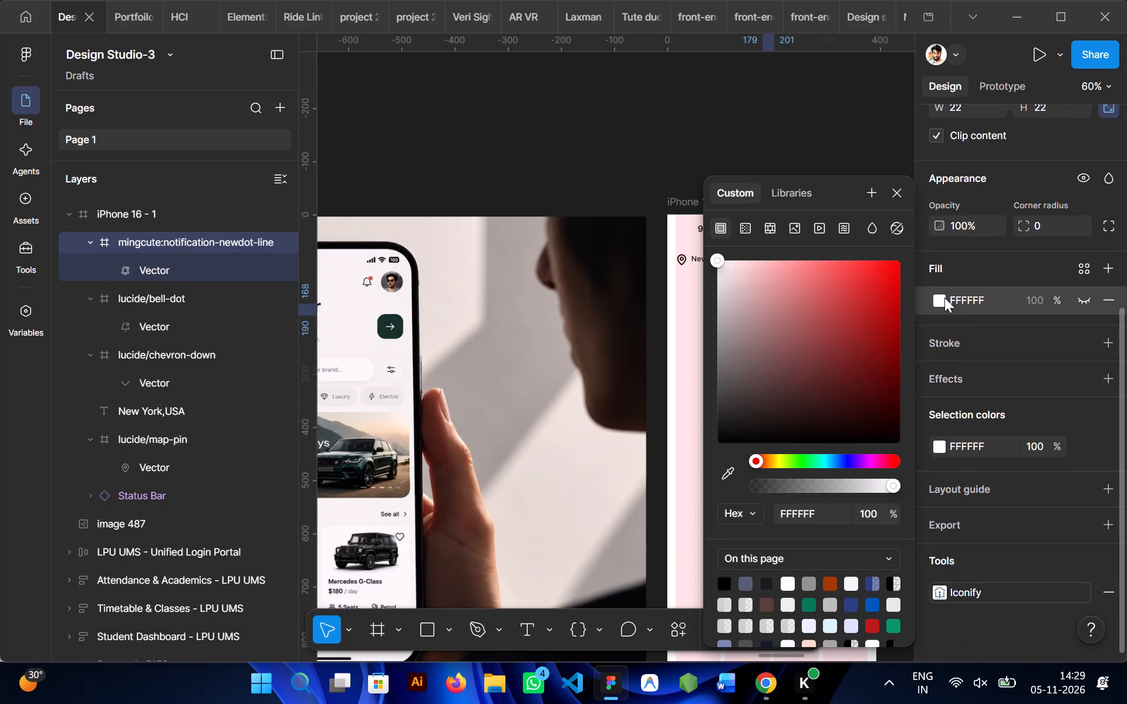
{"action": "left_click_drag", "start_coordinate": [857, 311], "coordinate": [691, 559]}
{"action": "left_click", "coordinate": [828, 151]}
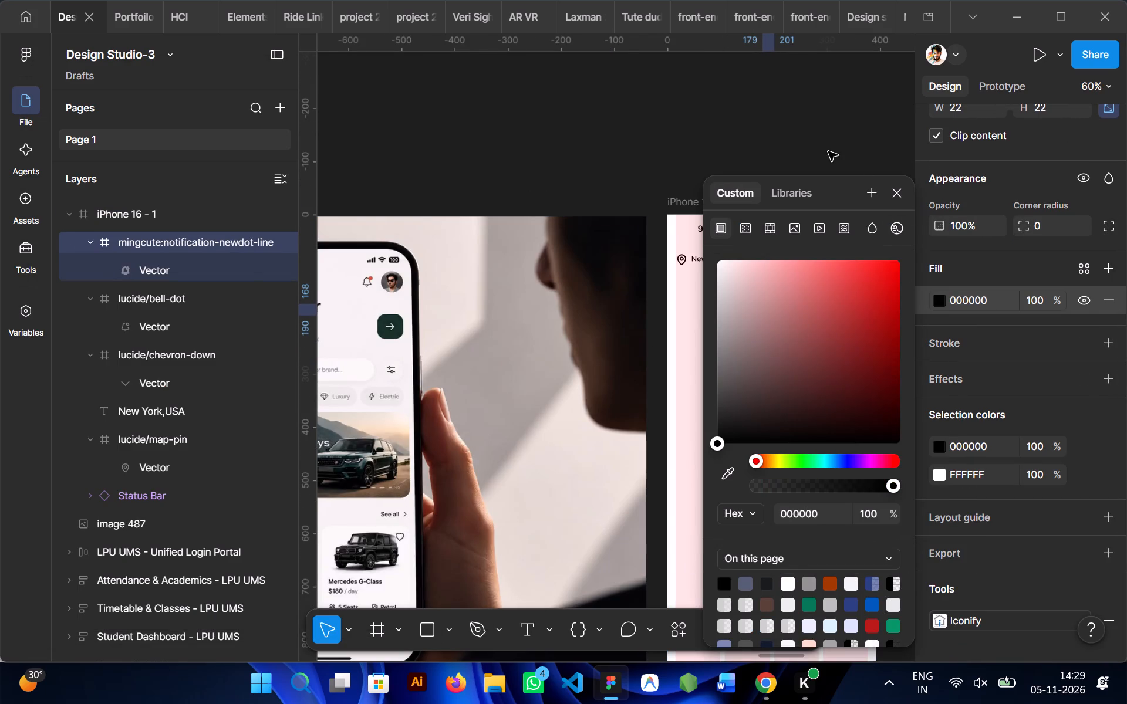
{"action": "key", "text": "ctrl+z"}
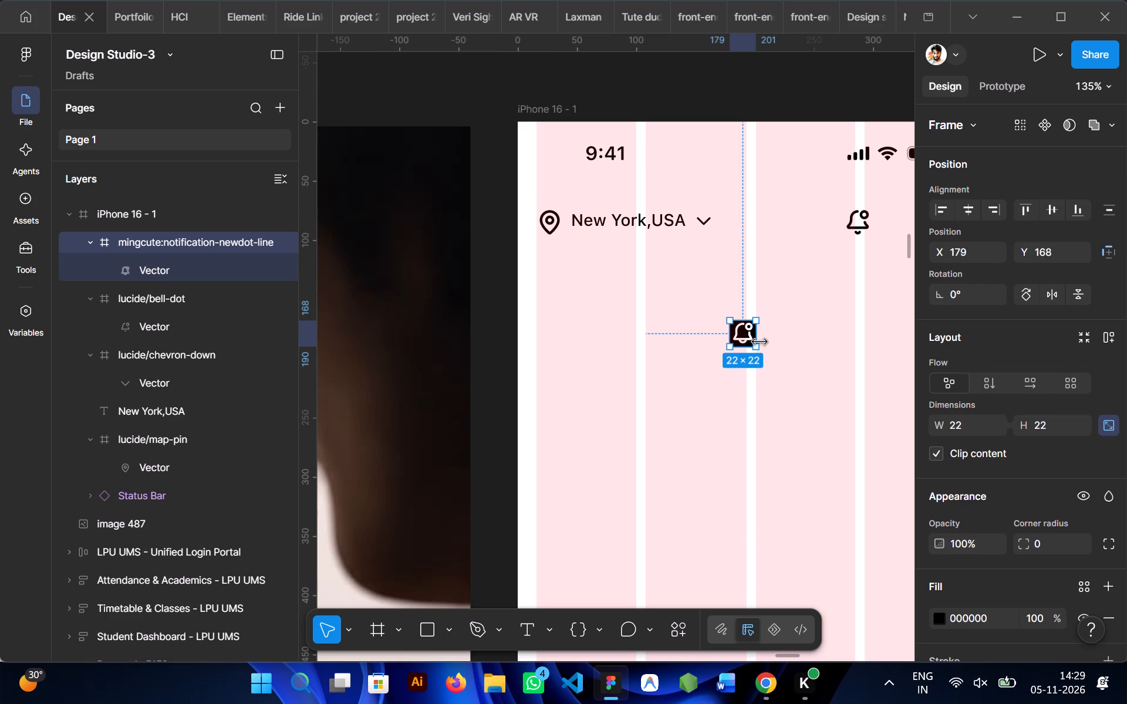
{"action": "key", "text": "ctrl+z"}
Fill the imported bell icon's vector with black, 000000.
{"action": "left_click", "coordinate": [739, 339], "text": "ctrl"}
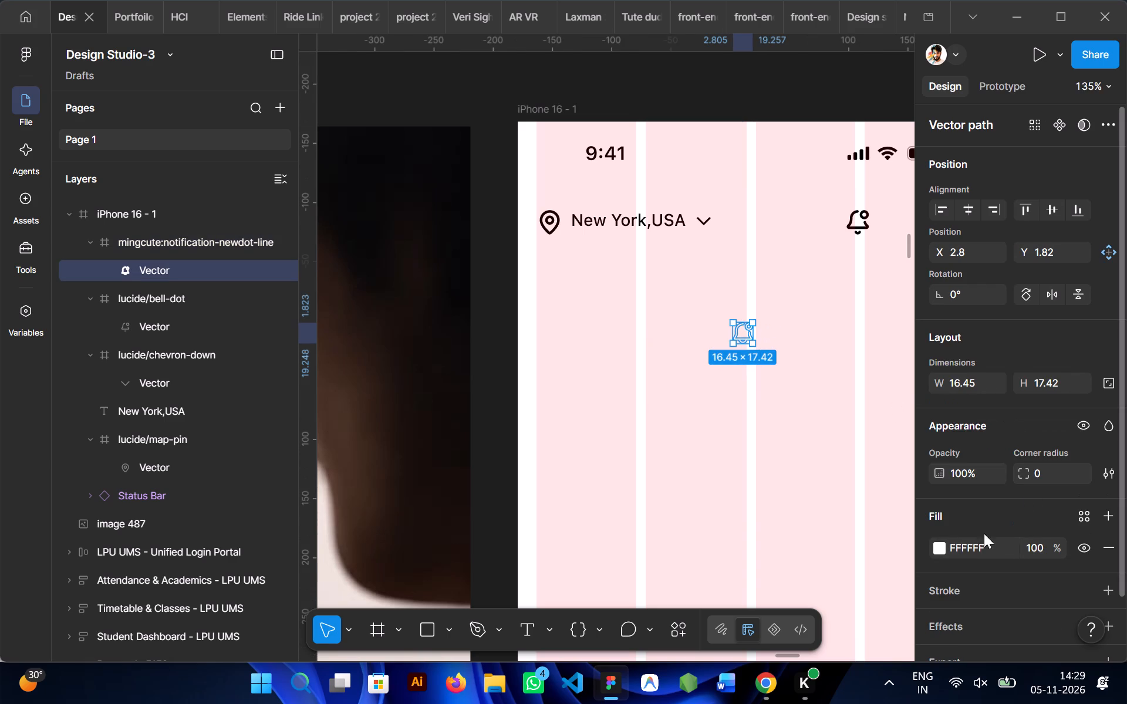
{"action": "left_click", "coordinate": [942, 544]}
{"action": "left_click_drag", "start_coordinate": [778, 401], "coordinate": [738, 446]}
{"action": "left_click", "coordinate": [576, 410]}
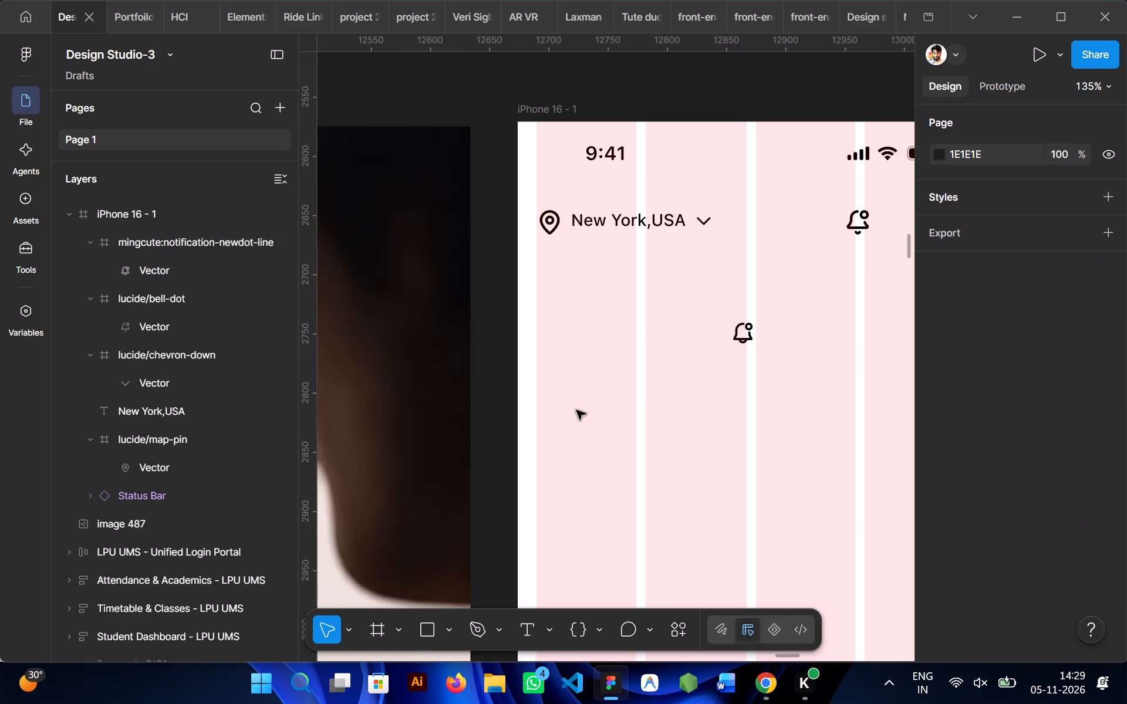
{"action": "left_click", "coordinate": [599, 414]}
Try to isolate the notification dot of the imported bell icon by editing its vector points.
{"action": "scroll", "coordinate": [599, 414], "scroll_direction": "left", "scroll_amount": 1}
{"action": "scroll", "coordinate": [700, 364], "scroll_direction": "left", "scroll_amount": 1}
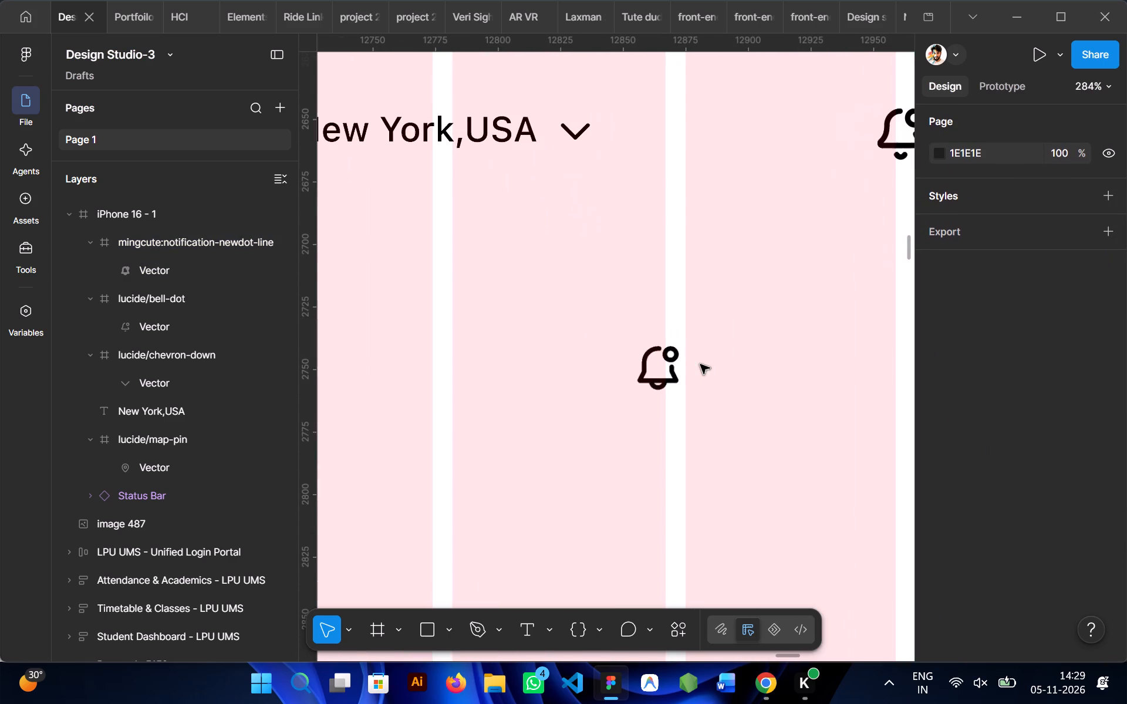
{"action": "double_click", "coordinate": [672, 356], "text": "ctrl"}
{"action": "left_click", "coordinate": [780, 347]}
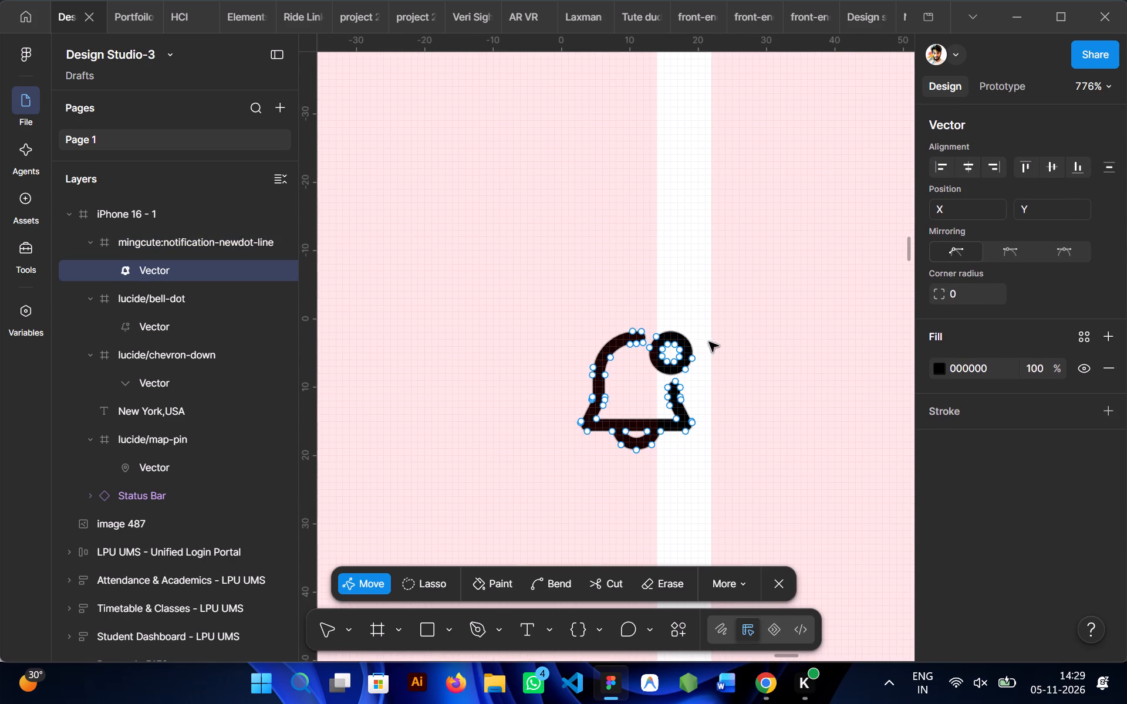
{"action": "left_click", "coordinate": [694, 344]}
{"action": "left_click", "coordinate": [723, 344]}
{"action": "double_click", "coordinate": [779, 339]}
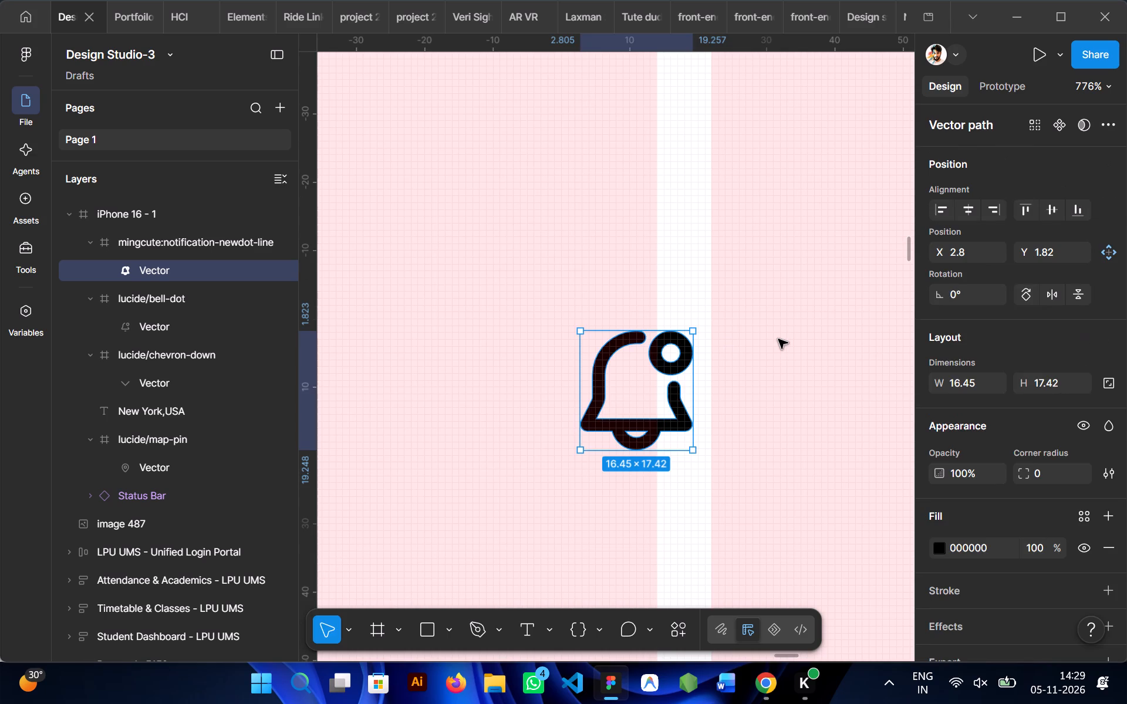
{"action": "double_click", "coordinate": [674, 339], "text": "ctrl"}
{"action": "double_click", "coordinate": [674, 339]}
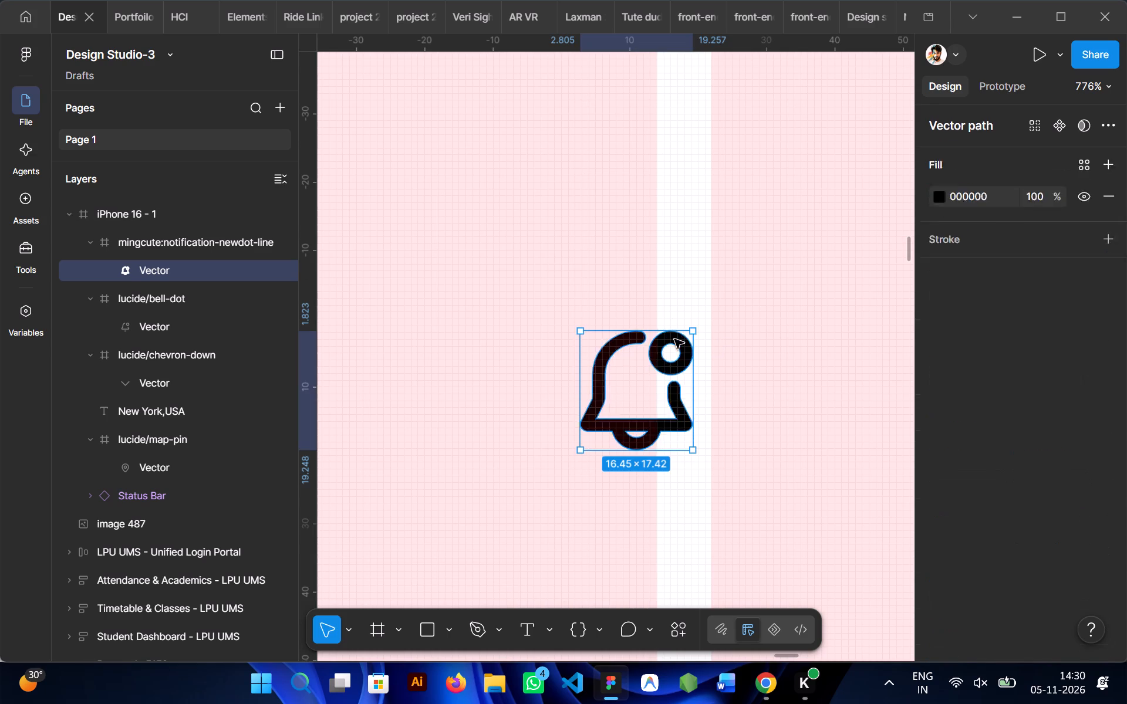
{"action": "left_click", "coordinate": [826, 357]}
Delete the imported mingcute notification-newdot-line icon from the iPhone 16 frame.
{"action": "scroll", "coordinate": [826, 357], "scroll_direction": "left", "scroll_amount": 1}
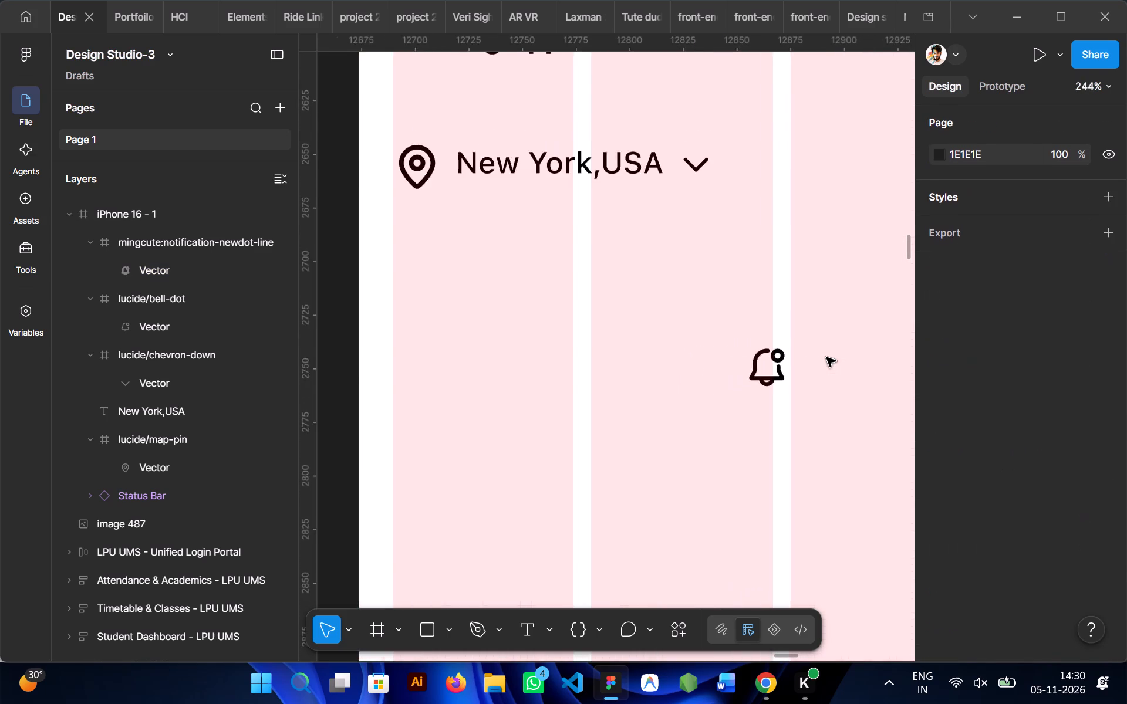
{"action": "scroll", "coordinate": [826, 357], "scroll_direction": "left", "scroll_amount": 2}
{"action": "left_click", "coordinate": [706, 389]}
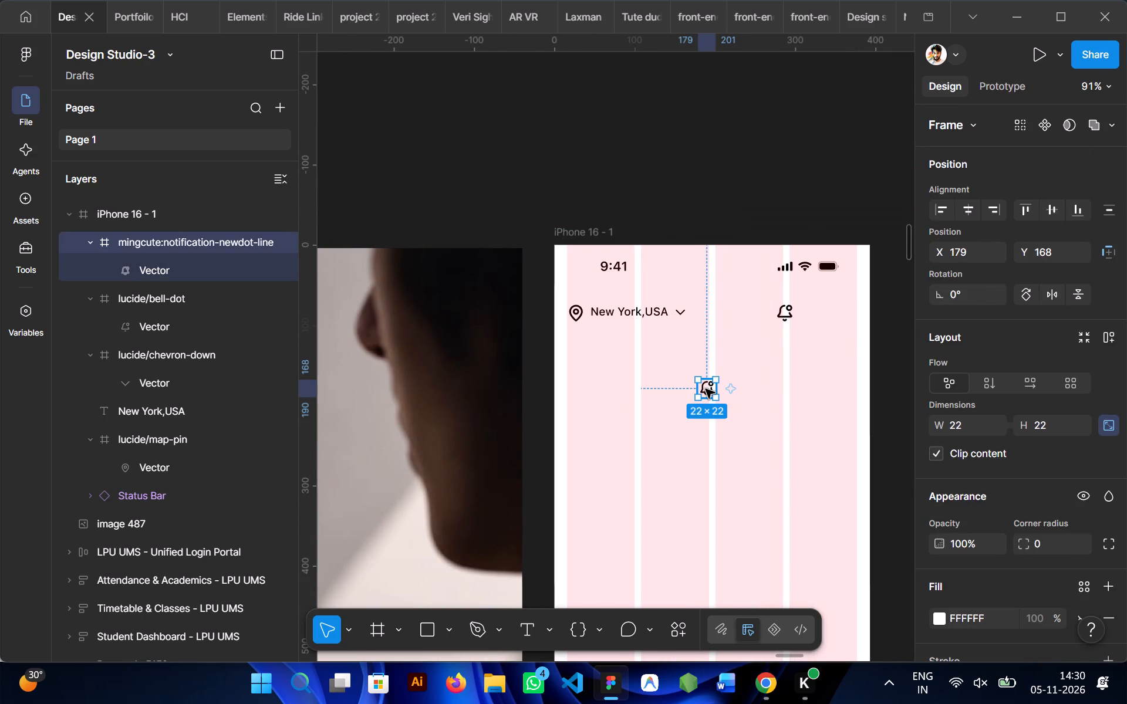
{"action": "key", "text": "Delete"}
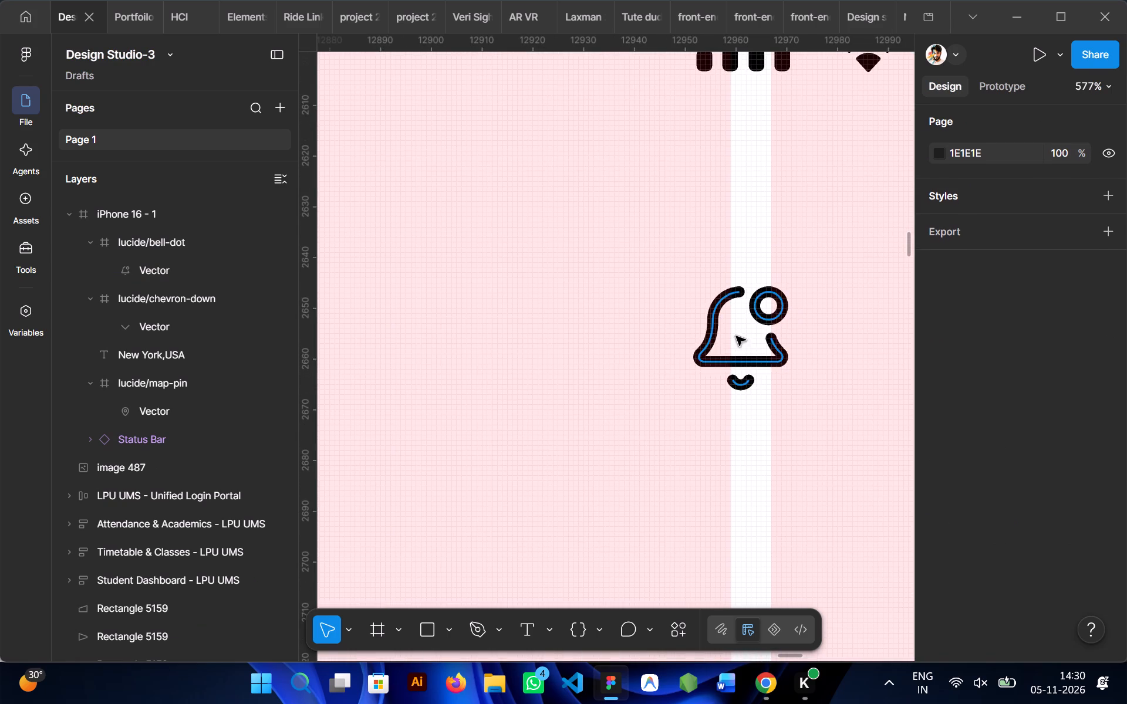
Set the stroke weight of the header's lucide bell-dot vector to 2.
{"action": "left_click", "coordinate": [707, 357], "text": "ctrl"}
{"action": "scroll", "coordinate": [988, 448], "scroll_direction": "down", "scroll_amount": 3}
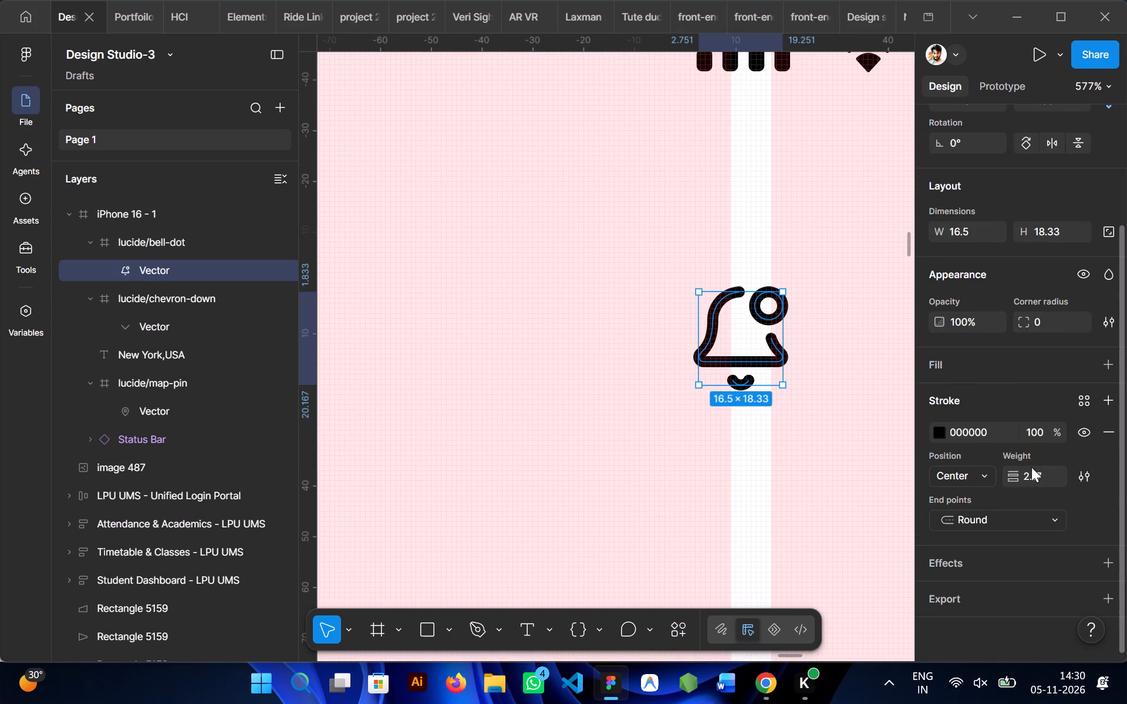
{"action": "left_click", "coordinate": [1036, 476]}
{"action": "key", "text": "2"}
{"action": "key", "text": "Return"}
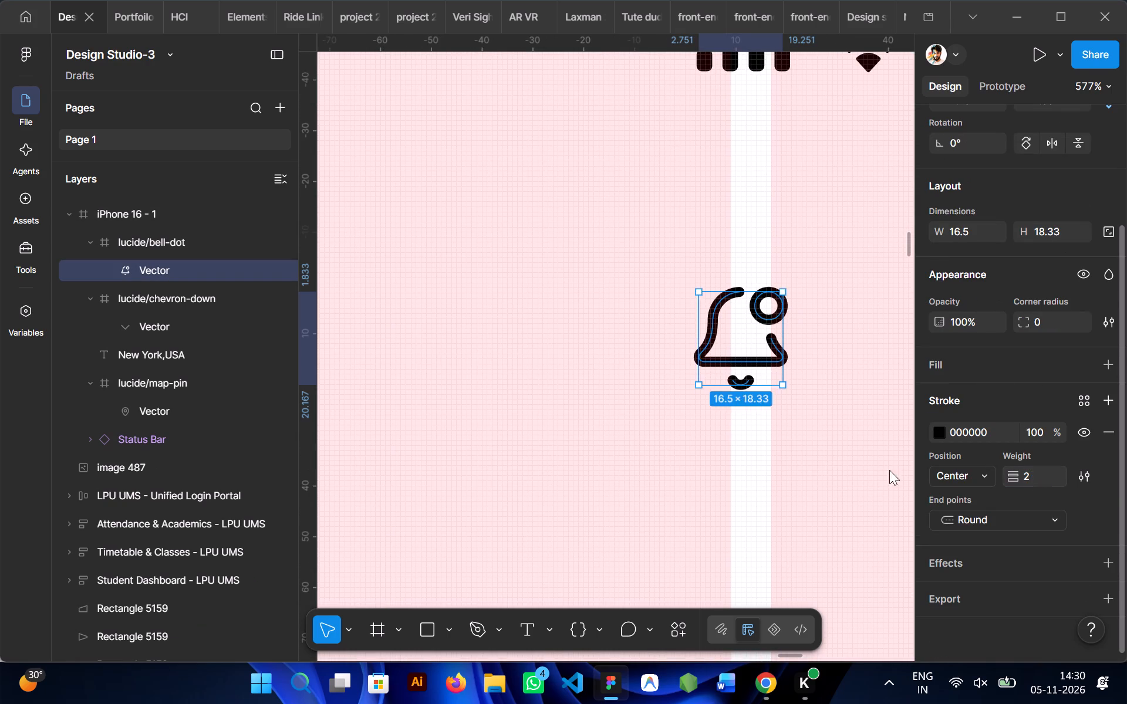
{"action": "left_click", "coordinate": [770, 461]}
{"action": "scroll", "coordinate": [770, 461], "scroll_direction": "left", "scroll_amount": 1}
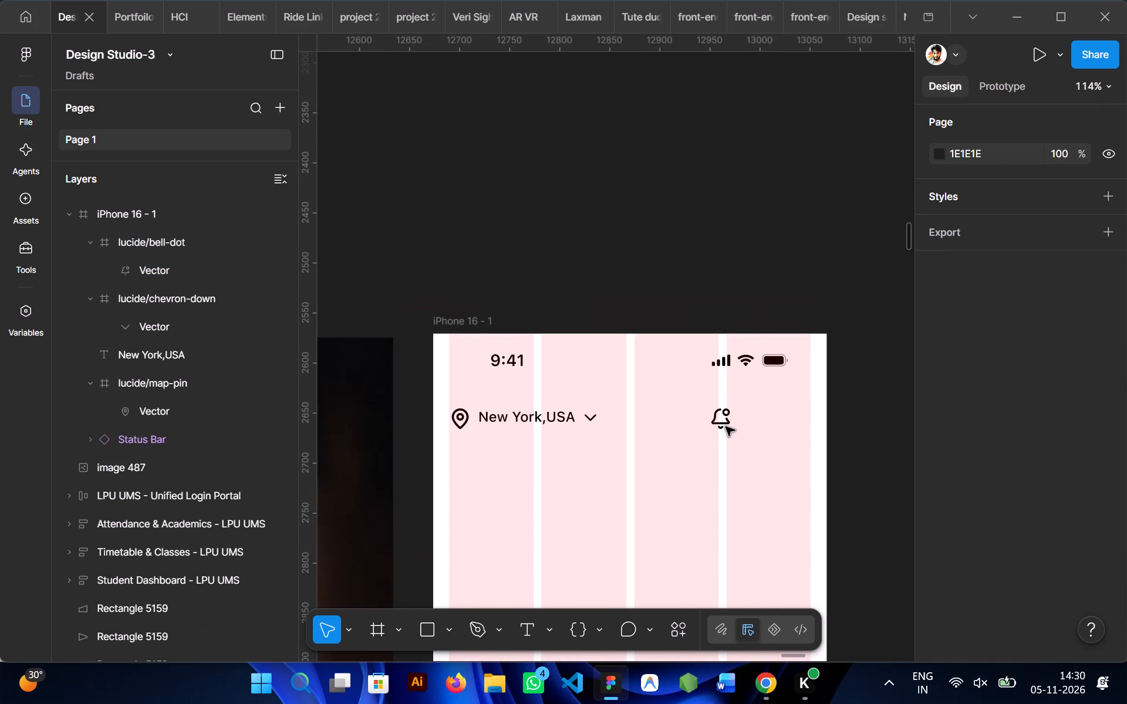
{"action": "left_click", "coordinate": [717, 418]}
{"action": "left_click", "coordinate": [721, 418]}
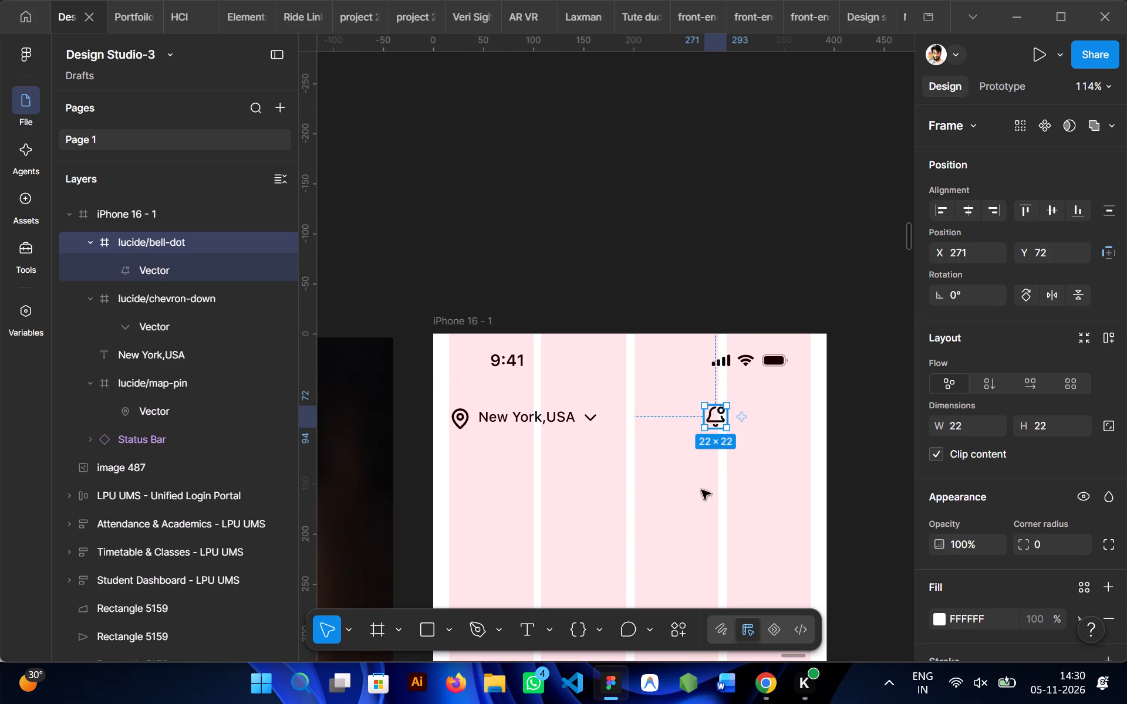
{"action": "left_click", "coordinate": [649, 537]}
Draw a 45 × 45 frame in the middle of the iPhone 16 screen, below the header, for the profile picture.
{"action": "scroll", "coordinate": [649, 537], "scroll_direction": "down", "scroll_amount": 1}
{"action": "scroll", "coordinate": [649, 537], "scroll_direction": "left", "scroll_amount": 1}
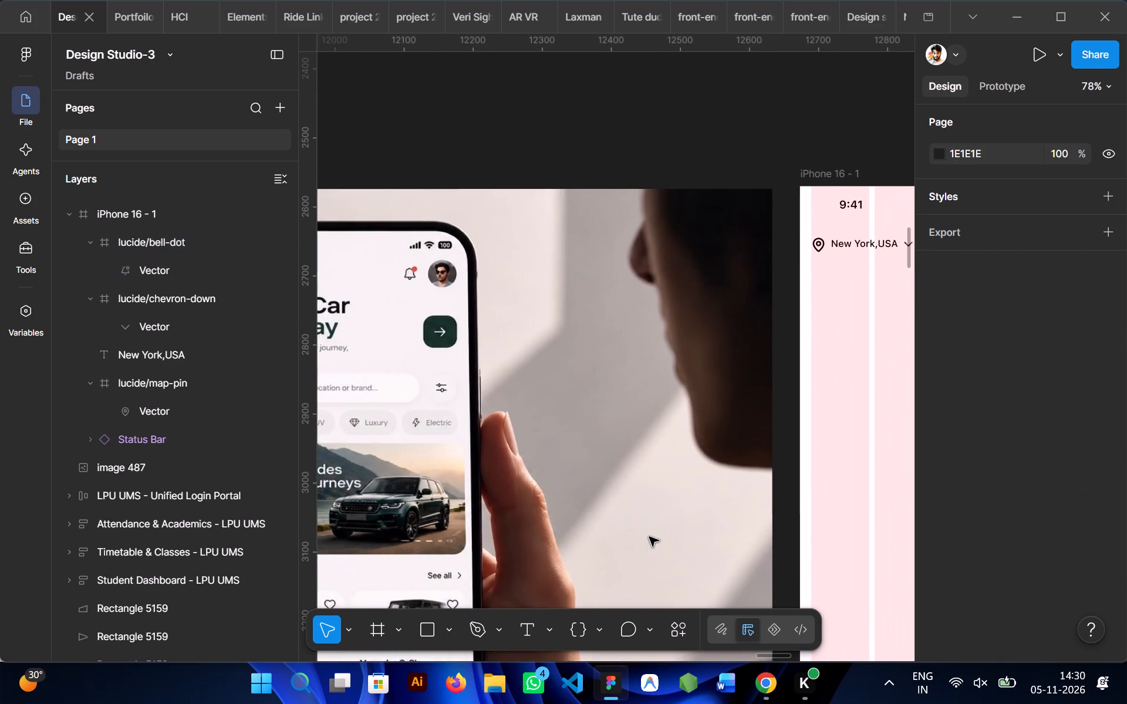
{"action": "scroll", "coordinate": [649, 537], "scroll_direction": "left", "scroll_amount": 1}
{"action": "key", "text": "f"}
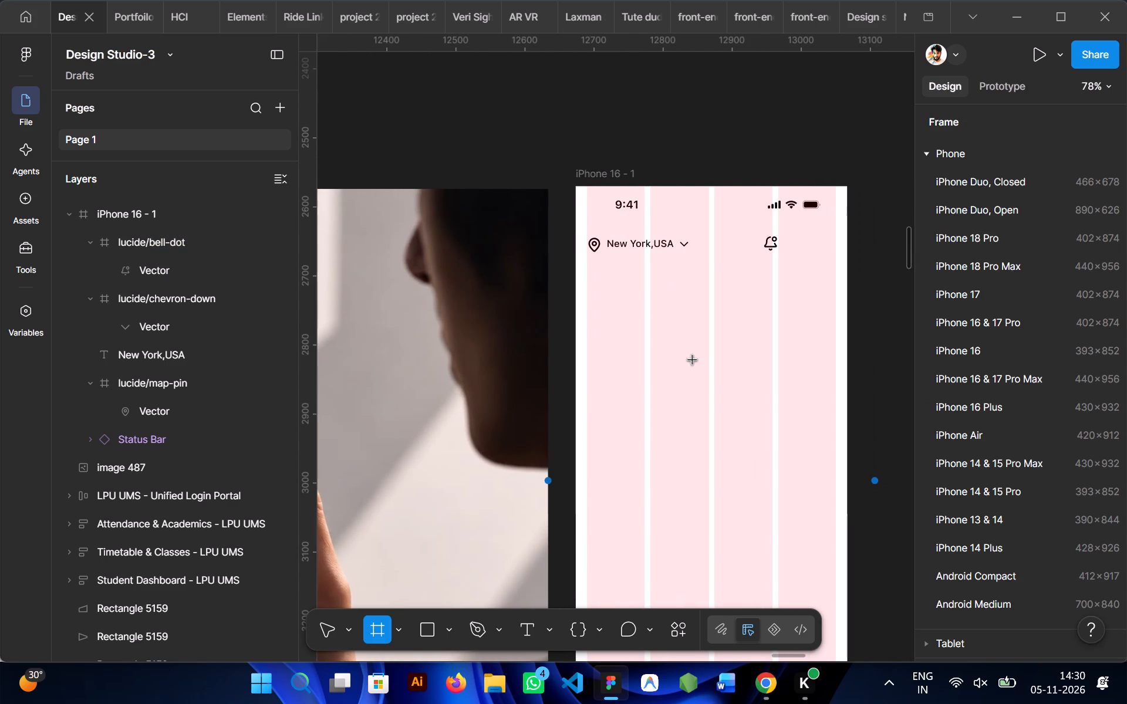
{"action": "left_click_drag", "start_coordinate": [690, 355], "coordinate": [731, 391]}
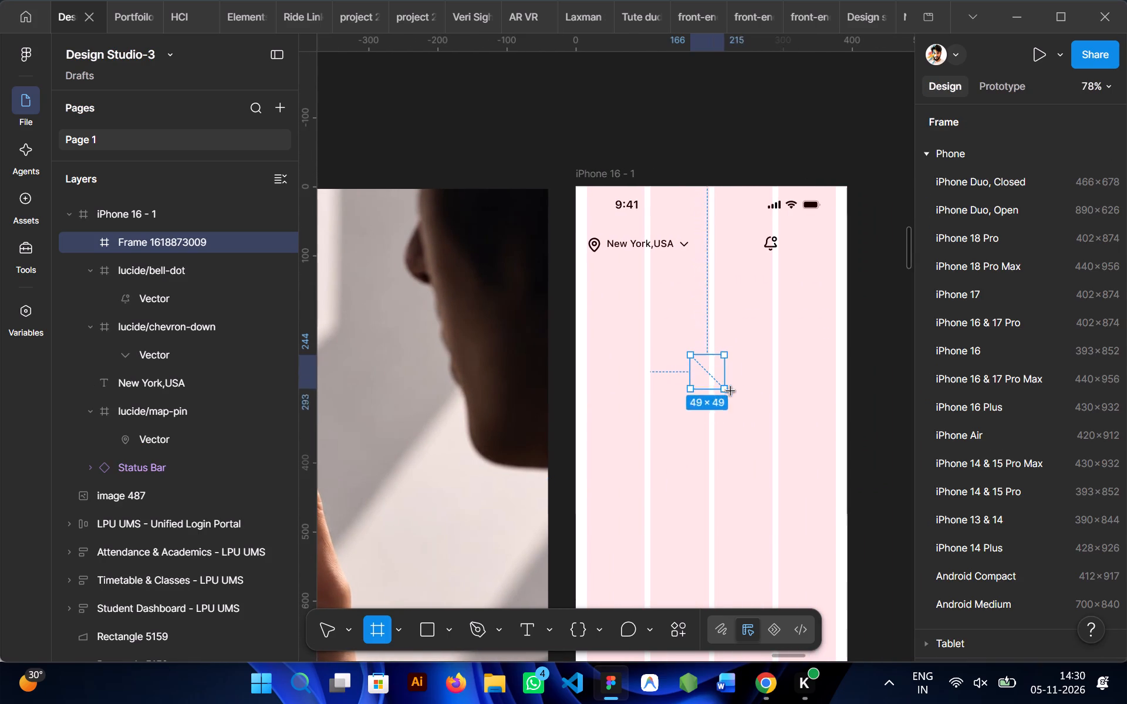
{"action": "left_click_drag", "start_coordinate": [731, 391], "coordinate": [721, 384]}
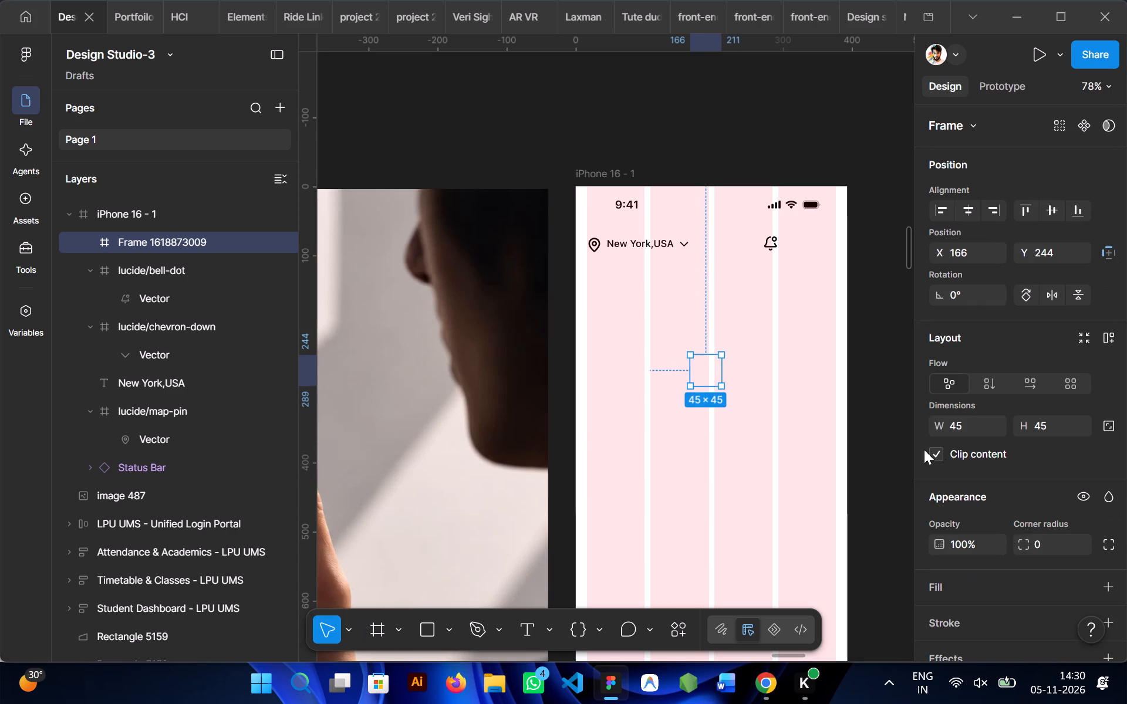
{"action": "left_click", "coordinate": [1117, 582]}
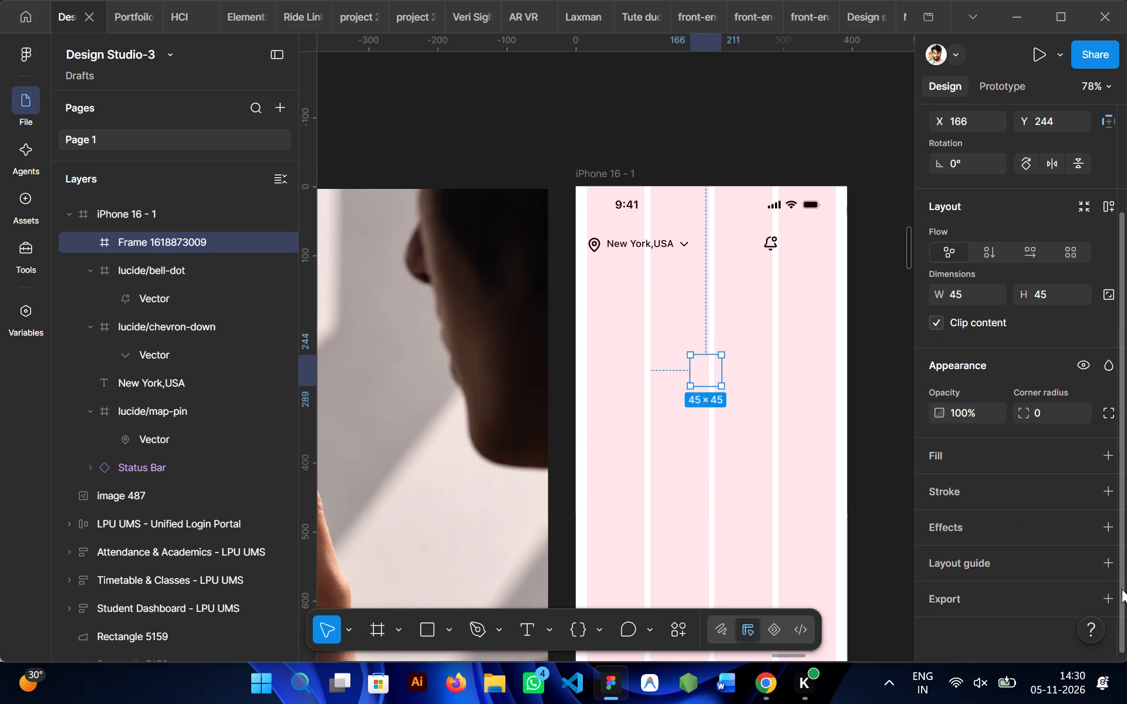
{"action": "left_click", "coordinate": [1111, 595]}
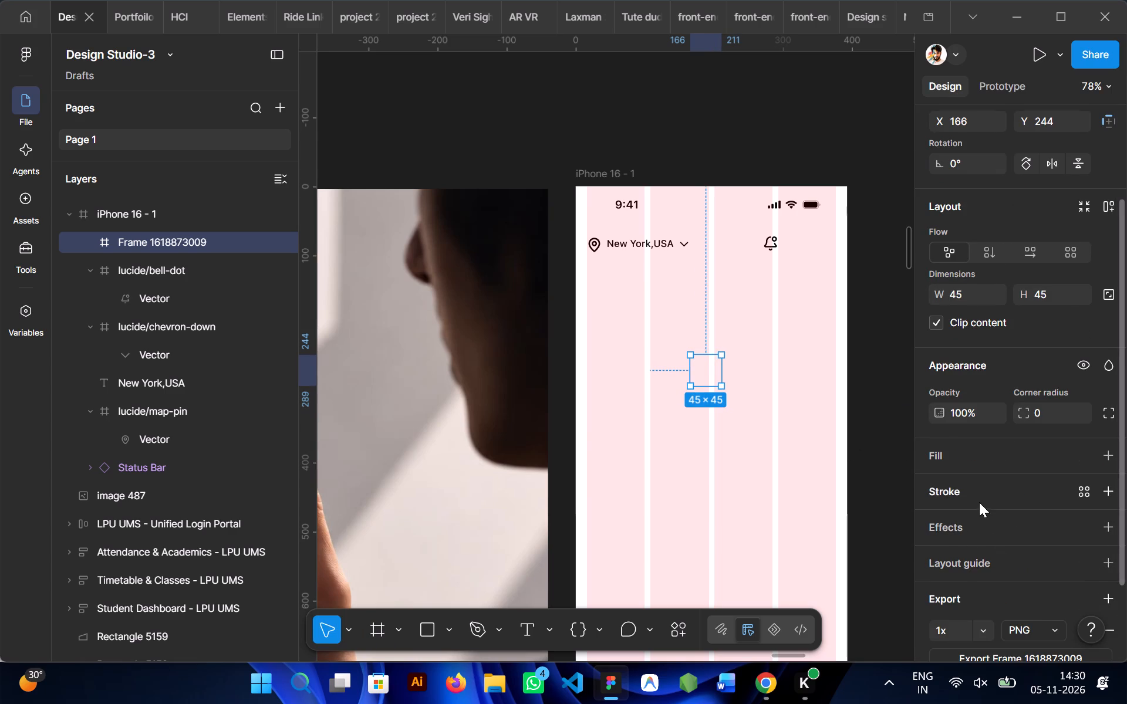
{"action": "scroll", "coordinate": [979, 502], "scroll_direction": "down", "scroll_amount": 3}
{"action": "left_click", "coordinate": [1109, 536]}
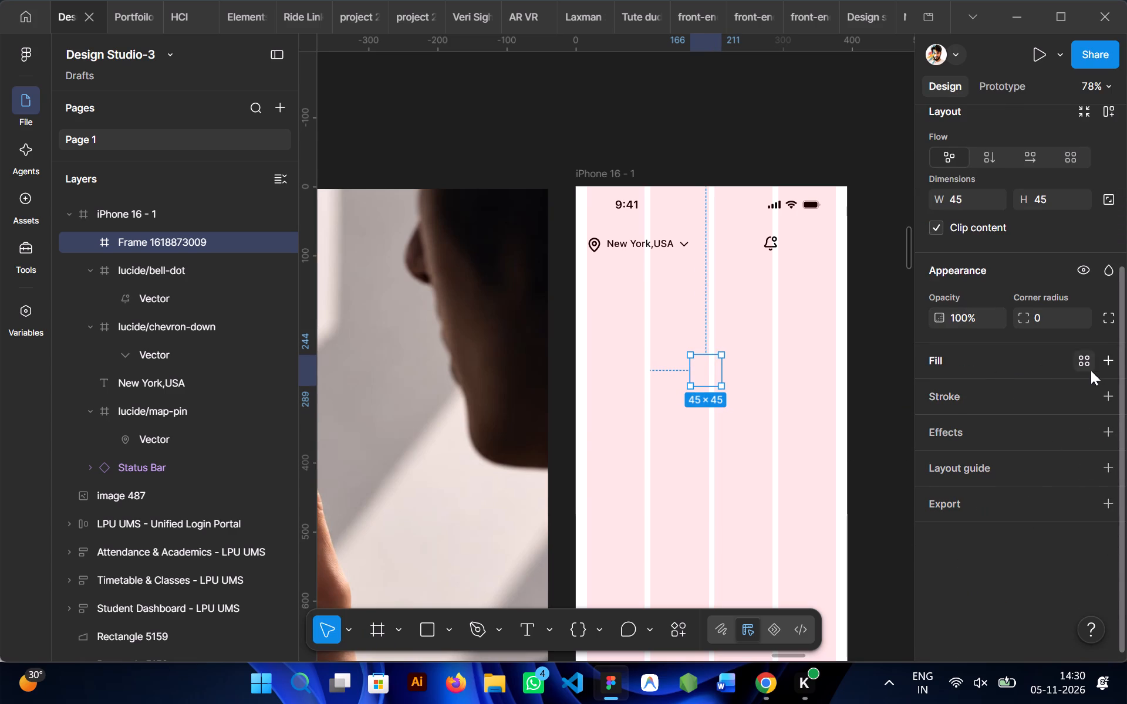
Give the 45 × 45 frame a light pink FFE4E4 fill and a corner radius of 77.
{"action": "left_click", "coordinate": [1108, 363]}
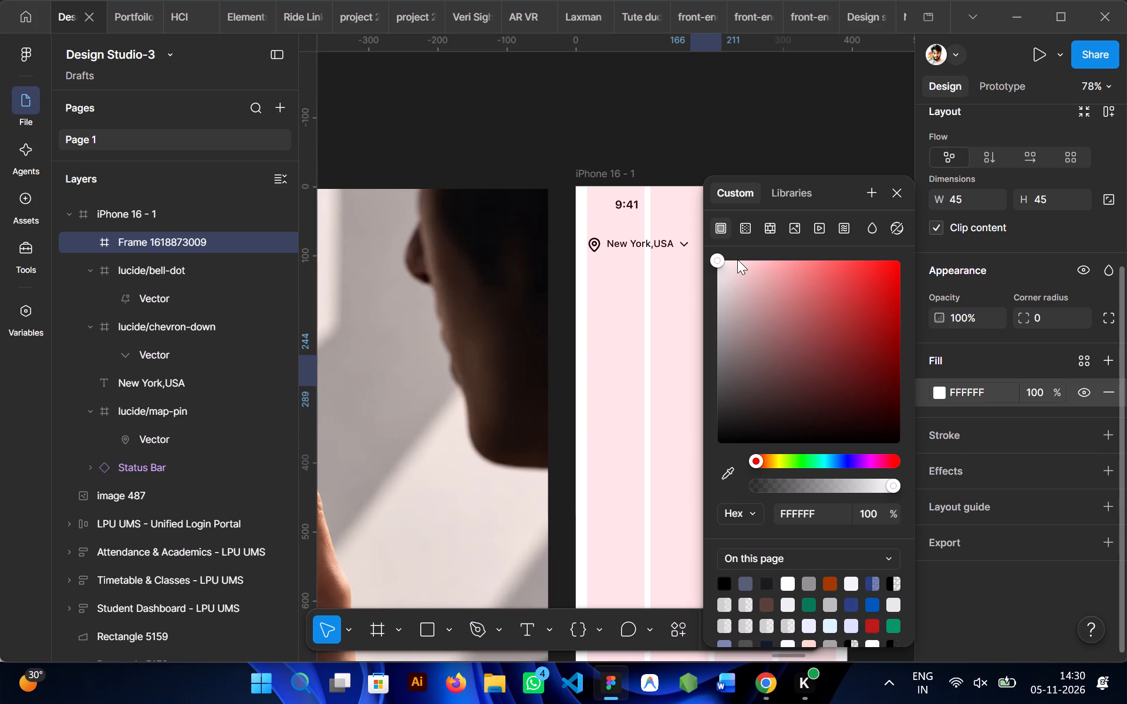
{"action": "left_click", "coordinate": [735, 260]}
{"action": "left_click", "coordinate": [646, 116]}
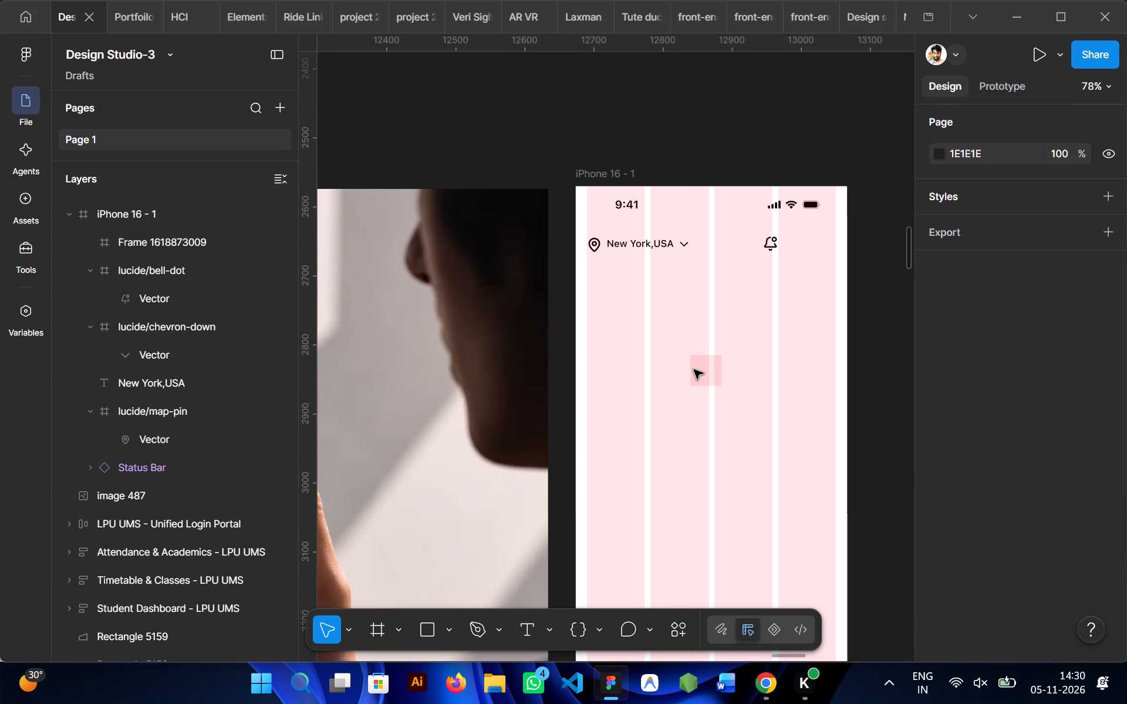
{"action": "left_click", "coordinate": [701, 367]}
{"action": "scroll", "coordinate": [968, 521], "scroll_direction": "down", "scroll_amount": 1}
{"action": "left_click_drag", "start_coordinate": [1028, 509], "coordinate": [849, 295]}
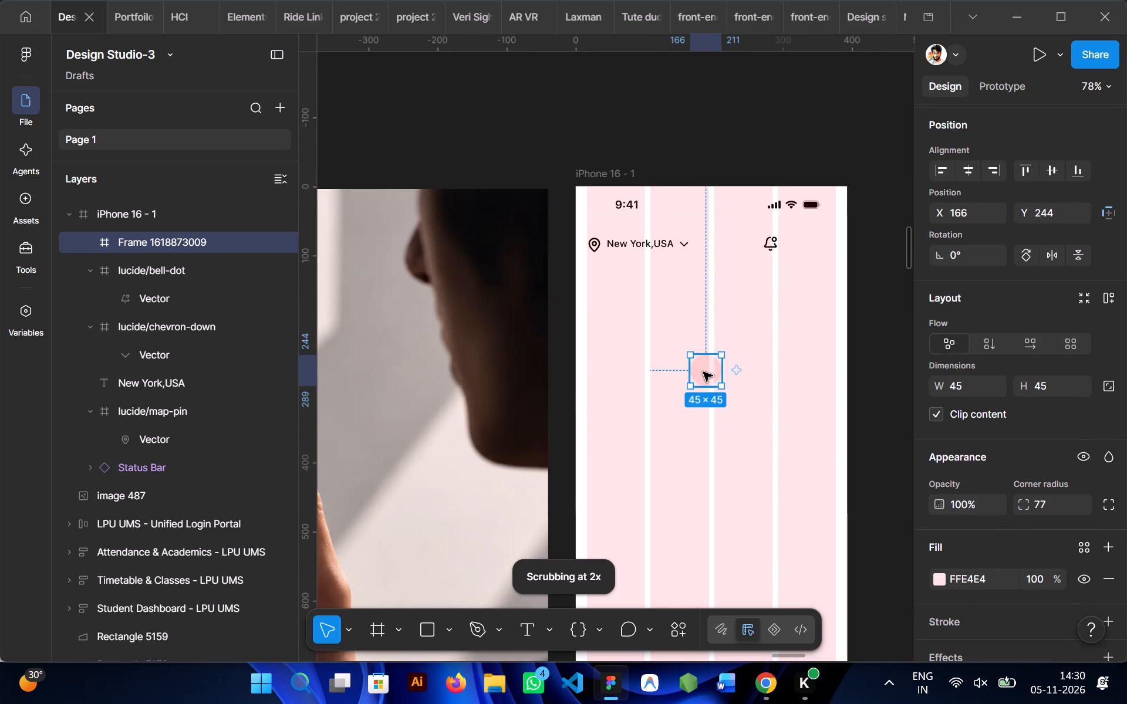
Move the pink circle into the header beside the bell icon, vertically in line with it and against the right column margin.
{"action": "left_click_drag", "start_coordinate": [703, 372], "coordinate": [816, 244]}
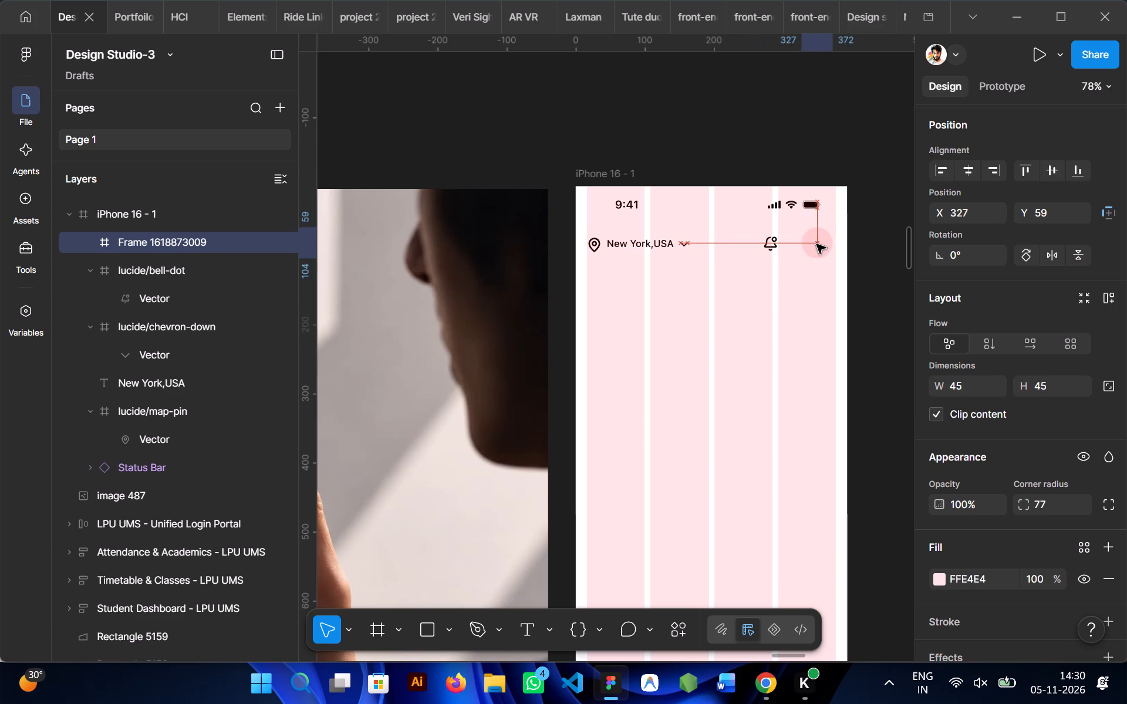
{"action": "left_click_drag", "start_coordinate": [816, 244], "coordinate": [818, 246]}
{"action": "left_click", "coordinate": [671, 412]}
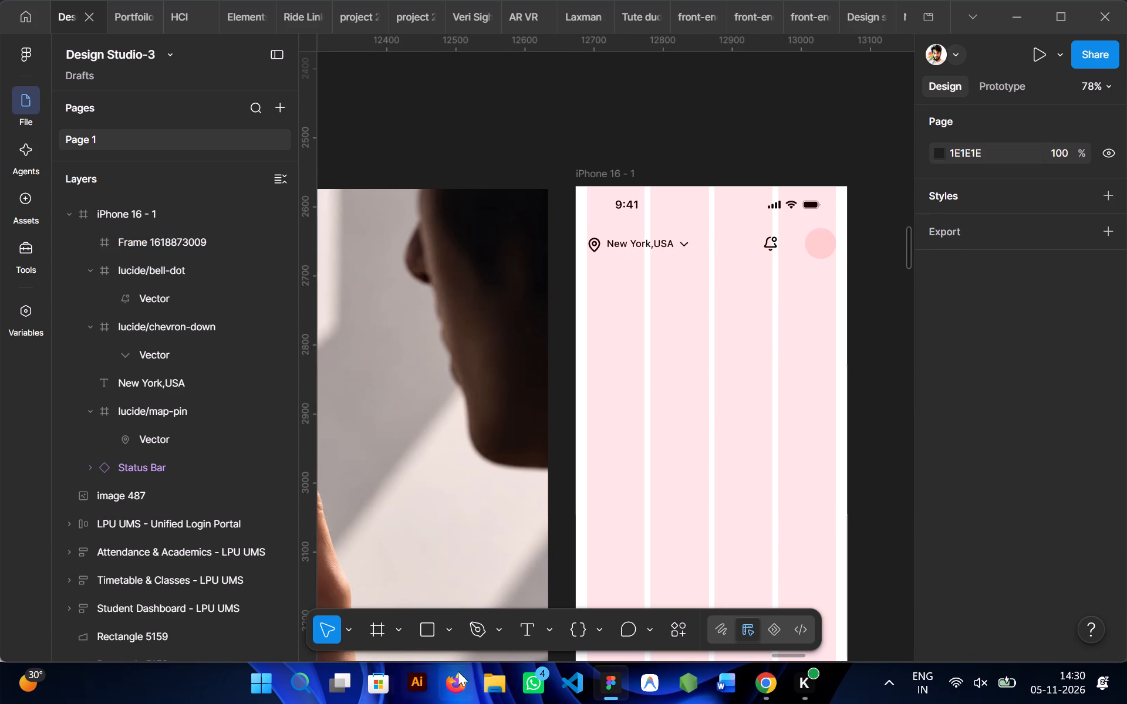
Place the image "Immersive VR Classroom Experience" from File Explorer's Downloads folder into the iPhone 16 frame in Figma.
{"action": "left_click", "coordinate": [494, 688]}
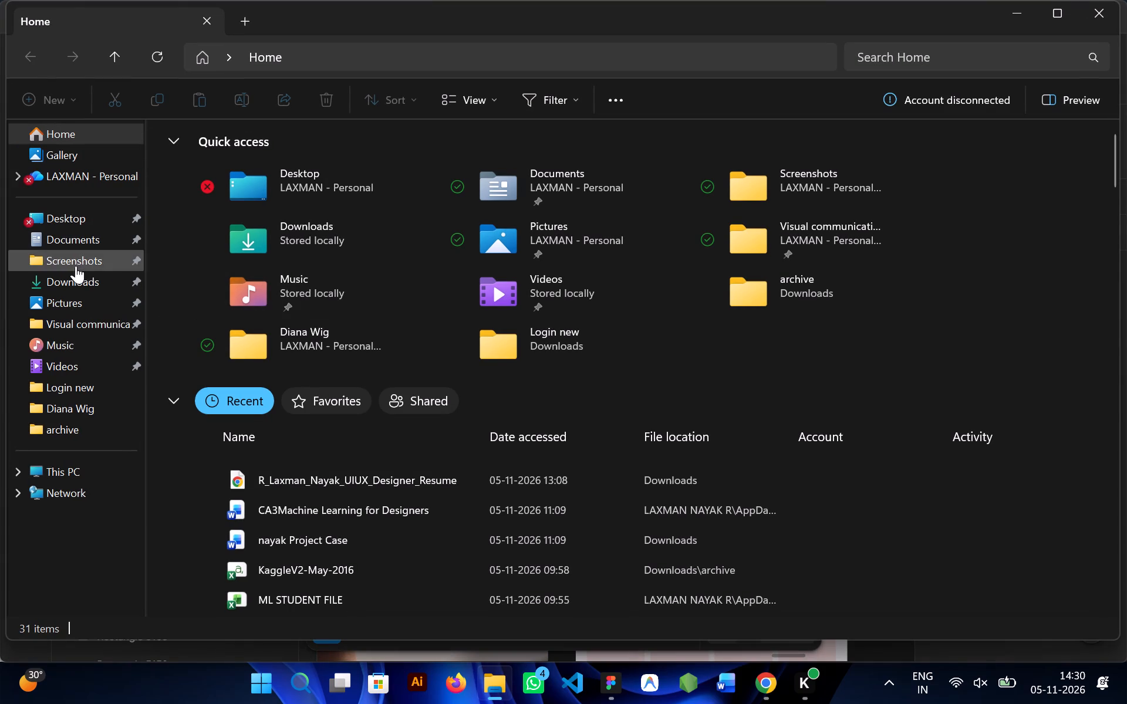
{"action": "left_click", "coordinate": [1052, 103]}
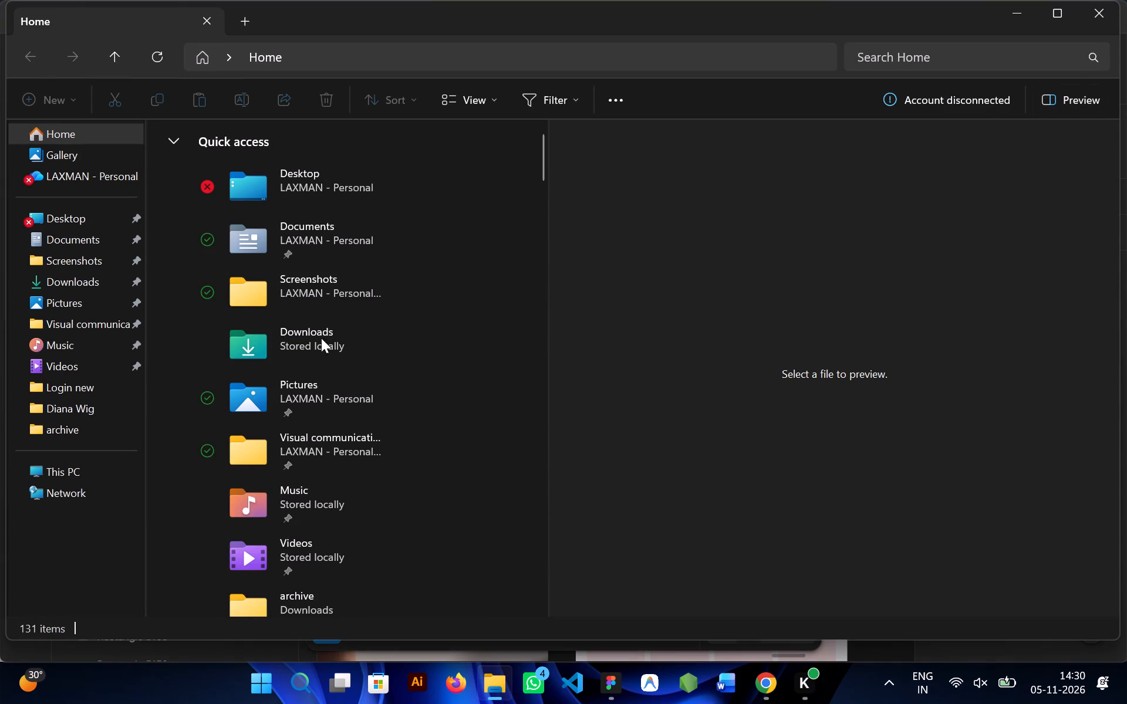
{"action": "left_click", "coordinate": [85, 289]}
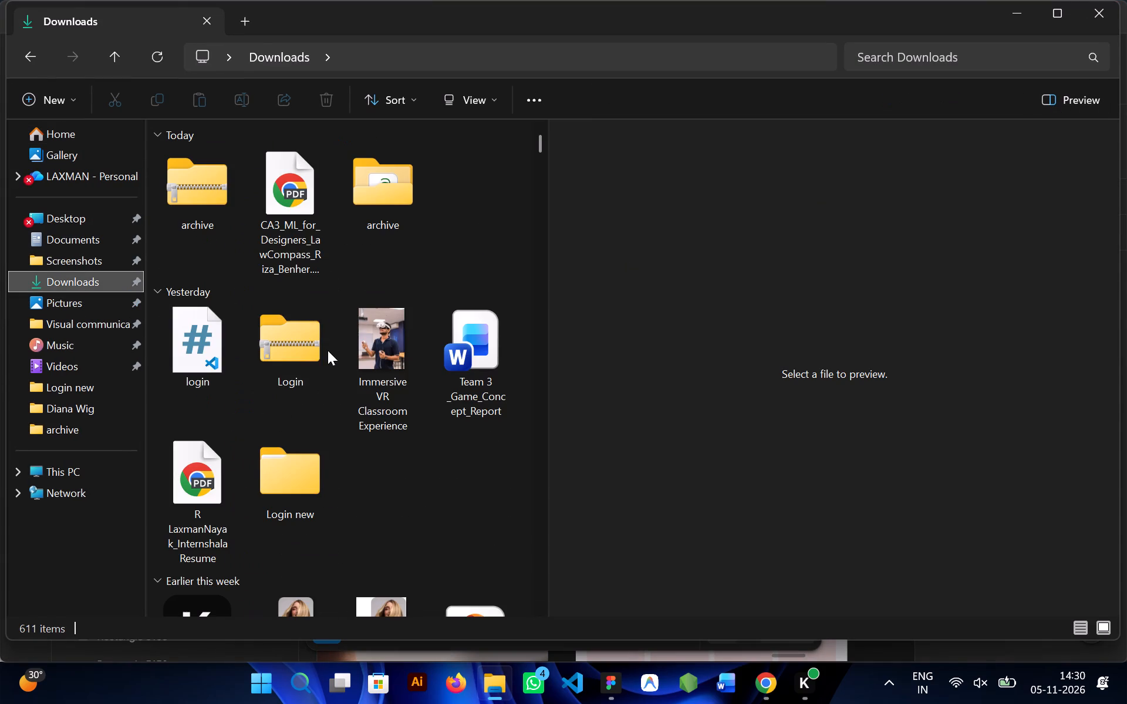
{"action": "left_click", "coordinate": [384, 334]}
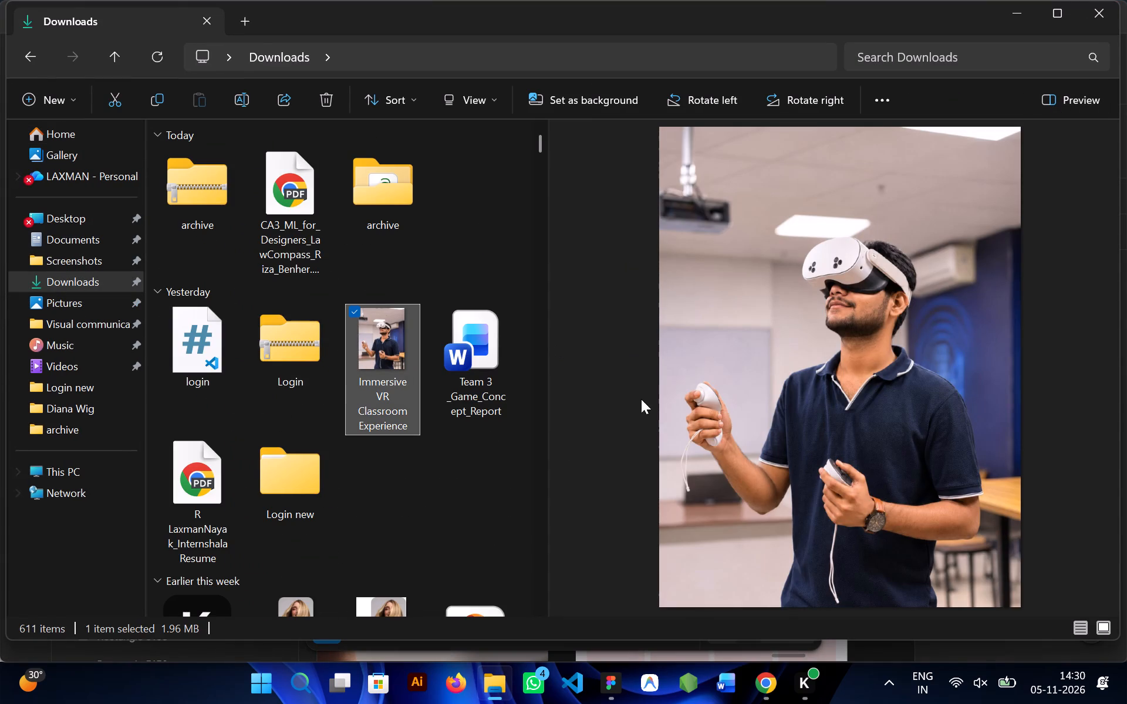
{"action": "left_click_drag", "start_coordinate": [371, 370], "coordinate": [613, 684]}
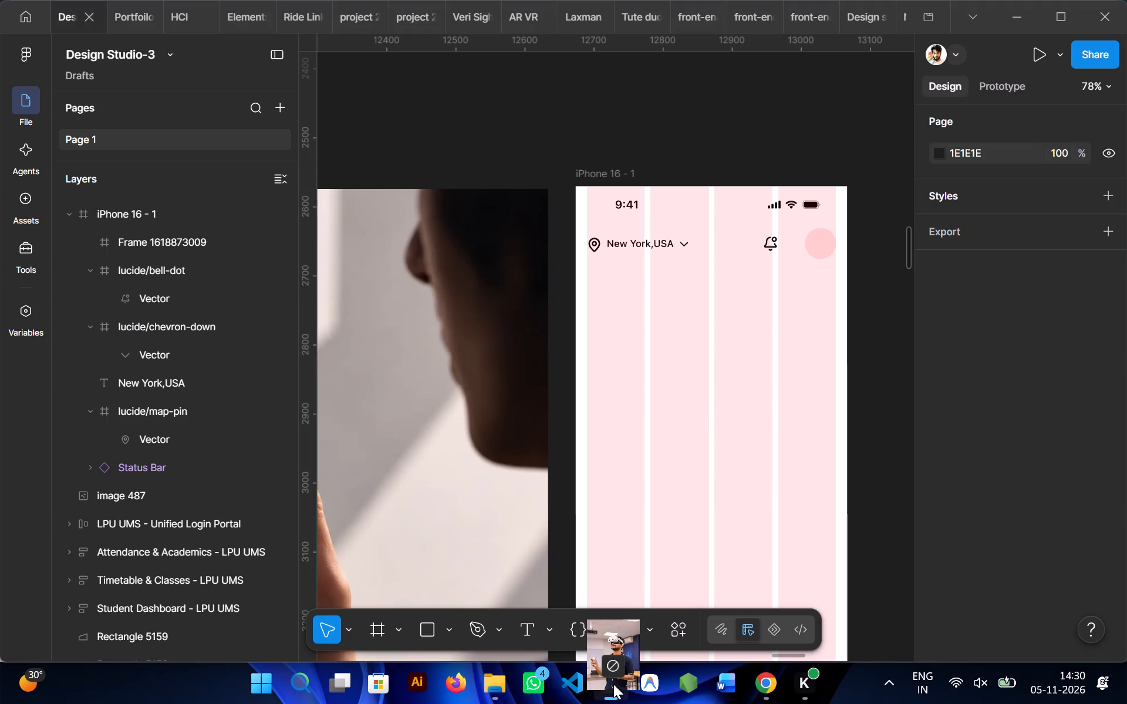
{"action": "left_click_drag", "start_coordinate": [613, 684], "coordinate": [716, 382]}
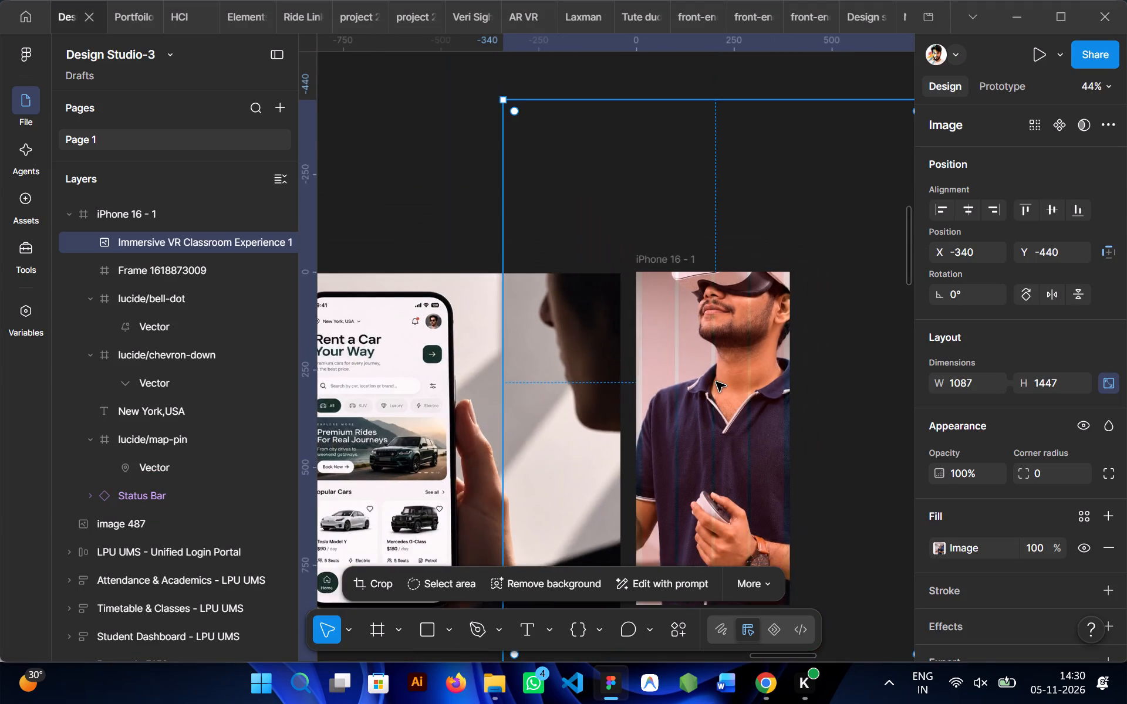
Scale the placed VR classroom photo down proportionally to about 47 × 63 and keep it in the iPhone 16 frame, below the header.
{"action": "scroll", "coordinate": [716, 382], "scroll_direction": "left", "scroll_amount": 1}
{"action": "scroll", "coordinate": [716, 382], "scroll_direction": "down", "scroll_amount": 1}
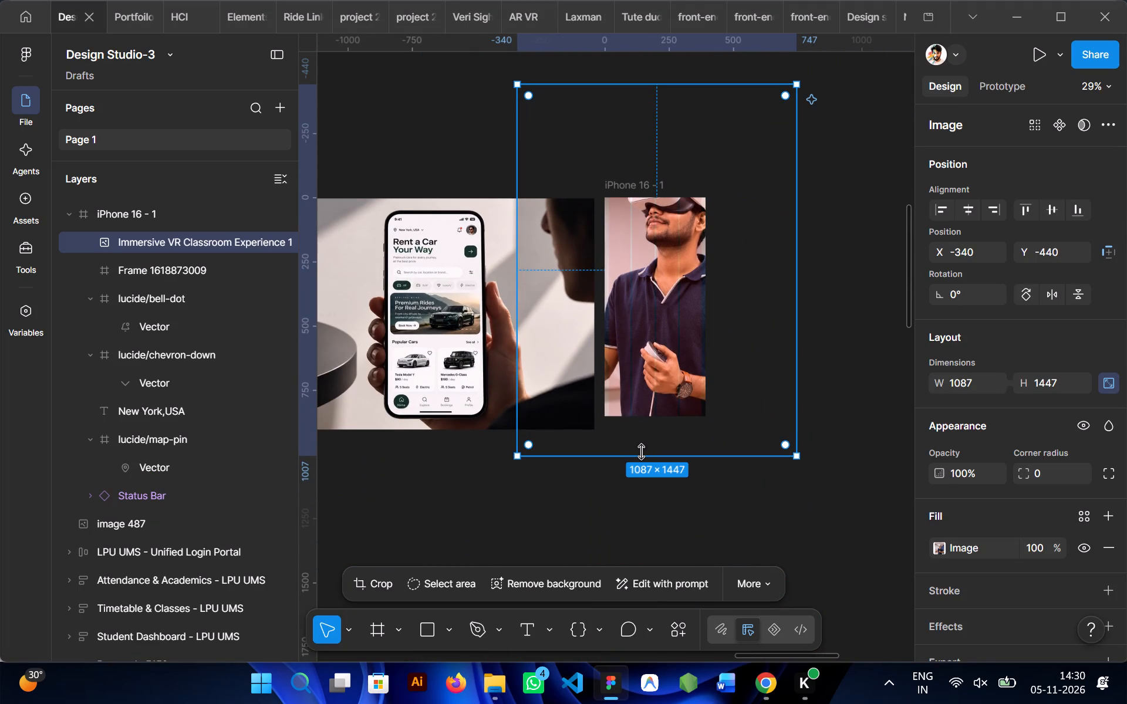
{"action": "left_click_drag", "start_coordinate": [641, 452], "coordinate": [619, 158]}
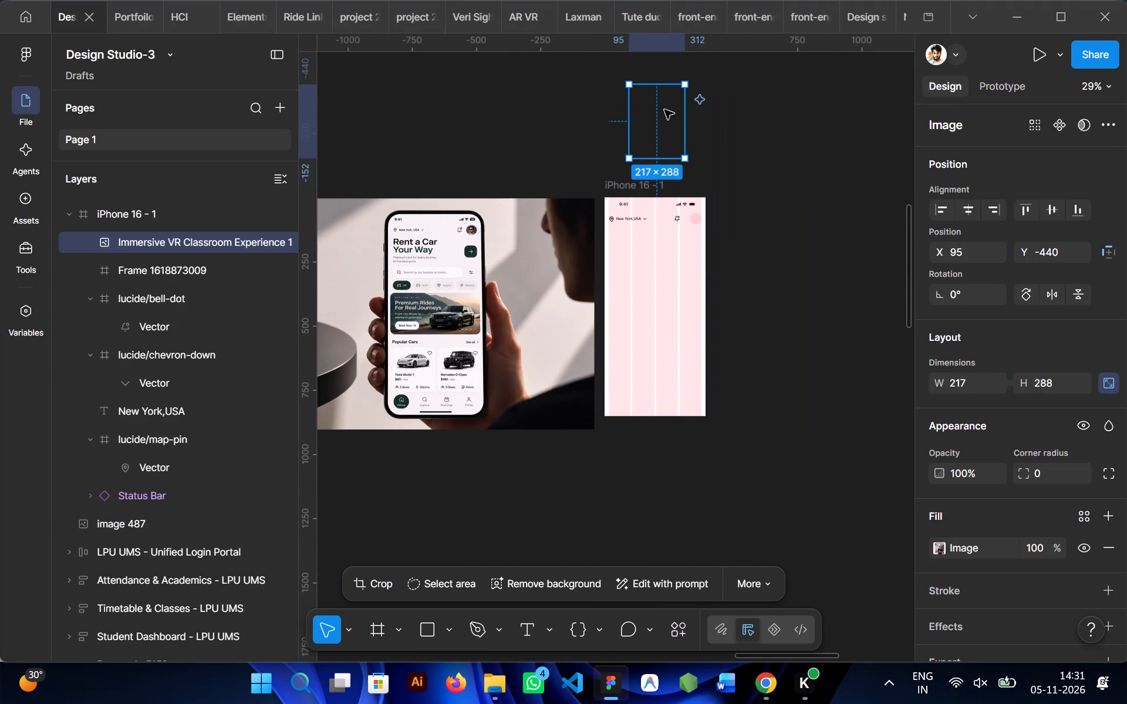
{"action": "left_click_drag", "start_coordinate": [664, 110], "coordinate": [681, 231]}
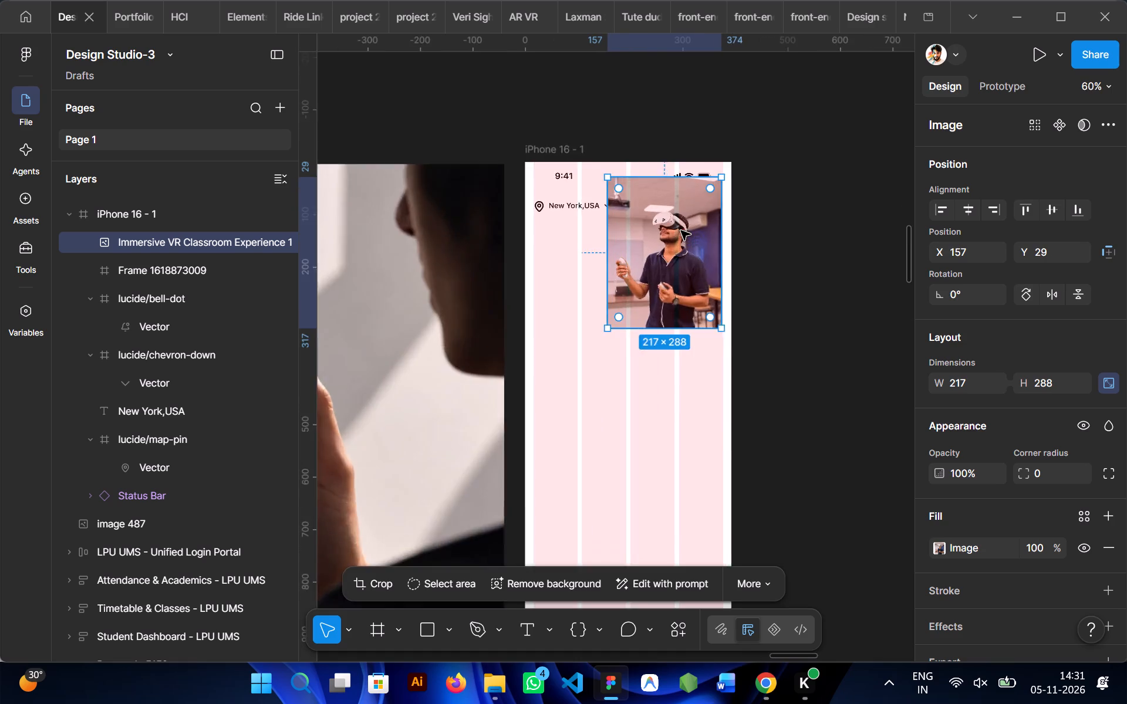
{"action": "left_click_drag", "start_coordinate": [639, 129], "coordinate": [654, 276]}
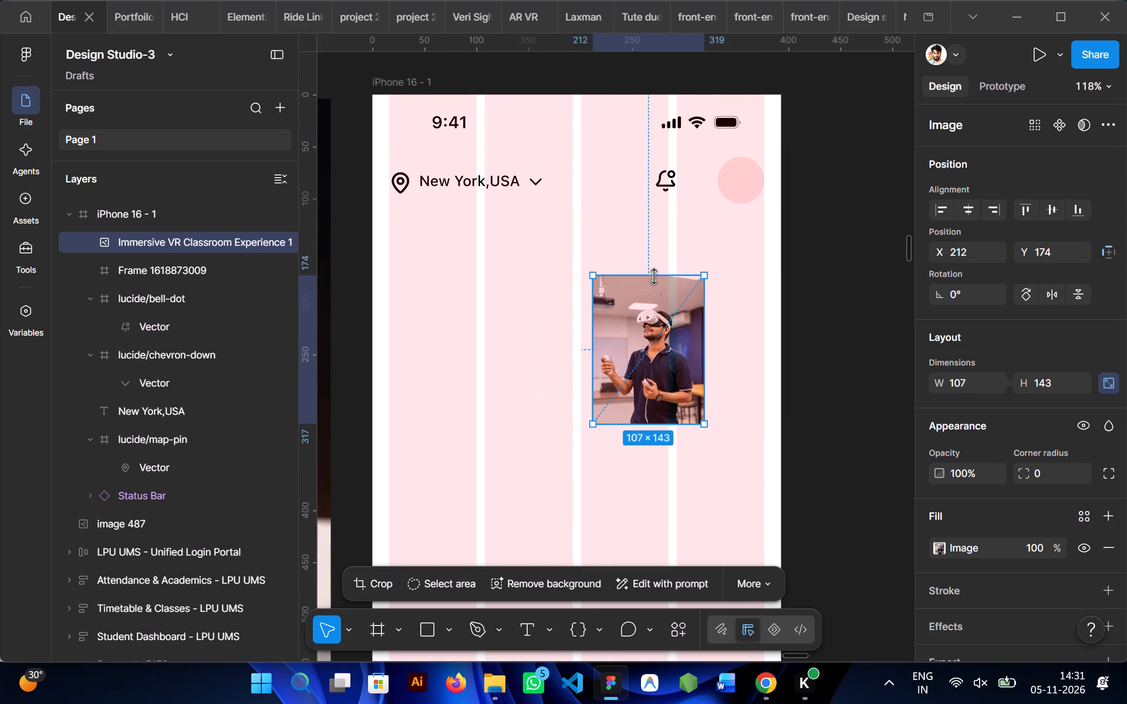
{"action": "left_click_drag", "start_coordinate": [654, 276], "coordinate": [668, 359]}
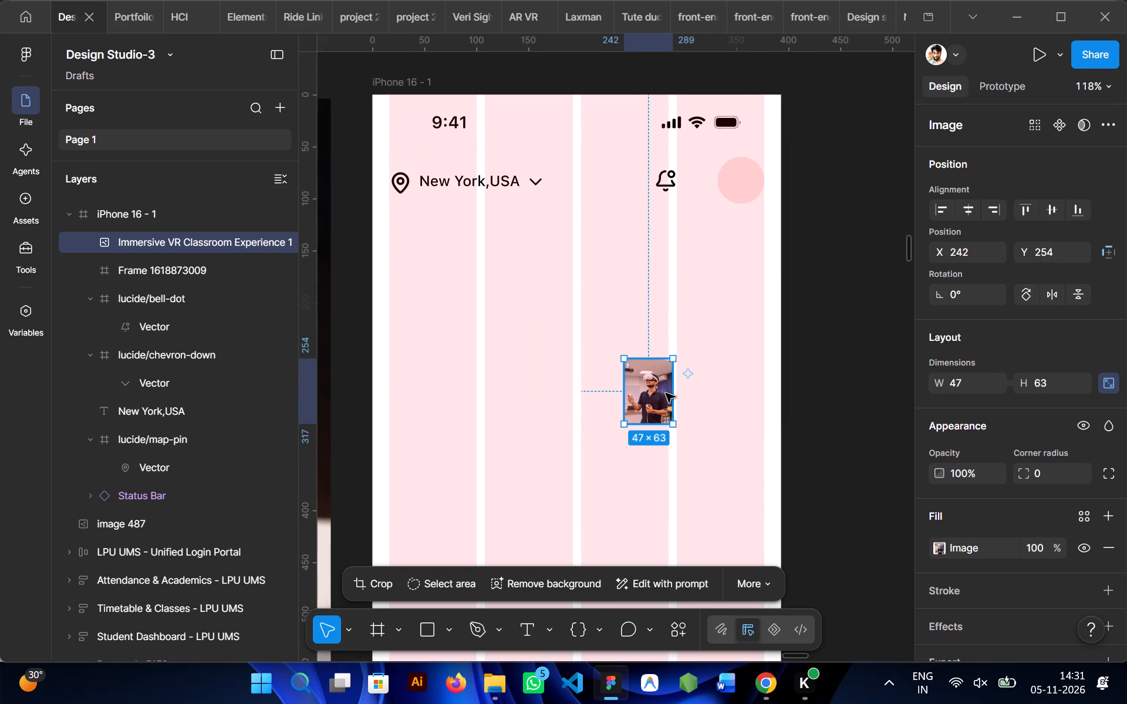
Paste a copy of the small VR photo inside the pink circle frame in the header.
{"action": "key", "text": "ctrl+c"}
{"action": "left_click", "coordinate": [736, 175], "text": "ctrl"}
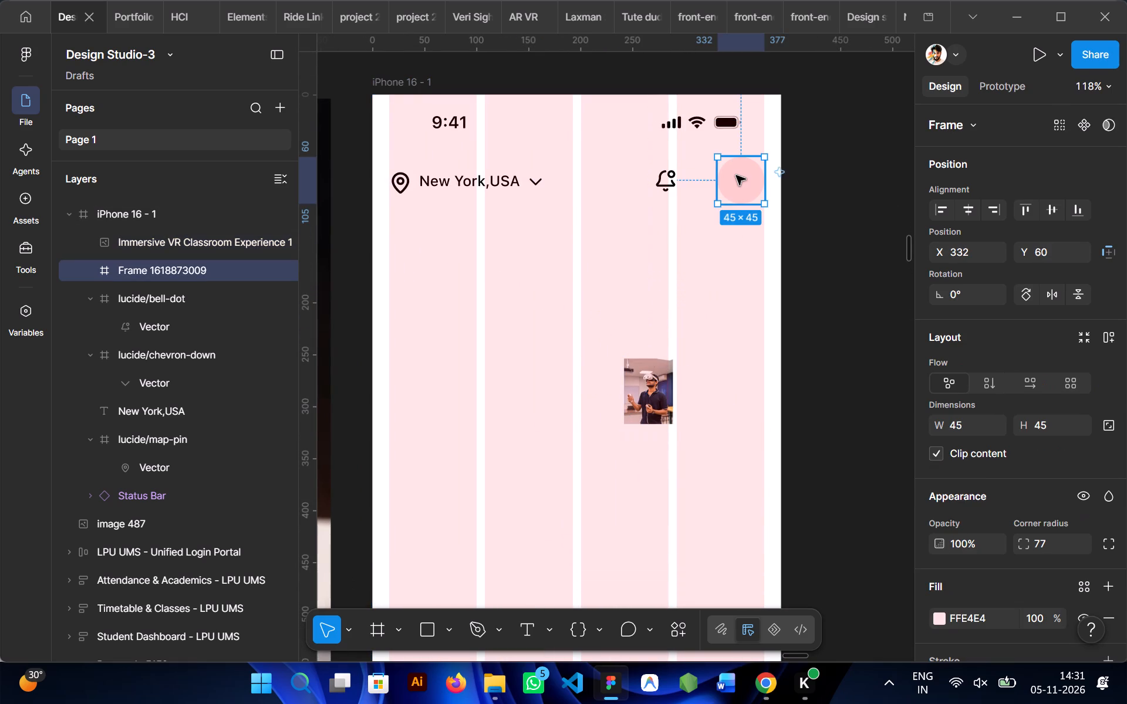
{"action": "key", "text": "ctrl+v"}
{"action": "scroll", "coordinate": [736, 175], "scroll_direction": "up", "scroll_amount": 1}
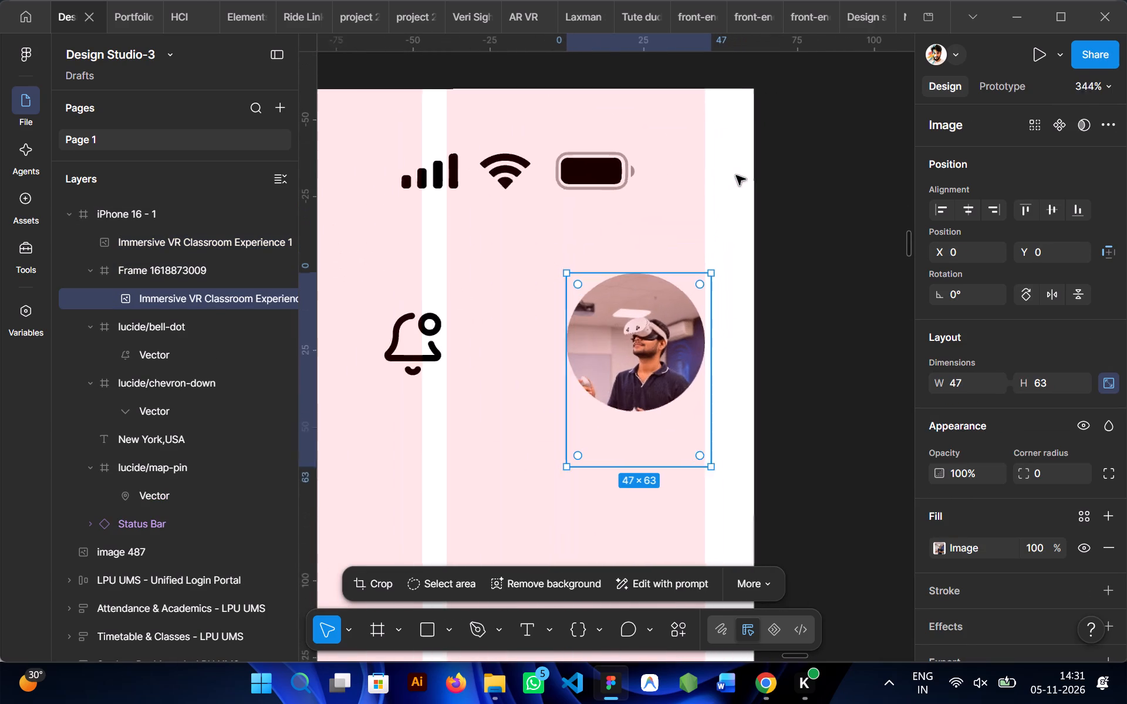
{"action": "scroll", "coordinate": [736, 175], "scroll_direction": "down", "scroll_amount": 1}
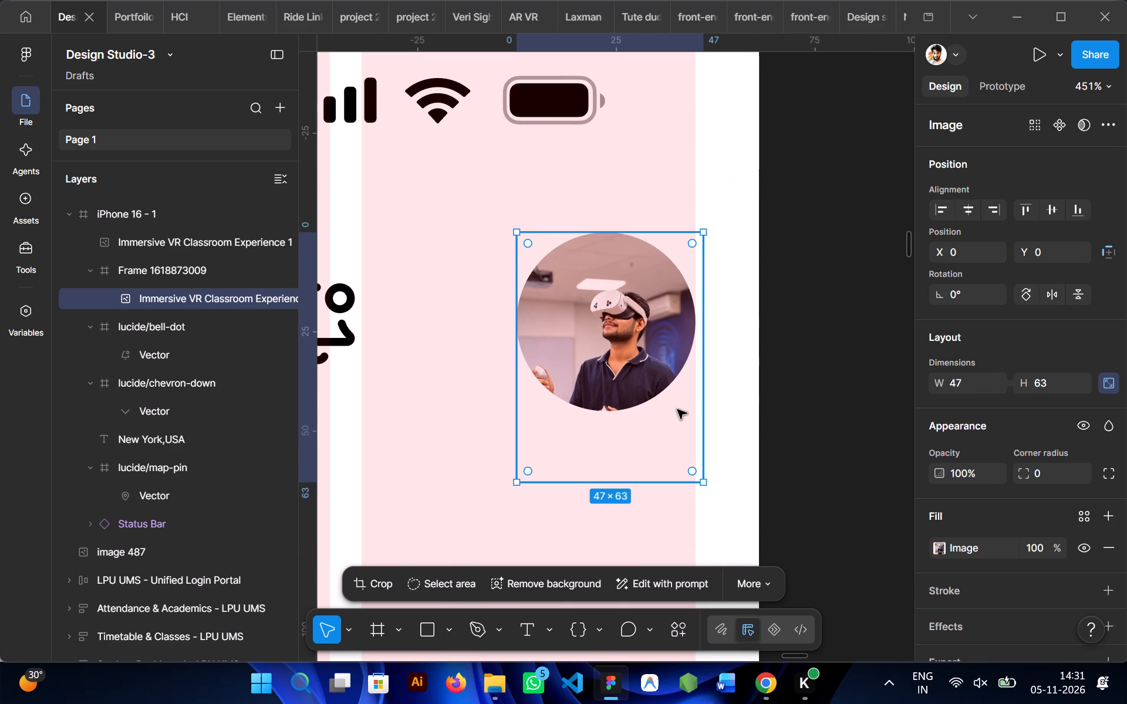
Resize the pasted photo proportionally to fit the circle and centre it horizontally and vertically inside the circle frame.
{"action": "key", "text": "Left"}
{"action": "key", "text": "Left"}
{"action": "key", "text": "Left"}
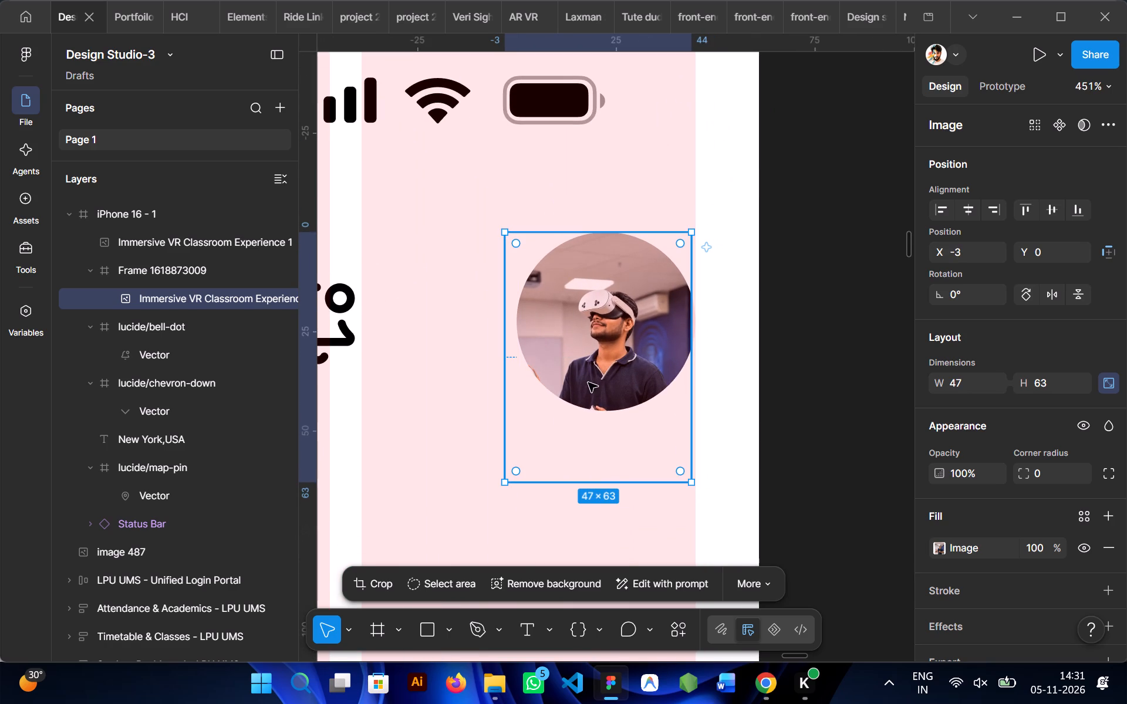
{"action": "left_click_drag", "start_coordinate": [592, 479], "coordinate": [593, 454]}
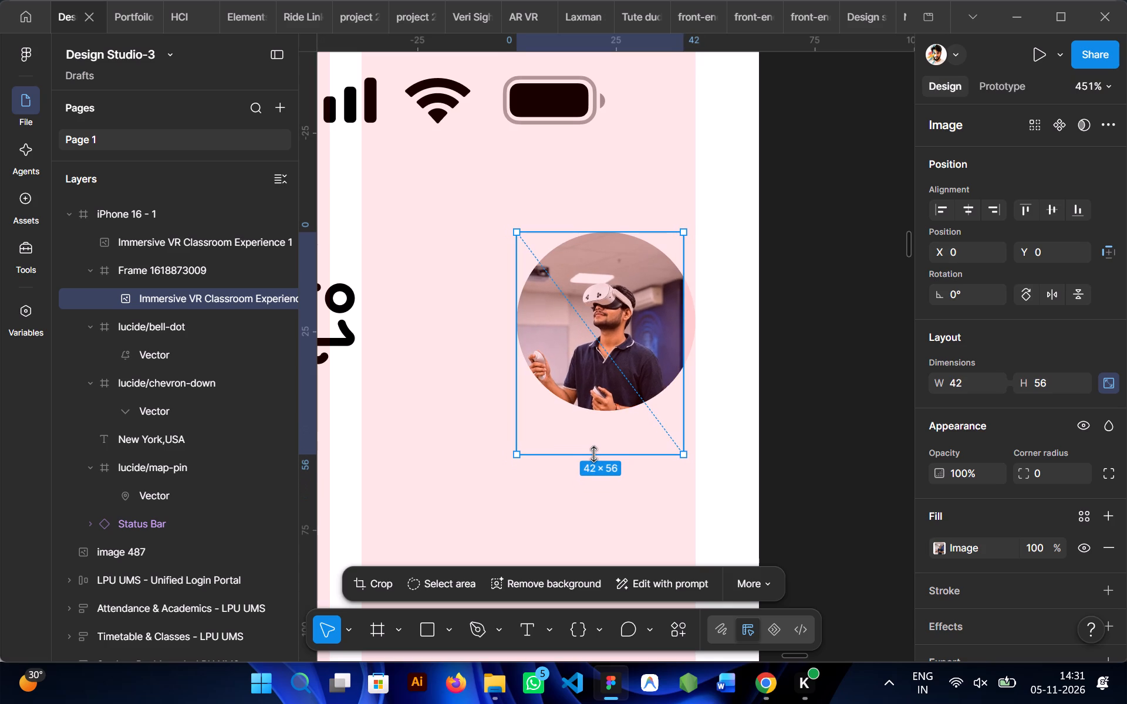
{"action": "left_click_drag", "start_coordinate": [593, 454], "coordinate": [595, 459]}
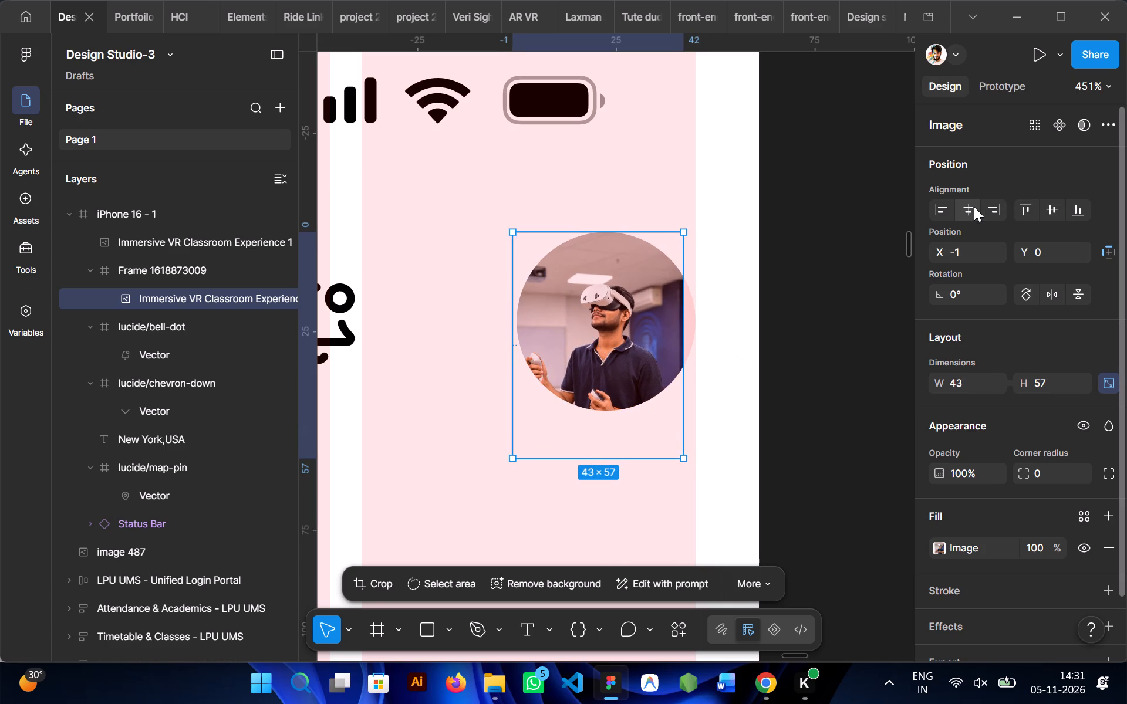
{"action": "left_click", "coordinate": [974, 207]}
{"action": "left_click", "coordinate": [1057, 204]}
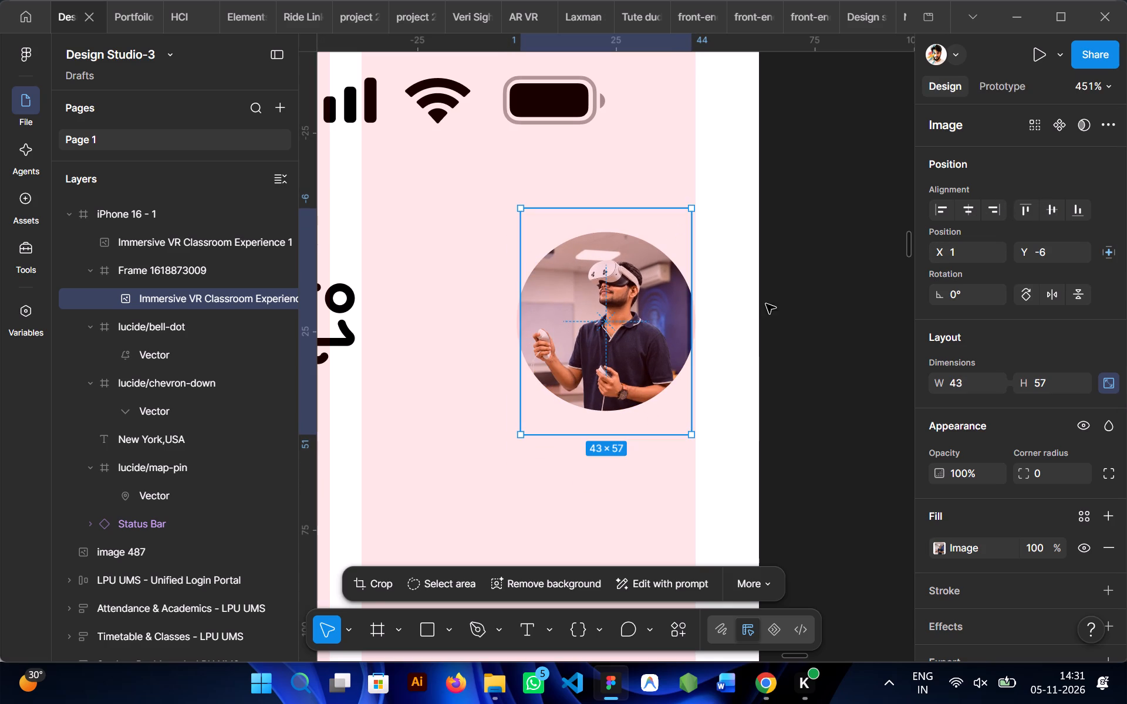
{"action": "left_click_drag", "start_coordinate": [598, 432], "coordinate": [598, 437]}
{"action": "left_click_drag", "start_coordinate": [598, 437], "coordinate": [599, 444]}
{"action": "left_click", "coordinate": [838, 293]}
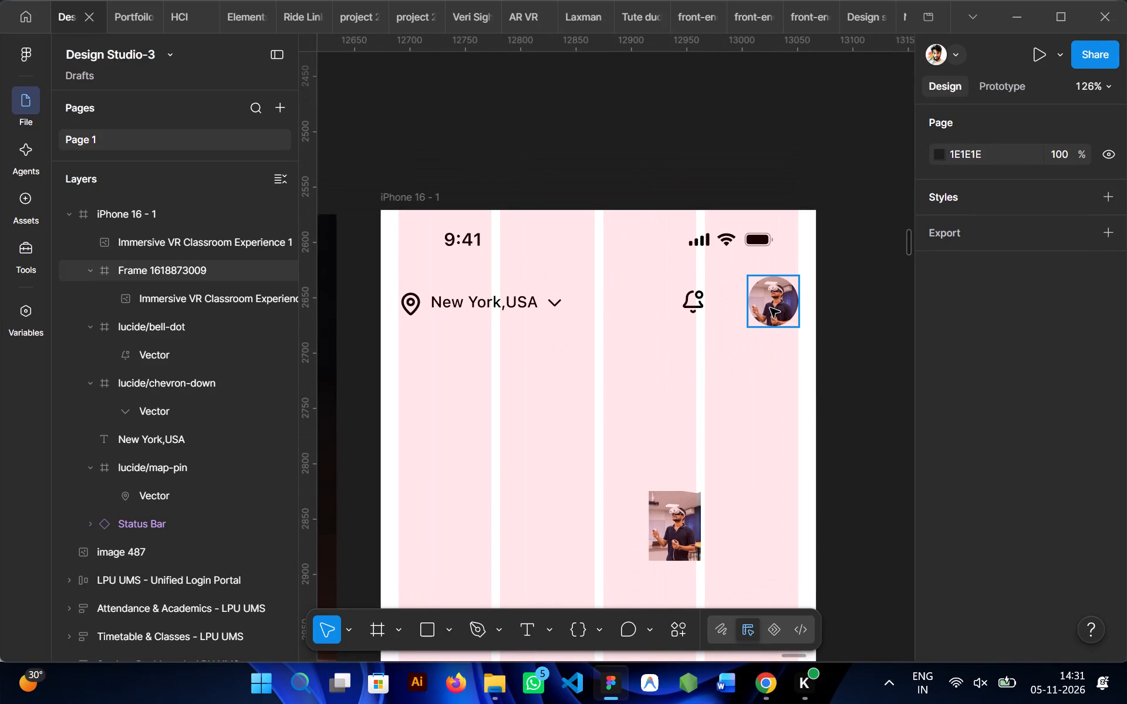
Scale the profile photo circle together with its image down proportionally to about 39 × 39.
{"action": "left_click", "coordinate": [785, 280]}
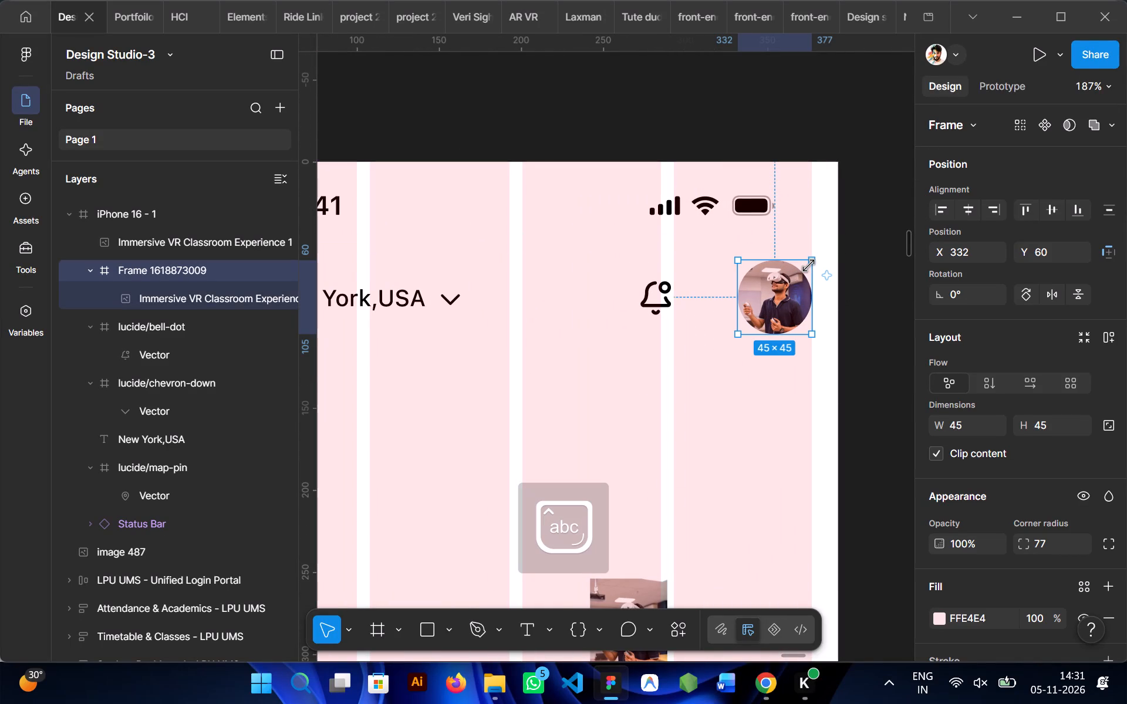
{"action": "left_click_drag", "start_coordinate": [807, 262], "coordinate": [804, 266], "text": "shift"}
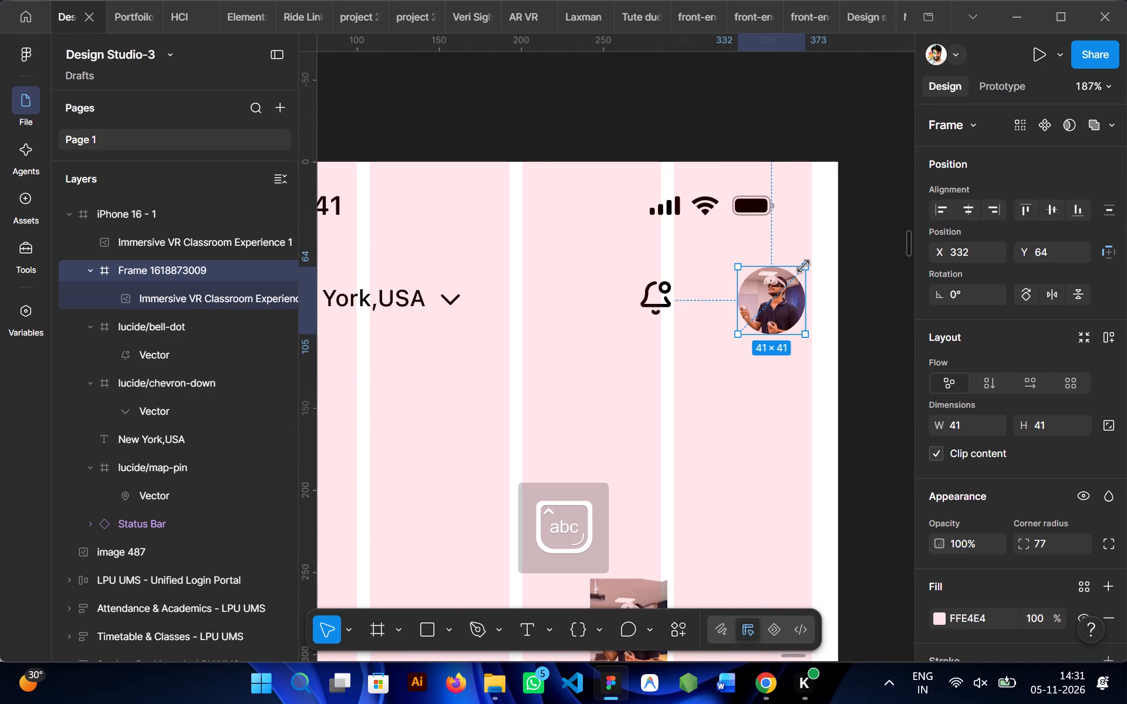
{"action": "left_click_drag", "start_coordinate": [804, 266], "coordinate": [802, 274], "text": "shift"}
Delete the leftover VR photo lying below the header in the iPhone 16 frame.
{"action": "right_click", "coordinate": [707, 419]}
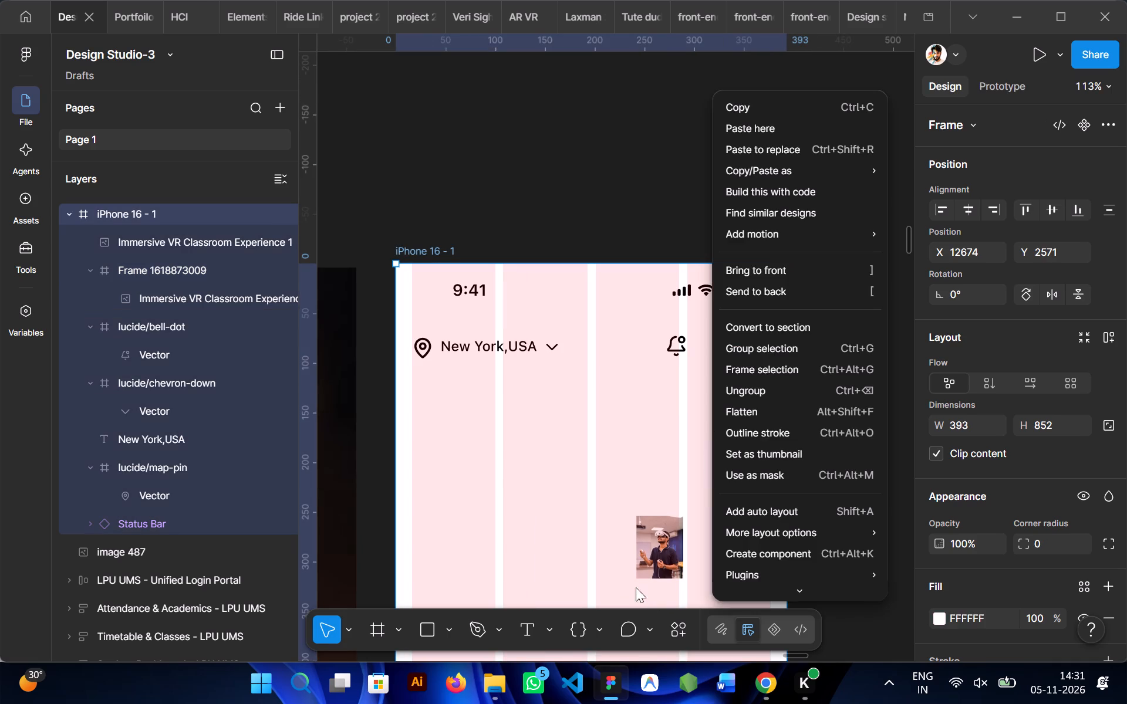
{"action": "double_click", "coordinate": [670, 533]}
{"action": "key", "text": "Delete"}
Align the bell icon and the profile photo circle on their vertical centres.
{"action": "scroll", "coordinate": [672, 535], "scroll_direction": "down", "scroll_amount": 1}
{"action": "left_click", "coordinate": [753, 283]}
{"action": "left_click", "coordinate": [691, 279], "text": "shift"}
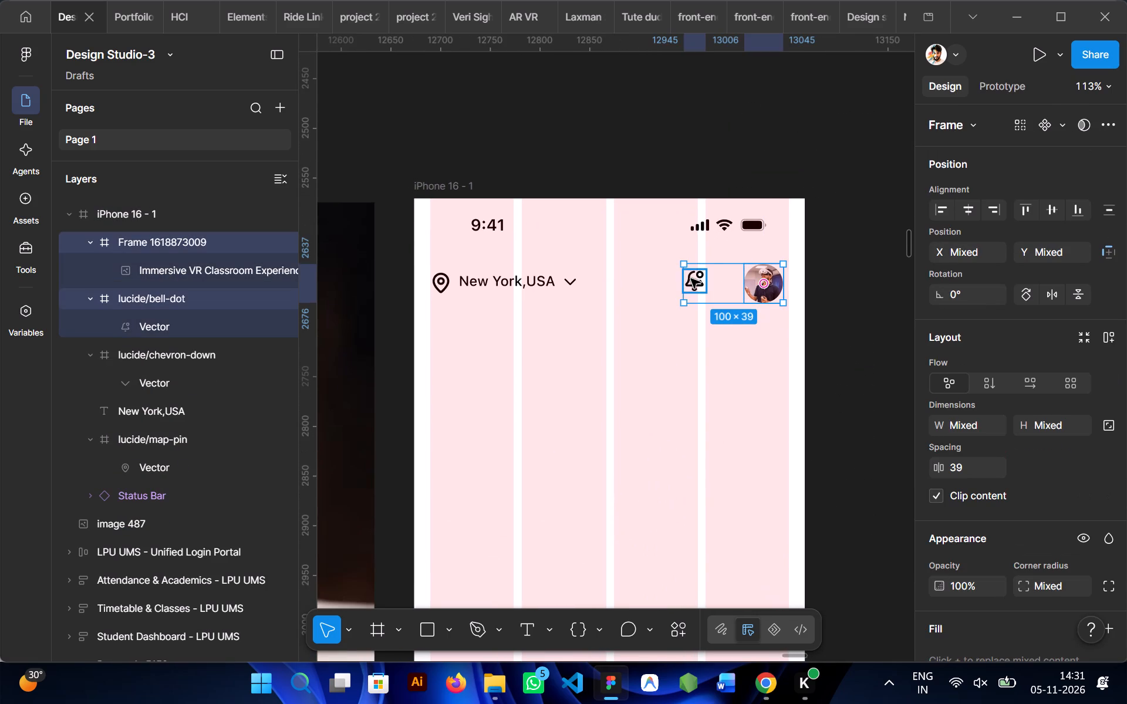
{"action": "left_click", "coordinate": [1059, 209]}
{"action": "left_click", "coordinate": [841, 281]}
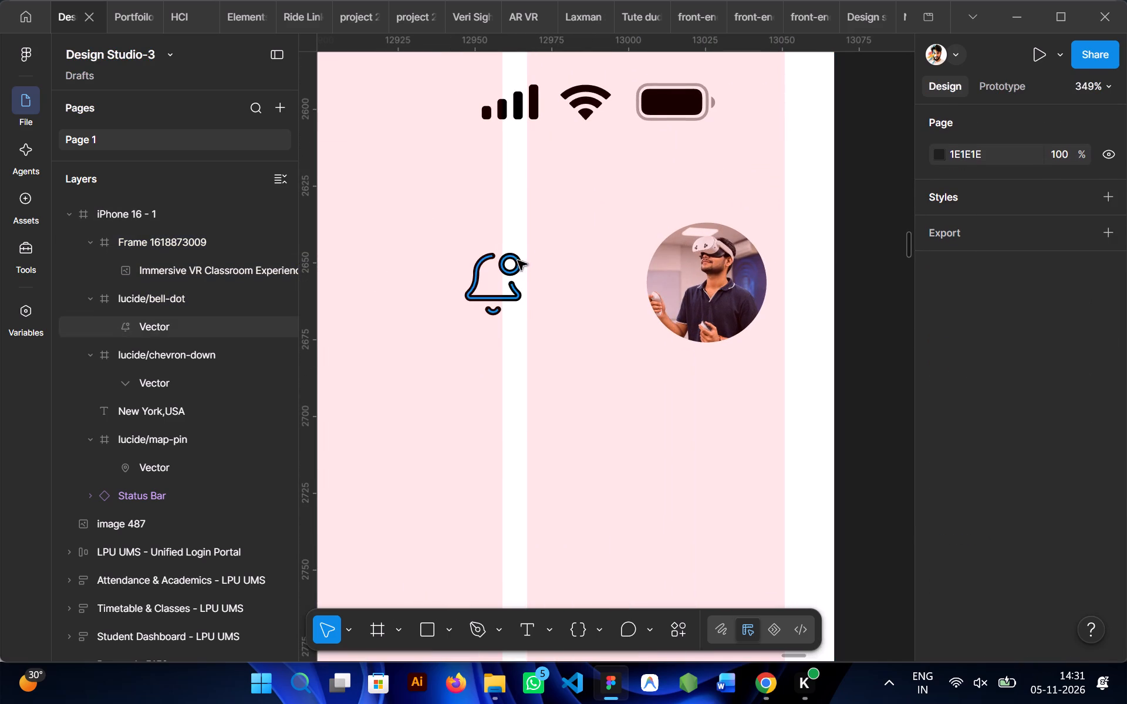
Edit the bell icon's vector and fill its notification dot with red FF0000.
{"action": "left_click", "coordinate": [522, 260], "text": "ctrl"}
{"action": "double_click", "coordinate": [438, 283]}
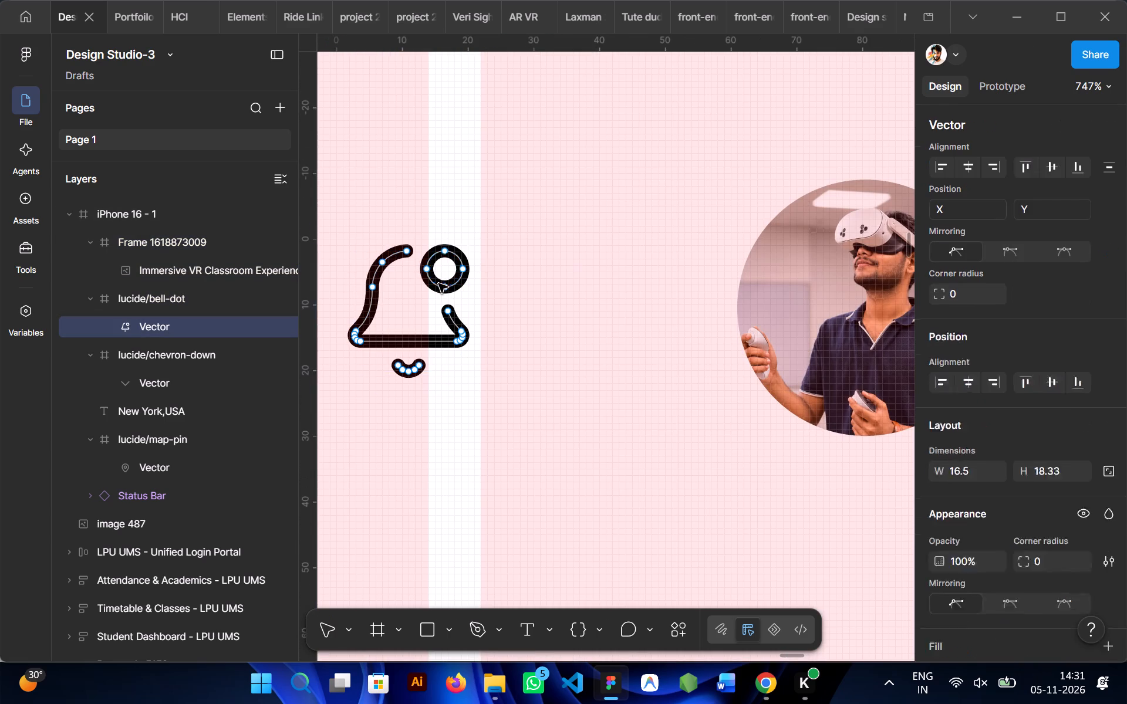
{"action": "double_click", "coordinate": [438, 283]}
{"action": "left_click", "coordinate": [549, 274]}
{"action": "double_click", "coordinate": [442, 275]}
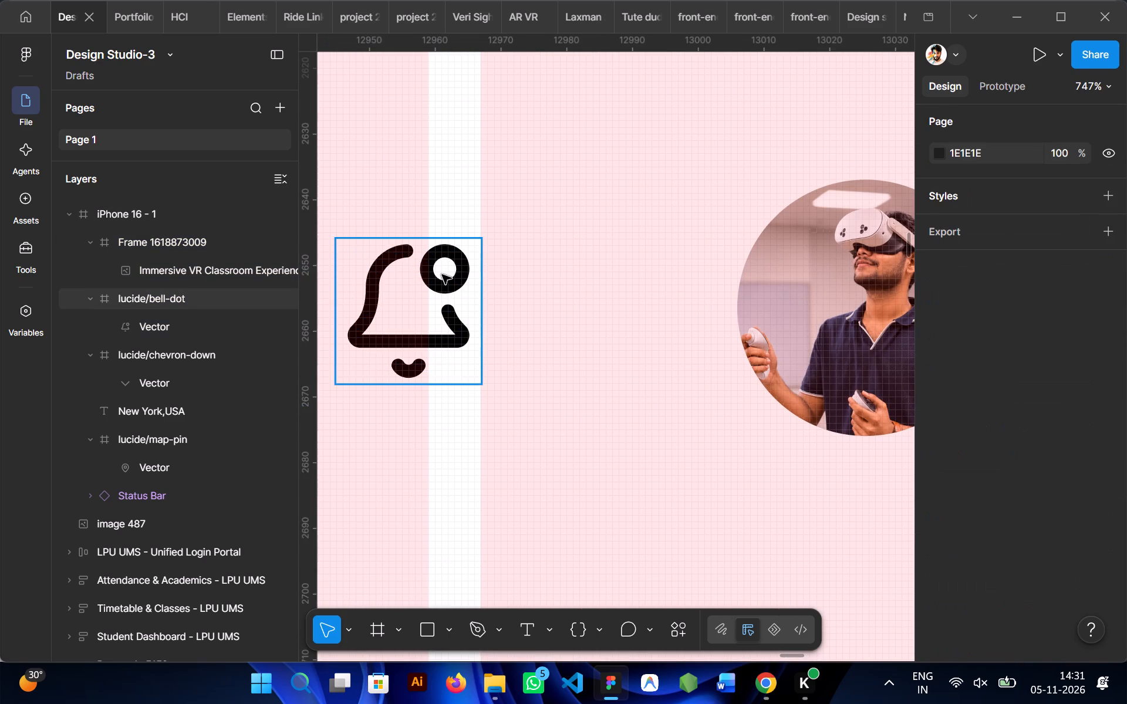
{"action": "double_click", "coordinate": [441, 280]}
{"action": "double_click", "coordinate": [441, 280]}
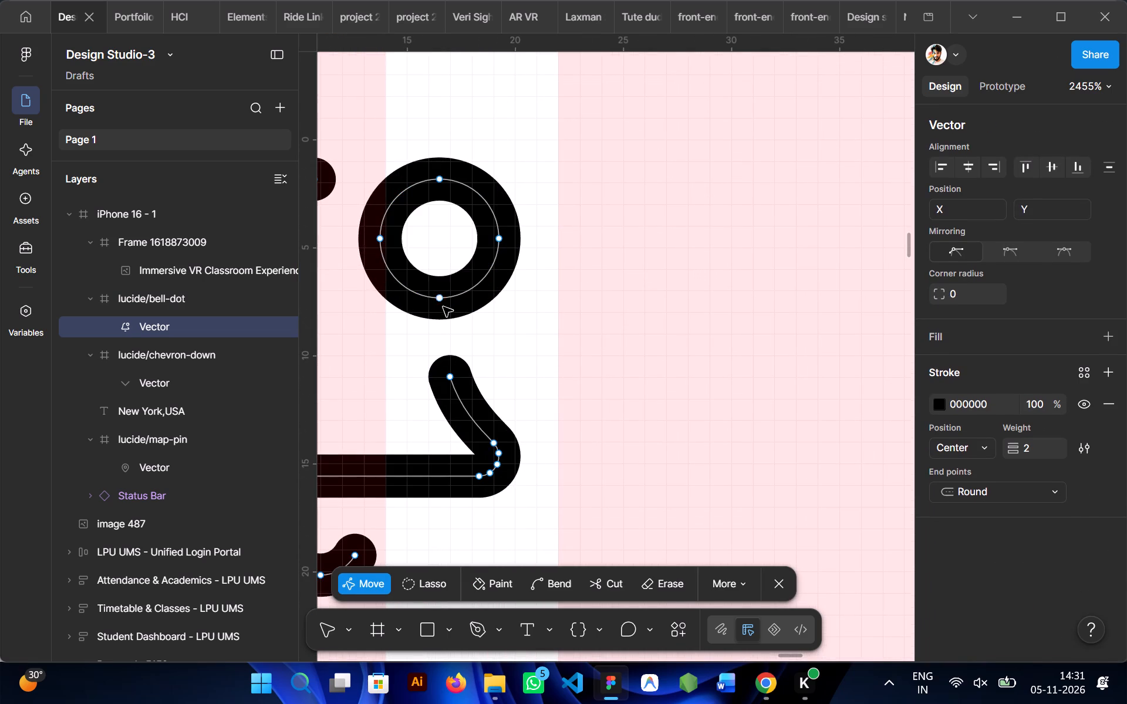
{"action": "left_click", "coordinate": [443, 297], "text": "shift"}
{"action": "scroll", "coordinate": [957, 397], "scroll_direction": "down", "scroll_amount": 1}
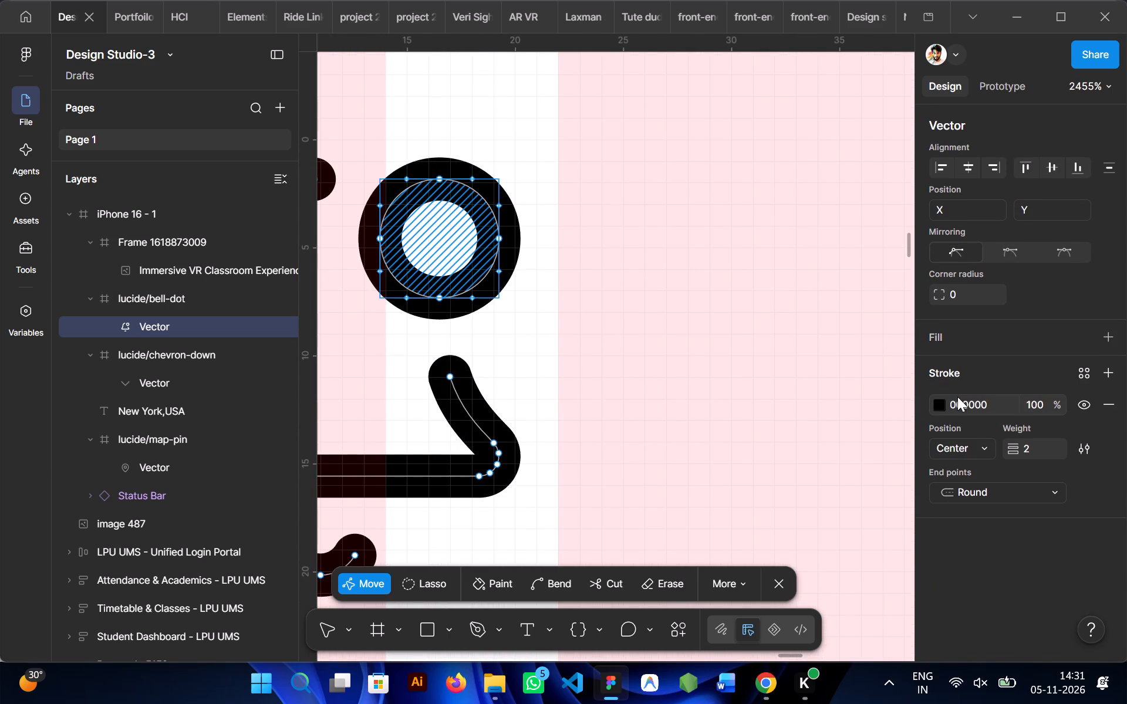
{"action": "scroll", "coordinate": [957, 397], "scroll_direction": "down", "scroll_amount": 1}
{"action": "left_click", "coordinate": [1110, 336]}
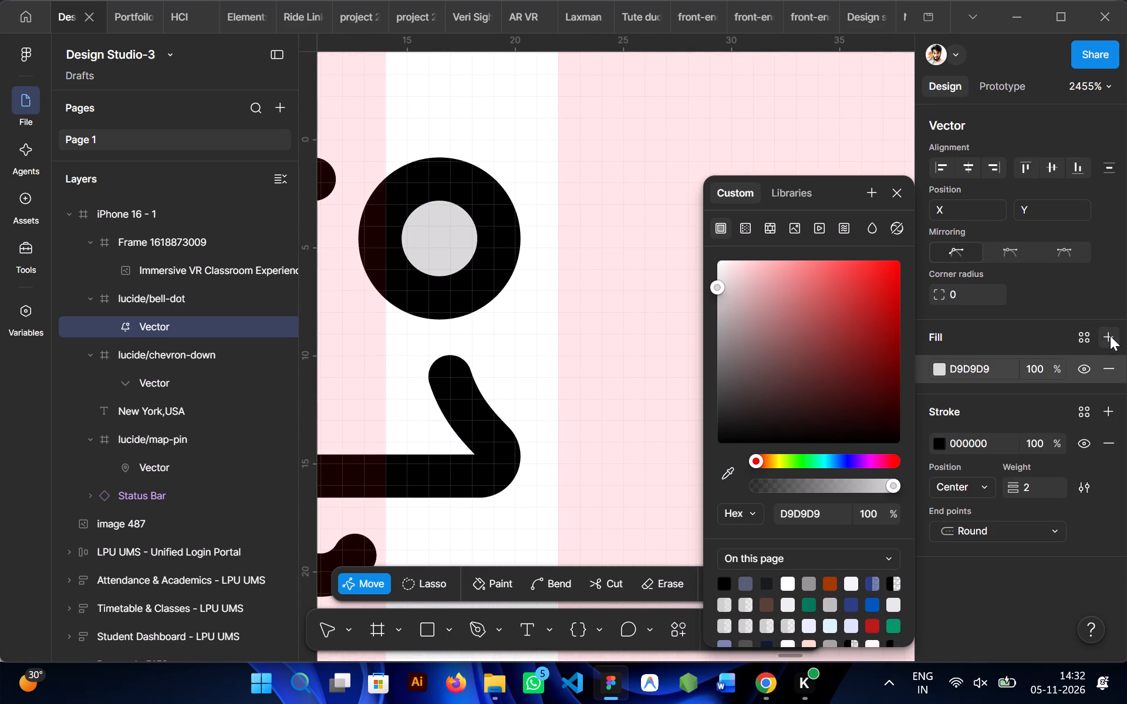
{"action": "left_click_drag", "start_coordinate": [766, 304], "coordinate": [890, 256]}
{"action": "left_click_drag", "start_coordinate": [890, 256], "coordinate": [902, 256]}
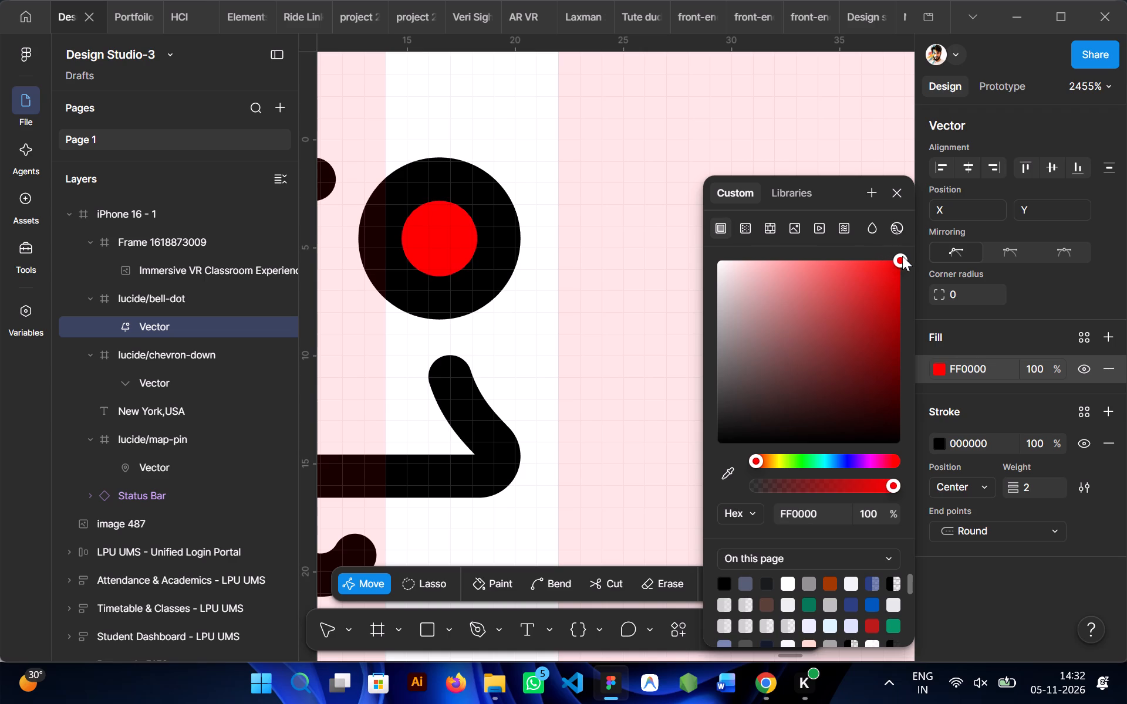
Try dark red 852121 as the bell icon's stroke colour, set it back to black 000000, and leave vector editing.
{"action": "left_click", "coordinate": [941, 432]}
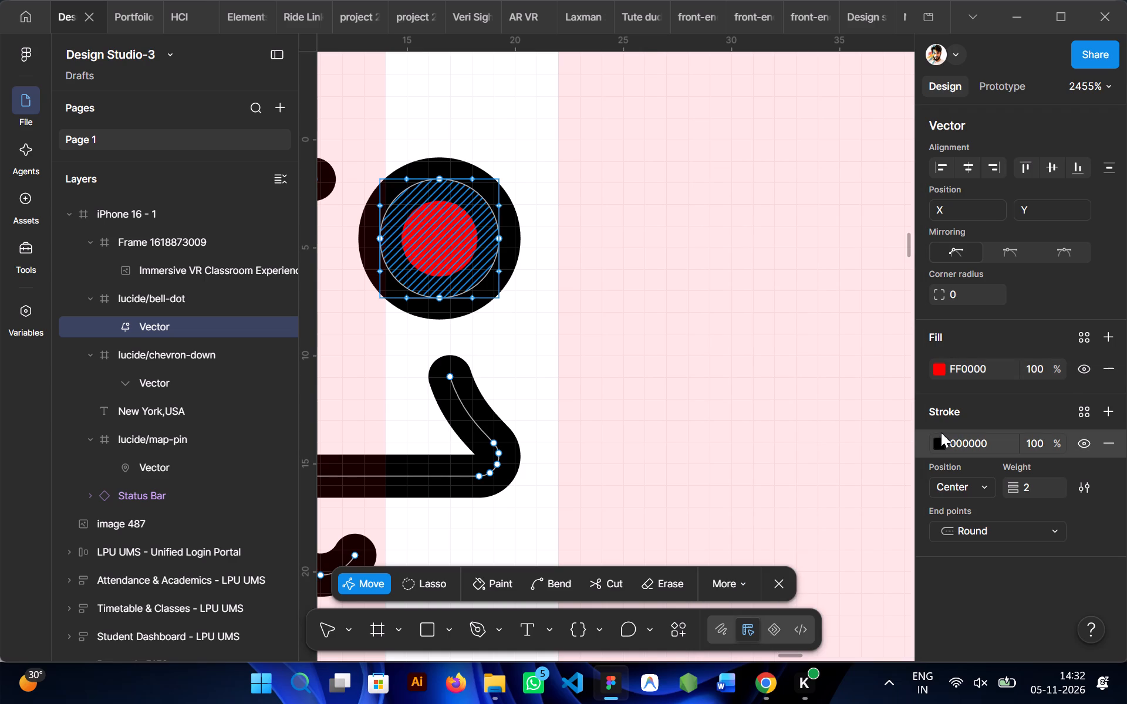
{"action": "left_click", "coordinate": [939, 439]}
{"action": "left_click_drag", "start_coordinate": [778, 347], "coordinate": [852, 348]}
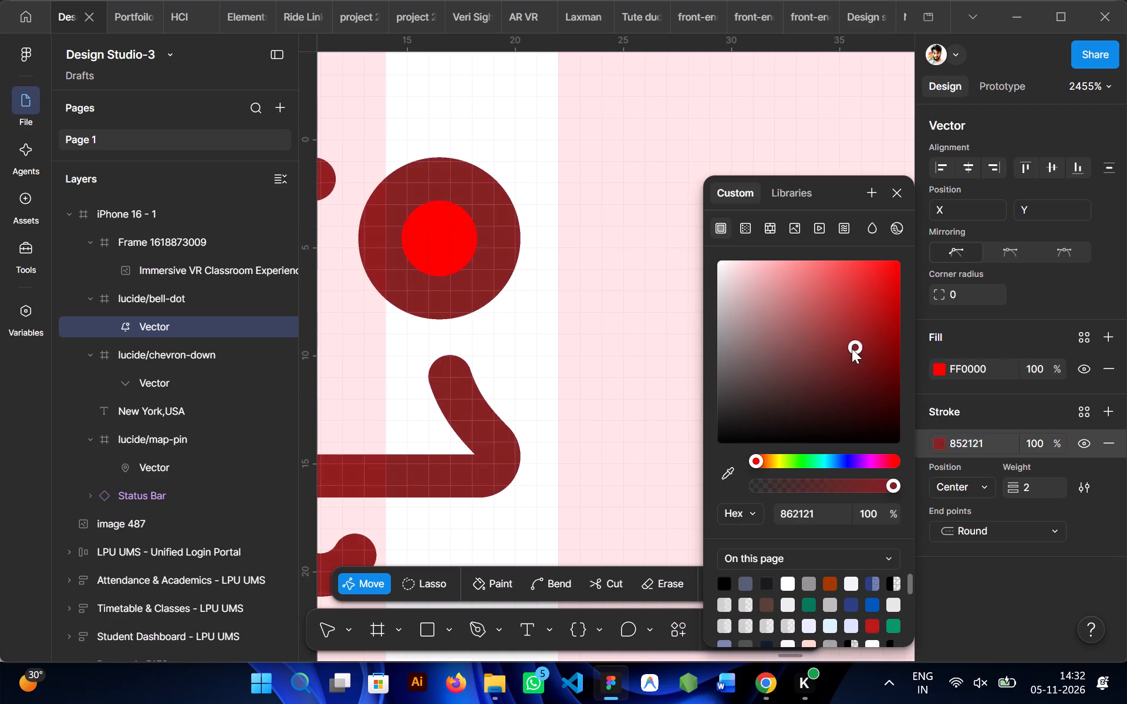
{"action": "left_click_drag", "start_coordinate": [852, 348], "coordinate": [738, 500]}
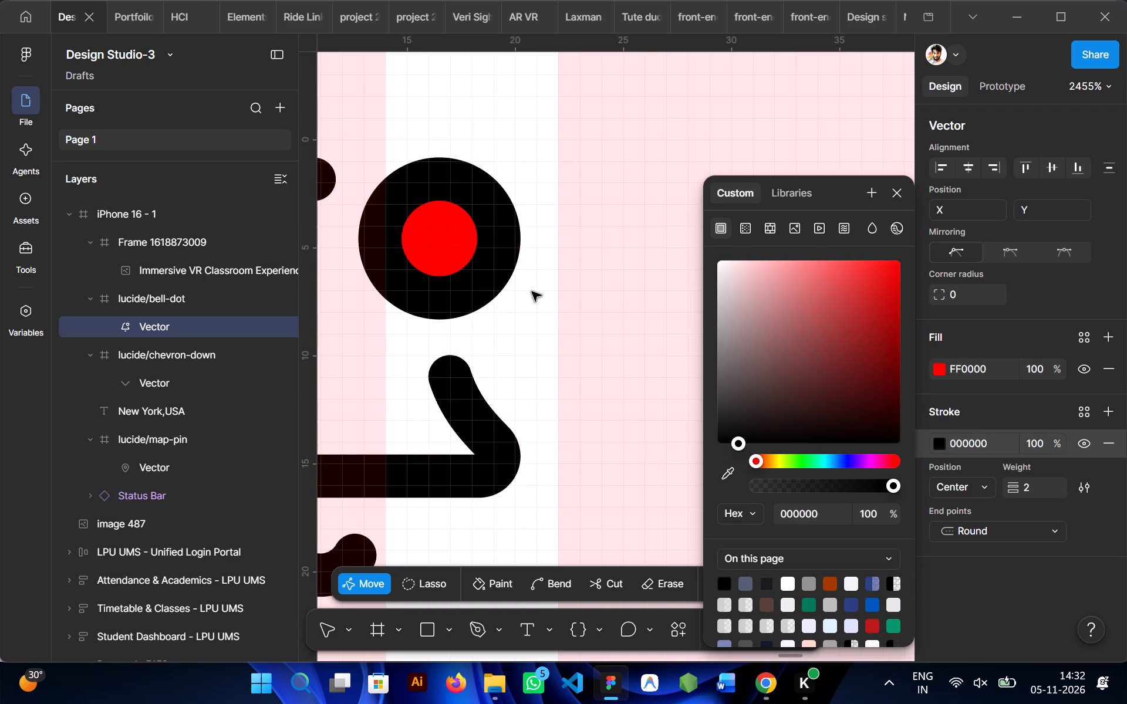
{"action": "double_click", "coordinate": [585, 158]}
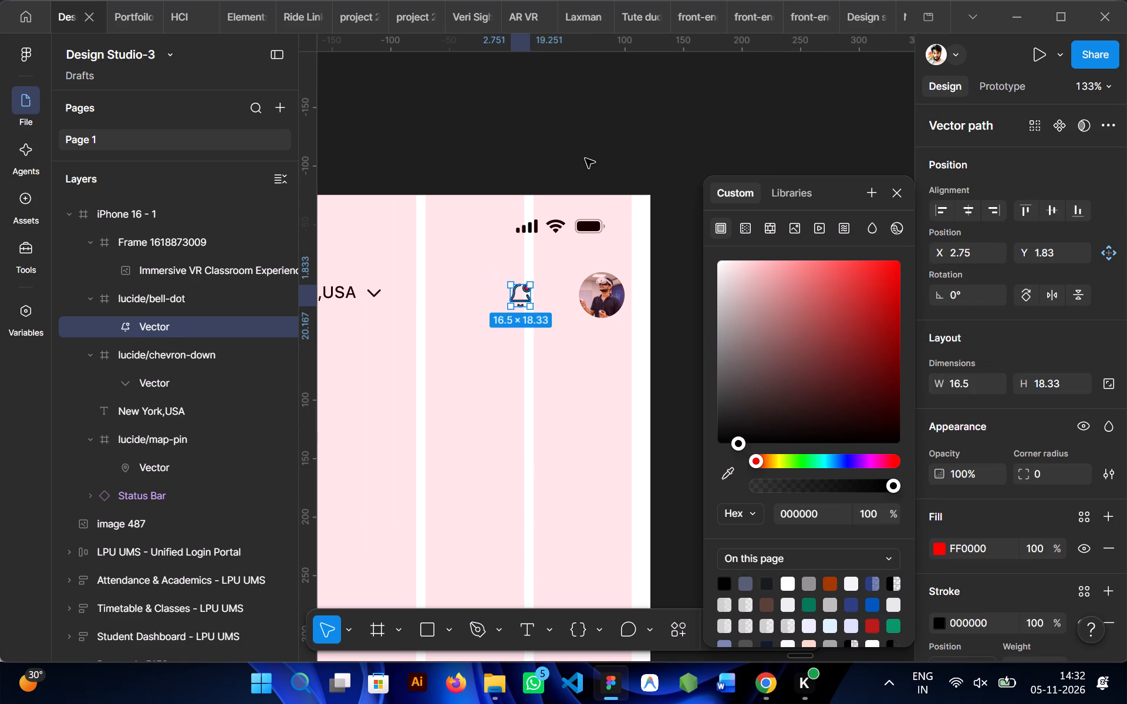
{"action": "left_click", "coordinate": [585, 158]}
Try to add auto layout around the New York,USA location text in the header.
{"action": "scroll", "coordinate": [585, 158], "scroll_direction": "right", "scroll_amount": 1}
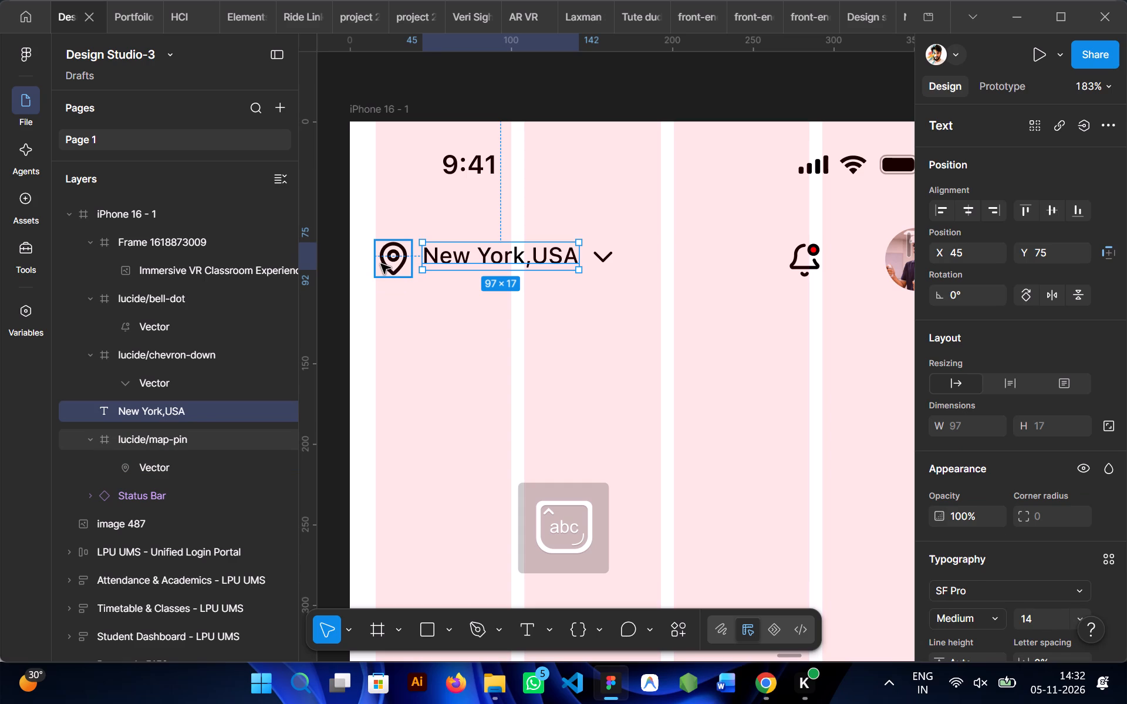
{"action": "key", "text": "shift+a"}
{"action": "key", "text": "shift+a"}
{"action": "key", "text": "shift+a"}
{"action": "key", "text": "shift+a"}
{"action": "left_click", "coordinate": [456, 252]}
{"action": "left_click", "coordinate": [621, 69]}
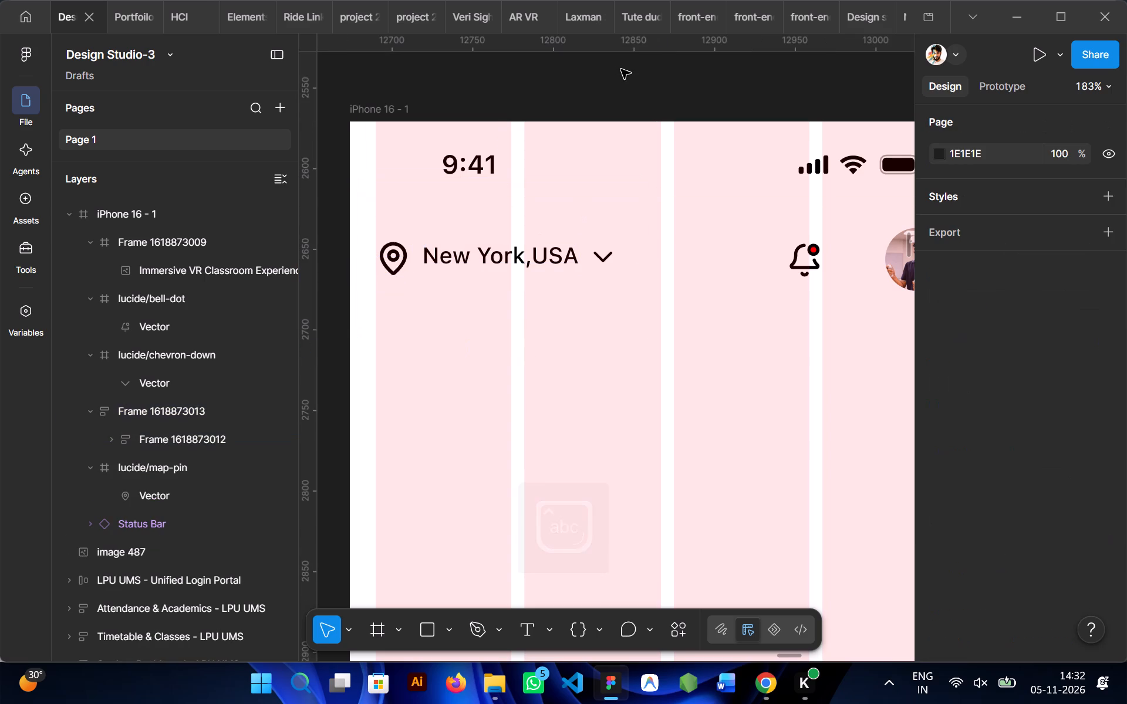
Remove all the nested auto layout frames around the New York,USA text, leaving it as a plain text layer in the iPhone frame.
{"action": "left_click", "coordinate": [526, 263]}
{"action": "key", "text": "ctrl+z"}
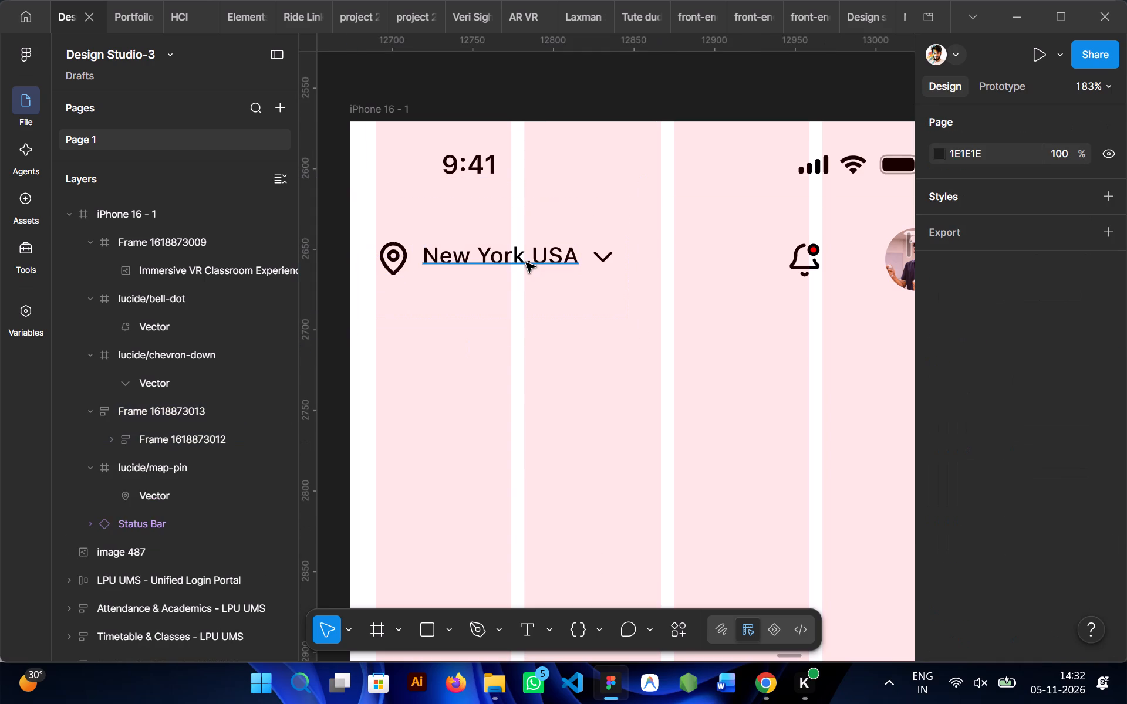
{"action": "left_click", "coordinate": [566, 419]}
{"action": "left_click", "coordinate": [508, 261]}
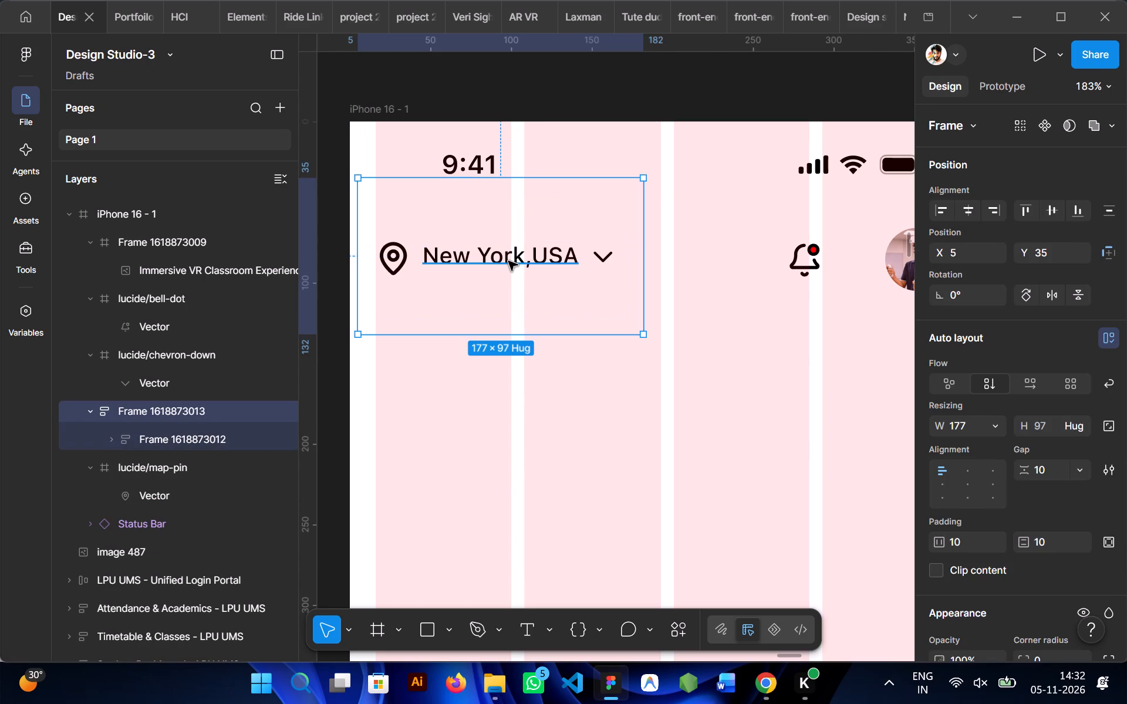
{"action": "key", "text": "ctrl+shift+g"}
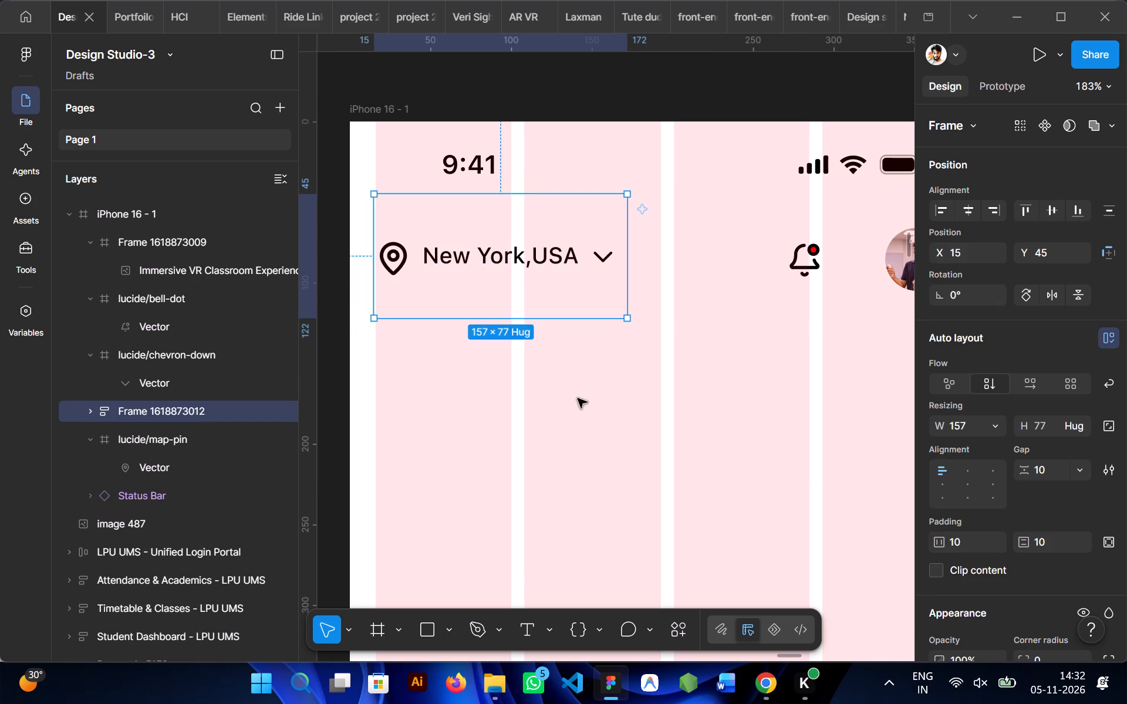
{"action": "left_click", "coordinate": [578, 398]}
{"action": "left_click", "coordinate": [438, 270]}
{"action": "key", "text": "ctrl+shift+g"}
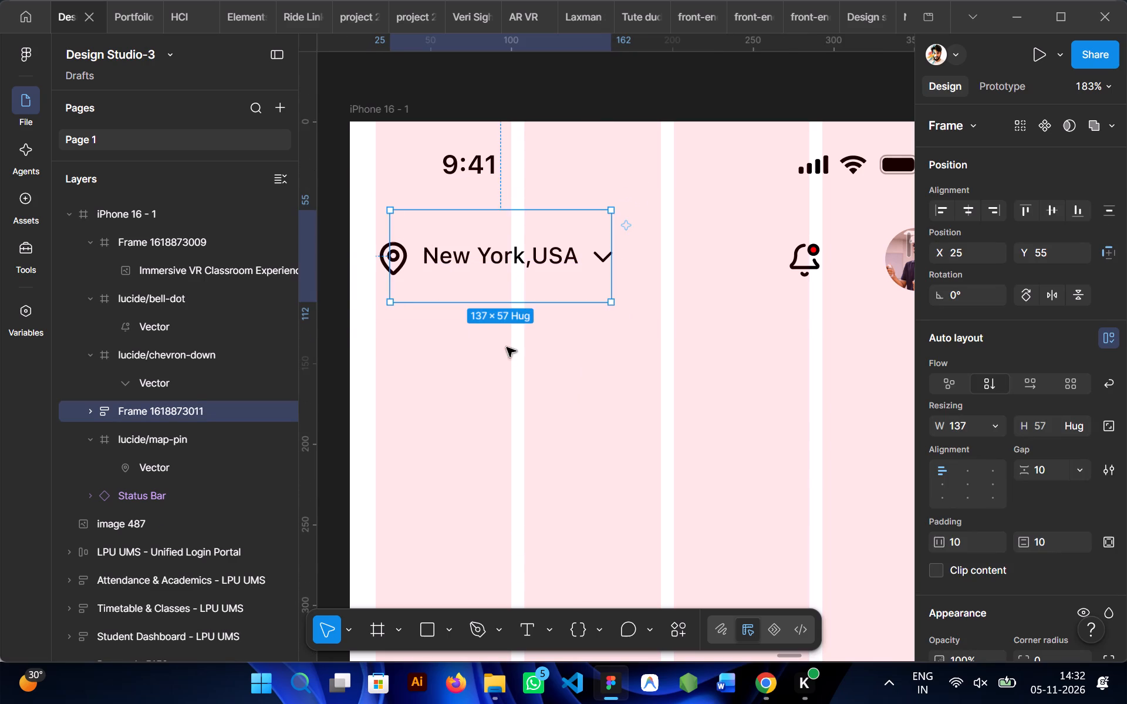
{"action": "left_click", "coordinate": [537, 403]}
{"action": "left_click", "coordinate": [482, 262]}
{"action": "key", "text": "ctrl+shift+g"}
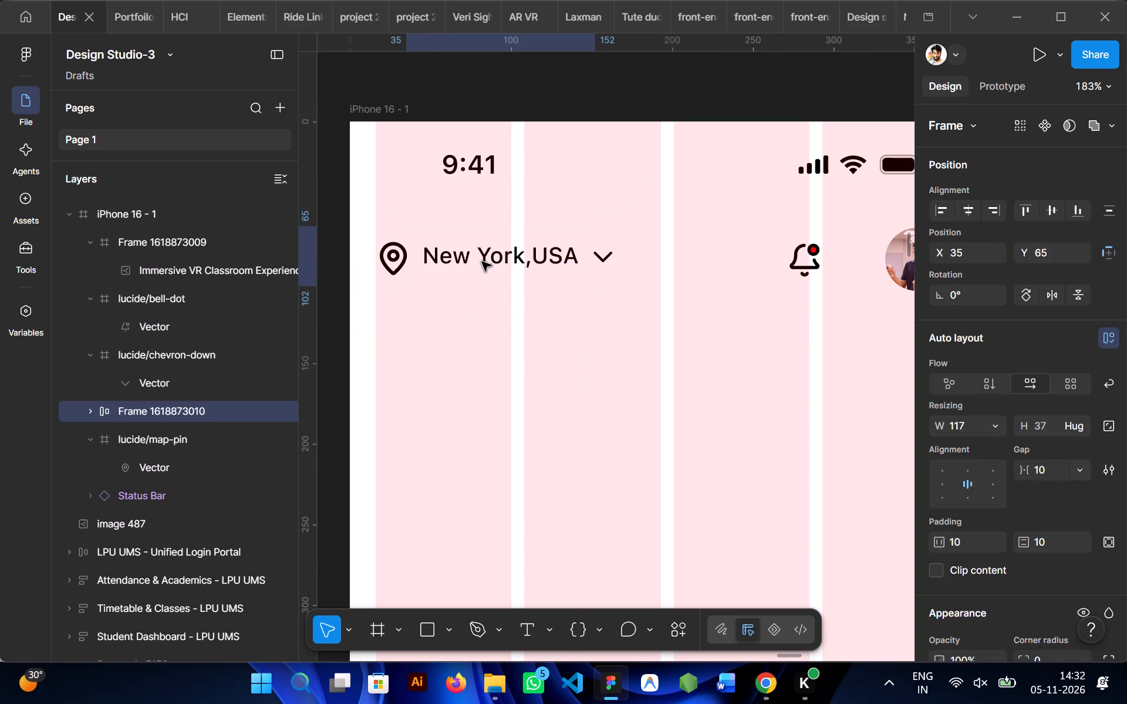
{"action": "left_click", "coordinate": [554, 410]}
{"action": "left_click", "coordinate": [475, 255]}
{"action": "key", "text": "ctrl+shift+g"}
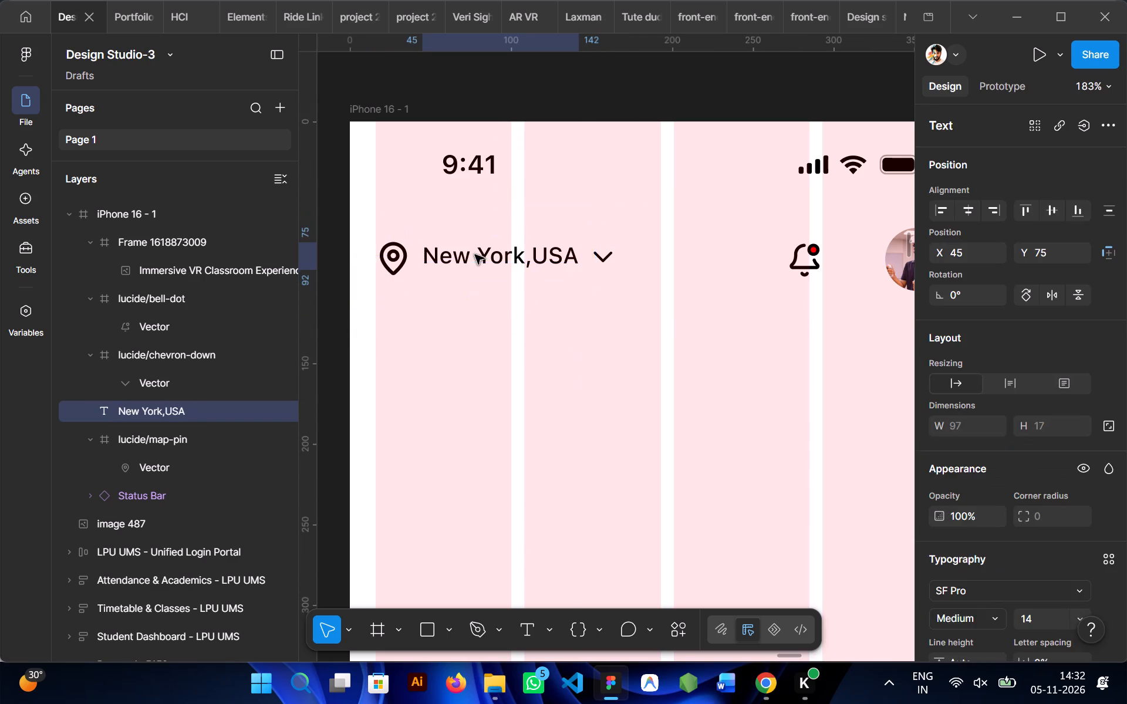
Group the New York,USA text and the map pin icon in a horizontal auto layout frame.
{"action": "left_click", "coordinate": [537, 406]}
{"action": "left_click", "coordinate": [474, 253]}
{"action": "left_click", "coordinate": [389, 253], "text": "shift"}
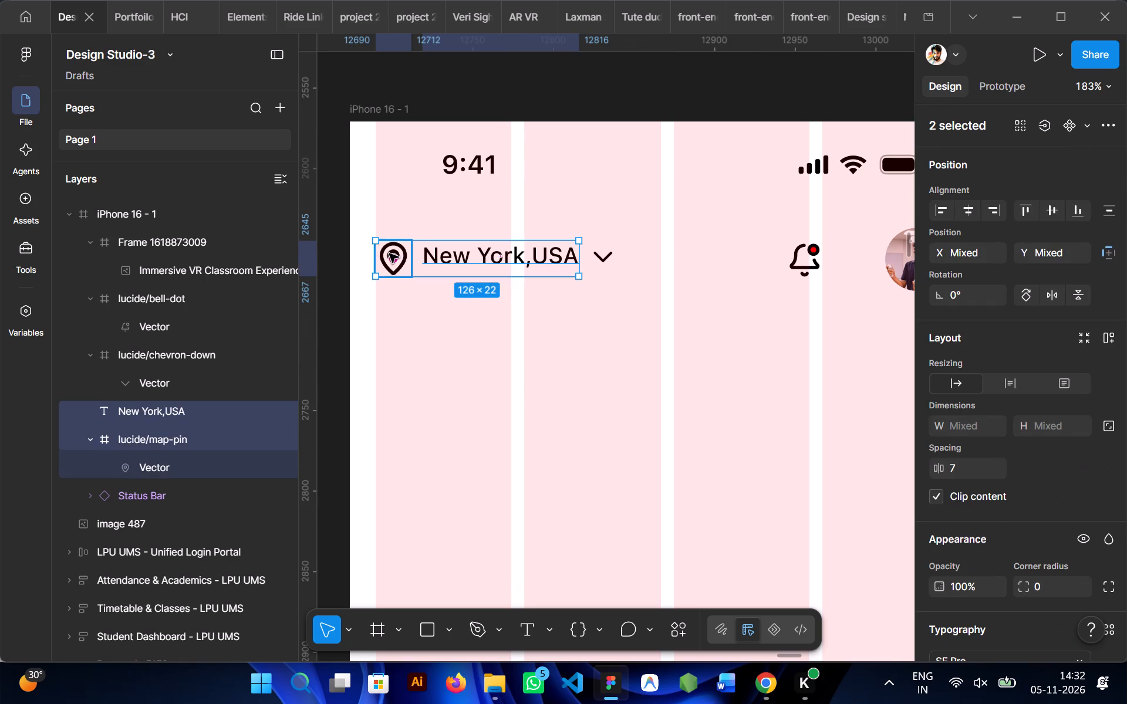
{"action": "key", "text": "shift+a"}
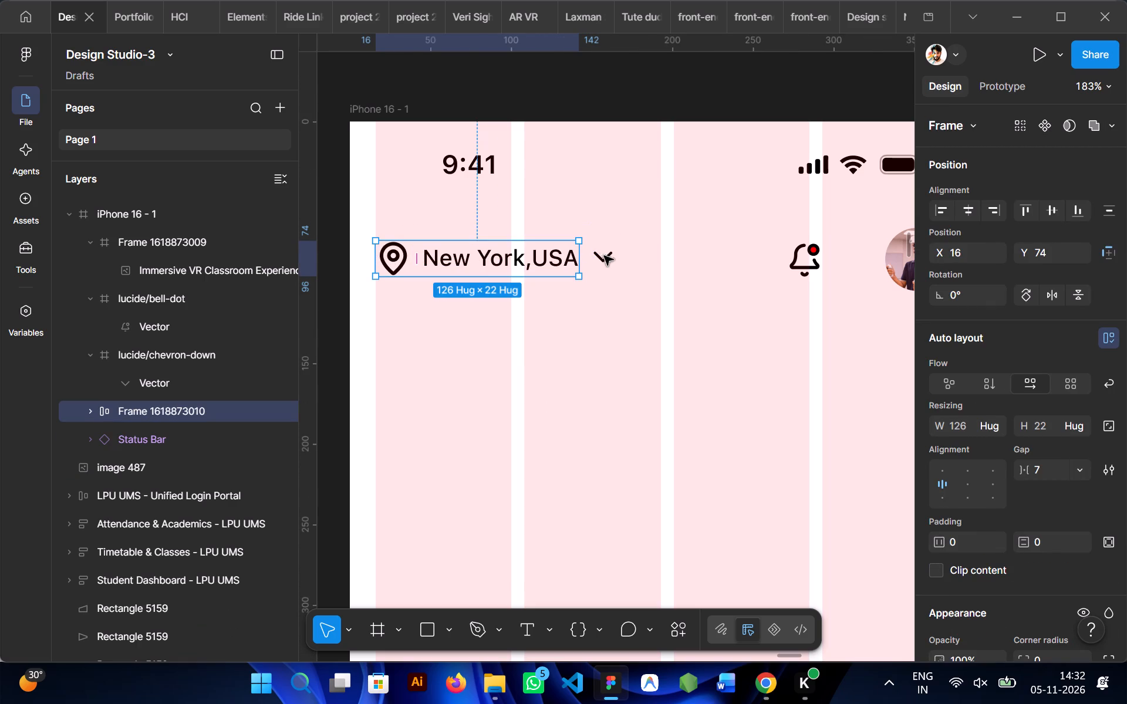
Combine the chevron icon and the pin-and-location frame in one horizontal auto layout frame.
{"action": "left_click", "coordinate": [610, 257]}
{"action": "left_click", "coordinate": [518, 265], "text": "shift"}
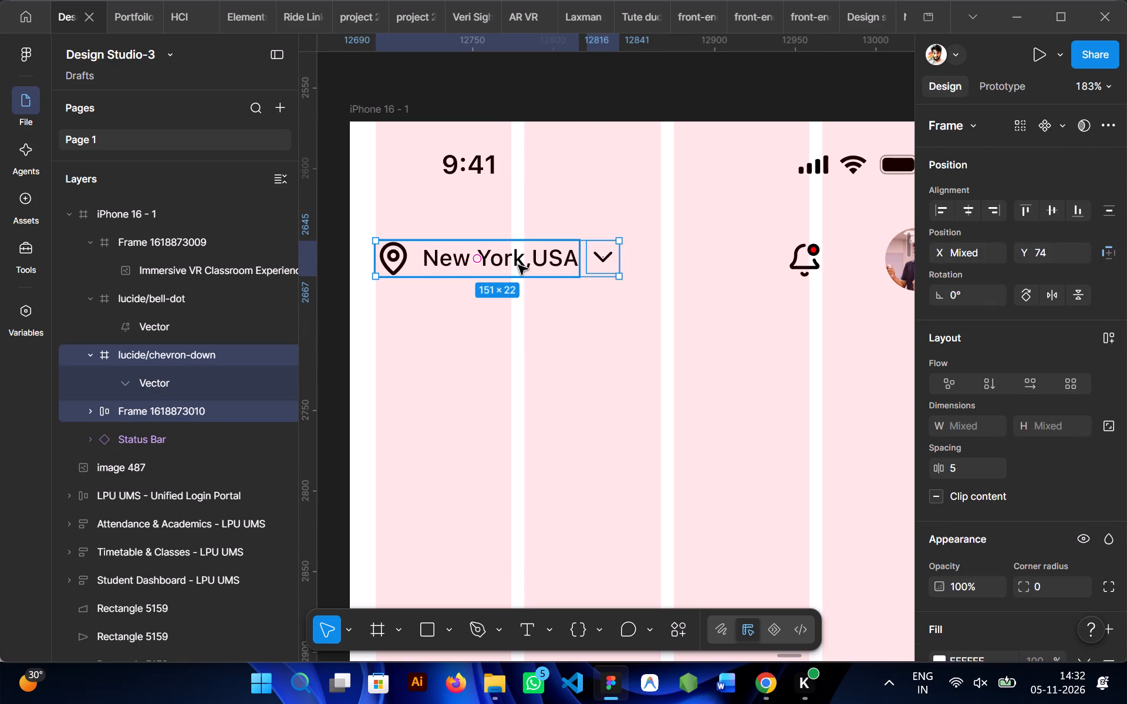
{"action": "key", "text": "shift+a"}
Group the notification bell and the profile photo circle in a horizontal auto layout frame.
{"action": "scroll", "coordinate": [569, 279], "scroll_direction": "left", "scroll_amount": 1}
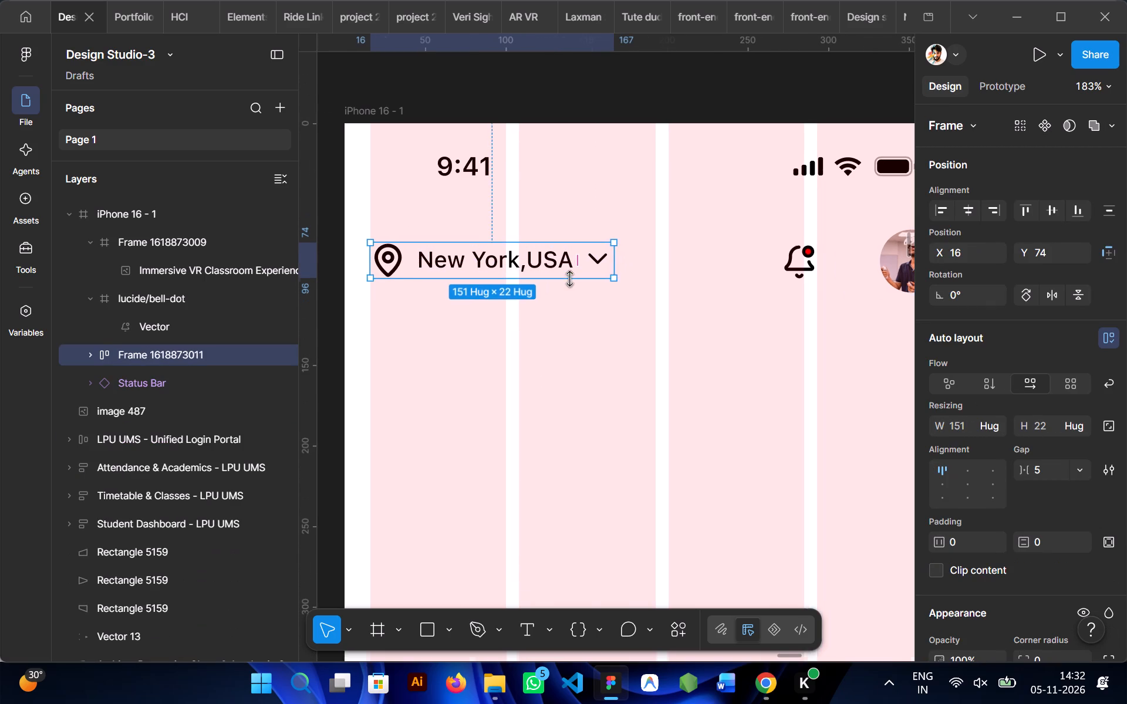
{"action": "left_click", "coordinate": [764, 275]}
{"action": "left_click", "coordinate": [865, 275], "text": "shift"}
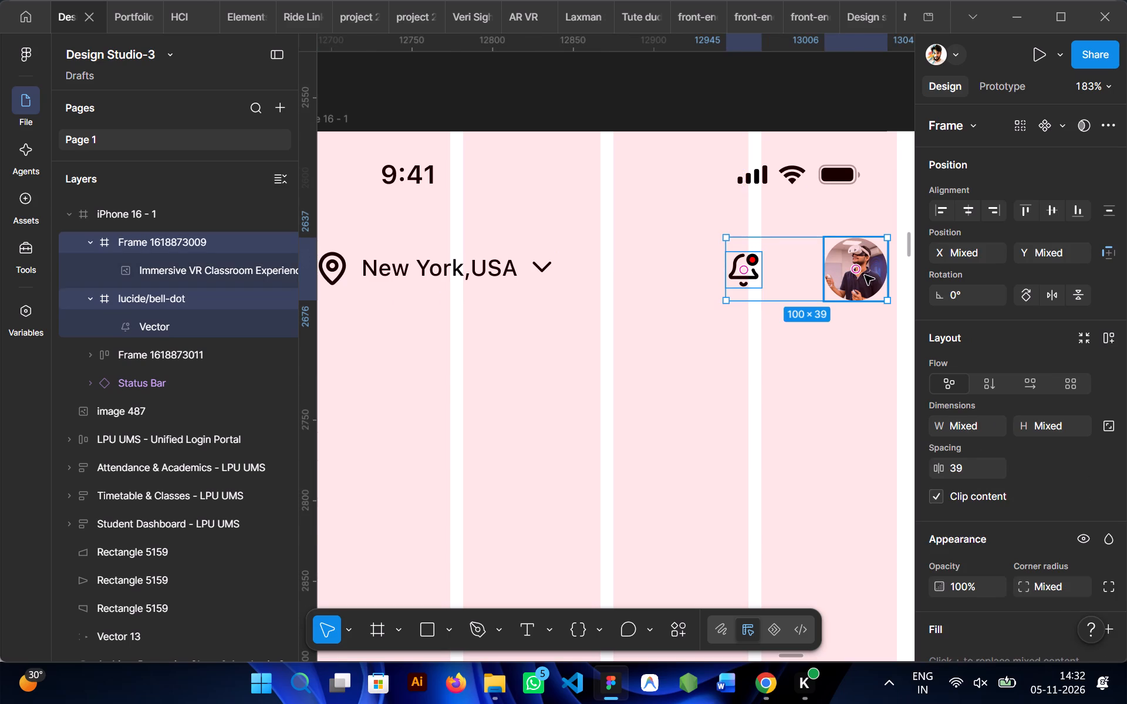
{"action": "key", "text": "shift+a"}
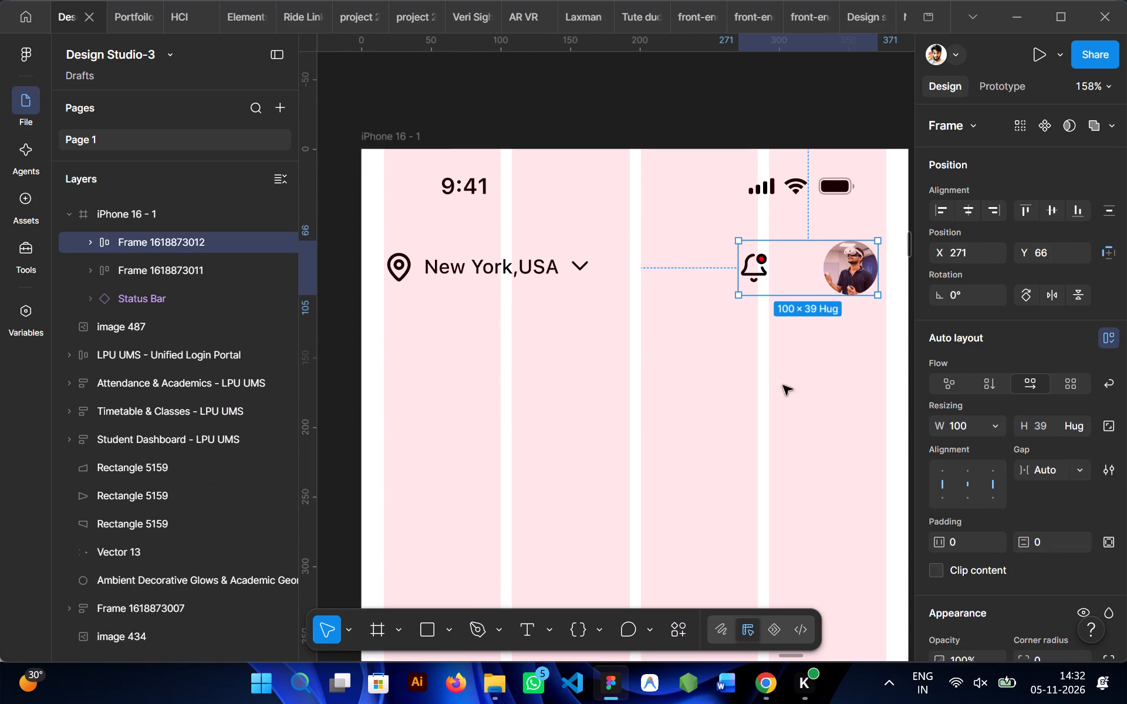
Align the location frame and the bell-and-photo frame on their vertical centres.
{"action": "left_click", "coordinate": [473, 269], "text": "shift"}
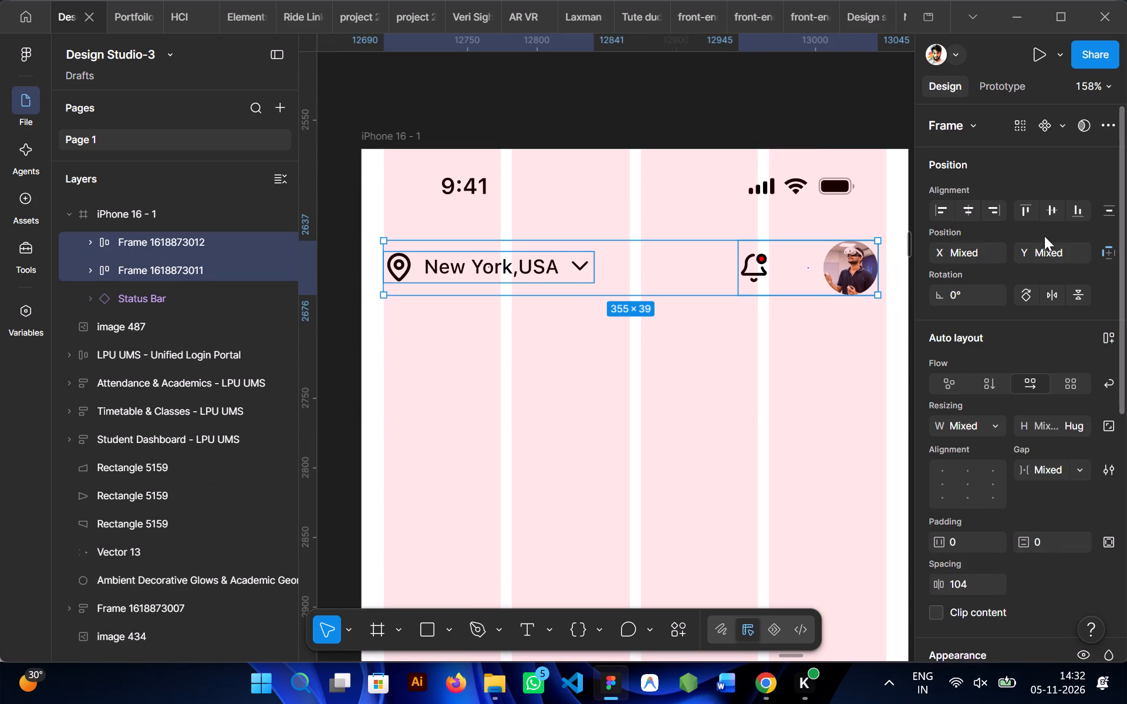
{"action": "left_click", "coordinate": [1051, 212]}
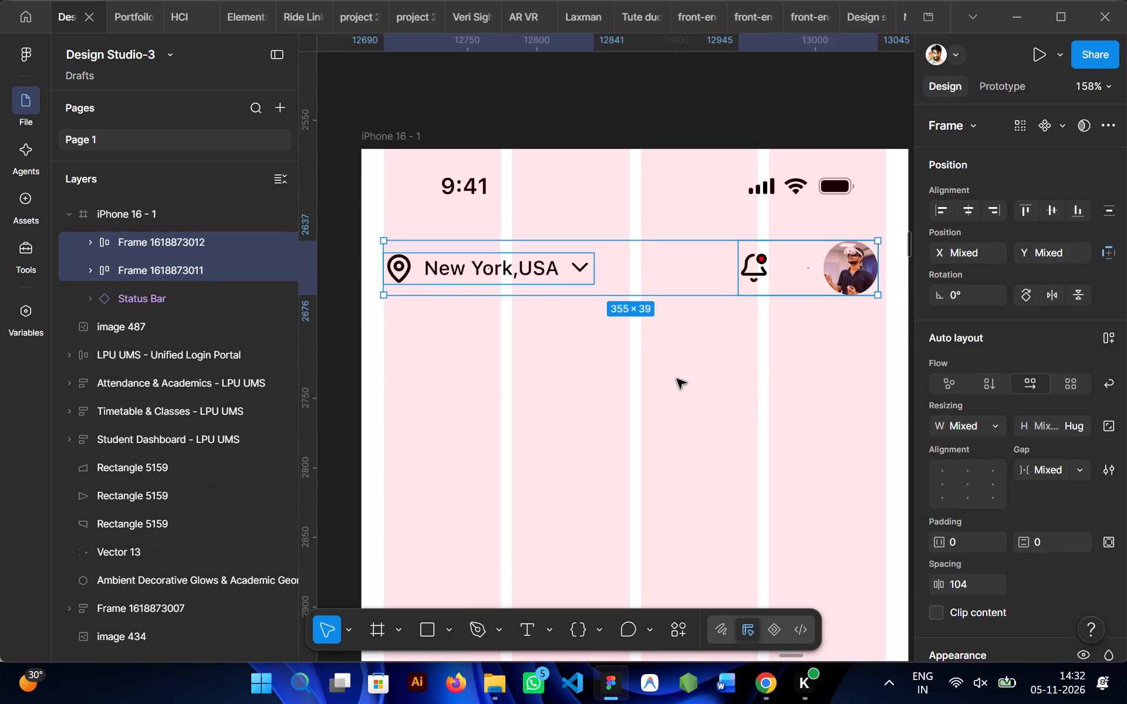
Move the location frame and the bell-and-photo frame up 3 px together, towards the status bar.
{"action": "key", "text": "Up"}
{"action": "key", "text": "Up"}
{"action": "key", "text": "Up"}
{"action": "key", "text": "Up"}
{"action": "key", "text": "Up"}
{"action": "key", "text": "Up"}
{"action": "key", "text": "Up"}
{"action": "key", "text": "Down"}
{"action": "key", "text": "Down"}
{"action": "key", "text": "Down"}
{"action": "key", "text": "Down"}
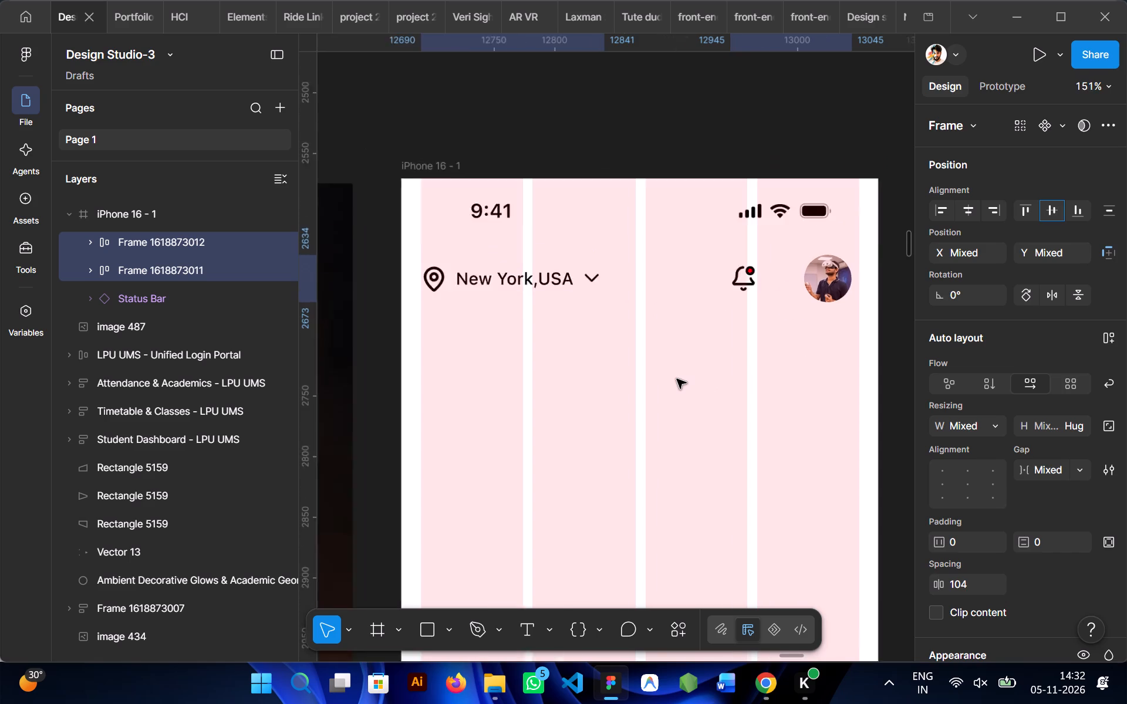
{"action": "left_click", "coordinate": [633, 189]}
Examine the headline area below the header in the reference phone mockup.
{"action": "scroll", "coordinate": [633, 189], "scroll_direction": "right", "scroll_amount": 1}
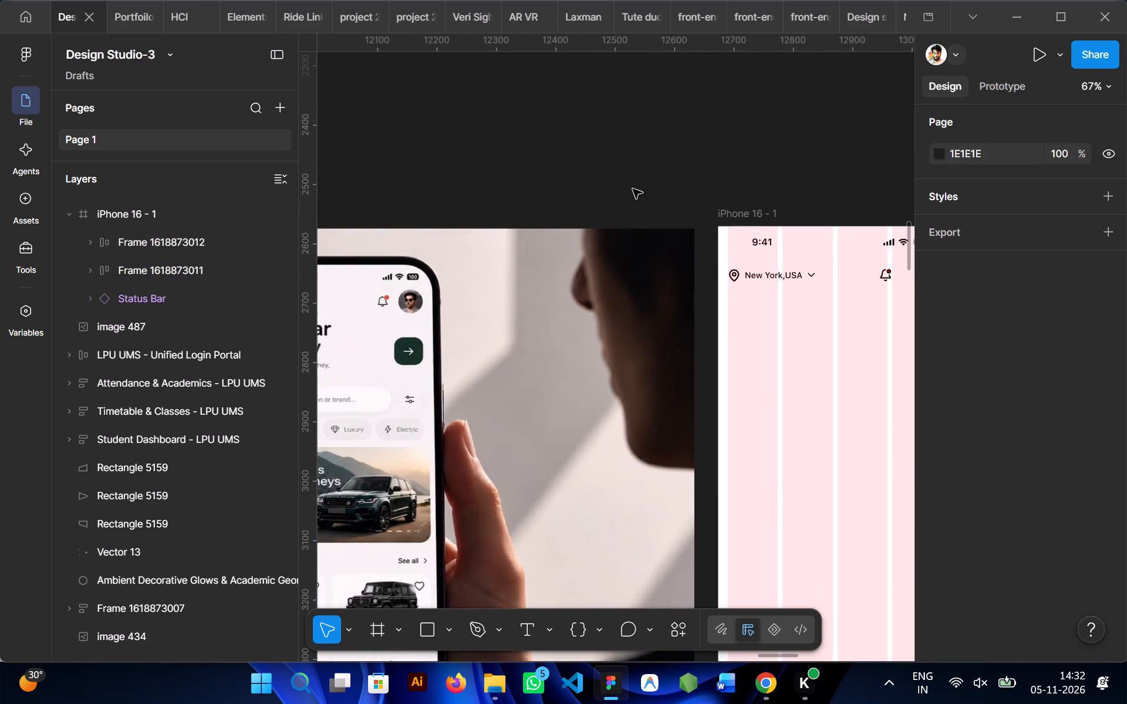
{"action": "scroll", "coordinate": [633, 189], "scroll_direction": "right", "scroll_amount": 4}
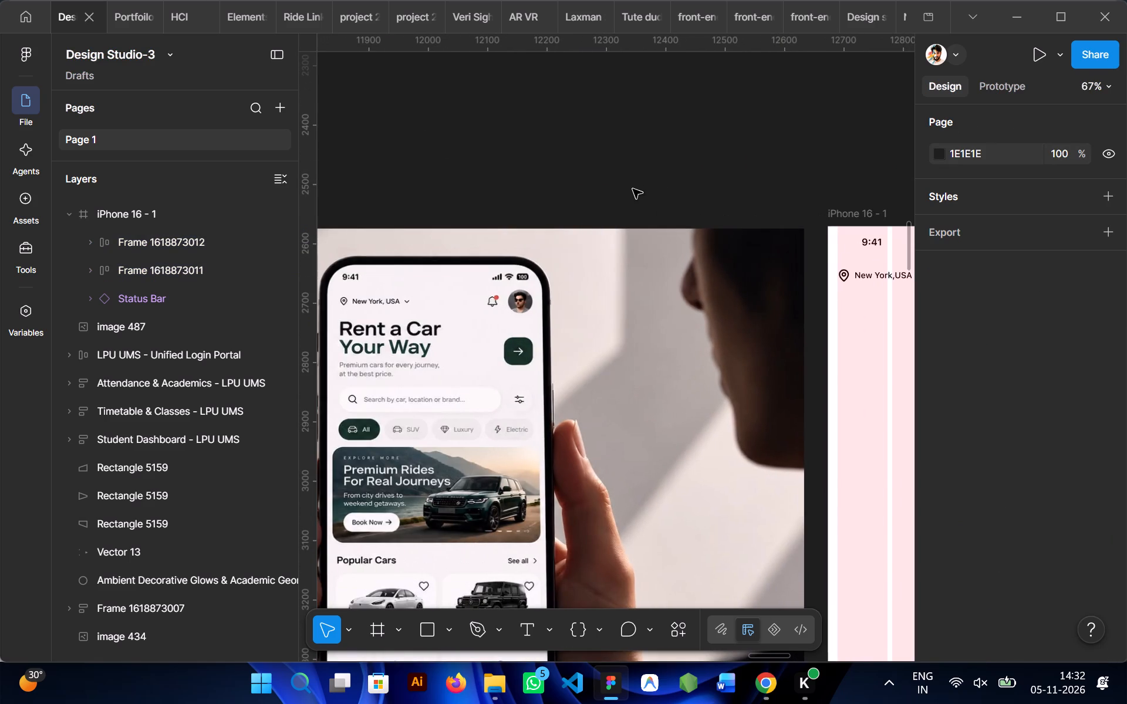
{"action": "scroll", "coordinate": [633, 189], "scroll_direction": "right", "scroll_amount": 2}
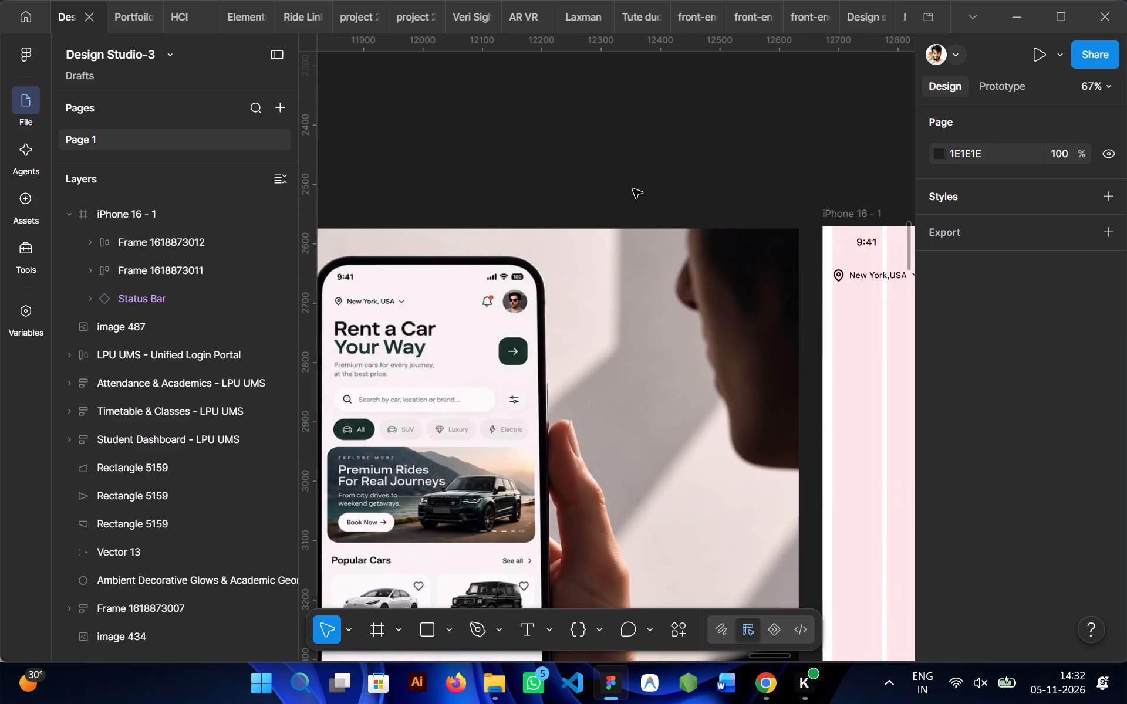
{"action": "scroll", "coordinate": [633, 189], "scroll_direction": "right", "scroll_amount": 2}
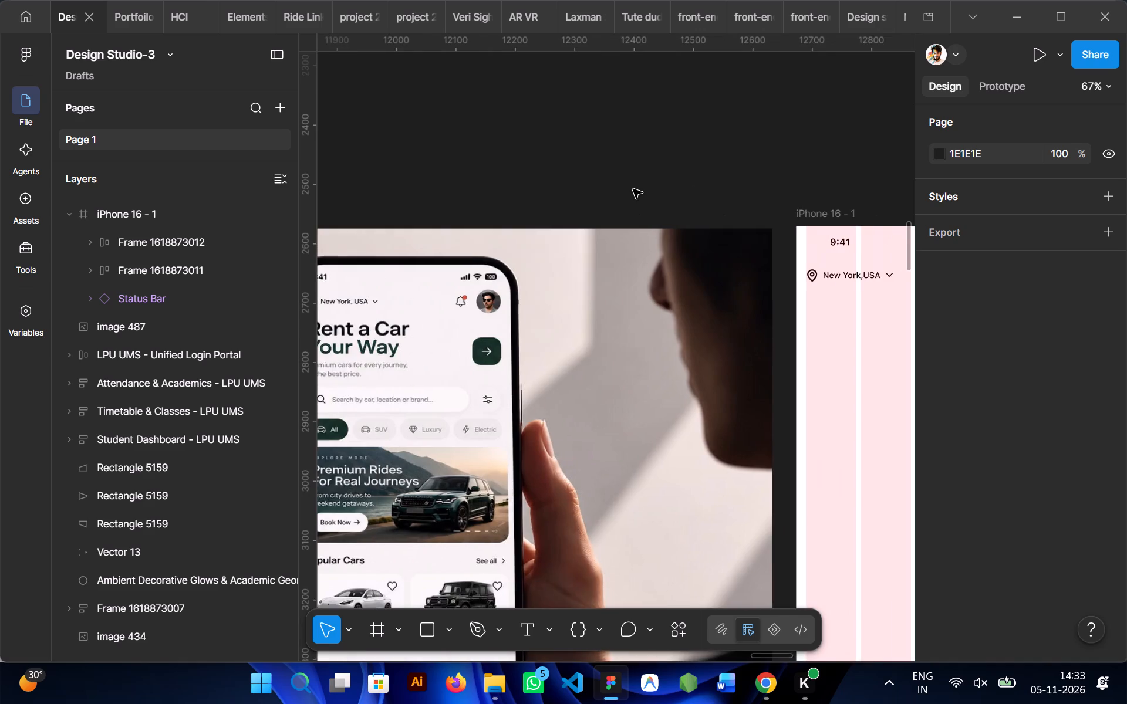
{"action": "scroll", "coordinate": [633, 189], "scroll_direction": "right", "scroll_amount": 1}
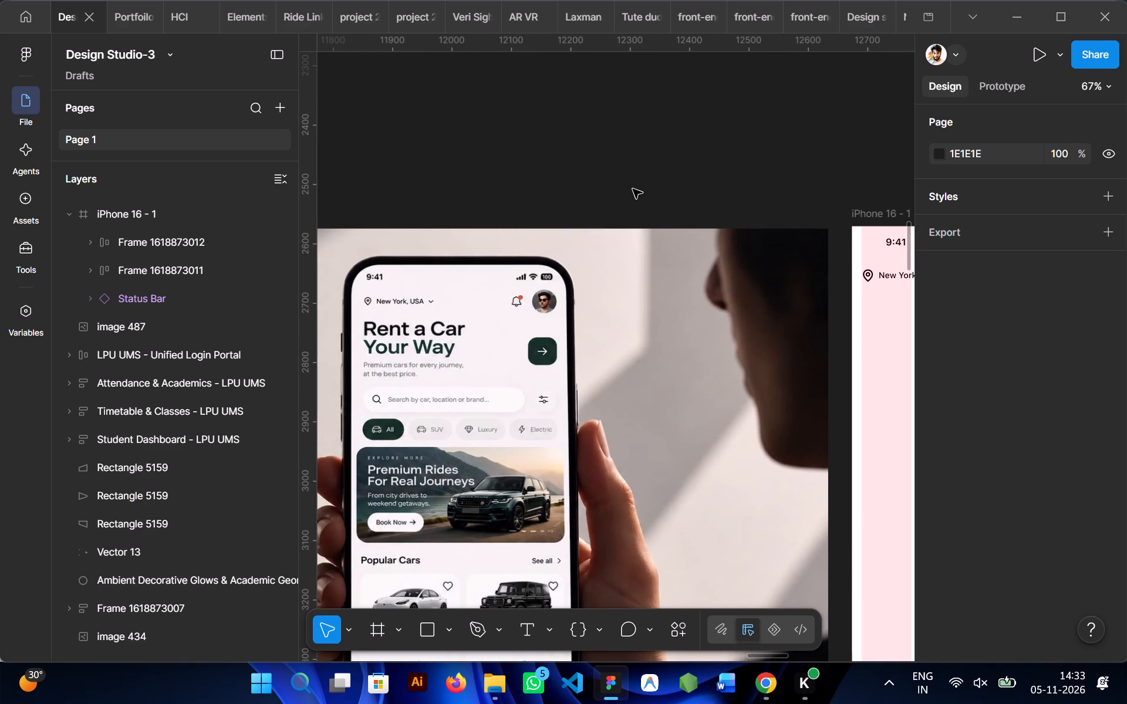
Add the text "Rent a Car" below the location row in the iPhone frame, at about X 52, Y 169.
{"action": "key", "text": "t"}
{"action": "scroll", "coordinate": [785, 308], "scroll_direction": "left", "scroll_amount": 1}
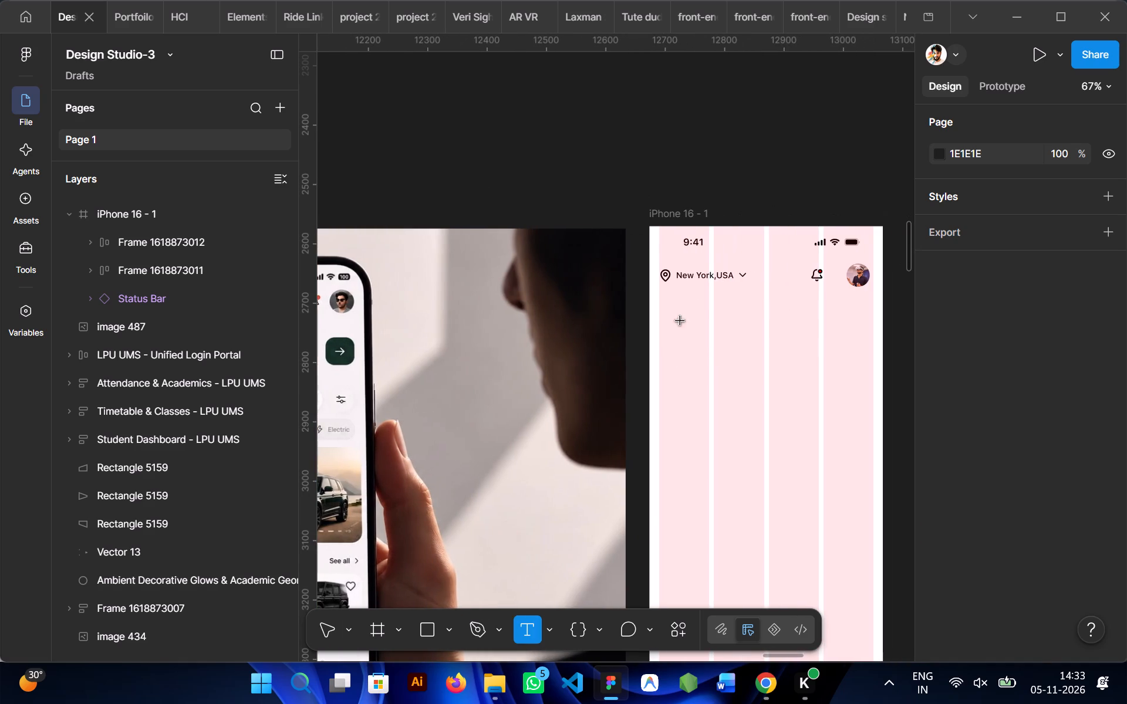
{"action": "left_click", "coordinate": [680, 326]}
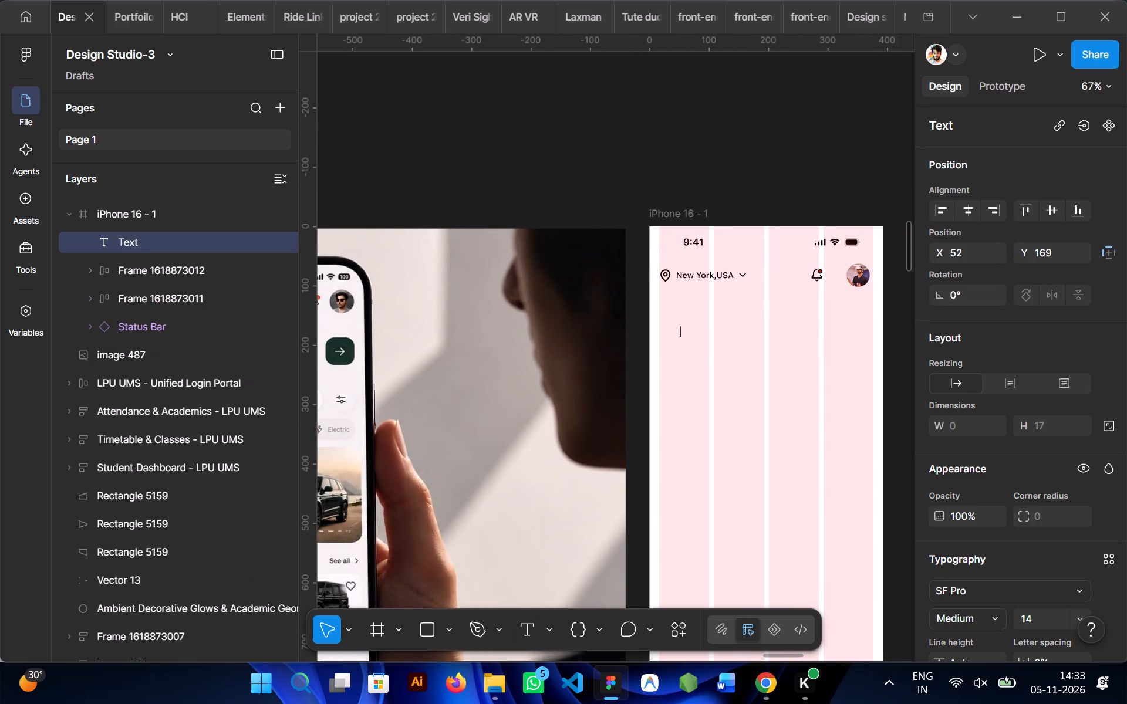
{"action": "scroll", "coordinate": [680, 326], "scroll_direction": "right", "scroll_amount": 1}
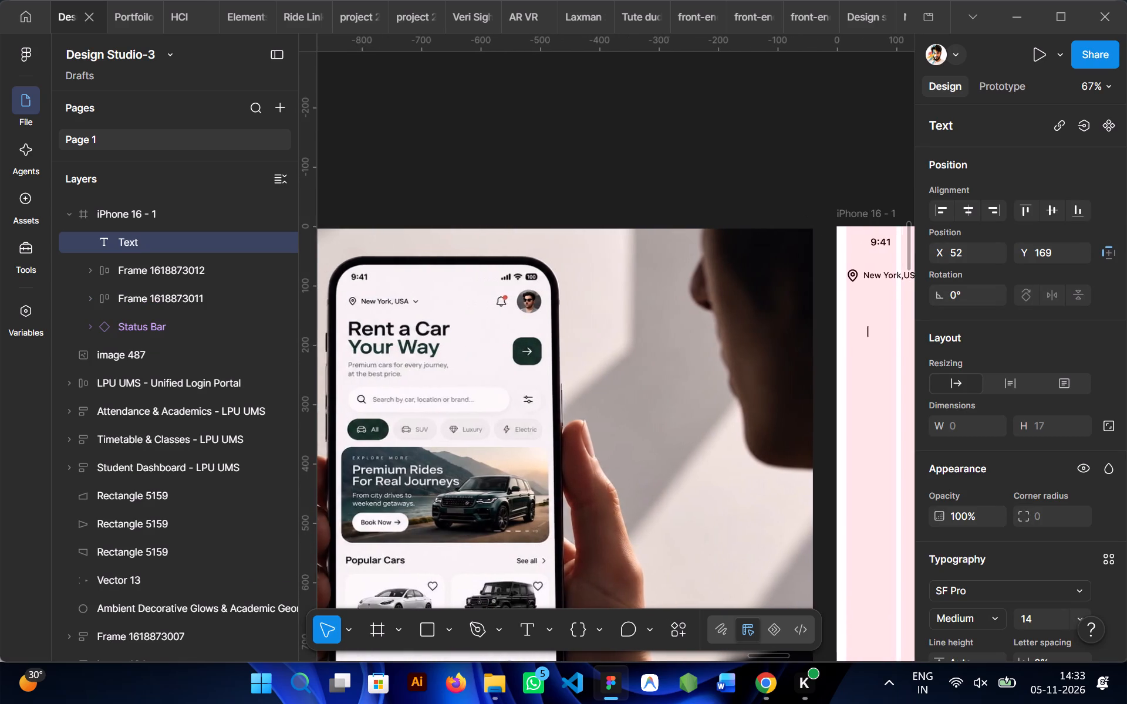
{"action": "type", "text": "Re"}
{"action": "type", "text": "nt a CAr"}
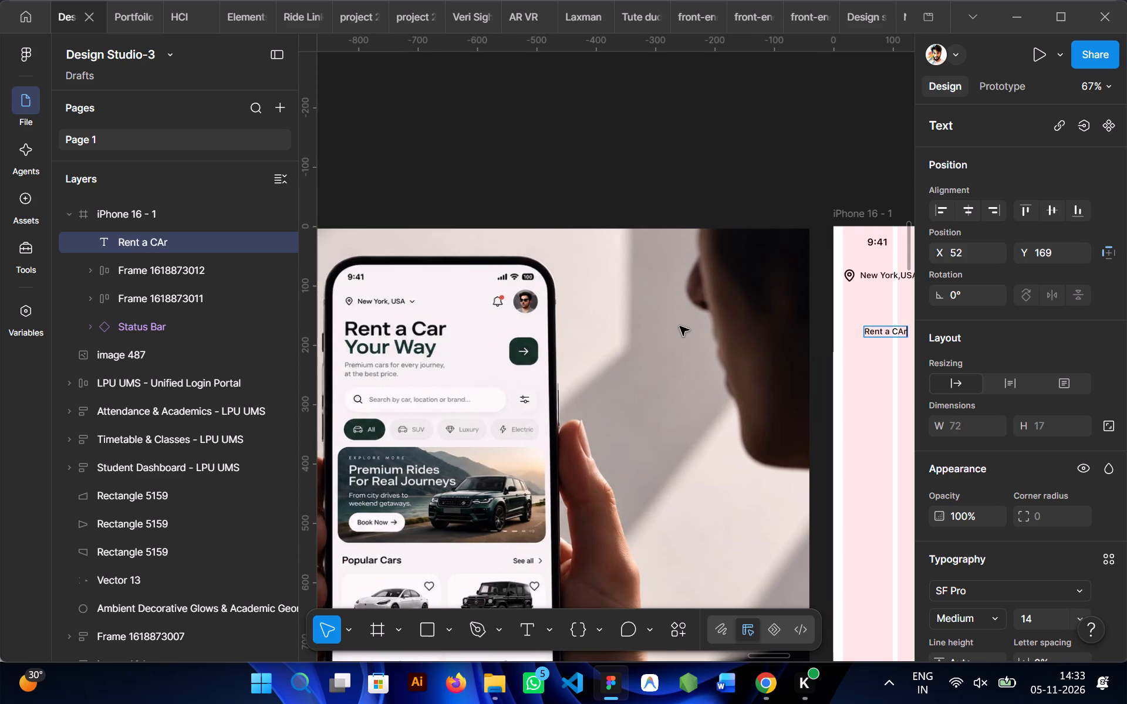
{"action": "scroll", "coordinate": [680, 326], "scroll_direction": "left", "scroll_amount": 1}
{"action": "key", "text": "BackSpace"}
{"action": "key", "text": "BackSpace"}
{"action": "type", "text": "ar"}
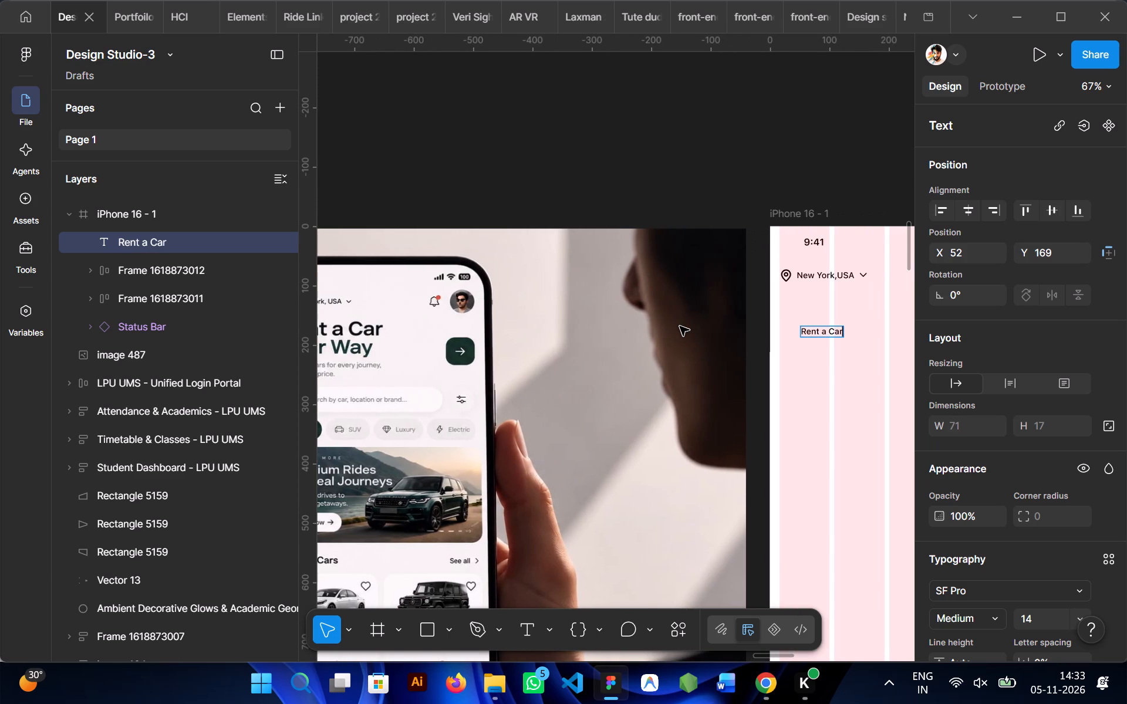
{"action": "left_click", "coordinate": [656, 131]}
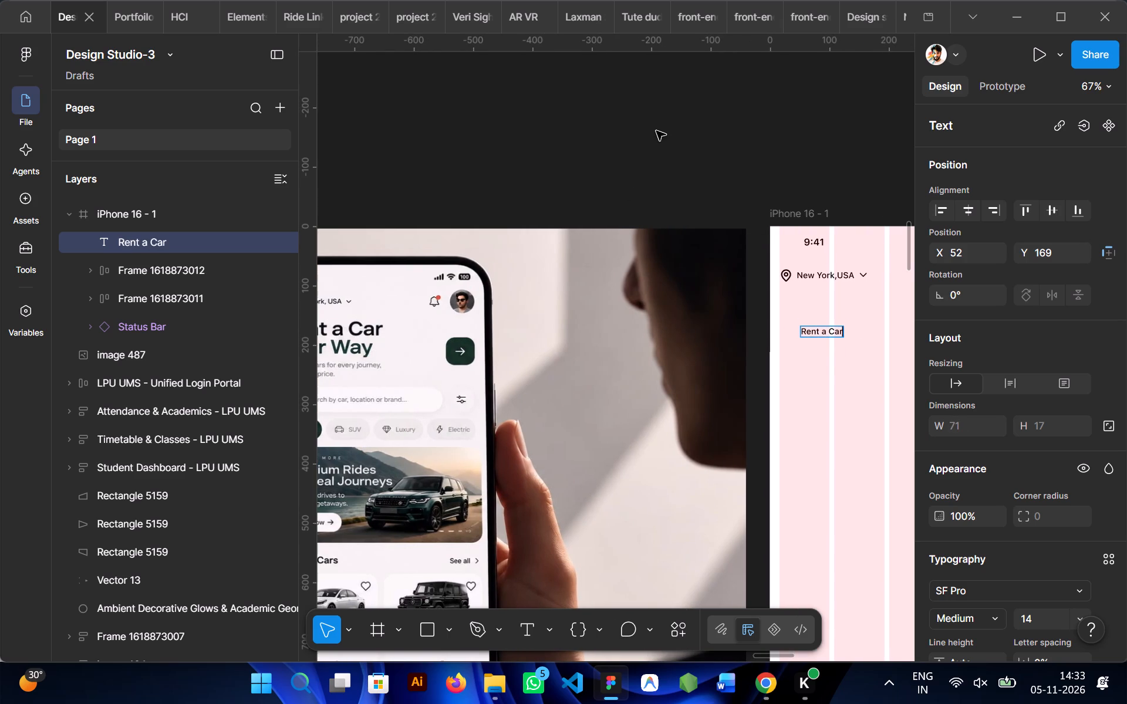
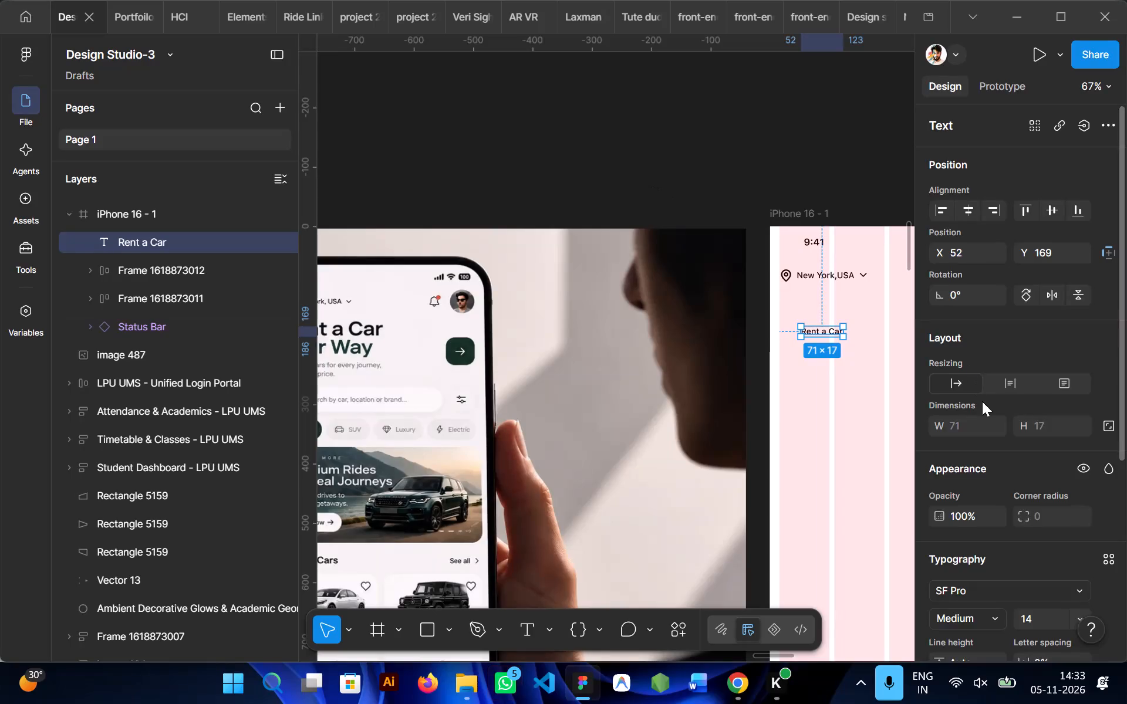
Set the "Rent a Car" text to Bold weight, trying font size 26 and settling on 32.
{"action": "scroll", "coordinate": [982, 401], "scroll_direction": "down", "scroll_amount": 3}
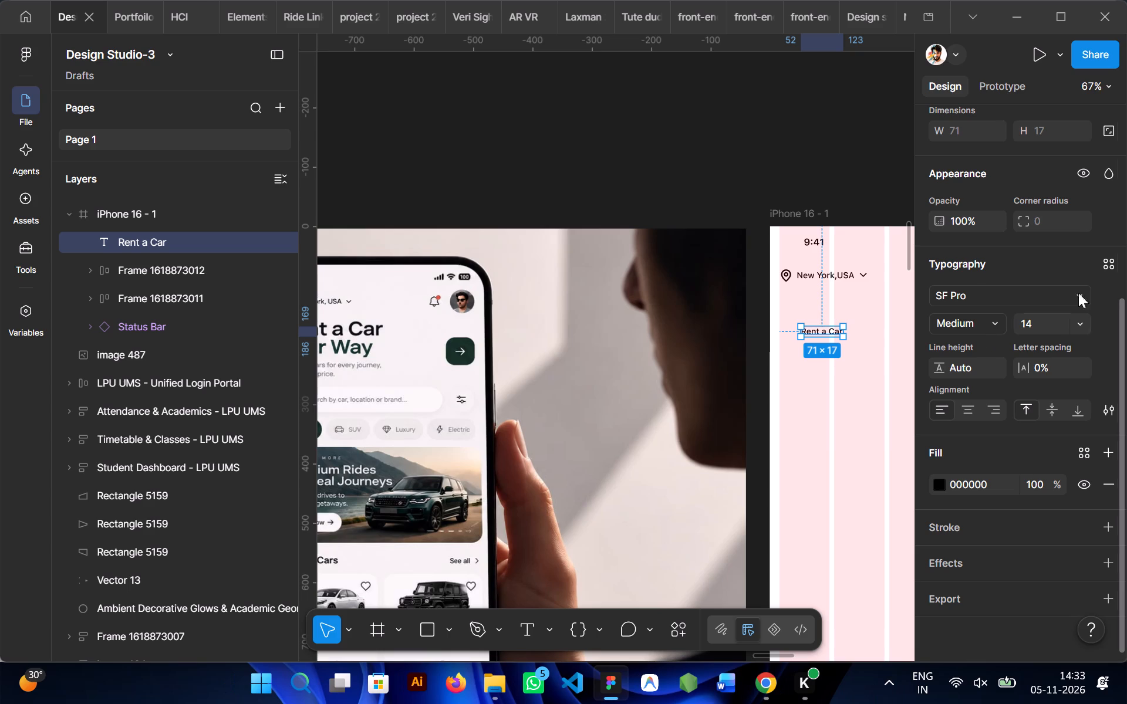
{"action": "left_click", "coordinate": [998, 321]}
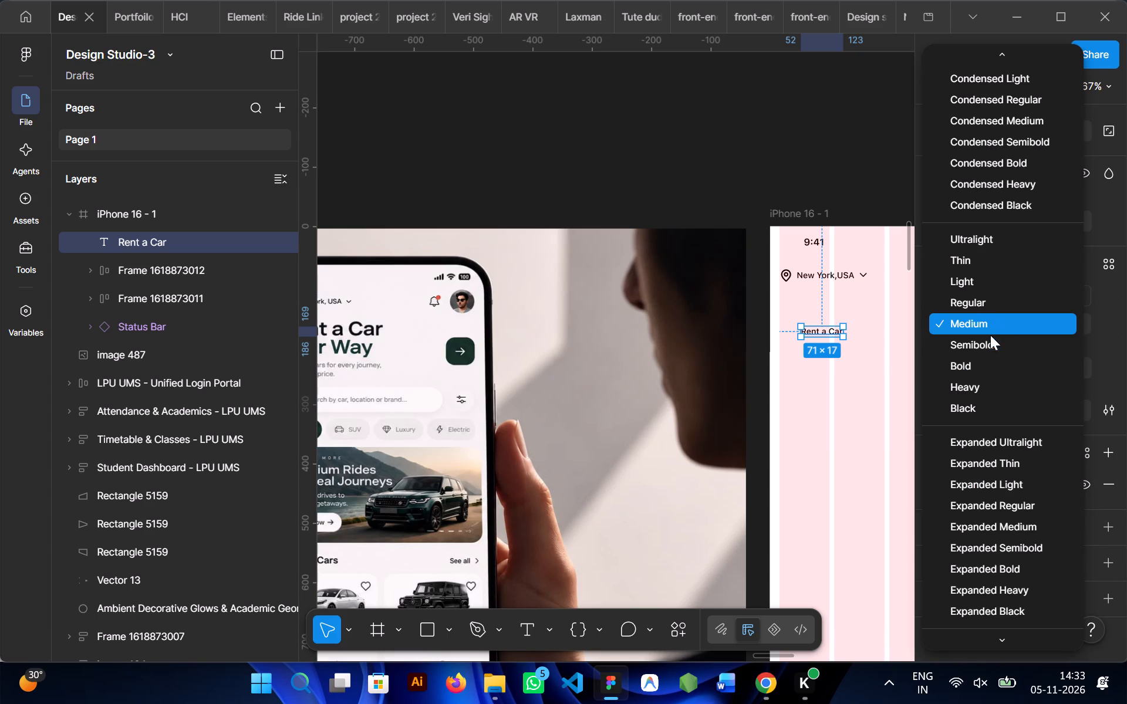
{"action": "left_click", "coordinate": [969, 360]}
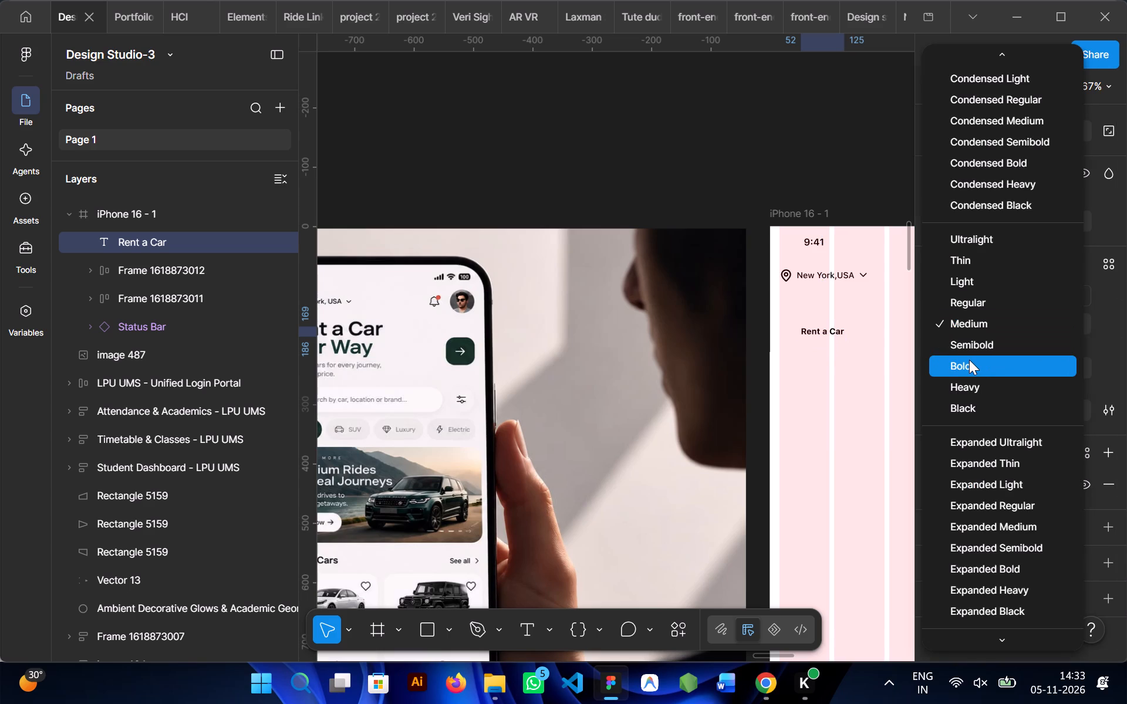
{"action": "left_click", "coordinate": [1029, 329]}
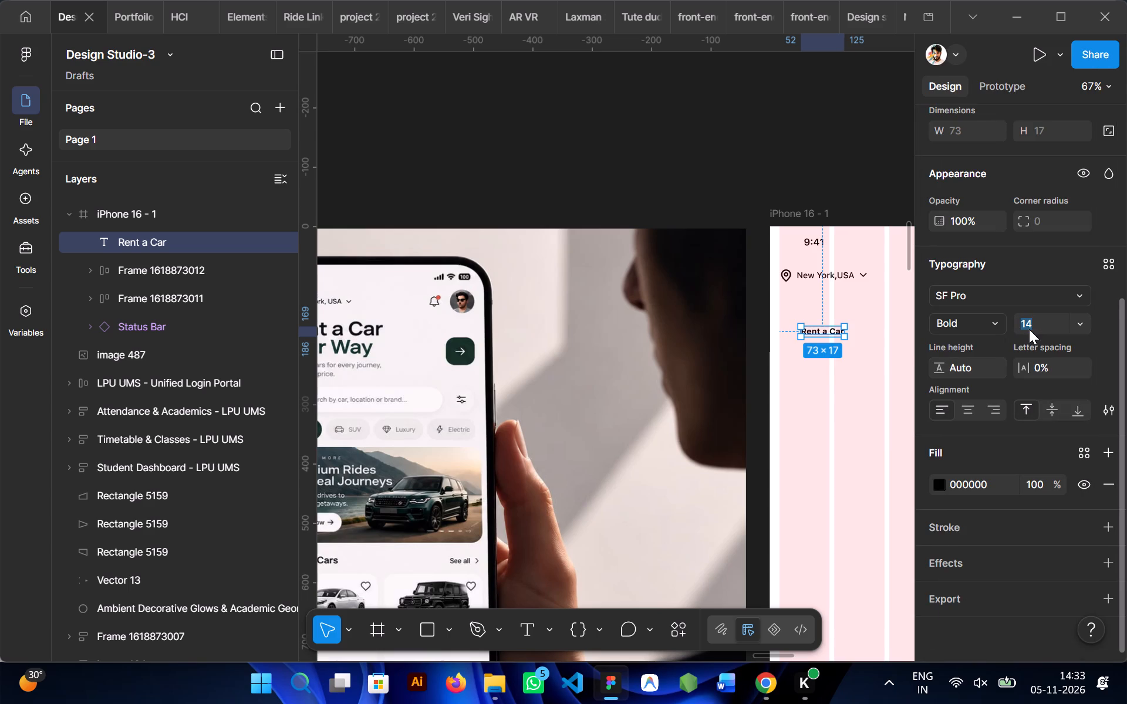
{"action": "type", "text": "26"}
{"action": "key", "text": "Return"}
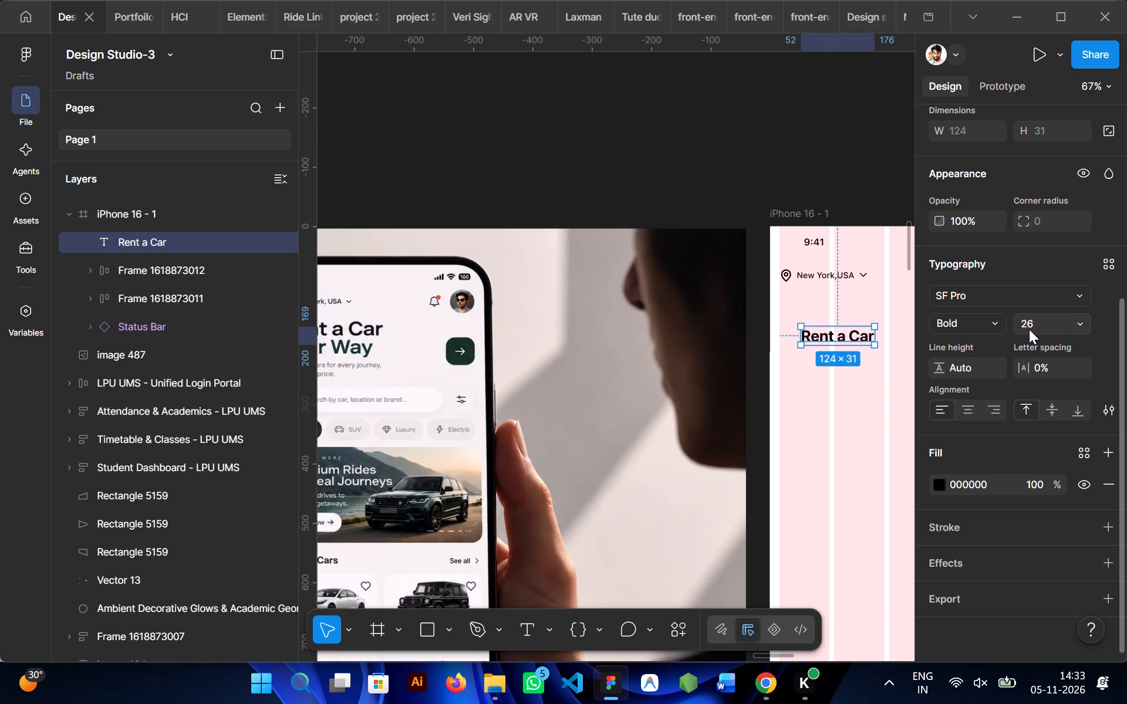
{"action": "left_click", "coordinate": [1031, 325]}
{"action": "type", "text": "32"}
{"action": "key", "text": "Return"}
{"action": "scroll", "coordinate": [833, 324], "scroll_direction": "left", "scroll_amount": 1}
{"action": "left_click", "coordinate": [795, 424]}
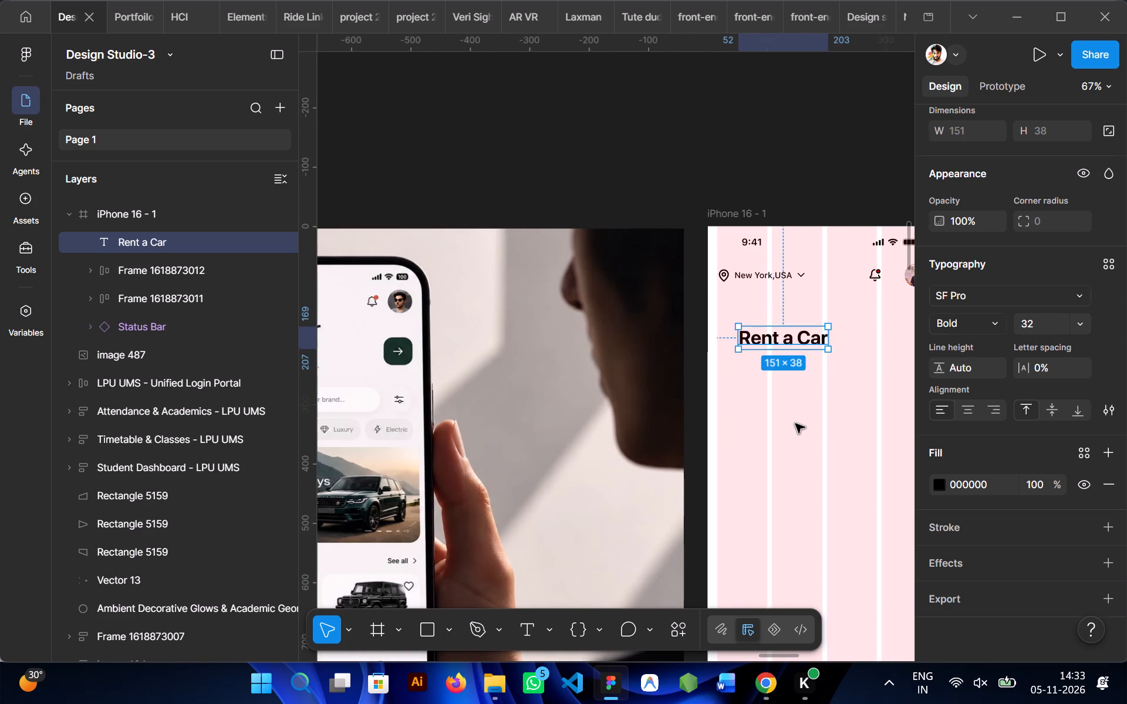
{"action": "left_click", "coordinate": [781, 362]}
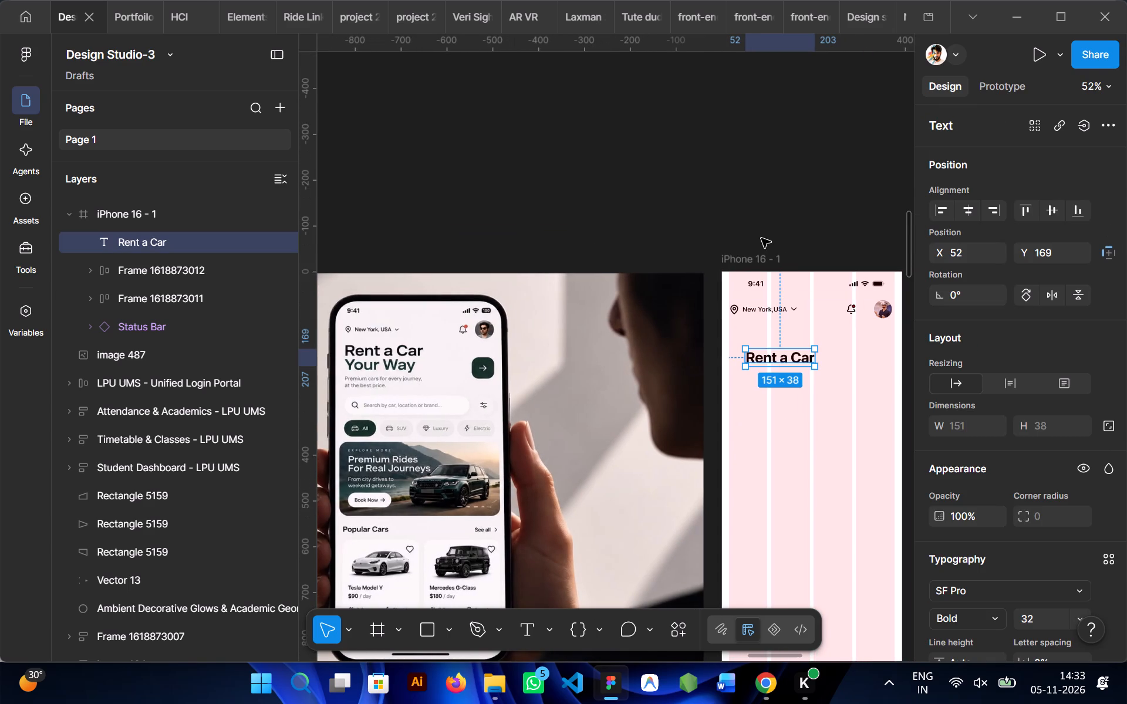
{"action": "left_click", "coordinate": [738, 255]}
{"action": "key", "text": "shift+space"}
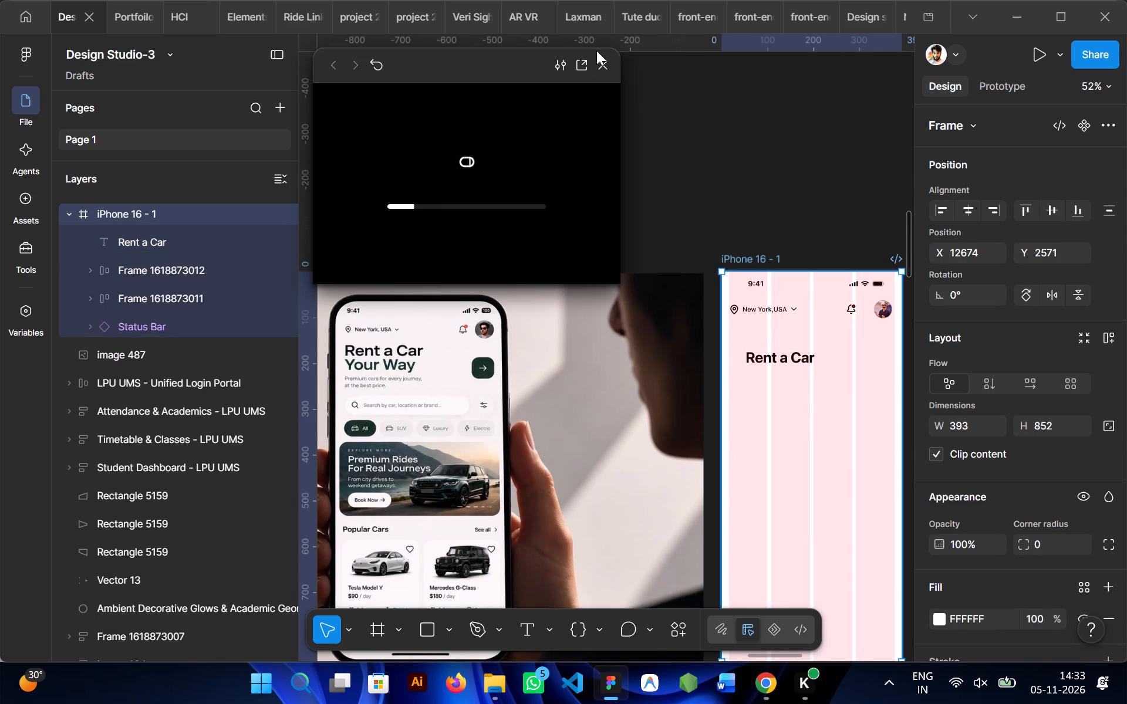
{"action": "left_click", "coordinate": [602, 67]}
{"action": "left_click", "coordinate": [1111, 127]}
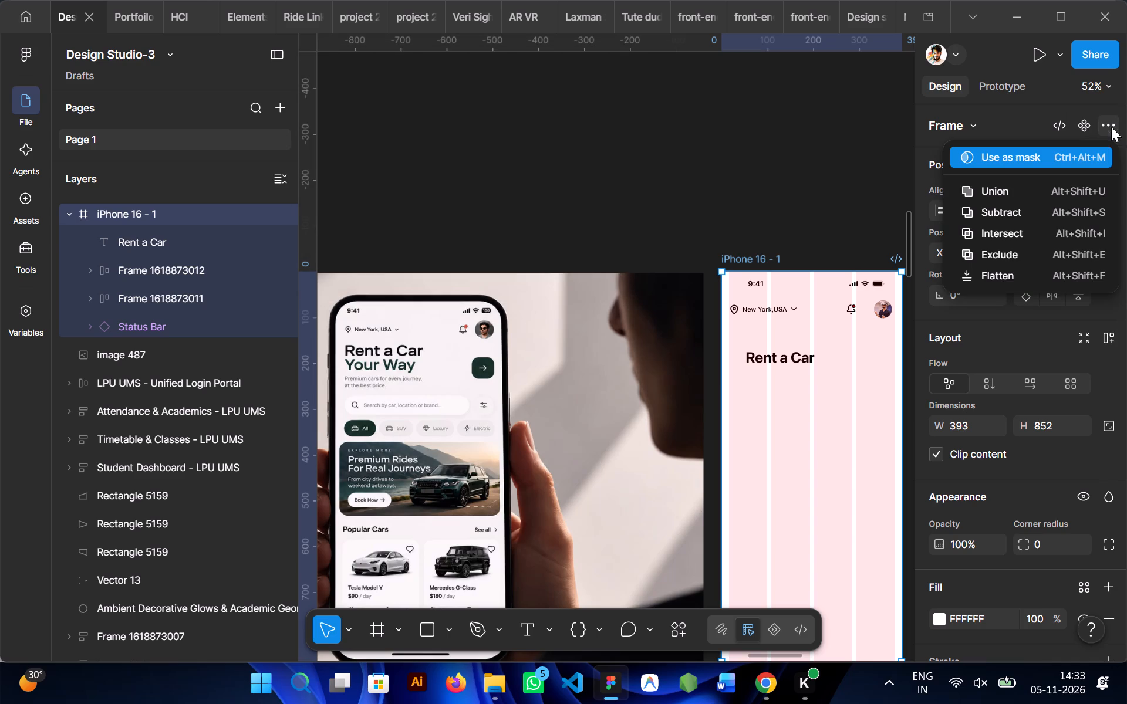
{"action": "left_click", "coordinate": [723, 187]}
Set the prototype preview device to iPhone 16.
{"action": "left_click", "coordinate": [991, 94]}
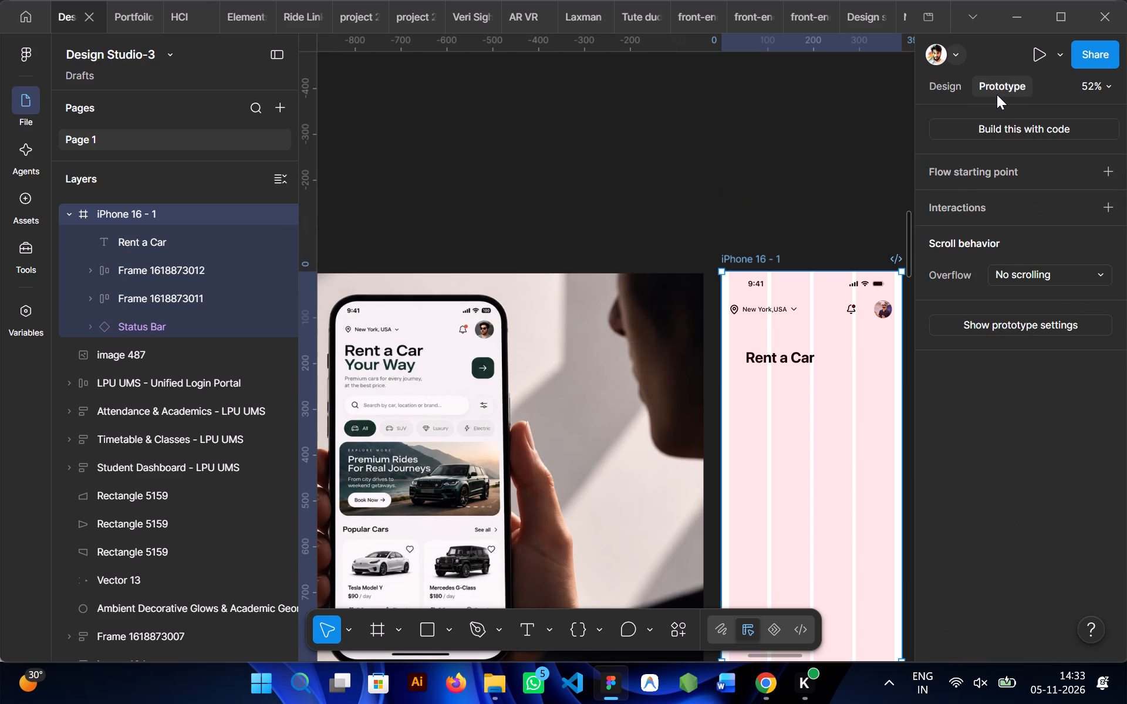
{"action": "left_click", "coordinate": [996, 90]}
{"action": "left_click", "coordinate": [1019, 325]}
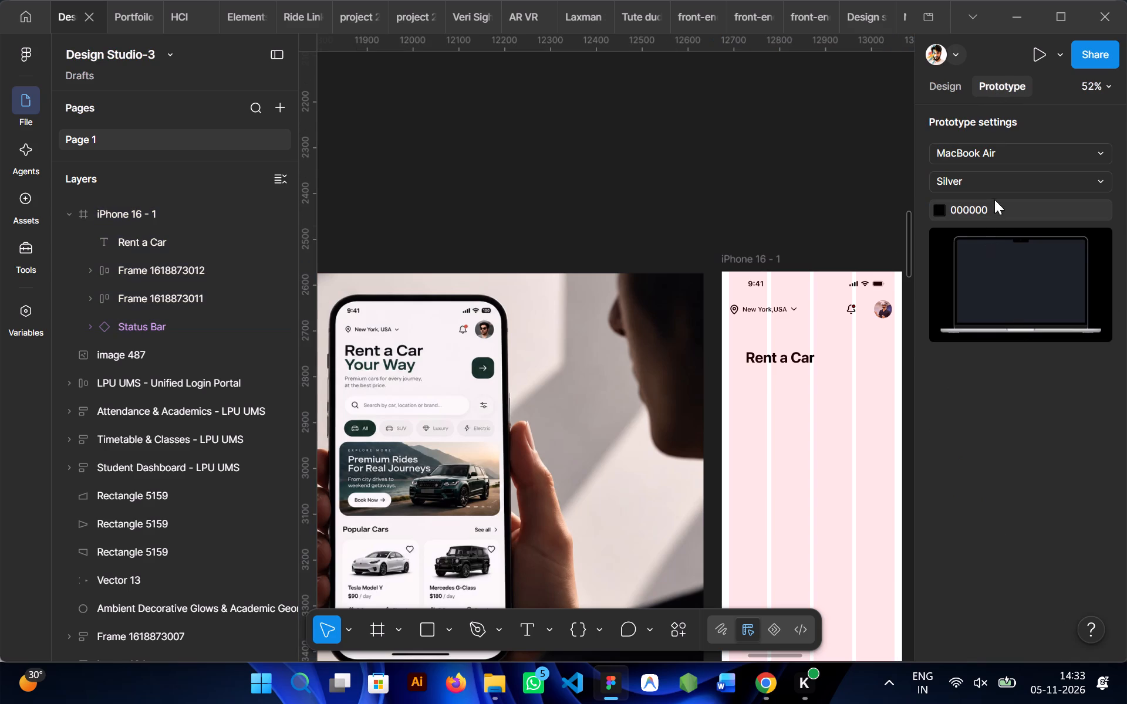
{"action": "left_click", "coordinate": [1040, 153]}
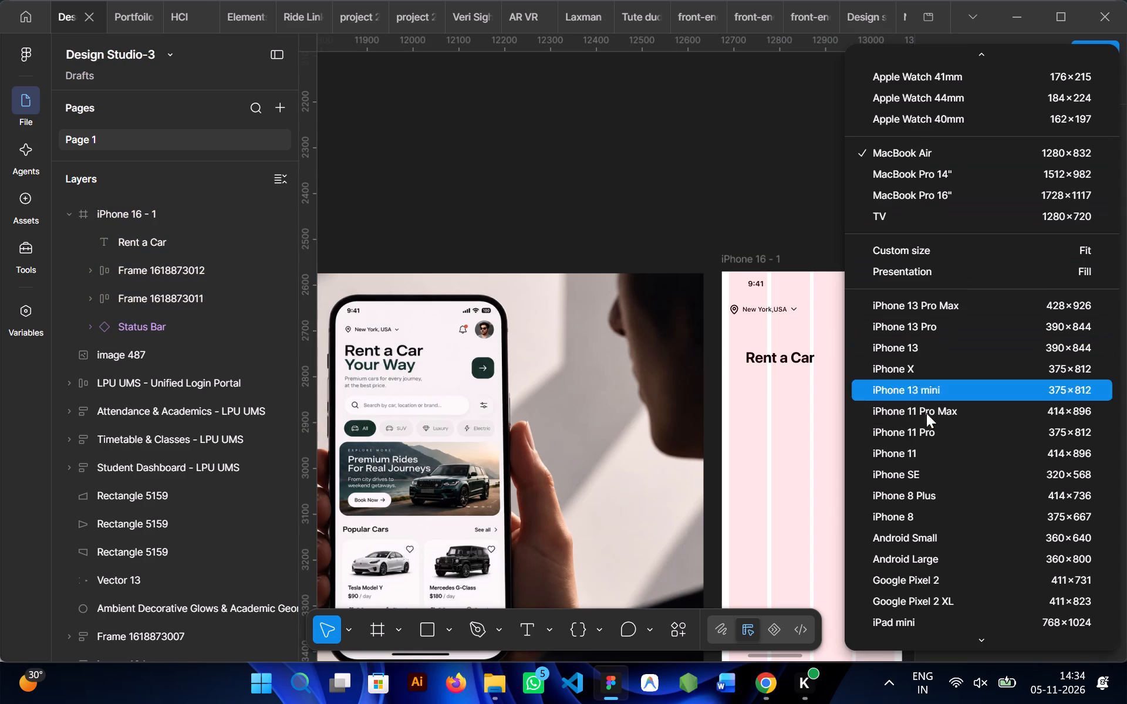
{"action": "scroll", "coordinate": [915, 522], "scroll_direction": "down", "scroll_amount": 1}
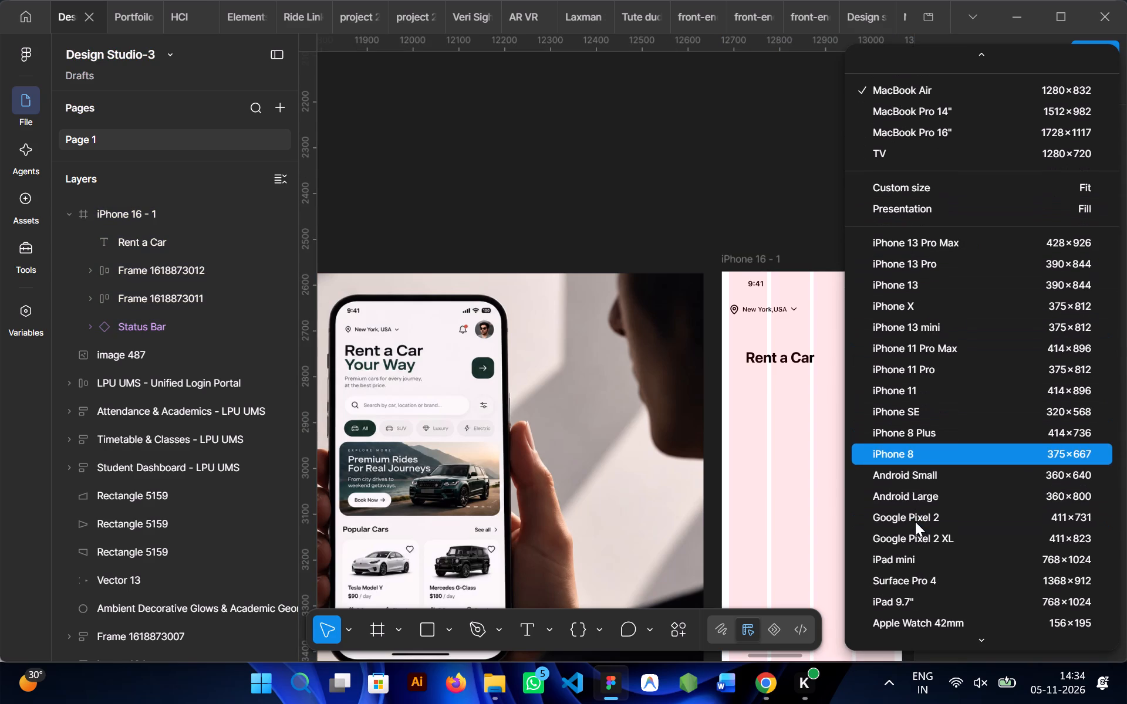
{"action": "scroll", "coordinate": [915, 522], "scroll_direction": "down", "scroll_amount": 5}
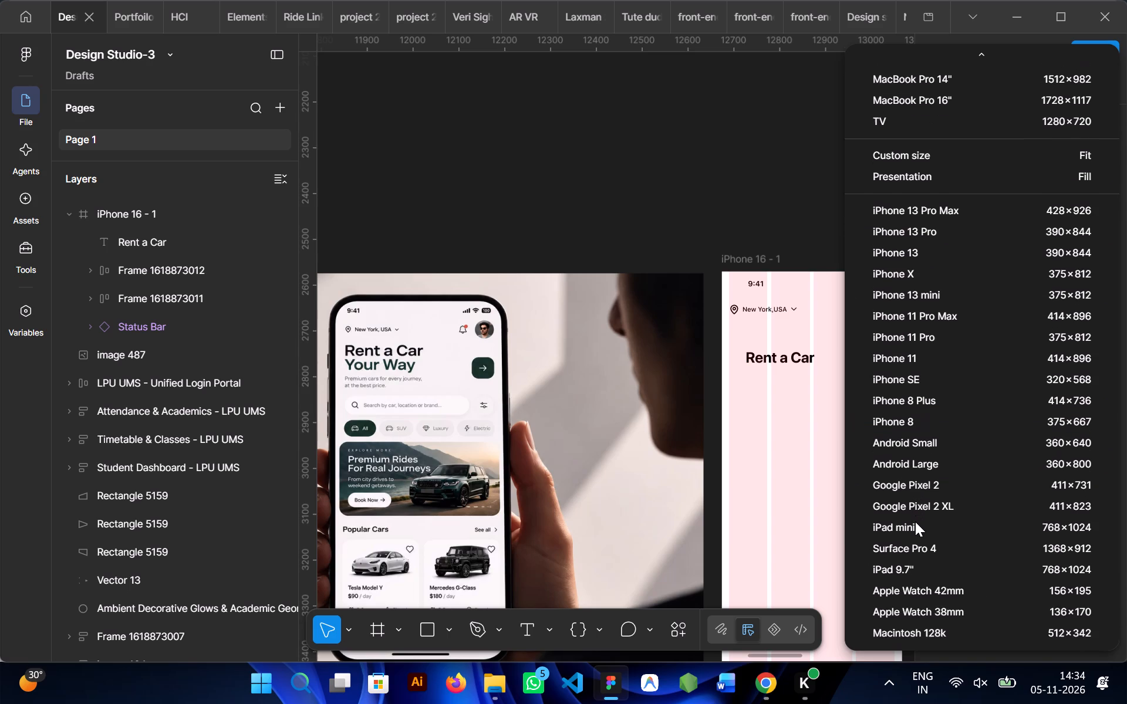
{"action": "scroll", "coordinate": [915, 522], "scroll_direction": "up", "scroll_amount": 3}
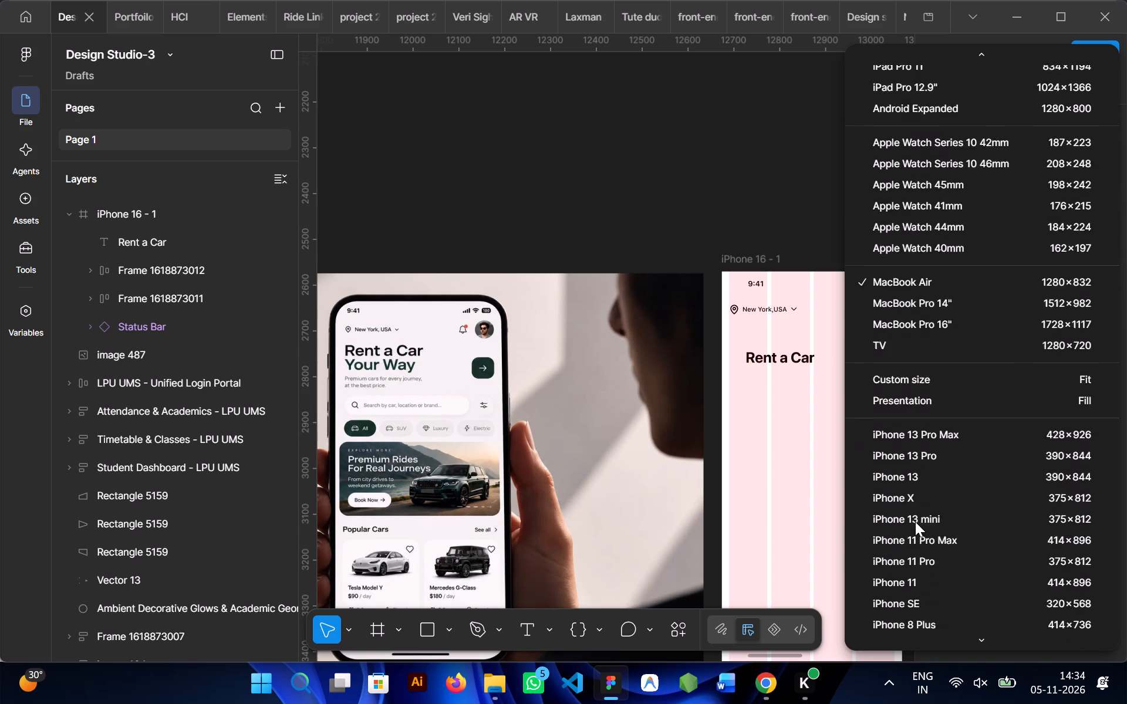
{"action": "scroll", "coordinate": [915, 522], "scroll_direction": "up", "scroll_amount": 4}
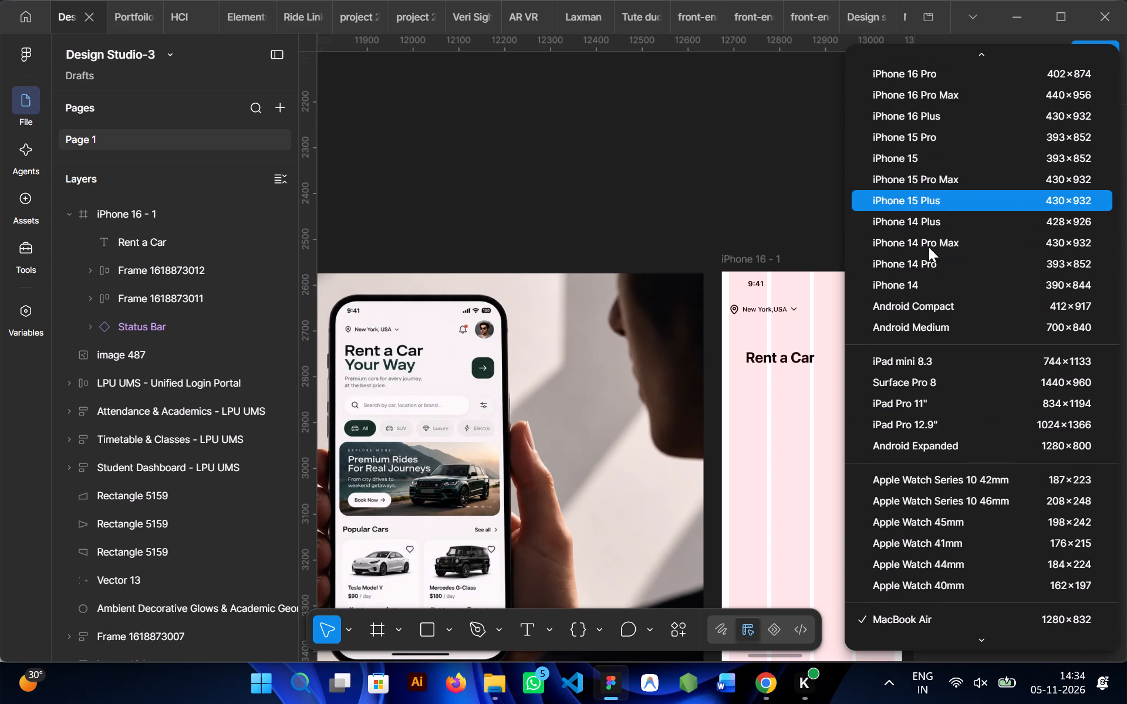
{"action": "scroll", "coordinate": [921, 251], "scroll_direction": "up", "scroll_amount": 1}
{"action": "left_click", "coordinate": [922, 145]}
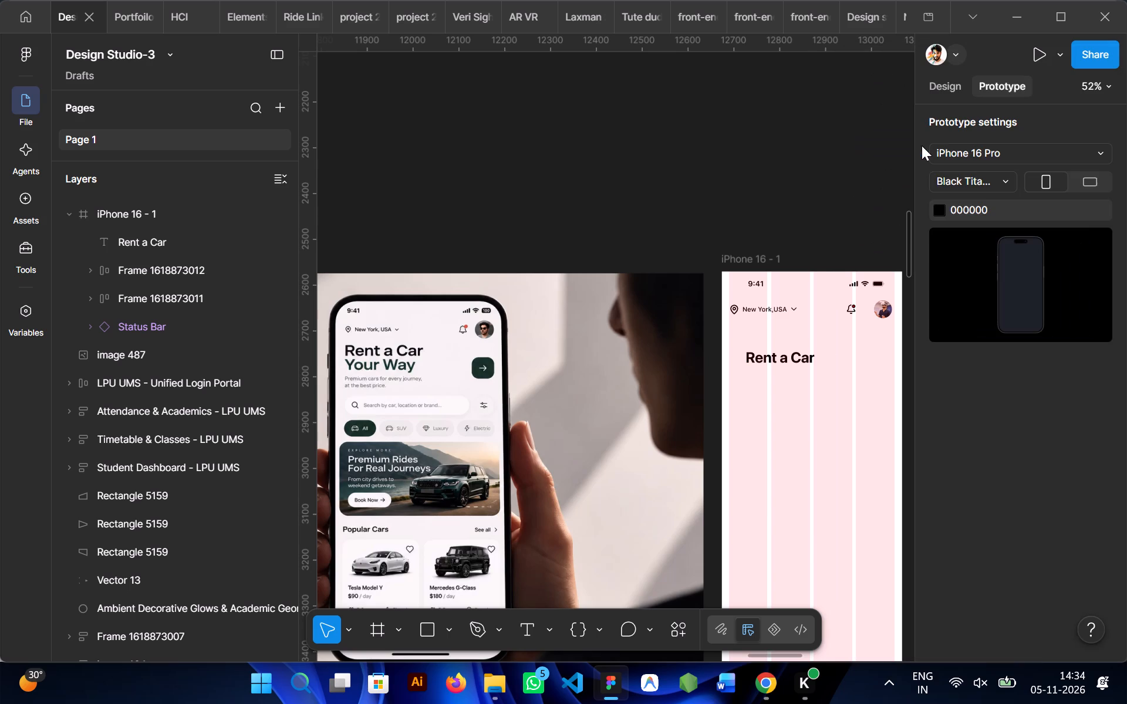
{"action": "left_click", "coordinate": [998, 142]}
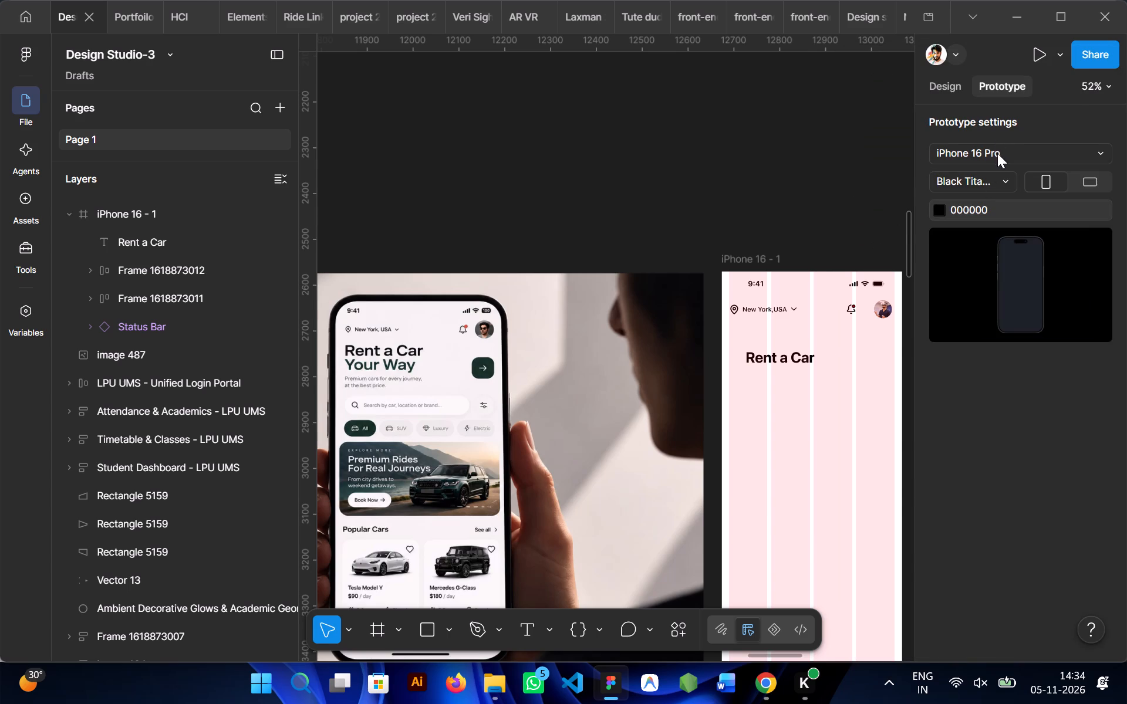
{"action": "left_click", "coordinate": [998, 154]}
{"action": "left_click", "coordinate": [932, 135]}
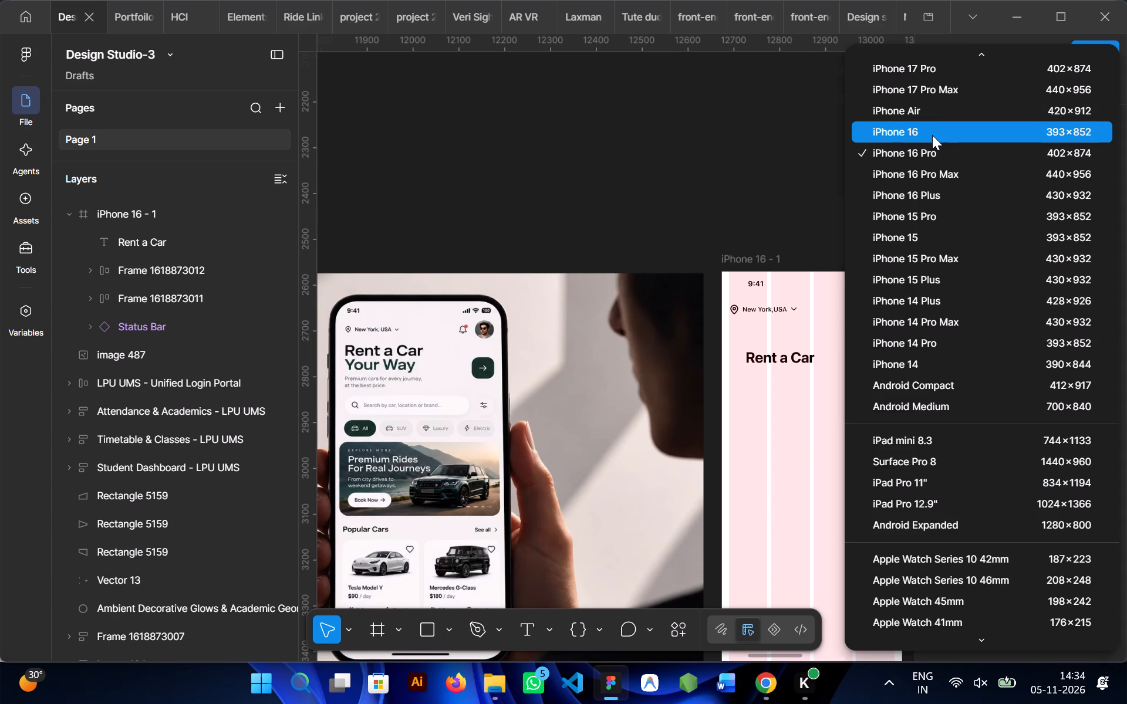
{"action": "left_click", "coordinate": [843, 229]}
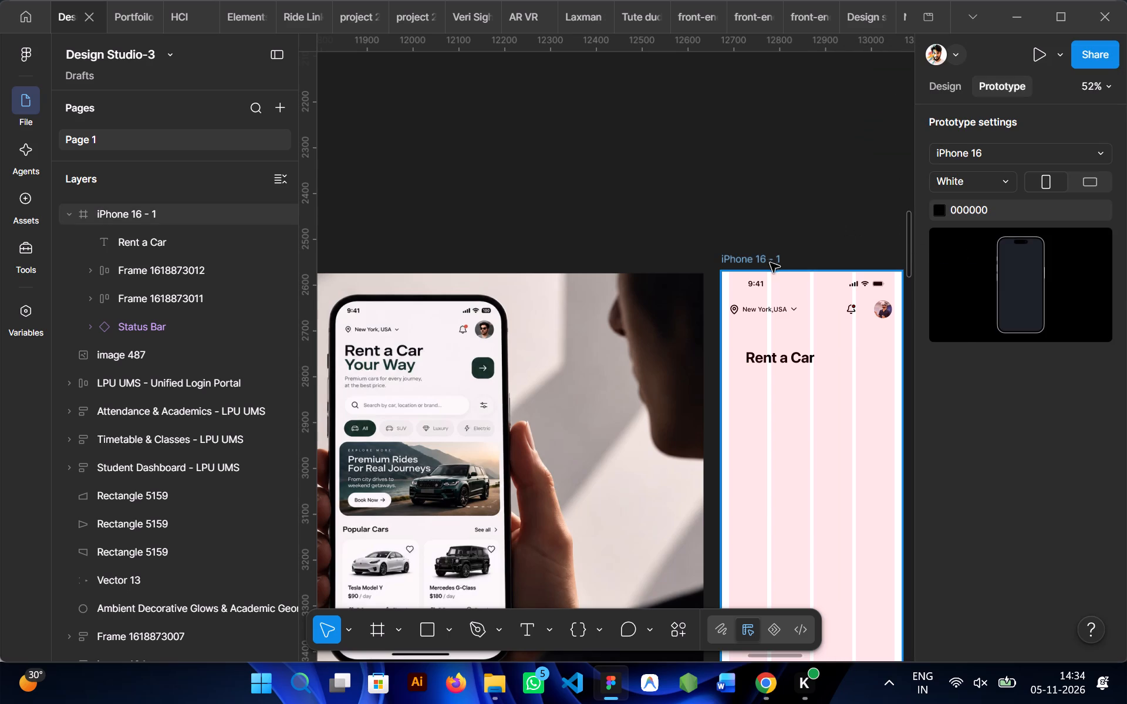
Open an inline preview of the iPhone 16 - 1 frame and move it aside over the layer list.
{"action": "left_click", "coordinate": [764, 265]}
{"action": "key", "text": "shift+space"}
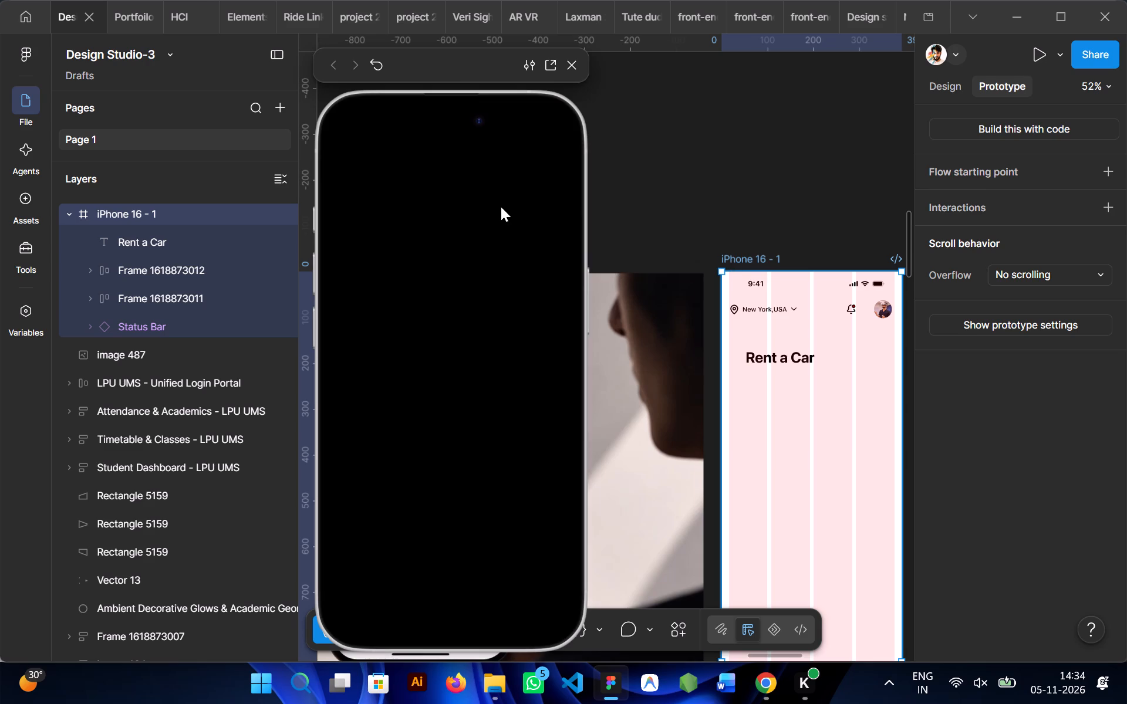
{"action": "left_click_drag", "start_coordinate": [434, 60], "coordinate": [225, 76]}
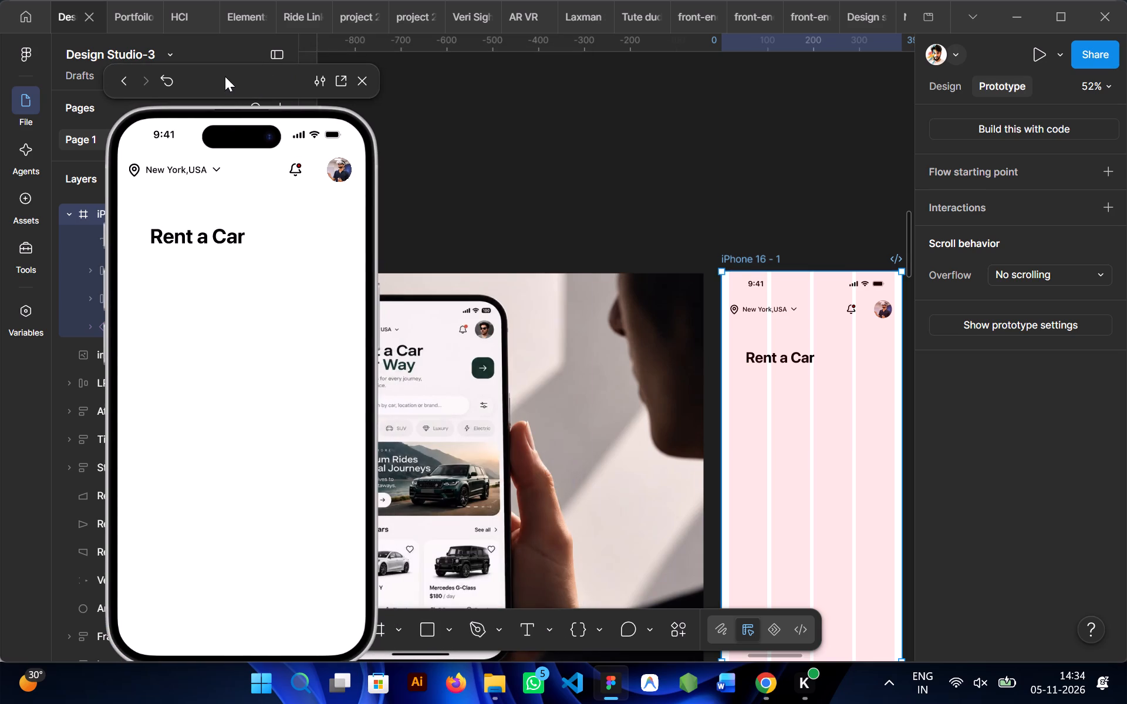
Move the "Rent a Car" text up close beneath the location row, aligned with the first layout column at X 20.
{"action": "scroll", "coordinate": [723, 221], "scroll_direction": "left", "scroll_amount": 1}
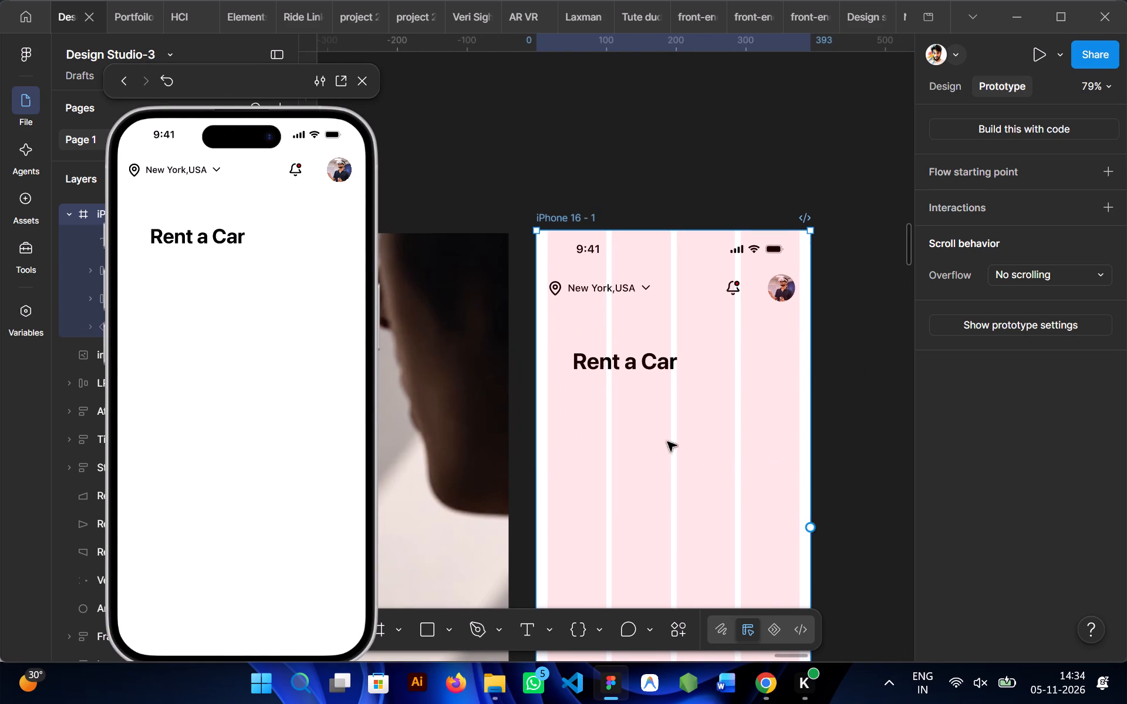
{"action": "left_click", "coordinate": [610, 367]}
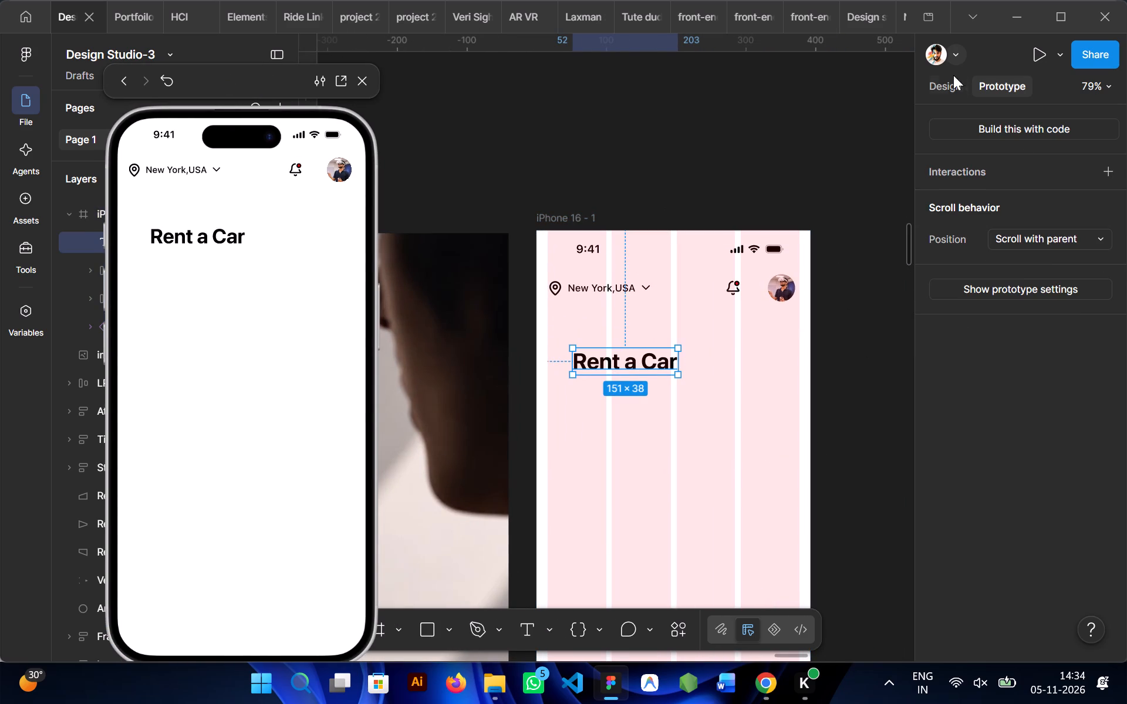
{"action": "left_click", "coordinate": [949, 86]}
{"action": "left_click_drag", "start_coordinate": [626, 365], "coordinate": [603, 342]}
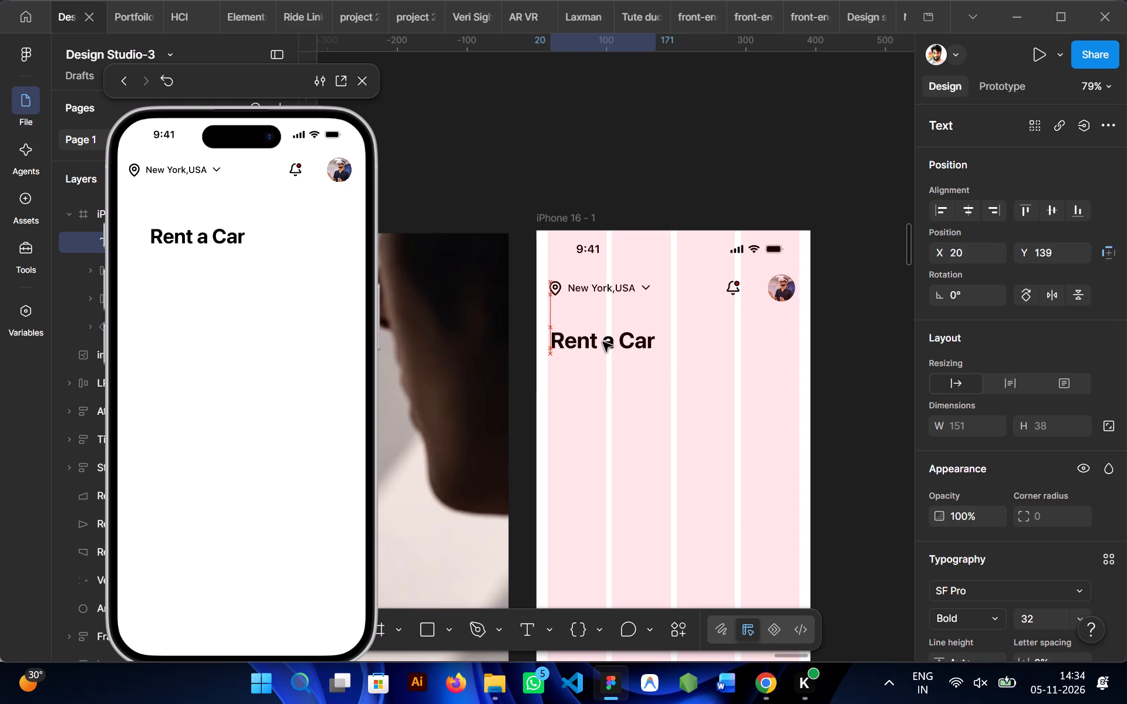
{"action": "left_click_drag", "start_coordinate": [603, 342], "coordinate": [603, 331]}
Crop both sides of the reference image so it frames just the phone mockup, about 459 × 900.
{"action": "scroll", "coordinate": [603, 331], "scroll_direction": "right", "scroll_amount": 1}
{"action": "left_click", "coordinate": [589, 390]}
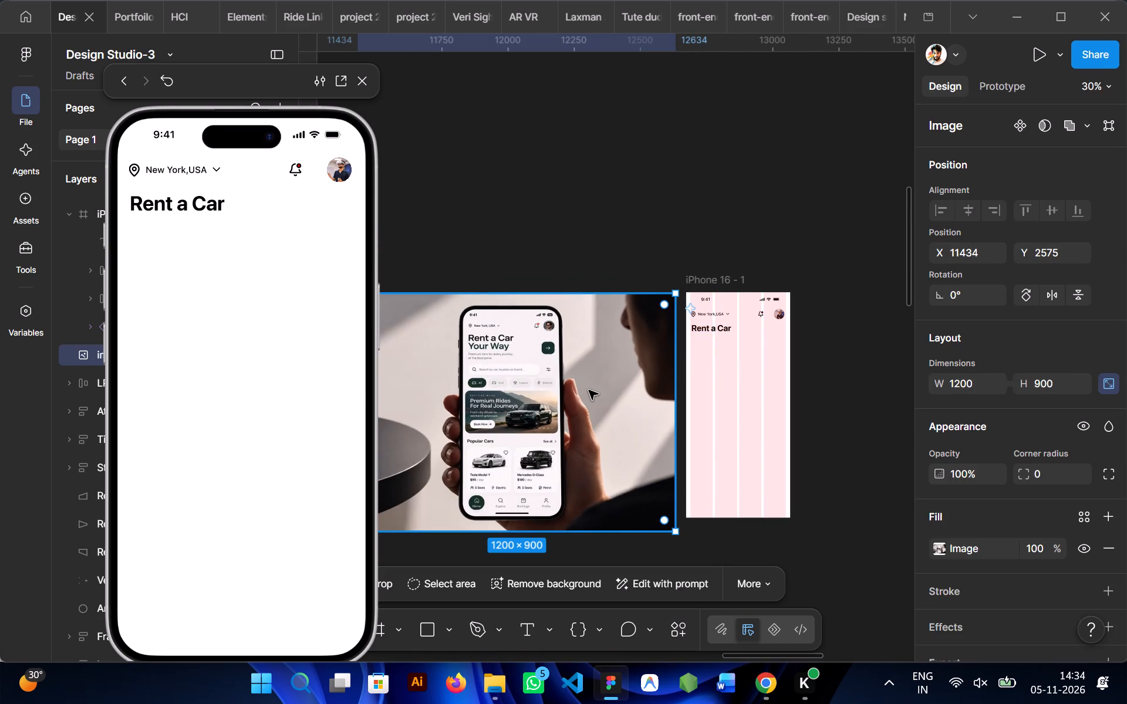
{"action": "scroll", "coordinate": [589, 390], "scroll_direction": "right", "scroll_amount": 1}
{"action": "double_click", "coordinate": [589, 390]}
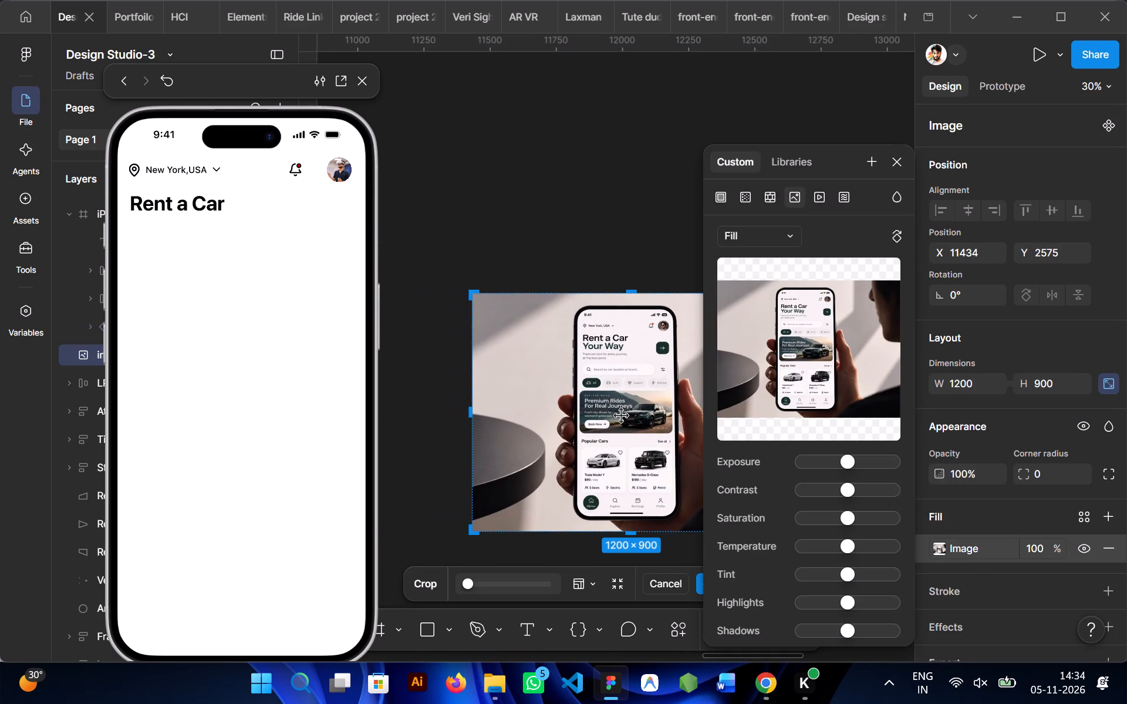
{"action": "scroll", "coordinate": [622, 416], "scroll_direction": "left", "scroll_amount": 1}
{"action": "scroll", "coordinate": [512, 489], "scroll_direction": "left", "scroll_amount": 1}
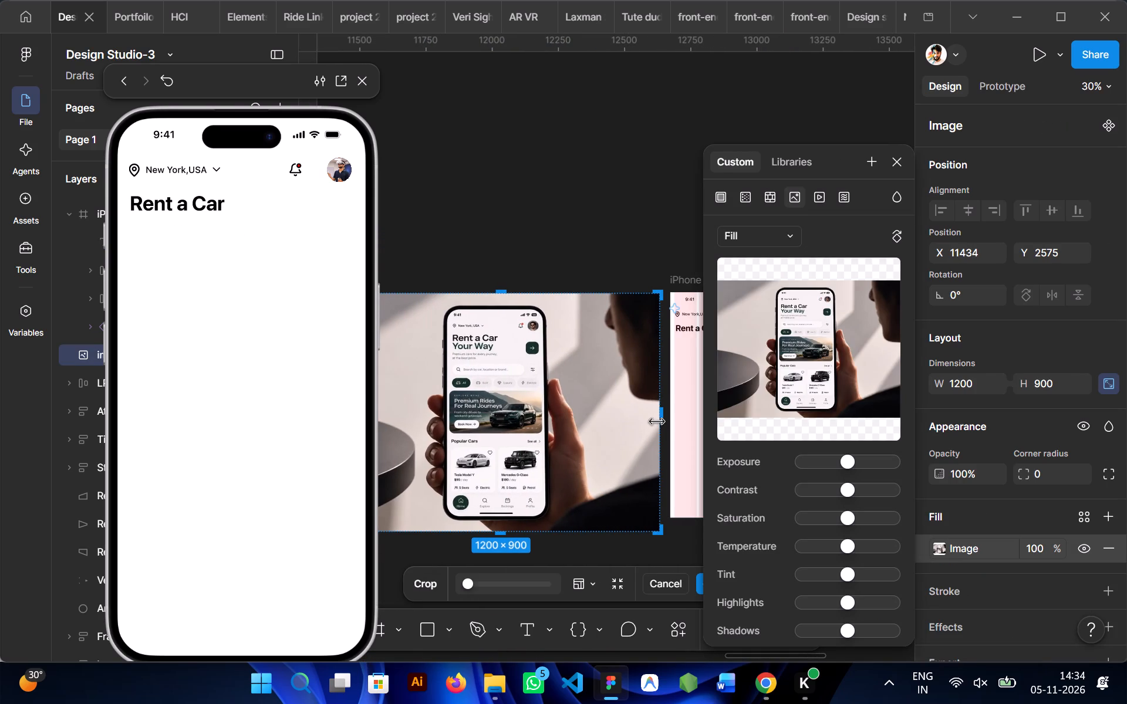
{"action": "left_click_drag", "start_coordinate": [657, 422], "coordinate": [556, 425]}
{"action": "scroll", "coordinate": [556, 425], "scroll_direction": "right", "scroll_amount": 1}
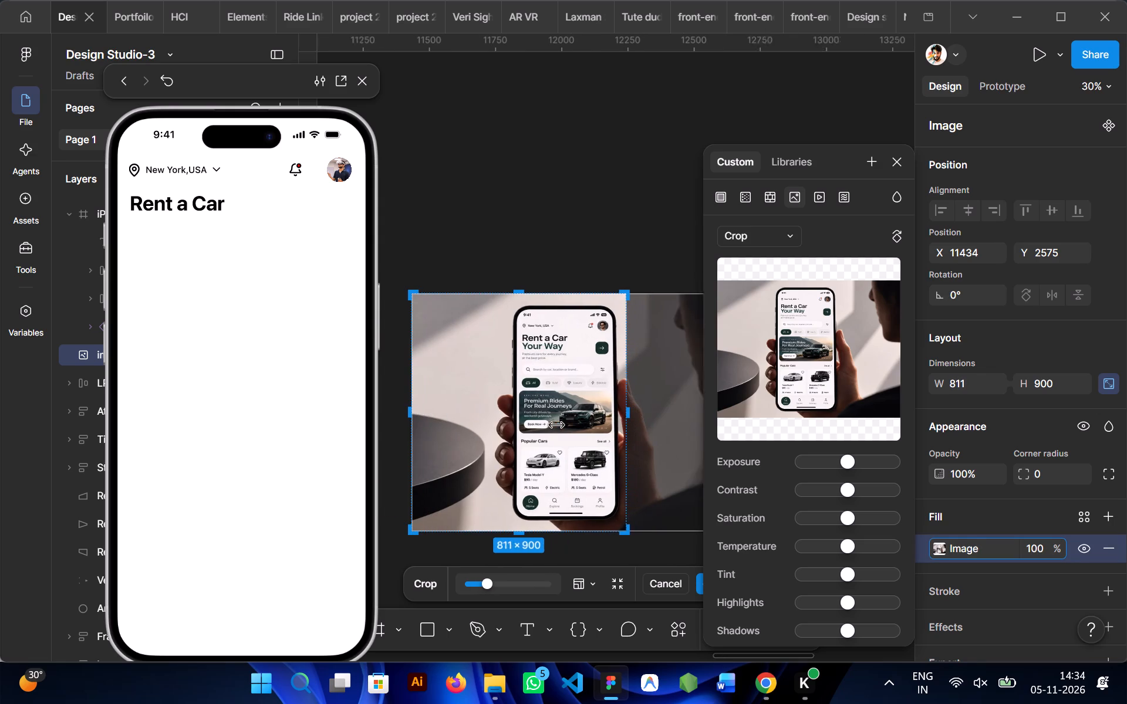
{"action": "scroll", "coordinate": [556, 425], "scroll_direction": "right", "scroll_amount": 1}
{"action": "left_click_drag", "start_coordinate": [440, 411], "coordinate": [532, 404]}
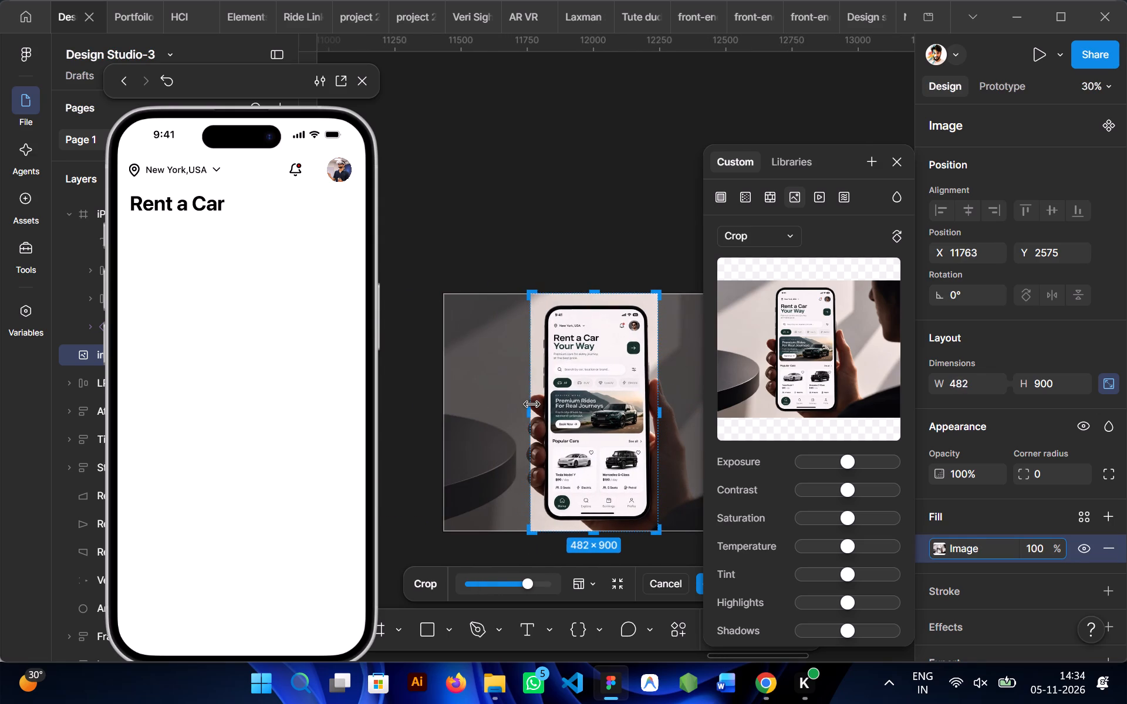
{"action": "left_click_drag", "start_coordinate": [532, 404], "coordinate": [536, 404]}
{"action": "double_click", "coordinate": [510, 240]}
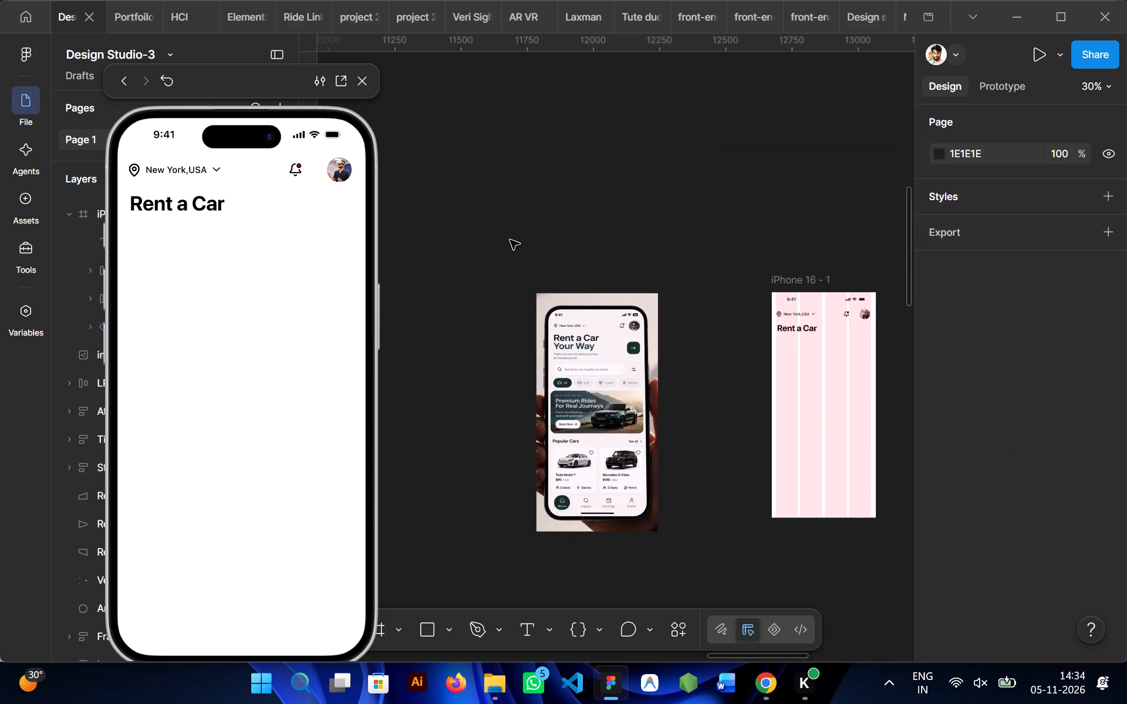
Move the cropped reference image right beside the iPhone 16 - 1 frame, at about X 12177, Y 2547.
{"action": "scroll", "coordinate": [510, 240], "scroll_direction": "left", "scroll_amount": 1}
{"action": "left_click_drag", "start_coordinate": [517, 386], "coordinate": [609, 379]}
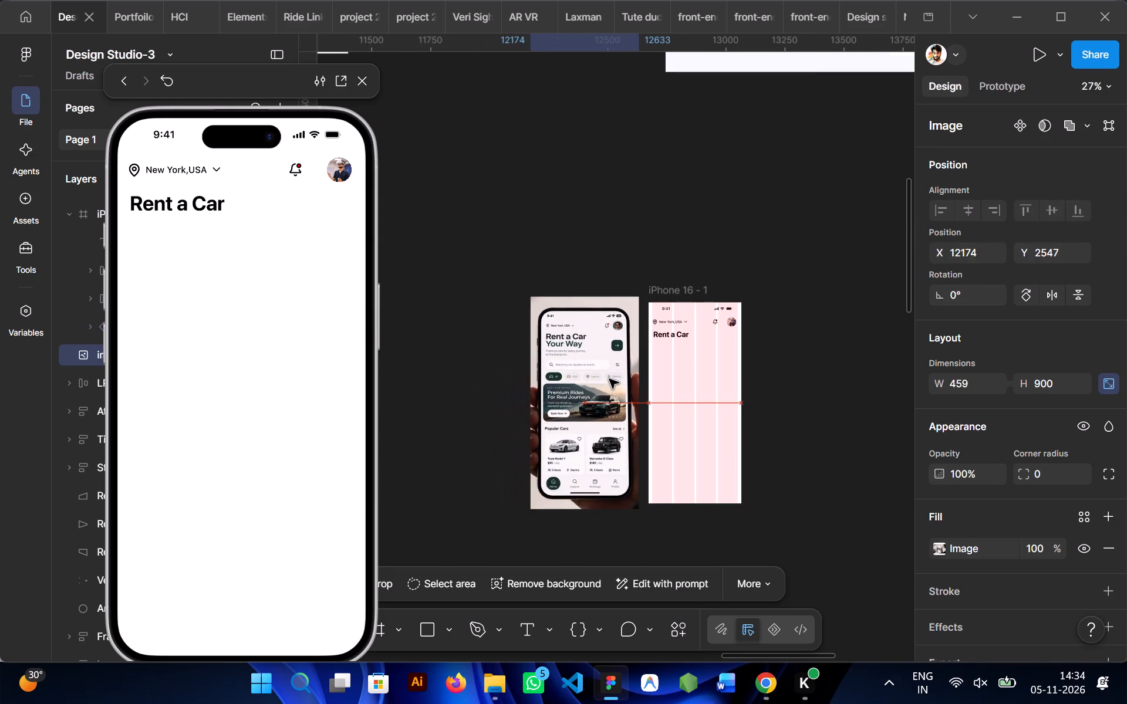
{"action": "left_click_drag", "start_coordinate": [609, 379], "coordinate": [609, 378]}
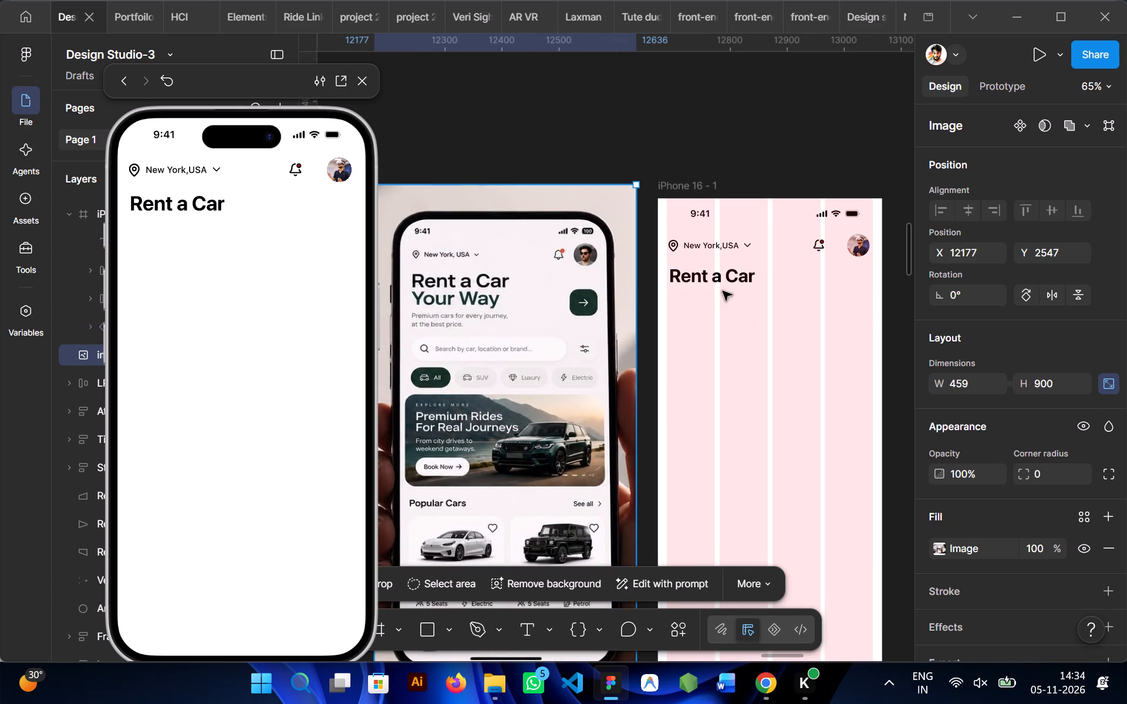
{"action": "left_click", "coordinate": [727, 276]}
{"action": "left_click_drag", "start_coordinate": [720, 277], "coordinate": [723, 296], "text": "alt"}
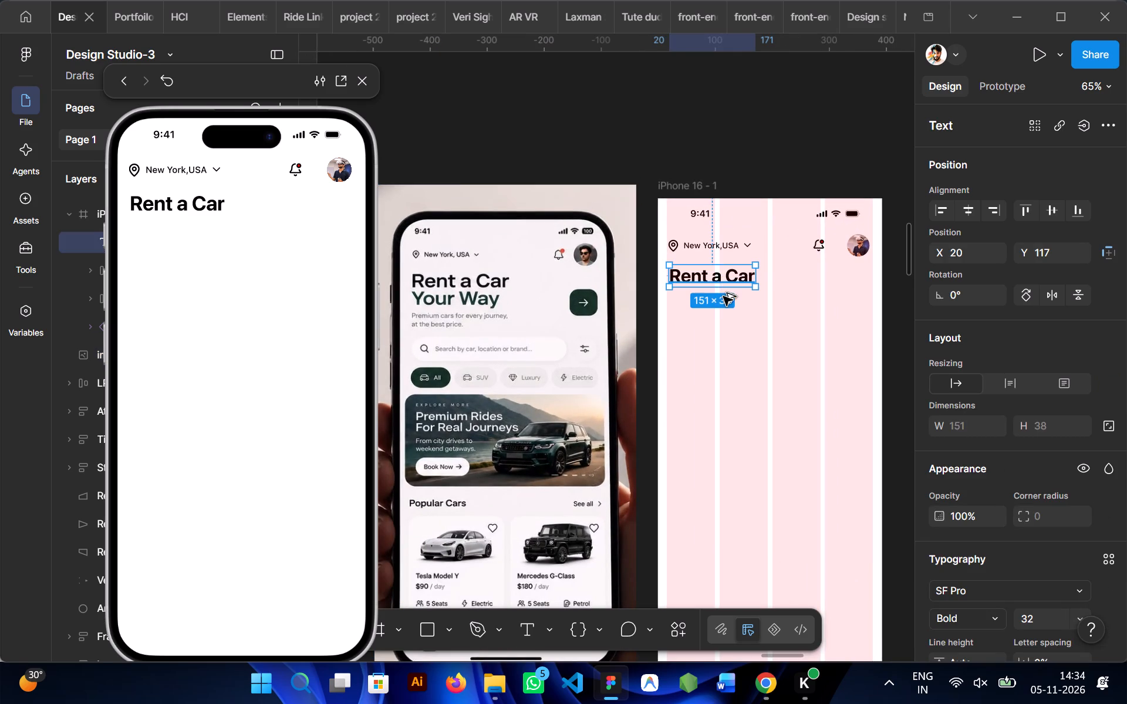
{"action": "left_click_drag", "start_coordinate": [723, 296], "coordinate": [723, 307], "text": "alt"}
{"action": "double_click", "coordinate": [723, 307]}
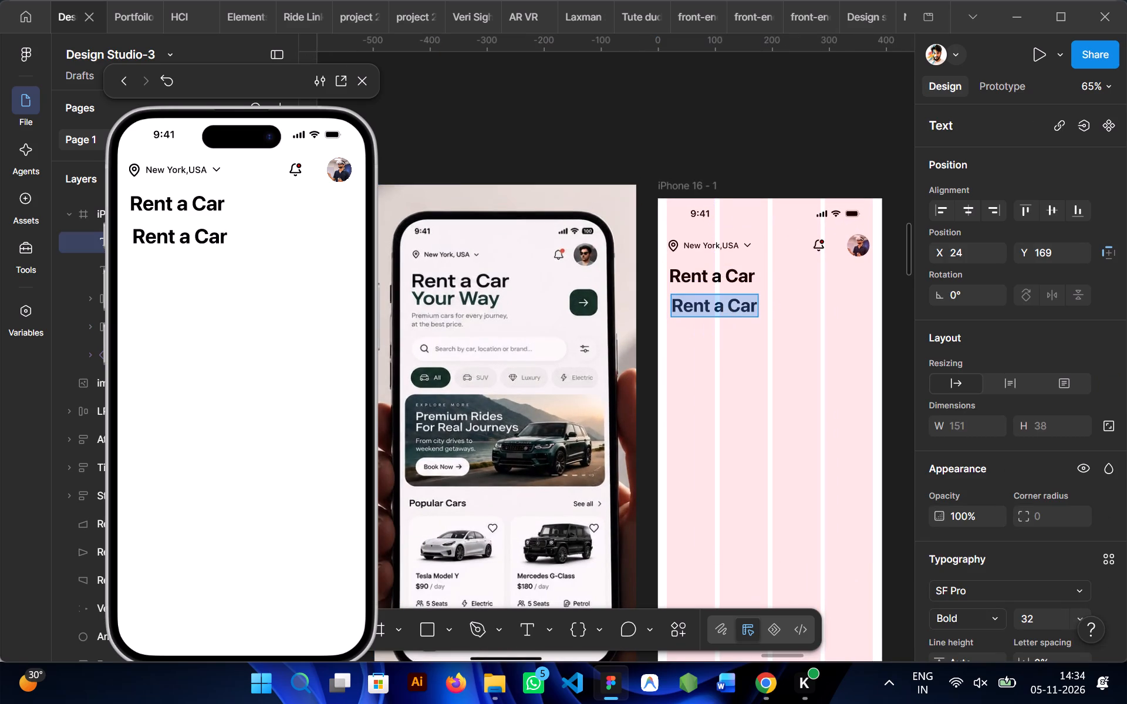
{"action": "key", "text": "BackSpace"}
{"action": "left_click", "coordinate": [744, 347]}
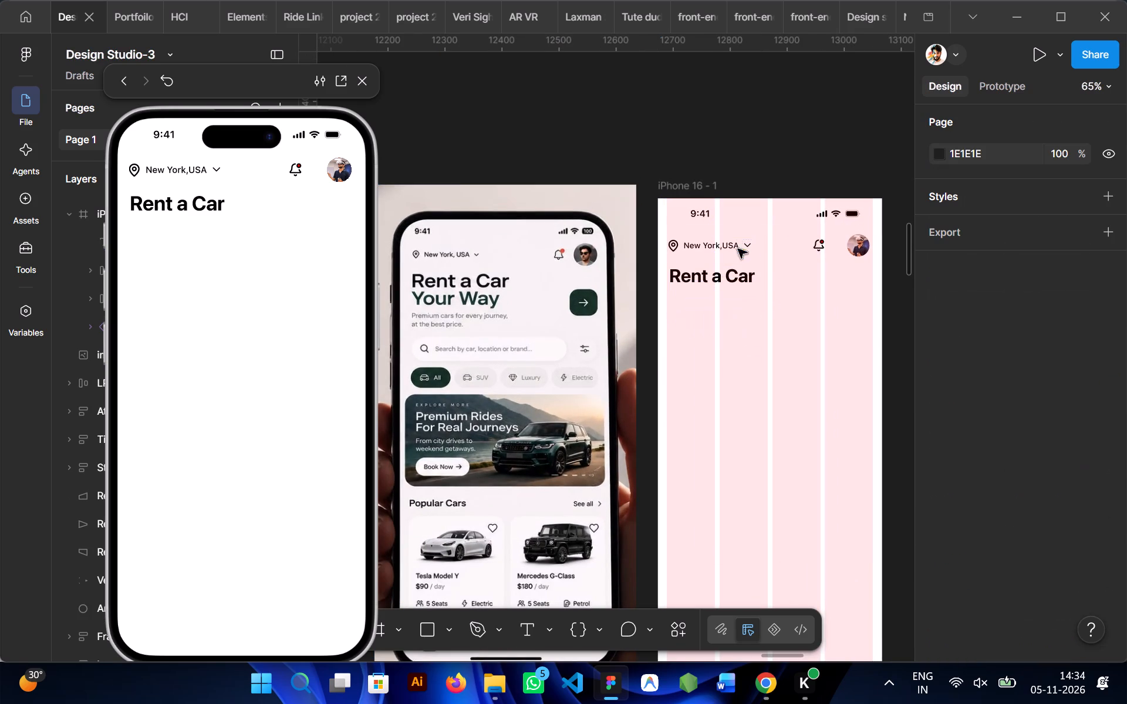
Add a second line reading "Your Way" to the "Rent a Car" headline text.
{"action": "double_click", "coordinate": [731, 274]}
{"action": "left_click", "coordinate": [749, 276]}
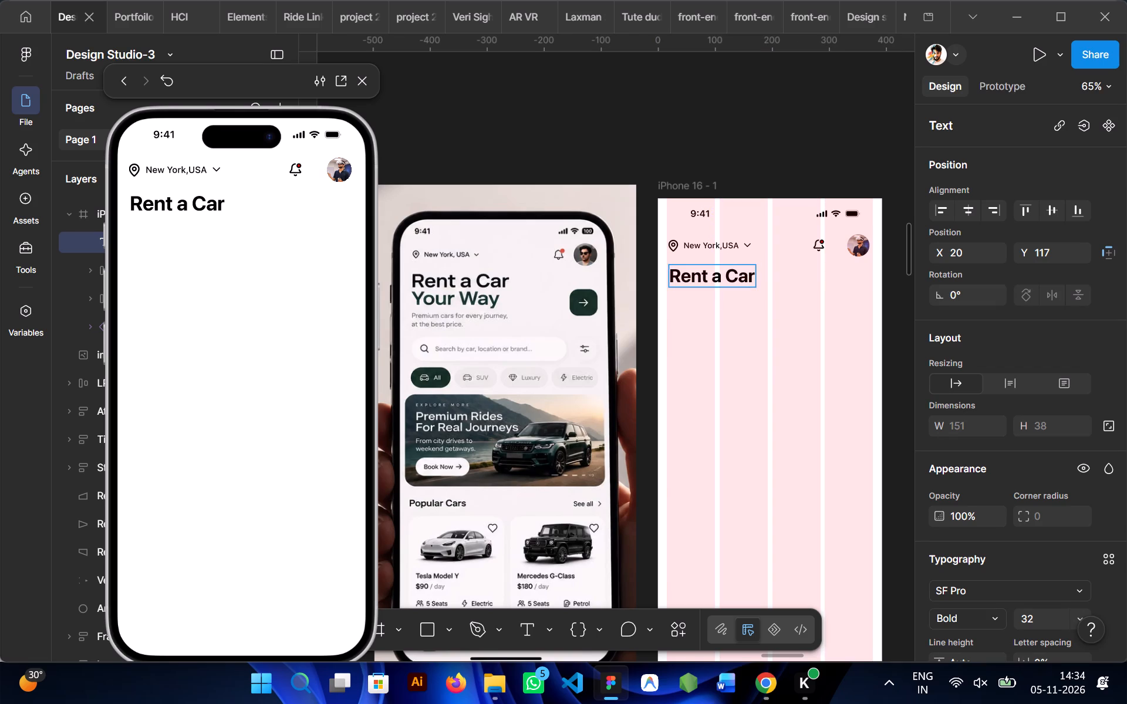
{"action": "key", "text": "Right"}
{"action": "key", "text": "Return"}
{"action": "key", "text": "shift+y"}
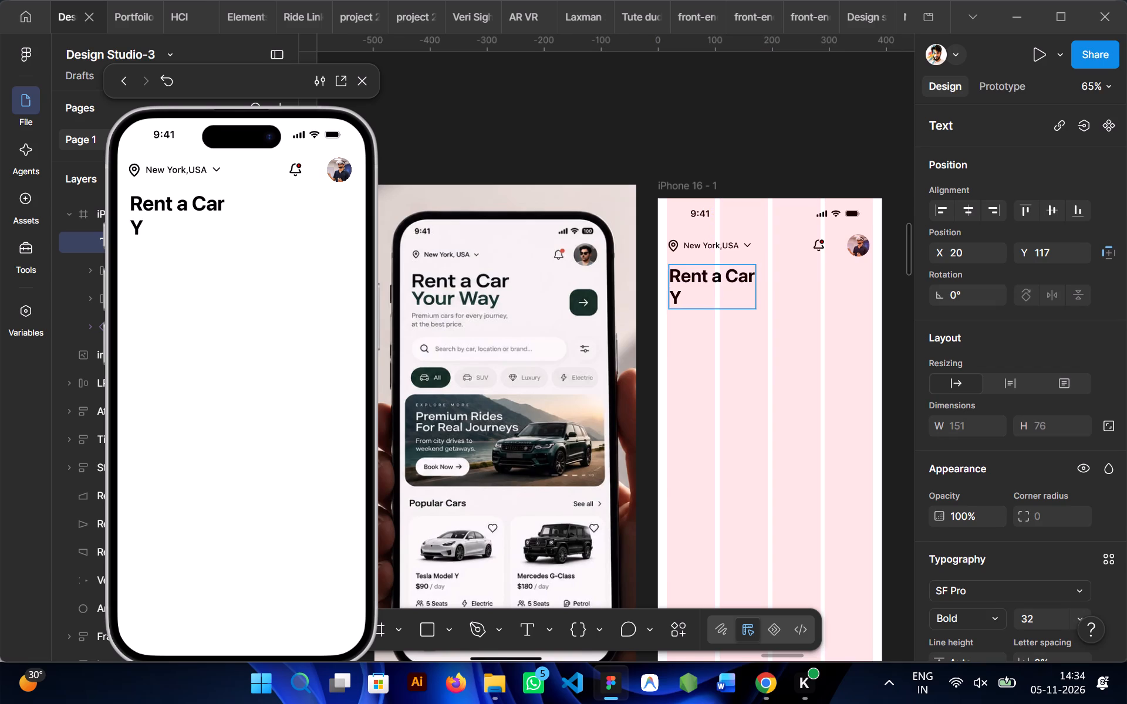
{"action": "key", "text": "o"}
{"action": "type", "text": "ur Way"}
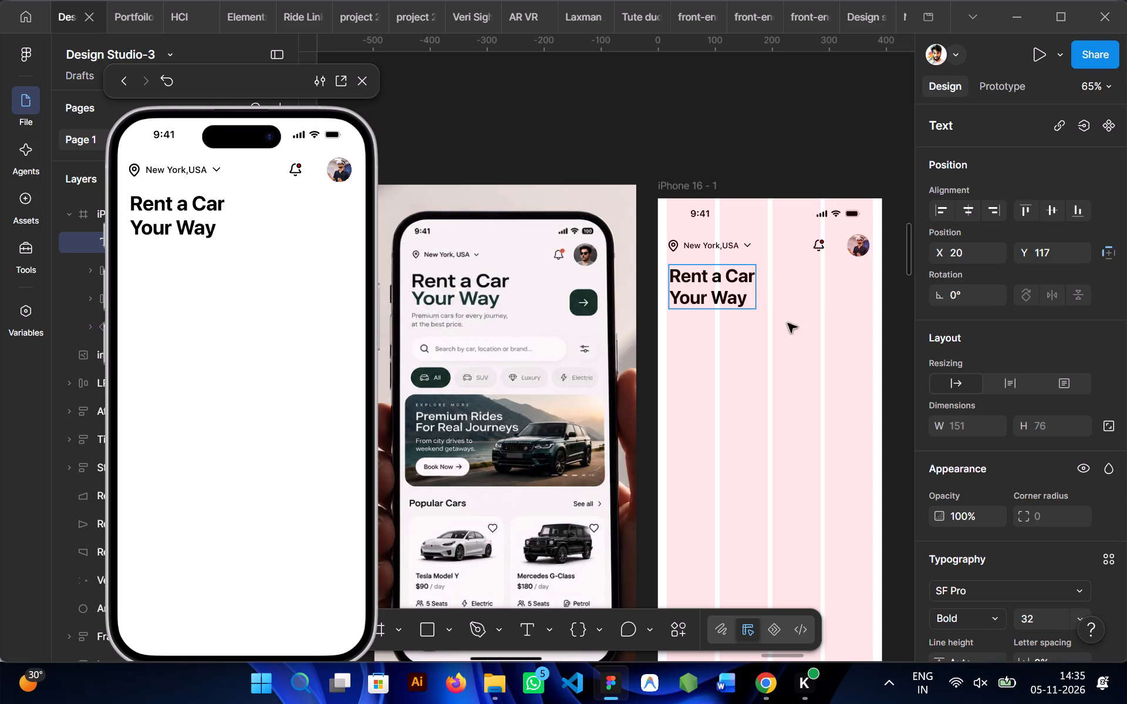
{"action": "left_click", "coordinate": [767, 366]}
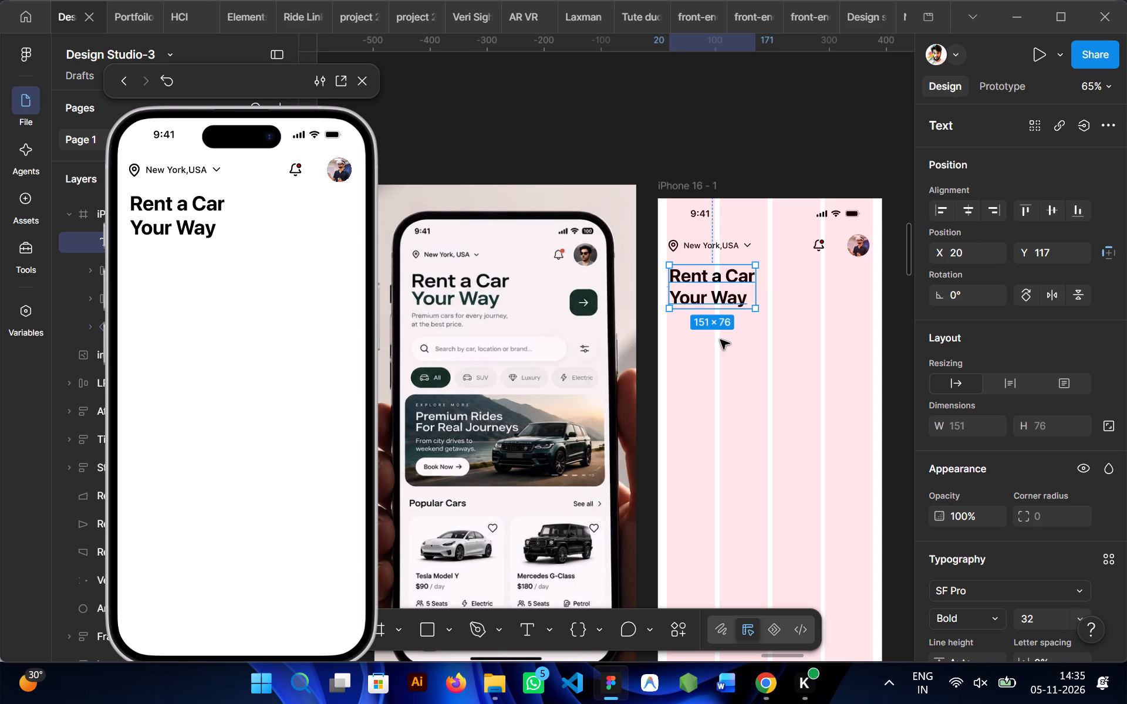
Color only the headline's "Your Way" line dark green 142E25, sampled from the matching lettering in the reference image.
{"action": "double_click", "coordinate": [718, 304]}
{"action": "left_click", "coordinate": [767, 297]}
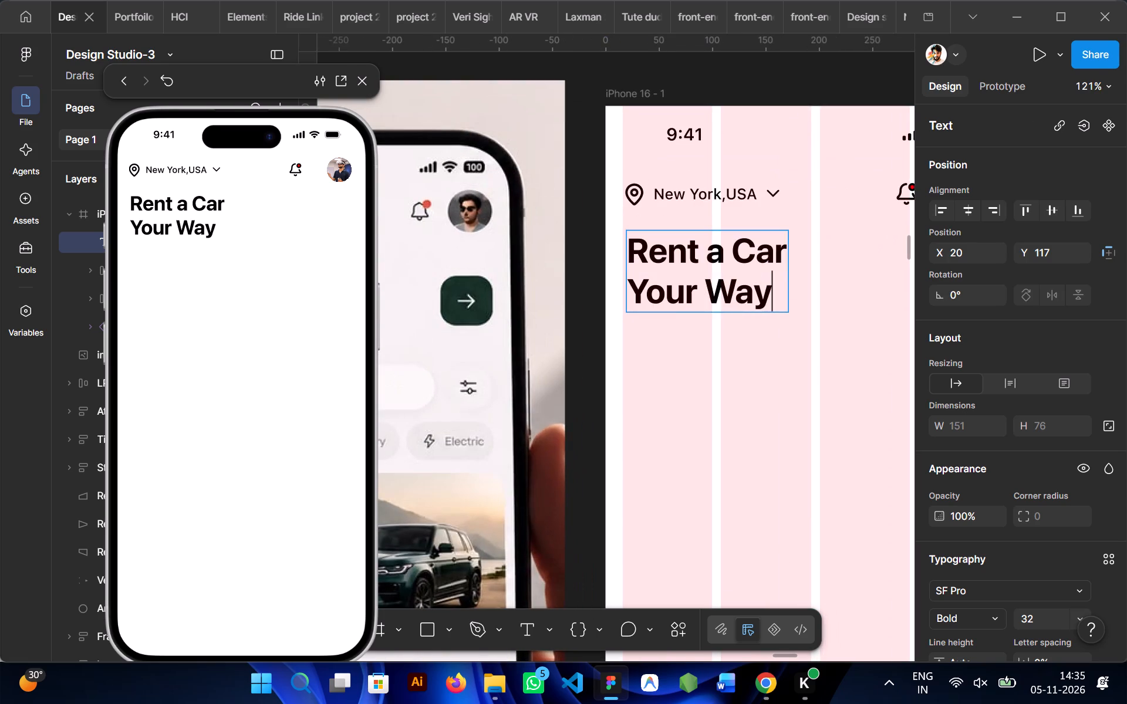
{"action": "left_click_drag", "start_coordinate": [767, 297], "coordinate": [639, 319]}
{"action": "scroll", "coordinate": [980, 374], "scroll_direction": "down", "scroll_amount": 3}
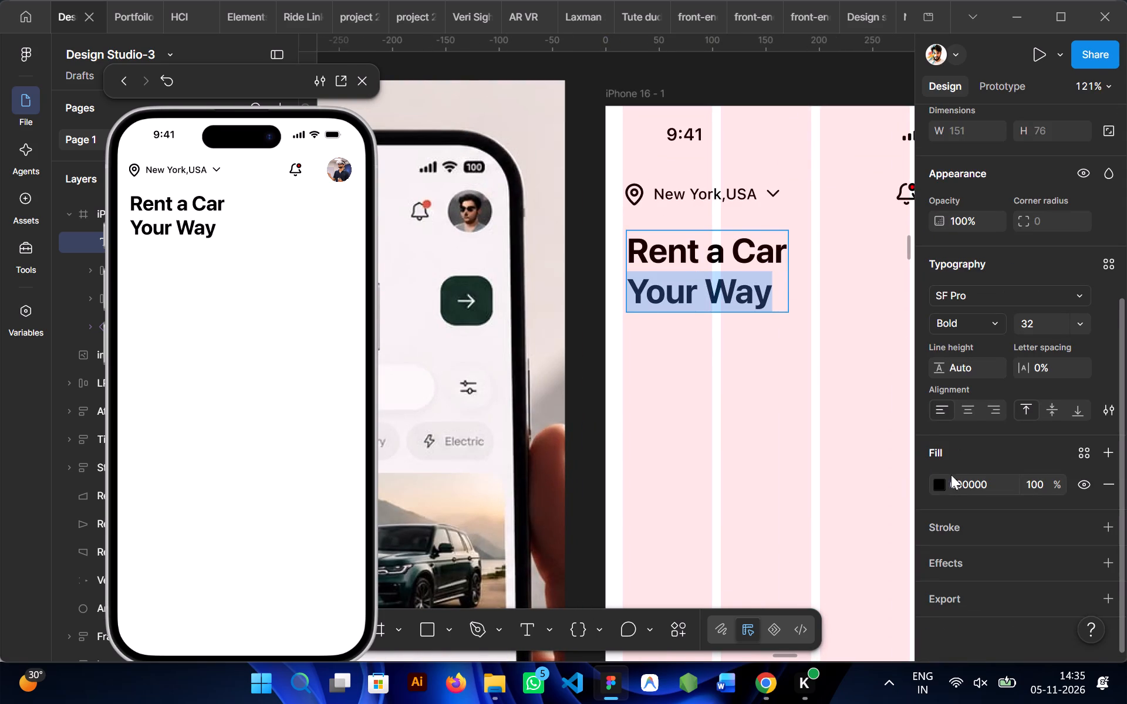
{"action": "left_click", "coordinate": [943, 486]}
{"action": "left_click", "coordinate": [730, 471]}
{"action": "scroll", "coordinate": [622, 397], "scroll_direction": "right", "scroll_amount": 1}
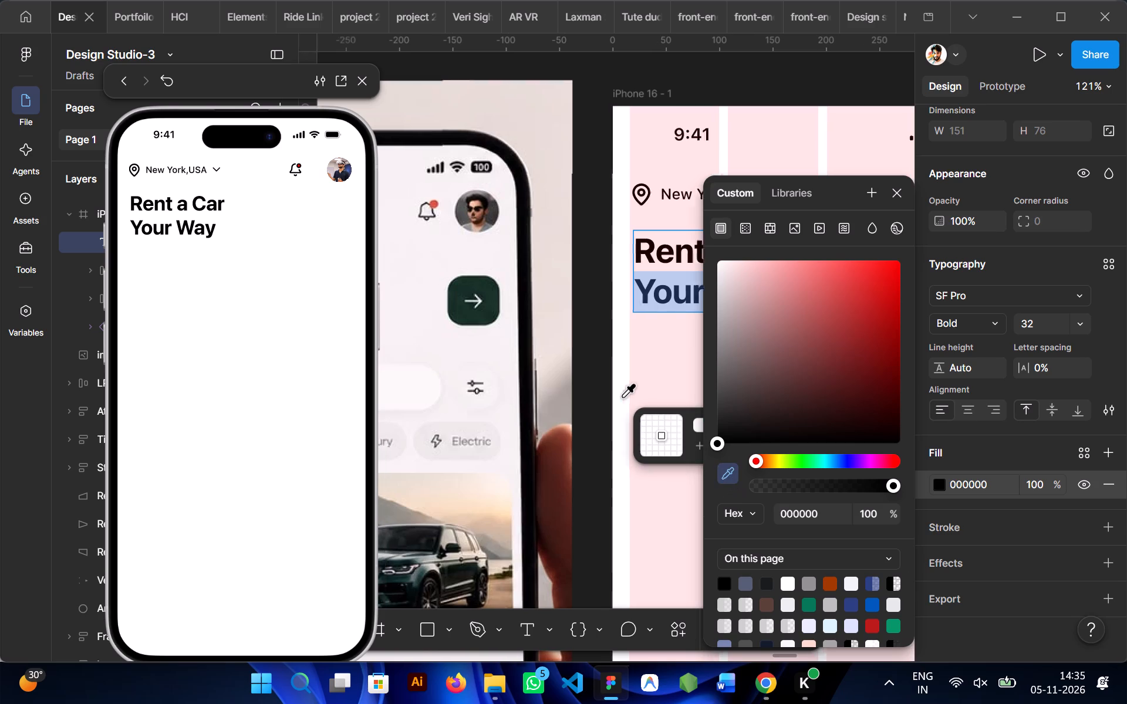
{"action": "scroll", "coordinate": [622, 397], "scroll_direction": "right", "scroll_amount": 1}
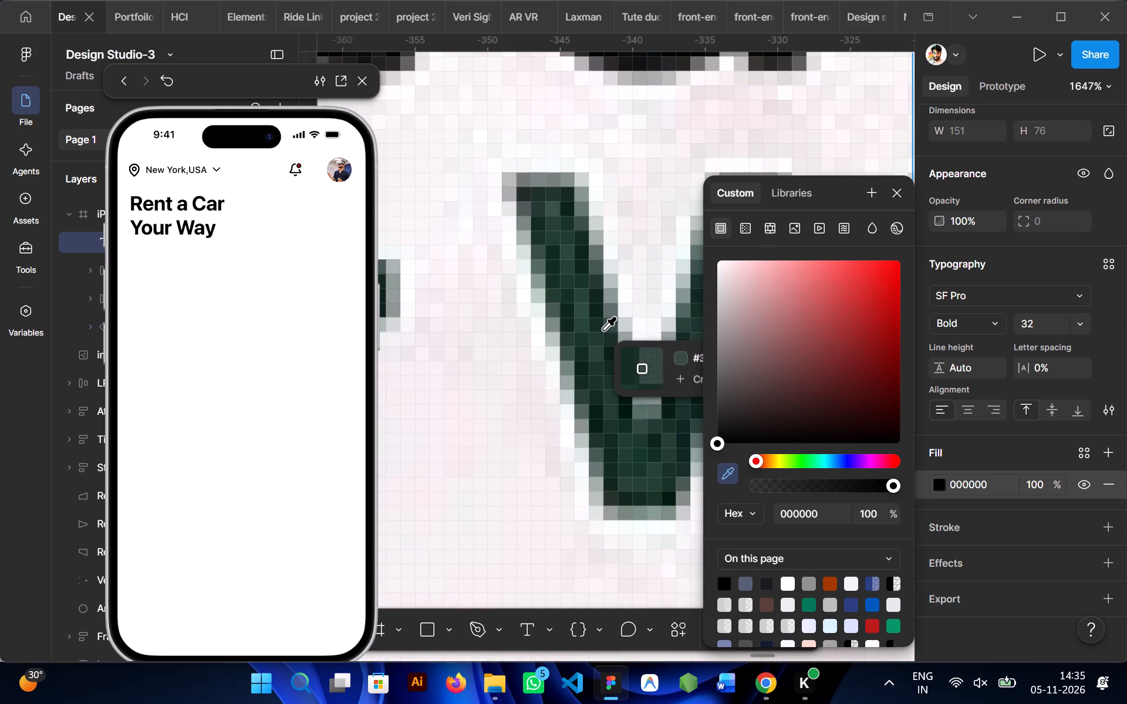
{"action": "left_click", "coordinate": [596, 325]}
{"action": "scroll", "coordinate": [596, 325], "scroll_direction": "left", "scroll_amount": 1}
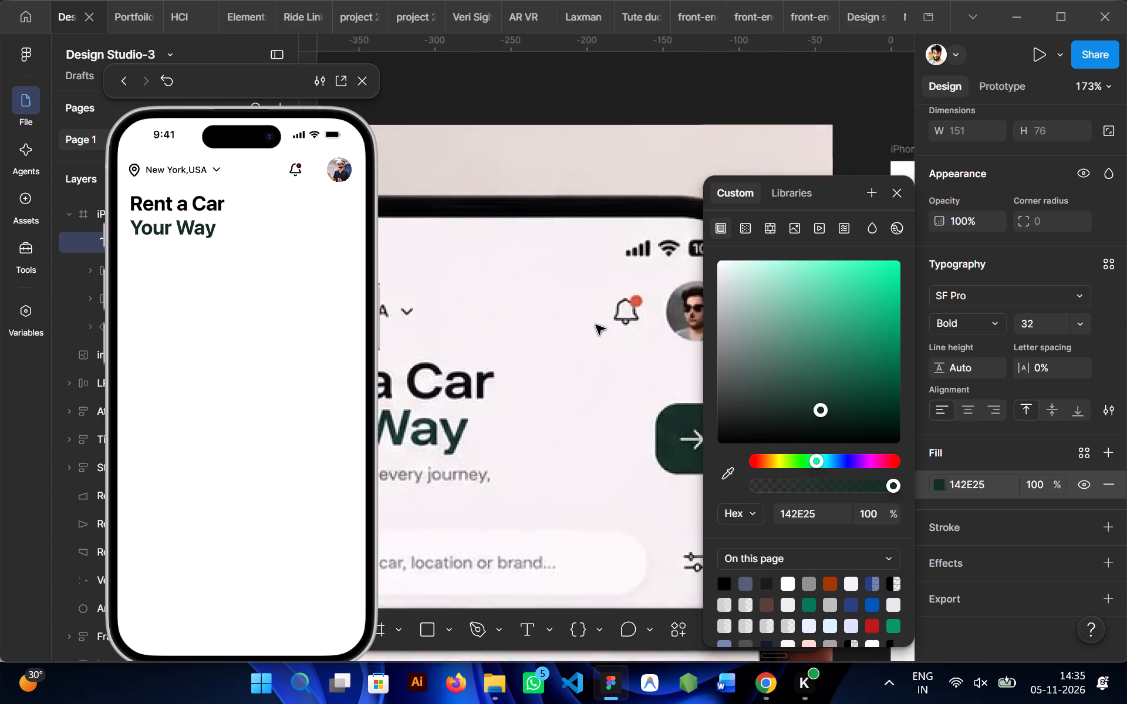
{"action": "scroll", "coordinate": [596, 325], "scroll_direction": "left", "scroll_amount": 1}
{"action": "double_click", "coordinate": [596, 235]}
Set the whole two-line headline to Semibold weight at font size 34.
{"action": "scroll", "coordinate": [596, 235], "scroll_direction": "right", "scroll_amount": 1}
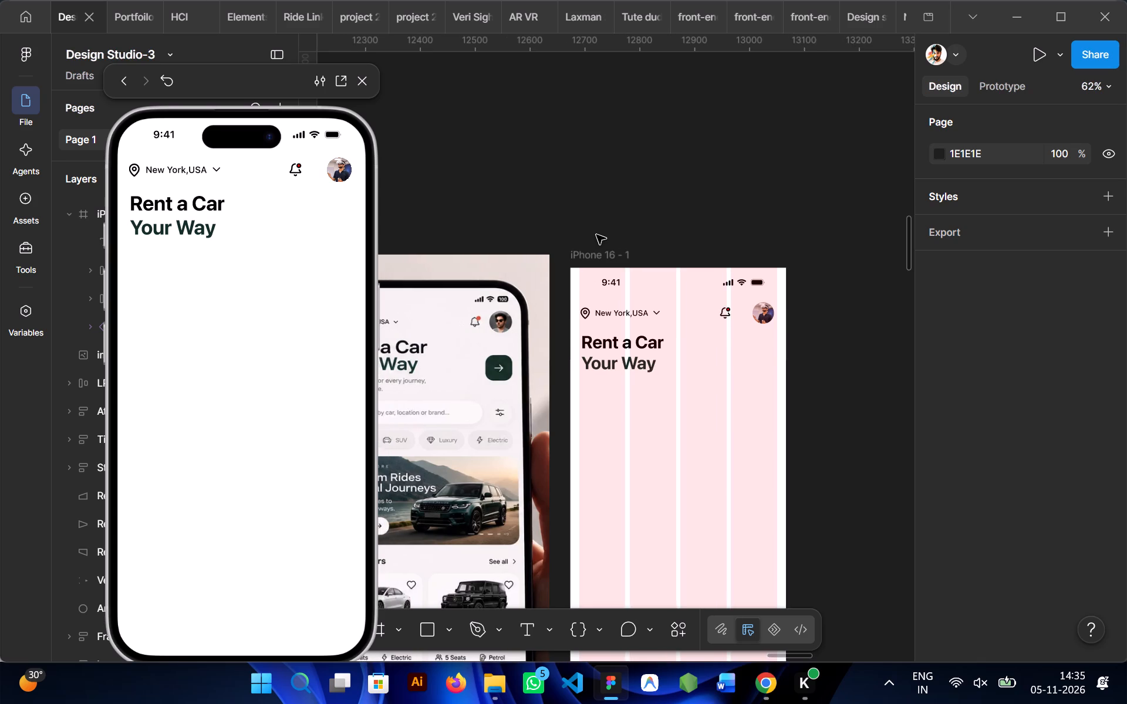
{"action": "scroll", "coordinate": [596, 235], "scroll_direction": "right", "scroll_amount": 1}
{"action": "left_click", "coordinate": [685, 338]}
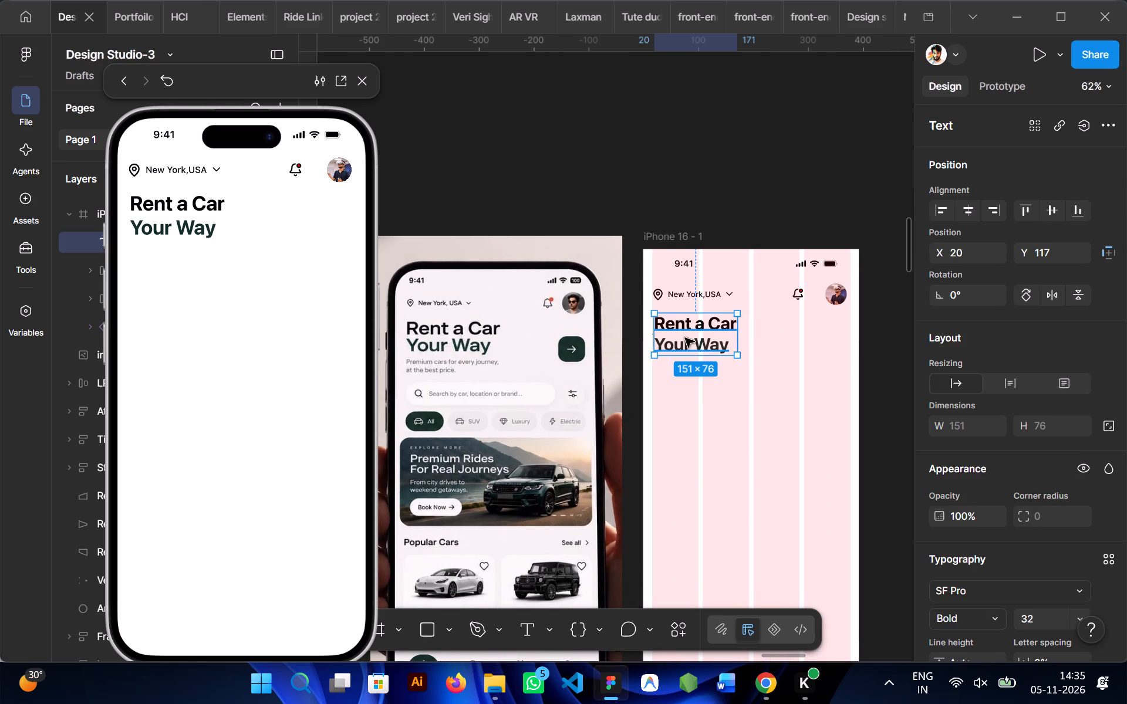
{"action": "scroll", "coordinate": [994, 404], "scroll_direction": "down", "scroll_amount": 3}
{"action": "left_click", "coordinate": [1004, 217]}
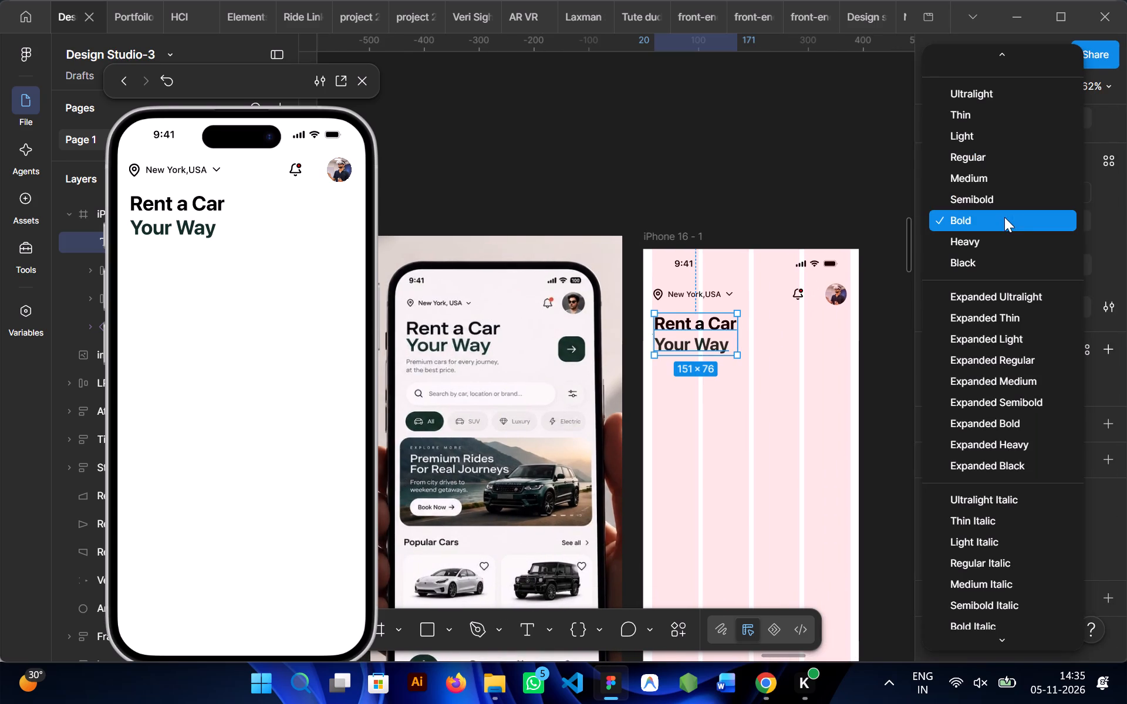
{"action": "left_click", "coordinate": [978, 194]}
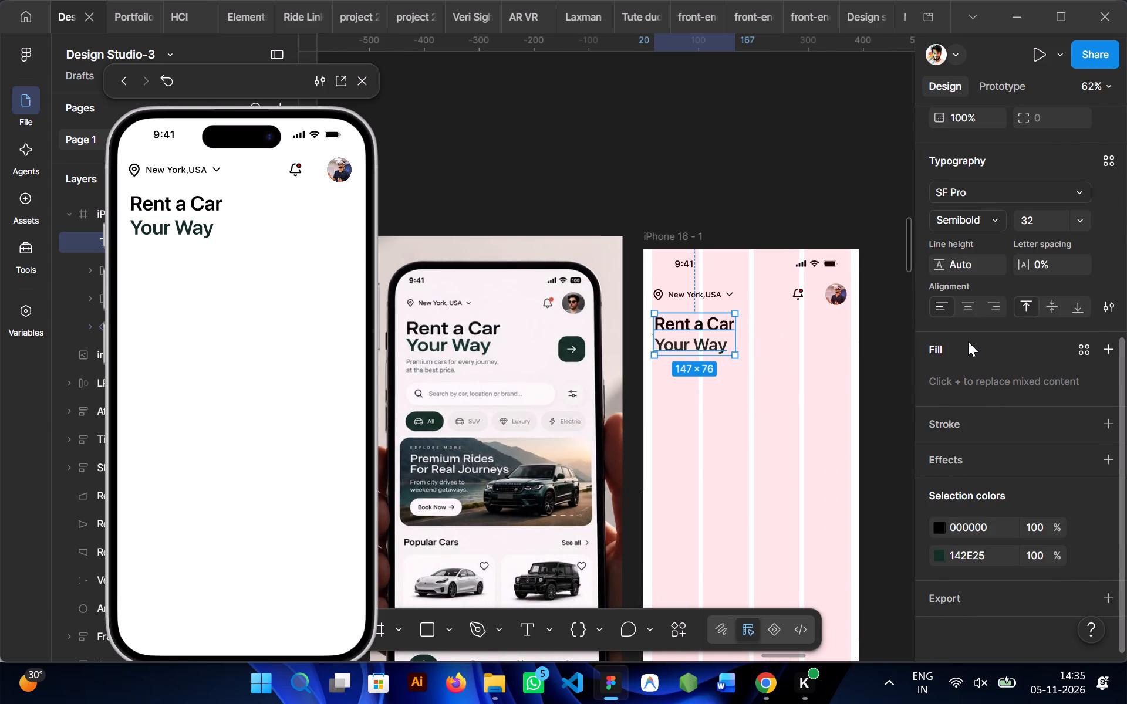
{"action": "left_click", "coordinate": [1038, 221]}
{"action": "type", "text": "34"}
{"action": "key", "text": "Return"}
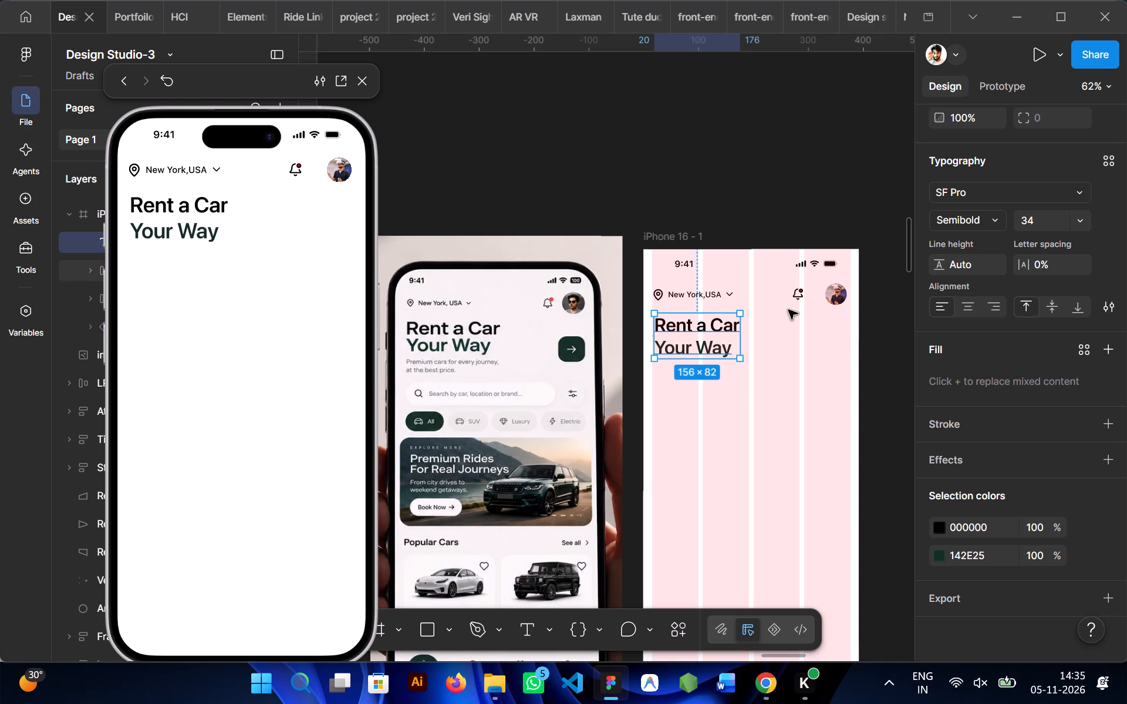
{"action": "left_click", "coordinate": [740, 391]}
Tighten the headline's line height to 97%.
{"action": "left_click", "coordinate": [693, 339]}
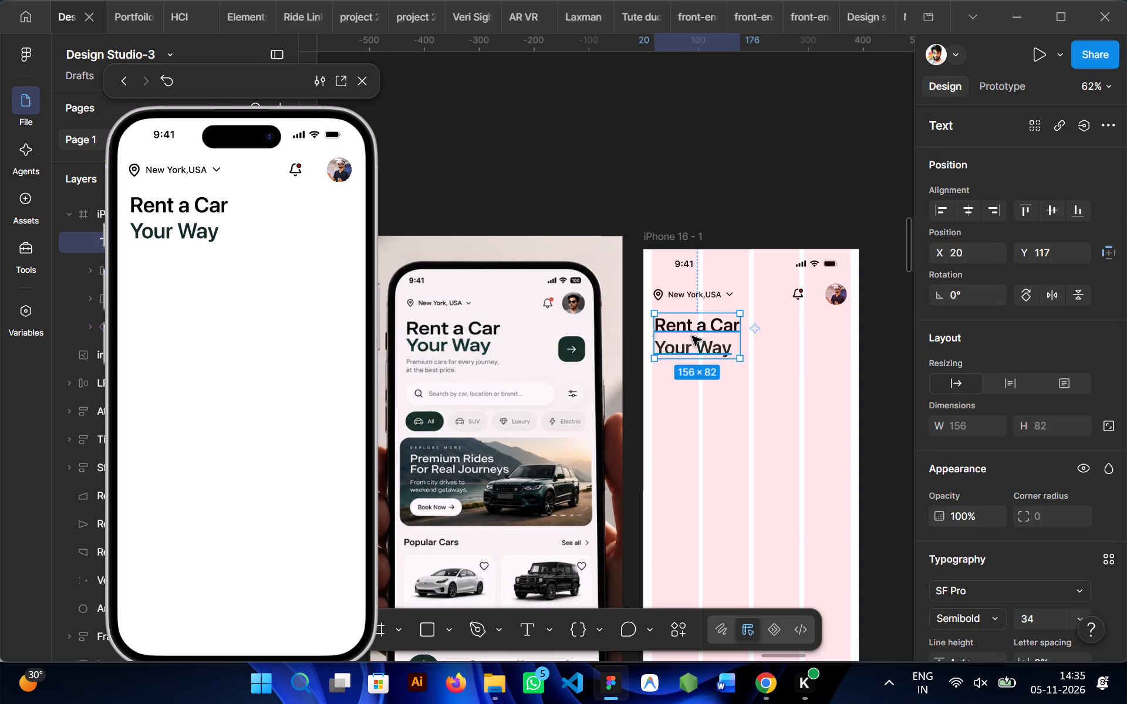
{"action": "scroll", "coordinate": [994, 489], "scroll_direction": "down", "scroll_amount": 2}
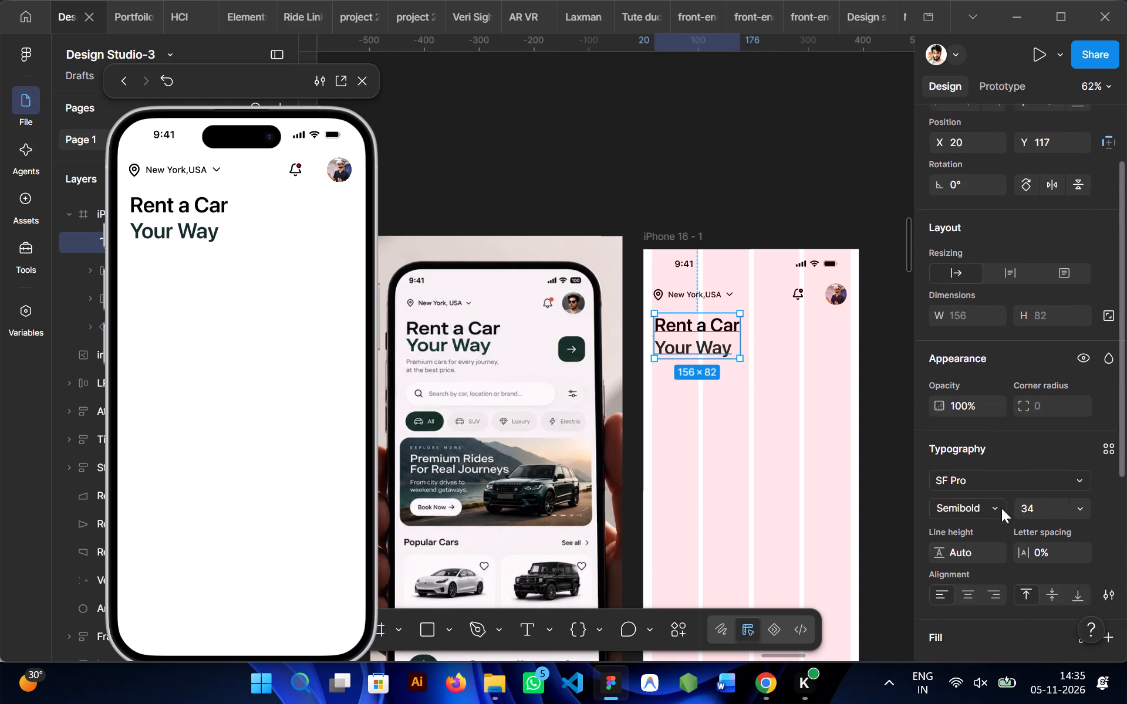
{"action": "scroll", "coordinate": [1001, 508], "scroll_direction": "down", "scroll_amount": 1}
{"action": "left_click", "coordinate": [1020, 400]}
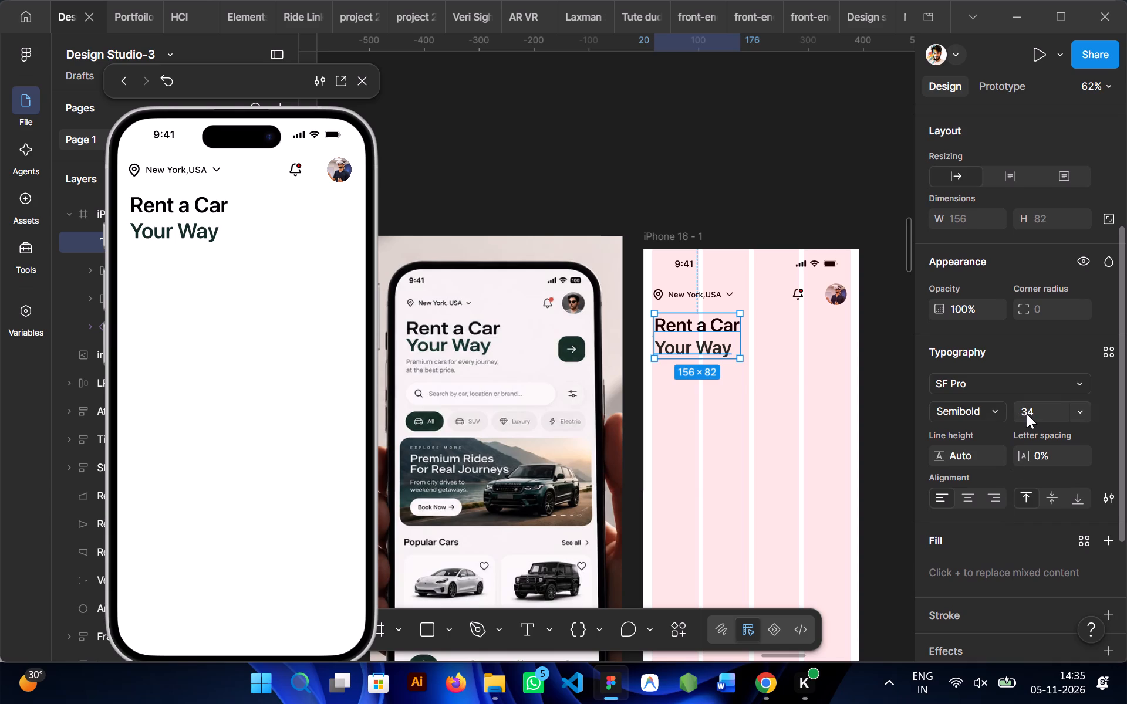
{"action": "left_click_drag", "start_coordinate": [937, 457], "coordinate": [934, 457]}
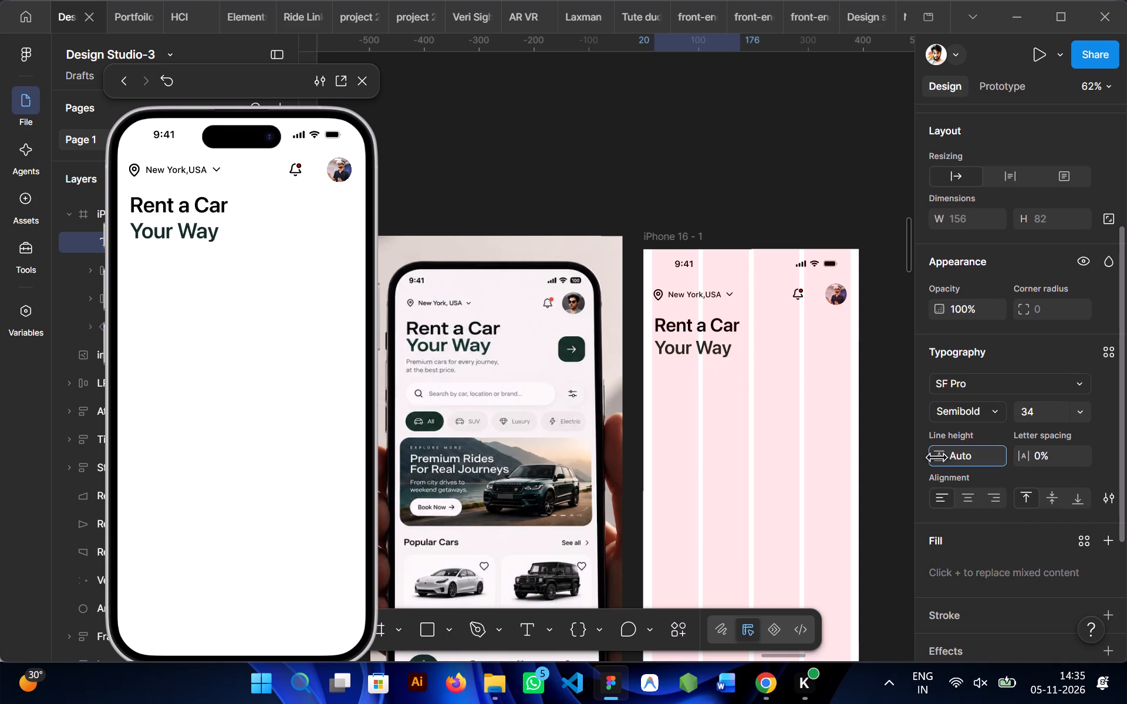
{"action": "left_click_drag", "start_coordinate": [934, 457], "coordinate": [893, 452]}
{"action": "left_click_drag", "start_coordinate": [940, 456], "coordinate": [928, 457]}
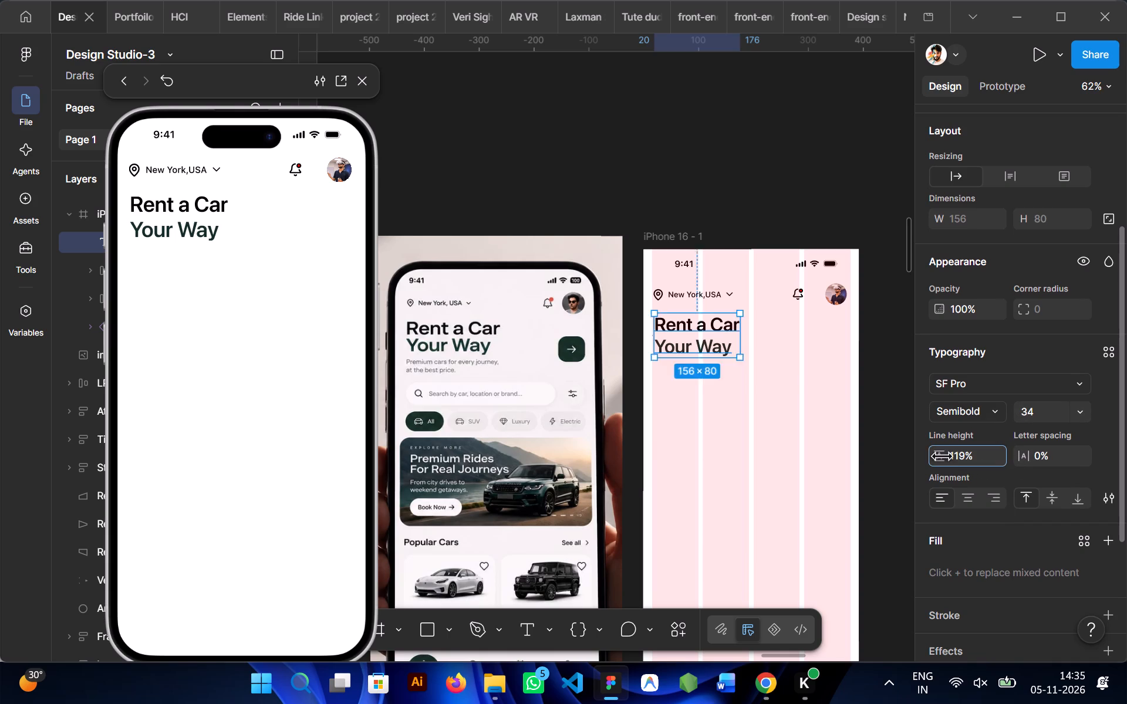
{"action": "left_click_drag", "start_coordinate": [928, 457], "coordinate": [762, 461]}
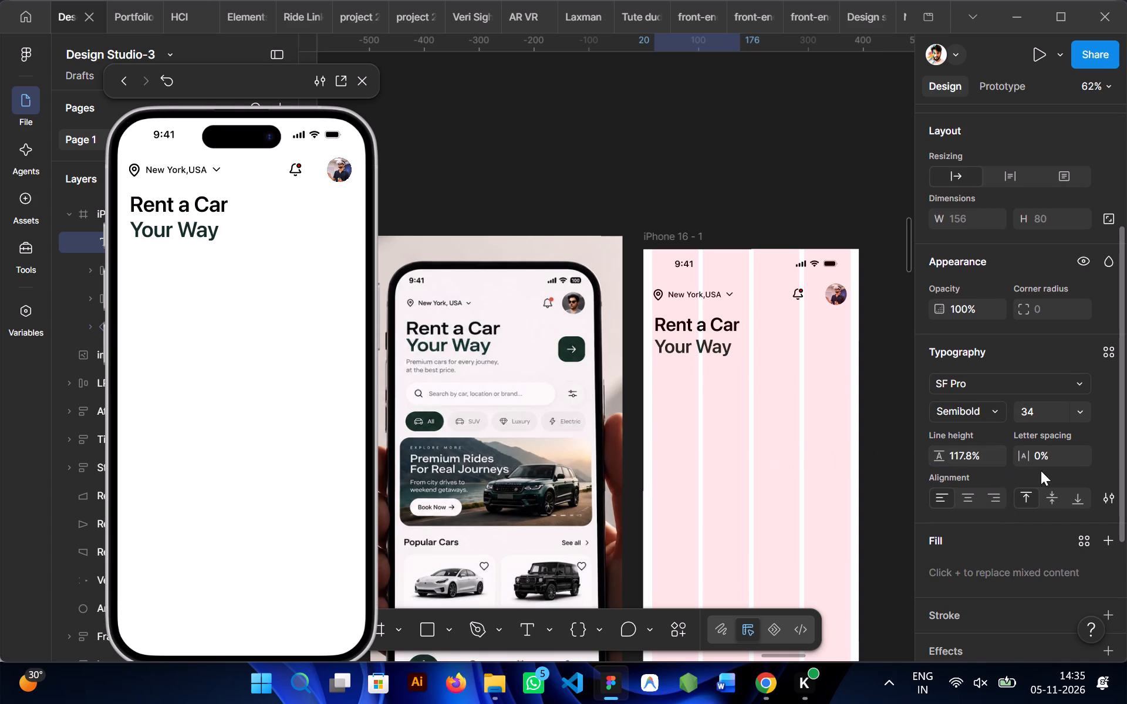
{"action": "left_click", "coordinate": [991, 457]}
{"action": "type", "text": "90"}
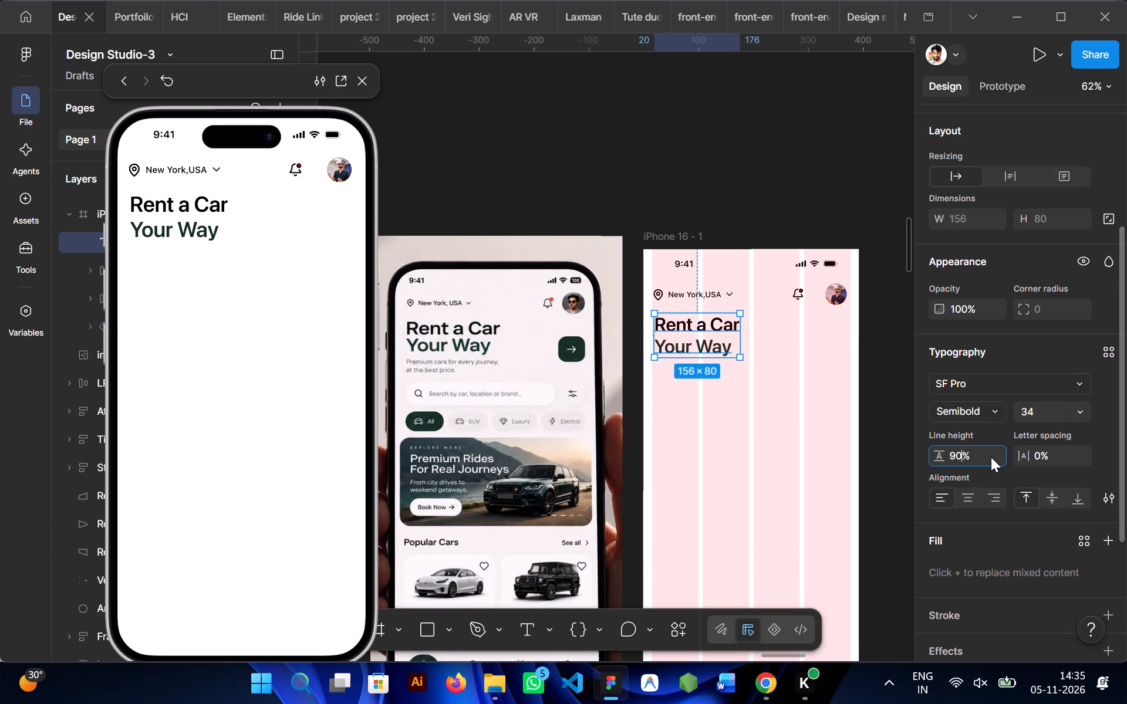
{"action": "key", "text": "Return"}
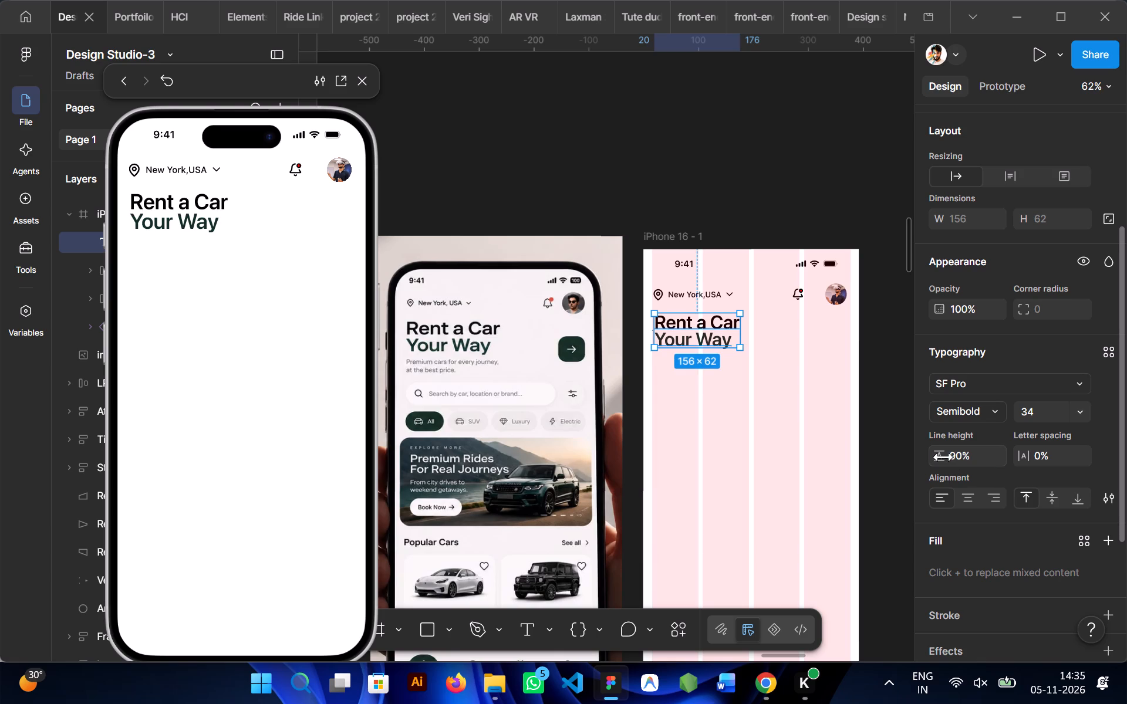
{"action": "left_click_drag", "start_coordinate": [943, 457], "coordinate": [956, 457]}
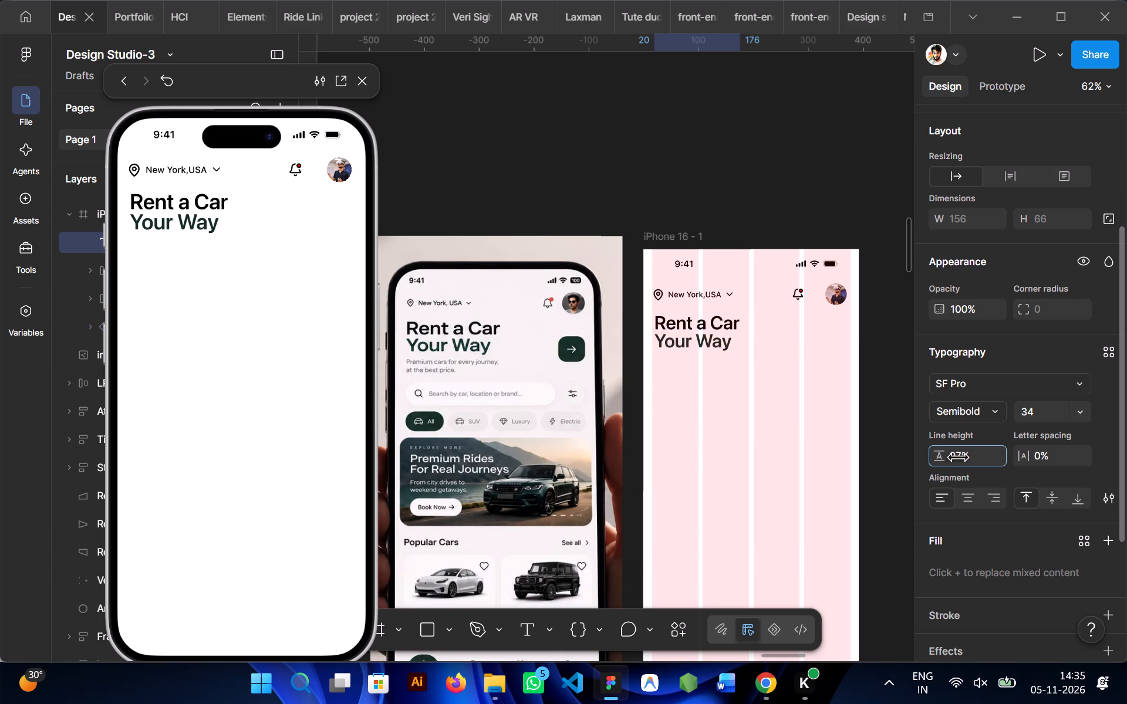
{"action": "left_click_drag", "start_coordinate": [956, 457], "coordinate": [956, 456]}
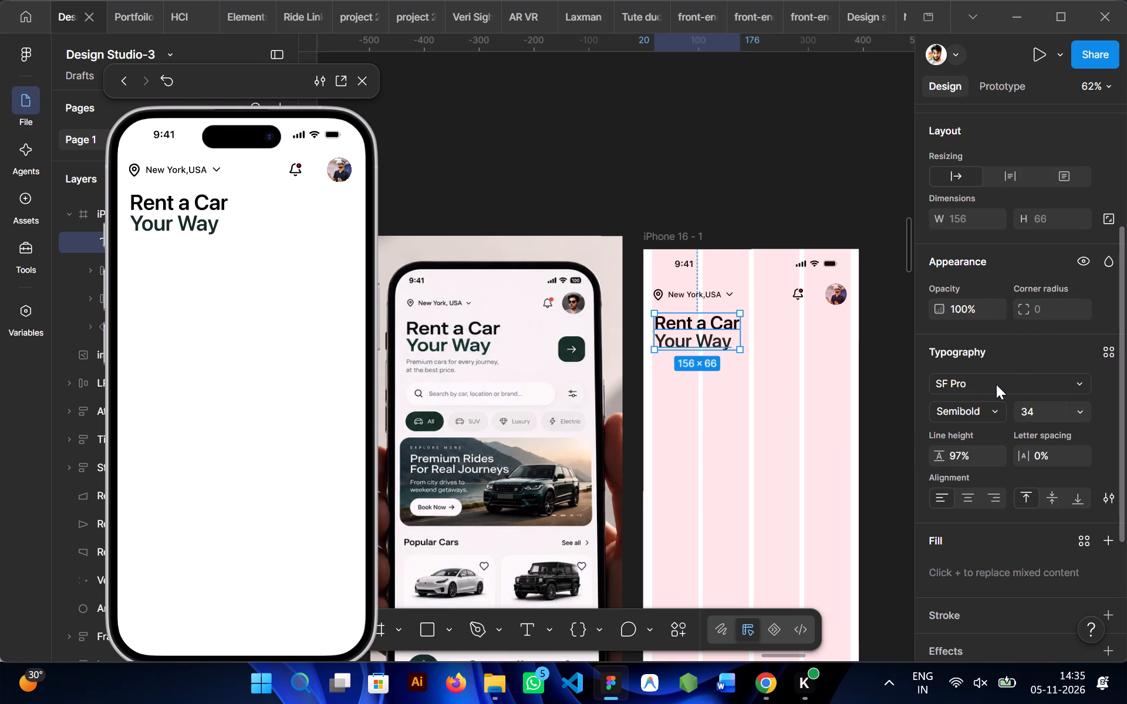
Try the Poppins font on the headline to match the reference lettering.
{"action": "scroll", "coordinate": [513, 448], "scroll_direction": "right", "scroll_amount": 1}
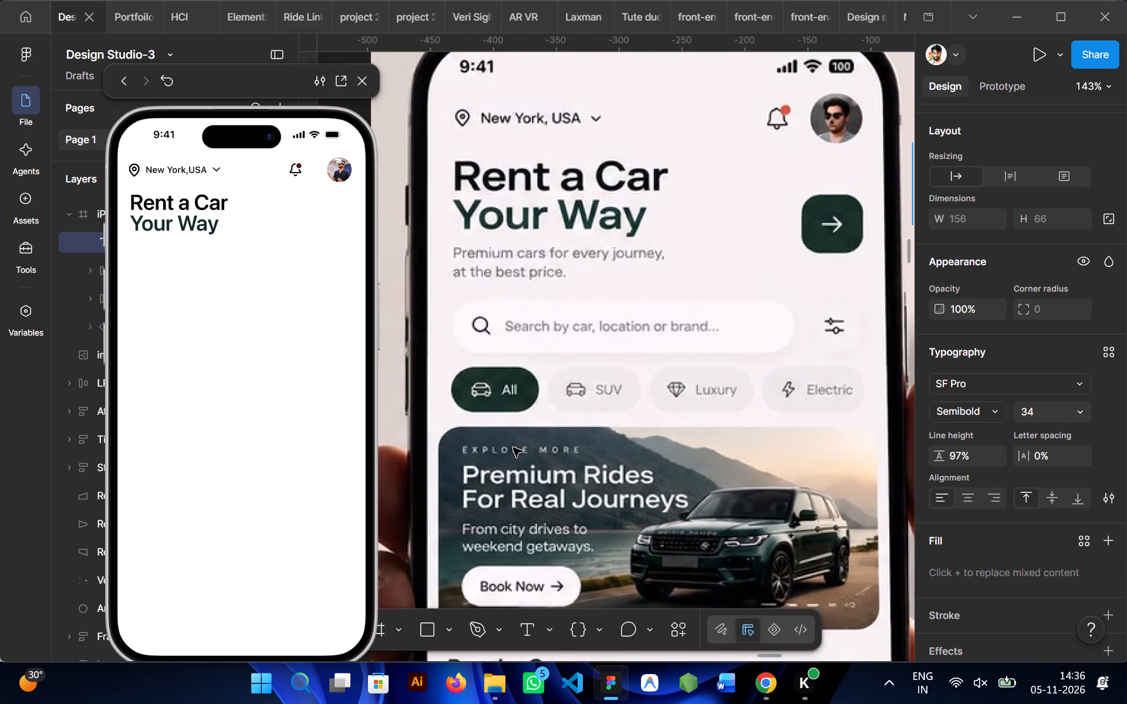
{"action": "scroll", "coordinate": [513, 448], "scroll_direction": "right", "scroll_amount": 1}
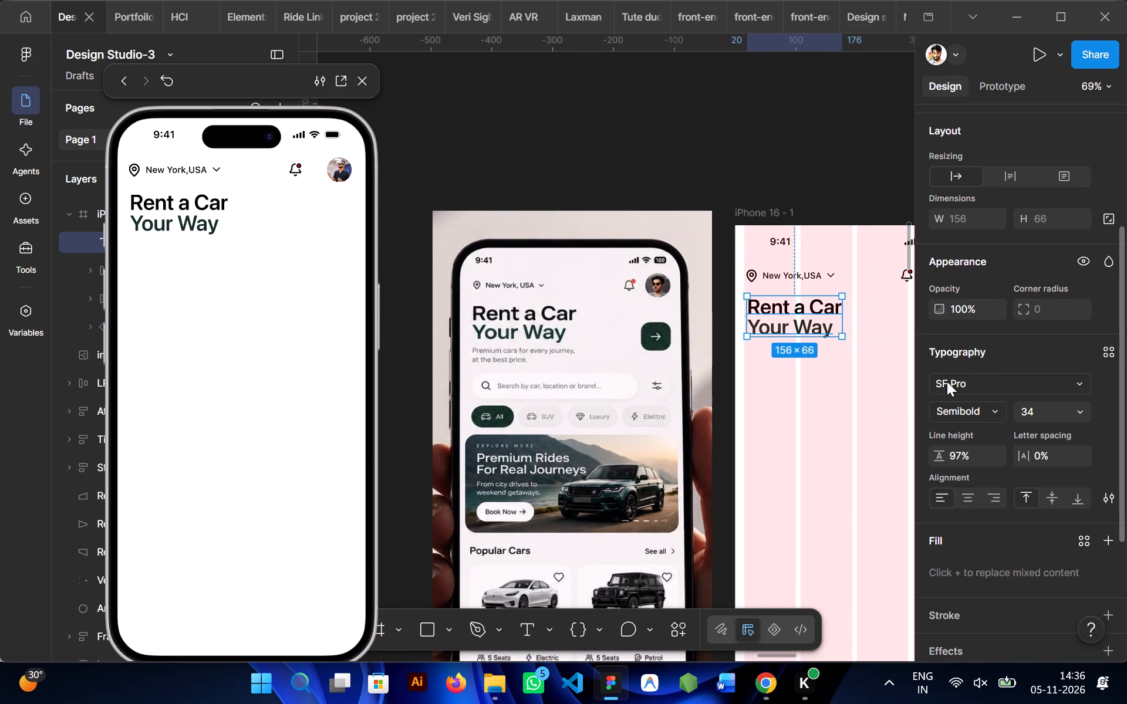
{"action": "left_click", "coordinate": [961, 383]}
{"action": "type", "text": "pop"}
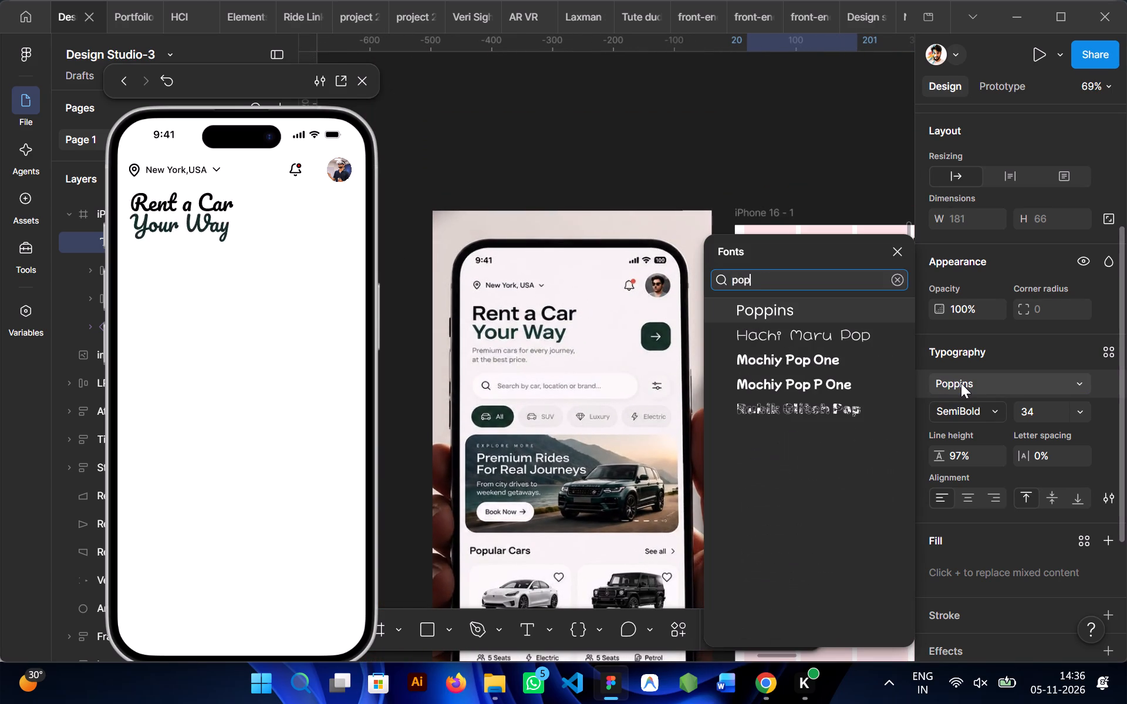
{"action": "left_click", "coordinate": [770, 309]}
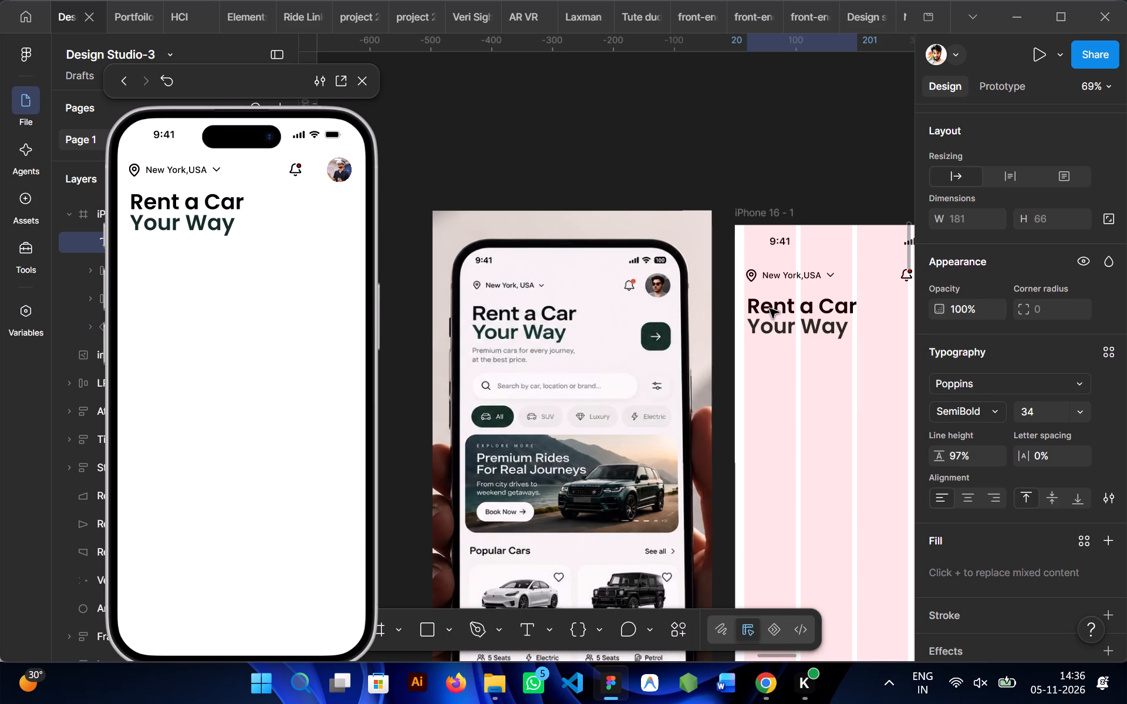
Change the headline's font to Inter.
{"action": "left_click", "coordinate": [970, 387]}
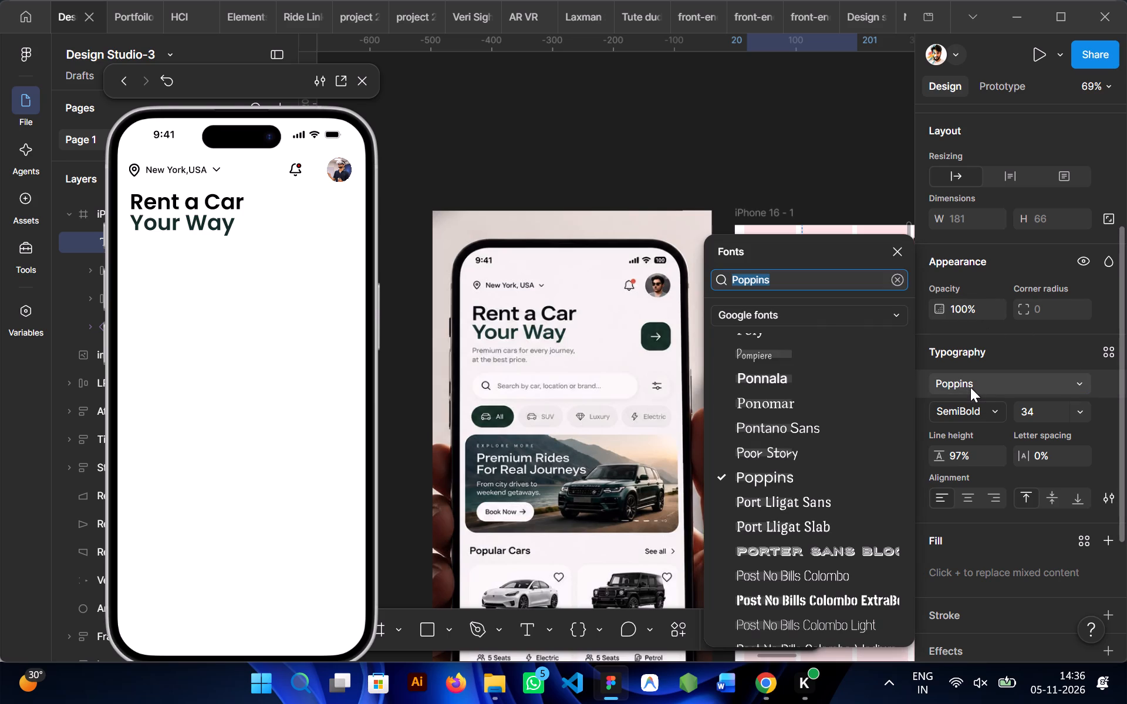
{"action": "type", "text": "inter"}
{"action": "left_click", "coordinate": [782, 309]}
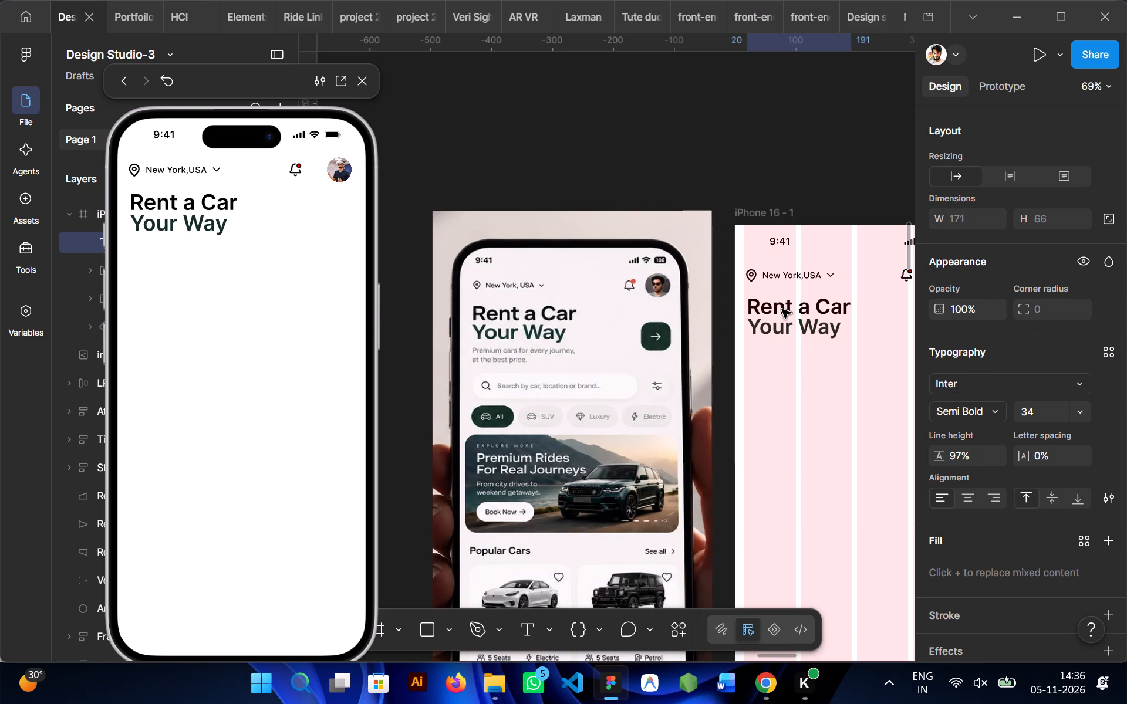
{"action": "scroll", "coordinate": [694, 222], "scroll_direction": "left", "scroll_amount": 1}
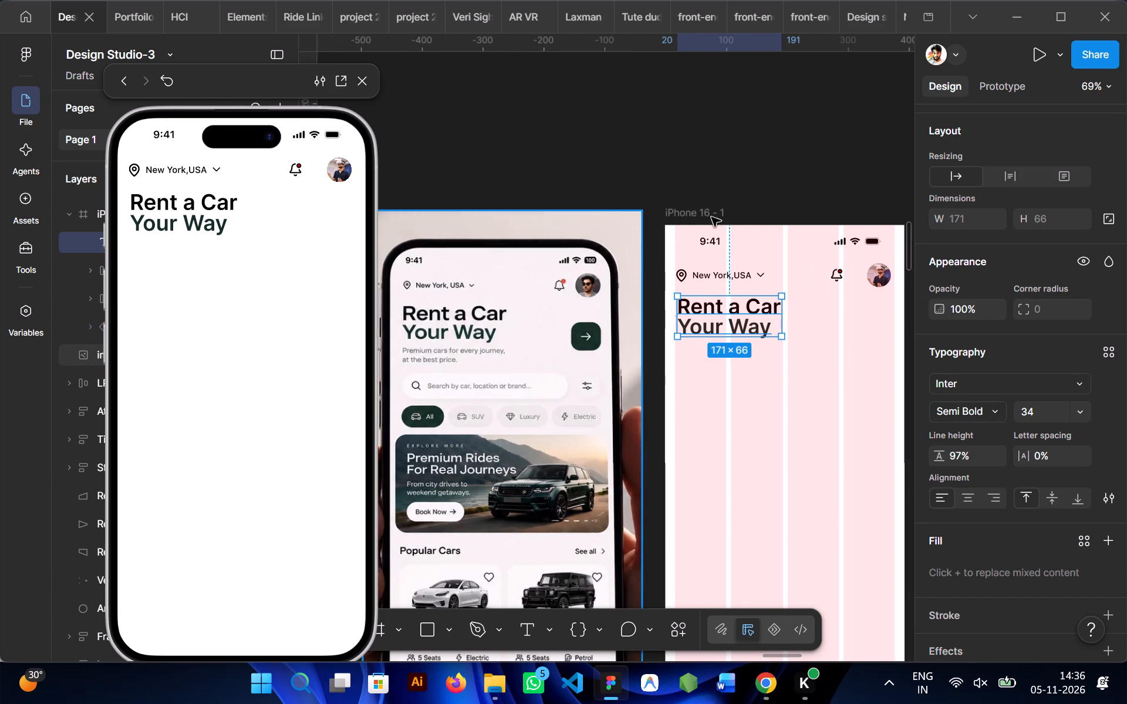
Set the line height of the two-line headline to 100%.
{"action": "left_click", "coordinate": [757, 143]}
{"action": "left_click", "coordinate": [720, 319]}
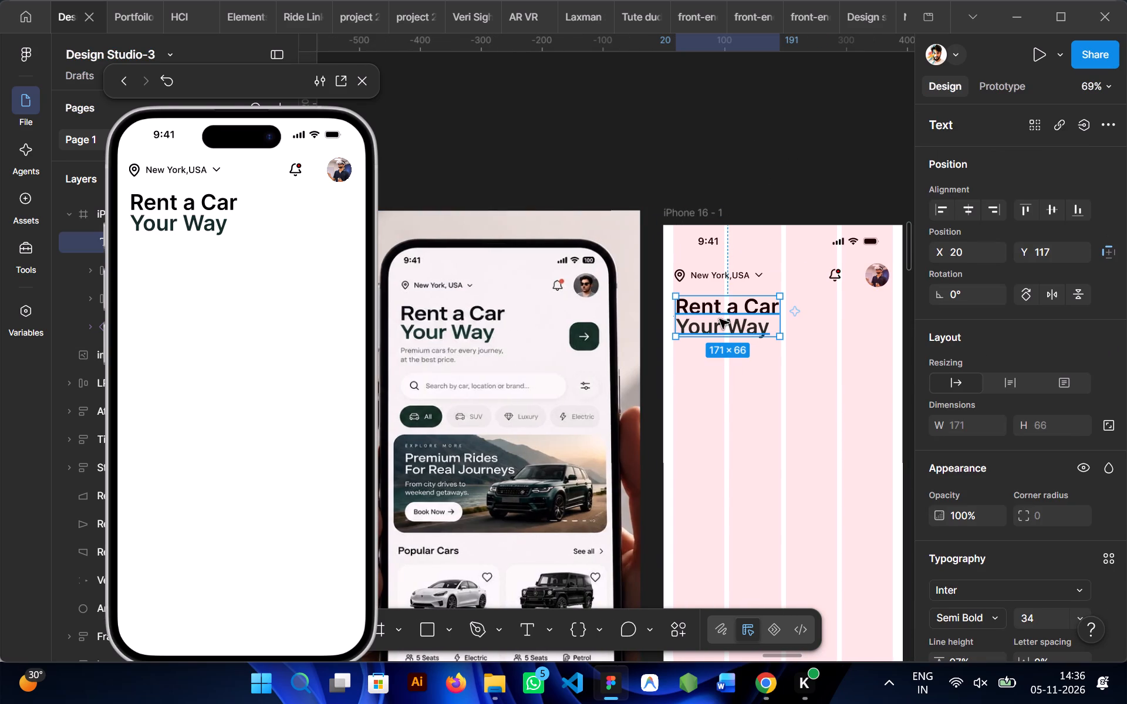
{"action": "scroll", "coordinate": [1023, 497], "scroll_direction": "down", "scroll_amount": 2}
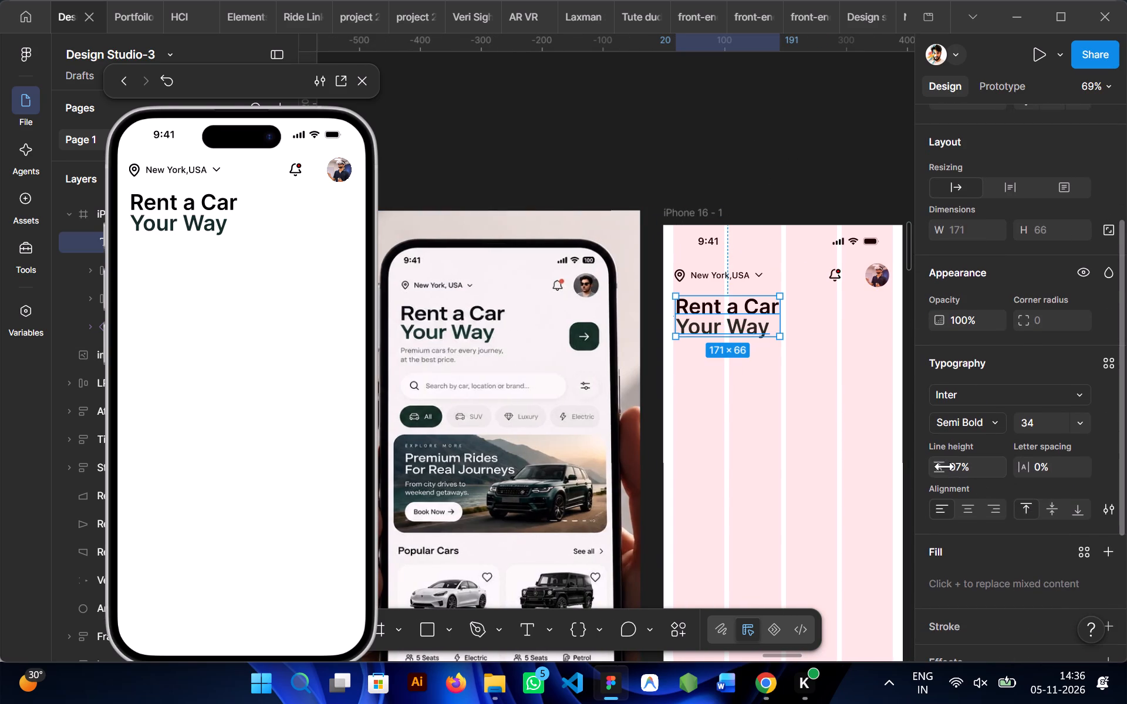
{"action": "left_click_drag", "start_coordinate": [944, 466], "coordinate": [953, 467]}
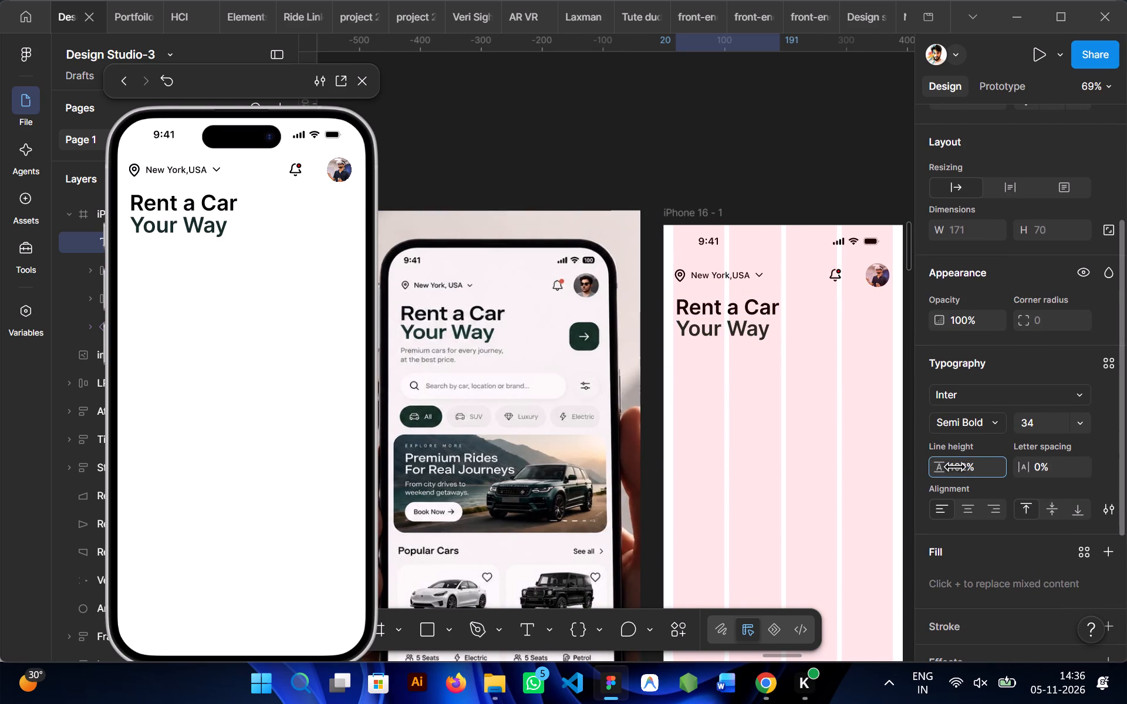
{"action": "left_click_drag", "start_coordinate": [953, 467], "coordinate": [950, 467]}
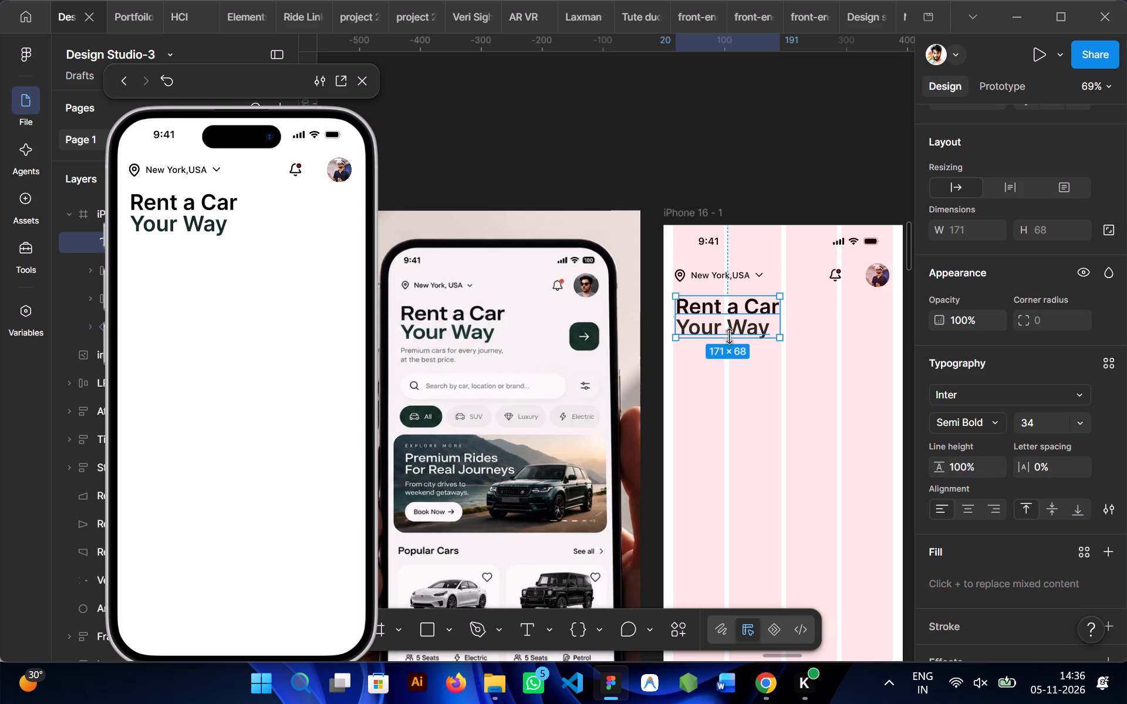
Recolour the headline's "Your Way" line with the green 223D34 sampled from the reference image's matching lettering.
{"action": "double_click", "coordinate": [714, 327]}
{"action": "left_click", "coordinate": [827, 334]}
{"action": "left_click_drag", "start_coordinate": [827, 334], "coordinate": [651, 337]}
{"action": "scroll", "coordinate": [1001, 430], "scroll_direction": "down", "scroll_amount": 2}
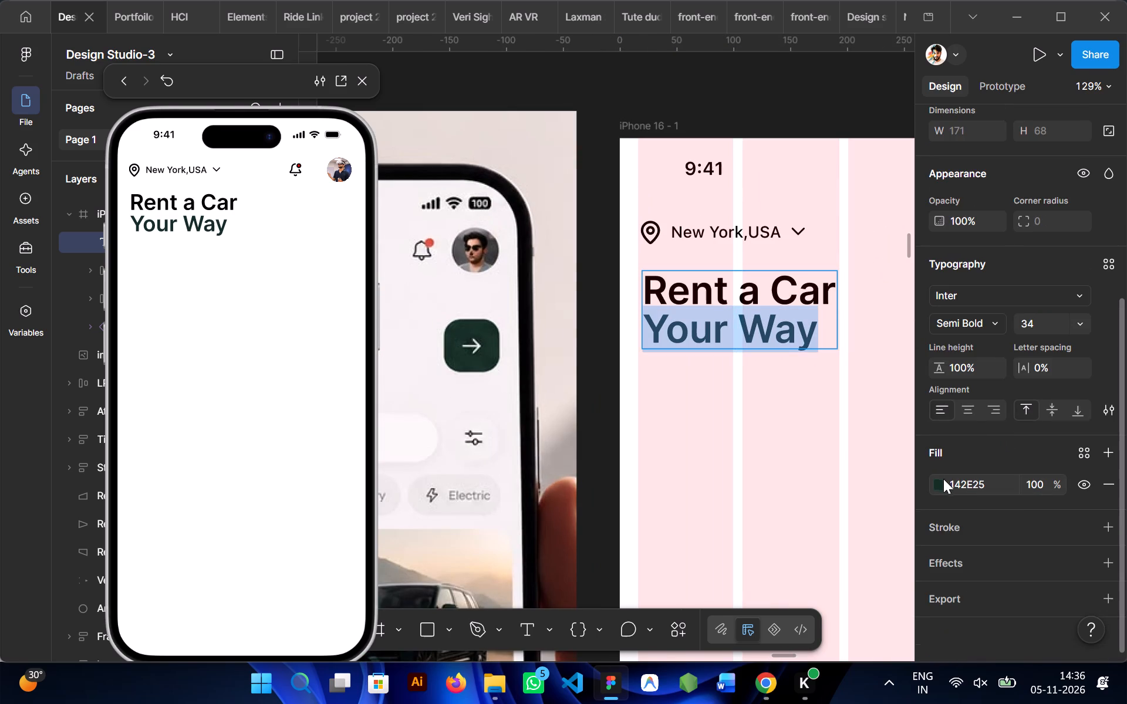
{"action": "left_click", "coordinate": [941, 480]}
{"action": "left_click", "coordinate": [727, 479]}
{"action": "scroll", "coordinate": [662, 390], "scroll_direction": "right", "scroll_amount": 2}
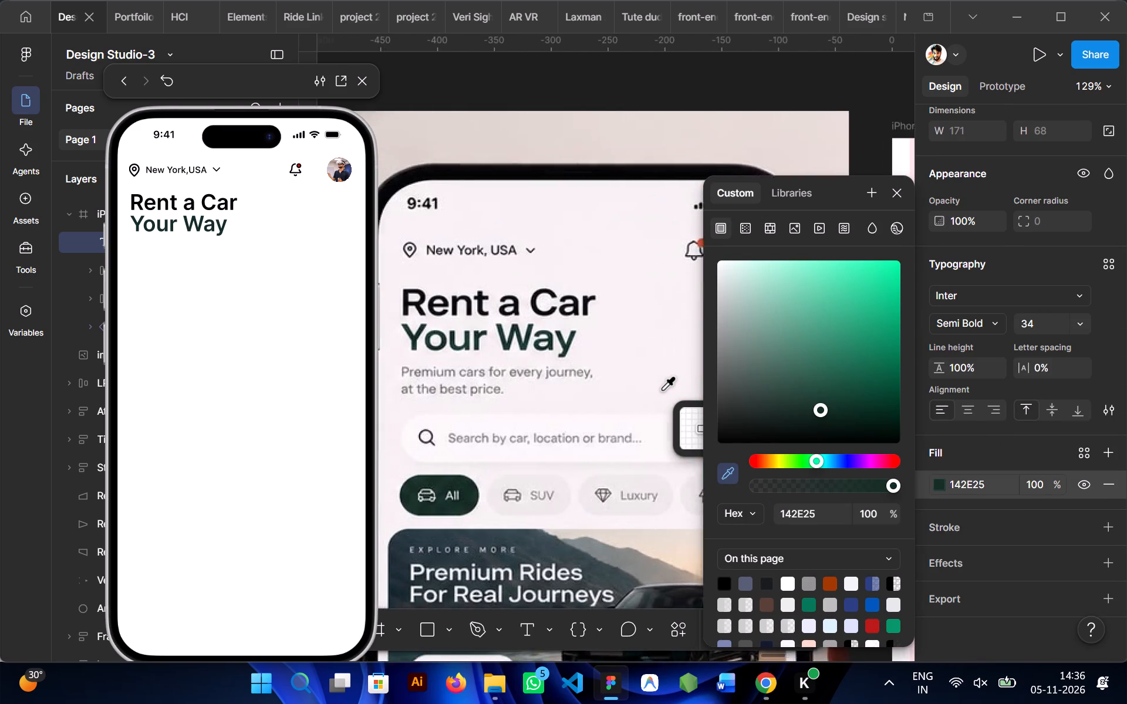
{"action": "scroll", "coordinate": [564, 341], "scroll_direction": "right", "scroll_amount": 1}
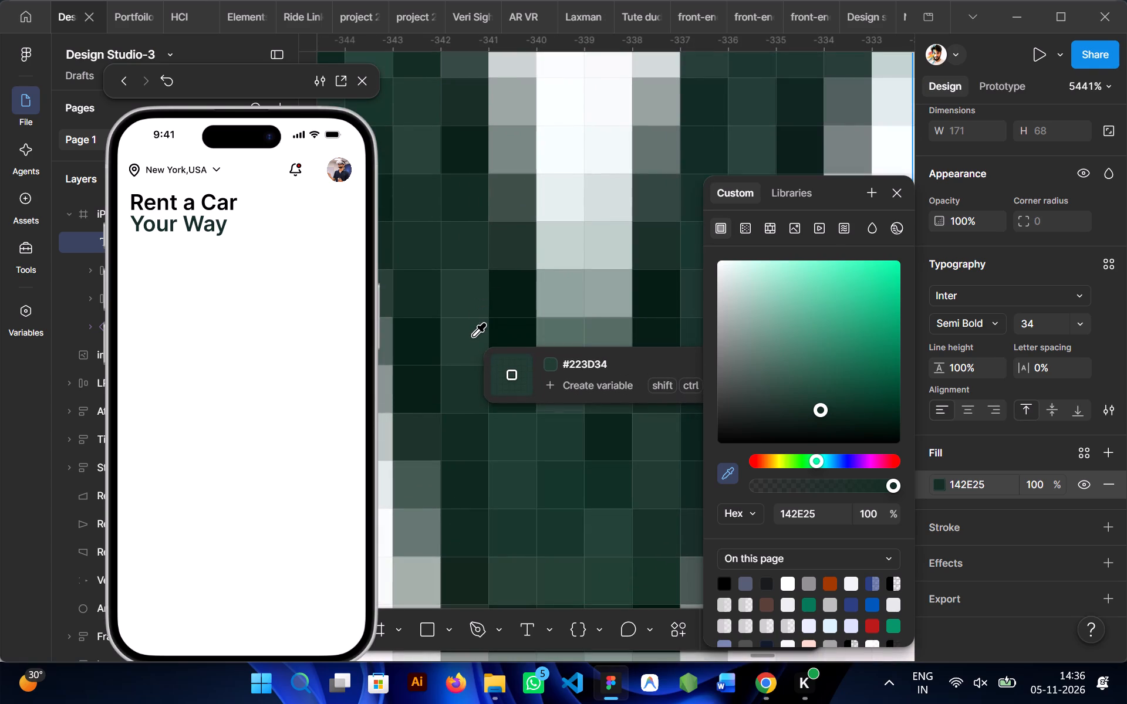
{"action": "left_click", "coordinate": [467, 340]}
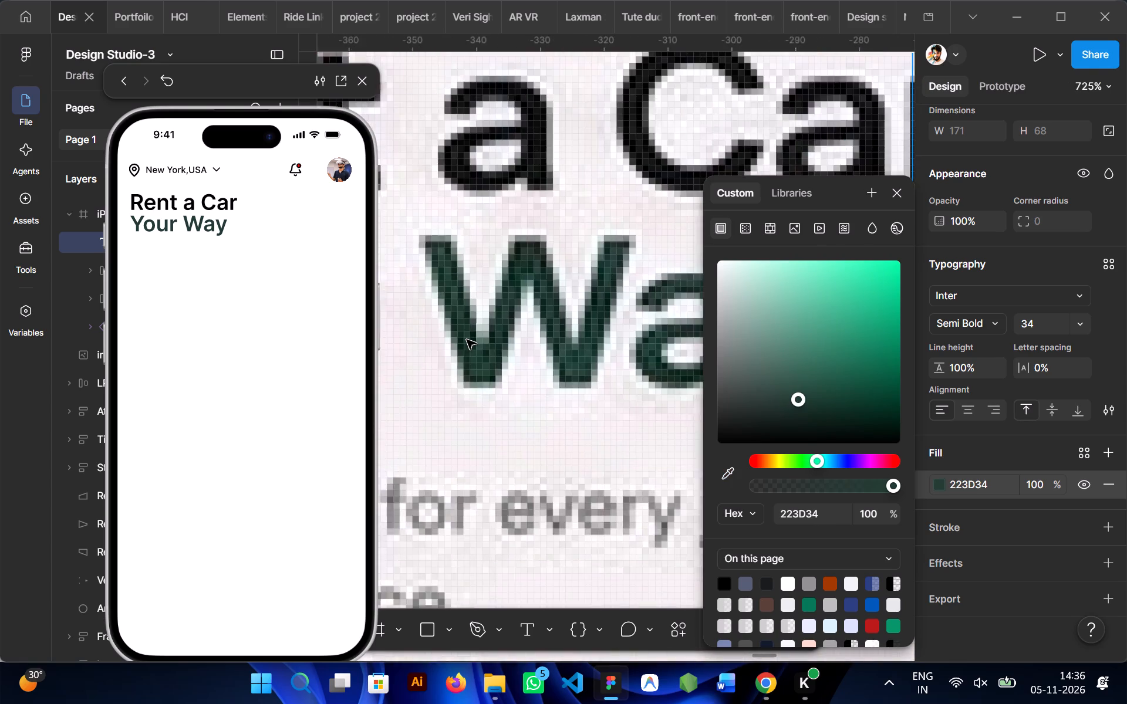
{"action": "scroll", "coordinate": [467, 340], "scroll_direction": "left", "scroll_amount": 1}
{"action": "double_click", "coordinate": [577, 191]}
Draw a frame about 68 × 44 on the iPhone 16 screen, beside the headline and below the header icons.
{"action": "scroll", "coordinate": [577, 191], "scroll_direction": "right", "scroll_amount": 1}
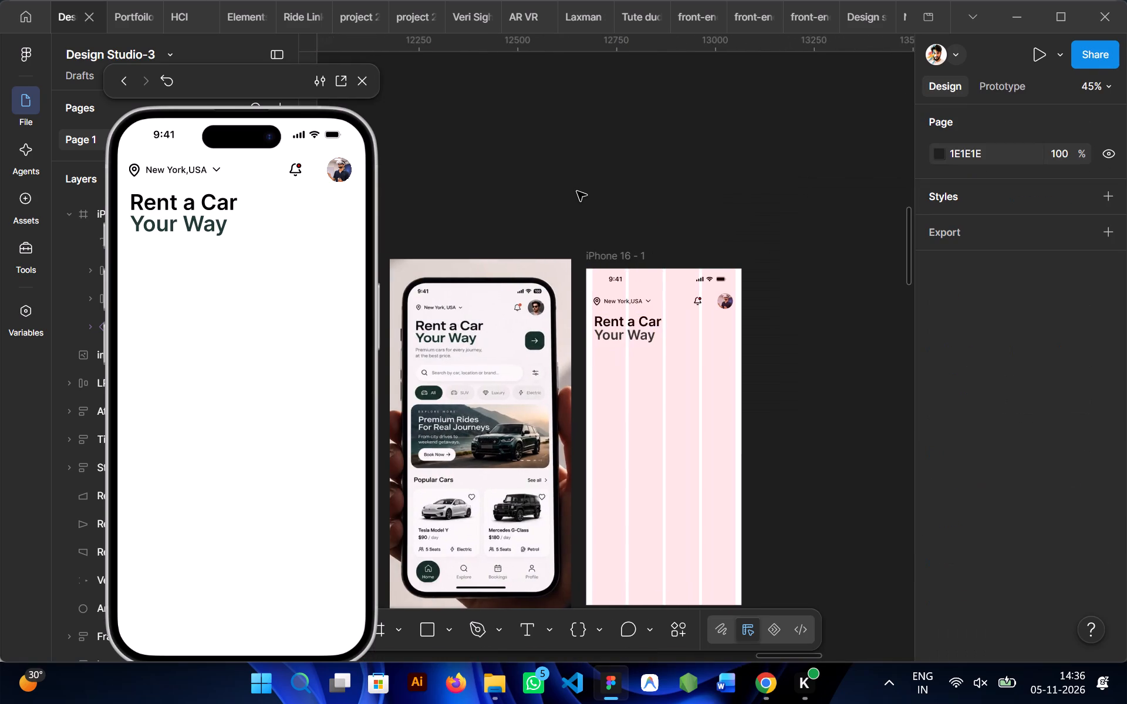
{"action": "scroll", "coordinate": [577, 191], "scroll_direction": "right", "scroll_amount": 1}
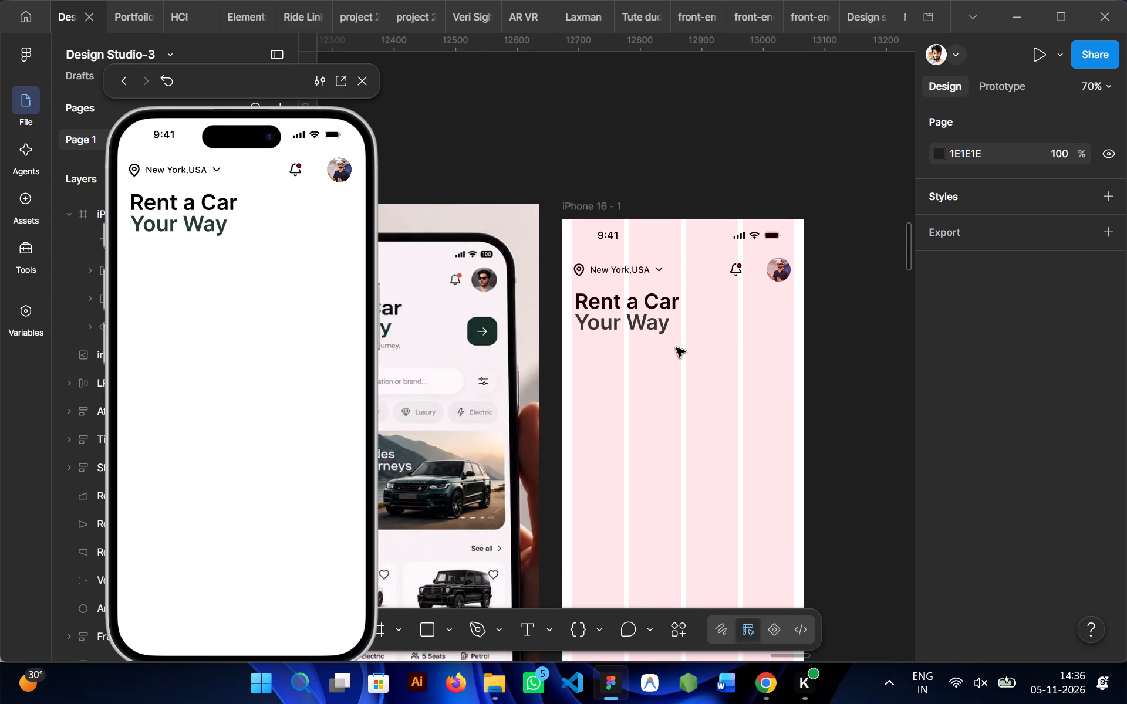
{"action": "key", "text": "f"}
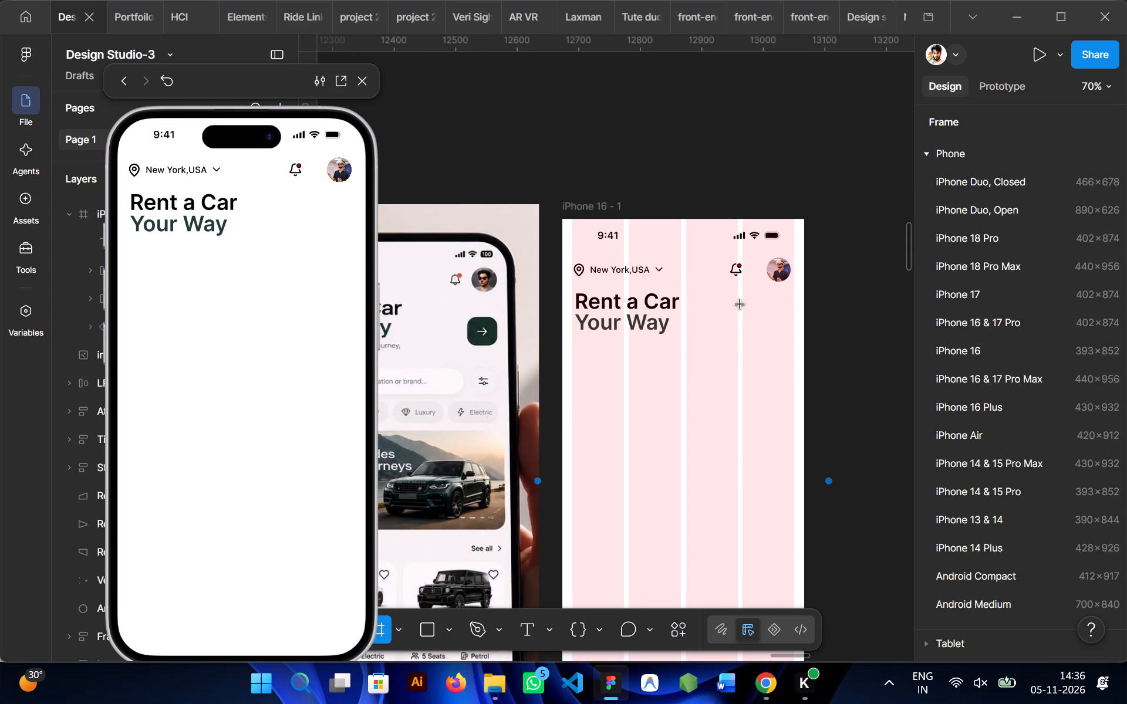
{"action": "left_click_drag", "start_coordinate": [739, 305], "coordinate": [778, 341]}
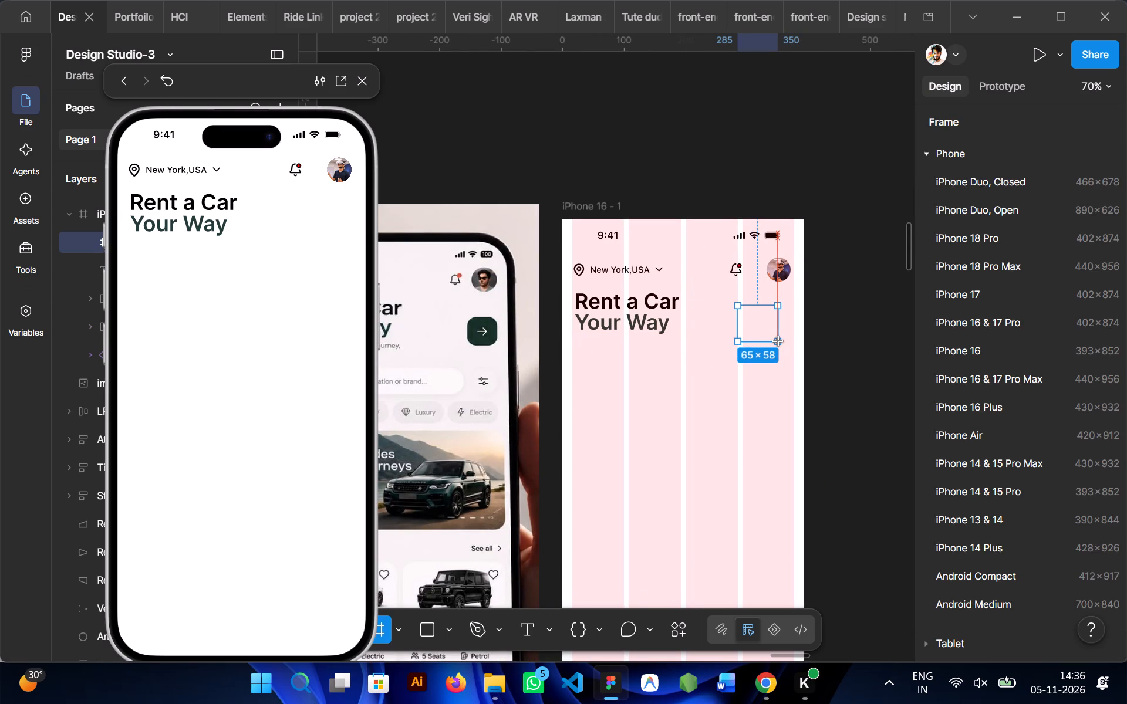
{"action": "left_click_drag", "start_coordinate": [778, 341], "coordinate": [772, 327]}
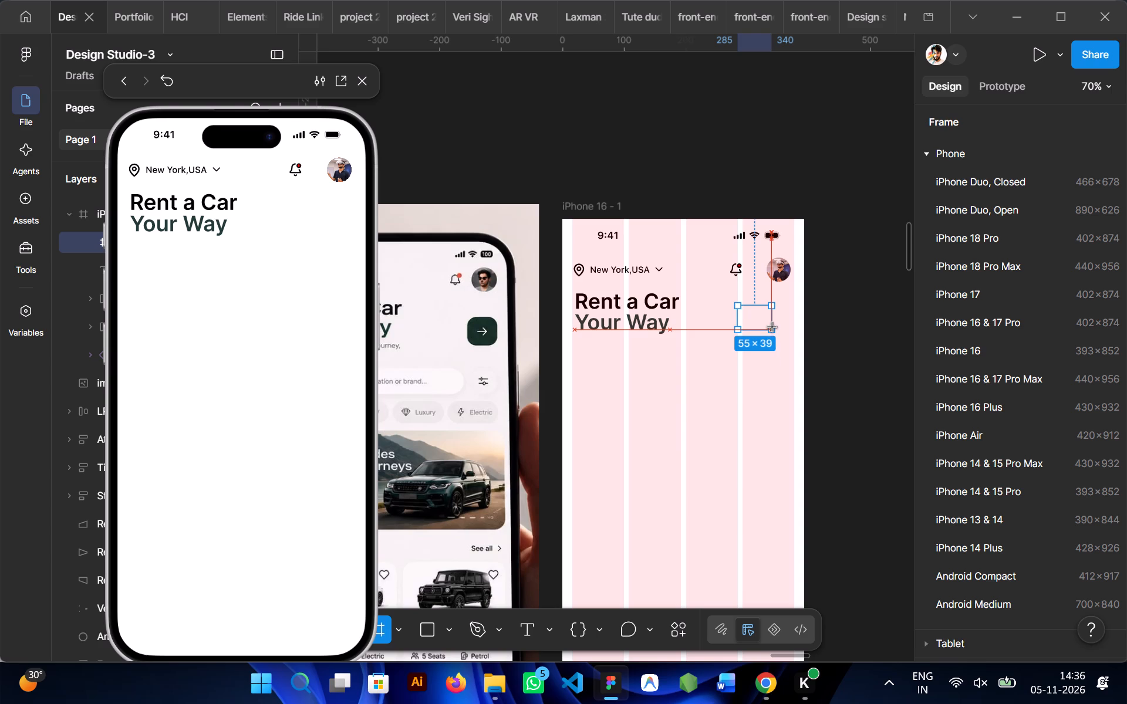
{"action": "left_click_drag", "start_coordinate": [772, 327], "coordinate": [780, 333]}
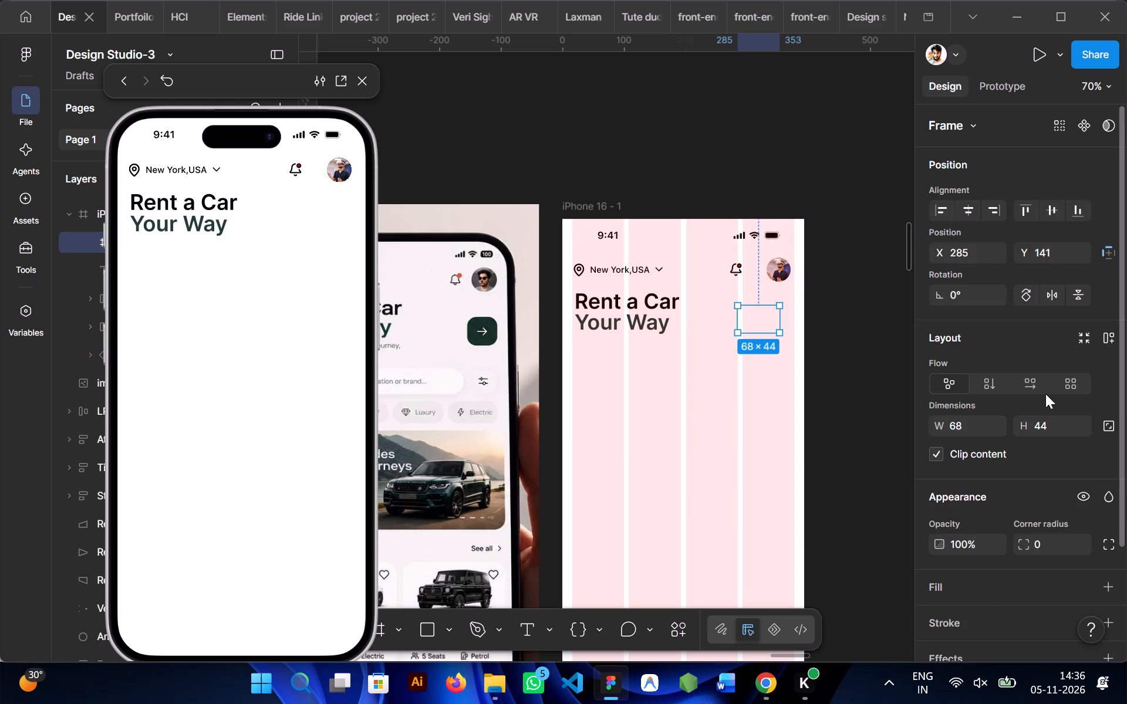
Fill the new frame with the dark green 1C332B sampled from the reference's arrow button.
{"action": "scroll", "coordinate": [1045, 394], "scroll_direction": "down", "scroll_amount": 3}
{"action": "left_click", "coordinate": [1114, 458]}
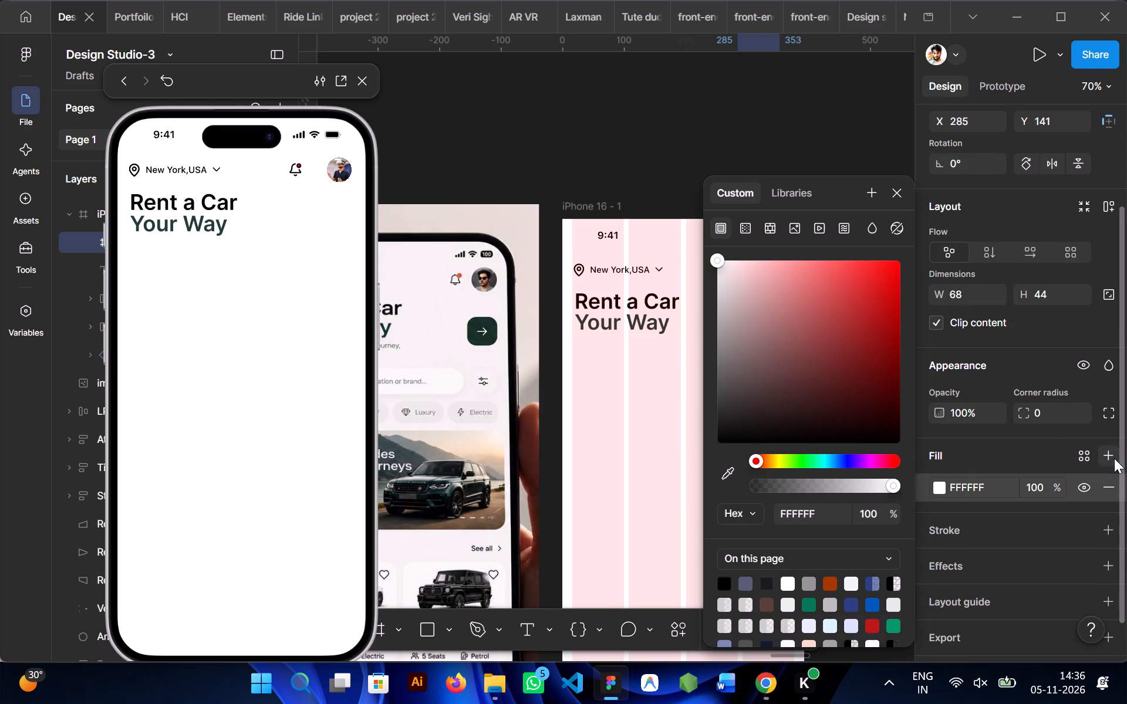
{"action": "left_click", "coordinate": [731, 475]}
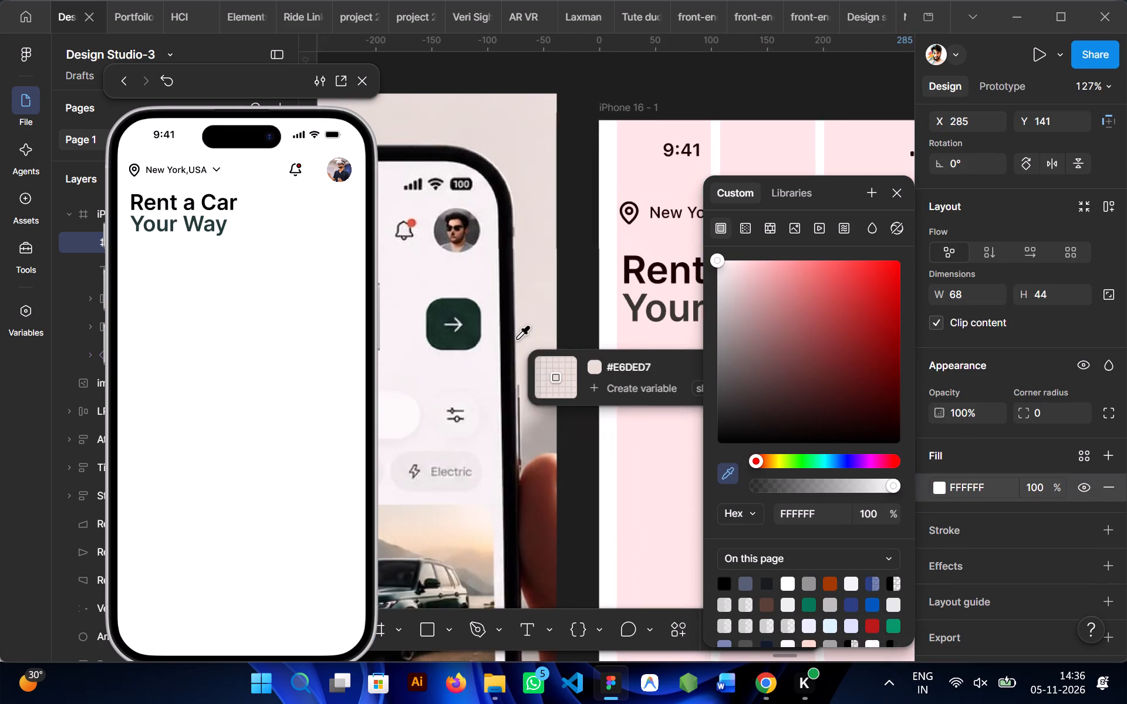
{"action": "left_click", "coordinate": [473, 331]}
{"action": "left_click", "coordinate": [589, 195]}
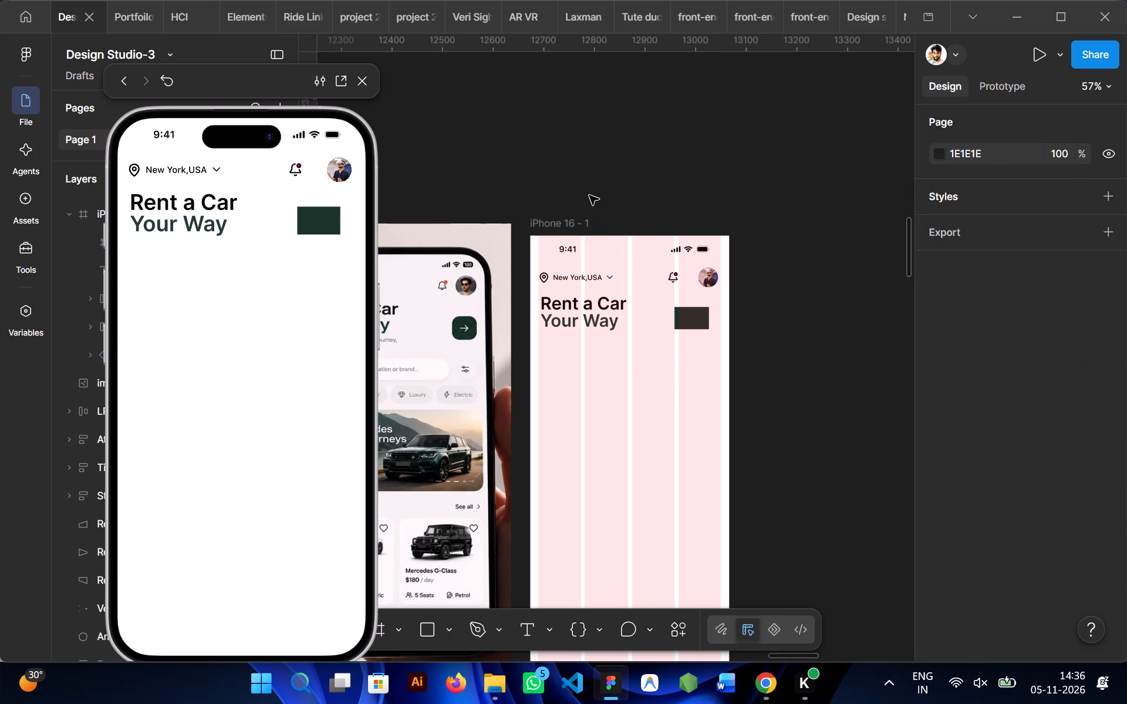
Narrow the dark green frame to about 50 wide and round its corners to a radius of 12.
{"action": "left_click", "coordinate": [696, 324]}
{"action": "scroll", "coordinate": [1013, 442], "scroll_direction": "down", "scroll_amount": 1}
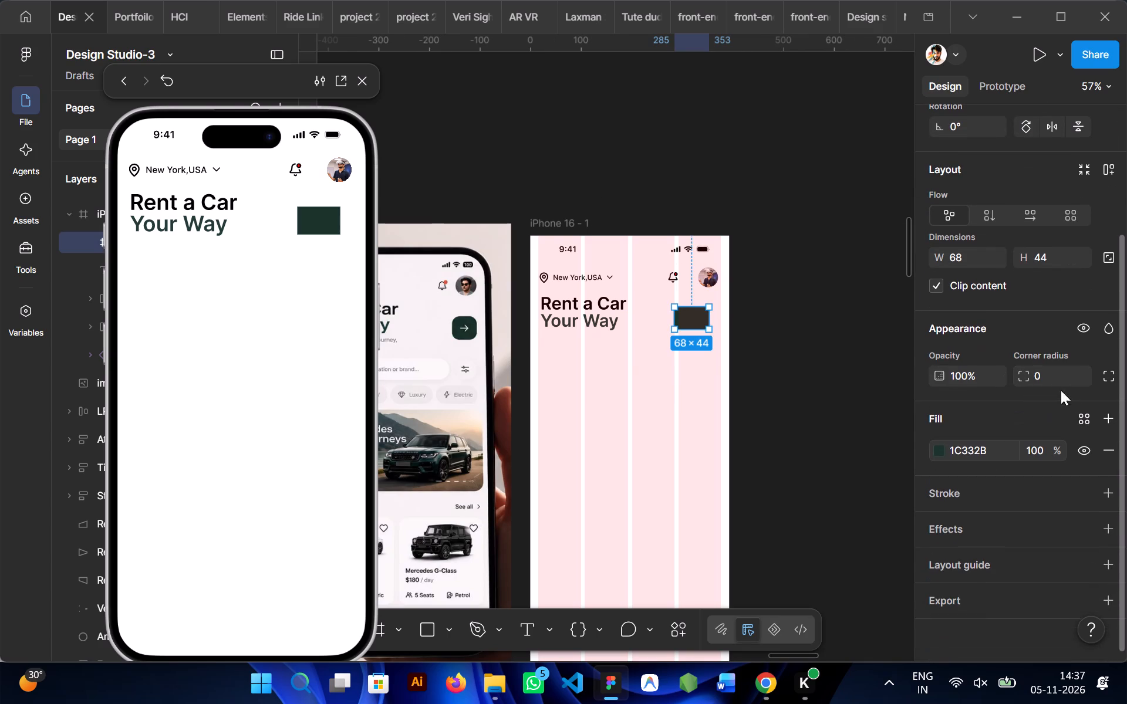
{"action": "left_click_drag", "start_coordinate": [1030, 377], "coordinate": [819, 308]}
{"action": "scroll", "coordinate": [673, 308], "scroll_direction": "left", "scroll_amount": 1}
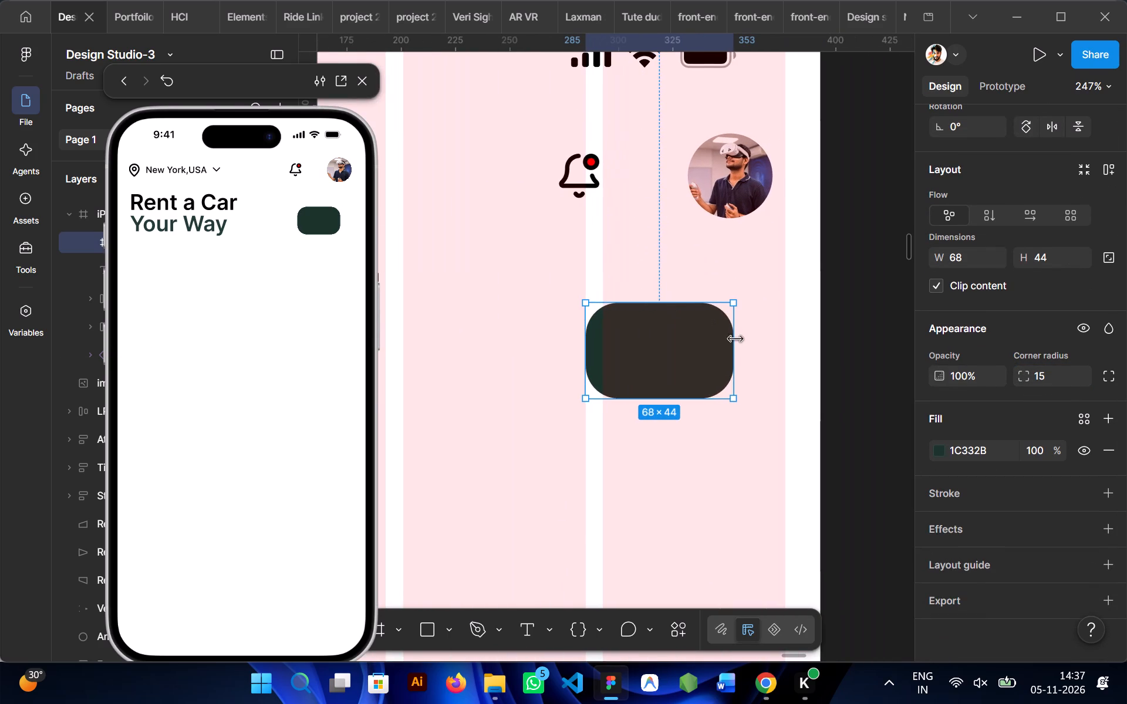
{"action": "left_click_drag", "start_coordinate": [735, 347], "coordinate": [693, 350]}
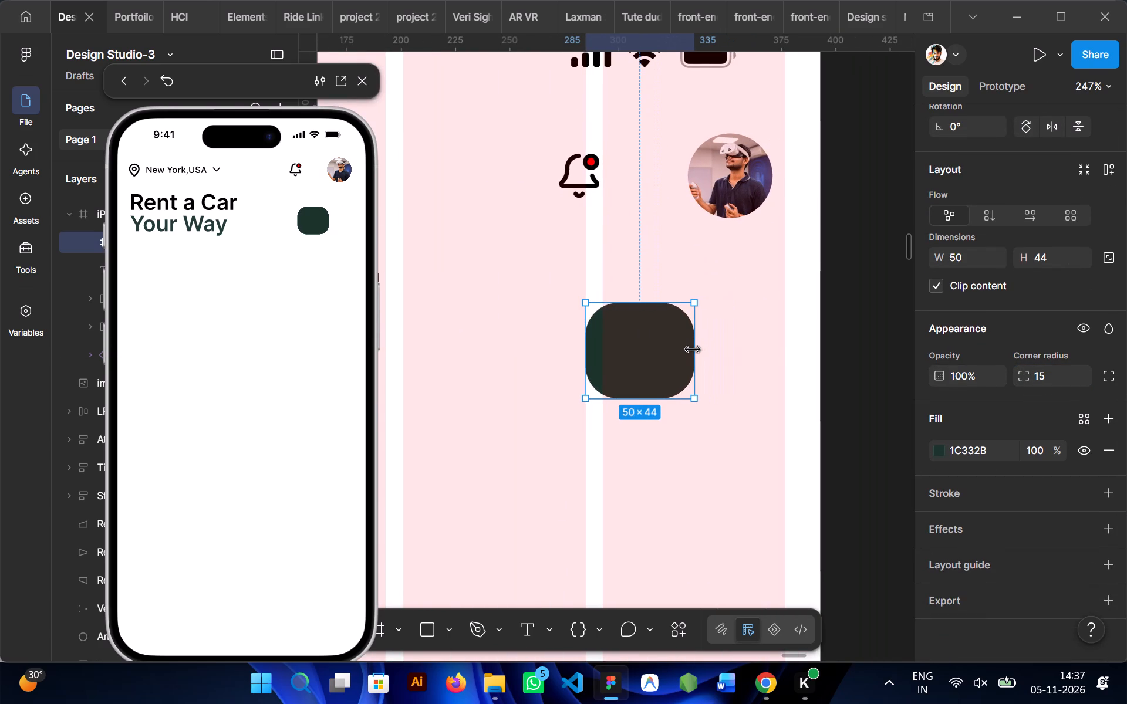
{"action": "left_click_drag", "start_coordinate": [1028, 379], "coordinate": [532, 348]}
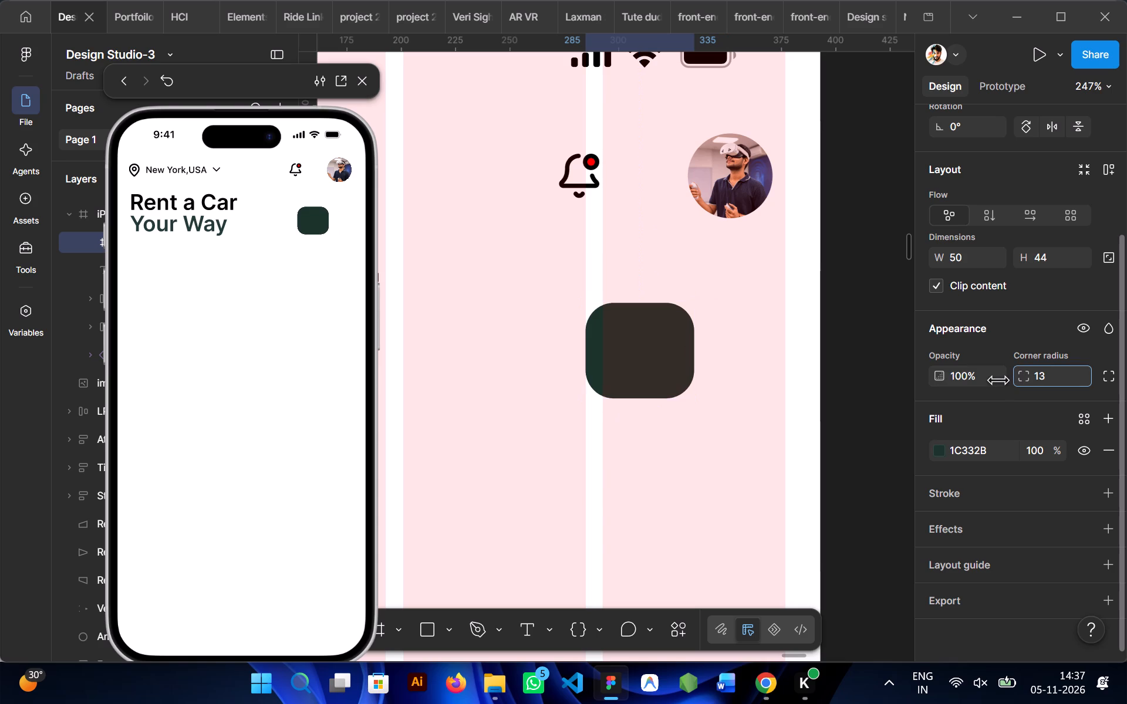
{"action": "left_click_drag", "start_coordinate": [532, 348], "coordinate": [519, 348]}
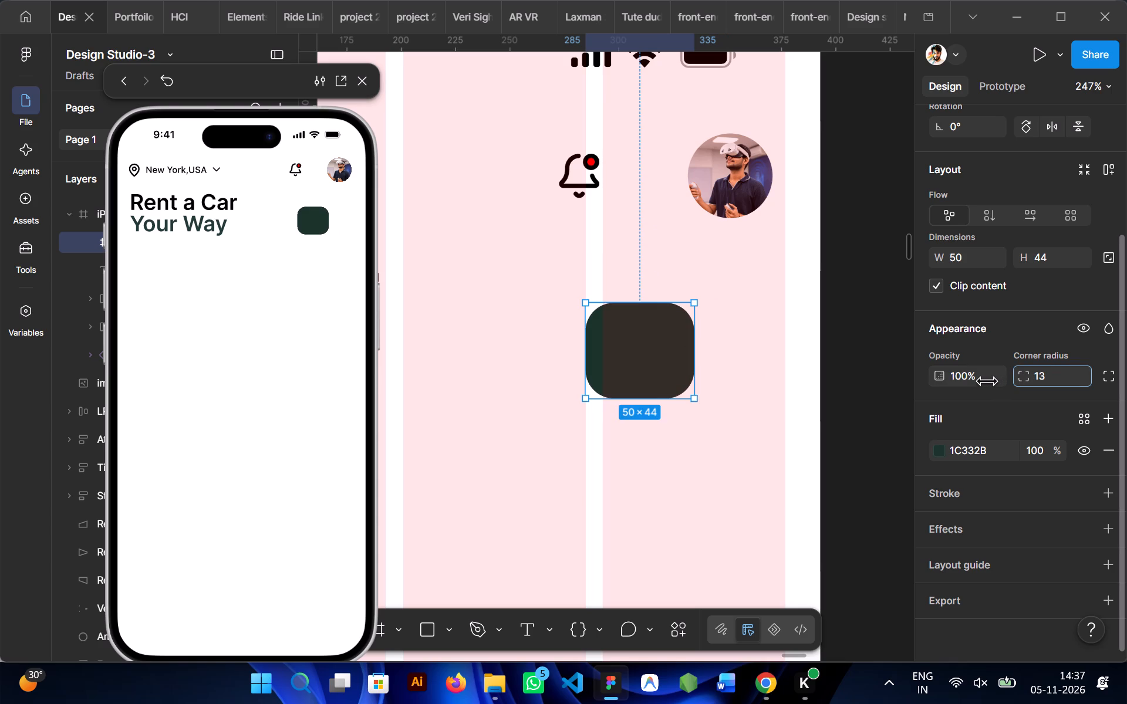
{"action": "left_click_drag", "start_coordinate": [519, 348], "coordinate": [517, 348]}
{"action": "left_click", "coordinate": [861, 392]}
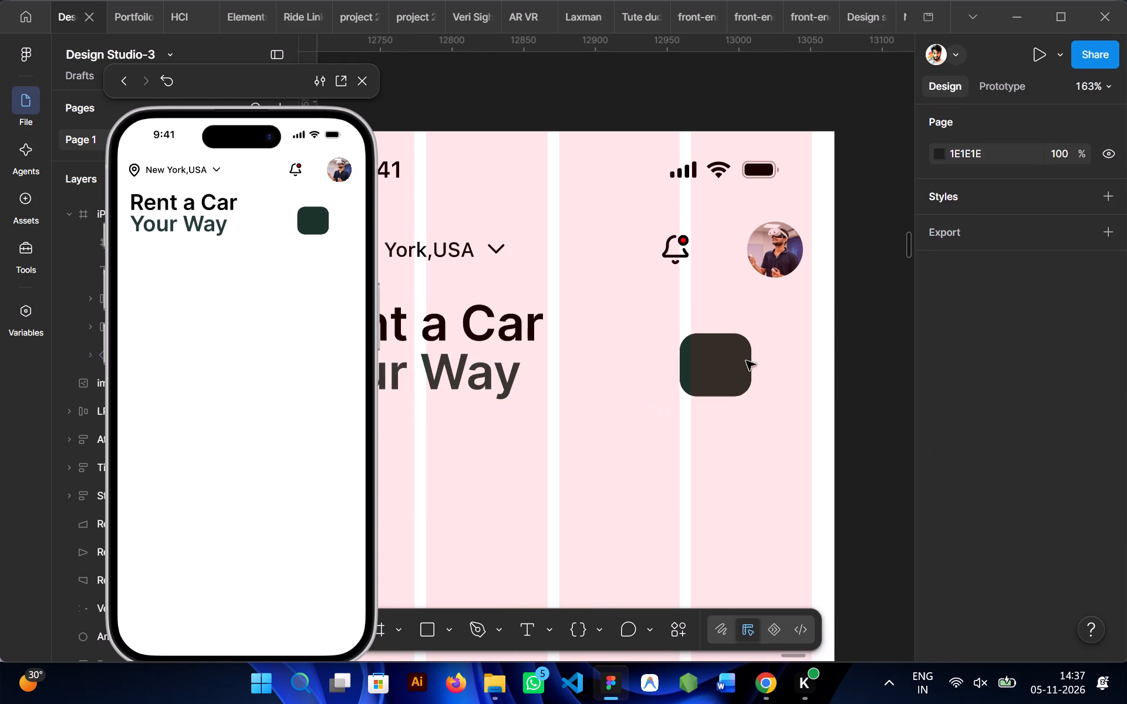
Set the dark green frame's width to 44 so it matches its height.
{"action": "left_click", "coordinate": [741, 358]}
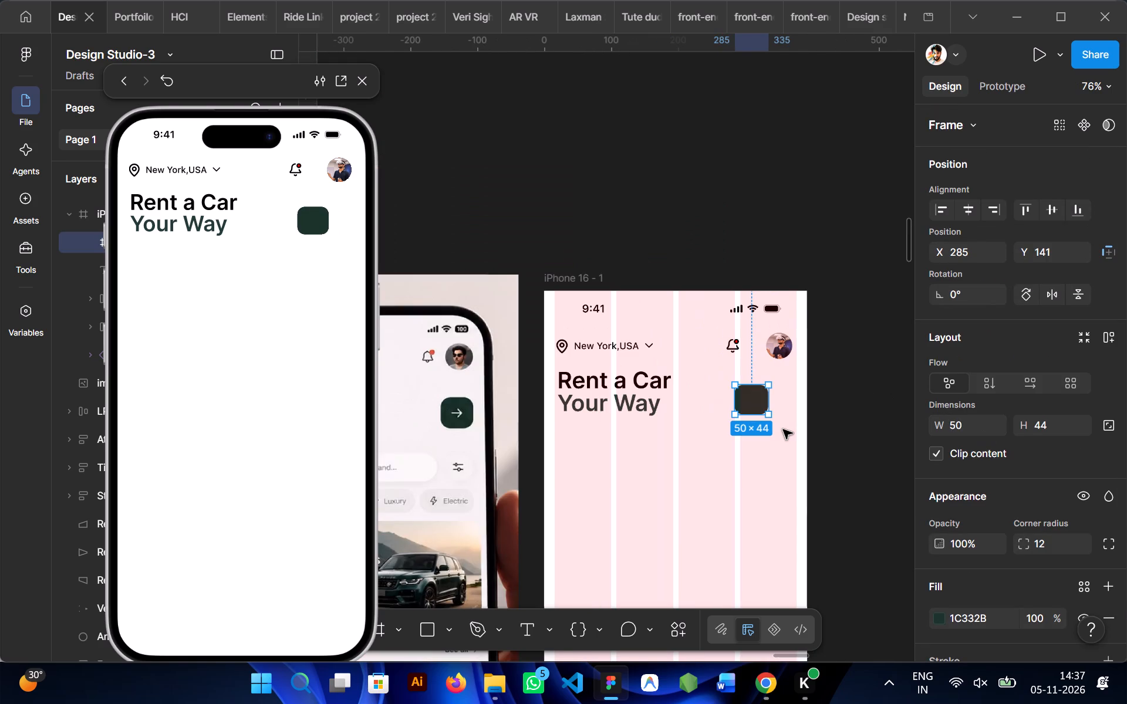
{"action": "scroll", "coordinate": [783, 429], "scroll_direction": "right", "scroll_amount": 1}
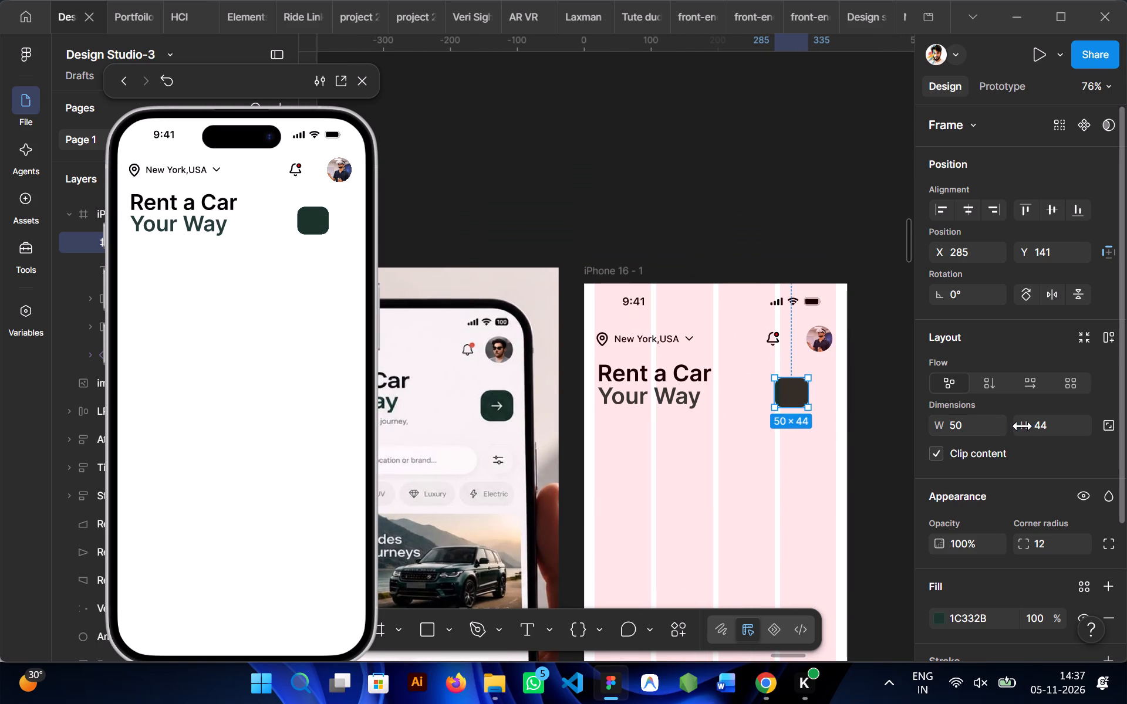
{"action": "double_click", "coordinate": [1061, 424]}
{"action": "double_click", "coordinate": [951, 425]}
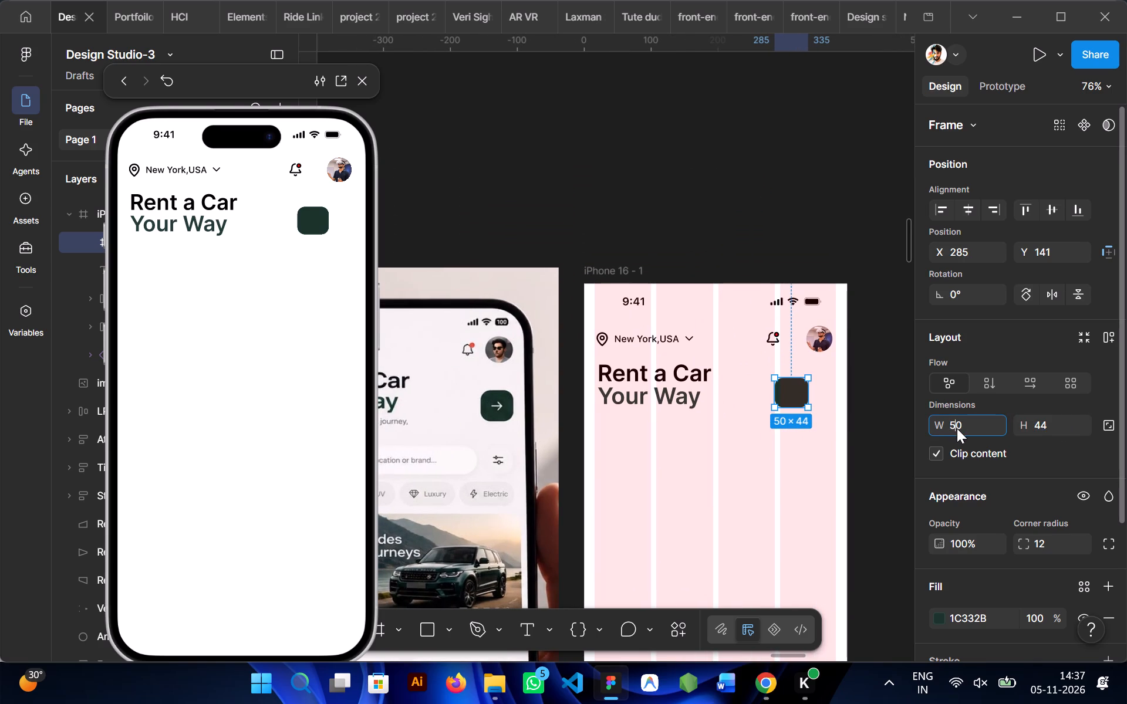
{"action": "double_click", "coordinate": [957, 428]}
{"action": "type", "text": "44"}
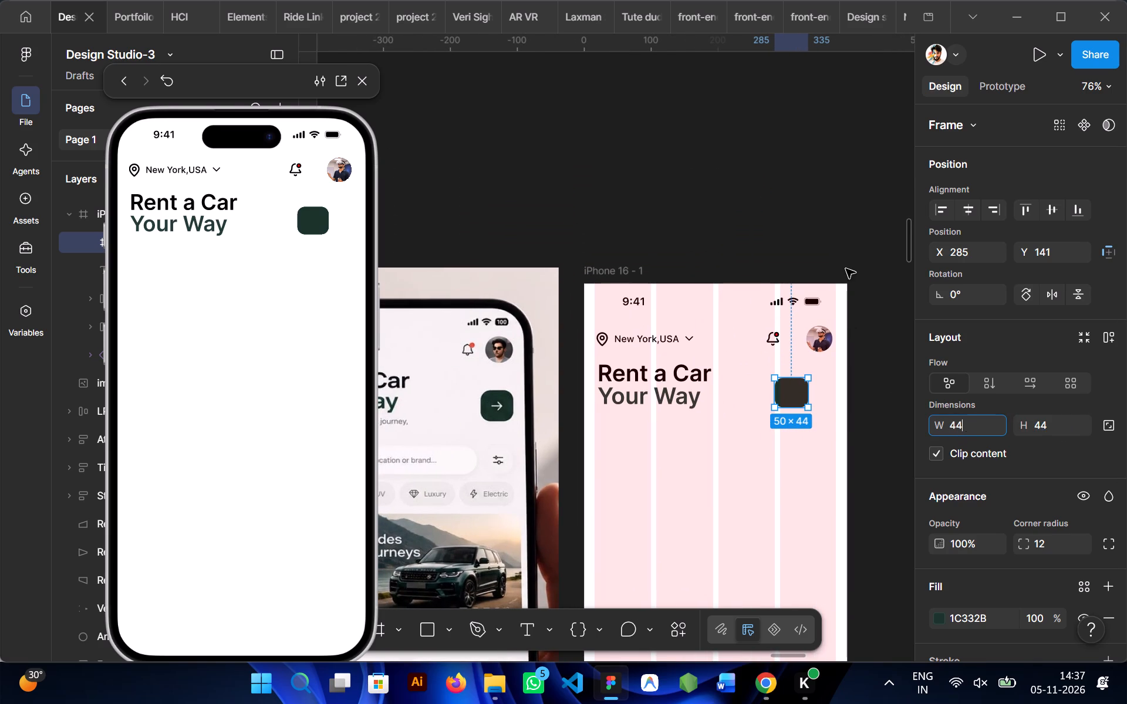
{"action": "left_click", "coordinate": [846, 269]}
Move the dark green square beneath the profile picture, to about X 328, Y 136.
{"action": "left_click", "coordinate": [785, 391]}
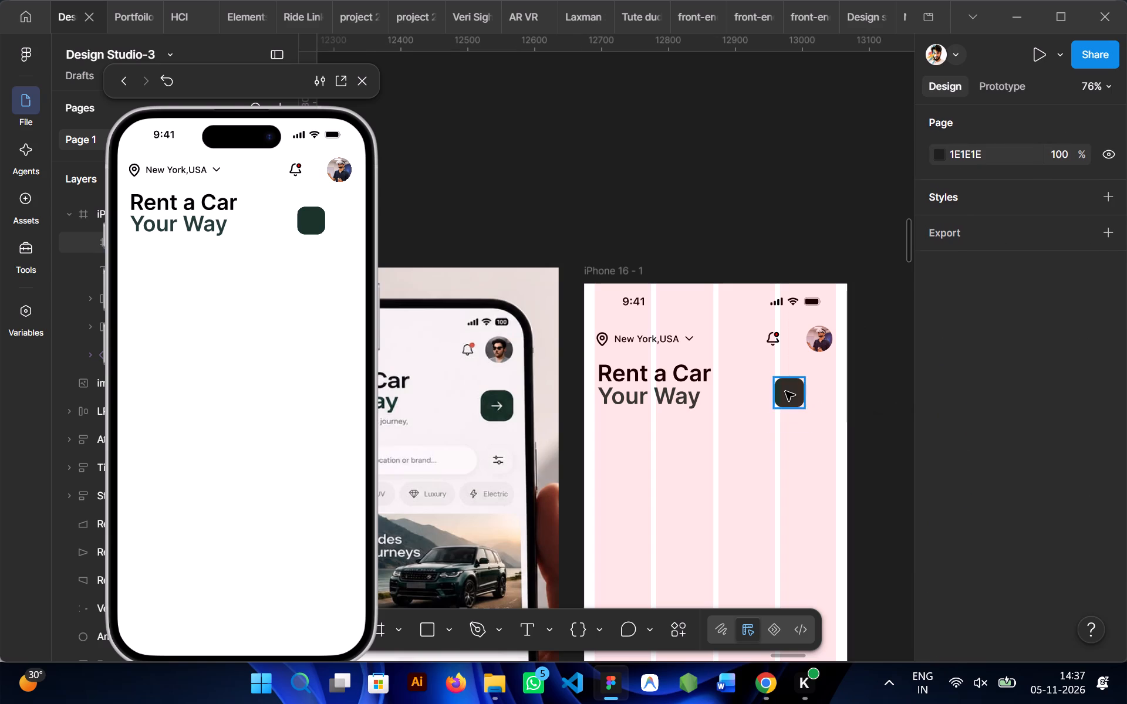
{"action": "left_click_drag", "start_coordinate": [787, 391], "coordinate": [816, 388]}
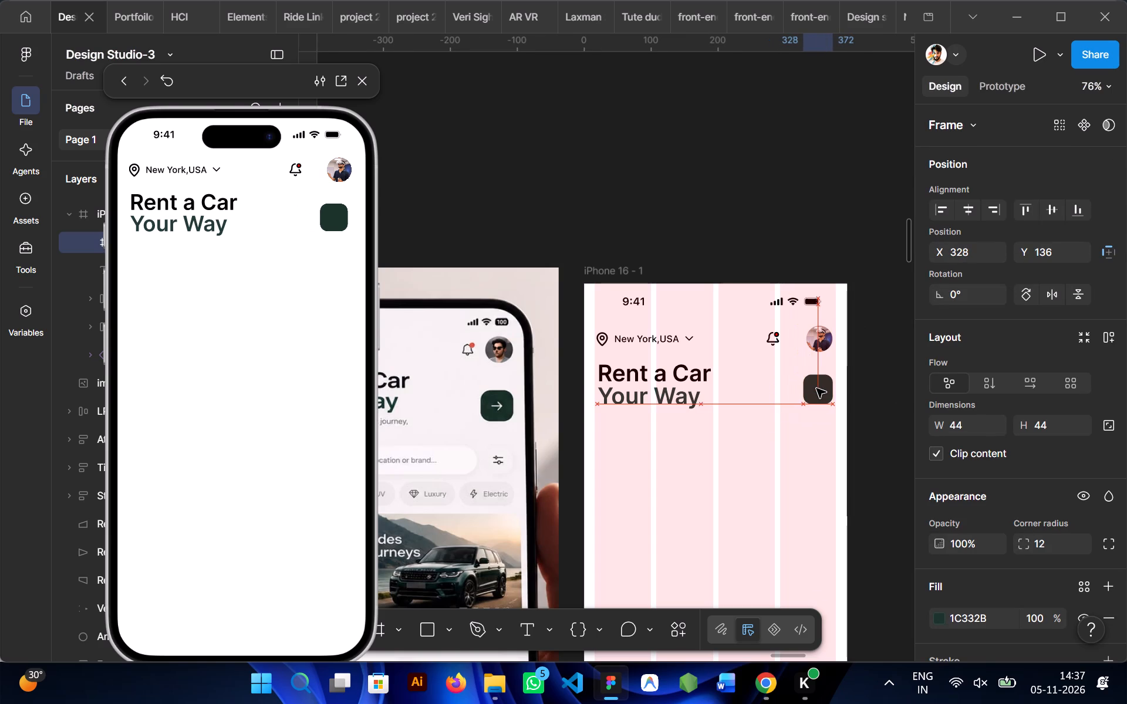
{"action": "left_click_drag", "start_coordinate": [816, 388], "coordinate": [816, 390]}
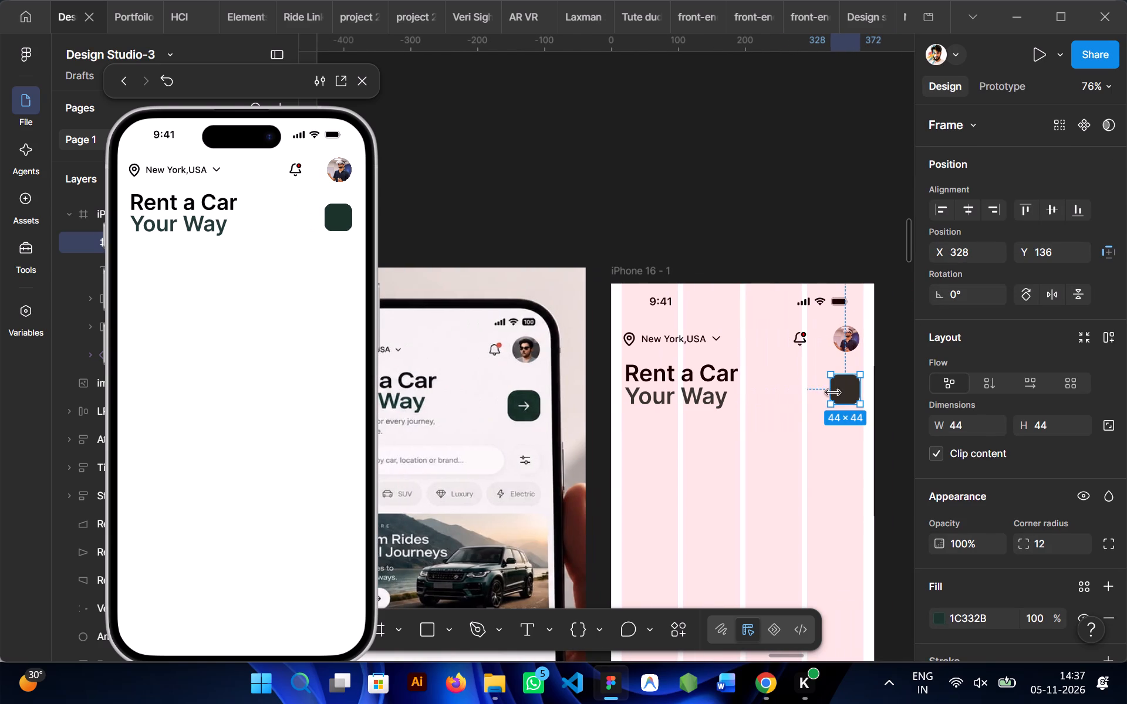
Reposition the dark green square beside the headline's second line, nudging it across to X 341, Y 151.
{"action": "left_click_drag", "start_coordinate": [845, 390], "coordinate": [750, 402]}
{"action": "key", "text": "shift+Right"}
{"action": "key", "text": "shift+Right"}
{"action": "key", "text": "shift+Right"}
{"action": "key", "text": "shift+Right"}
{"action": "key", "text": "shift+Right"}
{"action": "key", "text": "shift+Right"}
{"action": "key", "text": "shift+Right"}
{"action": "key", "text": "shift+Right"}
{"action": "key", "text": "shift+Right"}
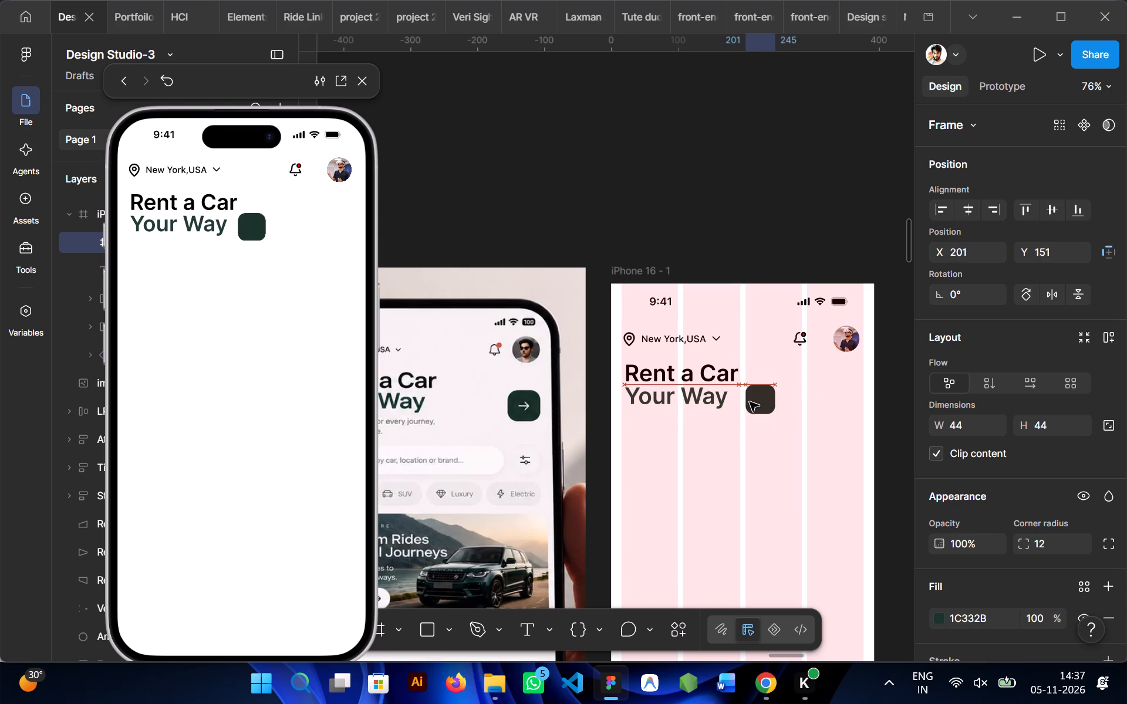
{"action": "key", "text": "shift+Right"}
{"action": "key", "text": "shift+Right"}
{"action": "key", "text": "shift+Right"}
{"action": "key", "text": "shift+Right"}
{"action": "key", "text": "shift+Right"}
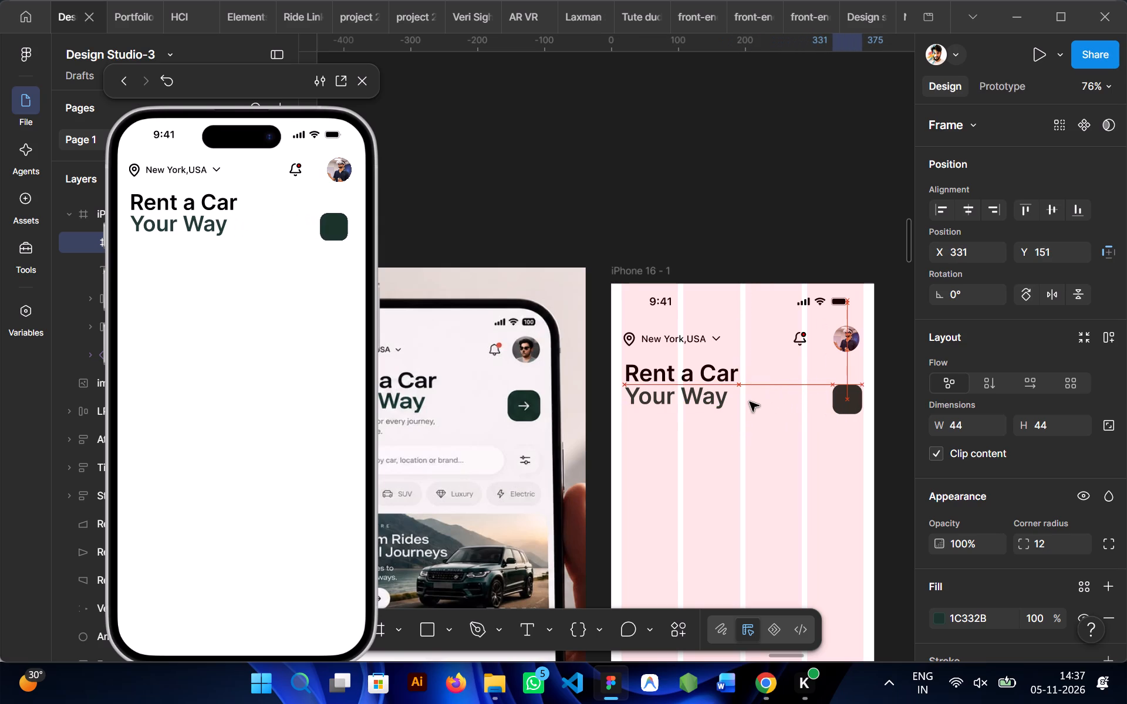
{"action": "key", "text": "shift+Right"}
{"action": "scroll", "coordinate": [870, 407], "scroll_direction": "up", "scroll_amount": 1}
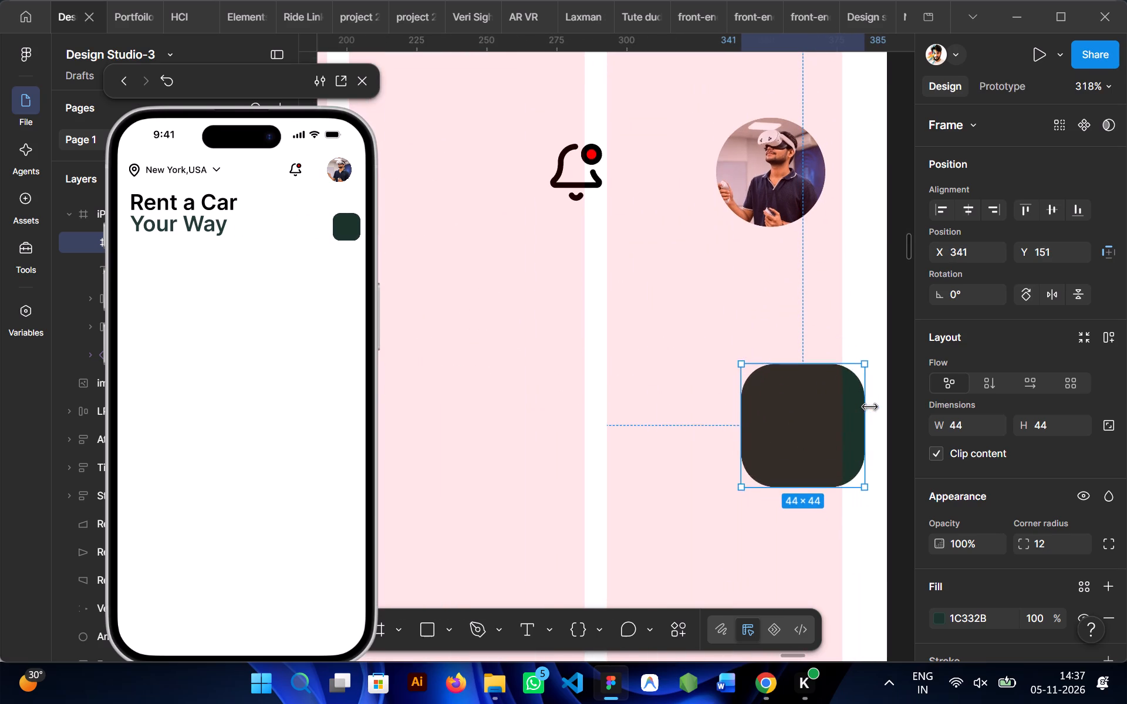
Nudge the bell and profile picture group across until its edge sits on the layout grid's last column edge.
{"action": "left_click", "coordinate": [740, 144]}
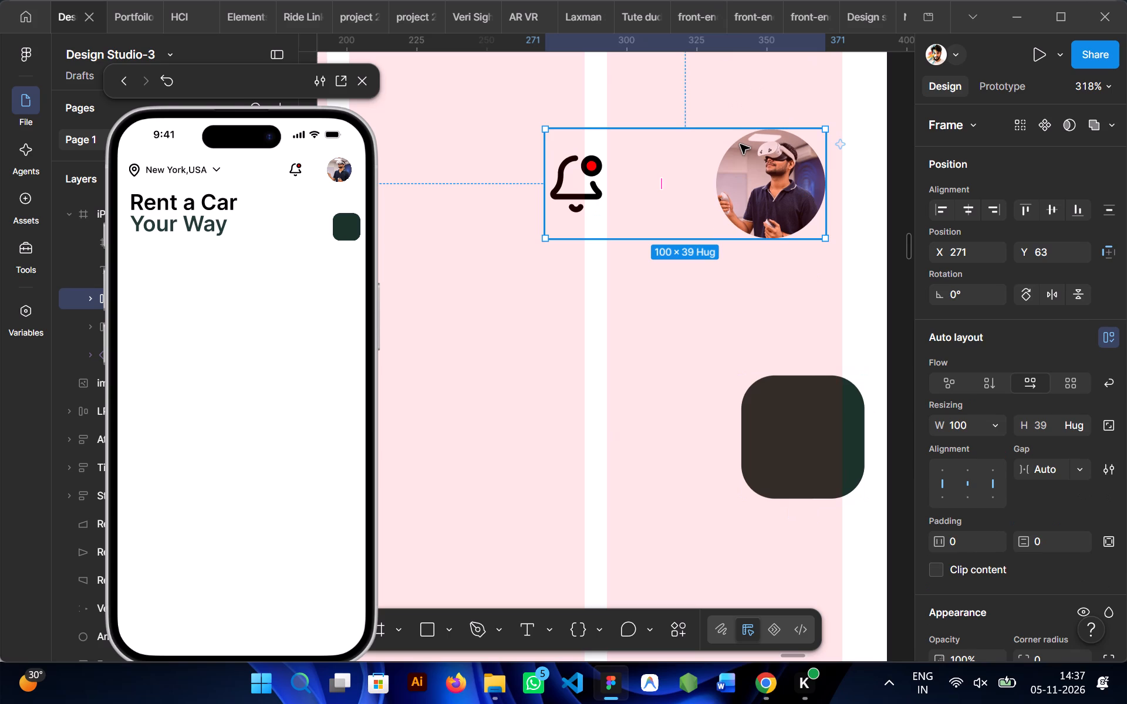
{"action": "key", "text": "Right"}
{"action": "key", "text": "Right"}
{"action": "key", "text": "Right"}
{"action": "key", "text": "Right"}
{"action": "key", "text": "Right"}
{"action": "key", "text": "Right"}
{"action": "key", "text": "Left"}
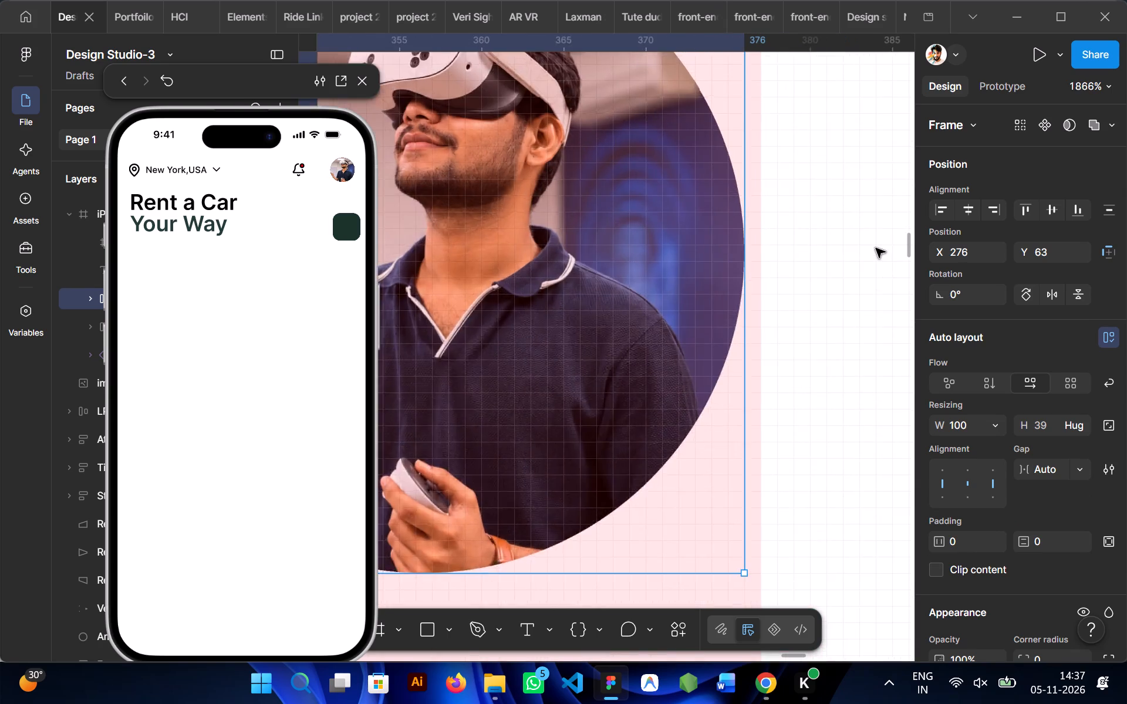
{"action": "key", "text": "Right"}
Move the dark green square to X 333, Y 150, flush with the outer edge of the layout grid's last column.
{"action": "scroll", "coordinate": [876, 248], "scroll_direction": "left", "scroll_amount": 1}
{"action": "left_click", "coordinate": [785, 389]}
{"action": "left_click_drag", "start_coordinate": [785, 389], "coordinate": [745, 408]}
{"action": "left_click_drag", "start_coordinate": [723, 403], "coordinate": [699, 381]}
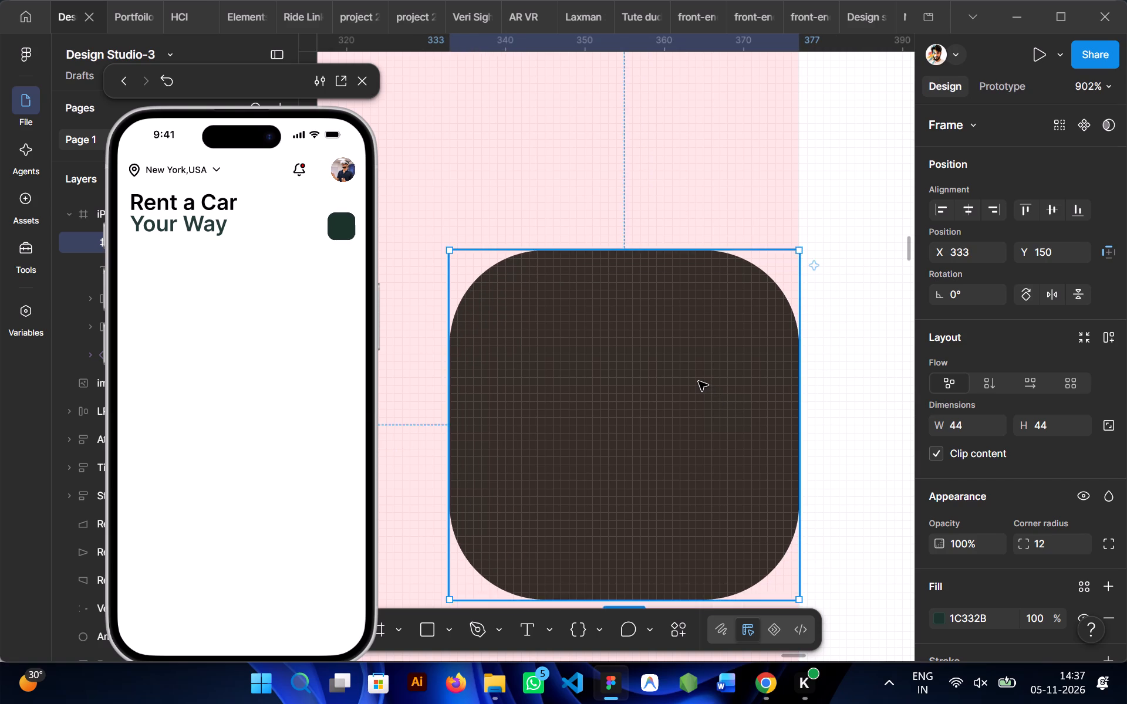
{"action": "scroll", "coordinate": [699, 381], "scroll_direction": "right", "scroll_amount": 1}
{"action": "left_click", "coordinate": [558, 388], "text": "shift"}
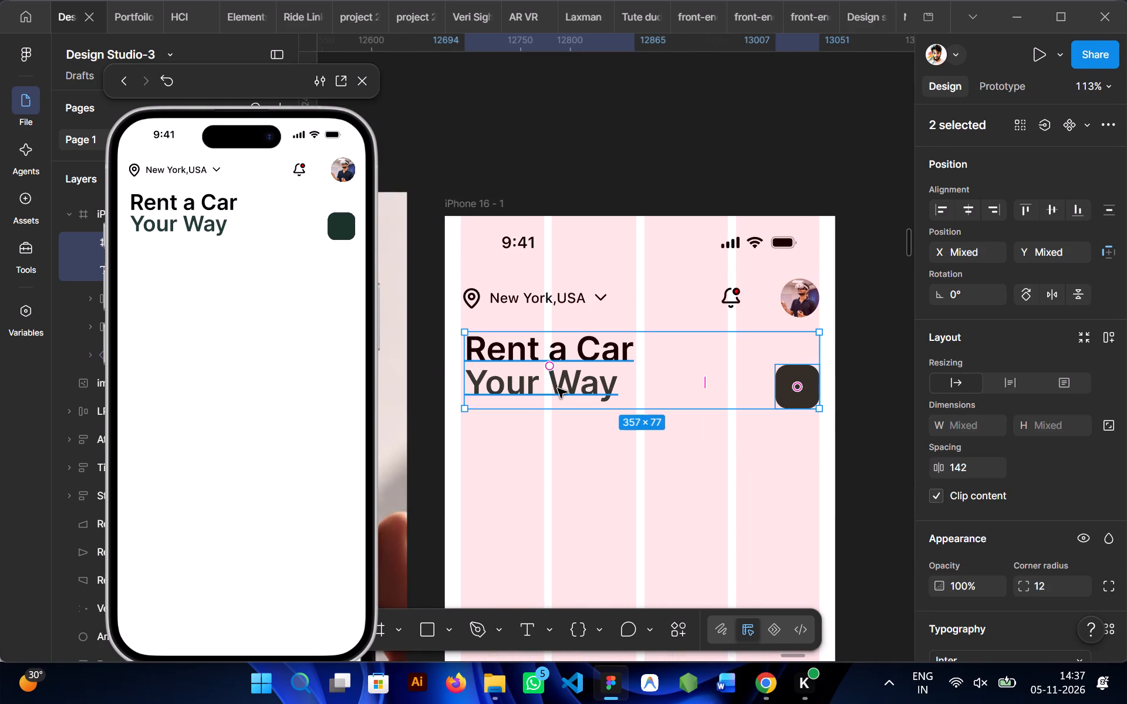
{"action": "left_click", "coordinate": [860, 361]}
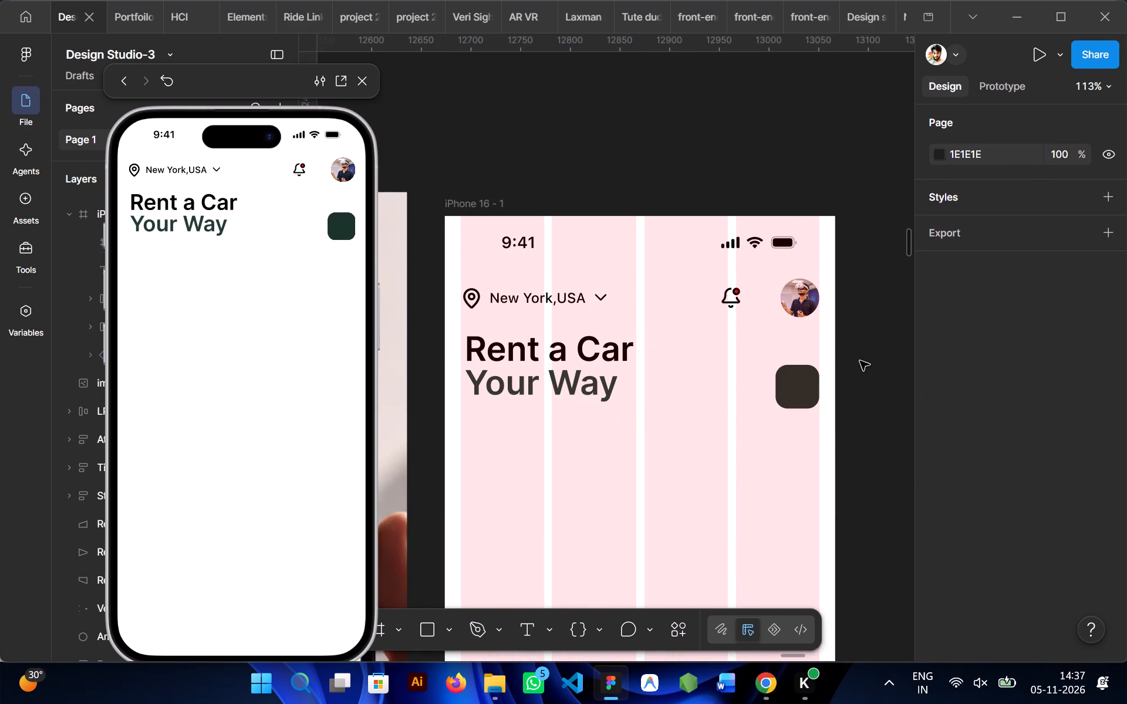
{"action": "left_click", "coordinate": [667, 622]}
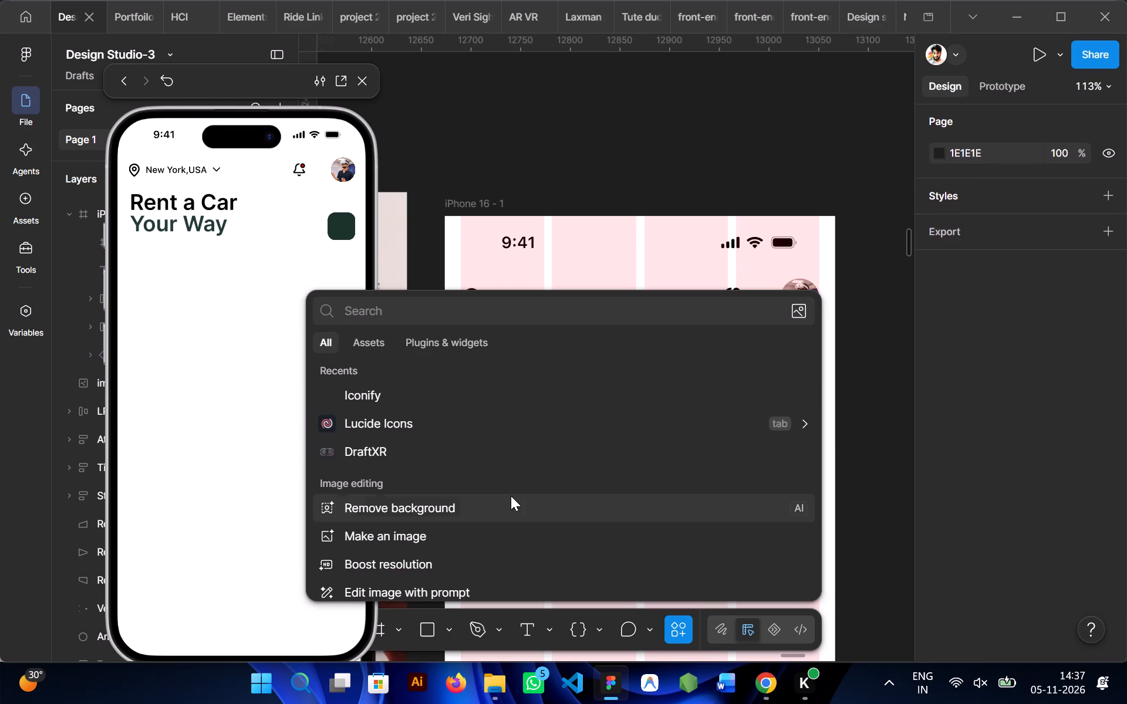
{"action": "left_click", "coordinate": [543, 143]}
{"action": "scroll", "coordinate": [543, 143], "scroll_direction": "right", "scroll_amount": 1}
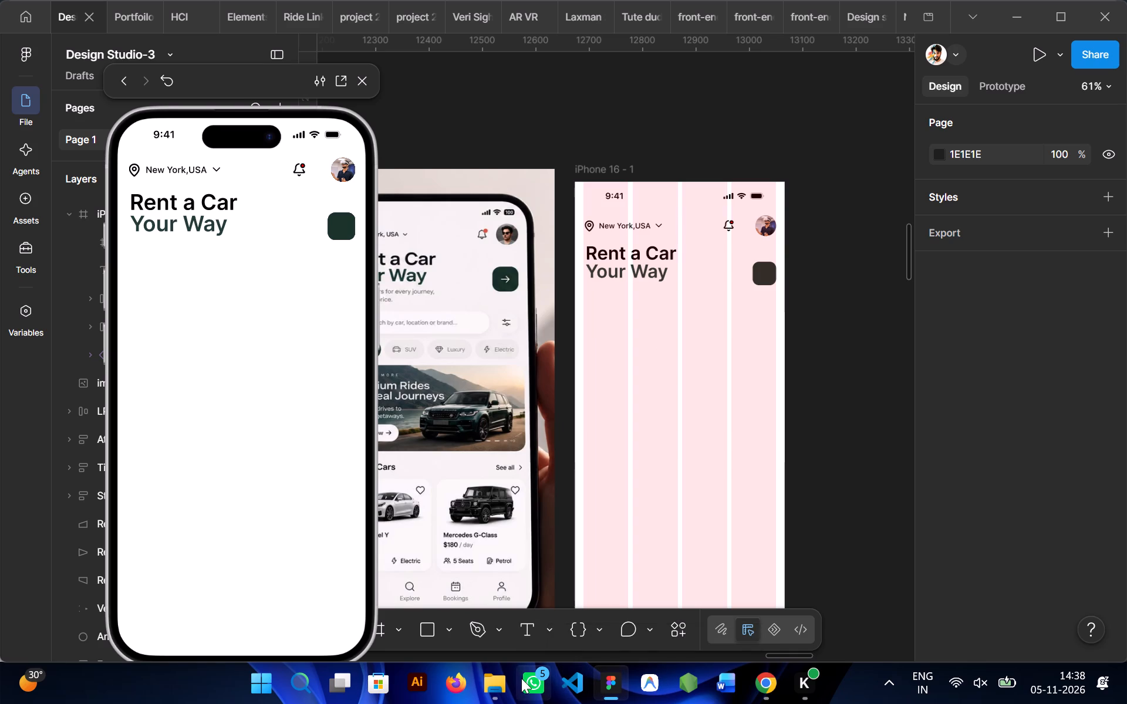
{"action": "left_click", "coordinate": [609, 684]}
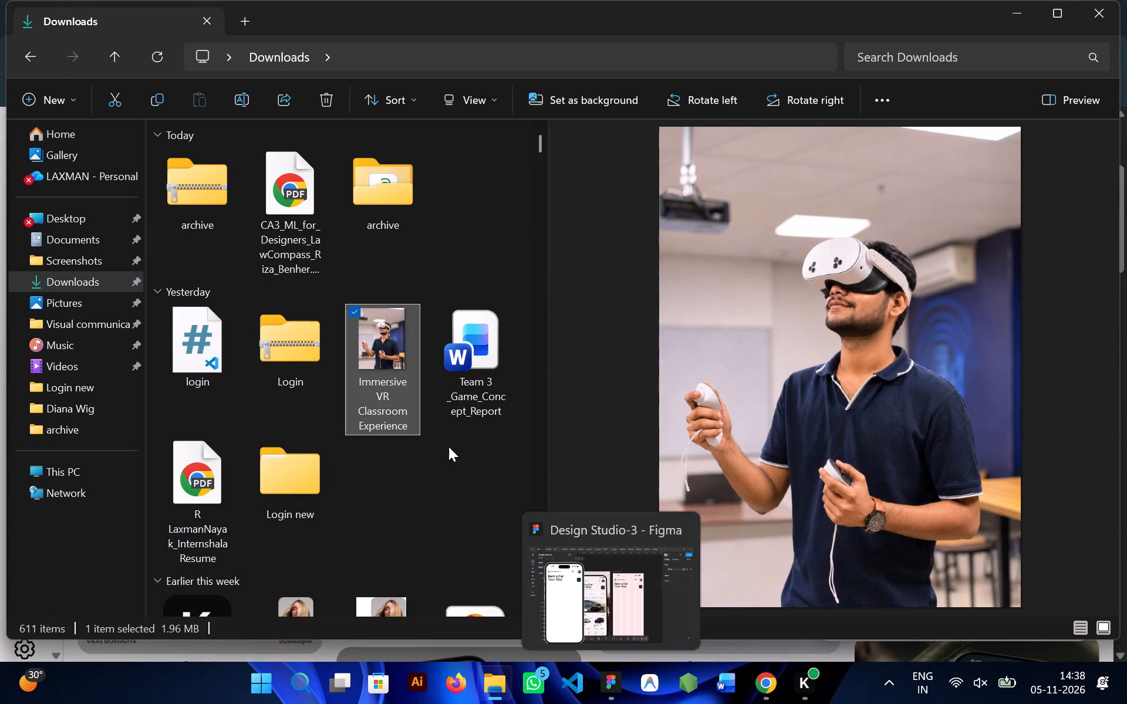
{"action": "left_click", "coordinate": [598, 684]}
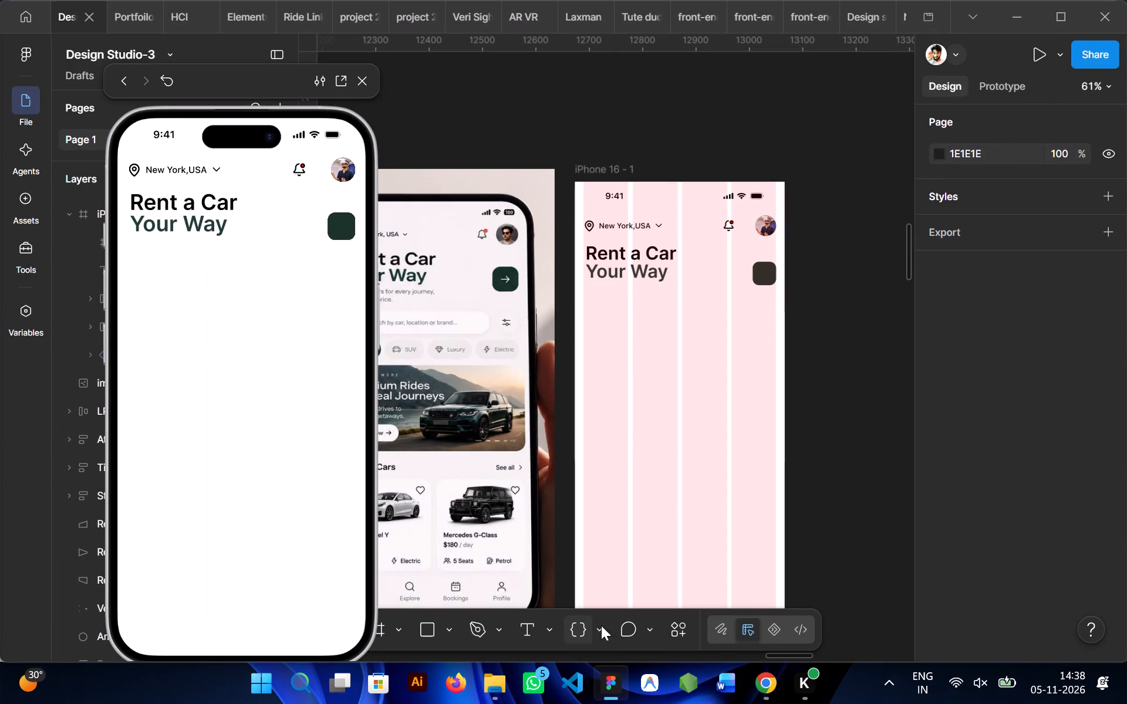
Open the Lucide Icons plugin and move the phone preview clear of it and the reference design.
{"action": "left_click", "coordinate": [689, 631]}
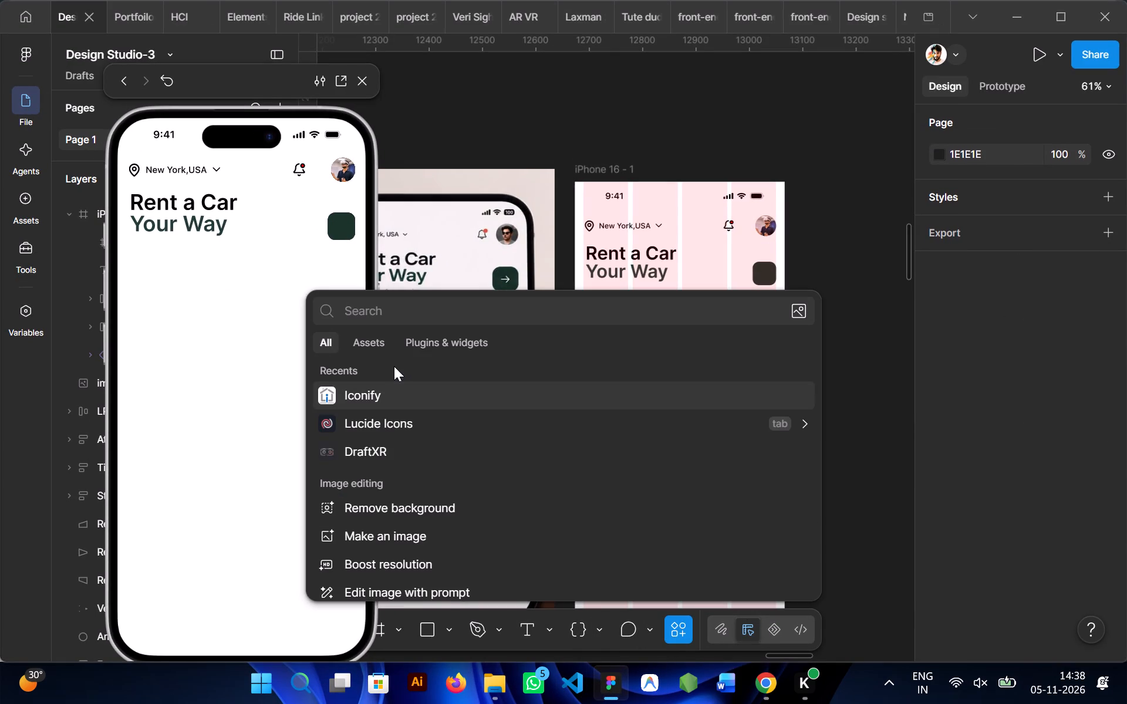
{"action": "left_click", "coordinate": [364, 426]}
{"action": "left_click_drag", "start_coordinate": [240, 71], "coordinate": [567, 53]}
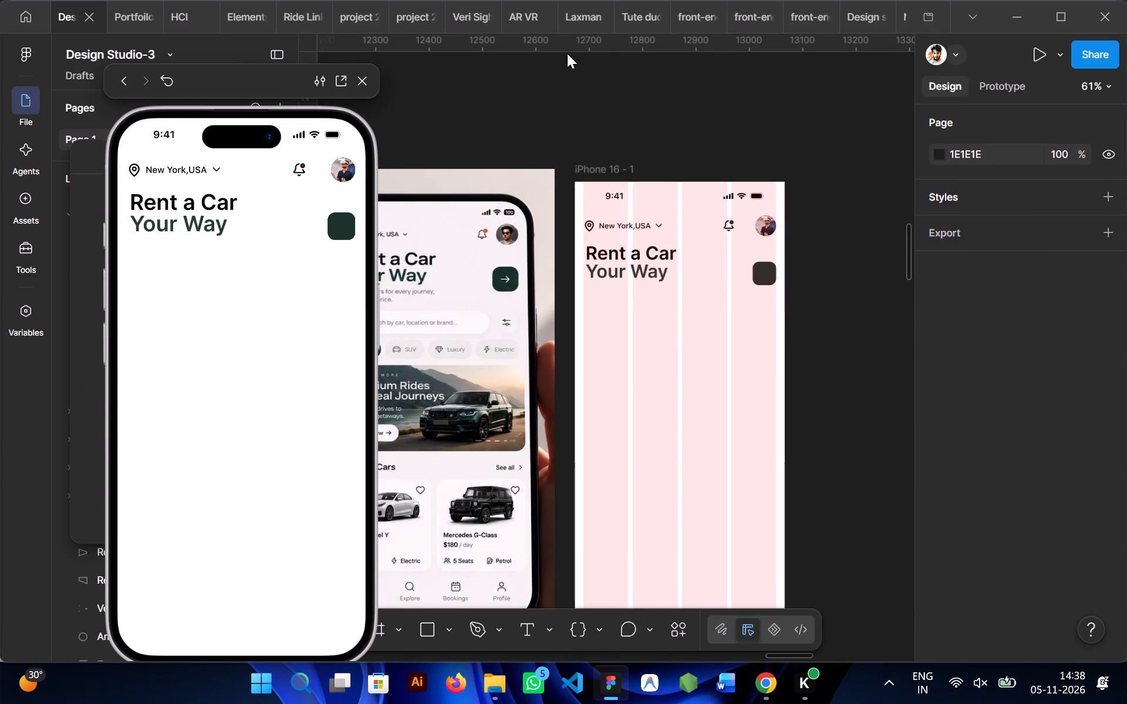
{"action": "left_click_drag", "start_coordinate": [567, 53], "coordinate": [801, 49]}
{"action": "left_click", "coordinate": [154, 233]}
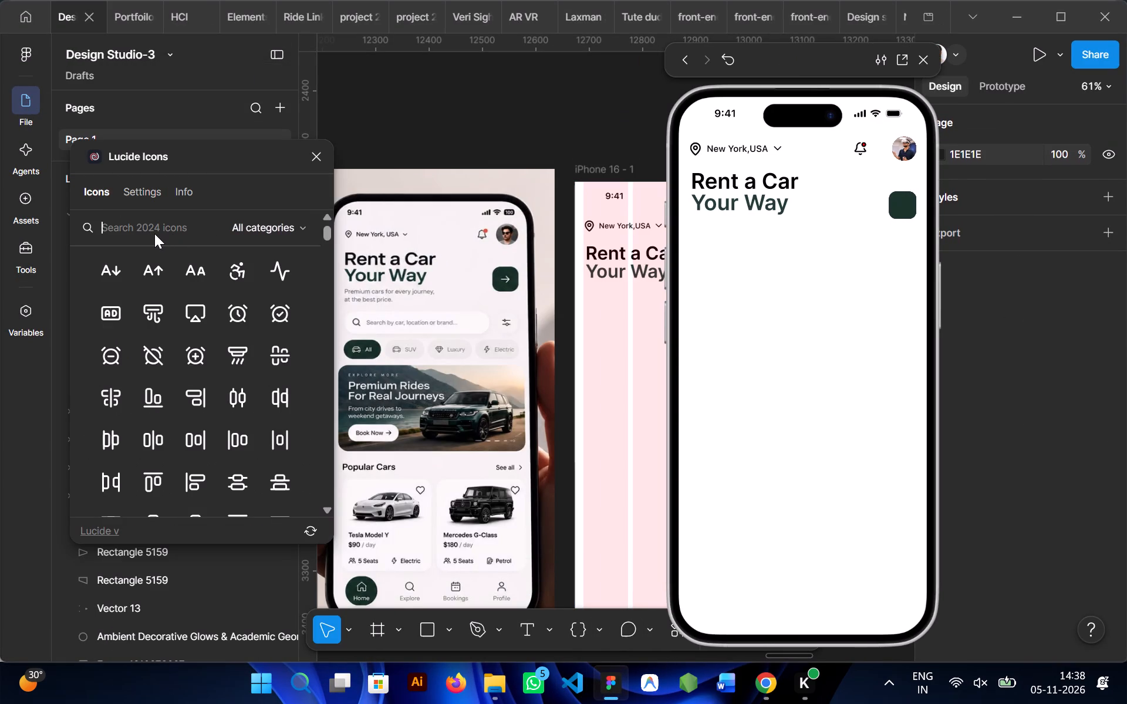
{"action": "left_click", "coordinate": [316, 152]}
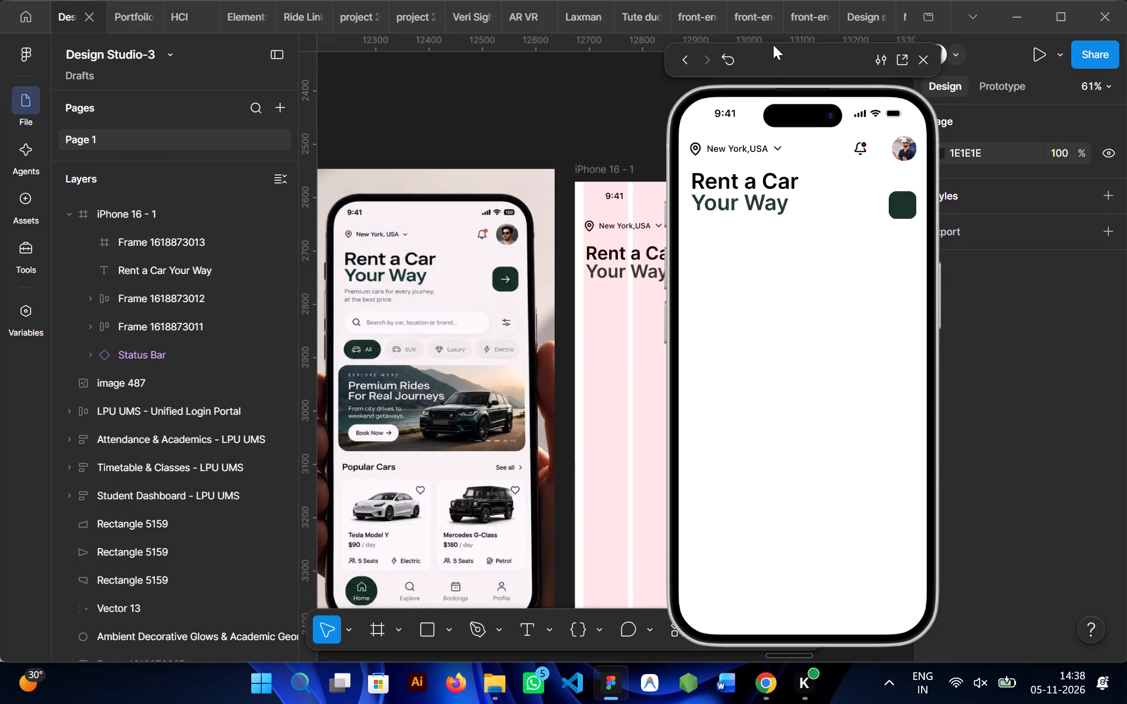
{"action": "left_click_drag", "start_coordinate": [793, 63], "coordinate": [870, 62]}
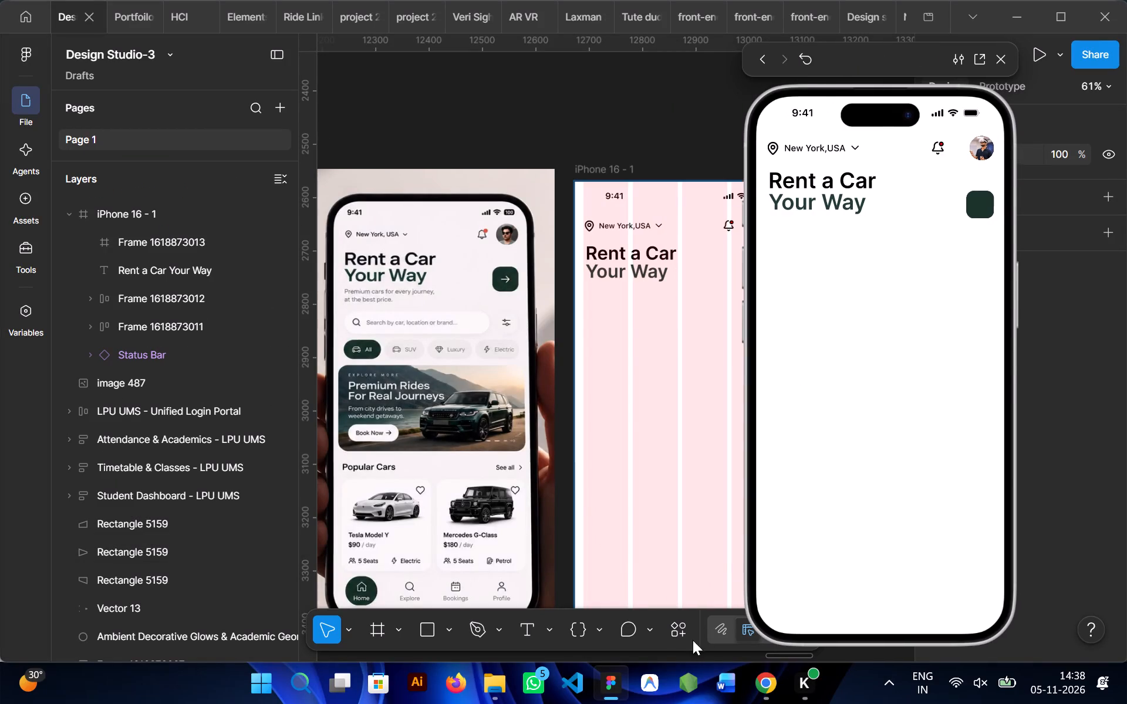
Search the Iconify plugin for "red notification".
{"action": "left_click", "coordinate": [680, 631]}
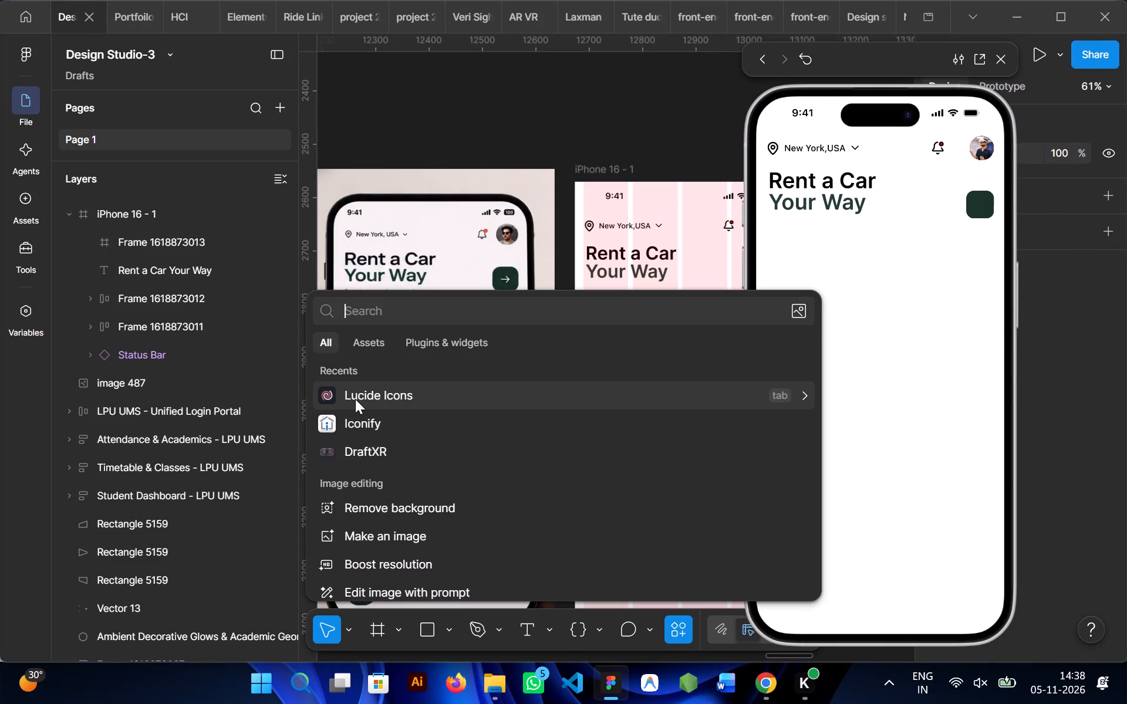
{"action": "left_click", "coordinate": [364, 422]}
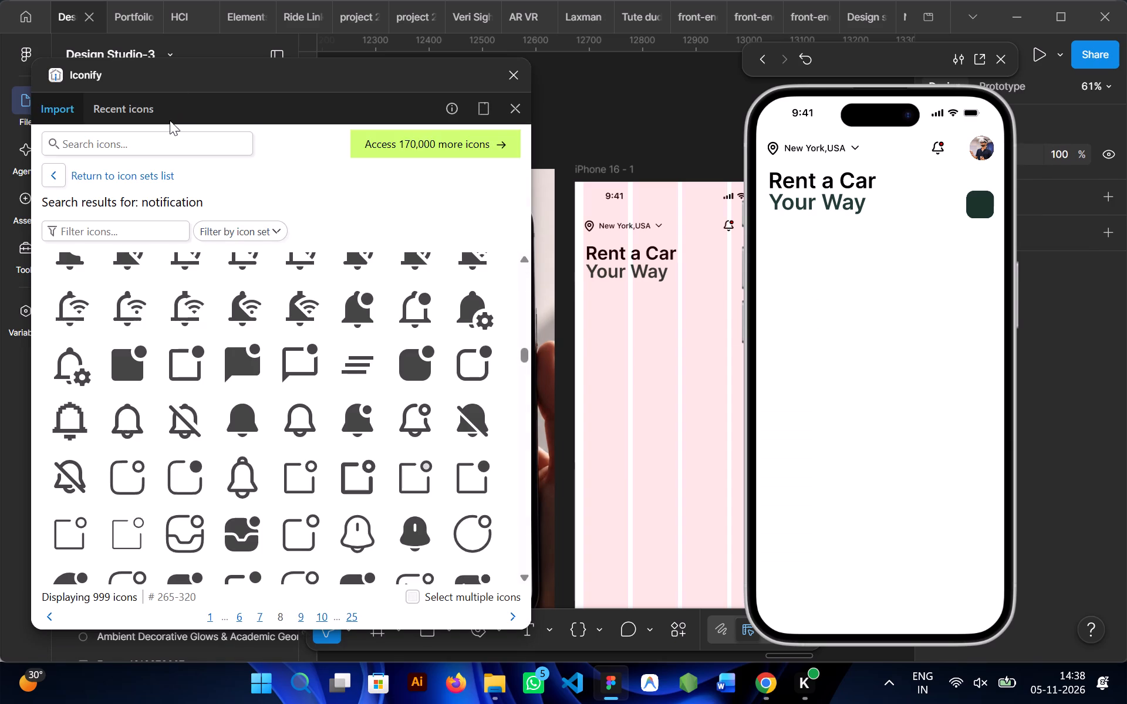
{"action": "left_click", "coordinate": [163, 132]}
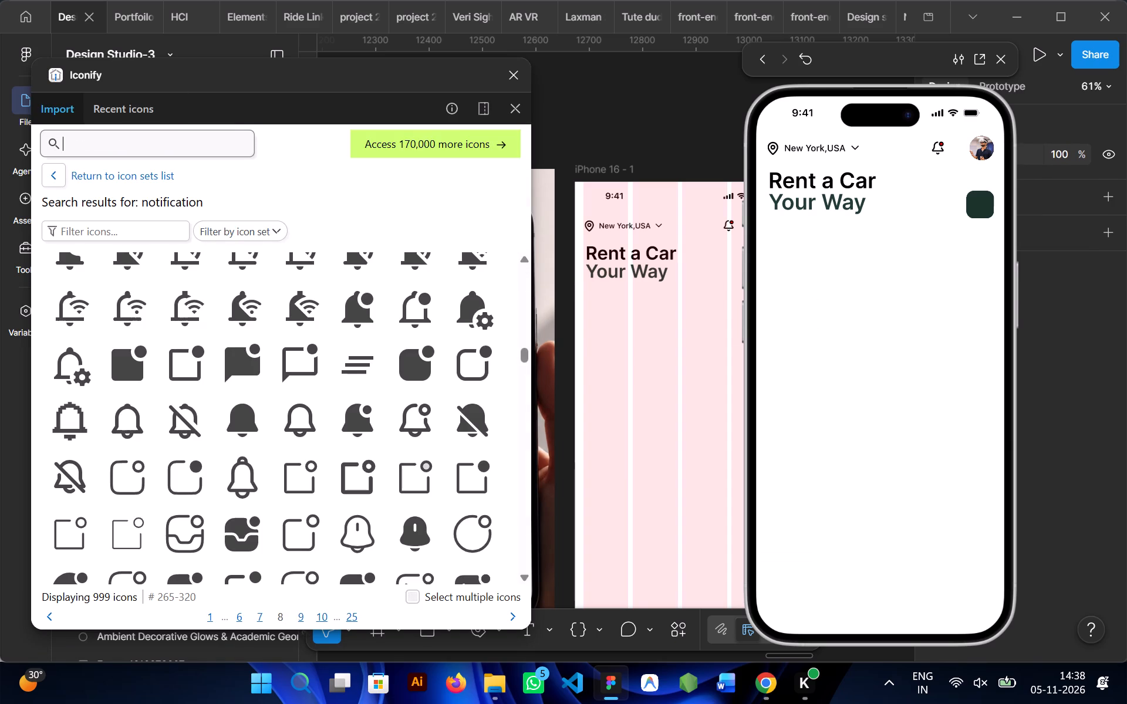
{"action": "type", "text": "red"}
{"action": "key", "text": "space"}
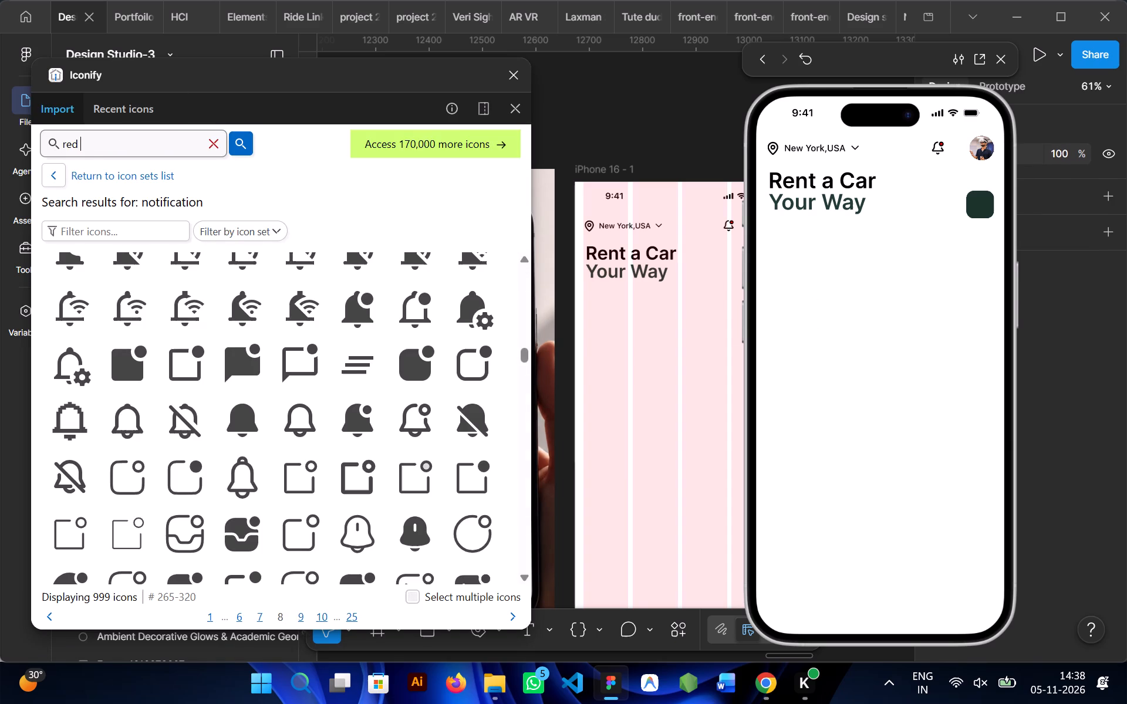
{"action": "type", "text": "notification"}
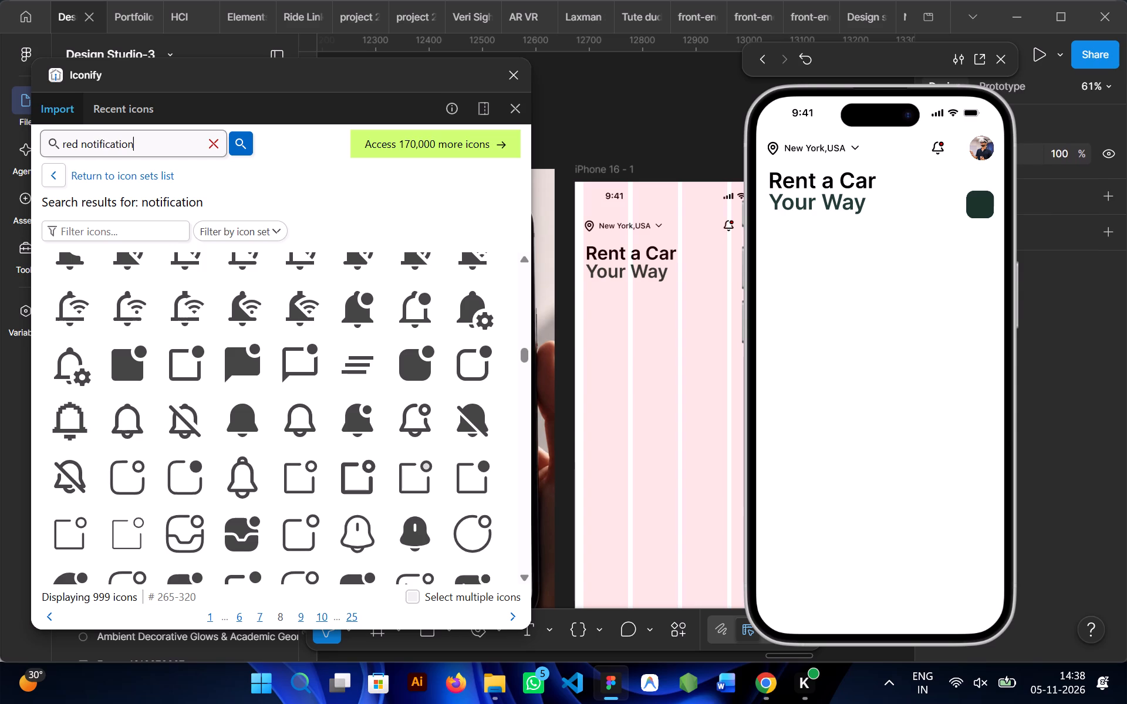
{"action": "key", "text": "Return"}
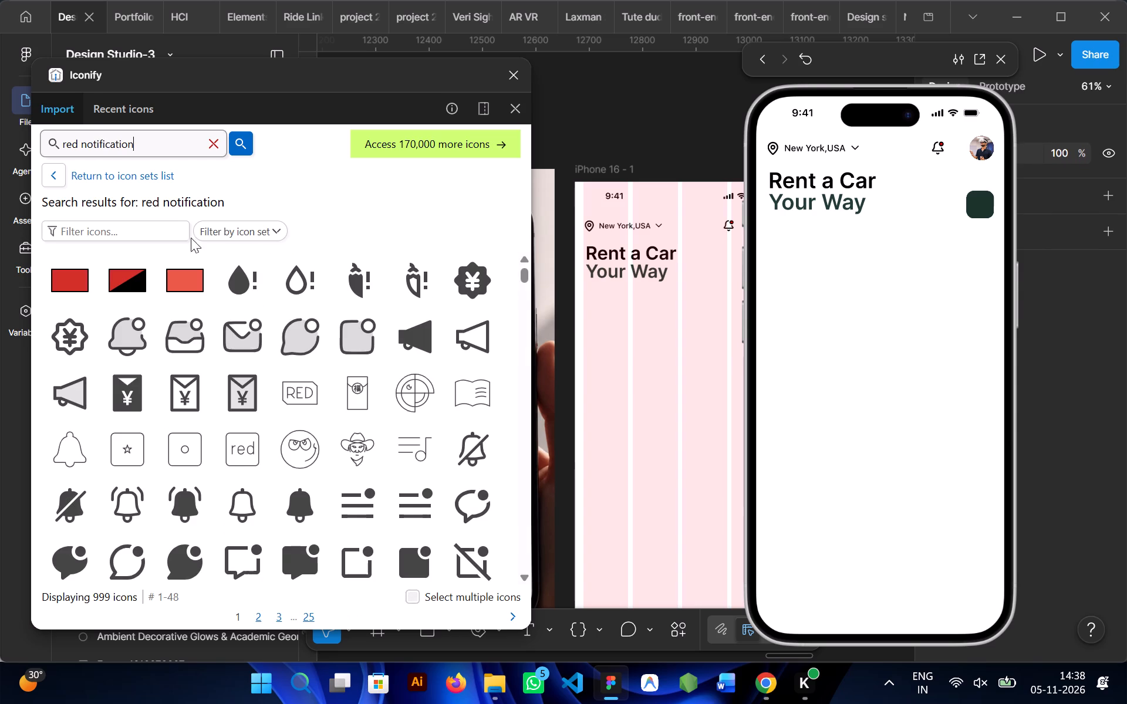
Look through the Iconify results for a notification bell with a red dot, and close the plugin.
{"action": "scroll", "coordinate": [227, 448], "scroll_direction": "down", "scroll_amount": 3}
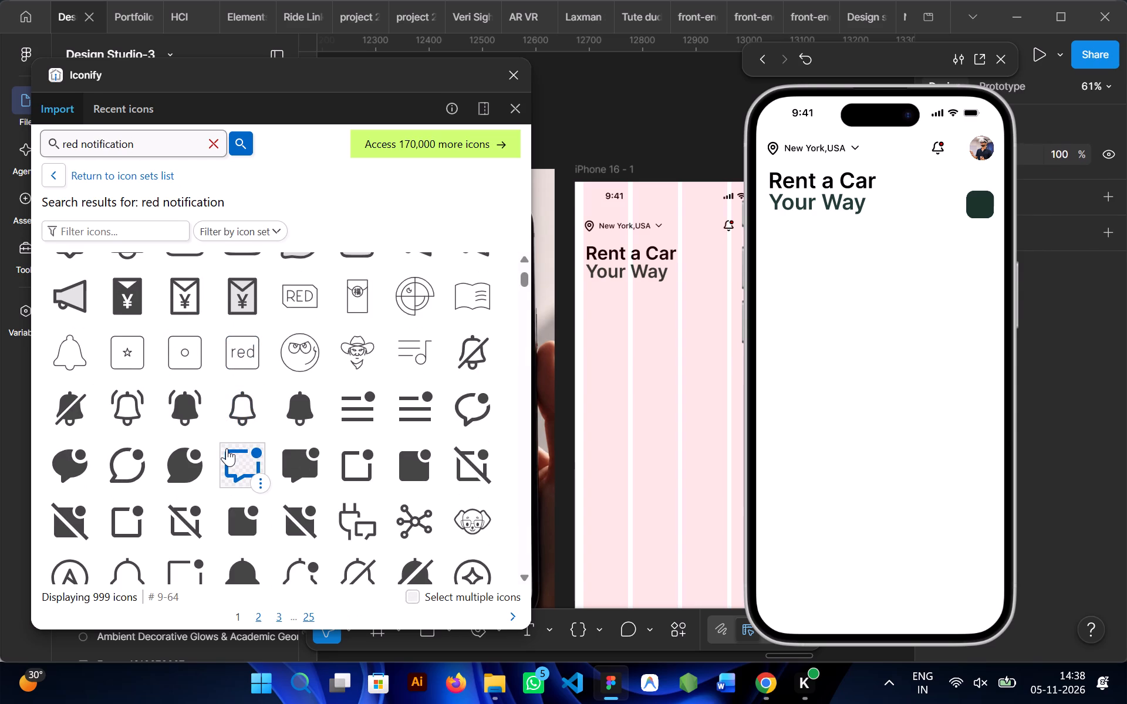
{"action": "scroll", "coordinate": [227, 448], "scroll_direction": "down", "scroll_amount": 2}
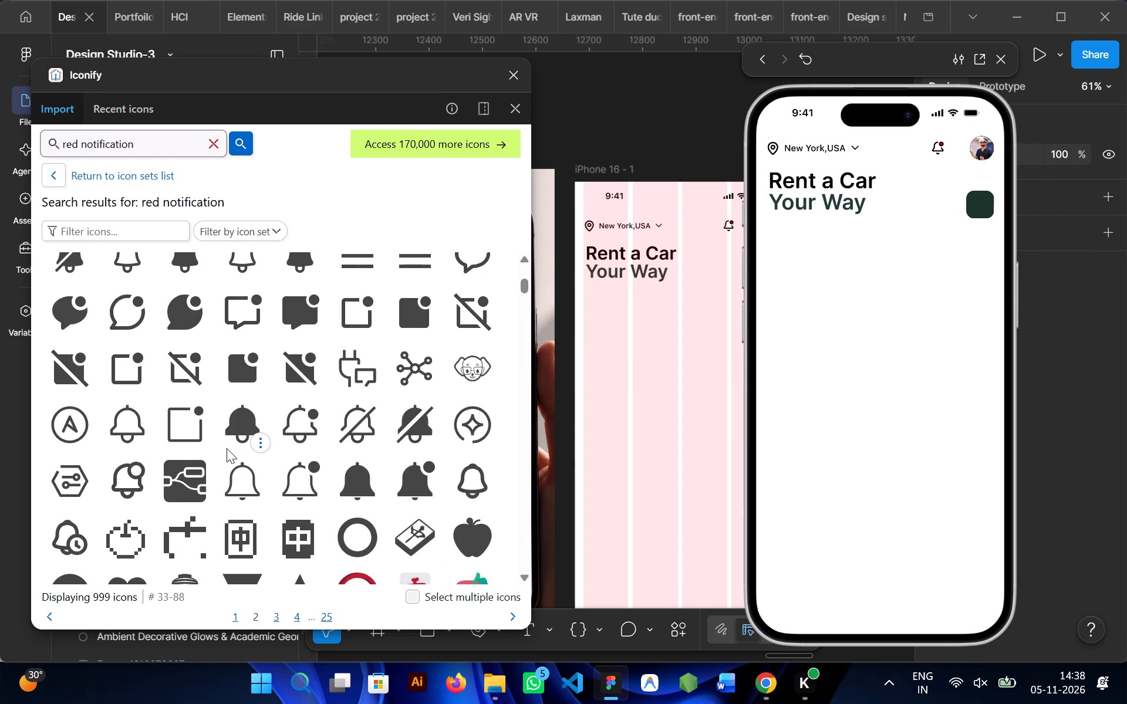
{"action": "scroll", "coordinate": [227, 448], "scroll_direction": "down", "scroll_amount": 4}
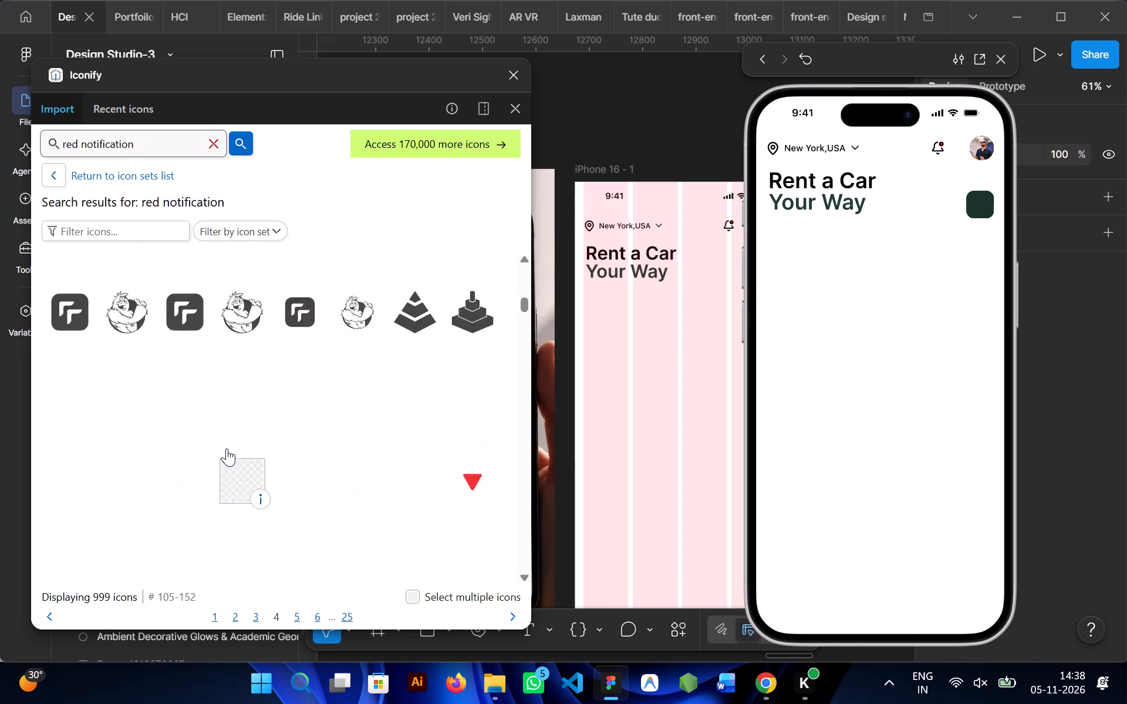
{"action": "scroll", "coordinate": [227, 448], "scroll_direction": "down", "scroll_amount": 3}
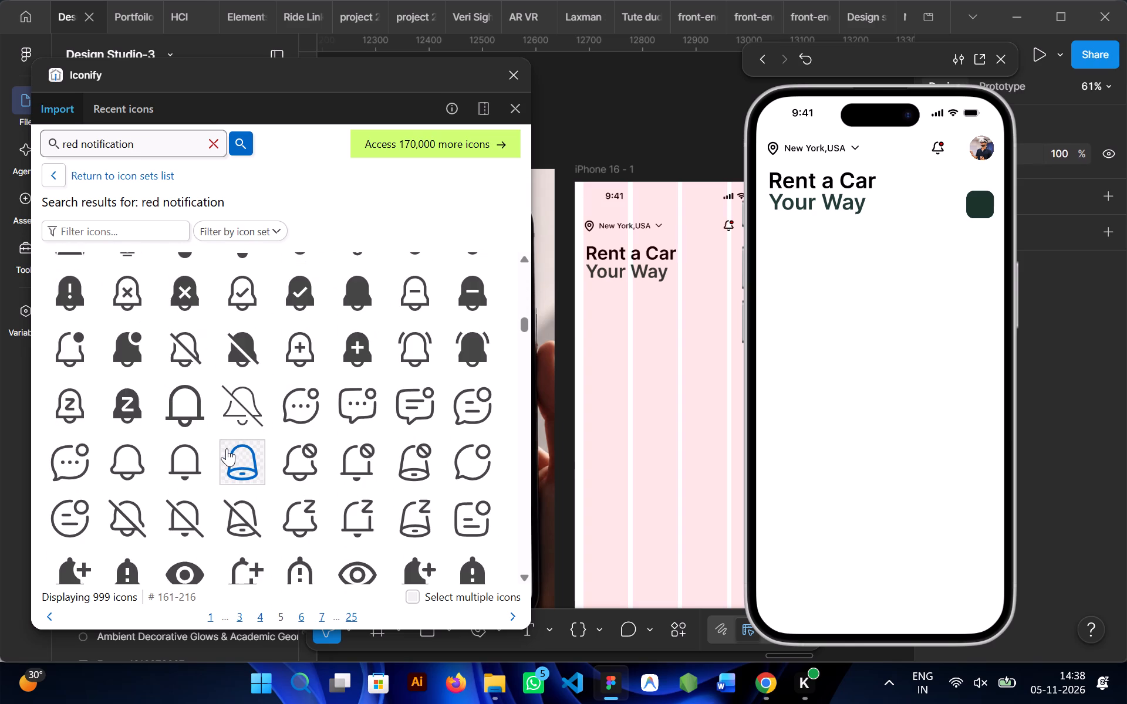
{"action": "scroll", "coordinate": [227, 448], "scroll_direction": "down", "scroll_amount": 3}
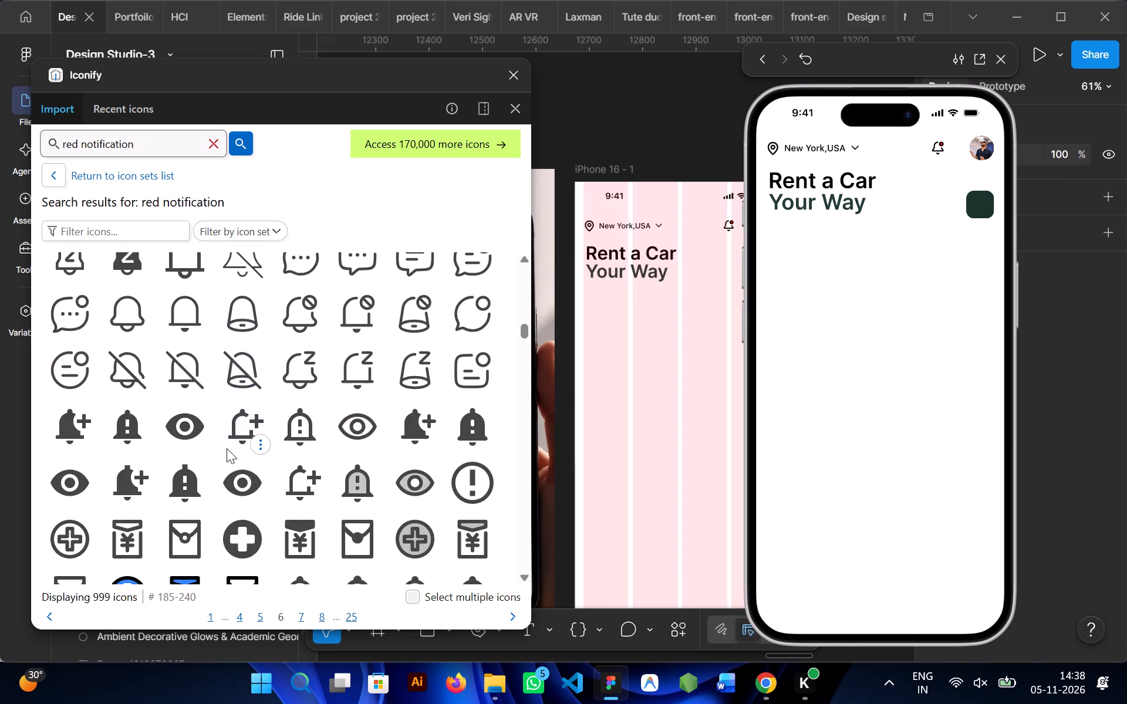
{"action": "scroll", "coordinate": [227, 448], "scroll_direction": "down", "scroll_amount": 2}
{"action": "scroll", "coordinate": [227, 448], "scroll_direction": "right", "scroll_amount": 1}
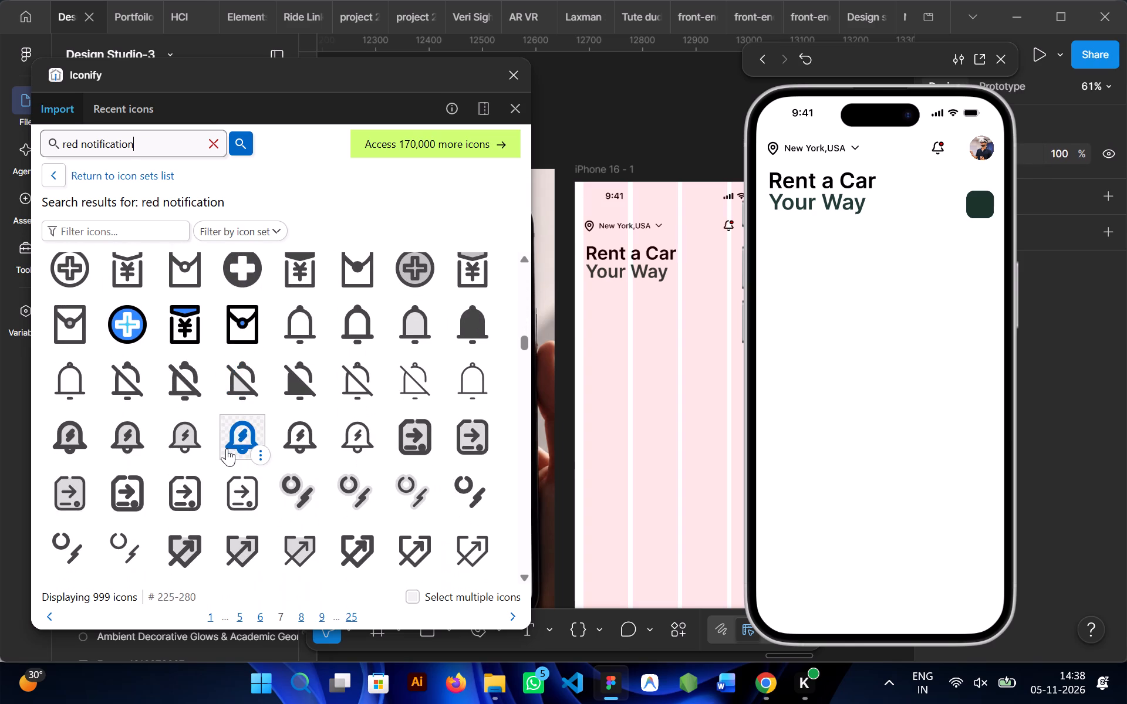
{"action": "scroll", "coordinate": [227, 448], "scroll_direction": "right", "scroll_amount": 1}
{"action": "scroll", "coordinate": [227, 448], "scroll_direction": "up", "scroll_amount": 7}
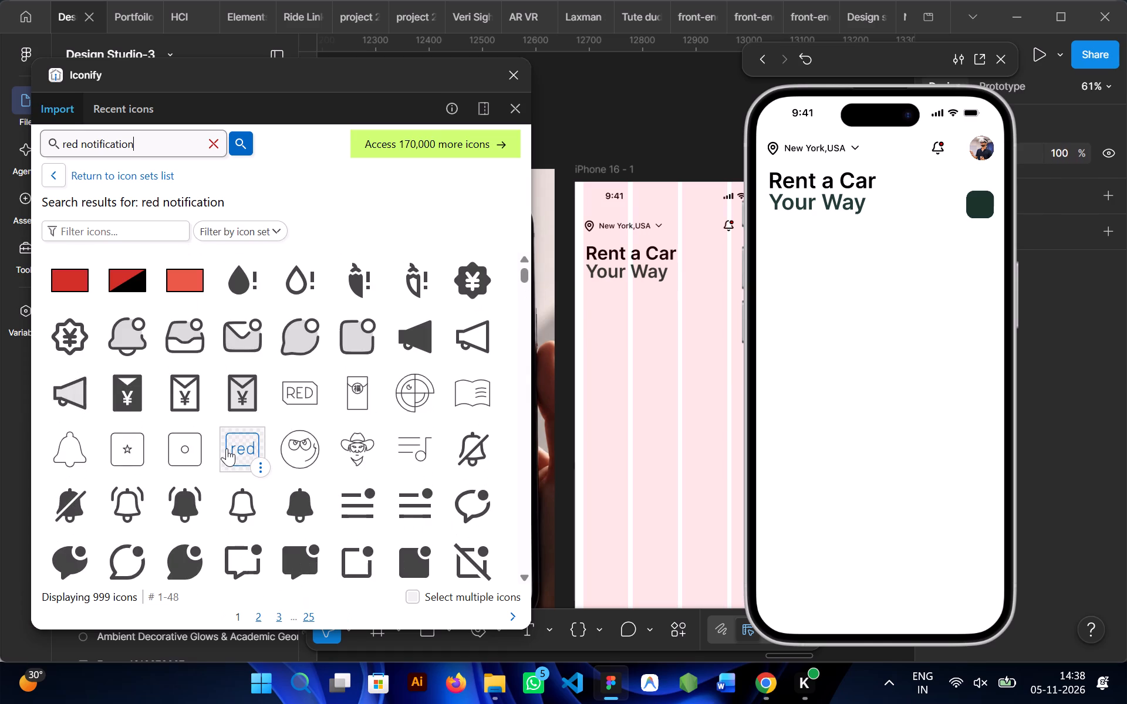
{"action": "left_click", "coordinate": [514, 79]}
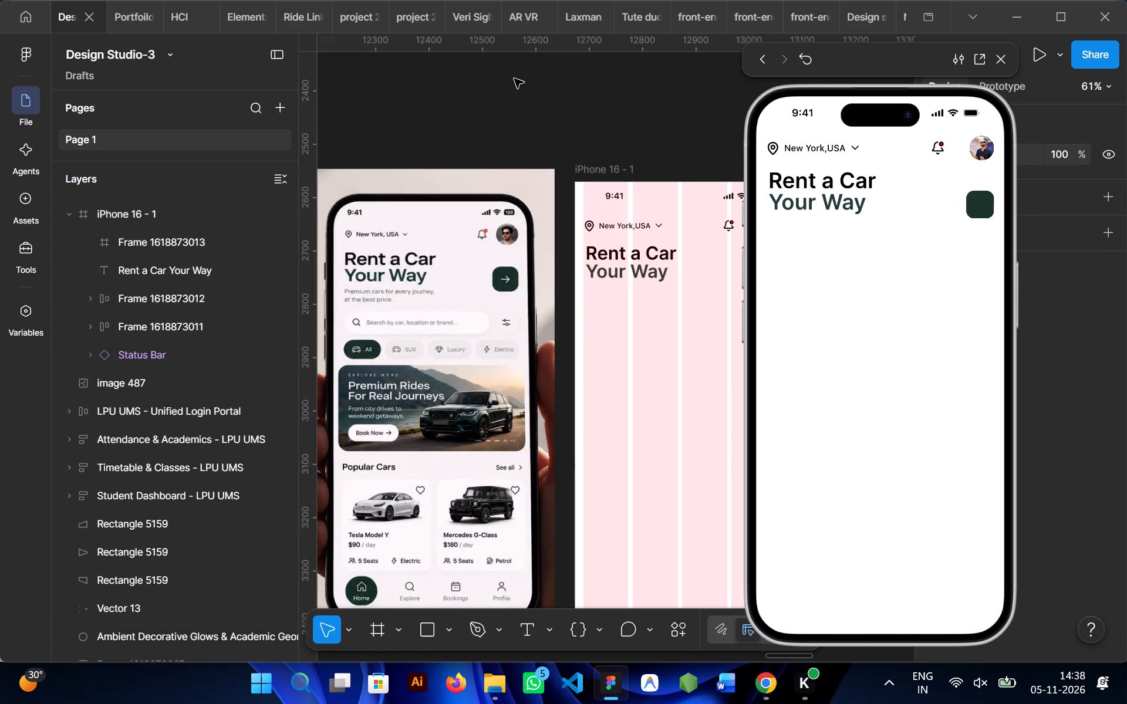
Close the phone preview to uncover the iPhone 16 frame.
{"action": "double_click", "coordinate": [526, 104]}
{"action": "double_click", "coordinate": [608, 126]}
{"action": "left_click", "coordinate": [1001, 61]}
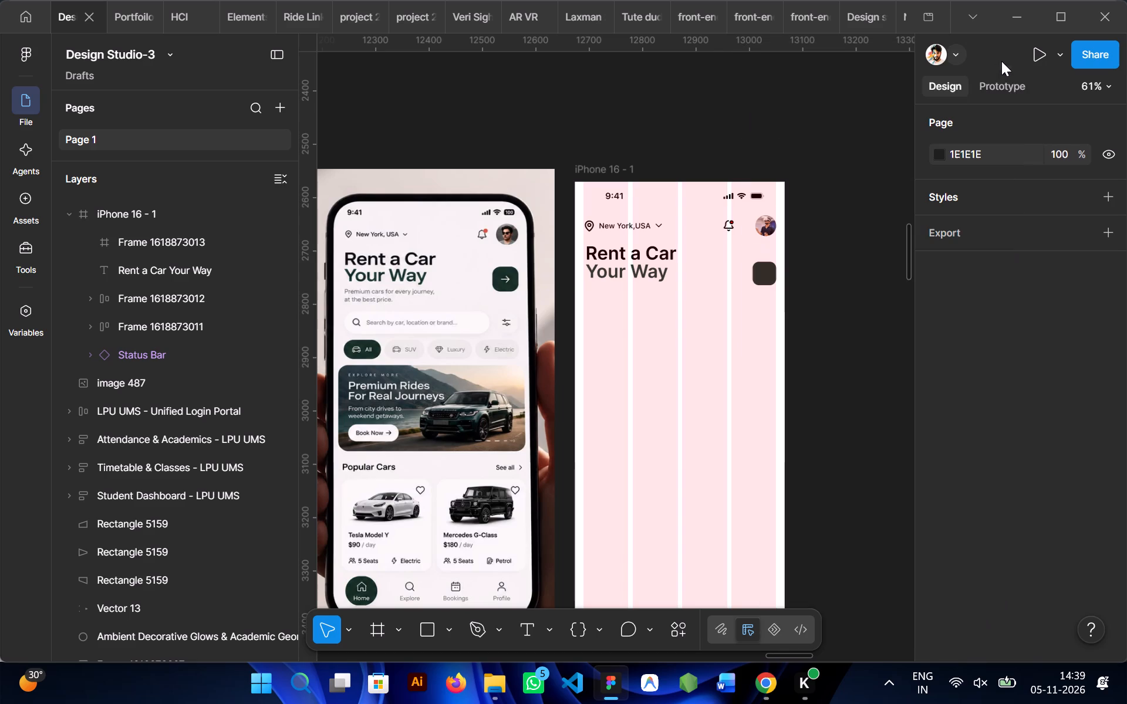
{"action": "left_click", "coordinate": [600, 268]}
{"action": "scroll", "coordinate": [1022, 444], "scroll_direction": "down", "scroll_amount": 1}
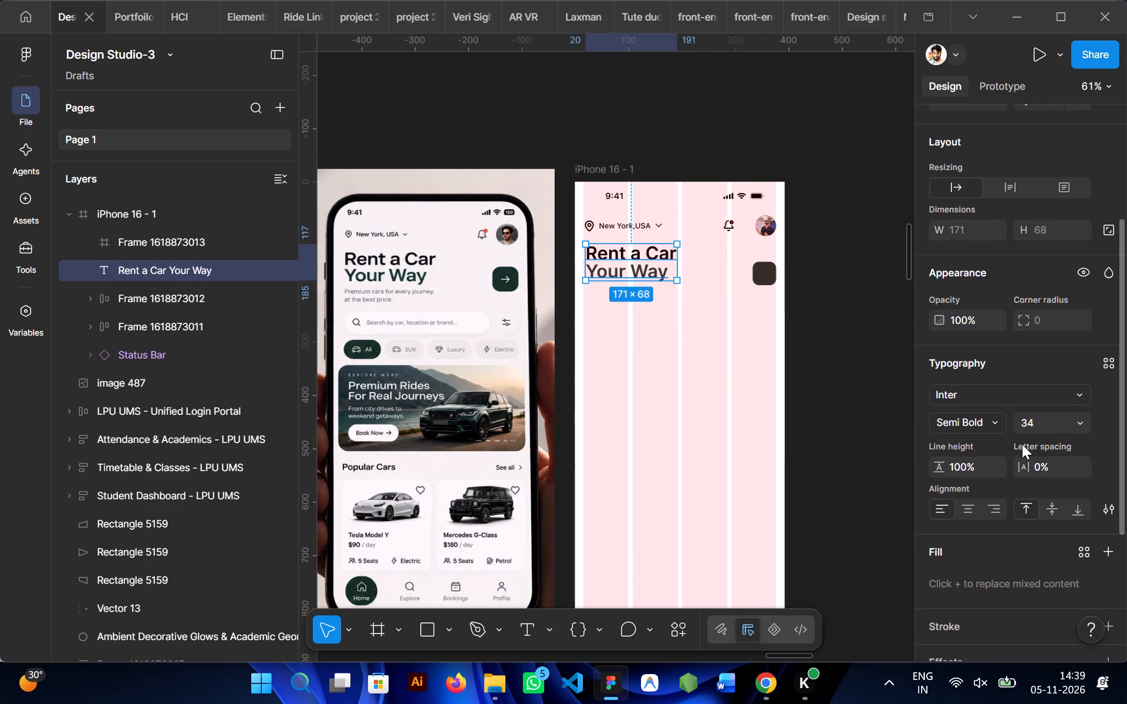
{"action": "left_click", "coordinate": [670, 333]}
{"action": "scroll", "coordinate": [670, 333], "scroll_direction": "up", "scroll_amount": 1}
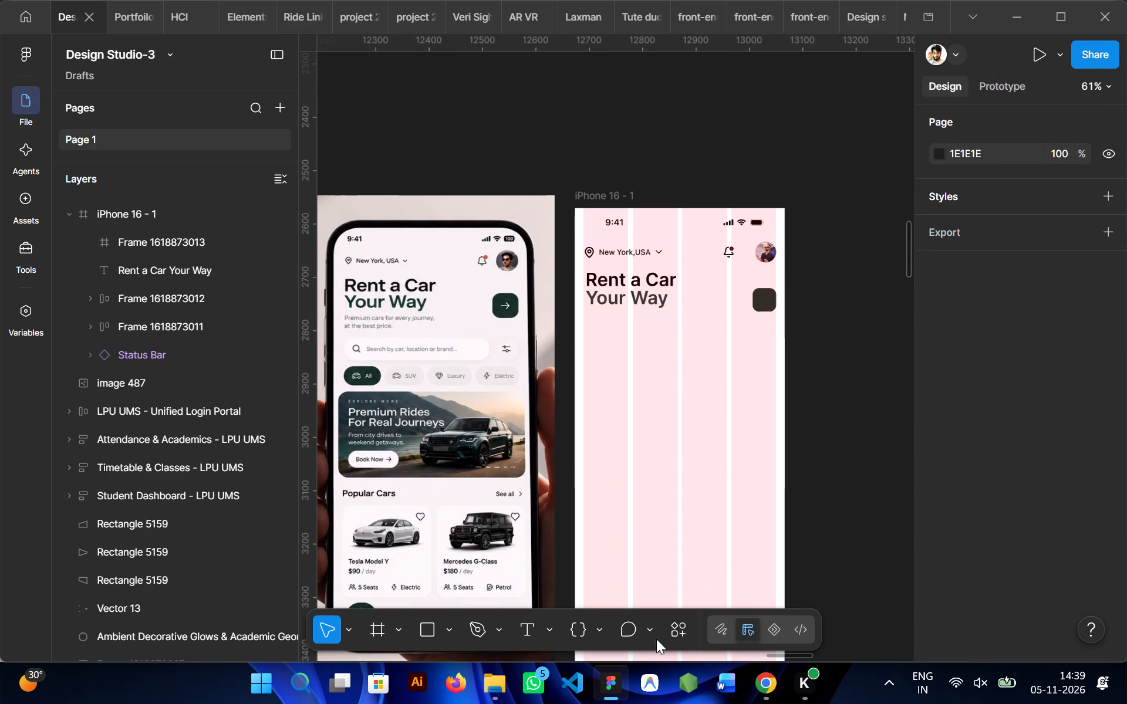
Search the Lucide Icons plugin for "right", insert the arrow-right icon, and close the plugin.
{"action": "left_click", "coordinate": [681, 625]}
{"action": "left_click", "coordinate": [372, 425]}
{"action": "left_click", "coordinate": [129, 227]}
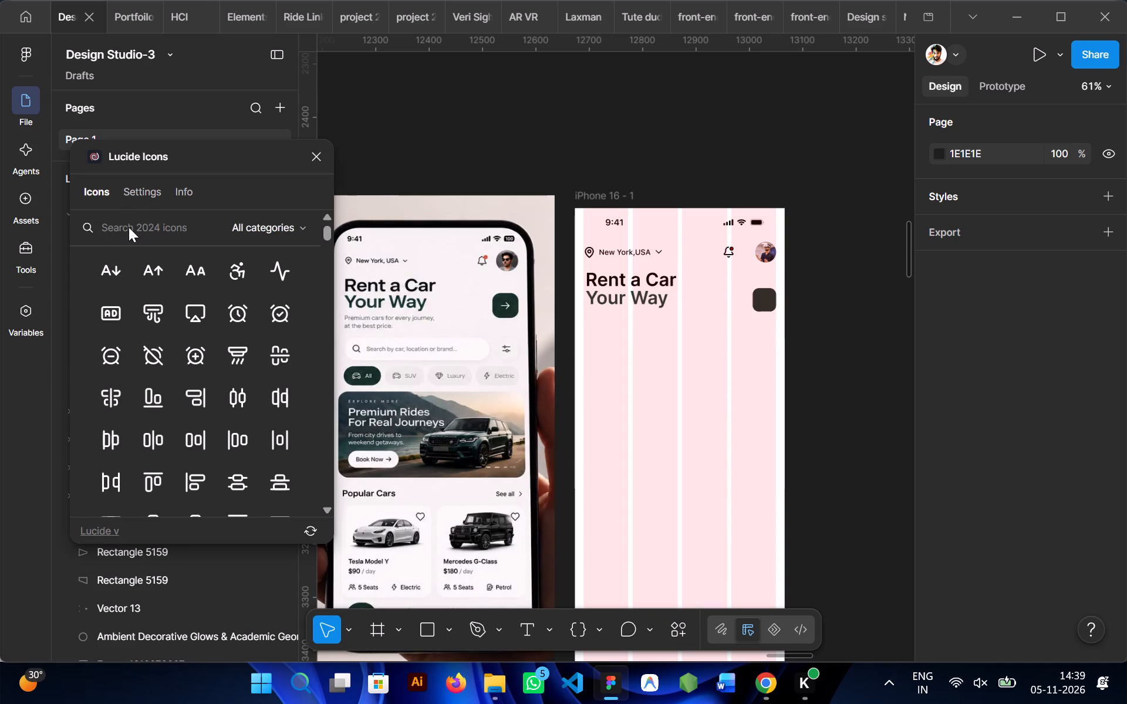
{"action": "type", "text": "left"}
{"action": "key", "text": "Return"}
{"action": "key", "text": "Return"}
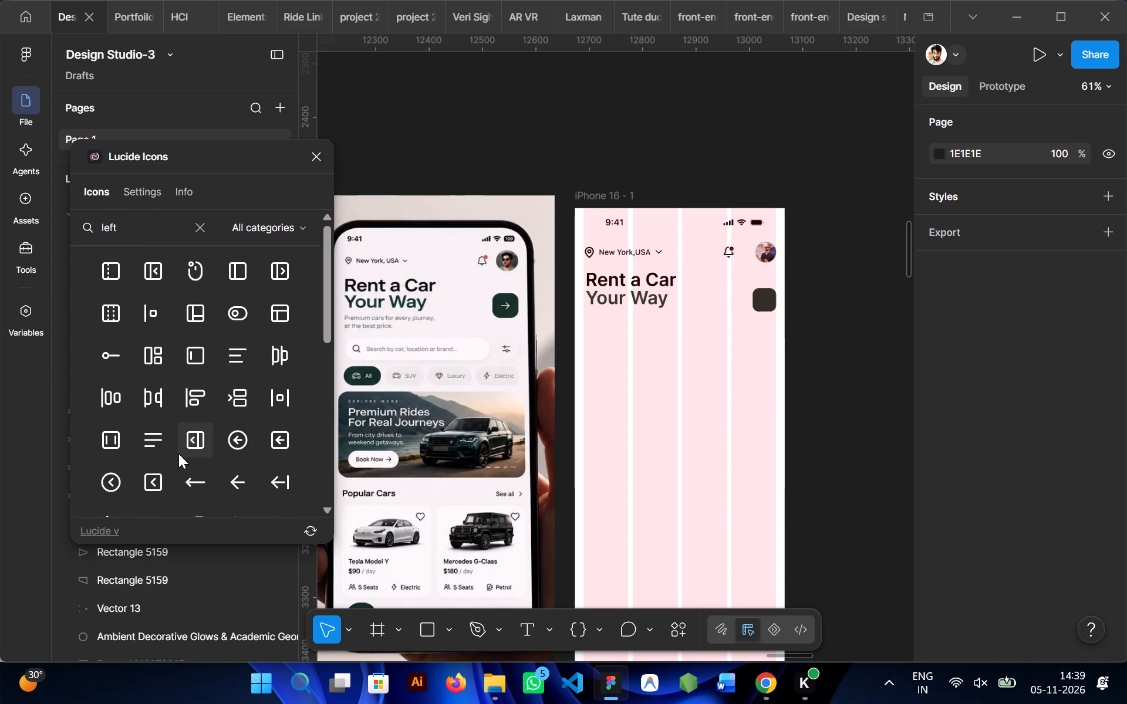
{"action": "key", "text": "ctrl+BackSpace"}
{"action": "type", "text": "right"}
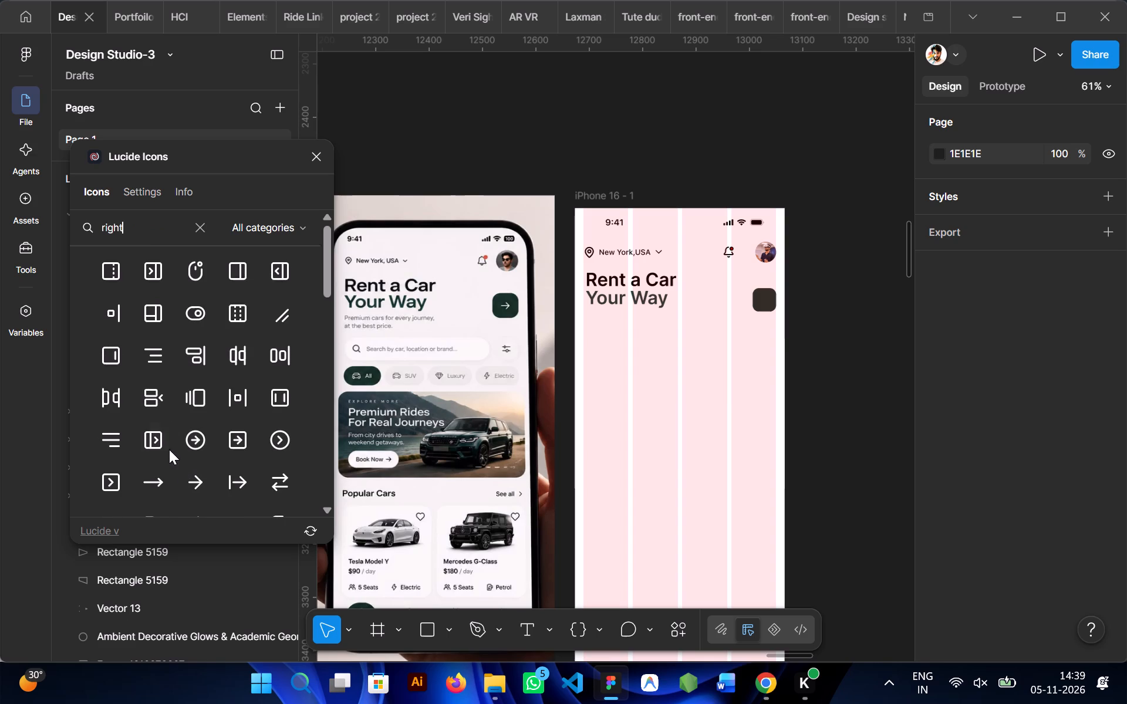
{"action": "scroll", "coordinate": [193, 468], "scroll_direction": "down", "scroll_amount": 1}
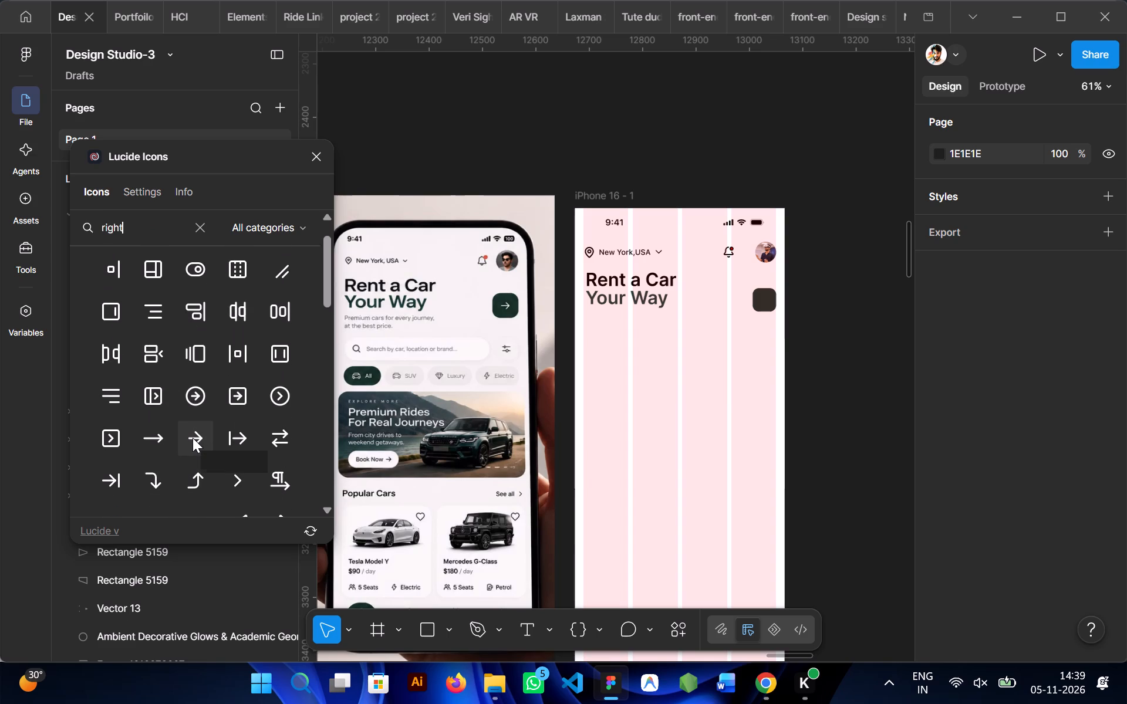
{"action": "left_click", "coordinate": [193, 438]}
{"action": "left_click", "coordinate": [313, 154]}
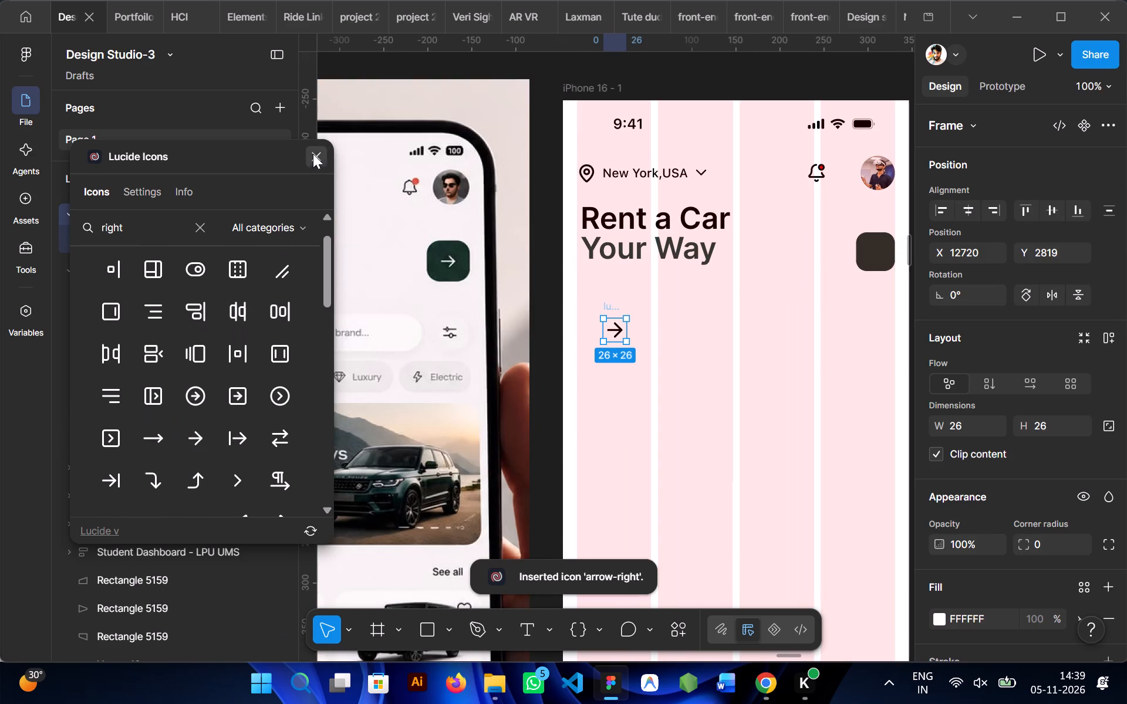
Move the arrow icon into the dark rounded square beside the headline and centre it horizontally and vertically.
{"action": "scroll", "coordinate": [717, 303], "scroll_direction": "left", "scroll_amount": 1}
{"action": "left_click_drag", "start_coordinate": [569, 332], "coordinate": [818, 267]}
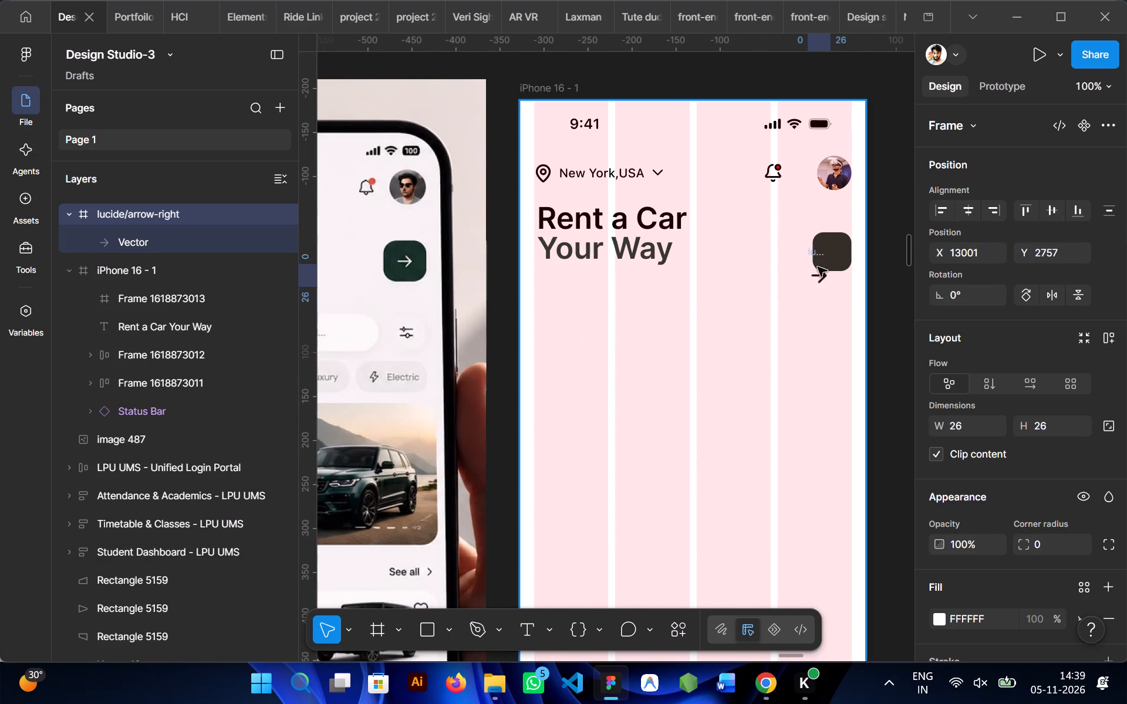
{"action": "left_click_drag", "start_coordinate": [818, 267], "coordinate": [831, 252]}
{"action": "left_click", "coordinate": [971, 208]}
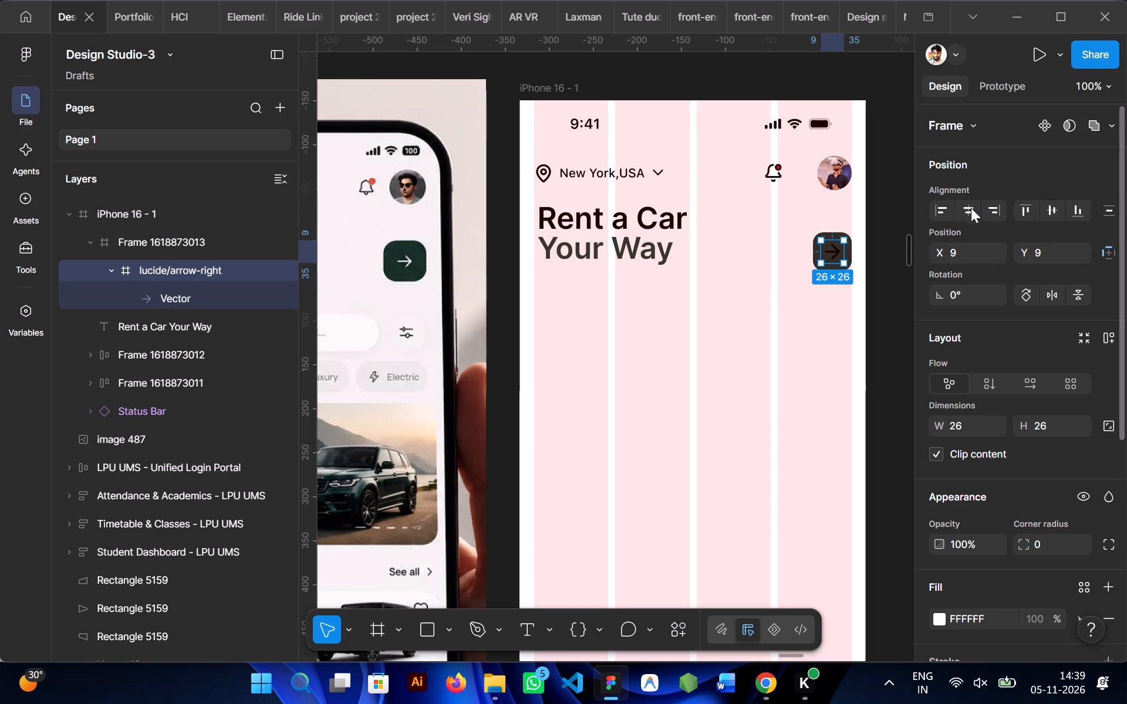
{"action": "left_click", "coordinate": [1051, 213]}
Change the arrow icon's colour to white, FFFFFF.
{"action": "scroll", "coordinate": [971, 328], "scroll_direction": "down", "scroll_amount": 5}
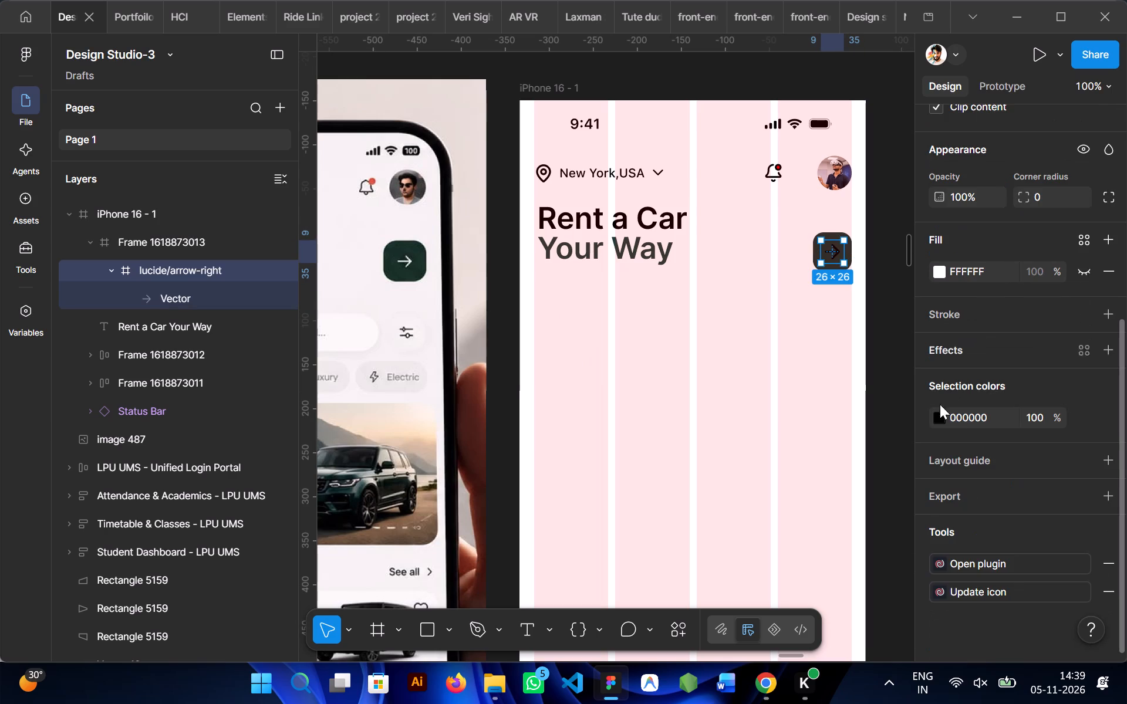
{"action": "left_click", "coordinate": [942, 420]}
{"action": "left_click_drag", "start_coordinate": [831, 382], "coordinate": [680, 245]}
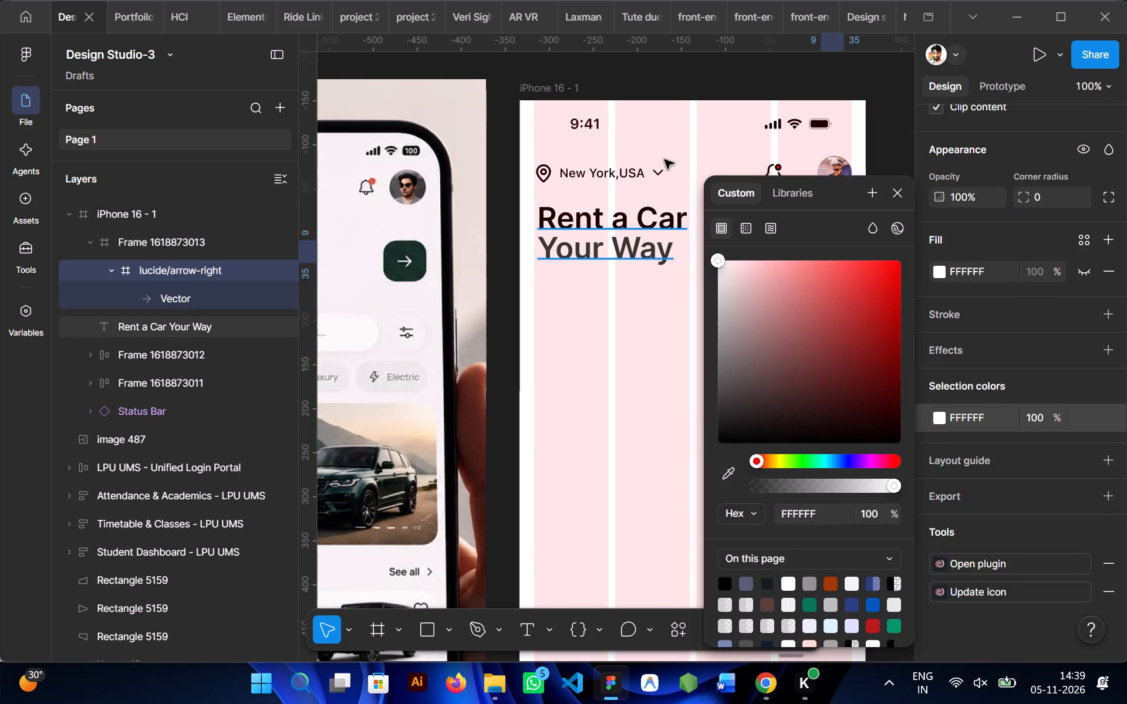
{"action": "left_click", "coordinate": [646, 93]}
{"action": "left_click", "coordinate": [848, 417]}
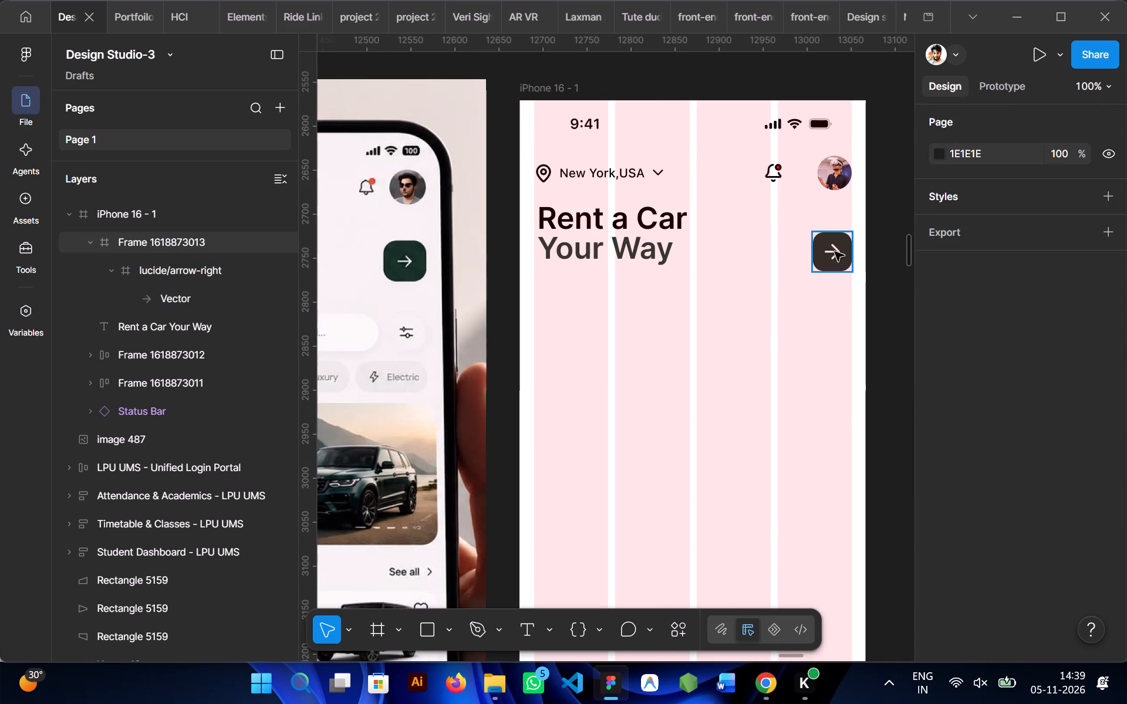
Resize the arrow icon inside the square button to 22 × 22.
{"action": "left_click", "coordinate": [831, 249]}
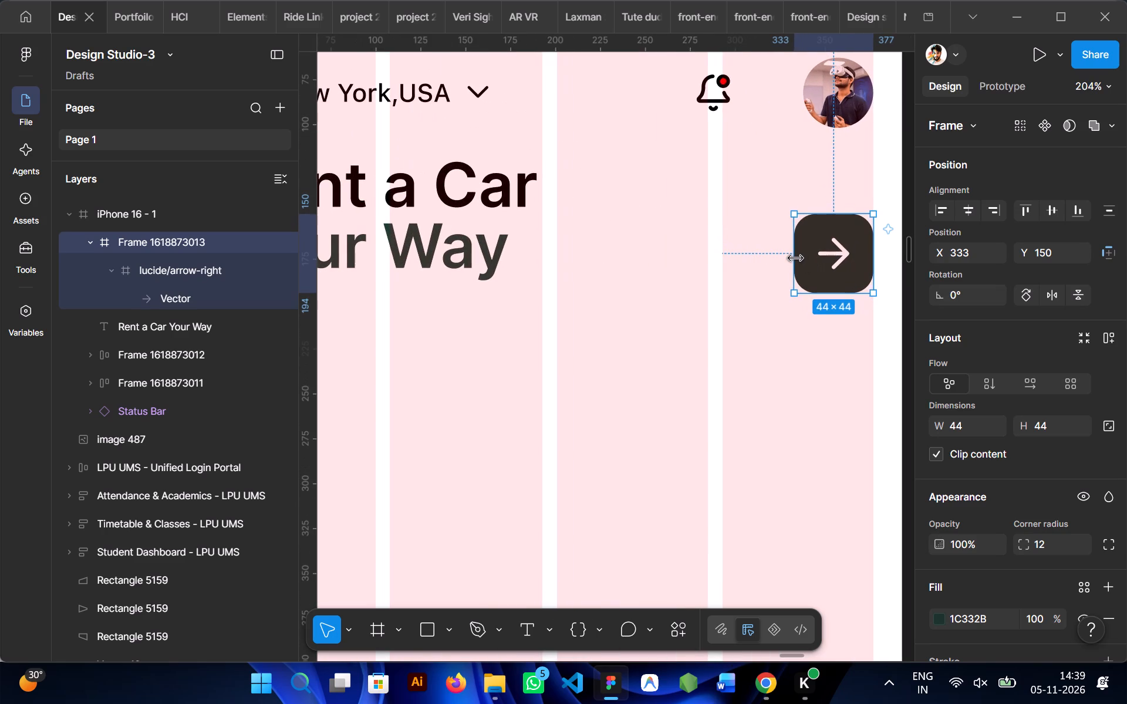
{"action": "left_click", "coordinate": [795, 258]}
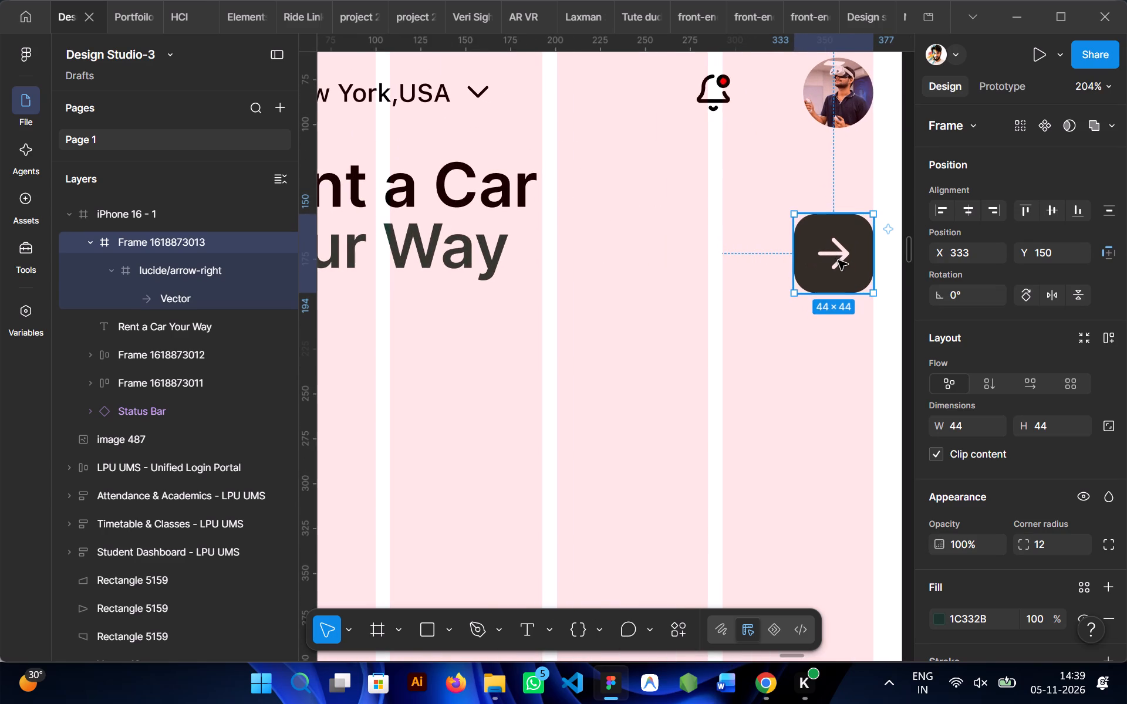
{"action": "double_click", "coordinate": [838, 260]}
{"action": "scroll", "coordinate": [1013, 391], "scroll_direction": "down", "scroll_amount": 1}
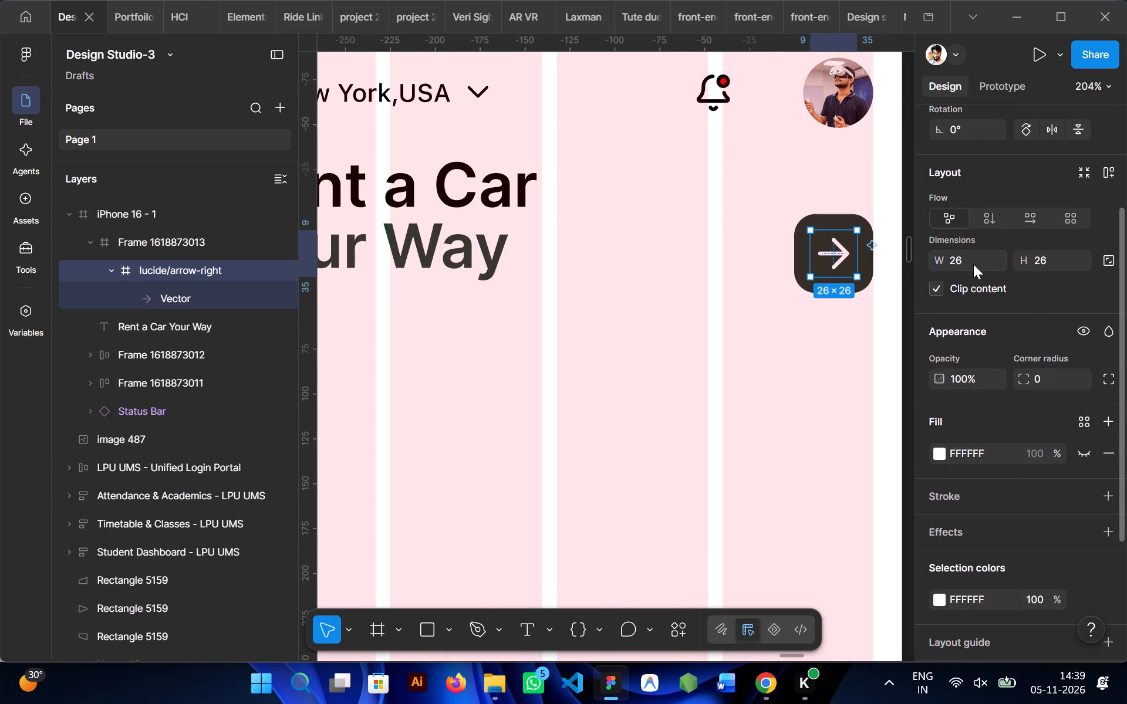
{"action": "double_click", "coordinate": [970, 263]}
{"action": "type", "text": "22"}
{"action": "left_click", "coordinate": [1043, 263]}
{"action": "key", "text": "2"}
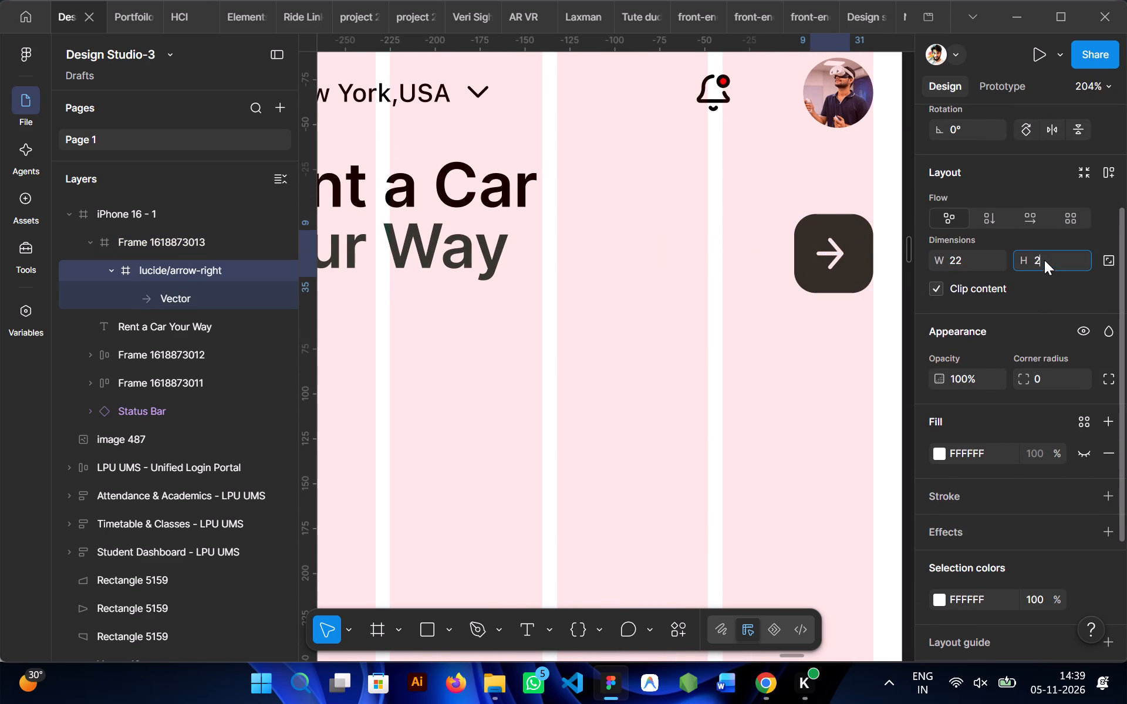
{"action": "key", "text": "2"}
{"action": "left_click", "coordinate": [818, 385]}
Centre the resized arrow icon horizontally and vertically within its square button.
{"action": "double_click", "coordinate": [825, 313]}
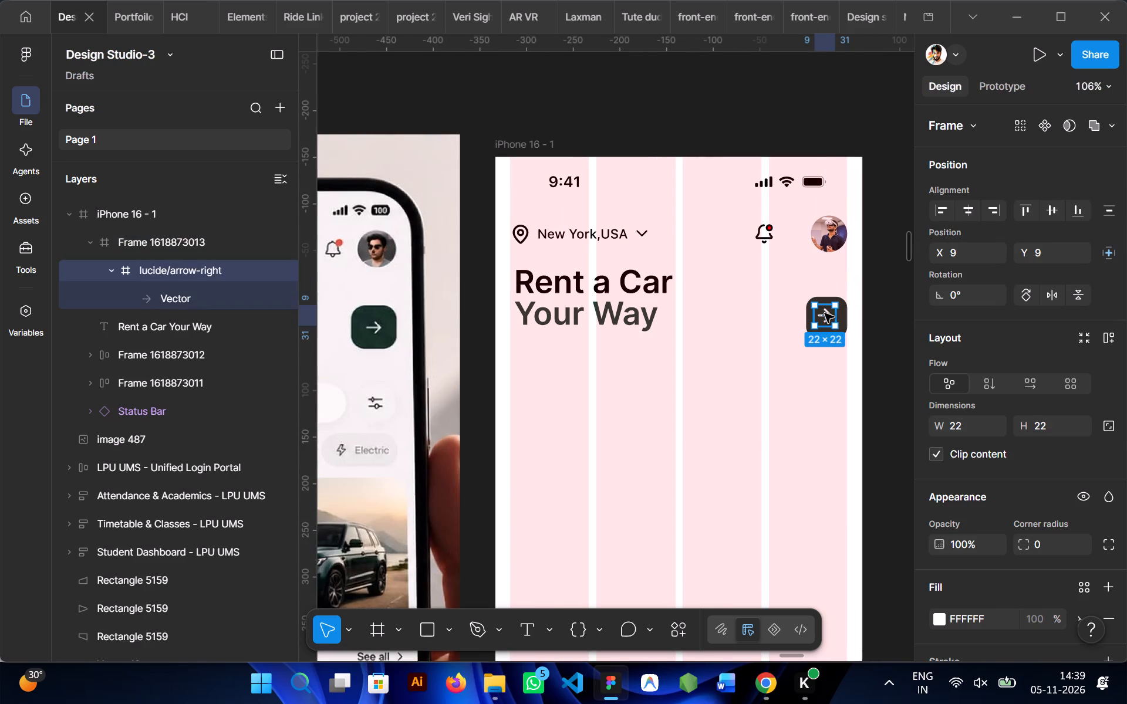
{"action": "left_click", "coordinate": [972, 215]}
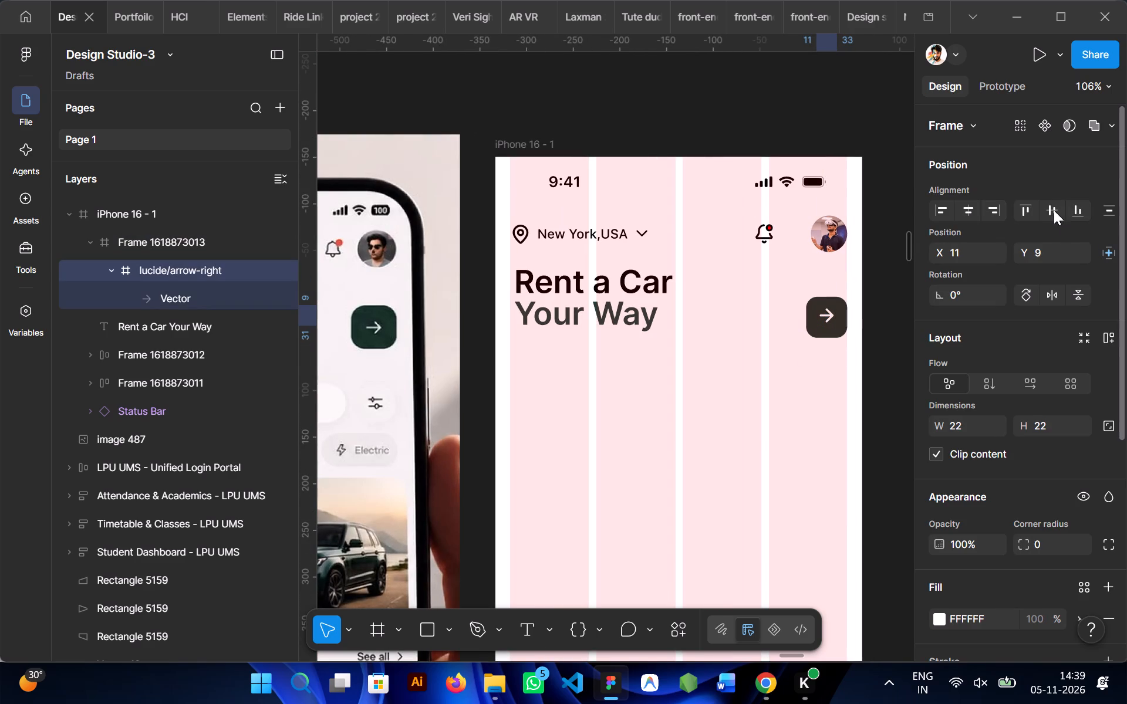
{"action": "left_click", "coordinate": [1054, 210]}
{"action": "left_click", "coordinate": [831, 370]}
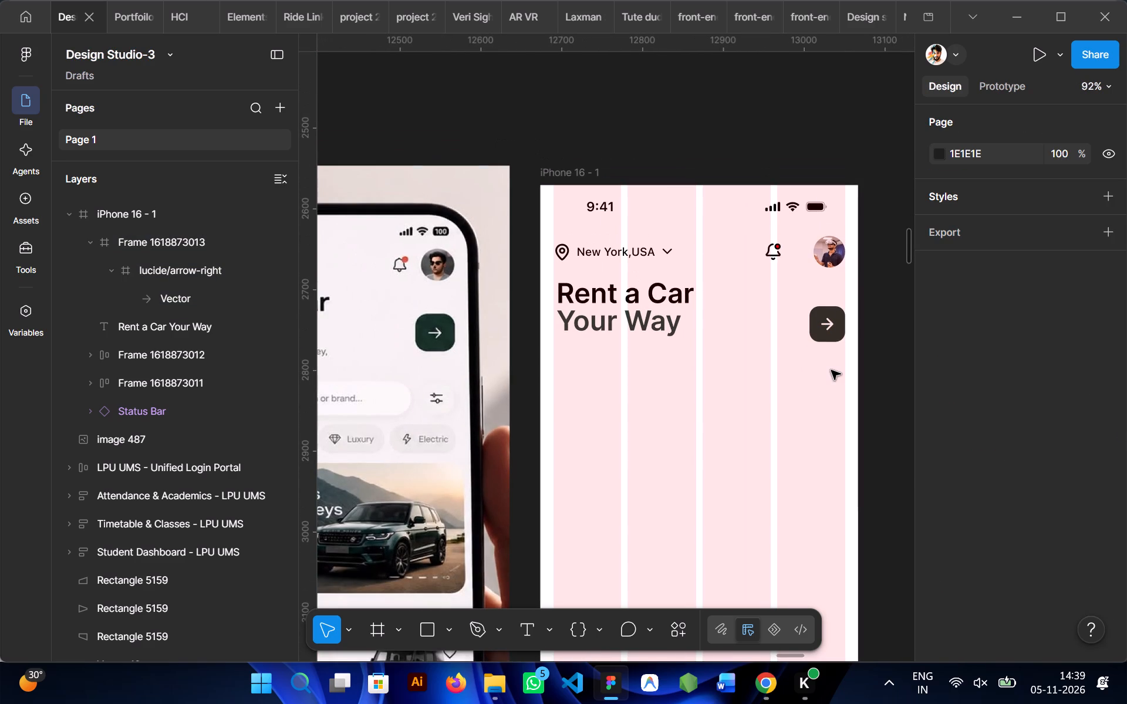
Add a text layer below the headline reading "Premium cars for every jpur".
{"action": "scroll", "coordinate": [831, 370], "scroll_direction": "down", "scroll_amount": 1}
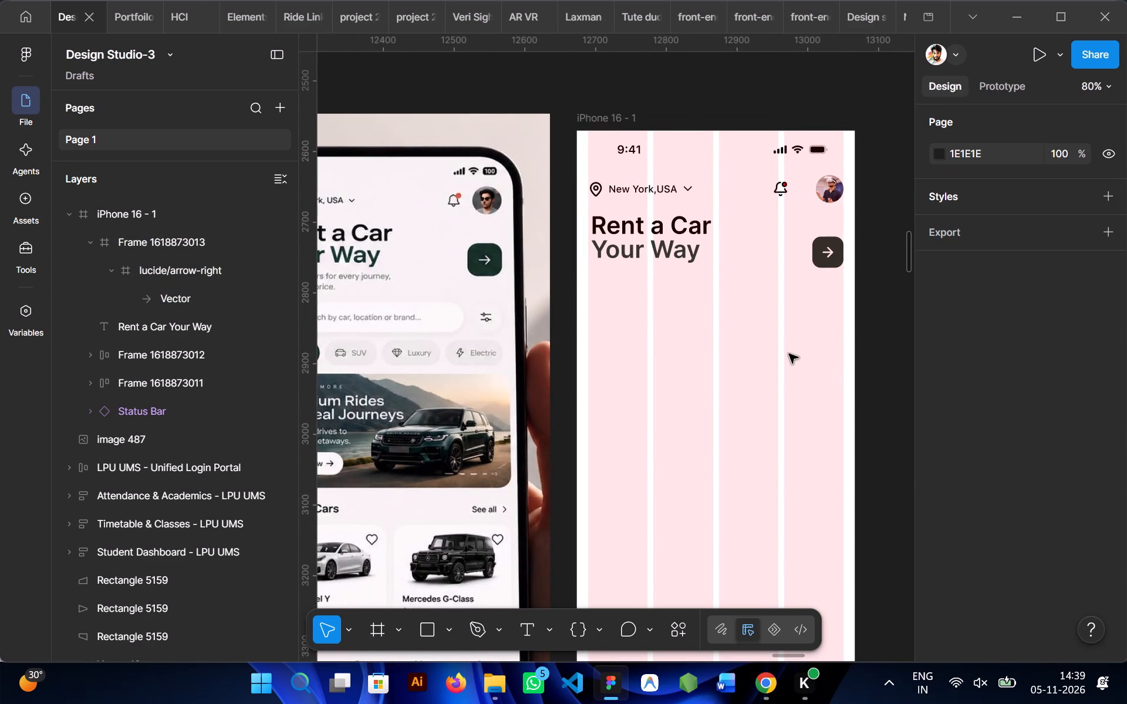
{"action": "scroll", "coordinate": [789, 354], "scroll_direction": "right", "scroll_amount": 2}
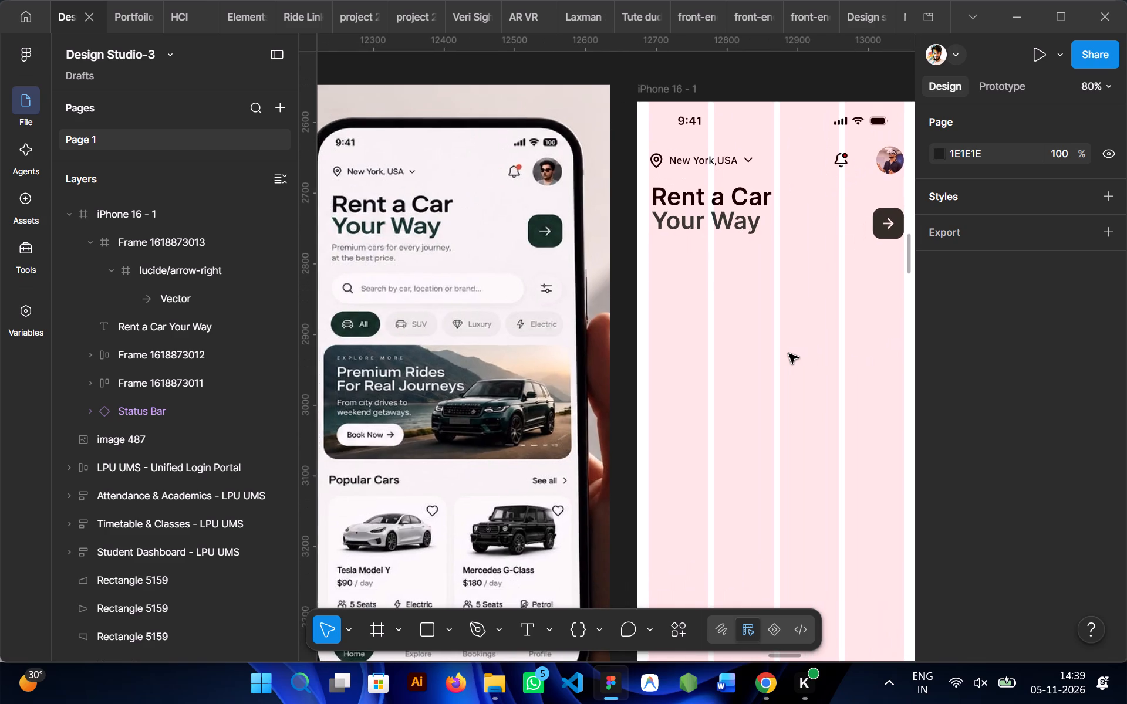
{"action": "key", "text": "t"}
{"action": "left_click", "coordinate": [666, 292]}
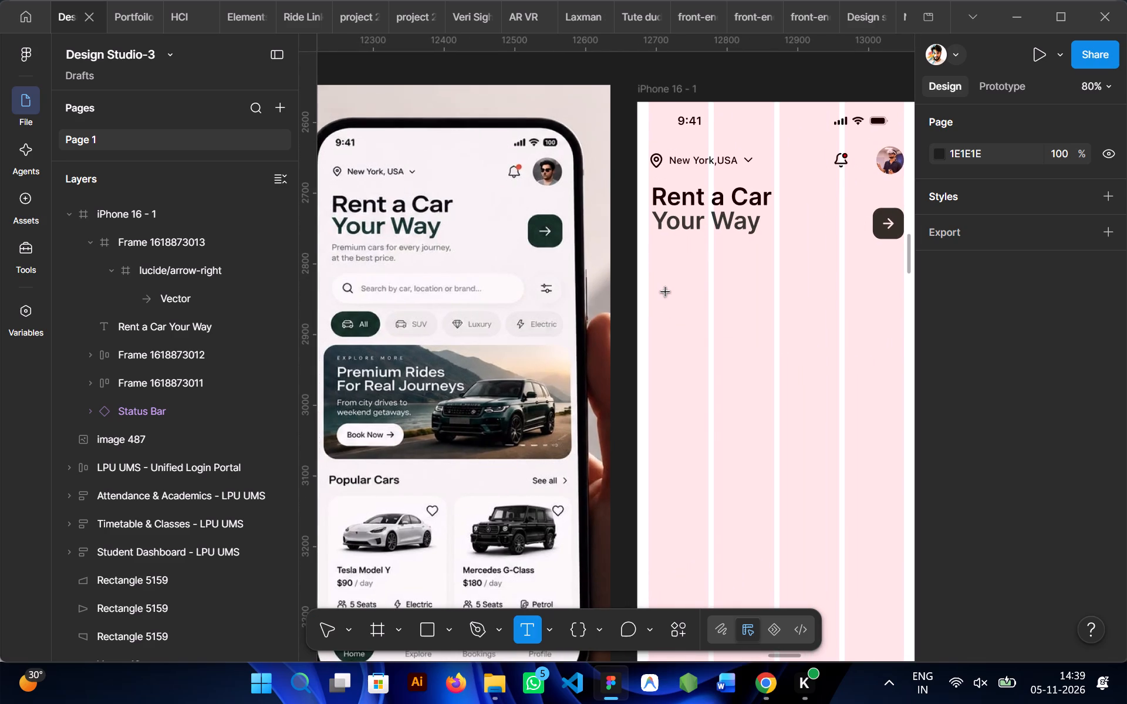
{"action": "type", "text": "Pre"}
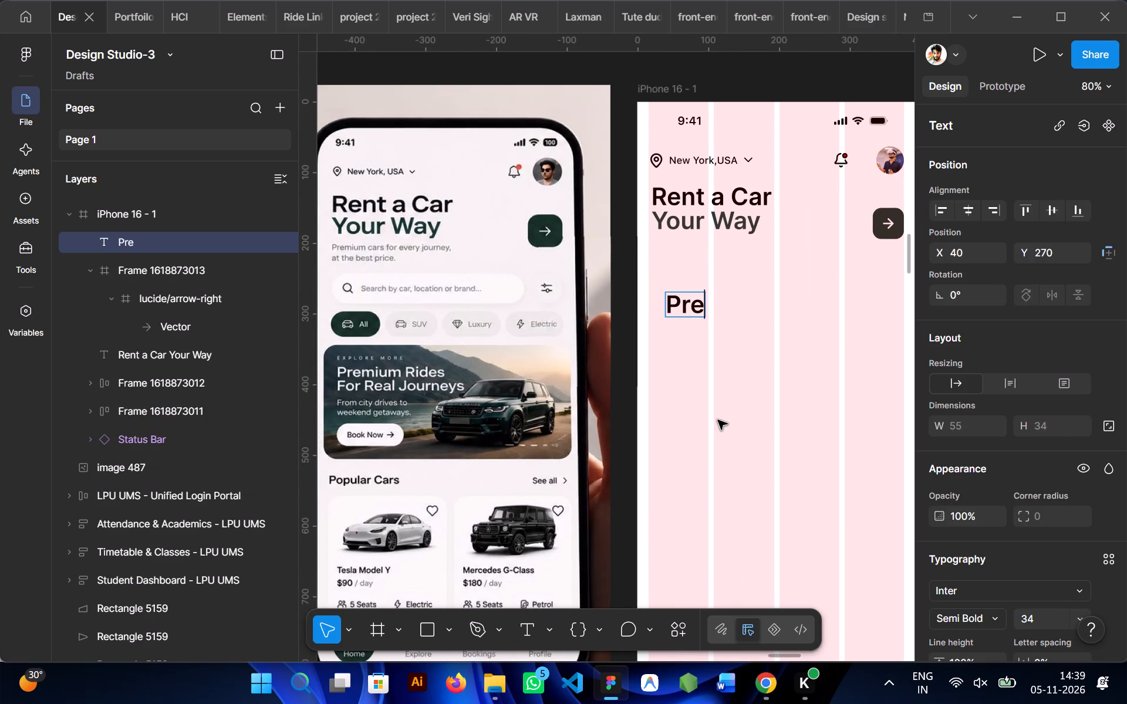
{"action": "type", "text": "mium"}
{"action": "key", "text": "space"}
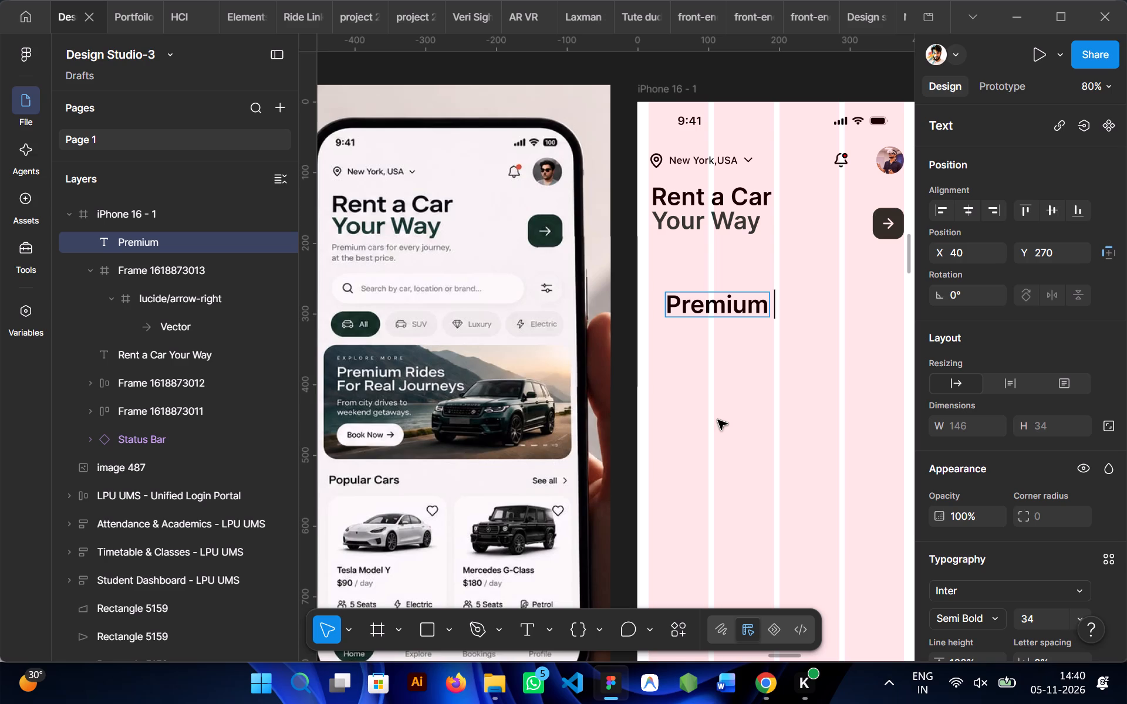
{"action": "type", "text": "cars for"}
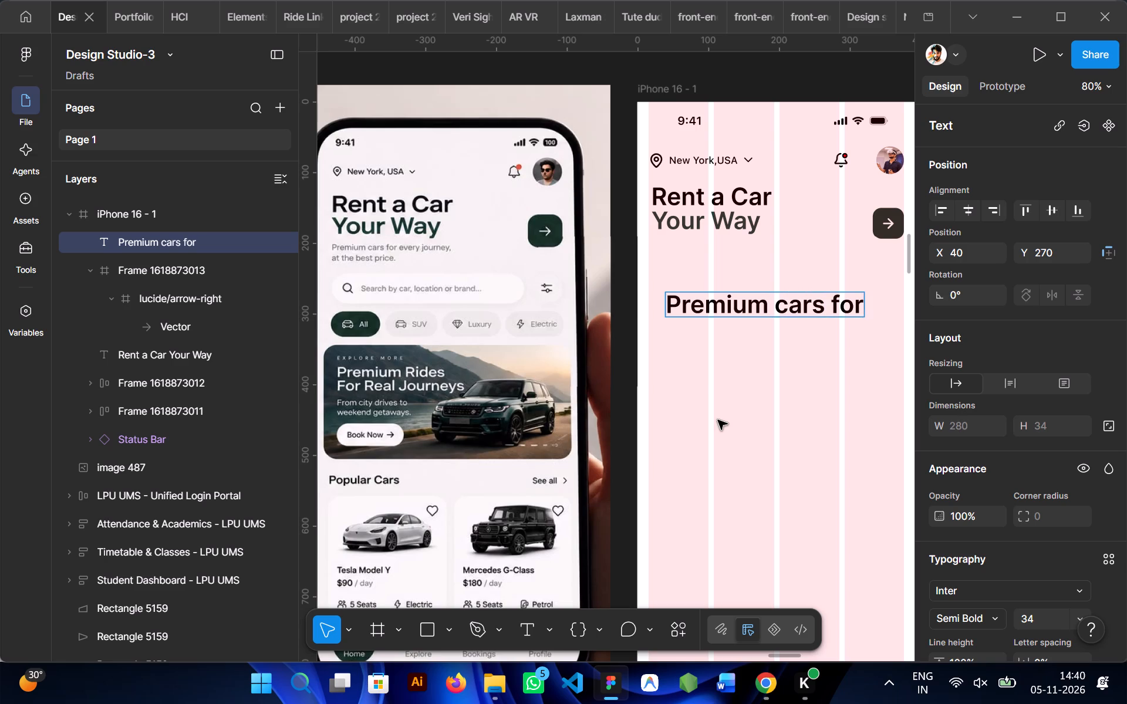
{"action": "key", "text": "space"}
{"action": "type", "text": "every jpur"}
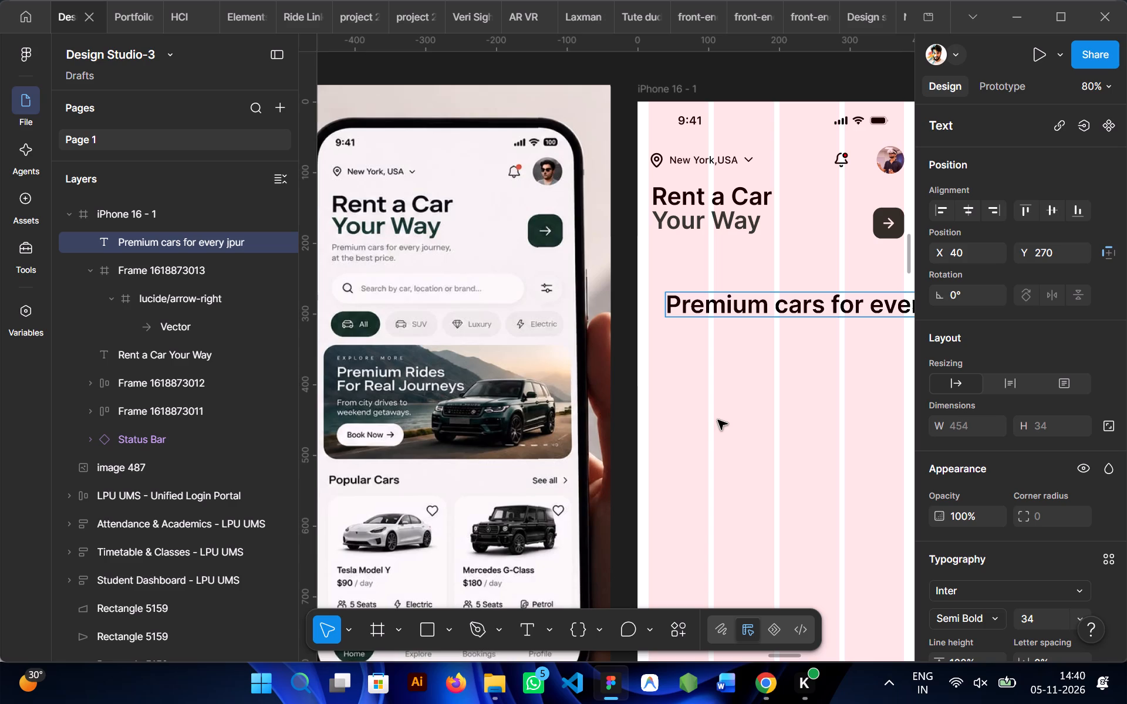
Break the new text after "every" so its last word starts a second line without a leading space.
{"action": "scroll", "coordinate": [718, 420], "scroll_direction": "left", "scroll_amount": 1}
{"action": "left_click", "coordinate": [683, 437]}
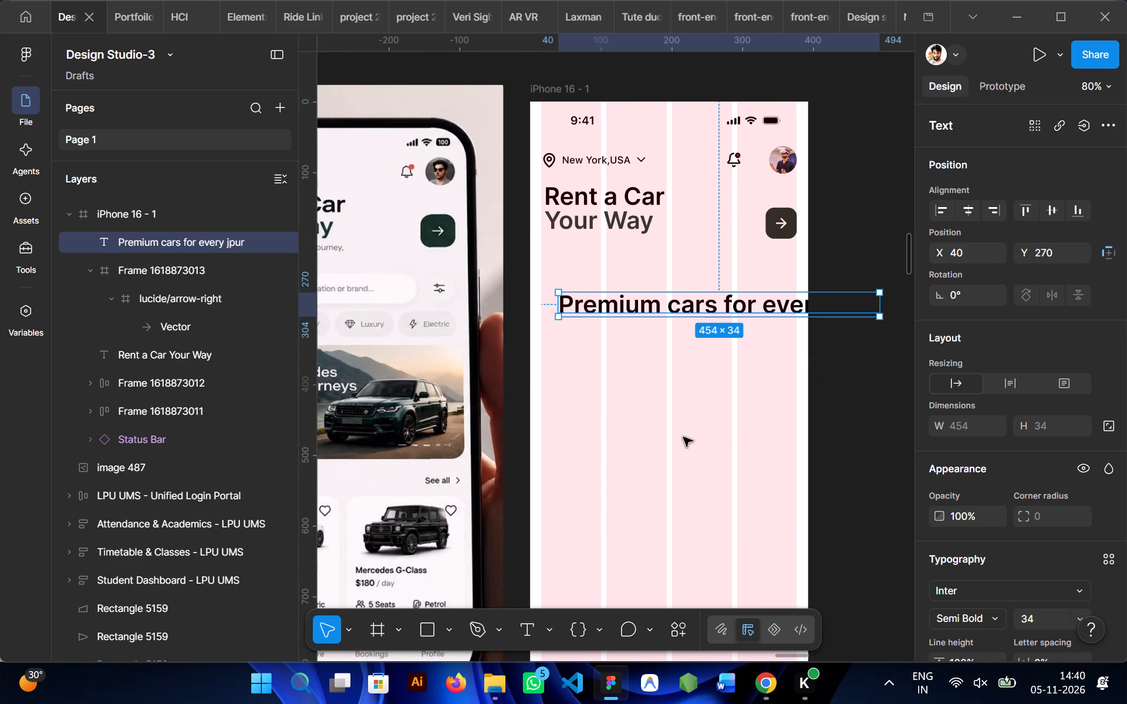
{"action": "double_click", "coordinate": [774, 302]}
{"action": "left_click", "coordinate": [792, 312]}
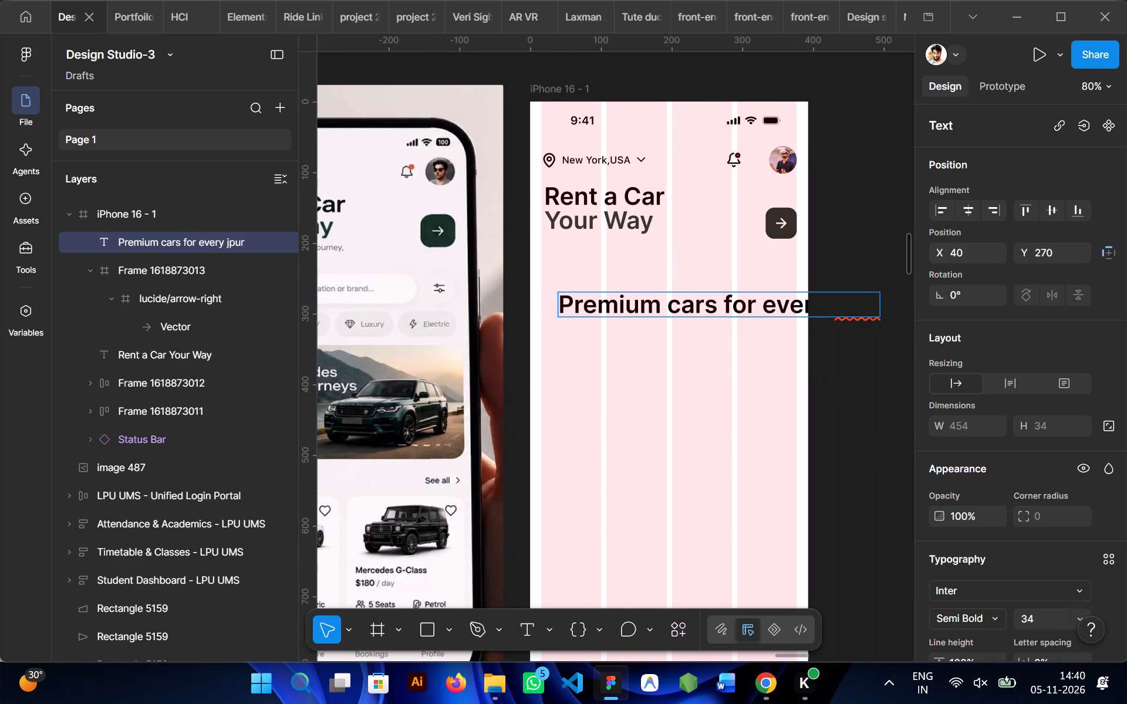
{"action": "key", "text": "Right"}
{"action": "key", "text": "Right"}
{"action": "key", "text": "Return"}
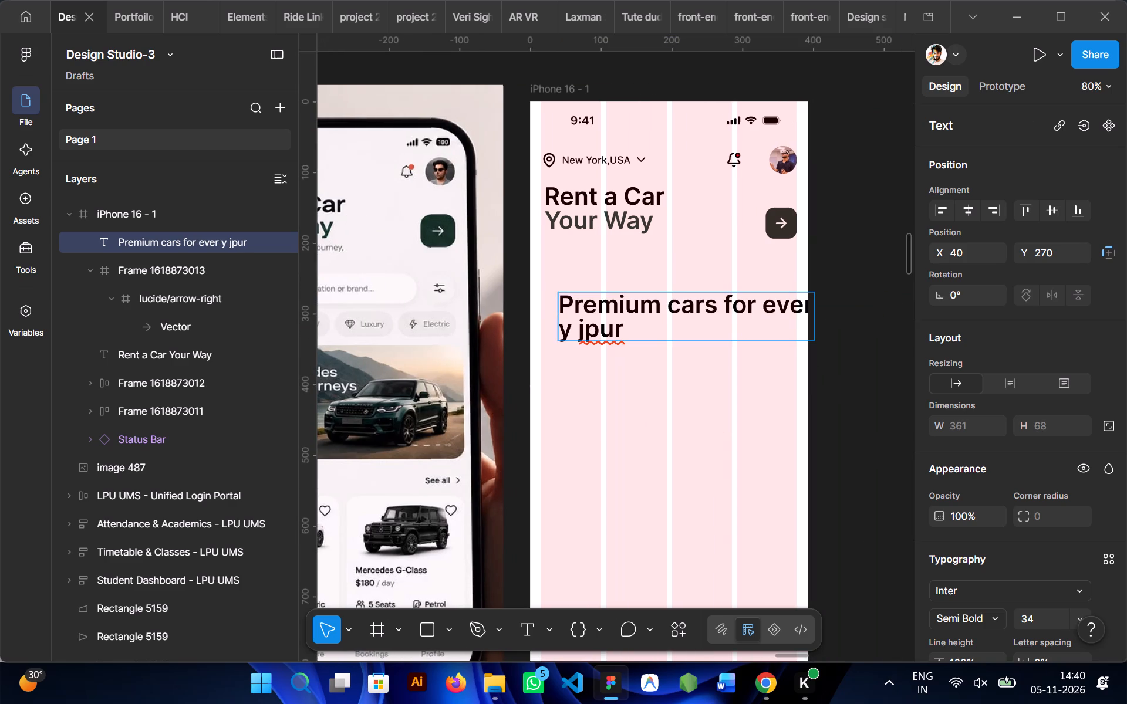
{"action": "key", "text": "Right"}
{"action": "key", "text": "Left"}
{"action": "key", "text": "BackSpace"}
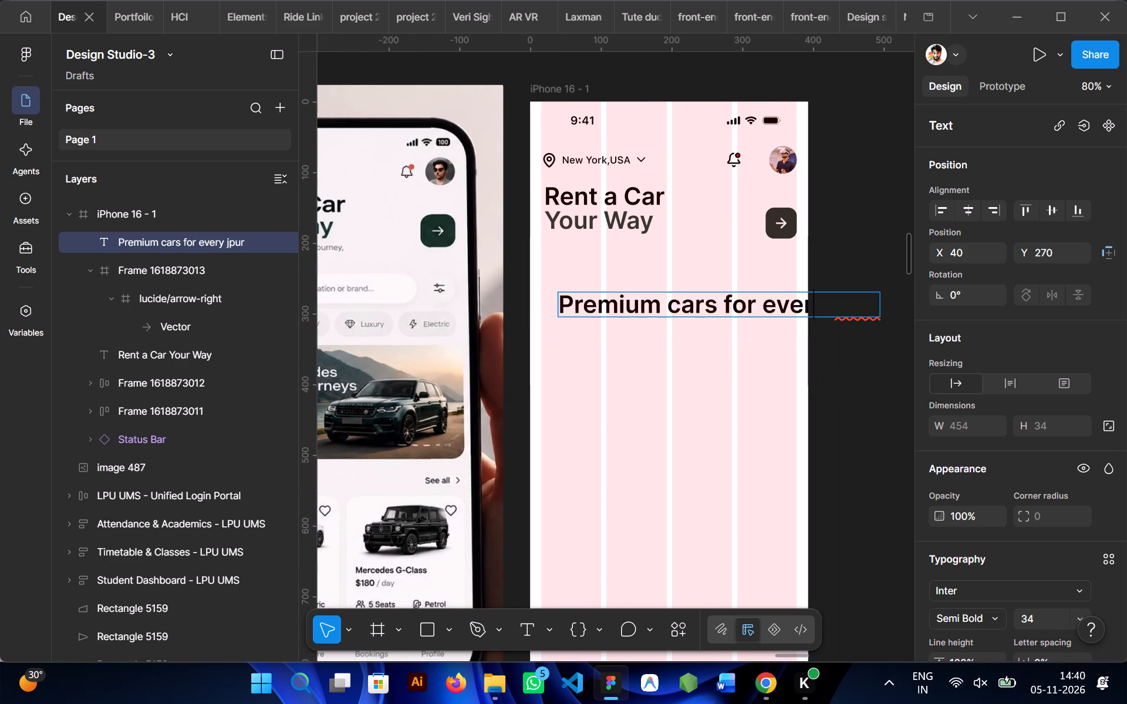
{"action": "key", "text": "Right"}
{"action": "key", "text": "Return"}
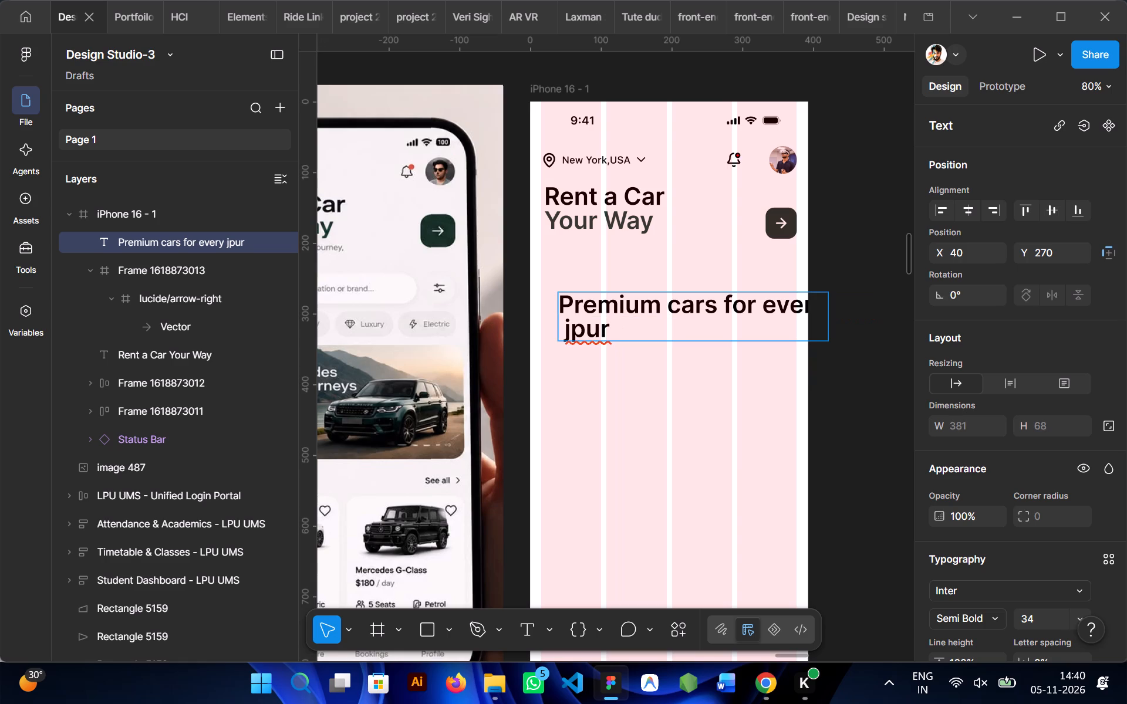
{"action": "key", "text": "Right"}
{"action": "key", "text": "BackSpace"}
{"action": "key", "text": "Right"}
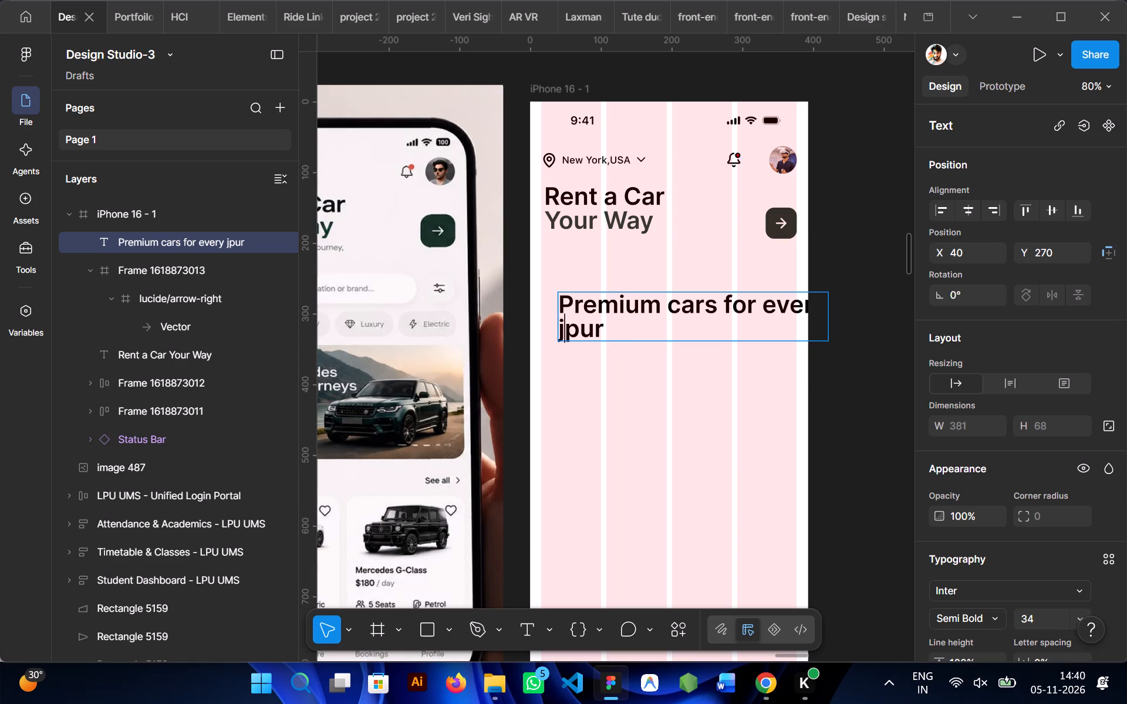
Correct and complete the word on the text's second line as "journey".
{"action": "key", "text": "Right"}
{"action": "key", "text": "BackSpace"}
{"action": "key", "text": "o"}
{"action": "key", "text": "Right"}
{"action": "key", "text": "Right"}
{"action": "key", "text": "Right"}
{"action": "key", "text": "Right"}
{"action": "key", "text": "Right"}
{"action": "scroll", "coordinate": [792, 312], "scroll_direction": "right", "scroll_amount": 1}
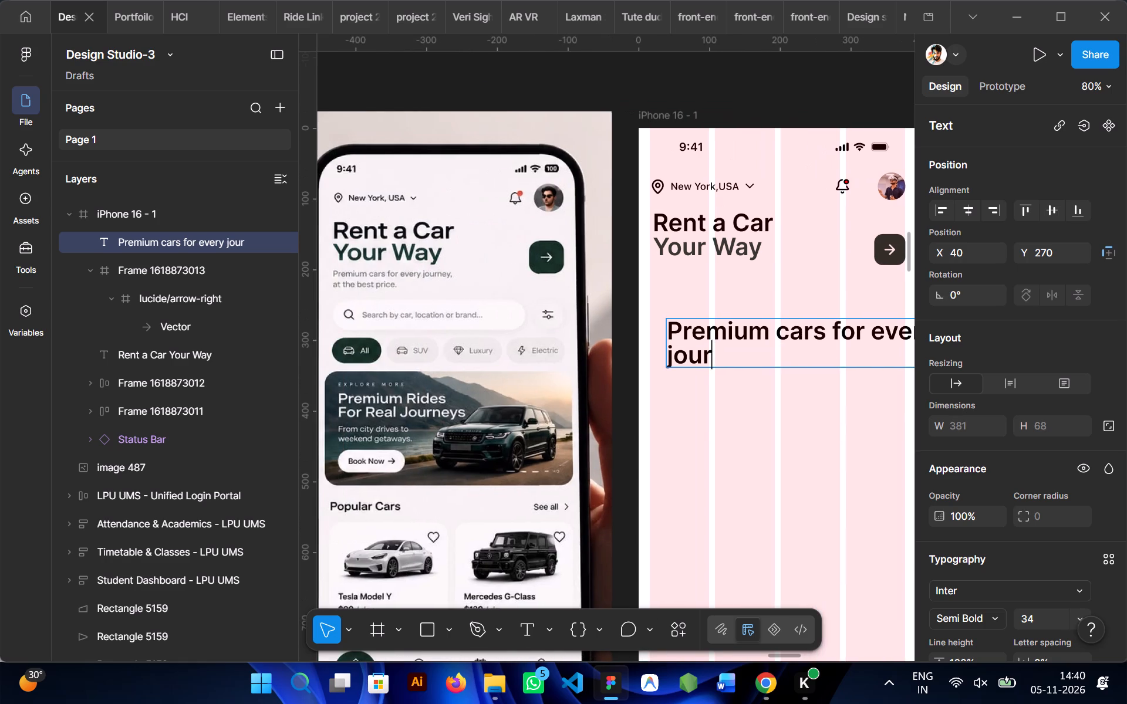
{"action": "key", "text": "n"}
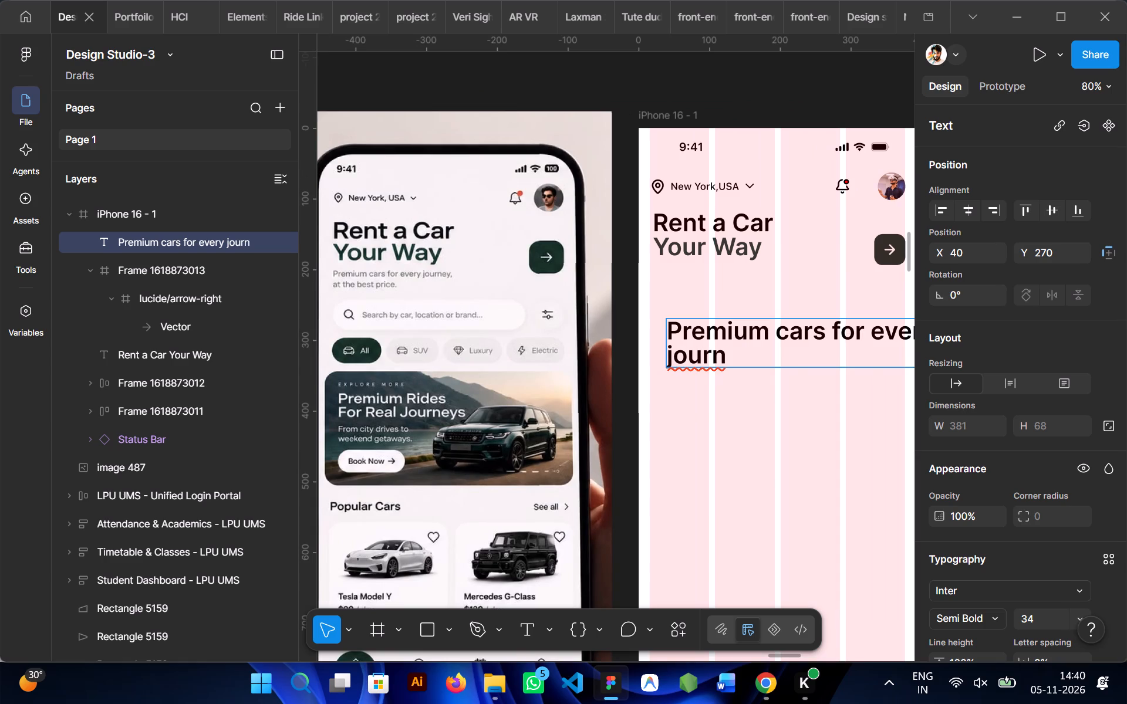
{"action": "type", "text": "ey"}
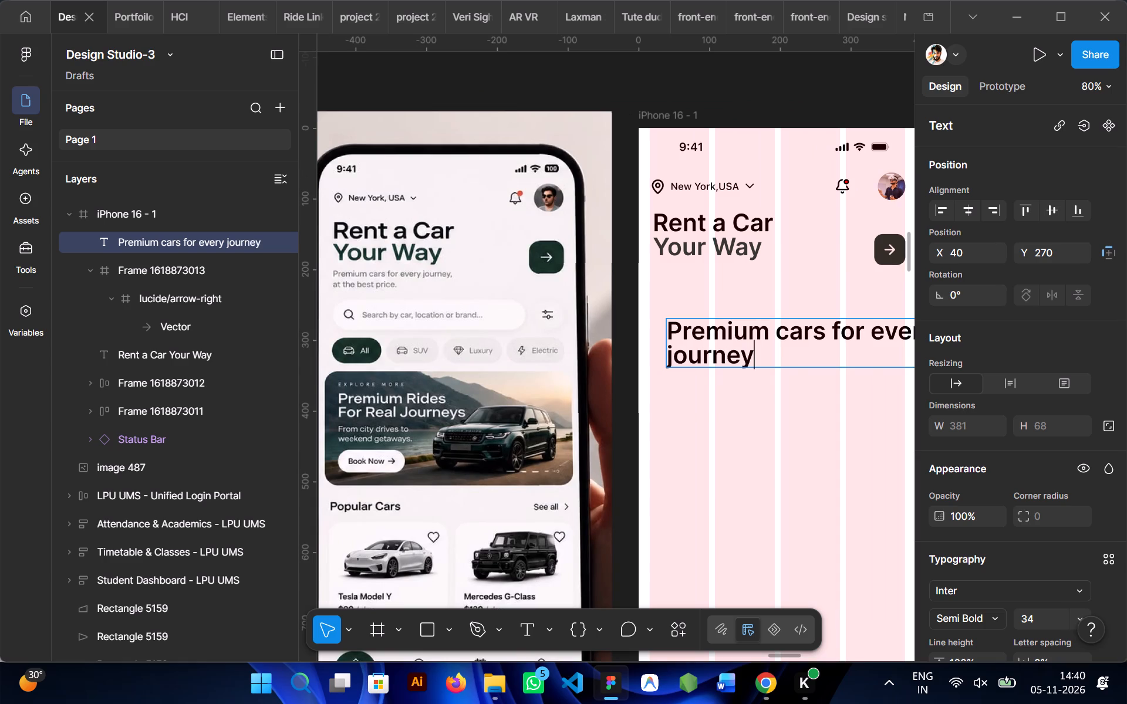
Finish the subtitle's second line so it reads "journey, at the best price.".
{"action": "key", "text": "comma"}
{"action": "key", "text": "space"}
{"action": "type", "text": "at the best Pr"}
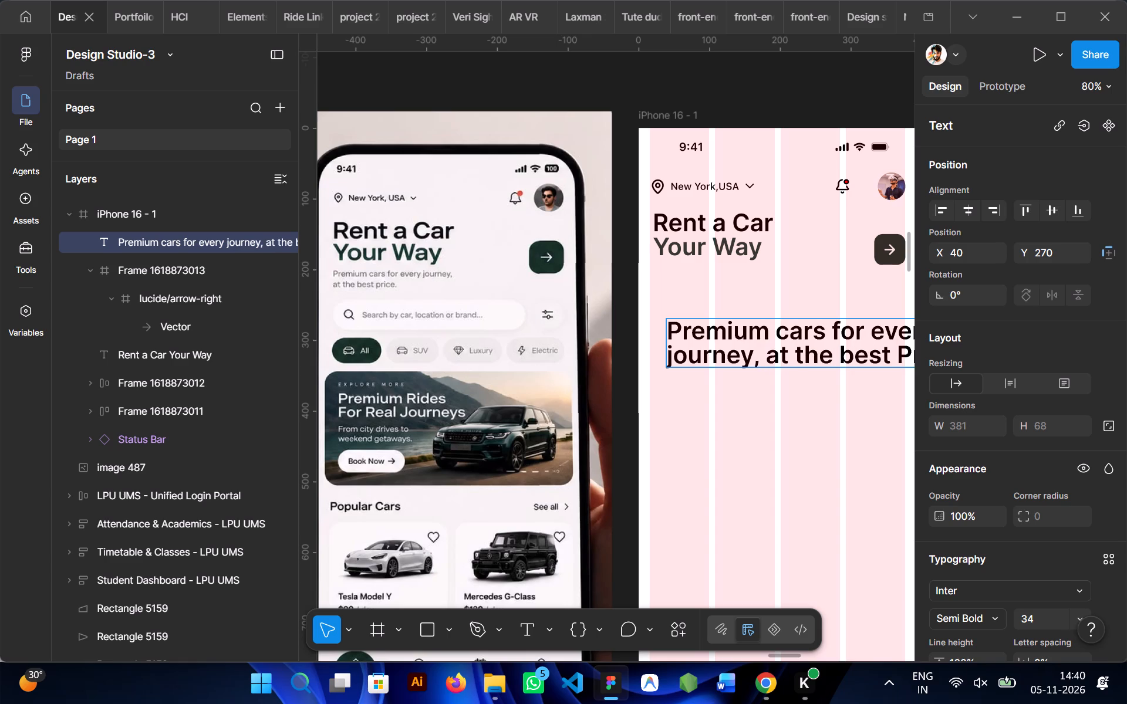
{"action": "key", "text": "BackSpace"}
{"action": "key", "text": "BackSpace"}
{"action": "type", "text": "price"}
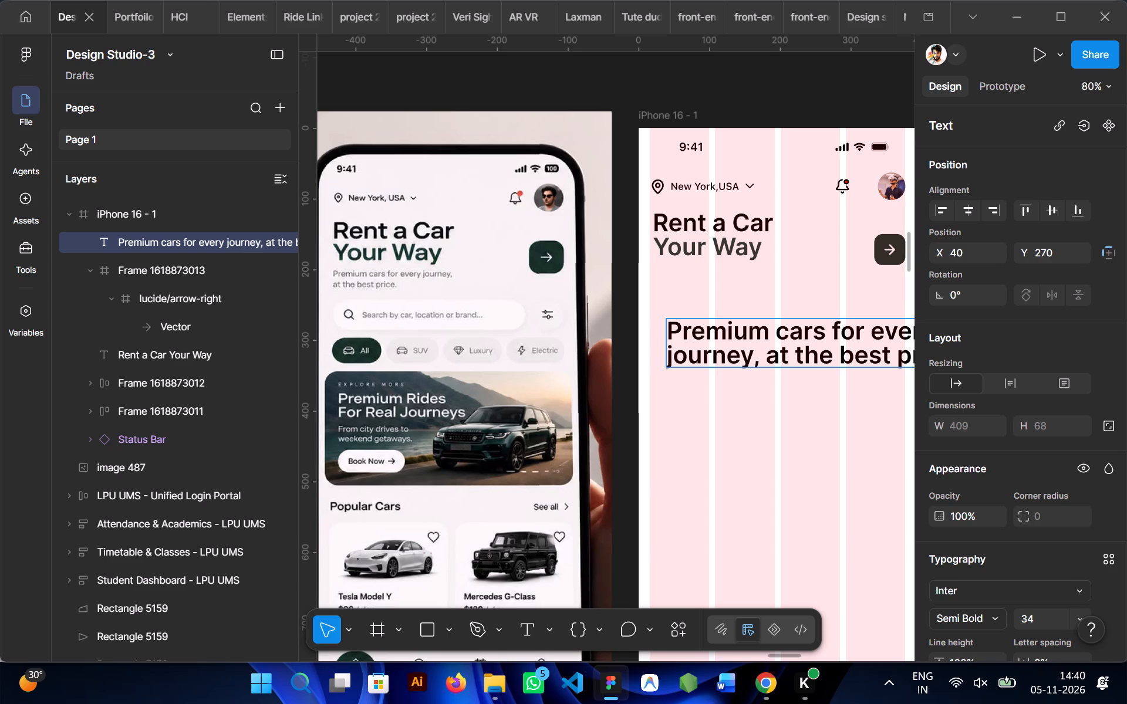
{"action": "scroll", "coordinate": [807, 329], "scroll_direction": "left", "scroll_amount": 1}
{"action": "key", "text": "period"}
{"action": "left_click", "coordinate": [798, 380]}
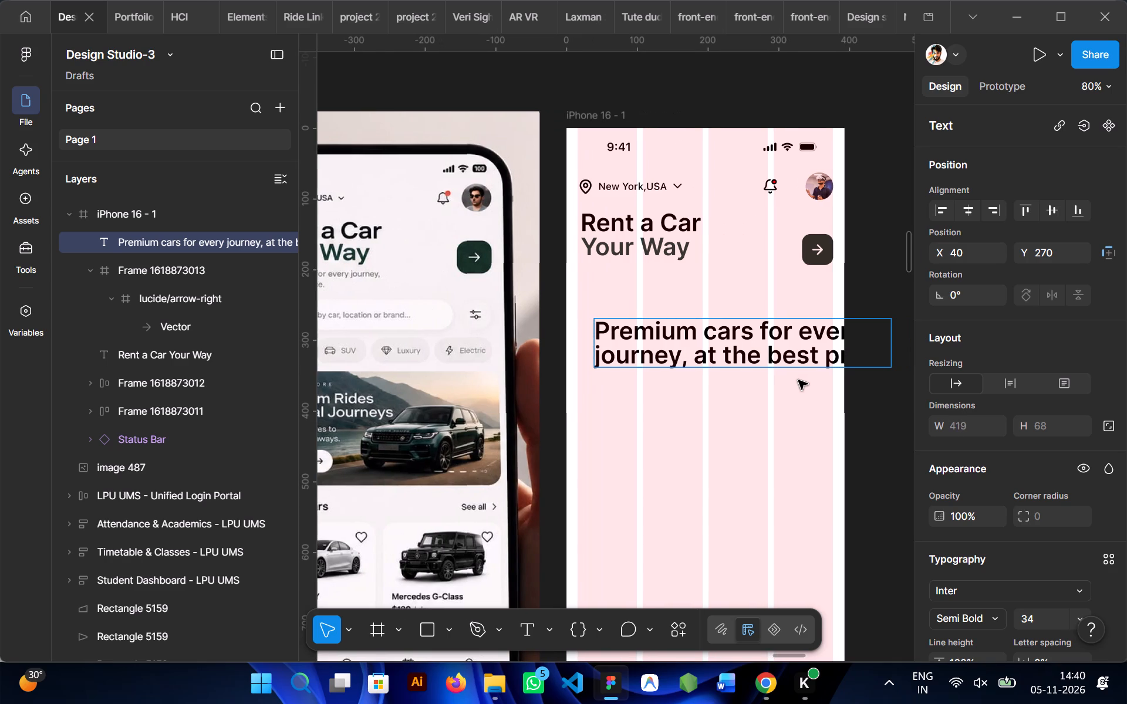
Set the subtitle's font size to 16 and its weight to Medium.
{"action": "scroll", "coordinate": [975, 471], "scroll_direction": "down", "scroll_amount": 2}
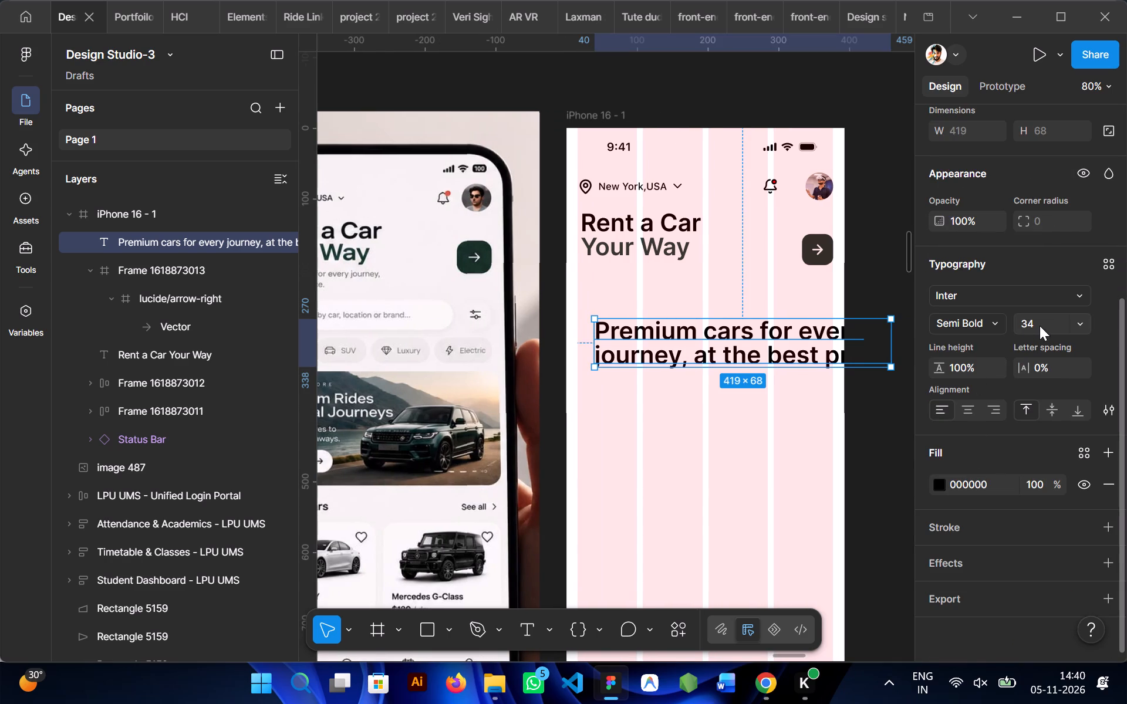
{"action": "left_click", "coordinate": [1085, 330]}
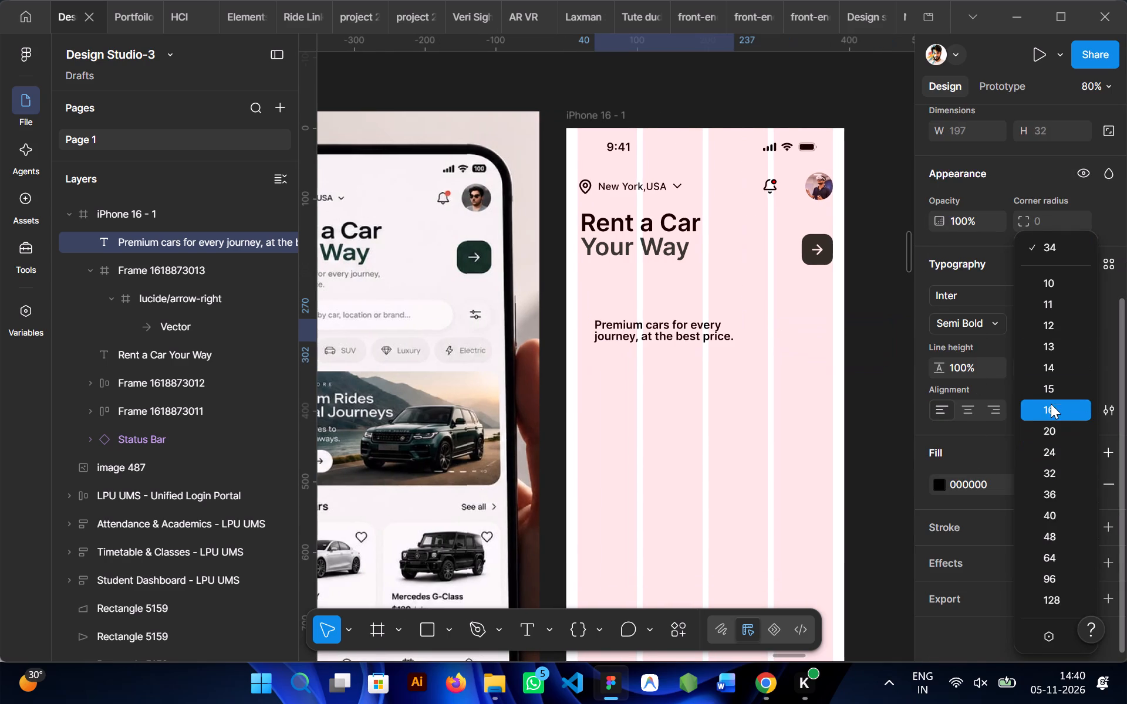
{"action": "left_click", "coordinate": [1048, 403]}
{"action": "left_click", "coordinate": [1001, 331]}
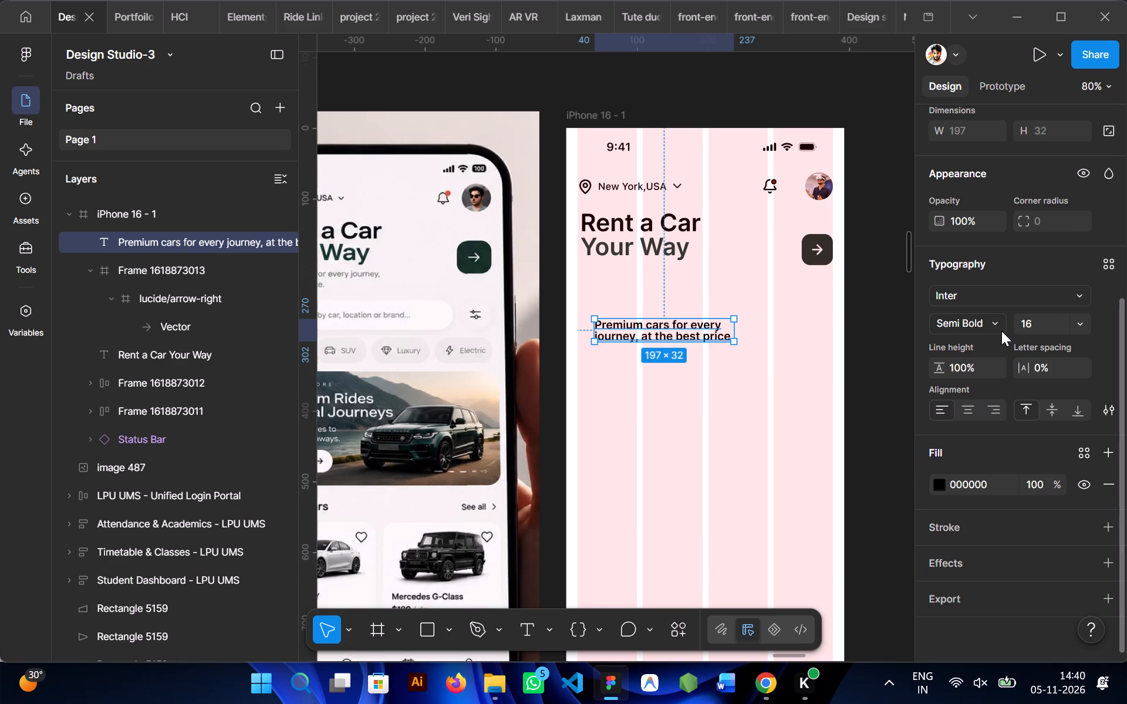
{"action": "left_click", "coordinate": [978, 306]}
Move the subtitle's line break from before "journey" to after the comma, so "at the best price." starts the second line.
{"action": "scroll", "coordinate": [763, 384], "scroll_direction": "right", "scroll_amount": 1}
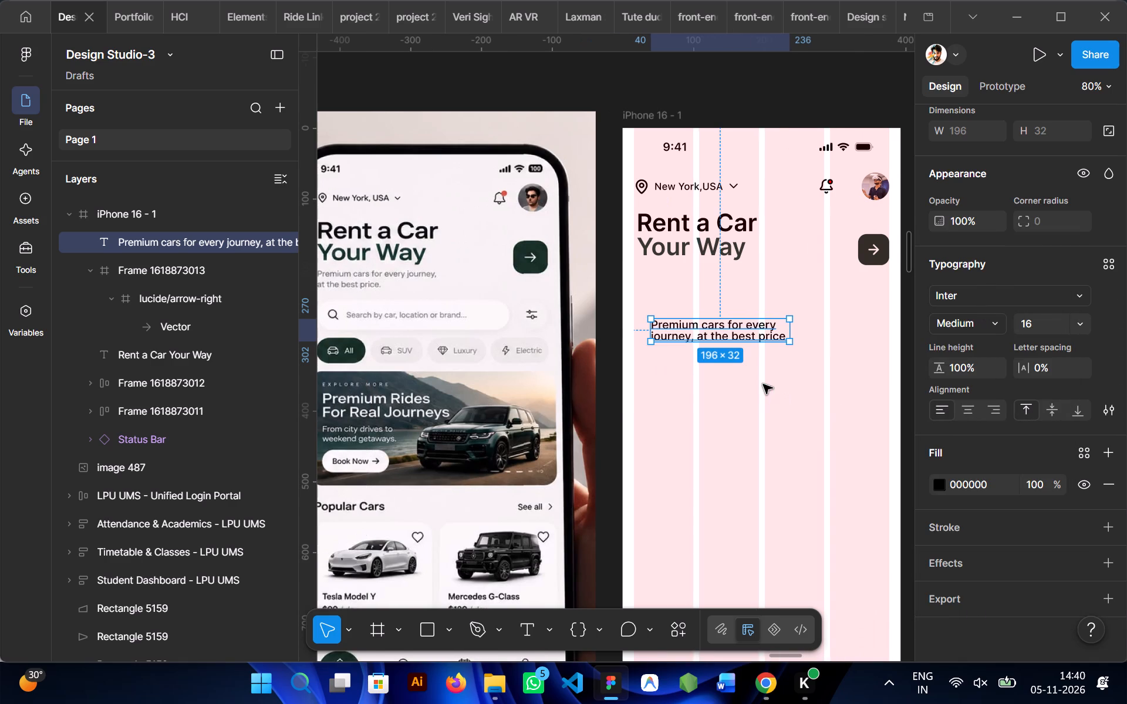
{"action": "scroll", "coordinate": [763, 384], "scroll_direction": "right", "scroll_amount": 1}
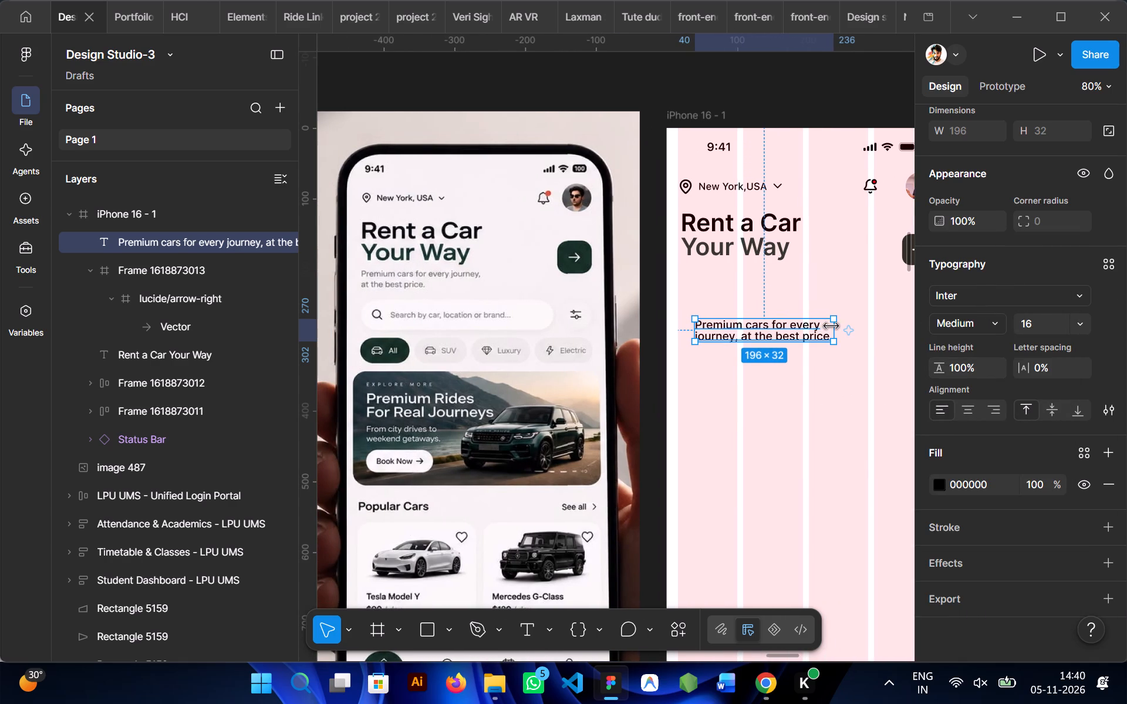
{"action": "double_click", "coordinate": [723, 333]}
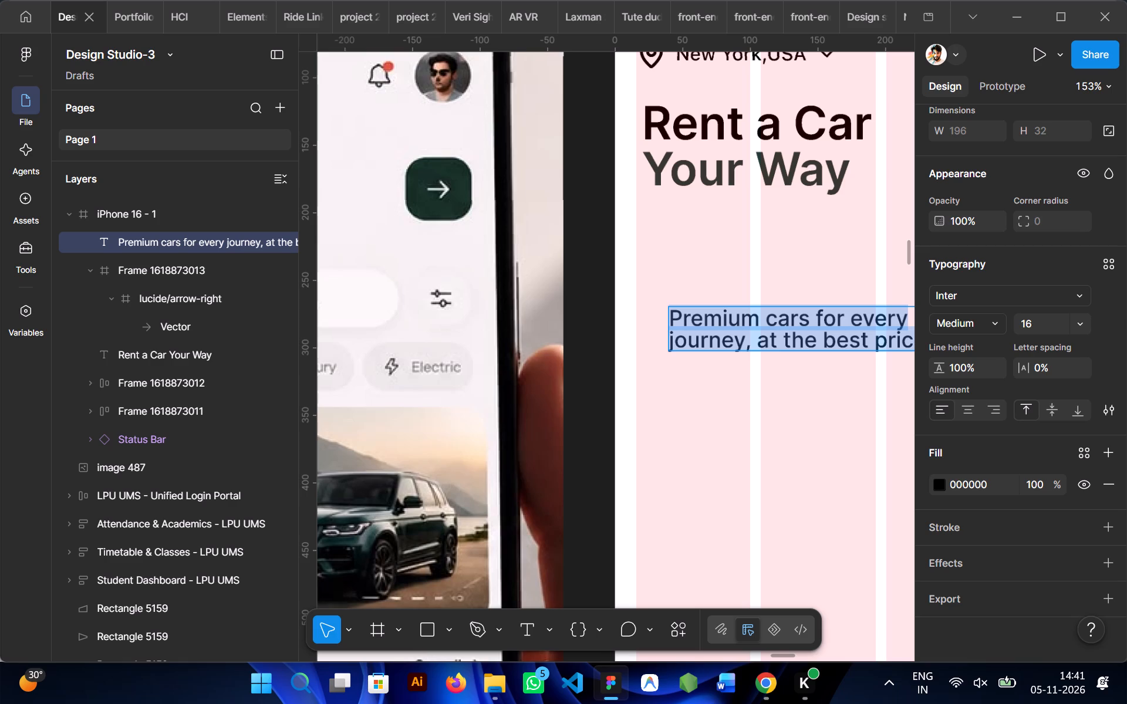
{"action": "left_click", "coordinate": [673, 342]}
{"action": "key", "text": "Left"}
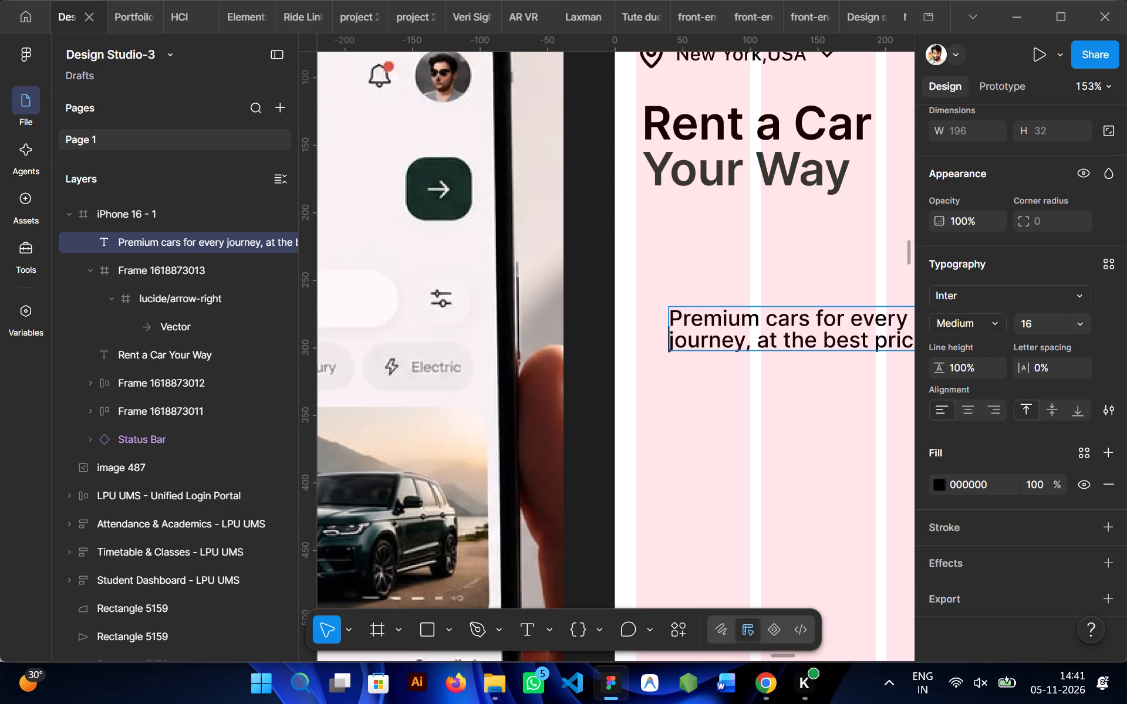
{"action": "key", "text": "BackSpace"}
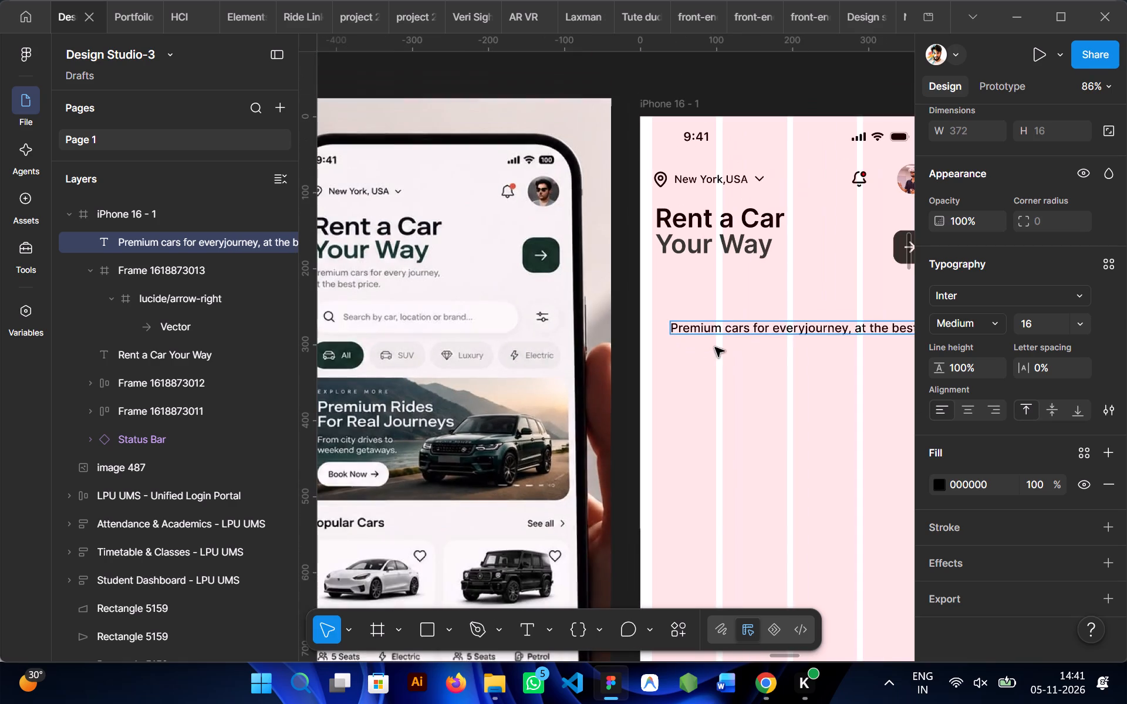
{"action": "scroll", "coordinate": [722, 350], "scroll_direction": "left", "scroll_amount": 1}
{"action": "key", "text": "Right"}
{"action": "key", "text": "Right"}
{"action": "key", "text": "Right"}
{"action": "key", "text": "Right"}
{"action": "key", "text": "Right"}
{"action": "key", "text": "Right"}
{"action": "key", "text": "Right"}
{"action": "key", "text": "Right"}
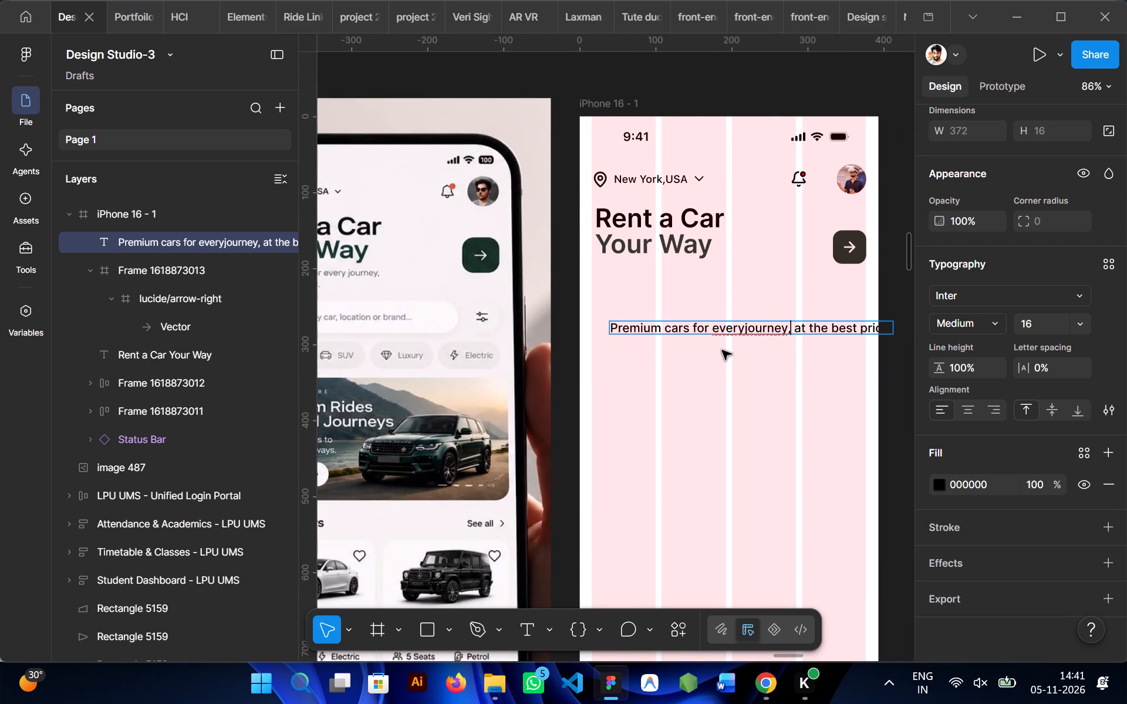
{"action": "key", "text": "Right"}
{"action": "key", "text": "Return"}
{"action": "left_click", "coordinate": [681, 388]}
Move the subtitle up to just below the headline, at about X 25, Y 208.
{"action": "left_click_drag", "start_coordinate": [690, 330], "coordinate": [679, 282]}
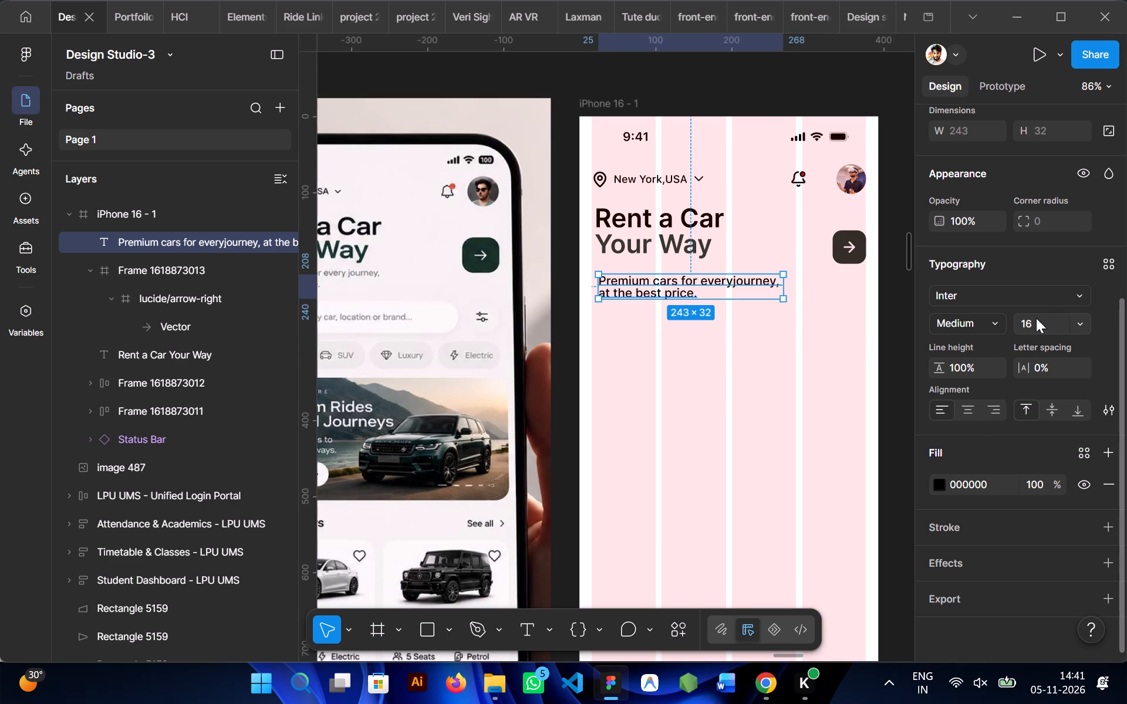
Set the subtitle's font size to 14 and its line height to 122%.
{"action": "left_click", "coordinate": [1034, 317]}
{"action": "type", "text": "14"}
{"action": "key", "text": "Return"}
{"action": "scroll", "coordinate": [726, 340], "scroll_direction": "right", "scroll_amount": 1}
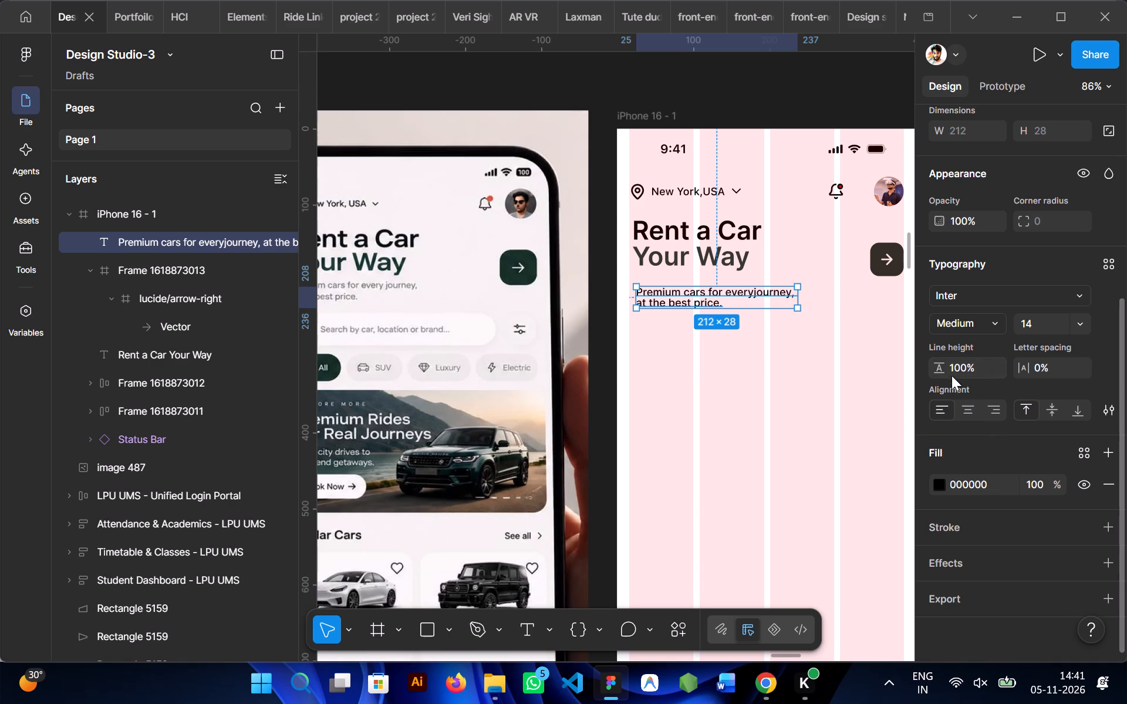
{"action": "left_click_drag", "start_coordinate": [942, 367], "coordinate": [956, 367]}
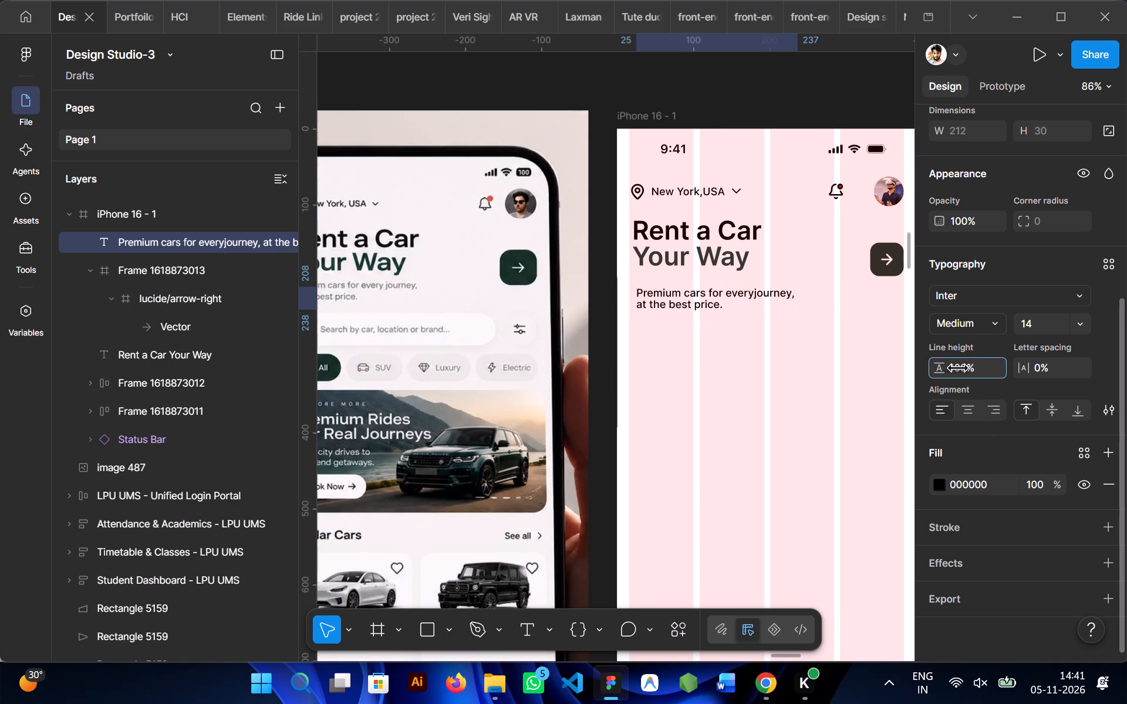
{"action": "left_click_drag", "start_coordinate": [956, 367], "coordinate": [587, 350]}
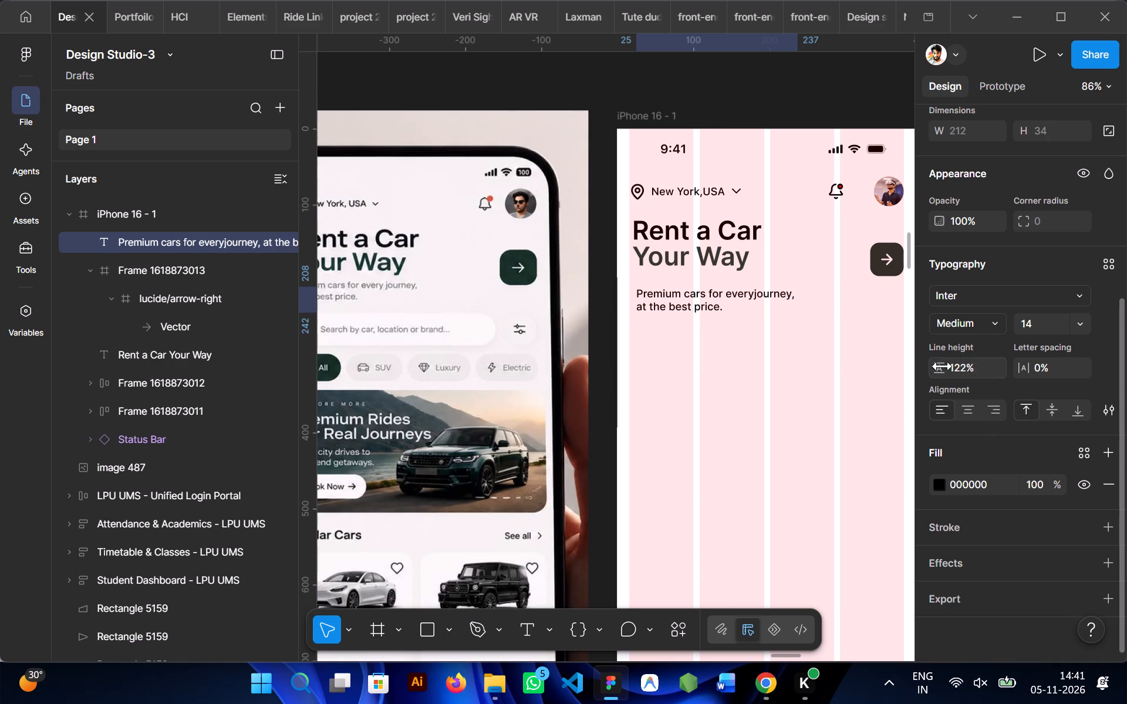
Change the subtitle's fill to a dark grey, about 555555.
{"action": "scroll", "coordinate": [986, 370], "scroll_direction": "down", "scroll_amount": 1}
{"action": "left_click", "coordinate": [942, 485]}
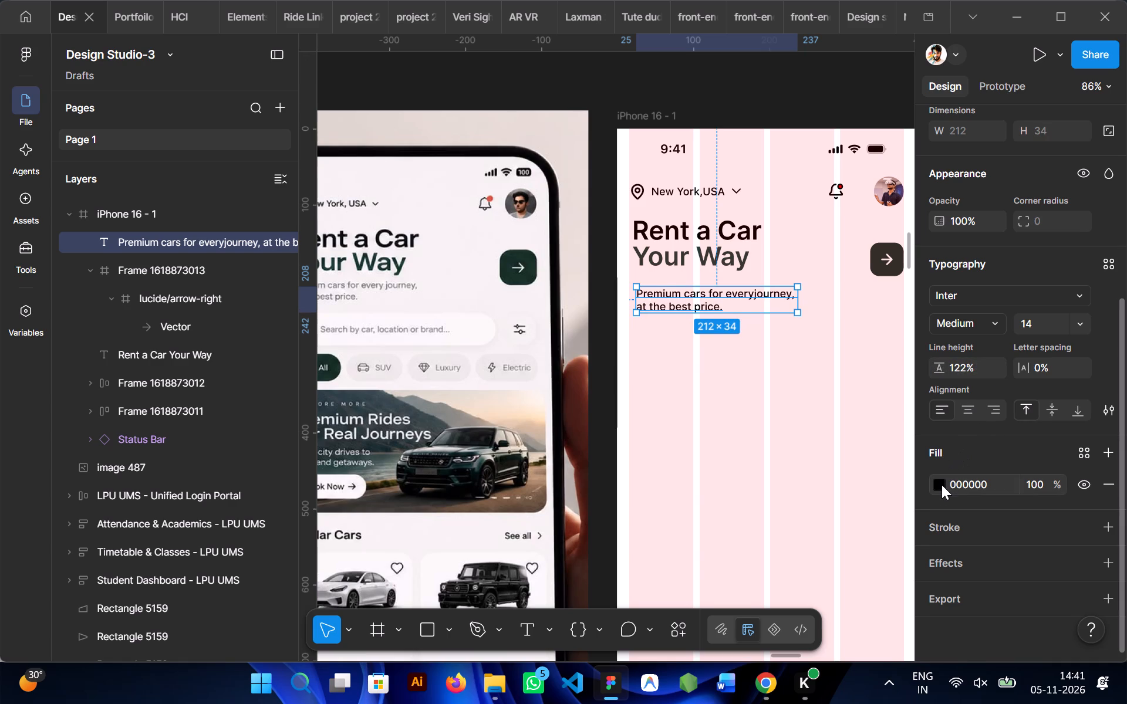
{"action": "scroll", "coordinate": [652, 356], "scroll_direction": "left", "scroll_amount": 1}
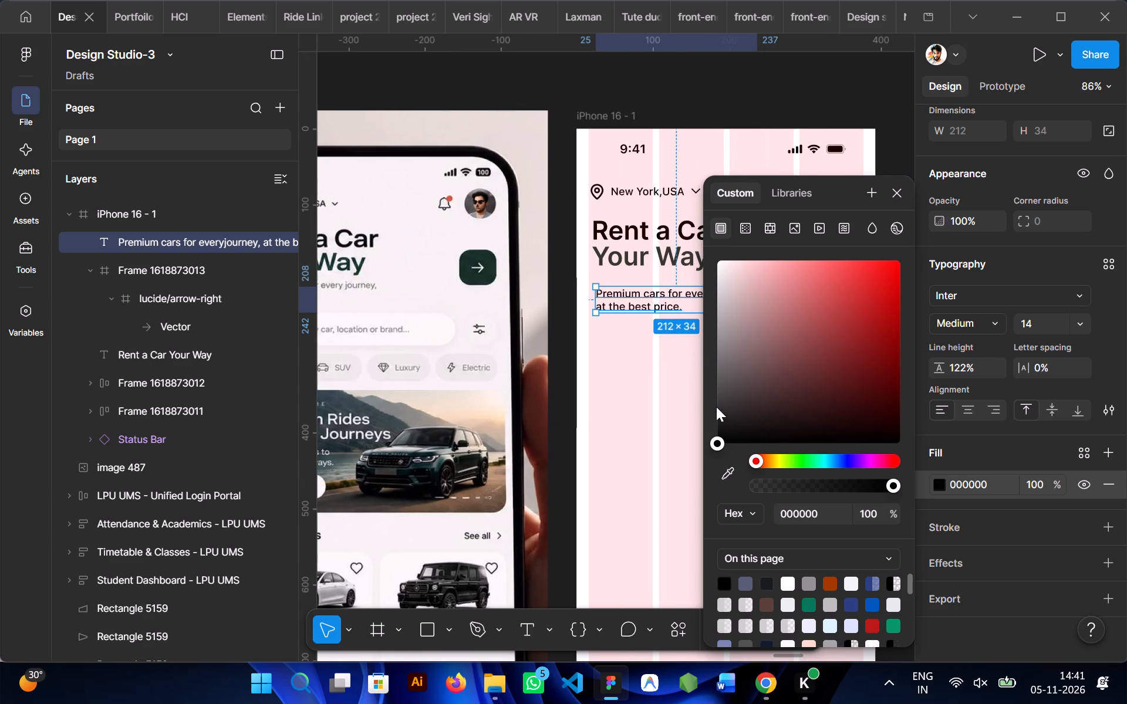
{"action": "left_click_drag", "start_coordinate": [720, 387], "coordinate": [718, 382]}
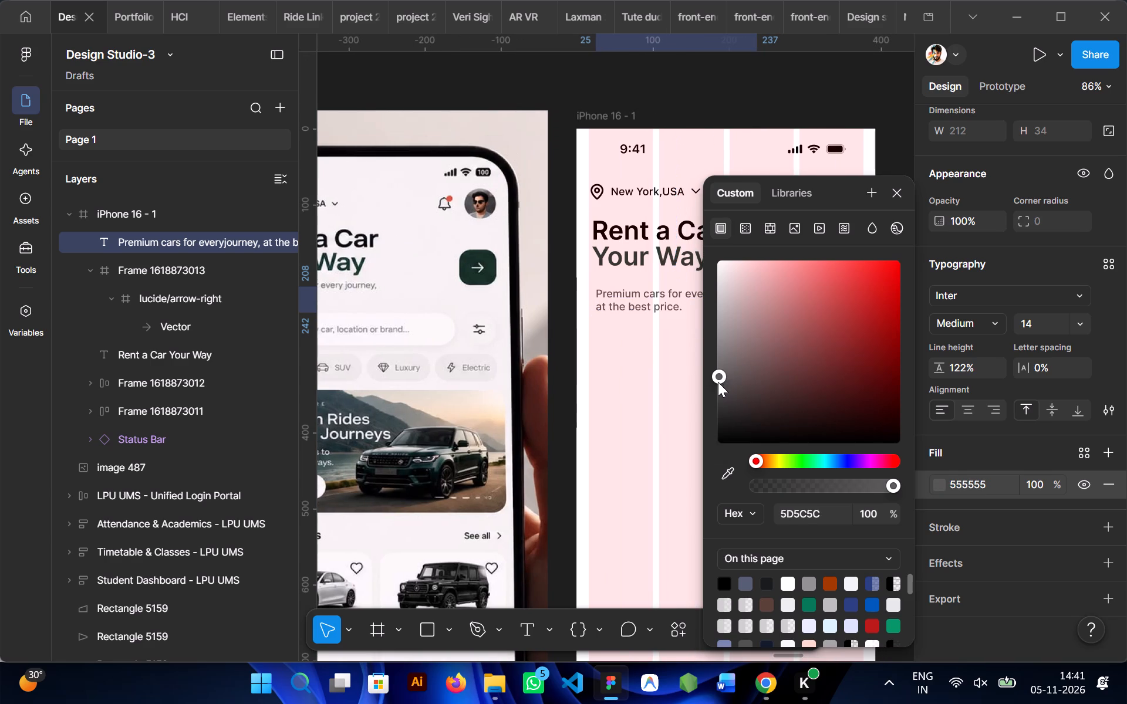
{"action": "left_click_drag", "start_coordinate": [718, 382], "coordinate": [717, 381]}
{"action": "left_click", "coordinate": [654, 407]}
Align the subtitle with the first layout column's left edge at X 16 and bring it closer to the headline.
{"action": "scroll", "coordinate": [657, 385], "scroll_direction": "right", "scroll_amount": 1}
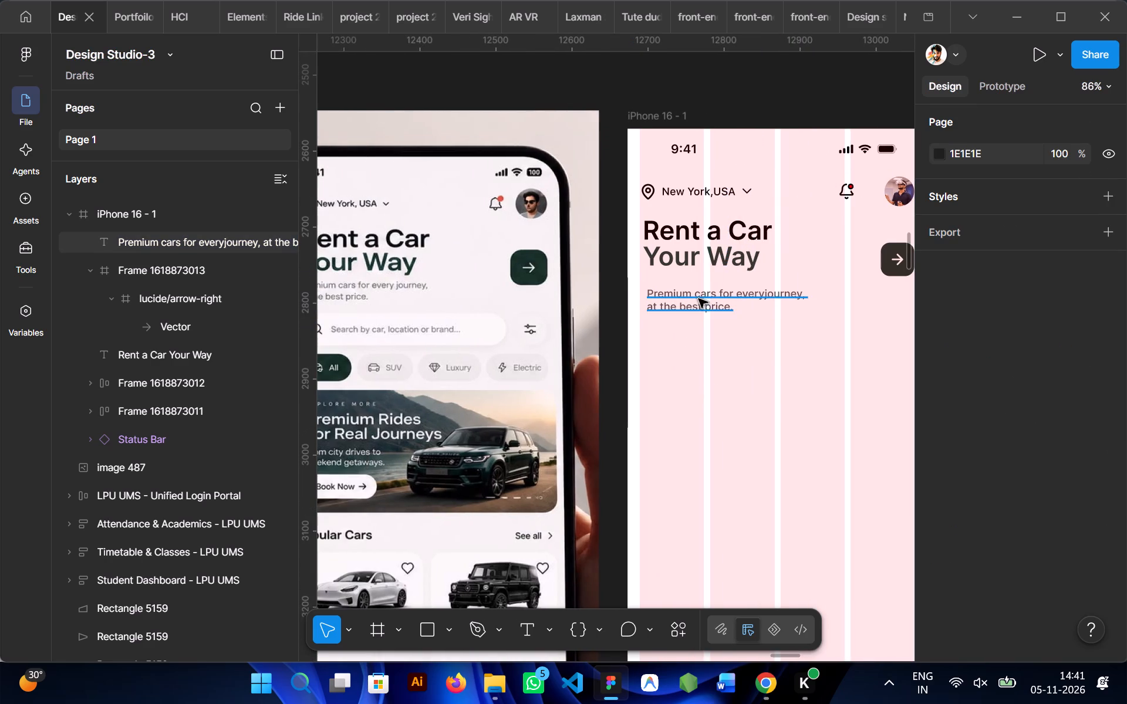
{"action": "left_click_drag", "start_coordinate": [698, 304], "coordinate": [695, 300]}
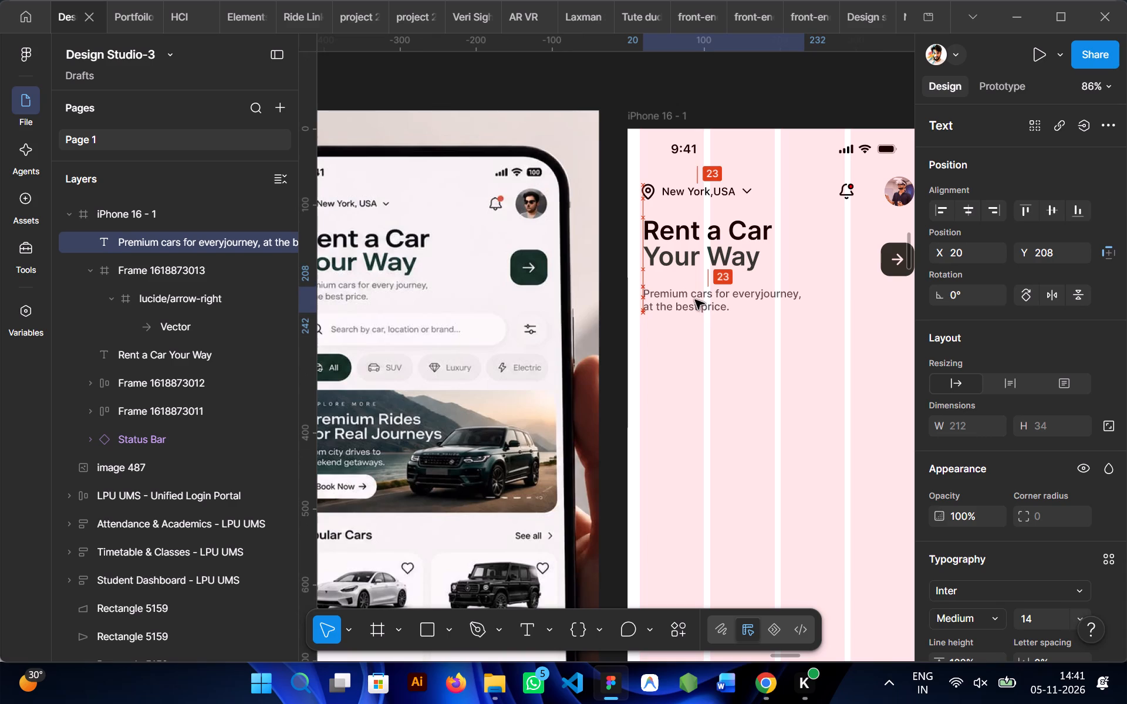
{"action": "left_click_drag", "start_coordinate": [695, 300], "coordinate": [692, 298]}
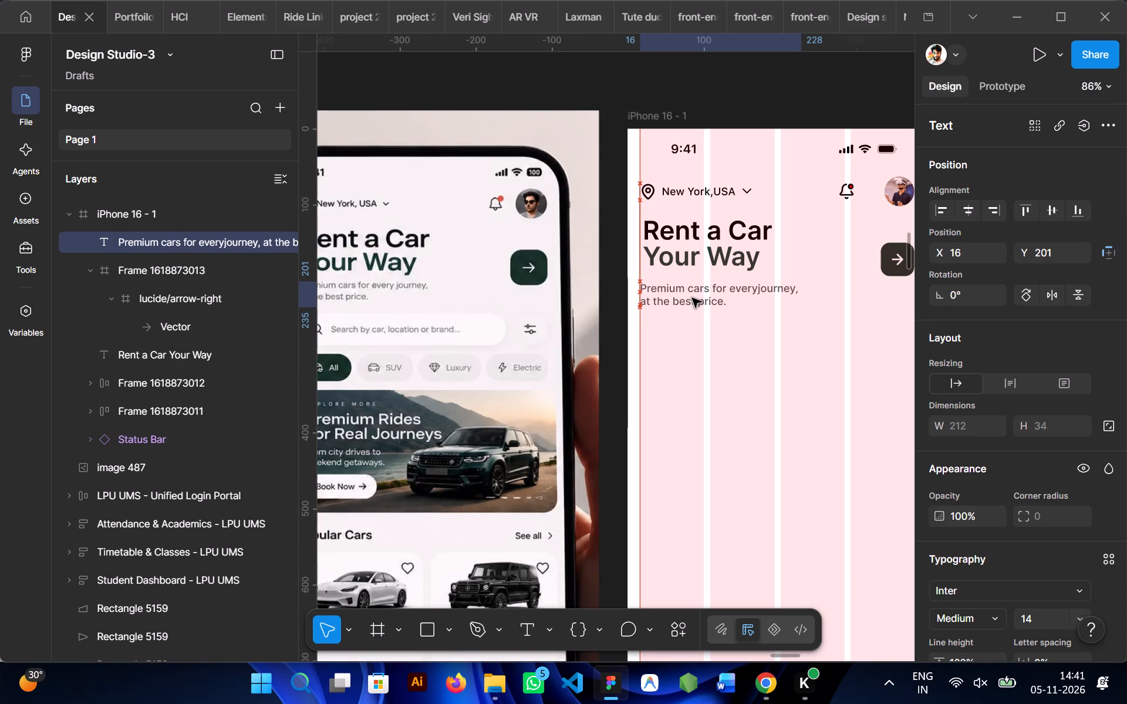
{"action": "left_click_drag", "start_coordinate": [692, 298], "coordinate": [692, 296]}
{"action": "left_click", "coordinate": [731, 364]}
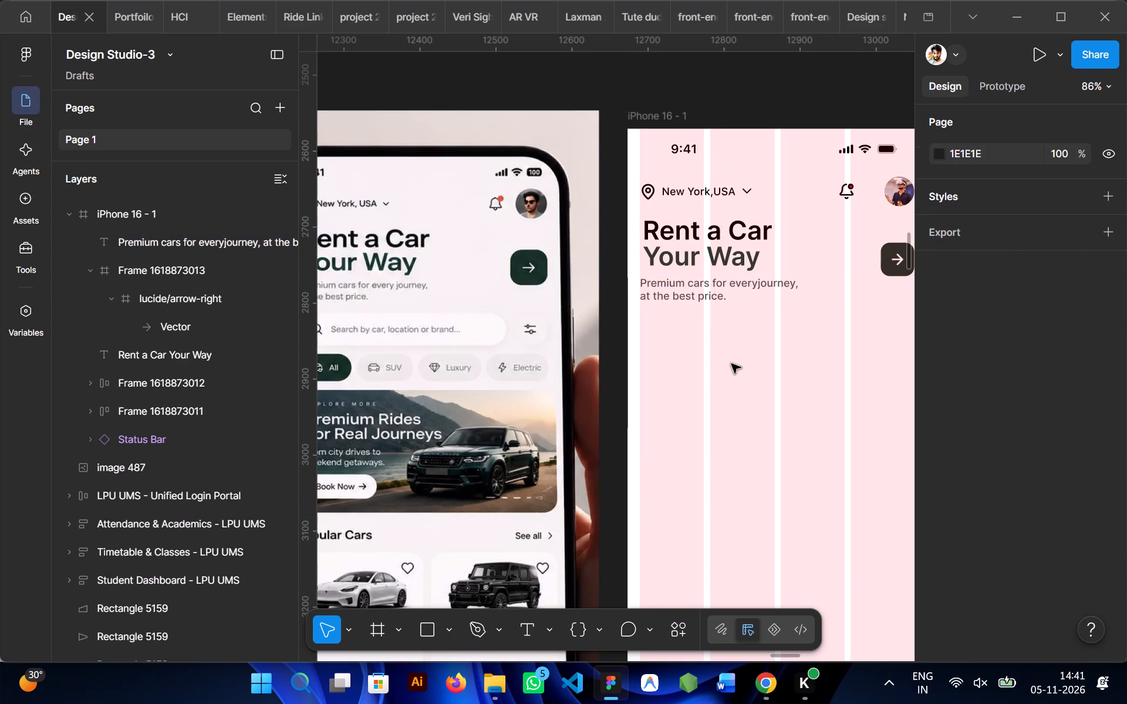
Nudge the "Rent a Car Your Way" headline to X 15, so its letters line up with the layout column's left edge.
{"action": "left_click", "coordinate": [699, 239]}
{"action": "scroll", "coordinate": [699, 239], "scroll_direction": "right", "scroll_amount": 1}
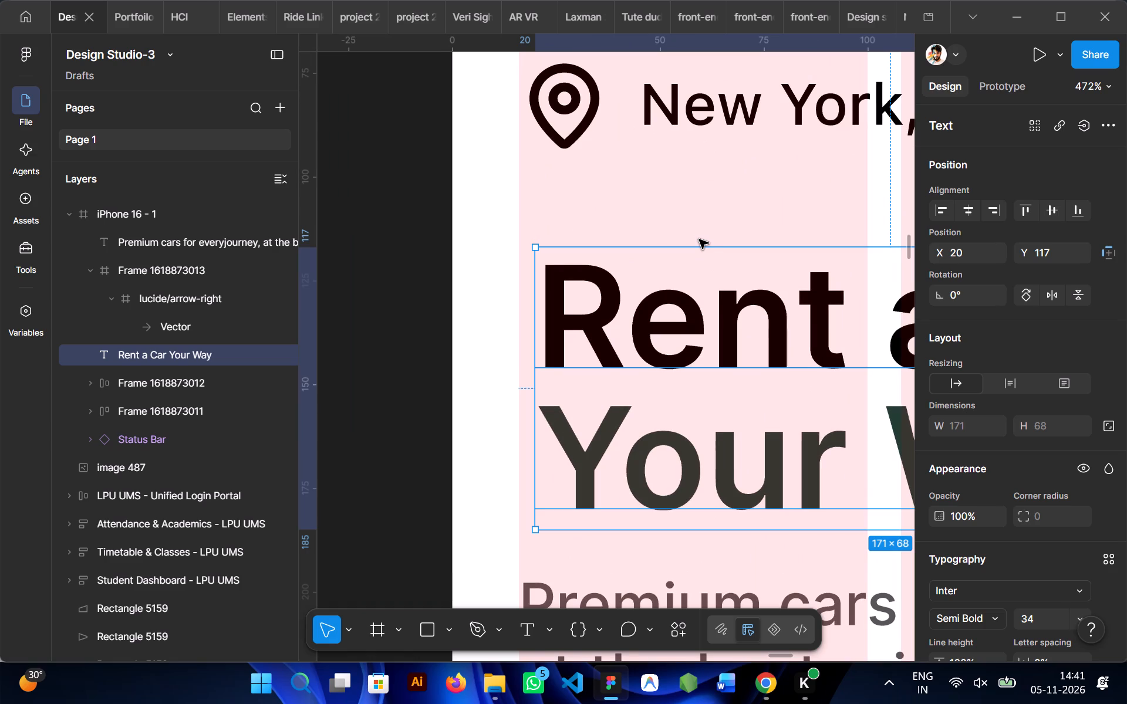
{"action": "key", "text": "Left"}
{"action": "key", "text": "Left"}
{"action": "key", "text": "Left"}
{"action": "key", "text": "Left"}
{"action": "key", "text": "Left"}
{"action": "key", "text": "Left"}
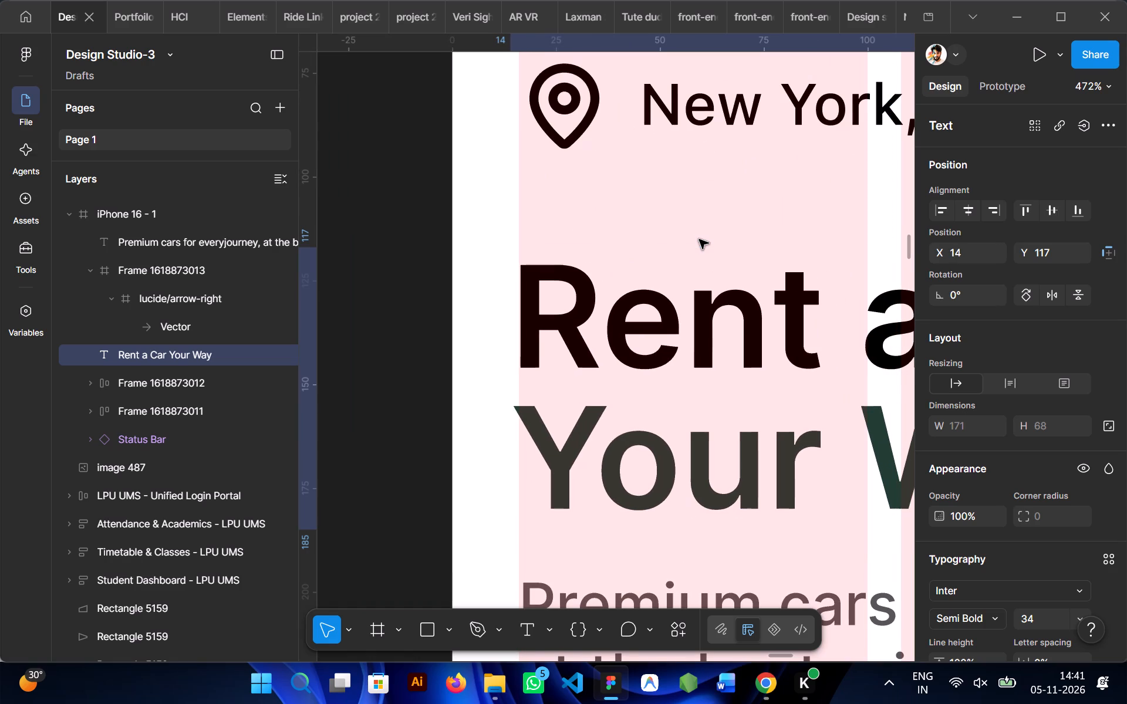
{"action": "key", "text": "Right"}
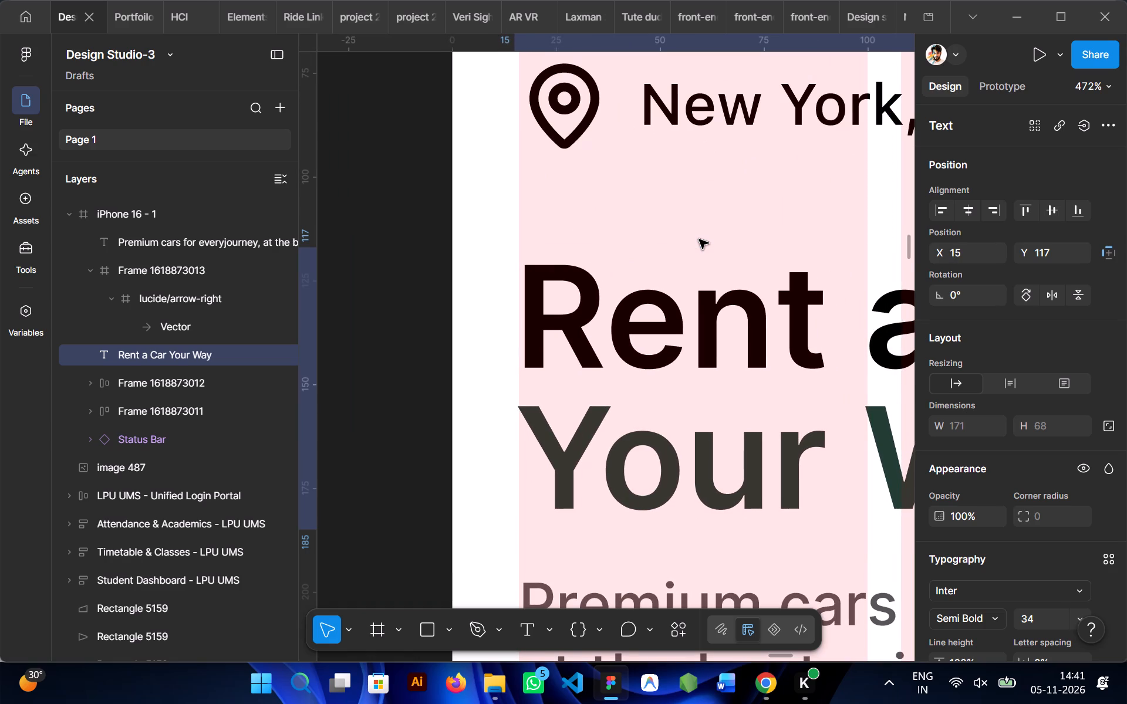
Nudge the "New York,USA" location row to X 14, so its pin icon lines up with the headline.
{"action": "left_click", "coordinate": [619, 154]}
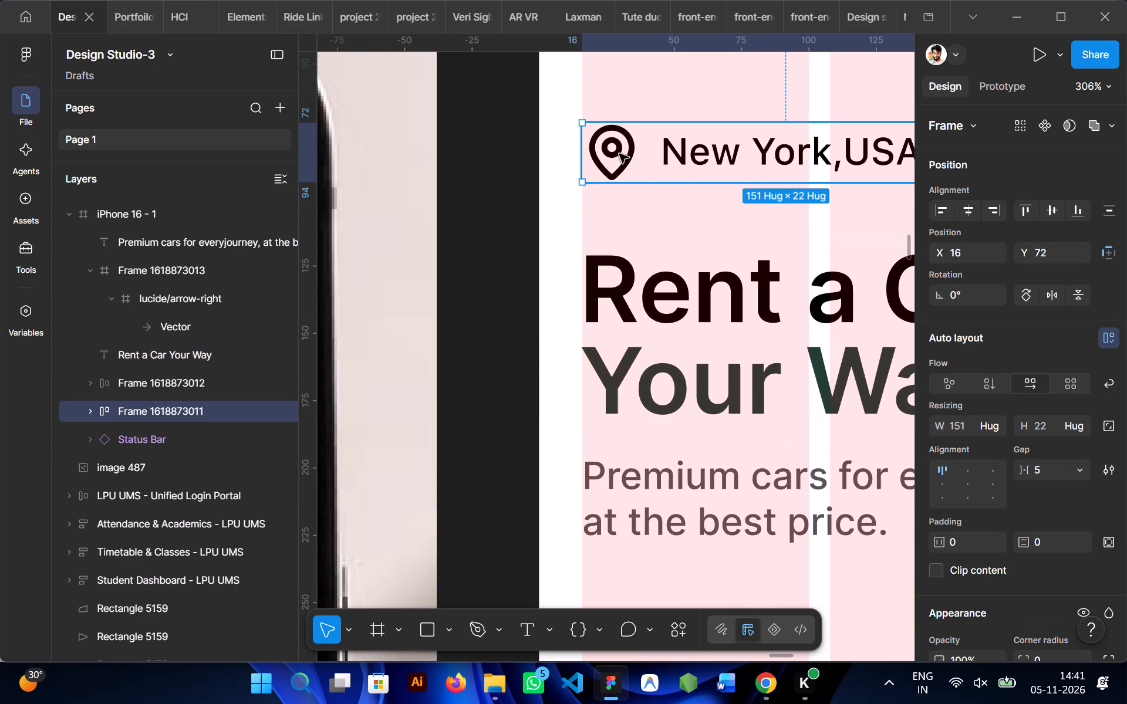
{"action": "key", "text": "Left"}
{"action": "key", "text": "Left"}
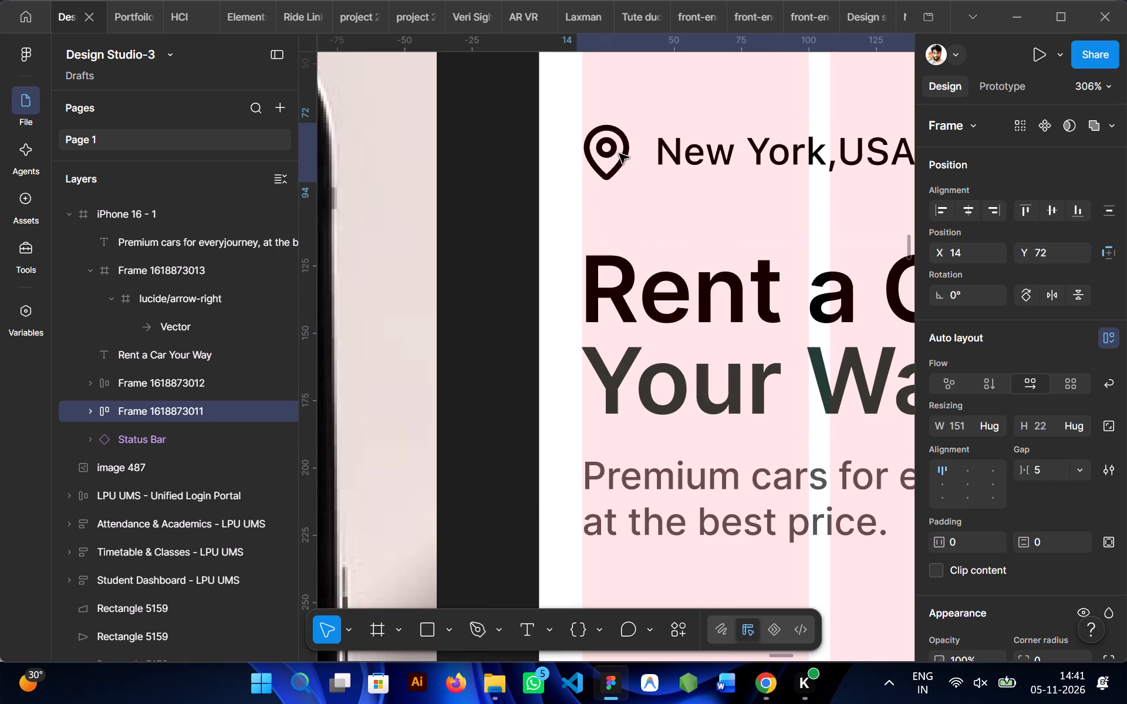
{"action": "scroll", "coordinate": [619, 154], "scroll_direction": "left", "scroll_amount": 1}
{"action": "left_click", "coordinate": [650, 327]}
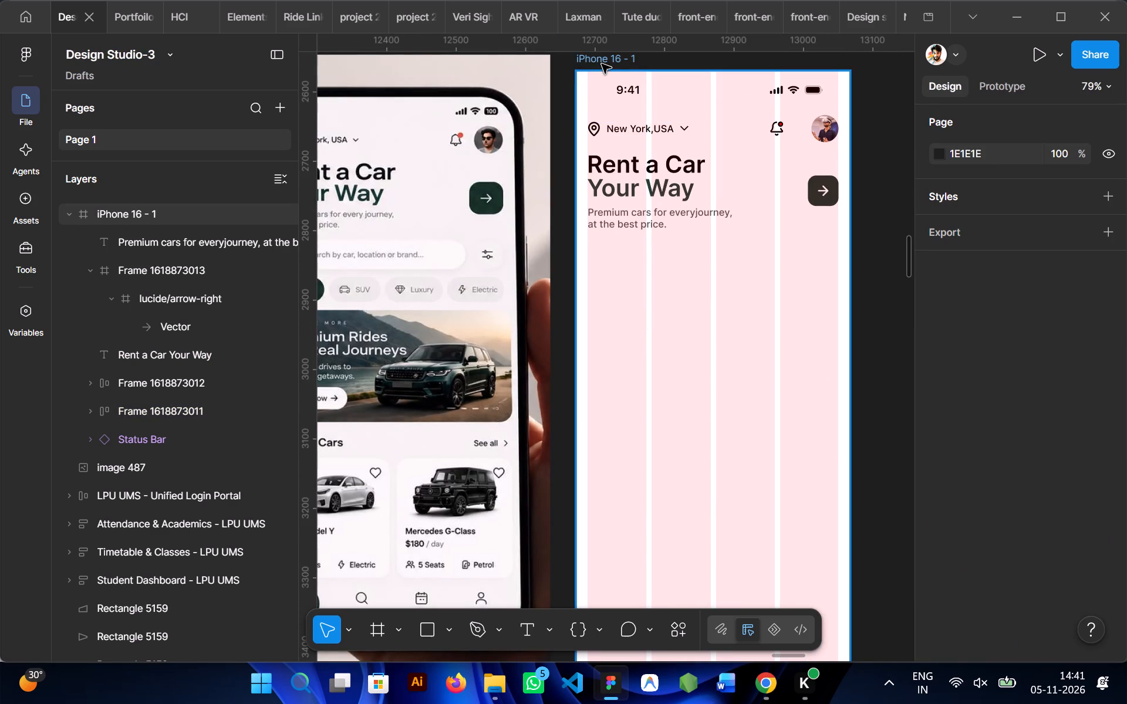
Preview the iPhone 16 - 1 frame and place the preview beside the reference image to compare the designs.
{"action": "left_click", "coordinate": [595, 62]}
{"action": "key", "text": "shift+space"}
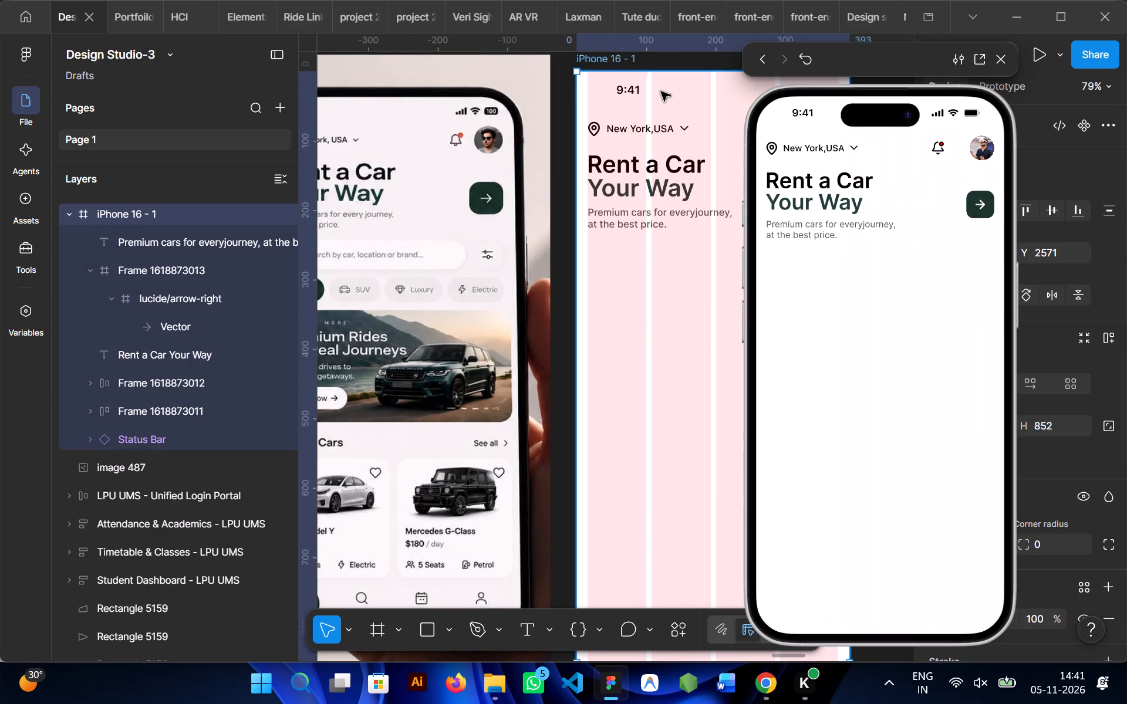
{"action": "left_click_drag", "start_coordinate": [835, 56], "coordinate": [105, 57]}
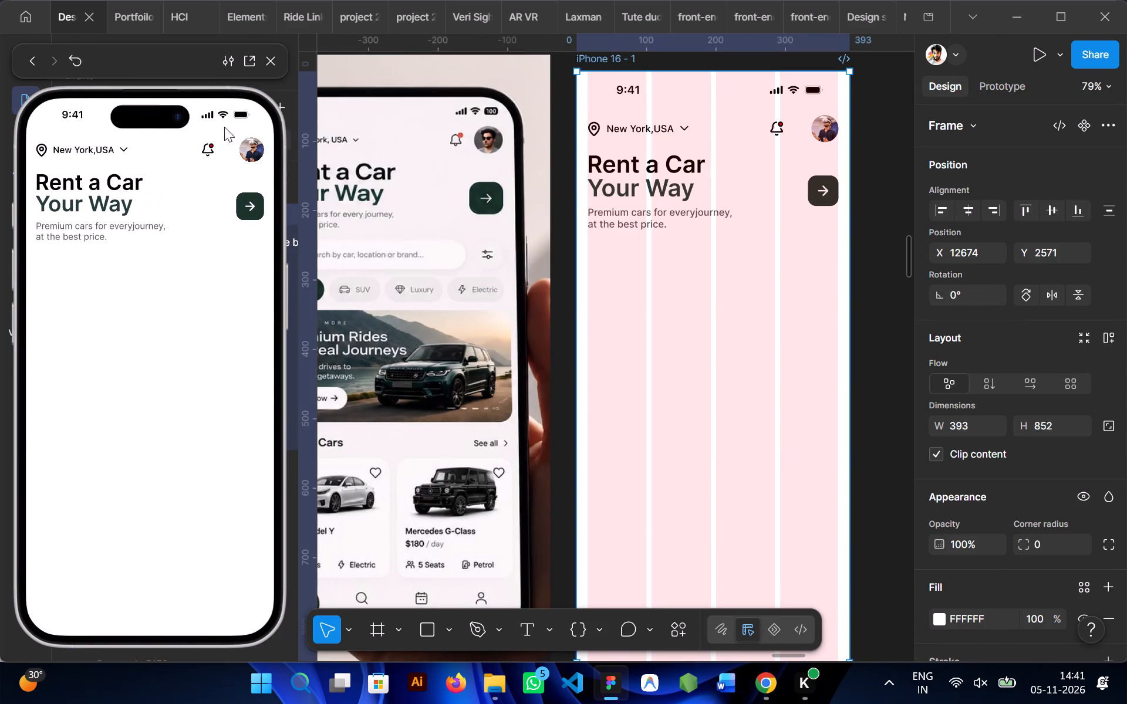
{"action": "scroll", "coordinate": [343, 189], "scroll_direction": "right", "scroll_amount": 1}
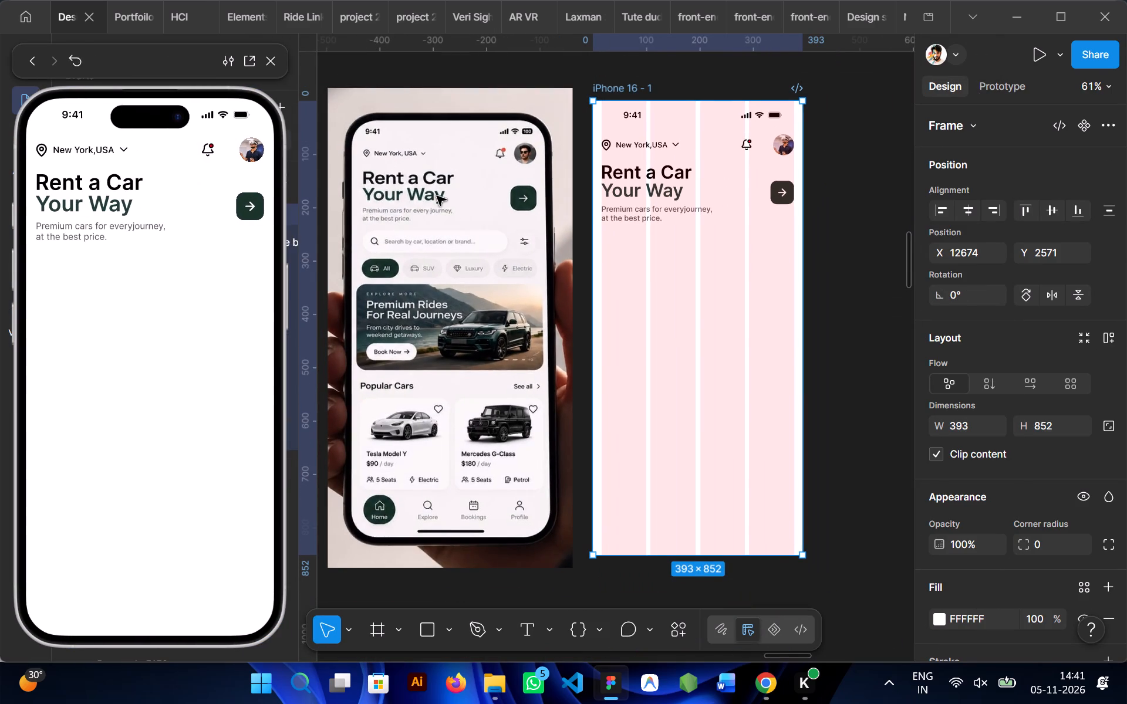
{"action": "scroll", "coordinate": [437, 196], "scroll_direction": "left", "scroll_amount": 1}
{"action": "scroll", "coordinate": [437, 196], "scroll_direction": "right", "scroll_amount": 1}
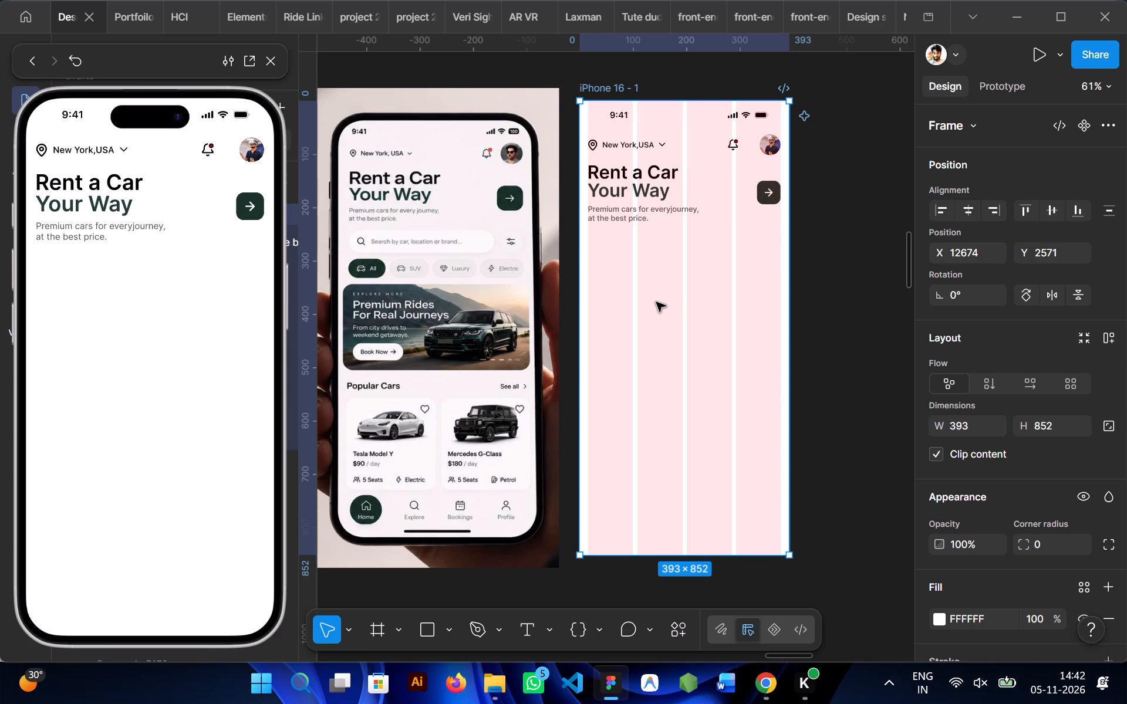
Lighten the subtitle text's fill to the grey 828282.
{"action": "left_click", "coordinate": [627, 174]}
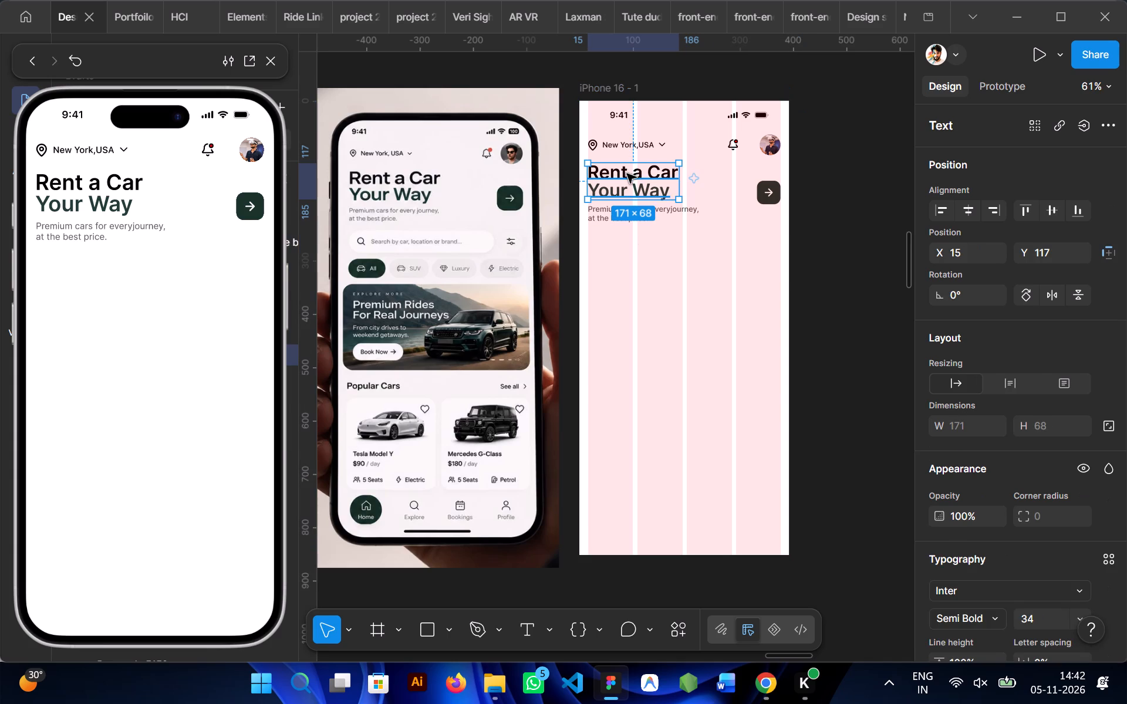
{"action": "left_click", "coordinate": [647, 279]}
{"action": "left_click", "coordinate": [618, 214]}
{"action": "scroll", "coordinate": [1059, 463], "scroll_direction": "down", "scroll_amount": 3}
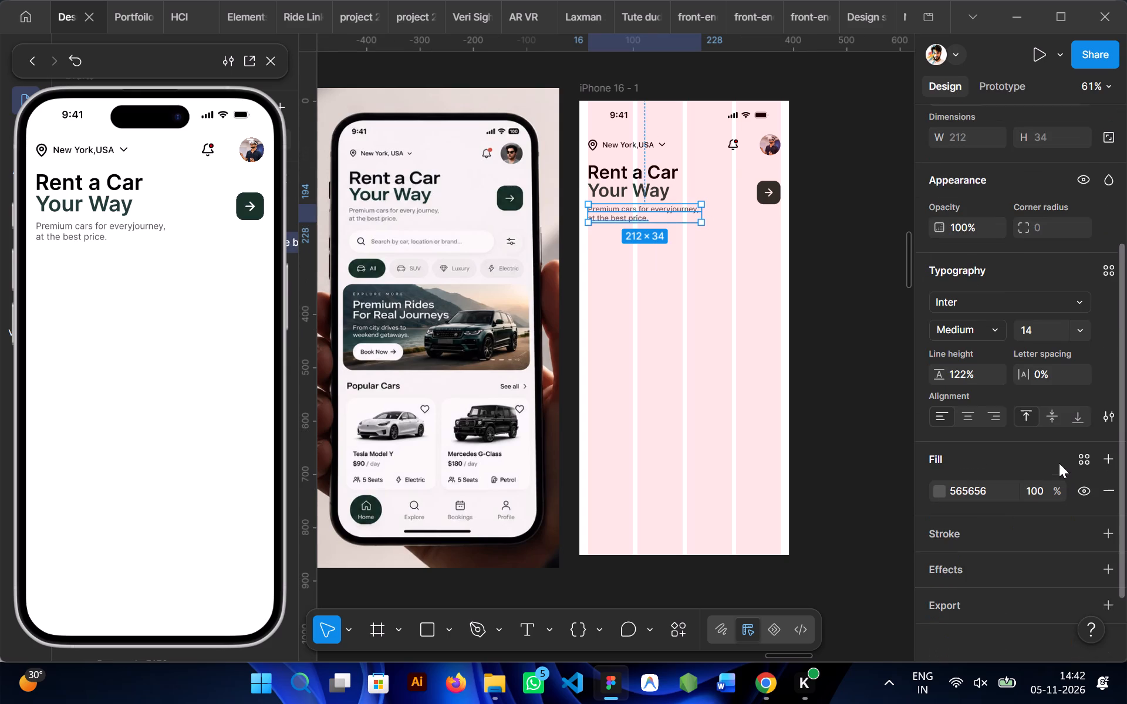
{"action": "left_click", "coordinate": [939, 483]}
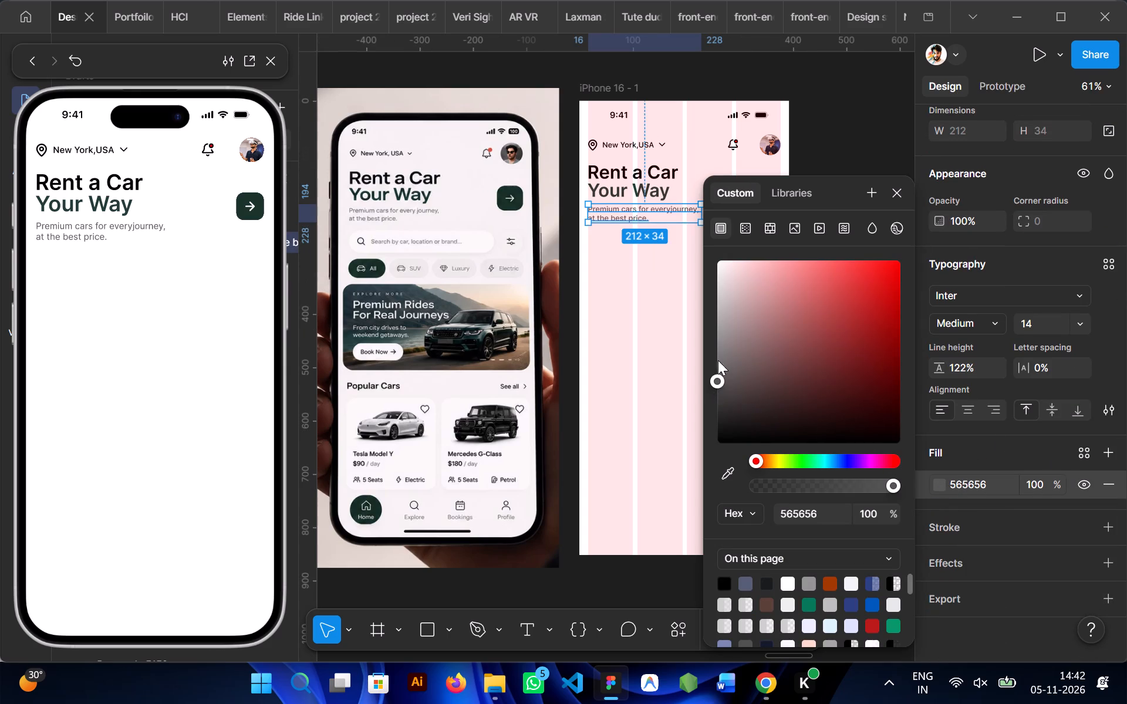
{"action": "left_click_drag", "start_coordinate": [713, 376], "coordinate": [710, 355]}
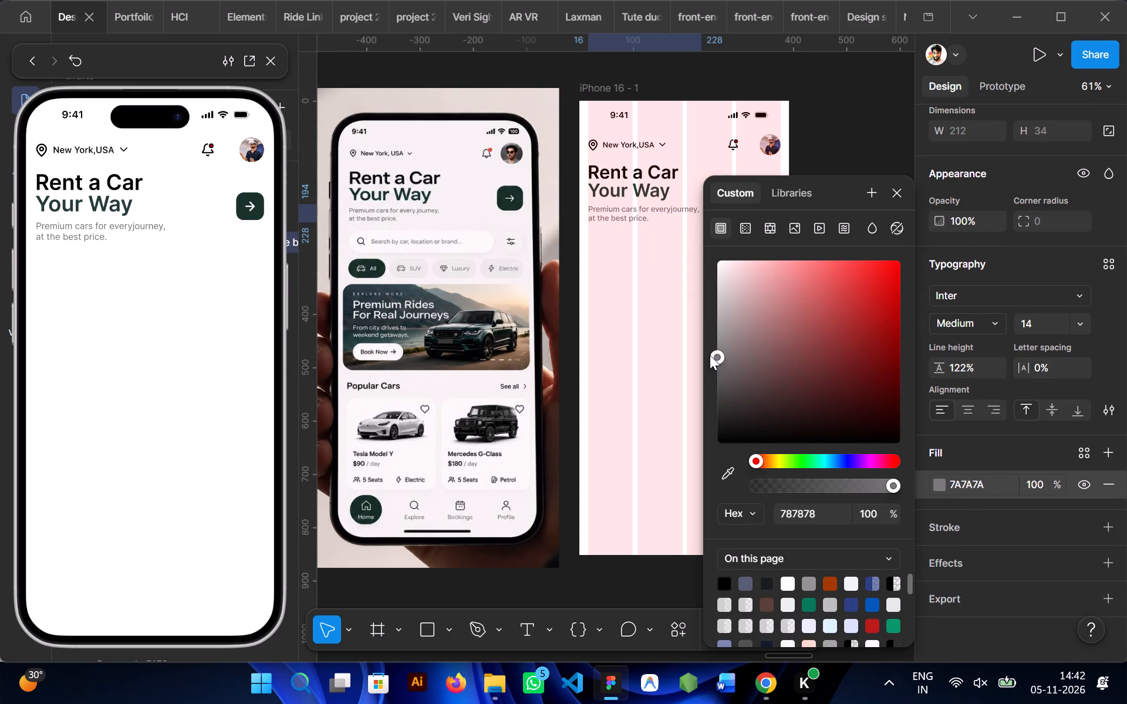
{"action": "left_click_drag", "start_coordinate": [710, 355], "coordinate": [707, 348]}
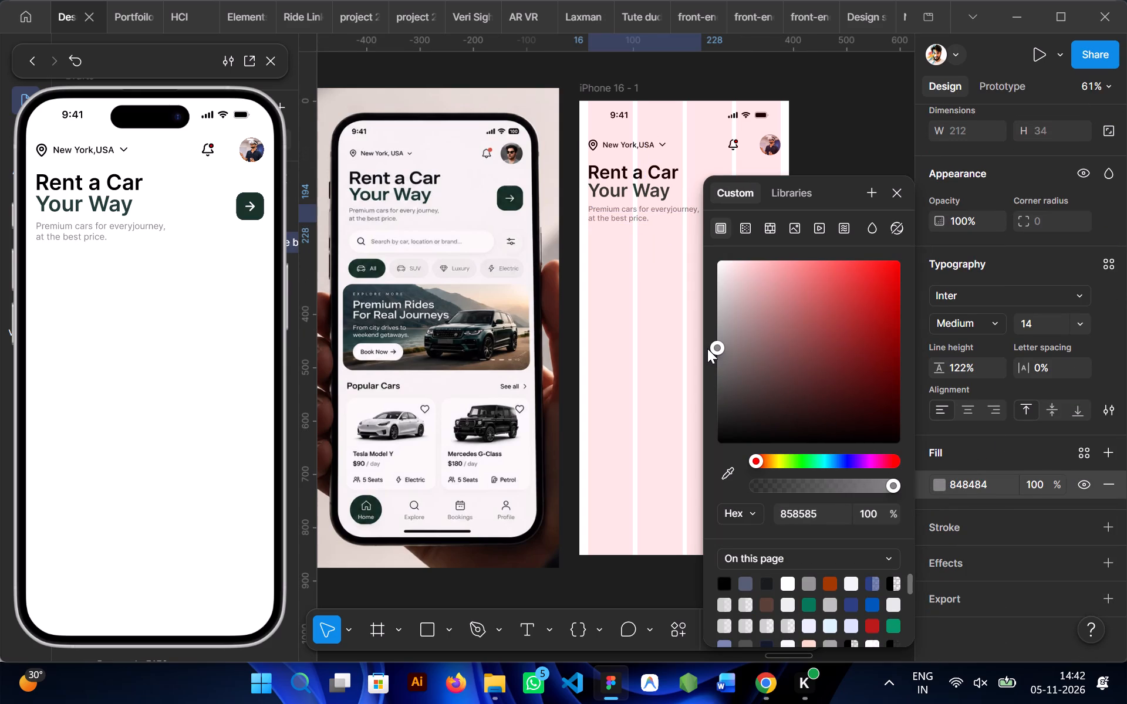
{"action": "left_click_drag", "start_coordinate": [707, 348], "coordinate": [707, 350]}
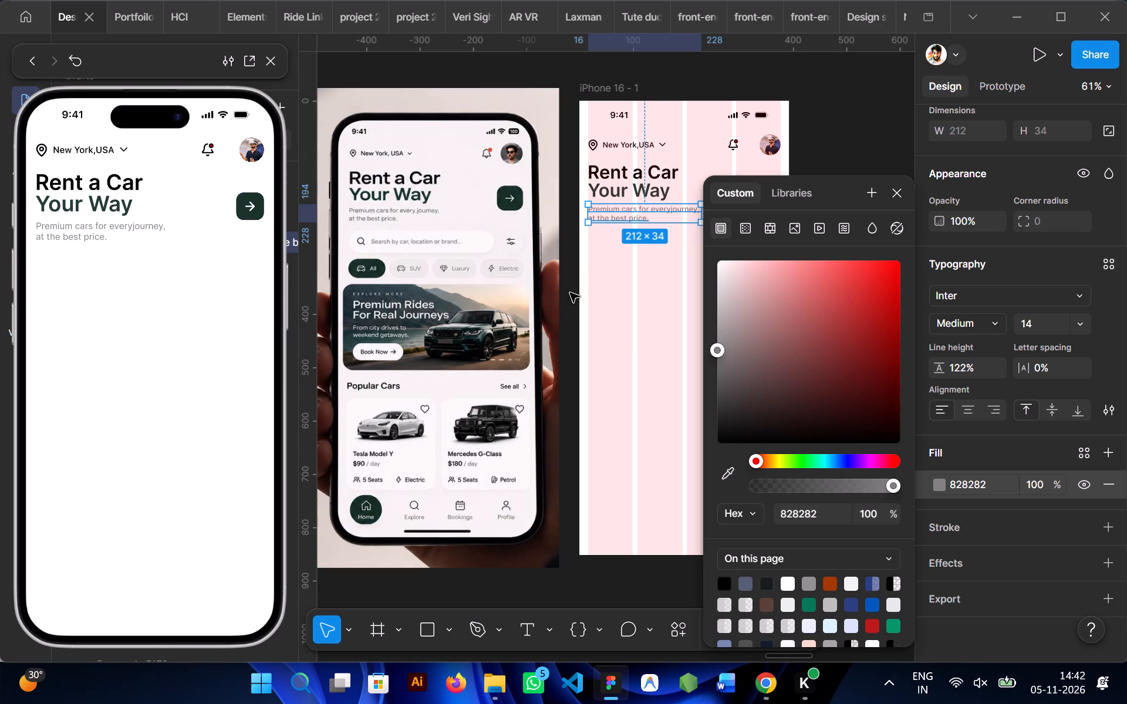
{"action": "left_click", "coordinate": [569, 290]}
Draw a 296 × 58 frame for the search bar below the subtitle, at X 16, Y 258.
{"action": "key", "text": "f"}
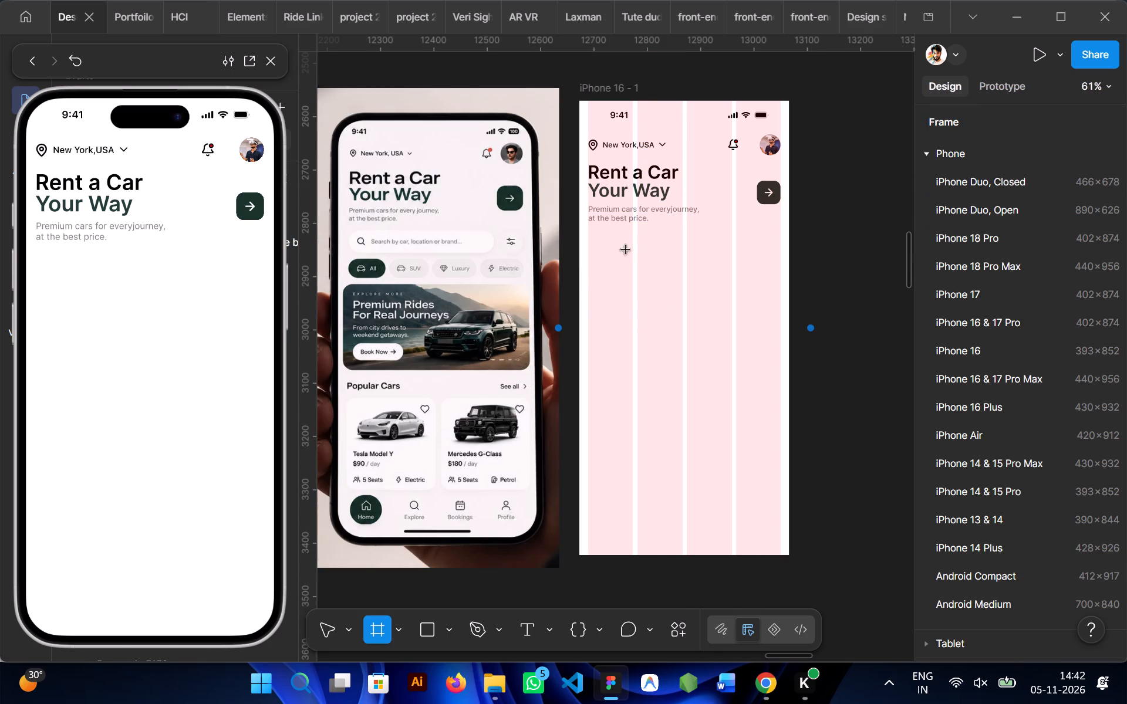
{"action": "left_click_drag", "start_coordinate": [589, 239], "coordinate": [748, 266]}
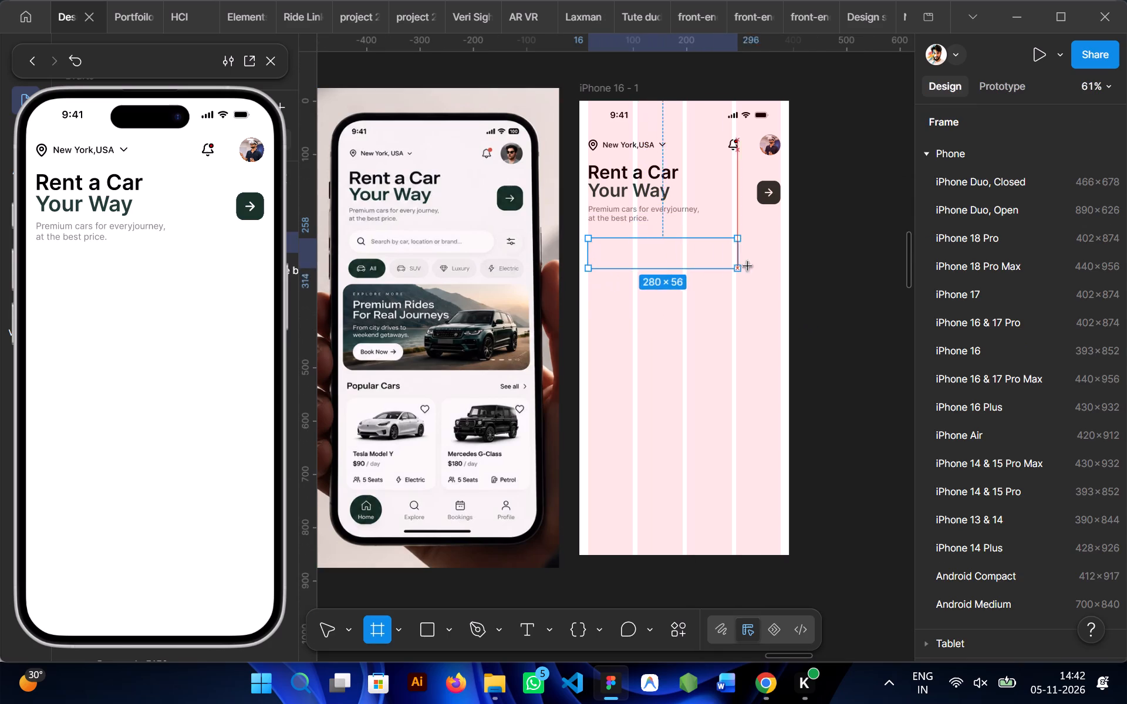
{"action": "left_click_drag", "start_coordinate": [748, 266], "coordinate": [781, 269]}
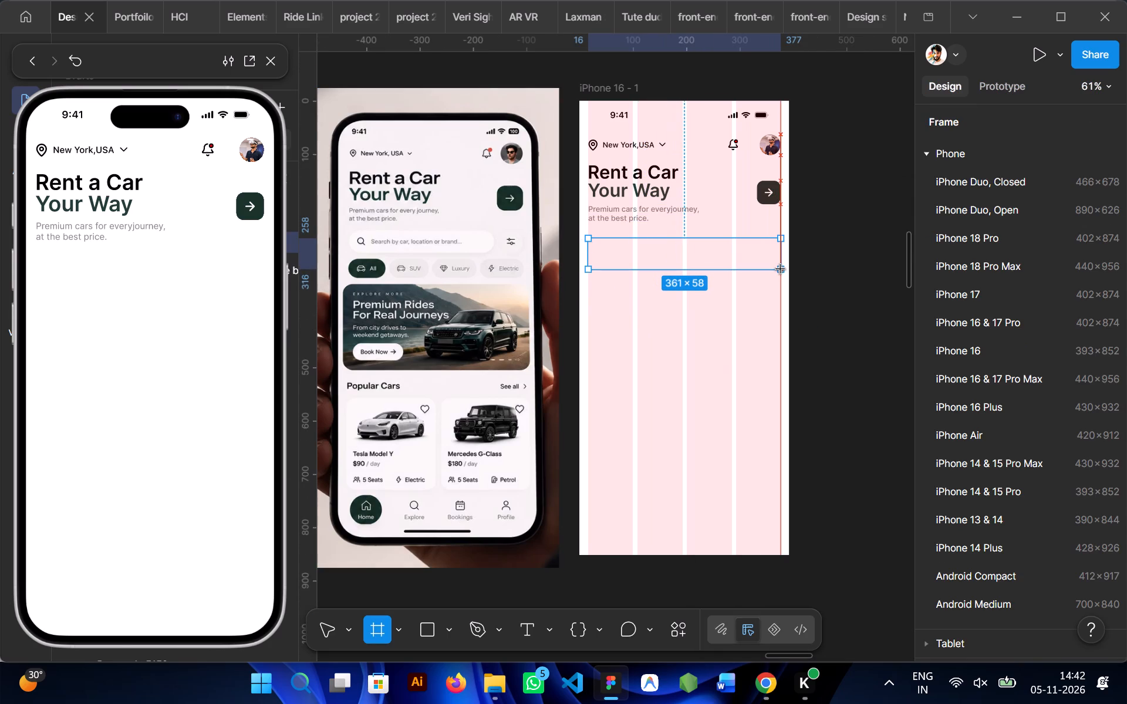
{"action": "left_click_drag", "start_coordinate": [781, 269], "coordinate": [744, 271]}
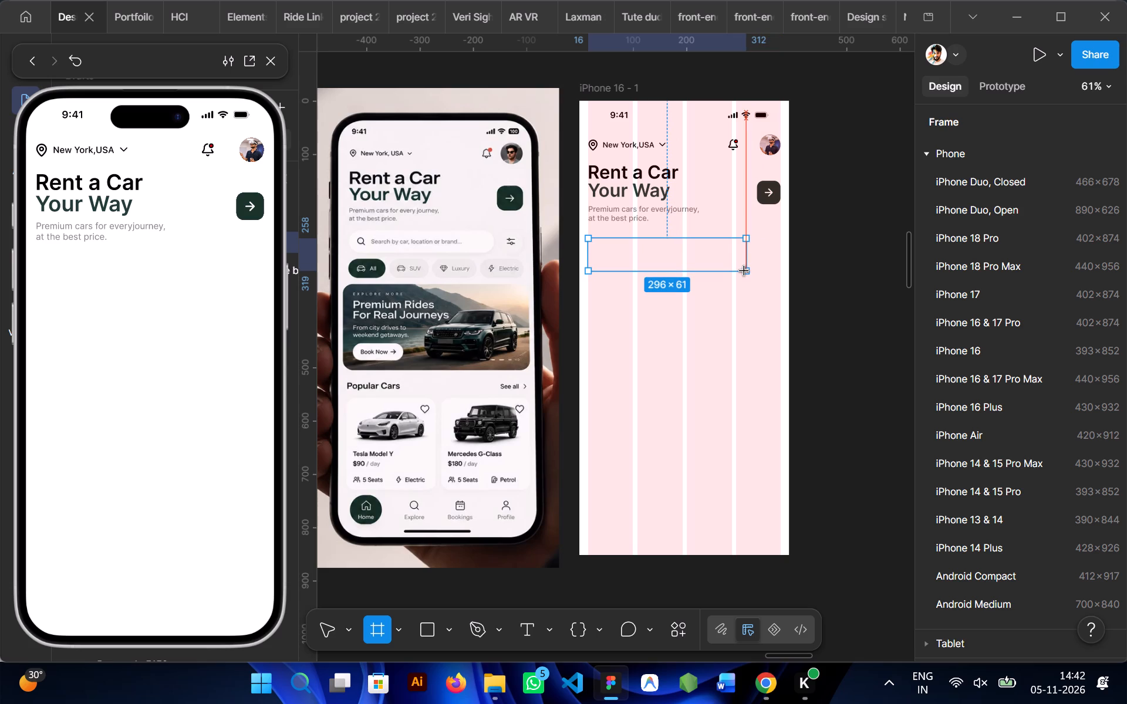
{"action": "left_click_drag", "start_coordinate": [744, 271], "coordinate": [744, 269]}
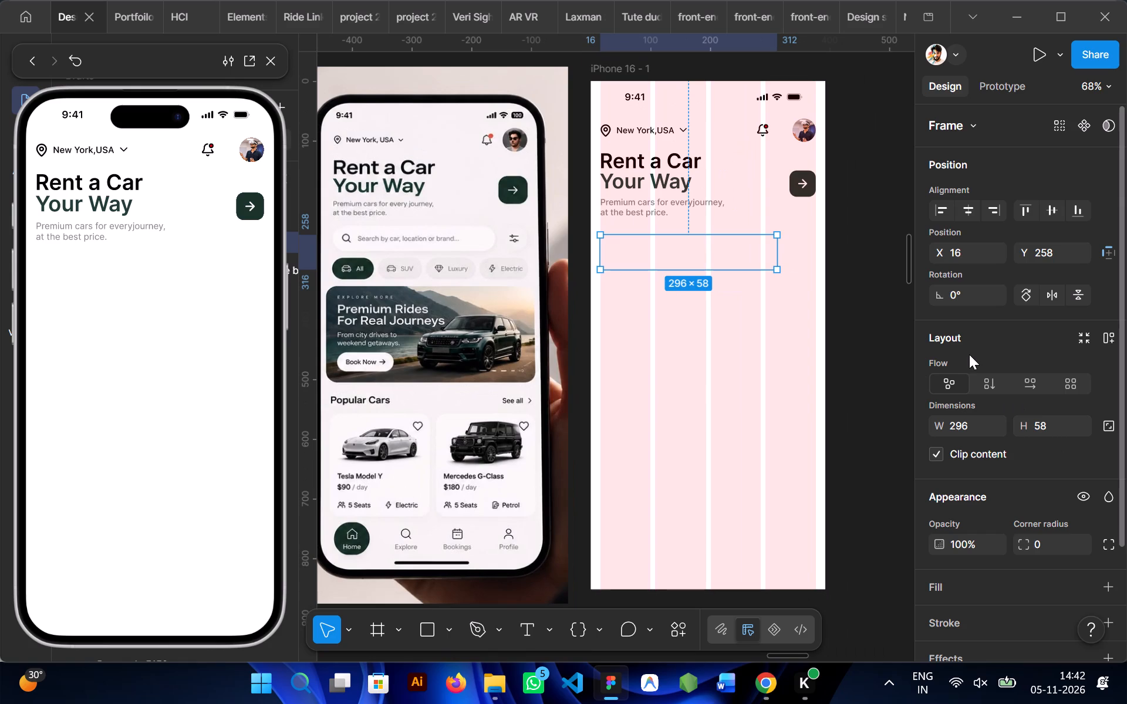
Change the iPhone 16 - 1 frame's background fill to a light grey, about F1F1F1.
{"action": "scroll", "coordinate": [1022, 390], "scroll_direction": "down", "scroll_amount": 2}
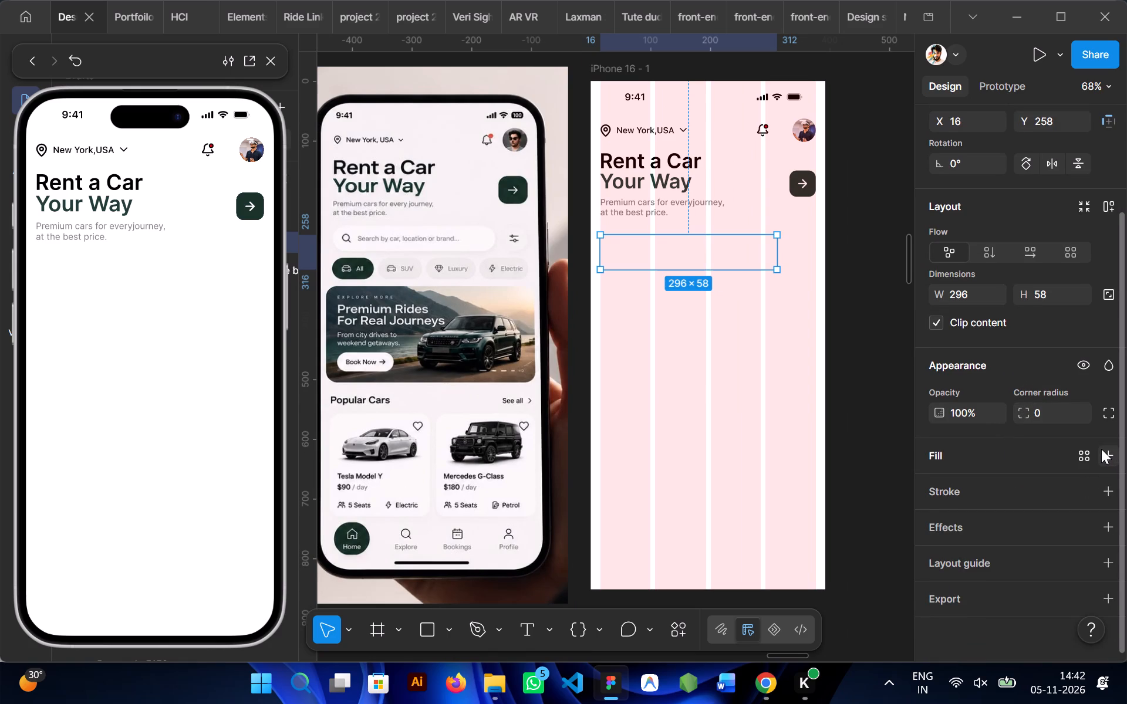
{"action": "scroll", "coordinate": [828, 361], "scroll_direction": "up", "scroll_amount": 1}
{"action": "left_click", "coordinate": [610, 101]}
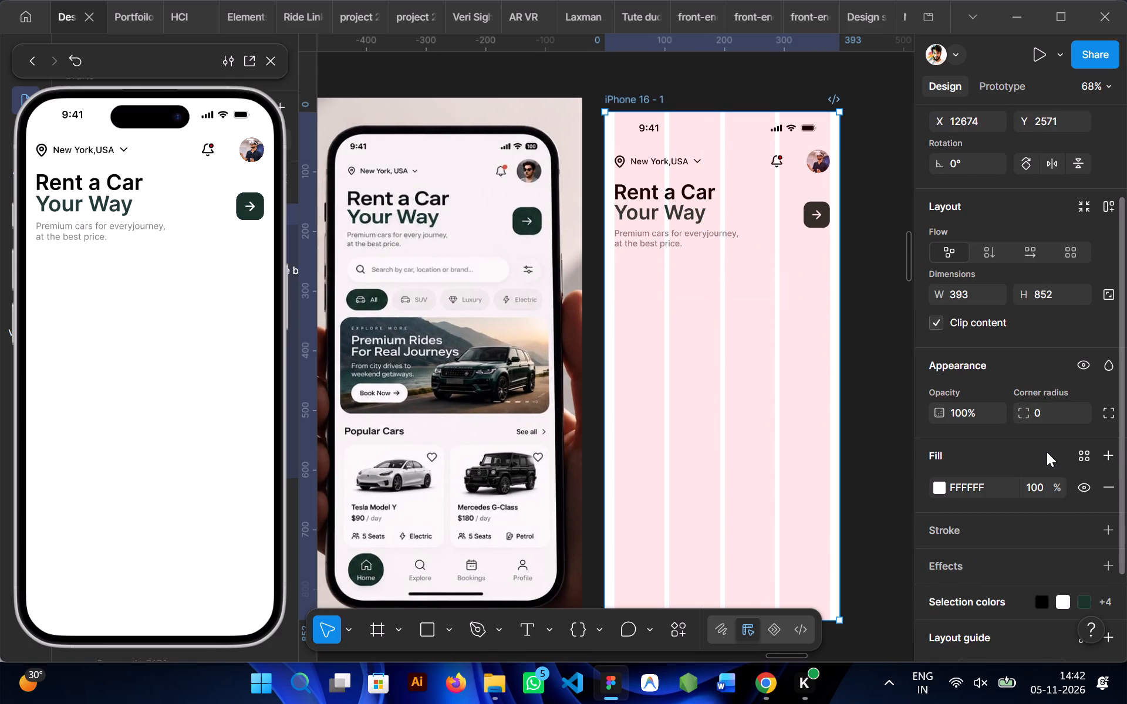
{"action": "scroll", "coordinate": [1047, 452], "scroll_direction": "down", "scroll_amount": 2}
{"action": "left_click", "coordinate": [937, 376]}
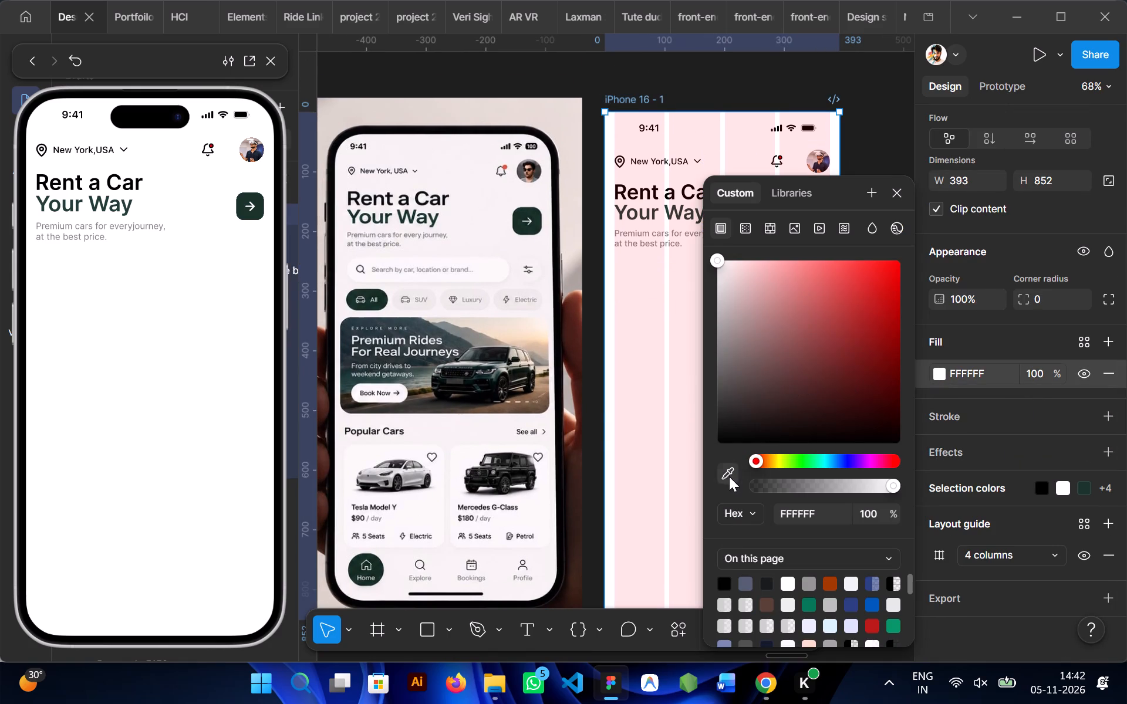
{"action": "left_click", "coordinate": [729, 476]}
{"action": "left_click", "coordinate": [486, 208]}
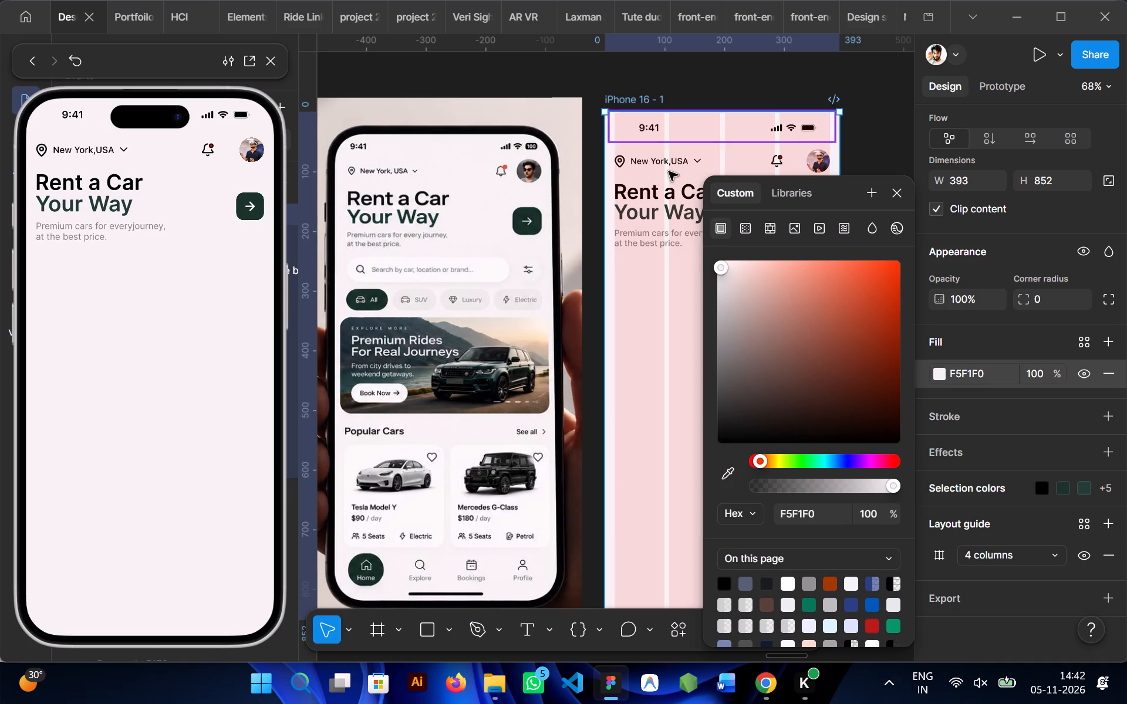
{"action": "left_click_drag", "start_coordinate": [720, 268], "coordinate": [702, 246]}
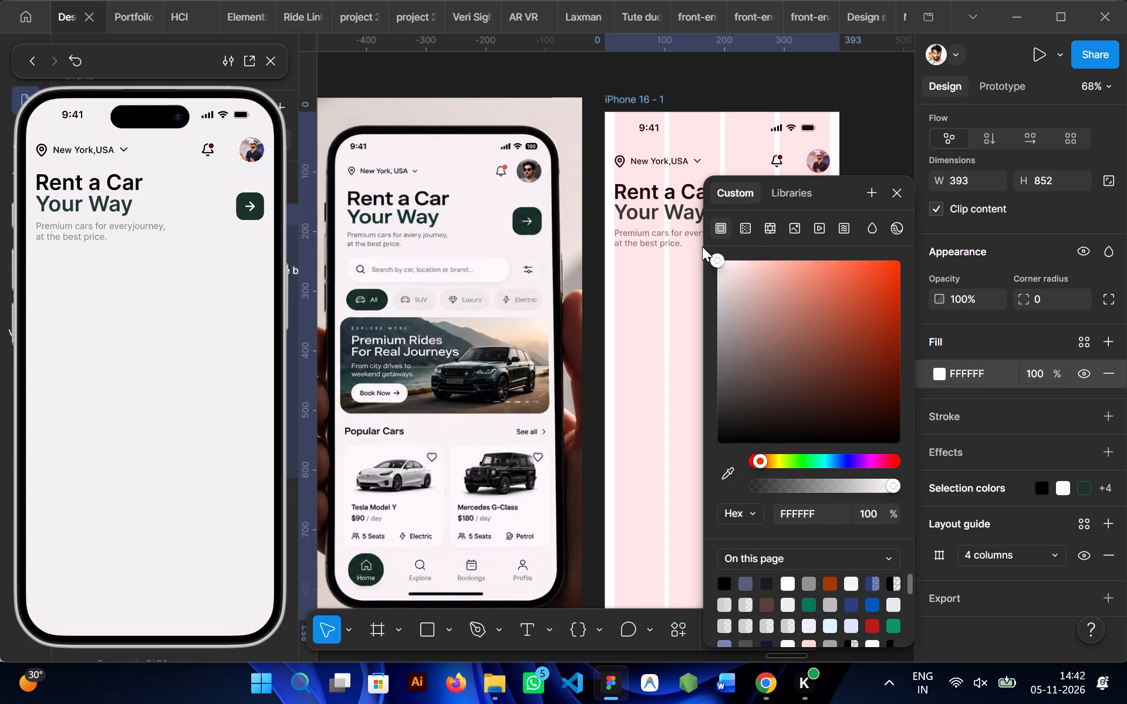
{"action": "left_click_drag", "start_coordinate": [702, 246], "coordinate": [700, 249]}
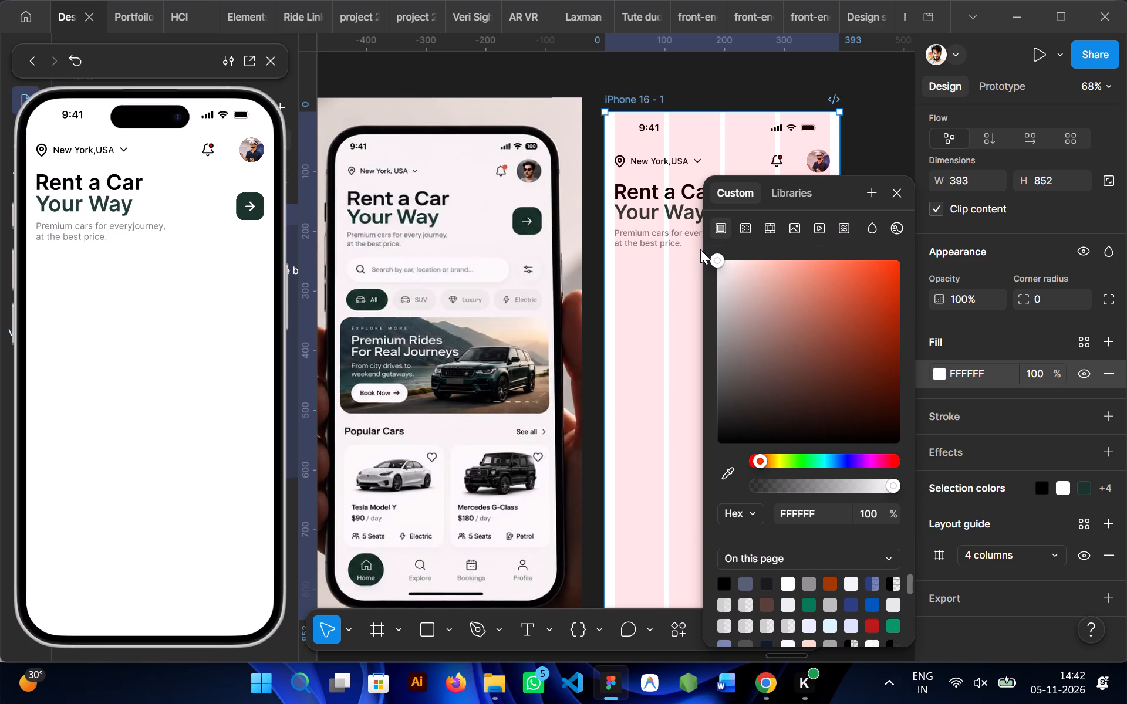
{"action": "left_click_drag", "start_coordinate": [700, 249], "coordinate": [700, 263]}
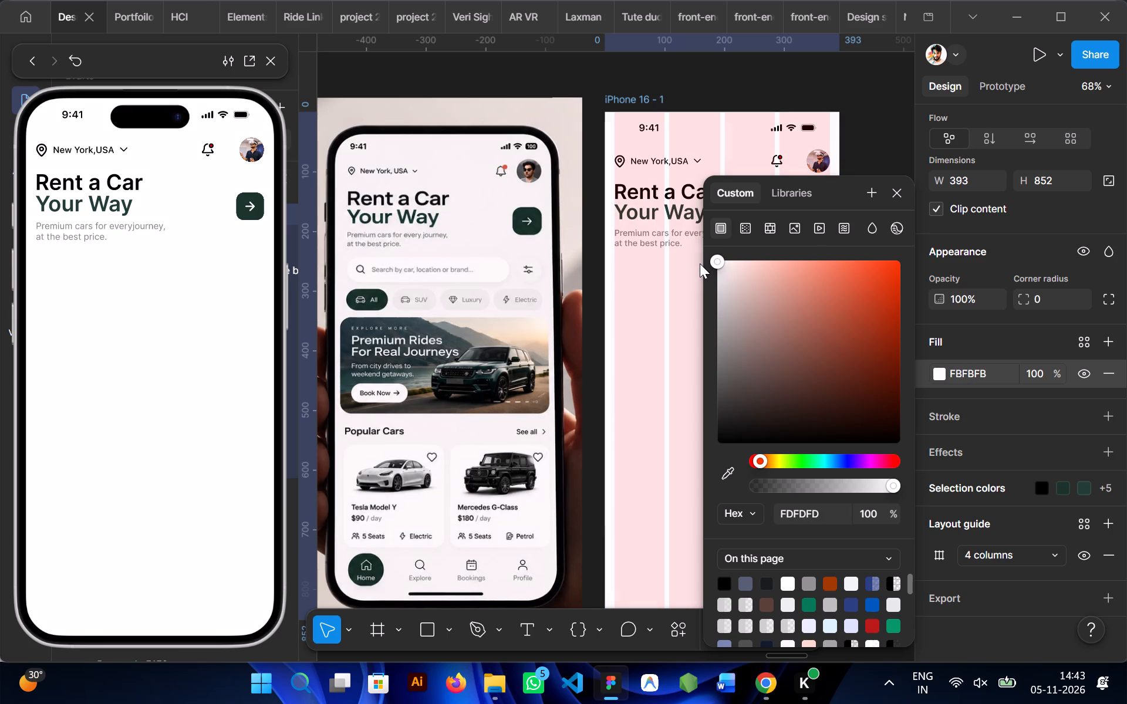
{"action": "left_click_drag", "start_coordinate": [700, 263], "coordinate": [700, 268]}
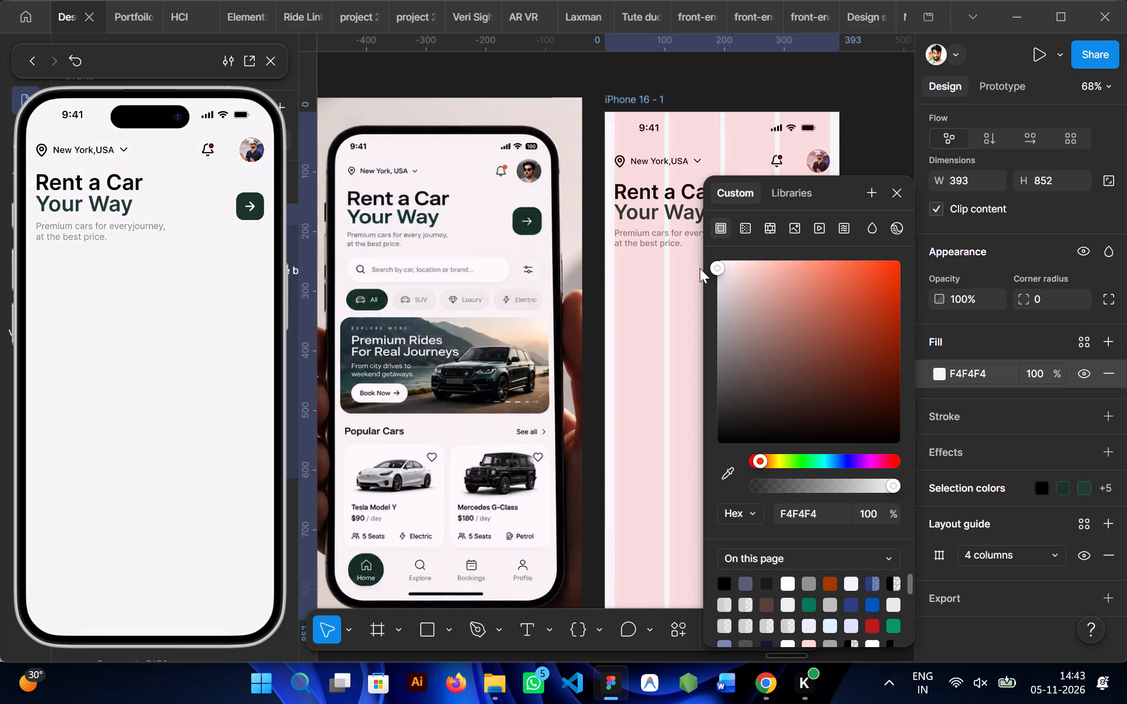
{"action": "left_click_drag", "start_coordinate": [700, 268], "coordinate": [700, 270]}
{"action": "left_click_drag", "start_coordinate": [700, 270], "coordinate": [700, 271]}
{"action": "left_click", "coordinate": [526, 82]}
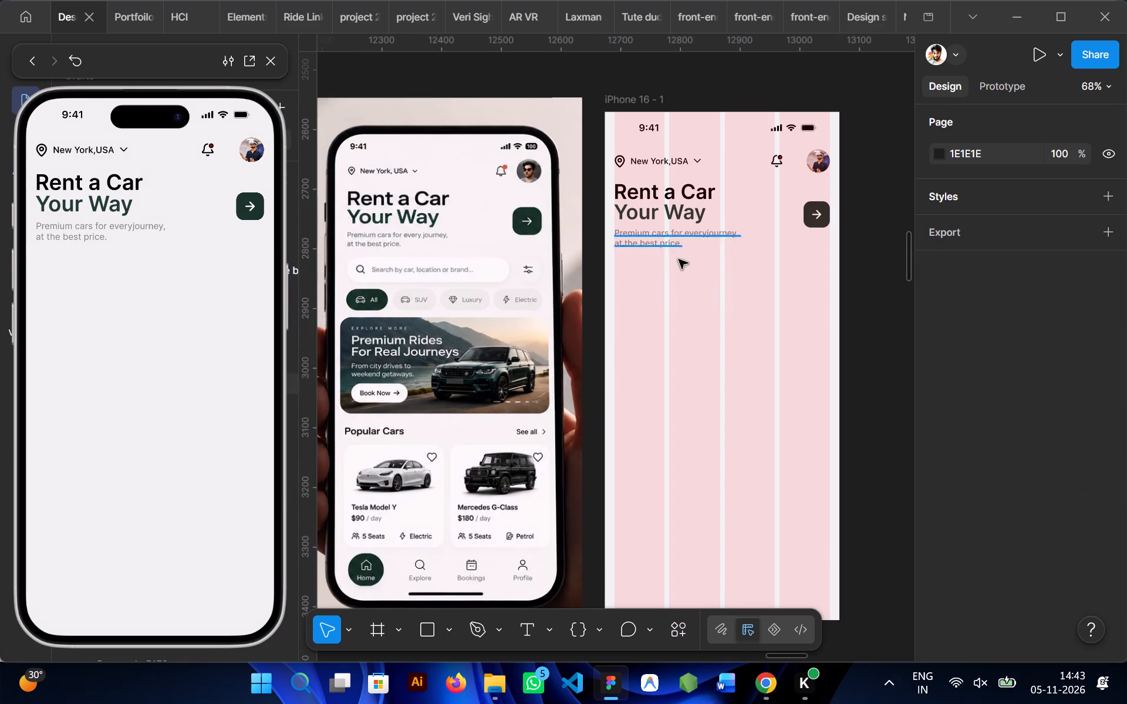
Add a white FFFFFF fill to the empty search bar frame below the subtitle.
{"action": "left_click", "coordinate": [680, 278]}
{"action": "scroll", "coordinate": [993, 438], "scroll_direction": "down", "scroll_amount": 1}
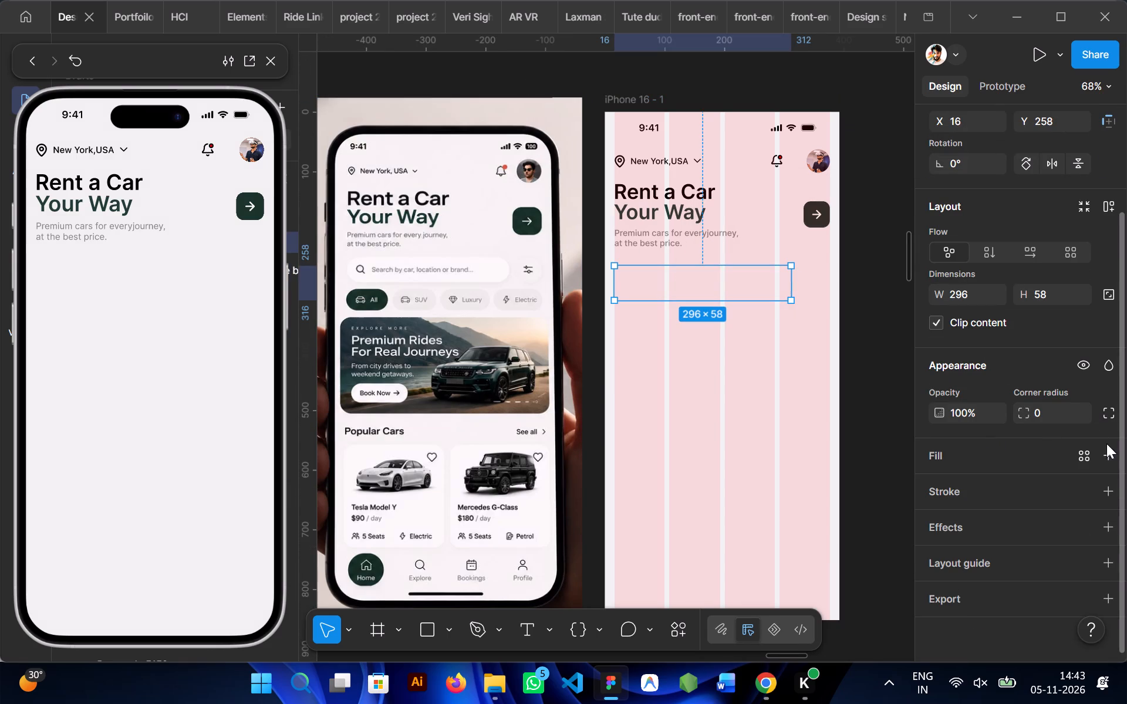
{"action": "left_click", "coordinate": [1115, 456]}
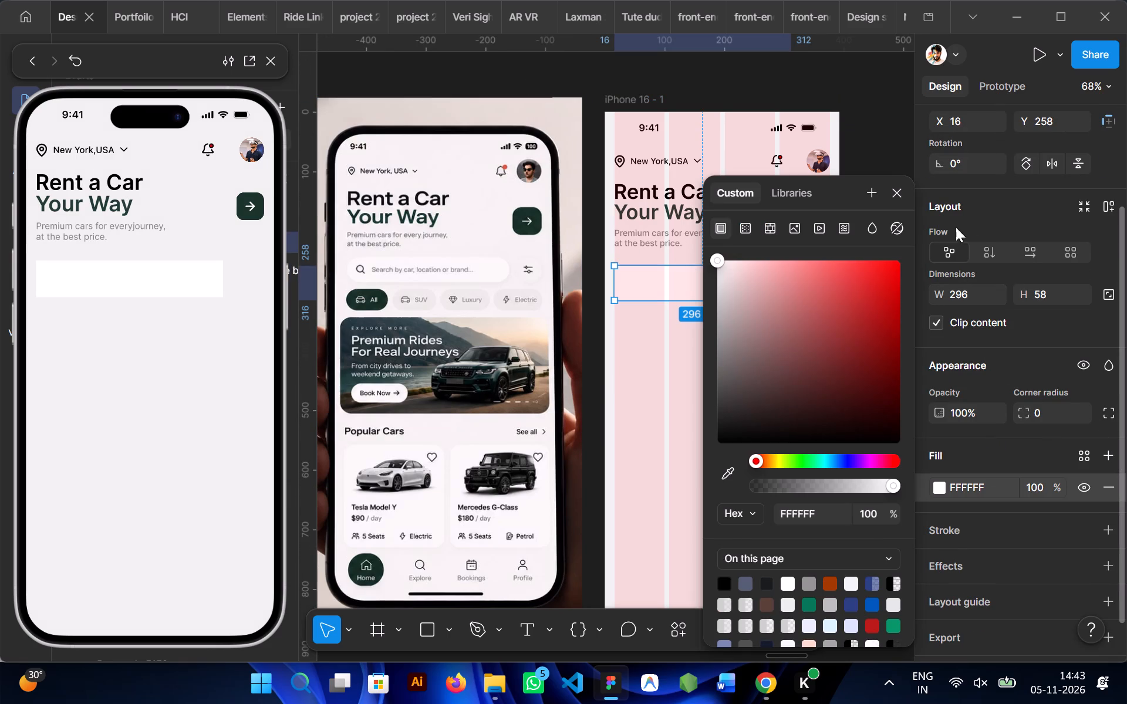
{"action": "left_click", "coordinate": [899, 189]}
Move the white search bar frame to X 32, Y 251, closer to the subtitle.
{"action": "left_click_drag", "start_coordinate": [694, 286], "coordinate": [704, 282]}
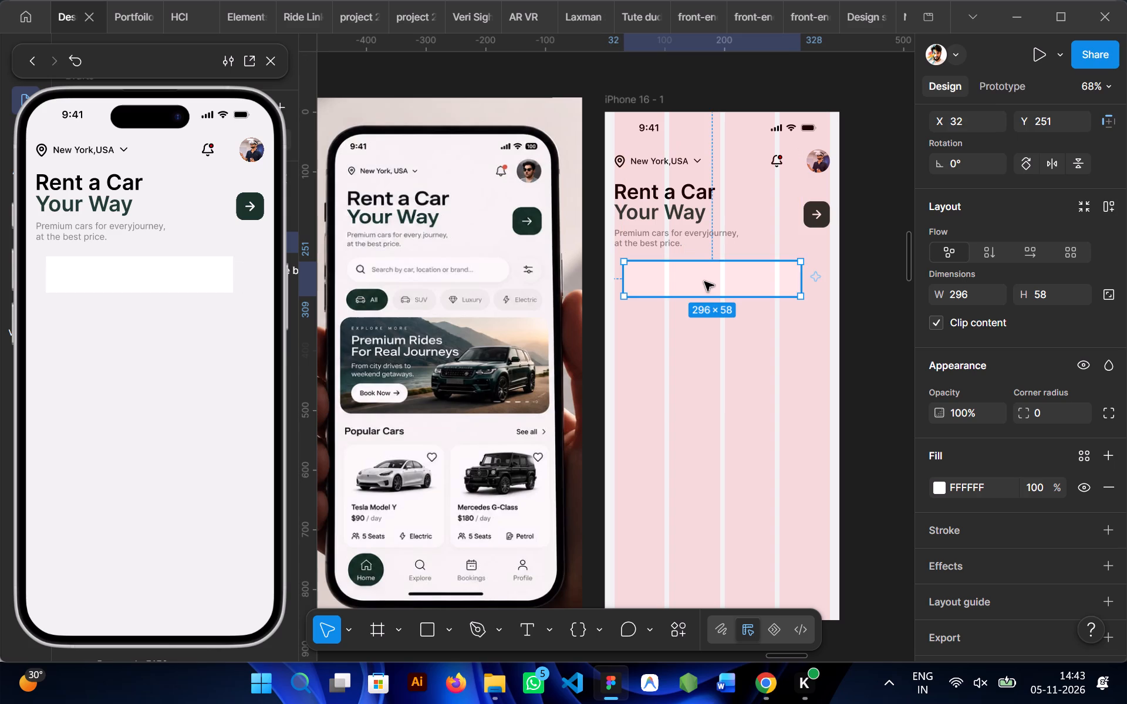
{"action": "scroll", "coordinate": [1012, 367], "scroll_direction": "down", "scroll_amount": 1}
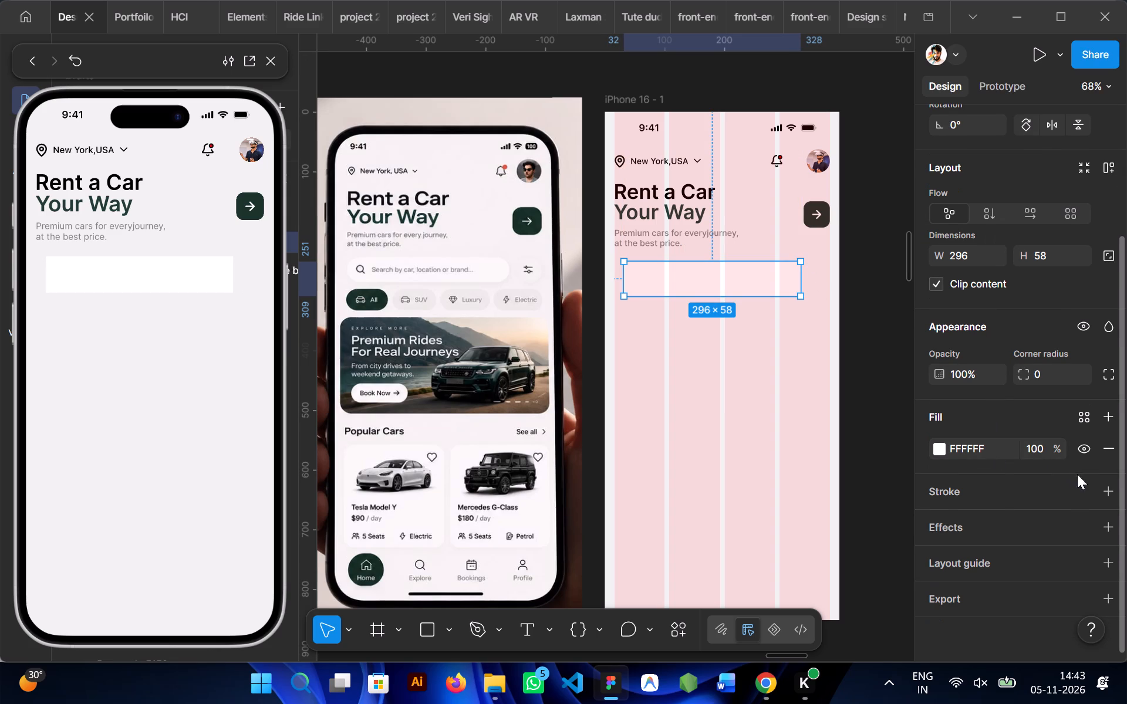
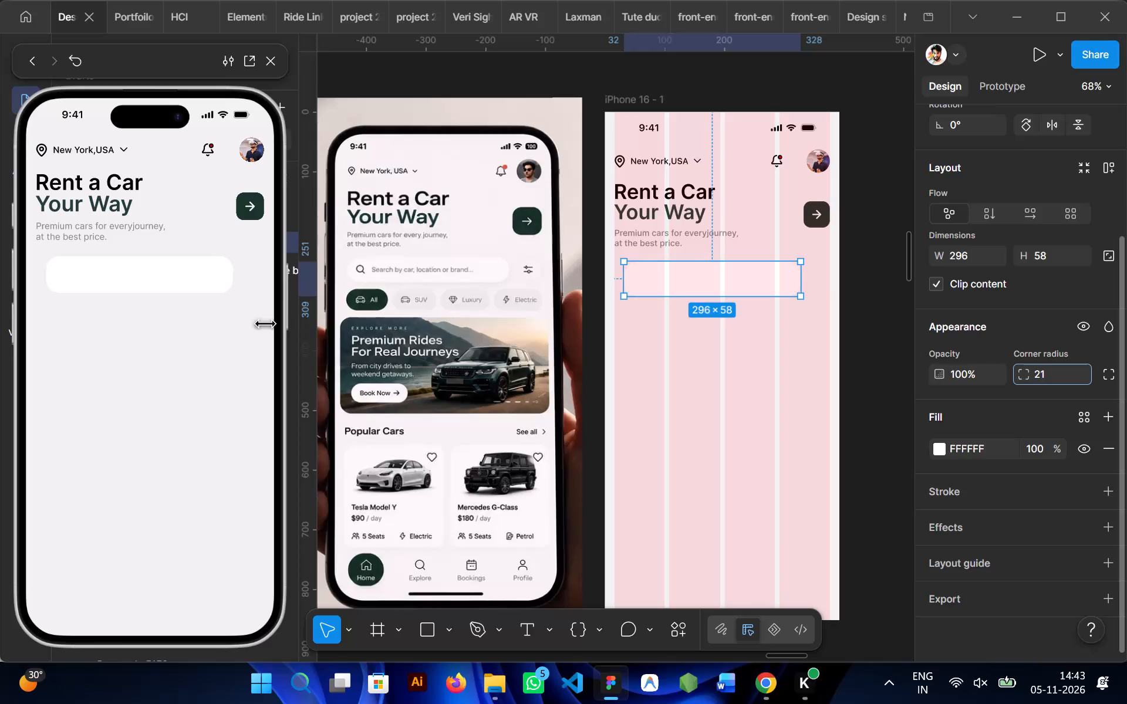
Set the dark arrow button's corner radius to 14.
{"action": "left_click", "coordinate": [826, 219]}
{"action": "left_click_drag", "start_coordinate": [1025, 371], "coordinate": [565, 347]}
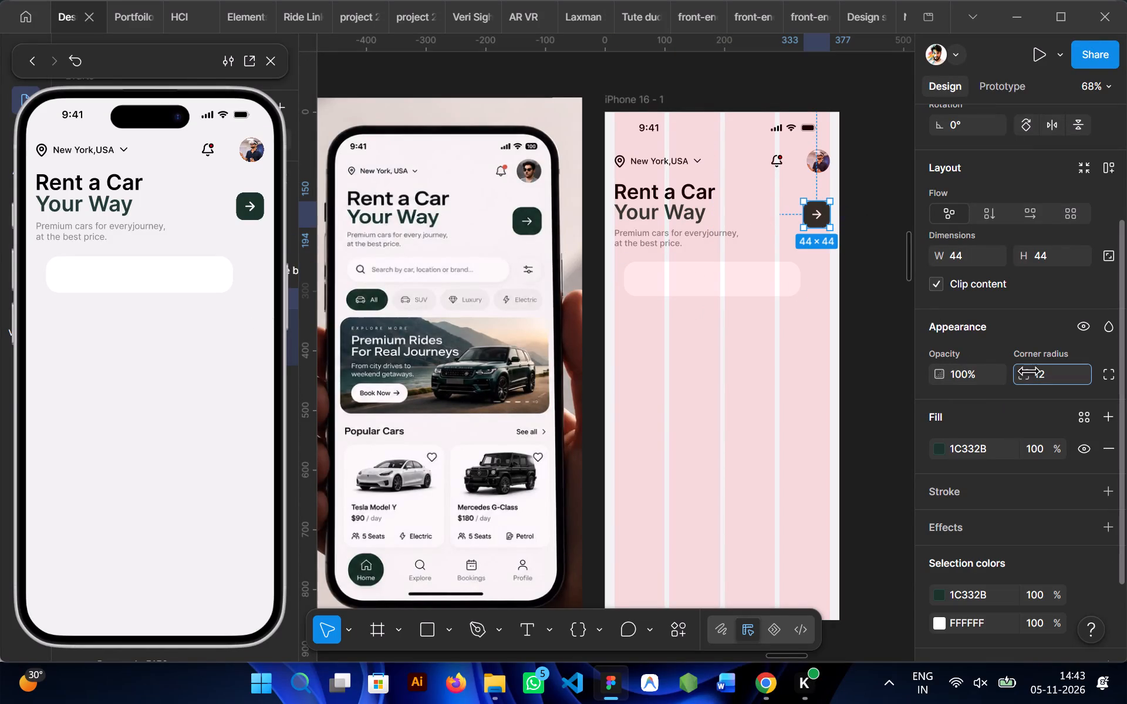
{"action": "left_click_drag", "start_coordinate": [565, 347], "coordinate": [586, 346]}
{"action": "left_click_drag", "start_coordinate": [586, 346], "coordinate": [592, 347]}
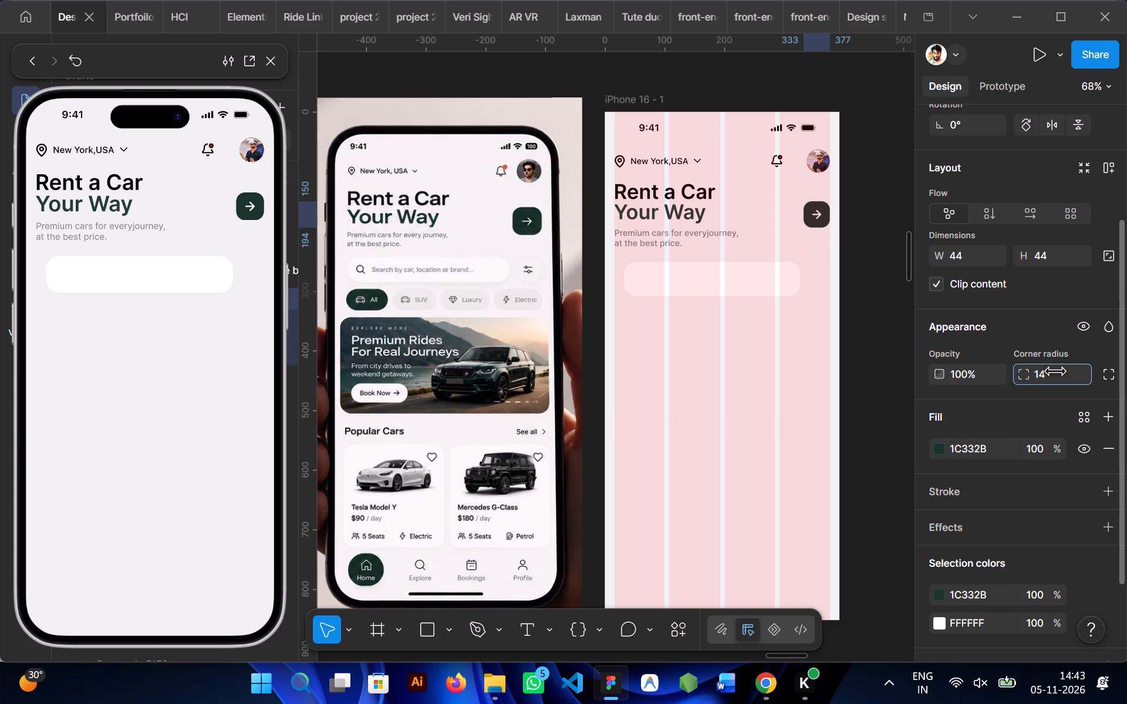
{"action": "left_click_drag", "start_coordinate": [592, 347], "coordinate": [591, 347]}
Move the white search bar frame to X 16, Y 243, flush with the subtitle's left edge.
{"action": "left_click", "coordinate": [650, 276]}
{"action": "left_click_drag", "start_coordinate": [664, 277], "coordinate": [655, 275]}
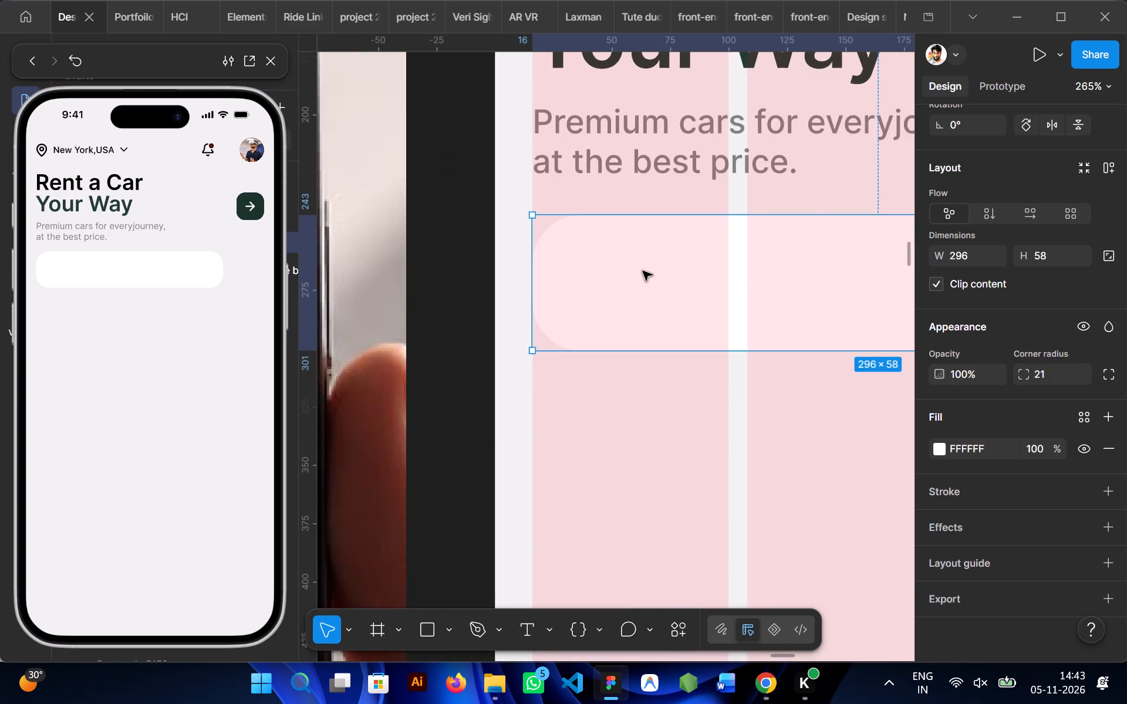
Duplicate the dark arrow button and move the copy down 100 px to Y 250, beside the search bar.
{"action": "scroll", "coordinate": [643, 271], "scroll_direction": "left", "scroll_amount": 2}
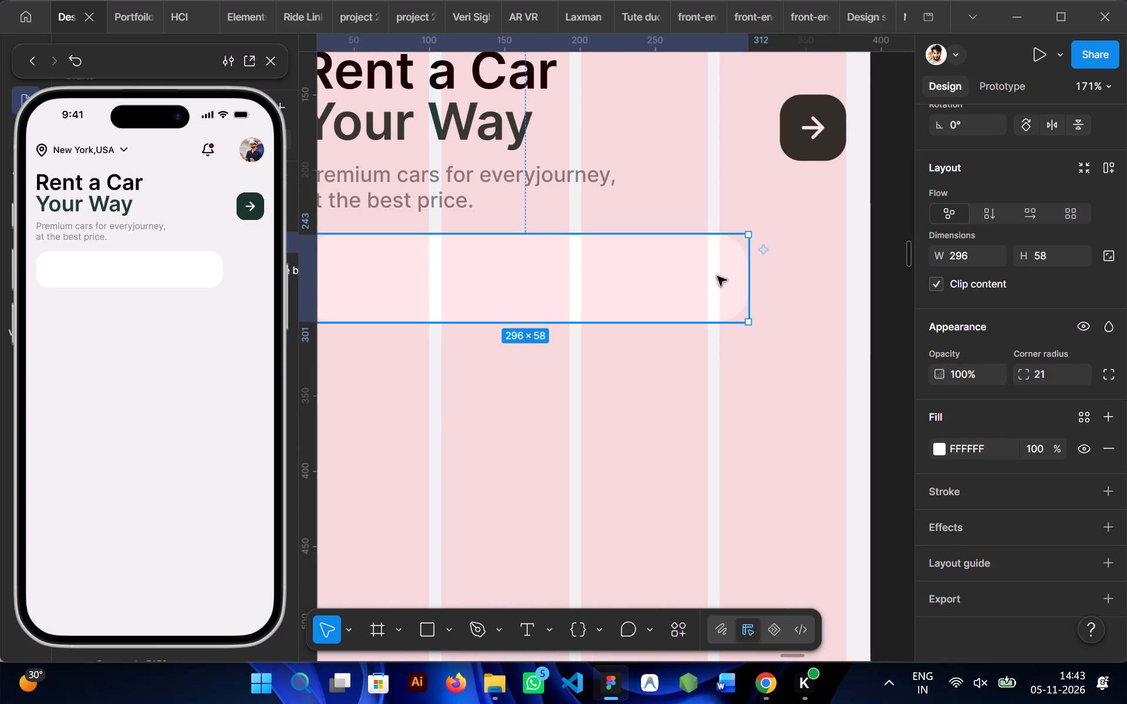
{"action": "left_click", "coordinate": [788, 160]}
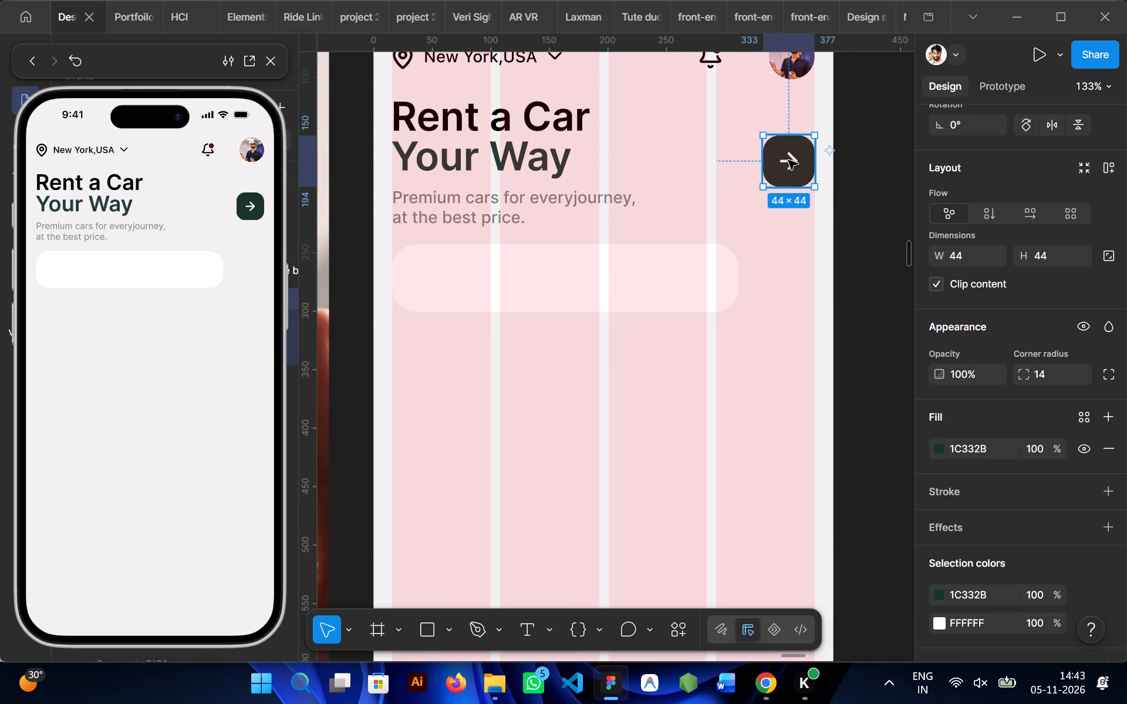
{"action": "key", "text": "ctrl+d"}
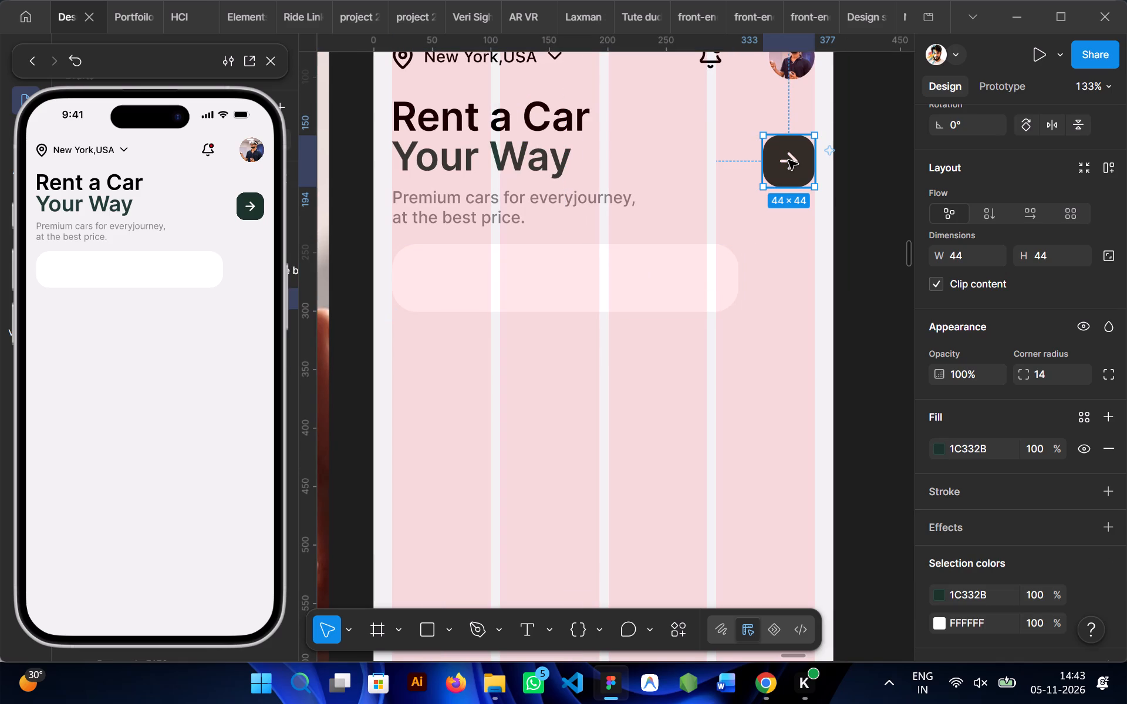
{"action": "key", "text": "shift+Down"}
{"action": "key", "text": "shift+Down"}
{"action": "key", "text": "shift+Down"}
{"action": "key", "text": "shift+Down"}
{"action": "key", "text": "shift+Down"}
{"action": "key", "text": "shift+Down"}
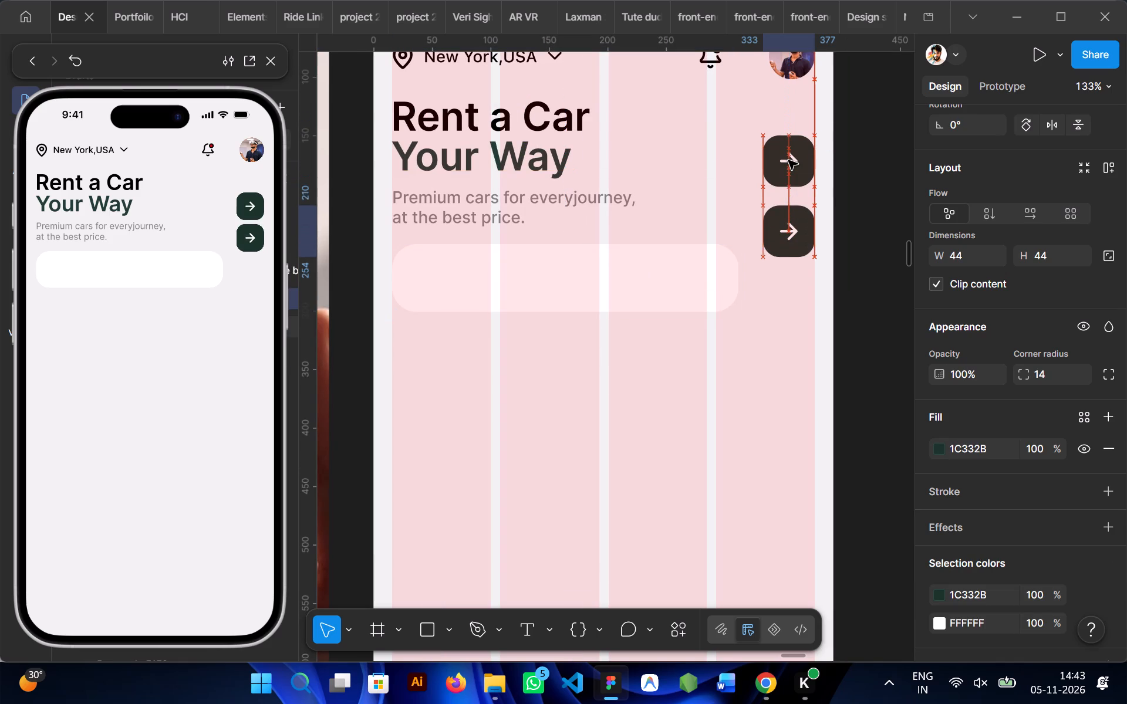
{"action": "key", "text": "shift+Down"}
{"action": "key", "text": "shift+Down"}
{"action": "key", "text": "shift+Down"}
{"action": "key", "text": "shift+Down"}
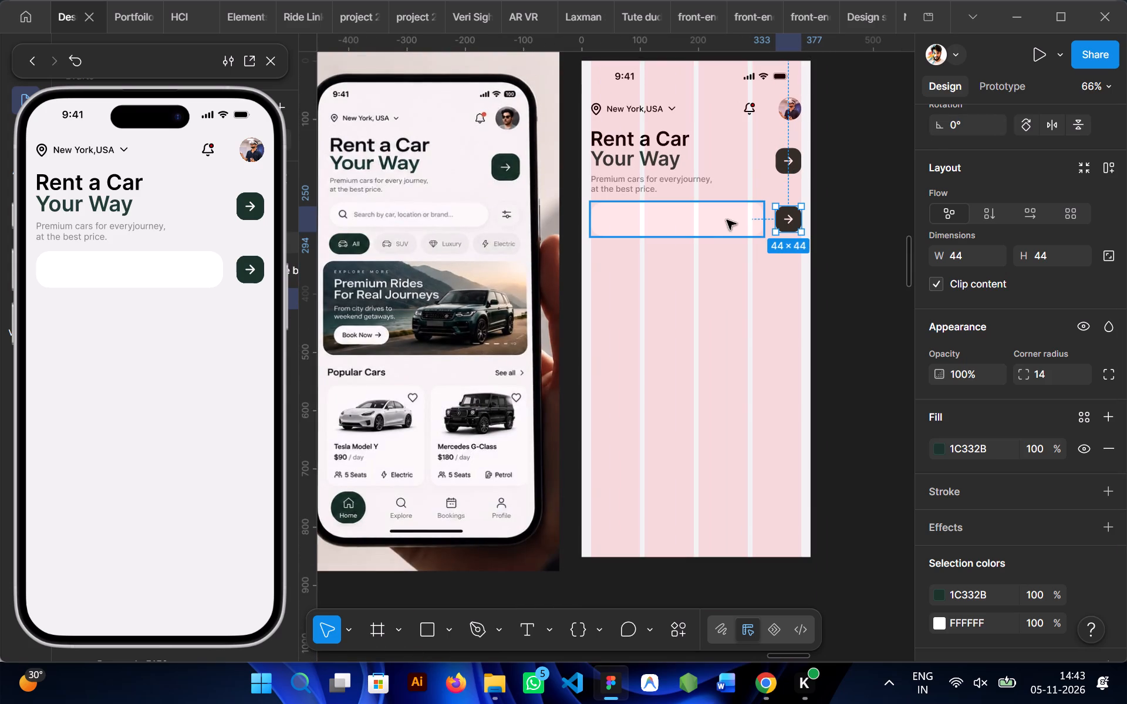
Widen the white search bar frame to 306, extending its right edge towards the copied arrow button.
{"action": "left_click", "coordinate": [716, 228]}
{"action": "left_click", "coordinate": [748, 229]}
{"action": "scroll", "coordinate": [748, 229], "scroll_direction": "left", "scroll_amount": 1}
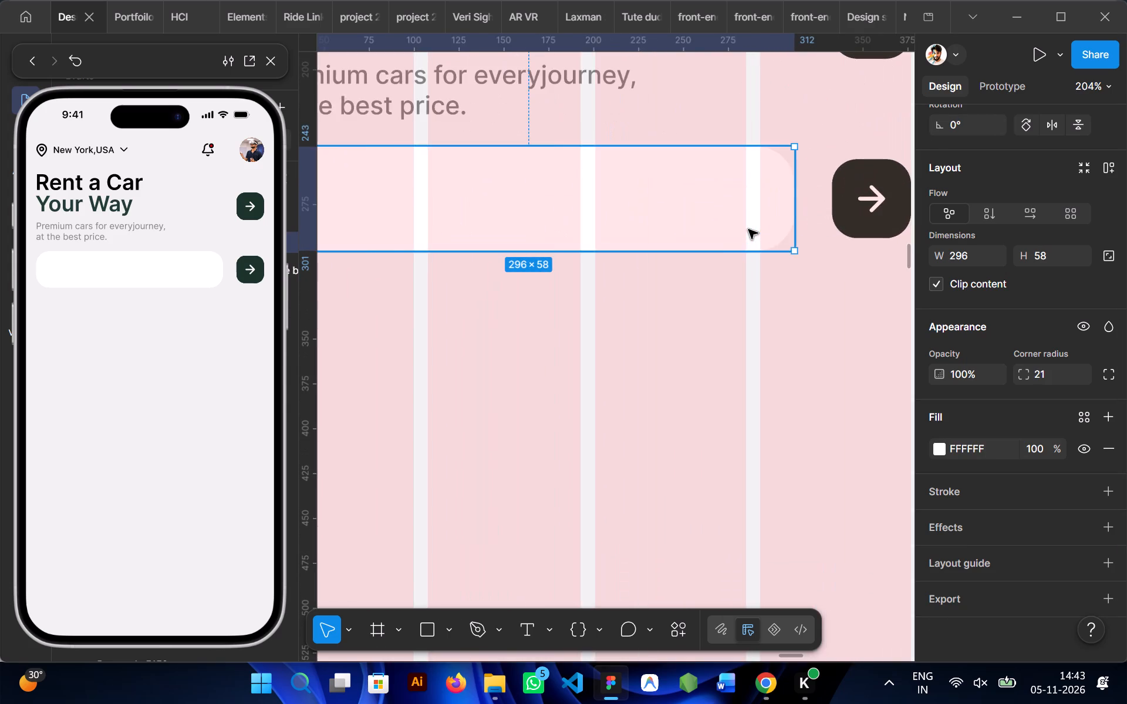
{"action": "scroll", "coordinate": [748, 229], "scroll_direction": "left", "scroll_amount": 1}
{"action": "left_click_drag", "start_coordinate": [723, 213], "coordinate": [751, 209]}
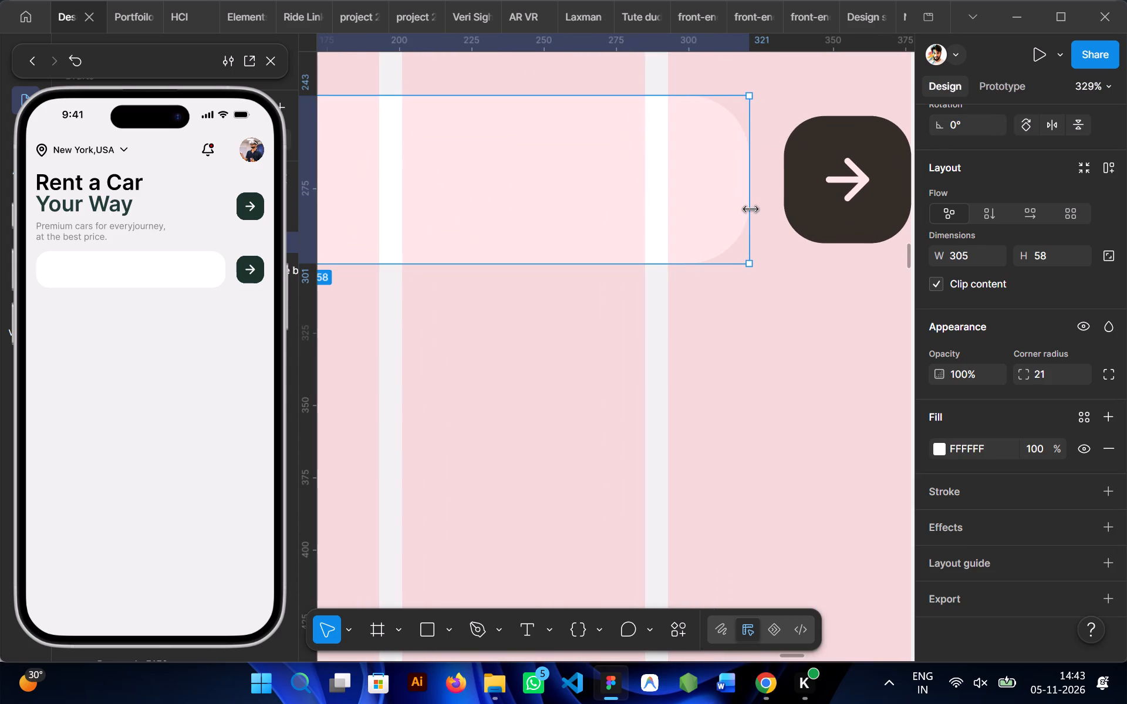
{"action": "left_click_drag", "start_coordinate": [751, 209], "coordinate": [751, 213]}
{"action": "left_click", "coordinate": [746, 314]}
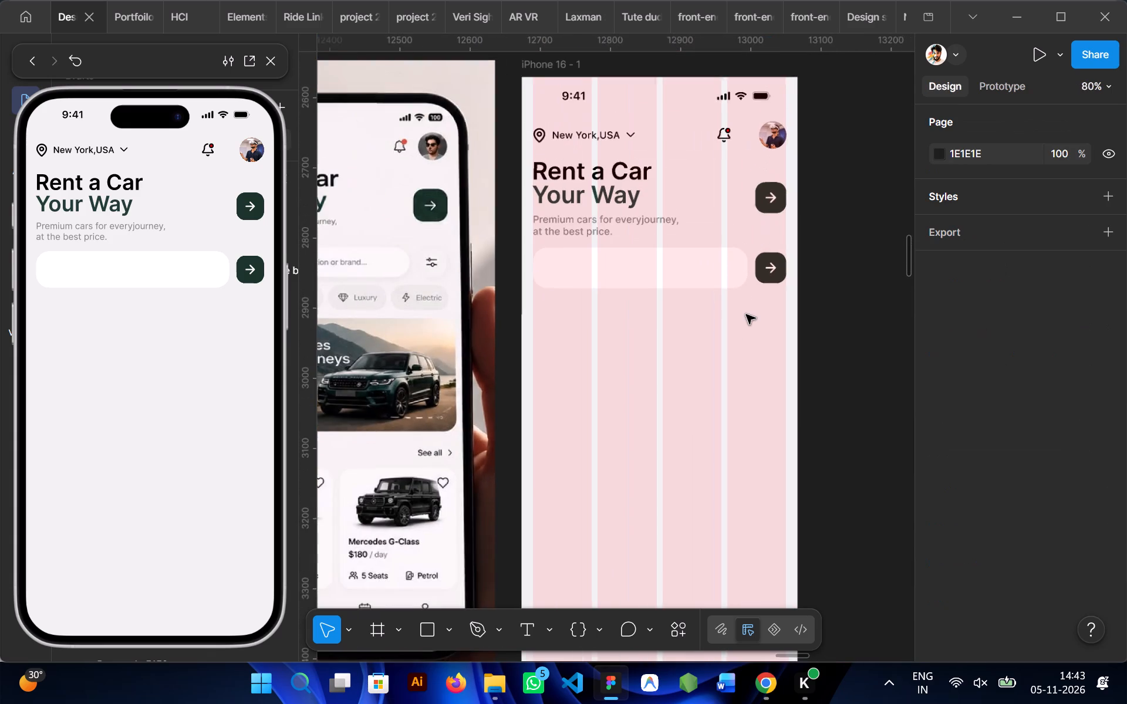
Replace the lower arrow button's dark green fill with white FFFFFF.
{"action": "left_click", "coordinate": [777, 265]}
{"action": "scroll", "coordinate": [977, 425], "scroll_direction": "down", "scroll_amount": 3}
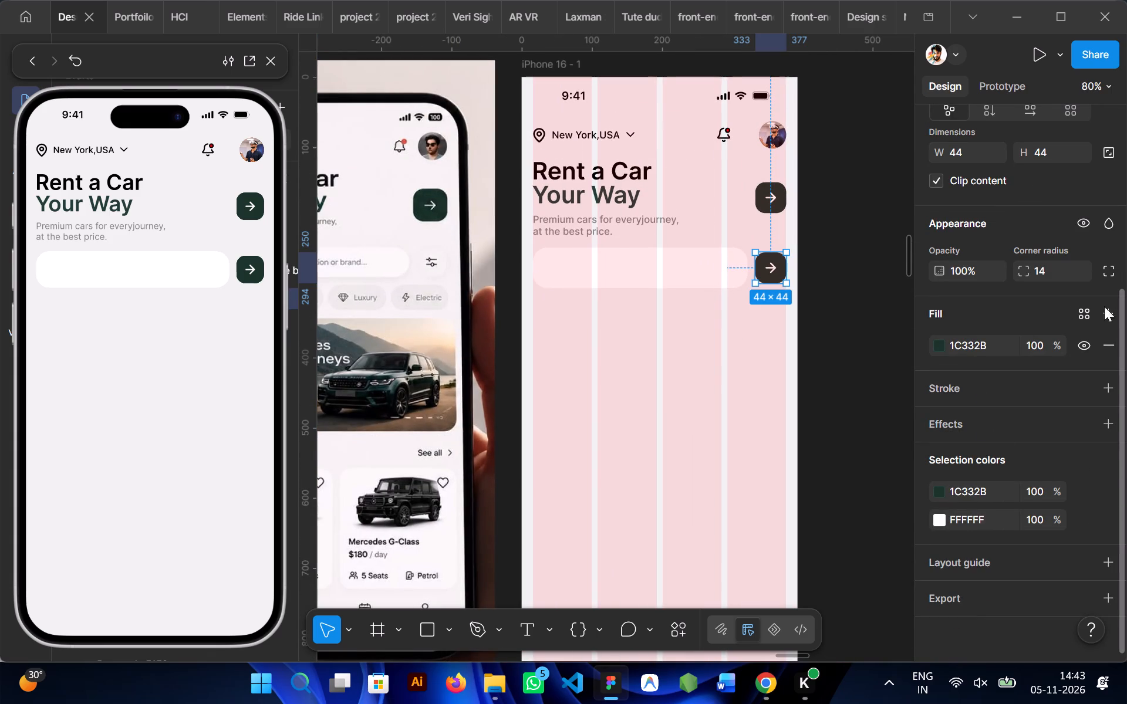
{"action": "left_click", "coordinate": [1111, 343]}
{"action": "left_click", "coordinate": [1109, 317]}
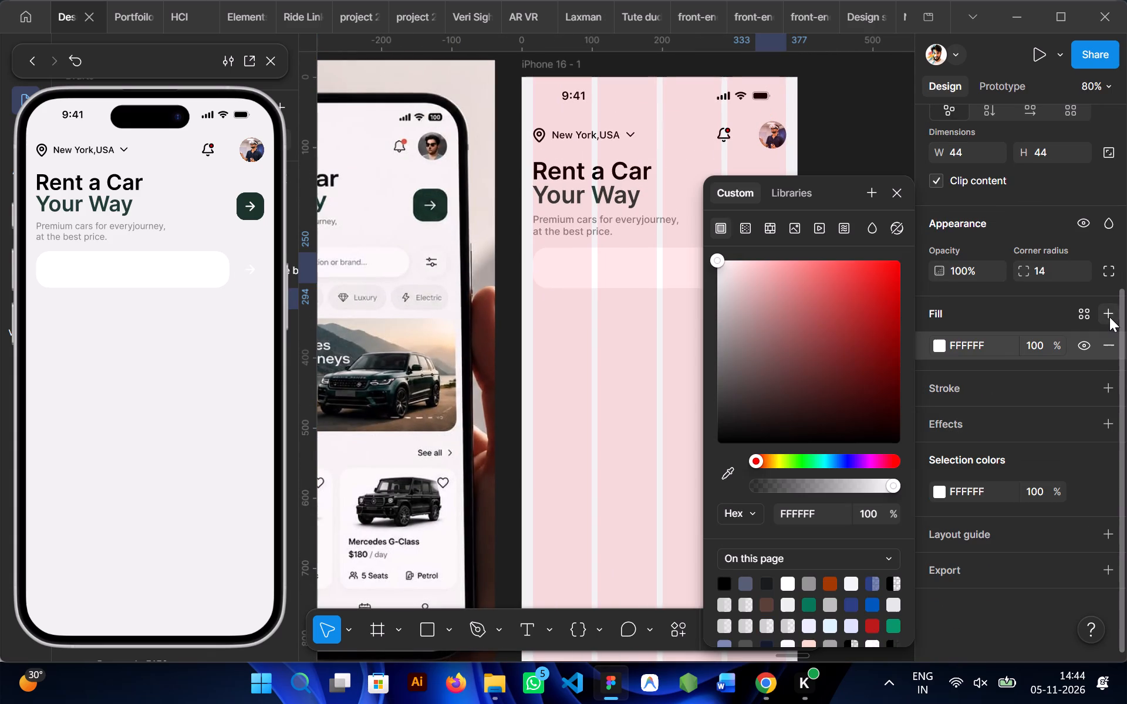
{"action": "left_click", "coordinate": [863, 150]}
Resize the white button beside the search bar to 52 × 58, starting at X 325, Y 243.
{"action": "left_click", "coordinate": [767, 274]}
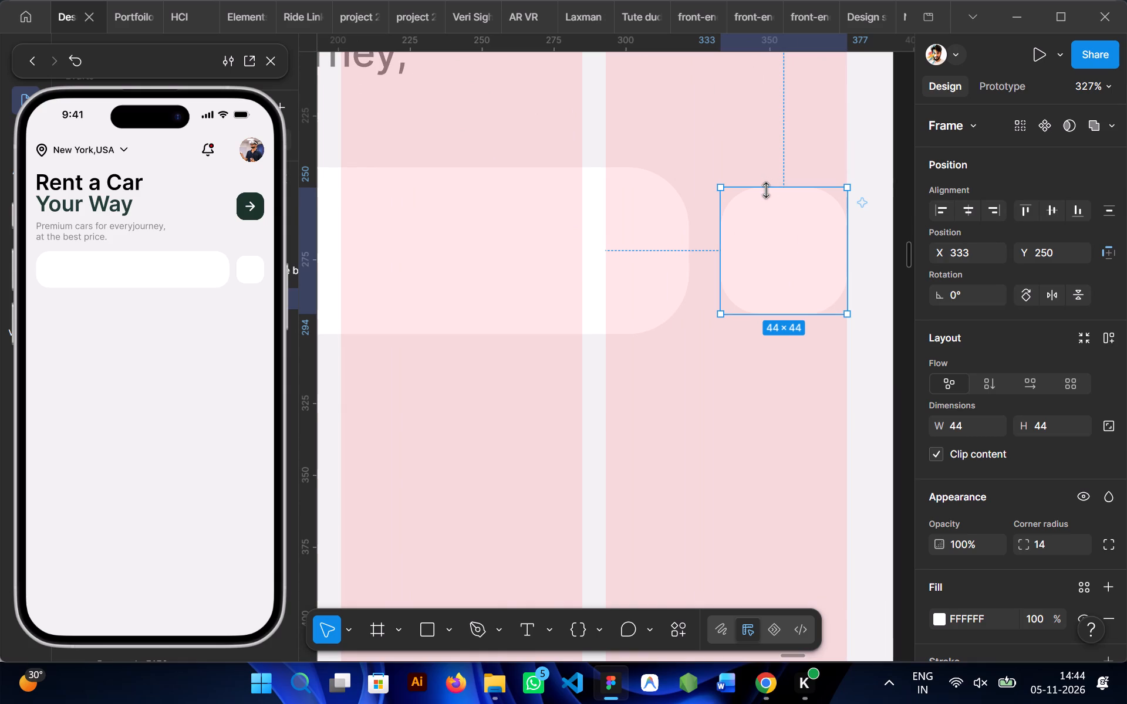
{"action": "left_click_drag", "start_coordinate": [767, 190], "coordinate": [765, 172]}
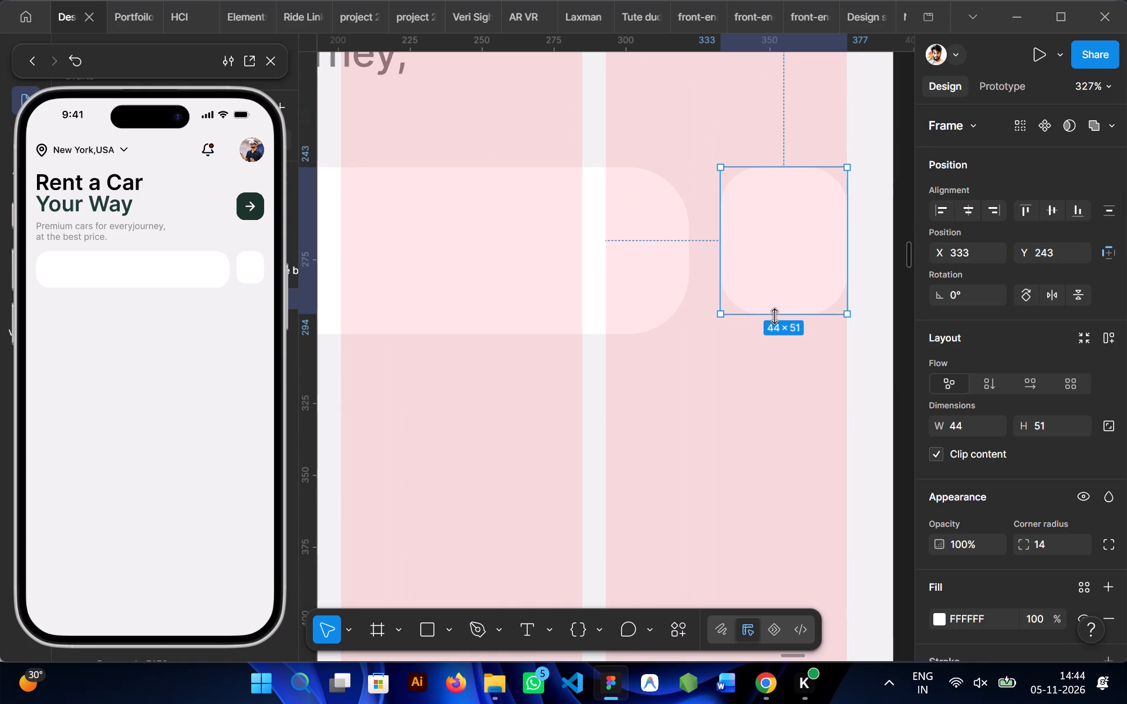
{"action": "left_click_drag", "start_coordinate": [774, 314], "coordinate": [774, 332]}
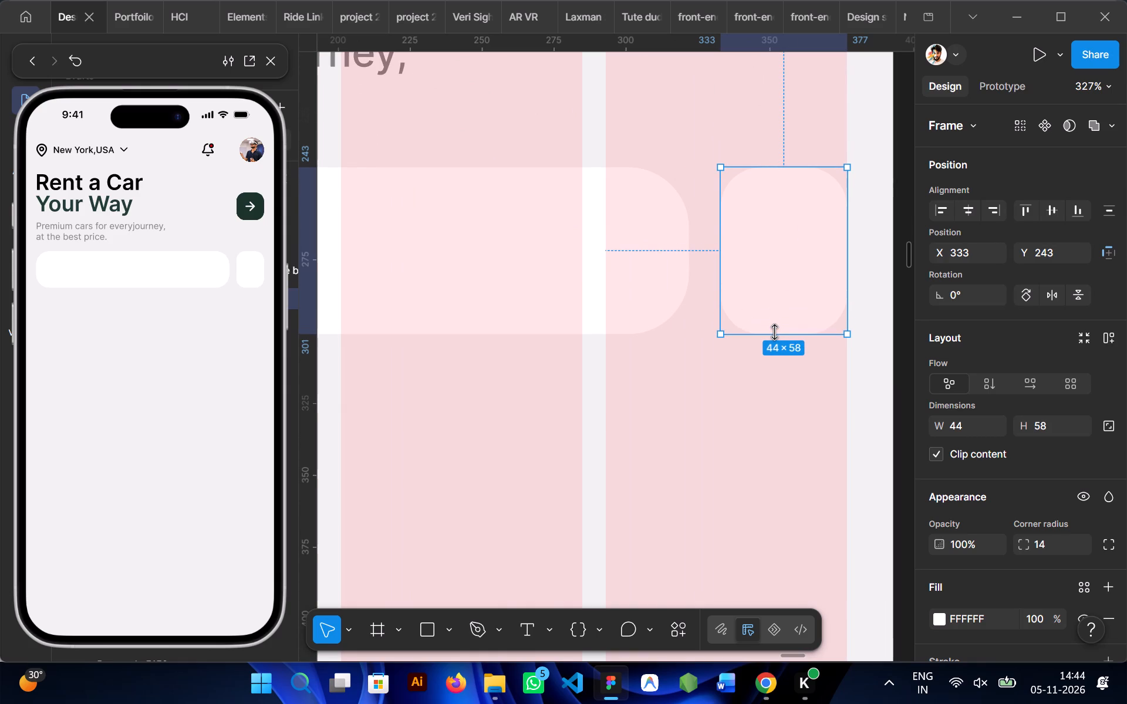
{"action": "left_click_drag", "start_coordinate": [716, 264], "coordinate": [713, 265]}
{"action": "left_click_drag", "start_coordinate": [713, 265], "coordinate": [700, 266]}
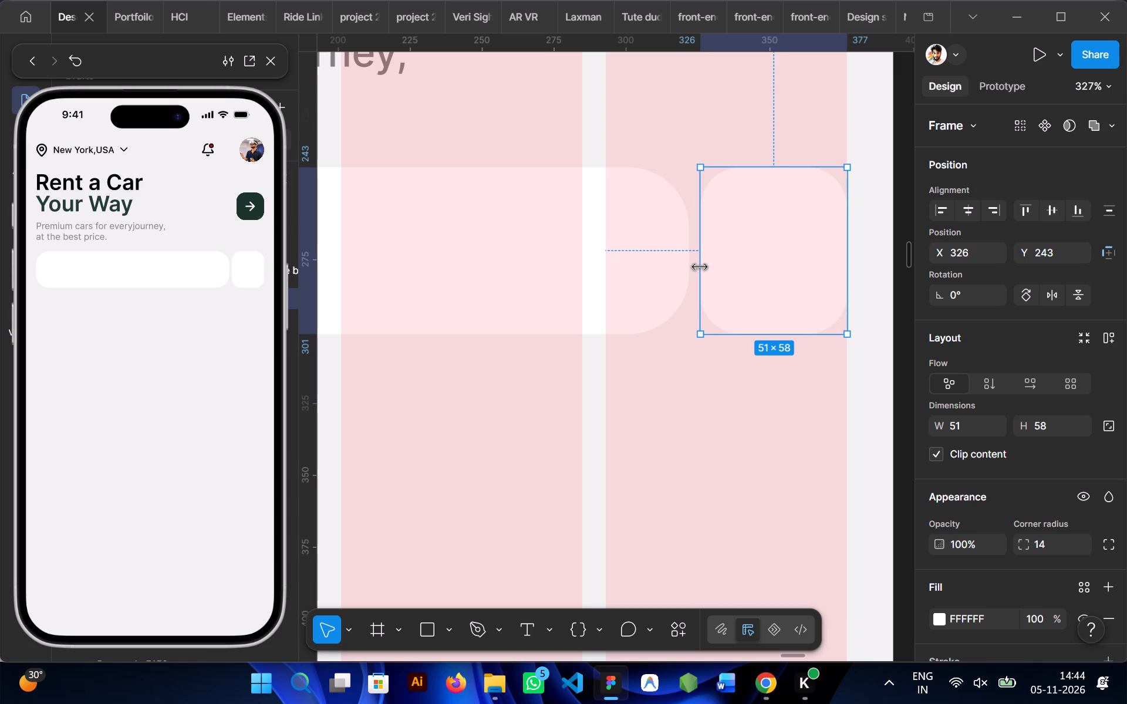
{"action": "left_click_drag", "start_coordinate": [700, 266], "coordinate": [697, 268]}
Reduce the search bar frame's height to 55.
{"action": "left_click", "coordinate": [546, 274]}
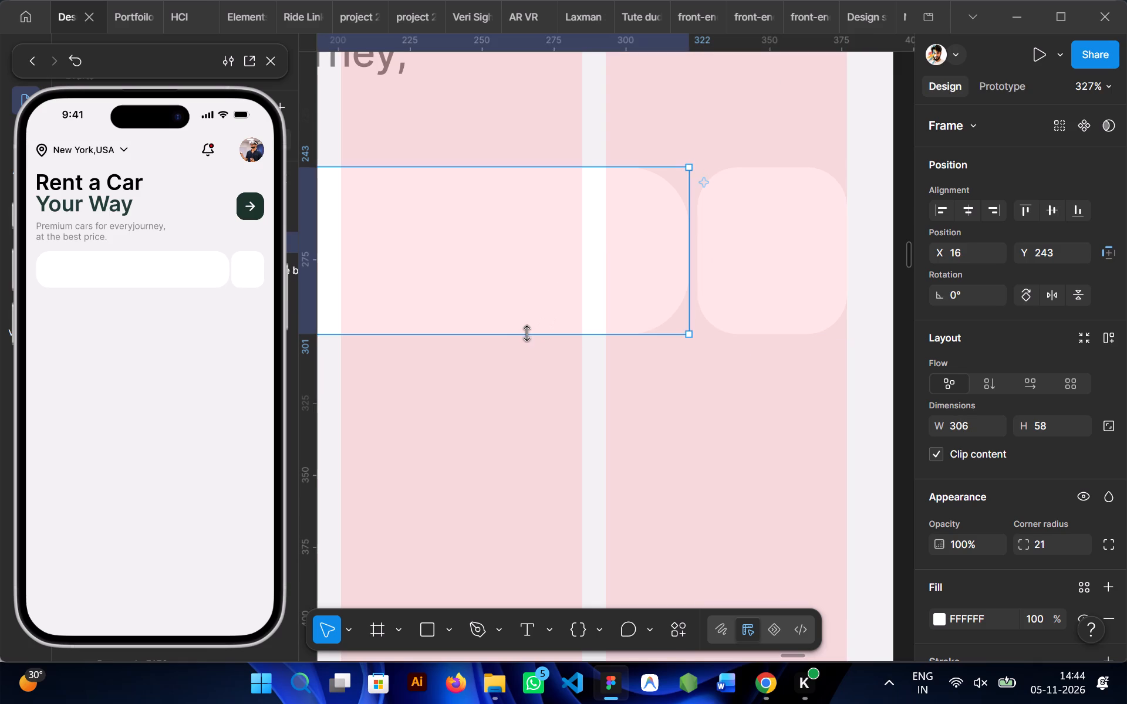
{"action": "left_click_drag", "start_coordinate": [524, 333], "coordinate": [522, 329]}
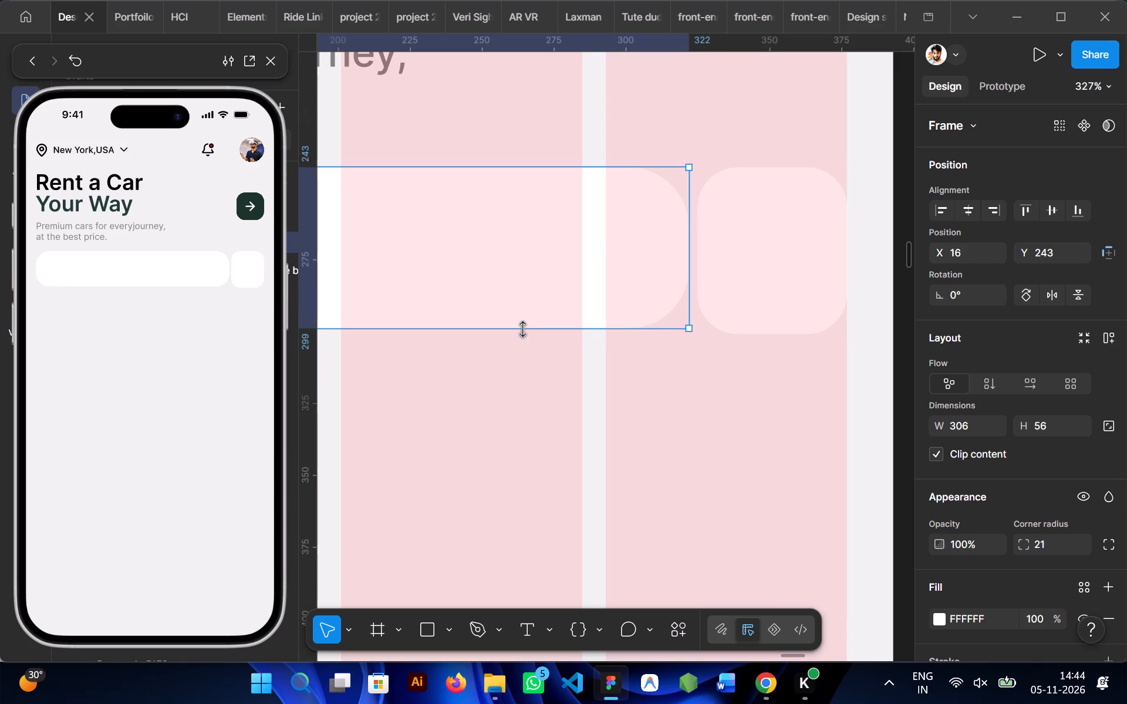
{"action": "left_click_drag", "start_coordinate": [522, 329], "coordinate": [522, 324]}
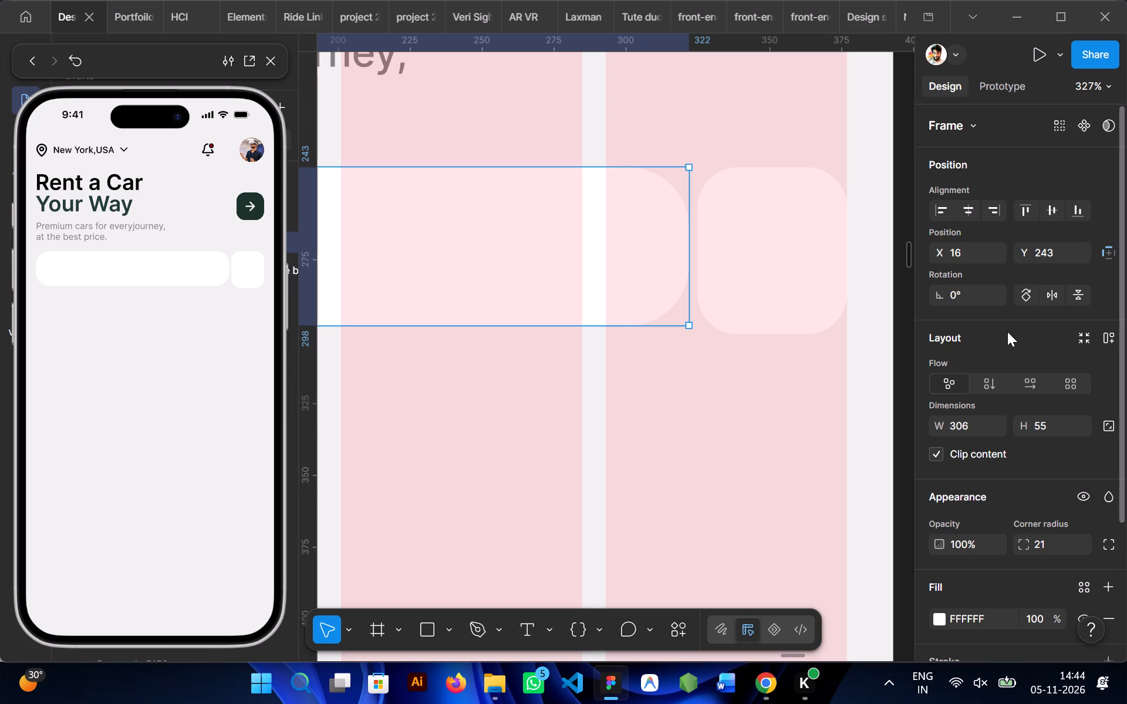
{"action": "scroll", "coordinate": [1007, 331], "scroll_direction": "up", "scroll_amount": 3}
Set the search bar frame's height to 54.
{"action": "left_click", "coordinate": [769, 262]}
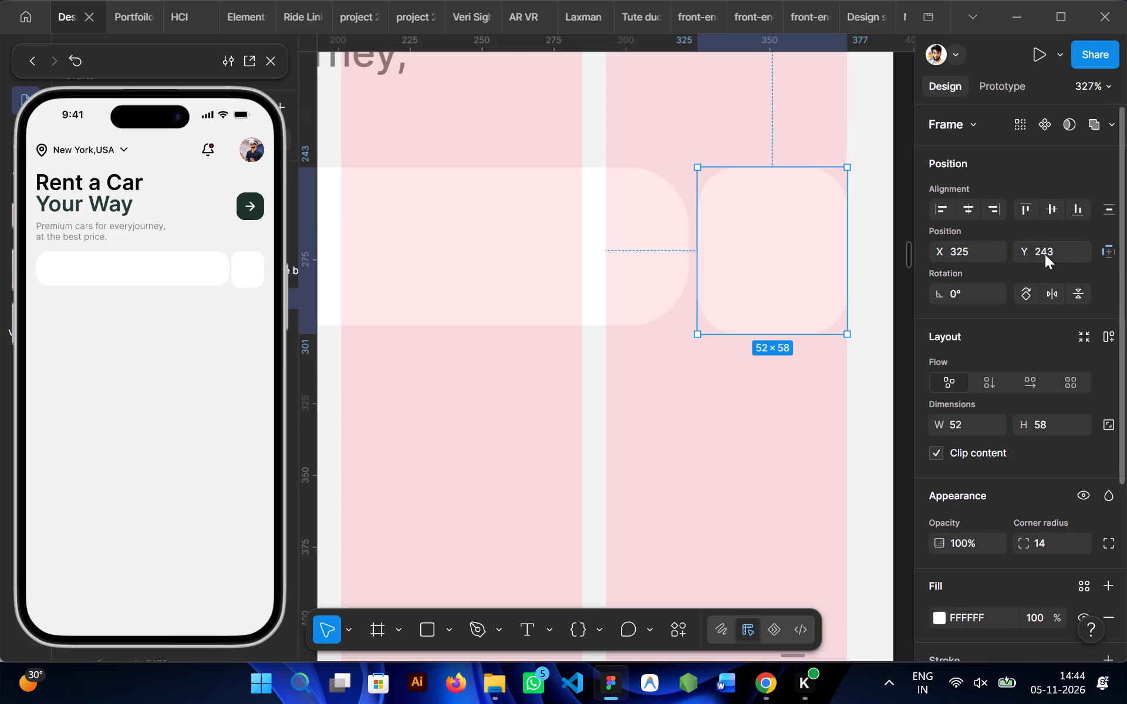
{"action": "left_click", "coordinate": [547, 273]}
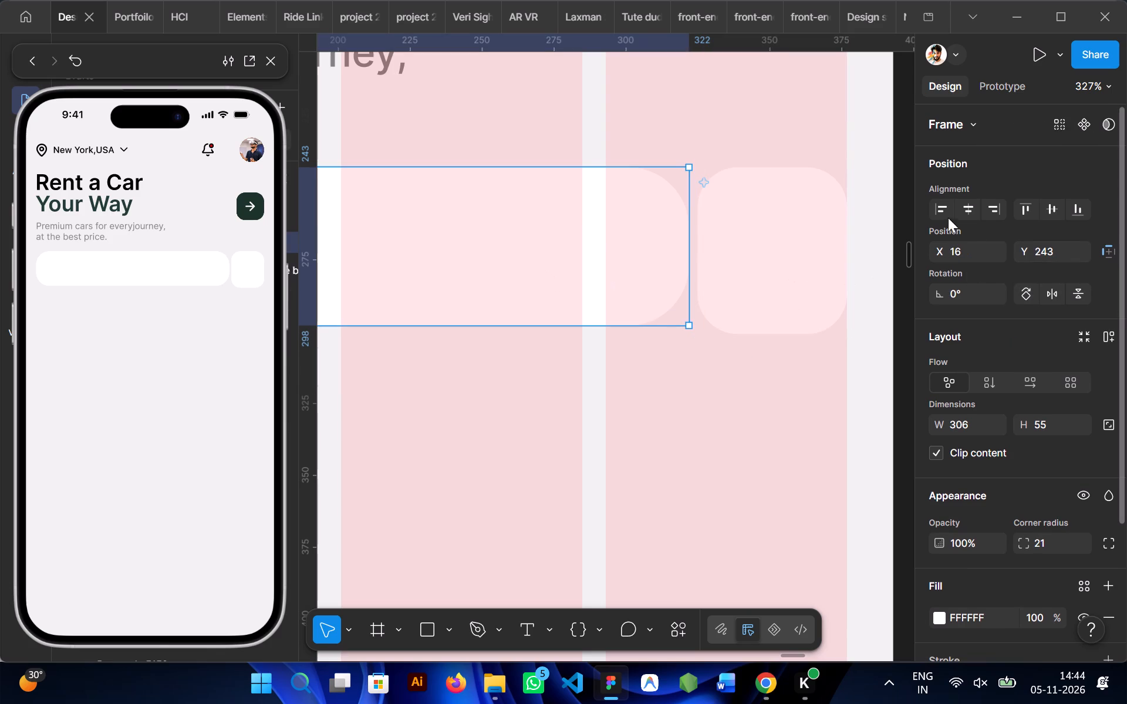
{"action": "left_click", "coordinate": [784, 264]}
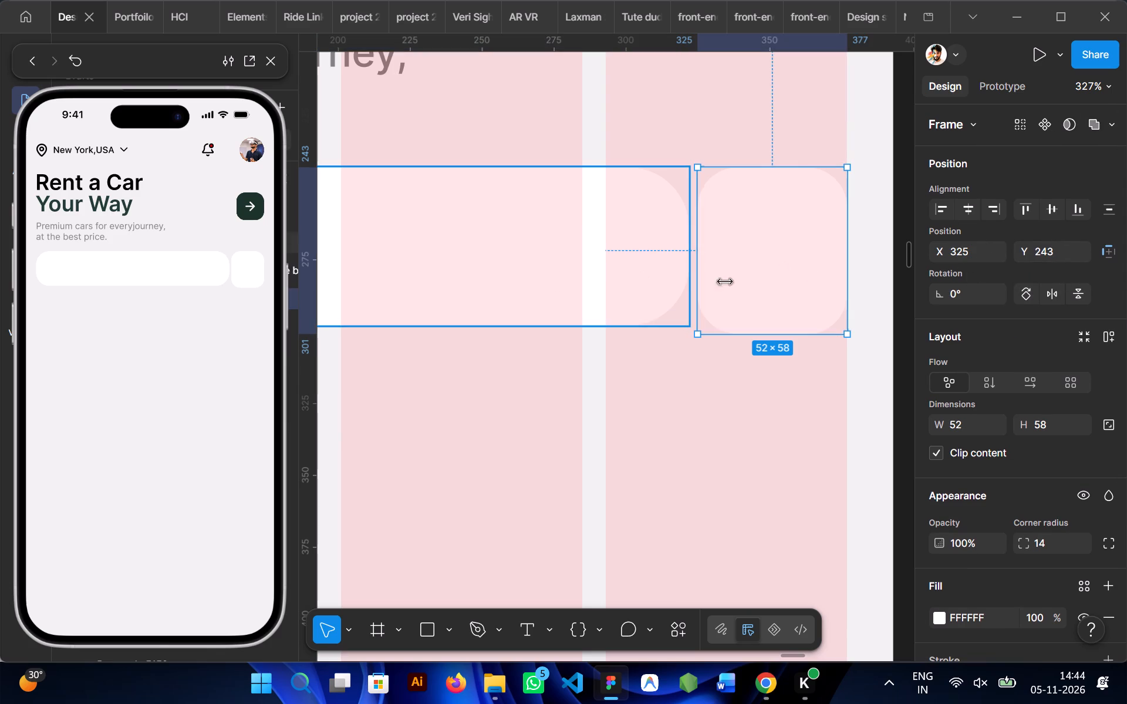
{"action": "scroll", "coordinate": [1002, 433], "scroll_direction": "down", "scroll_amount": 2}
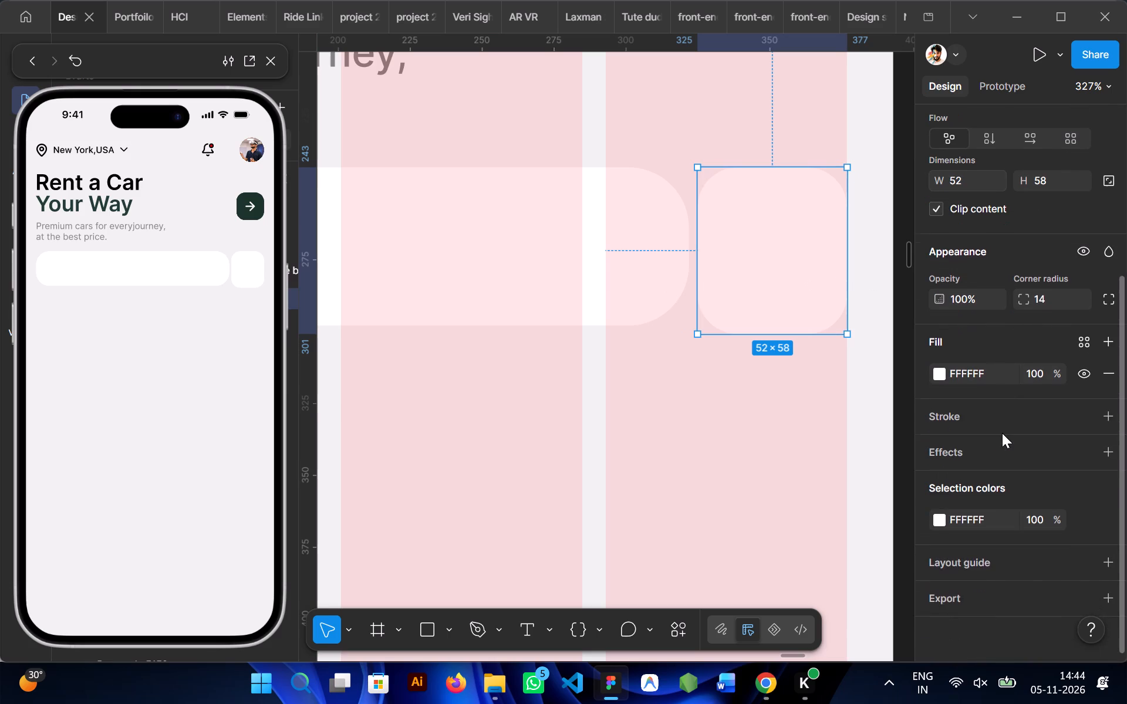
{"action": "scroll", "coordinate": [1002, 433], "scroll_direction": "up", "scroll_amount": 1}
{"action": "left_click", "coordinate": [521, 280]}
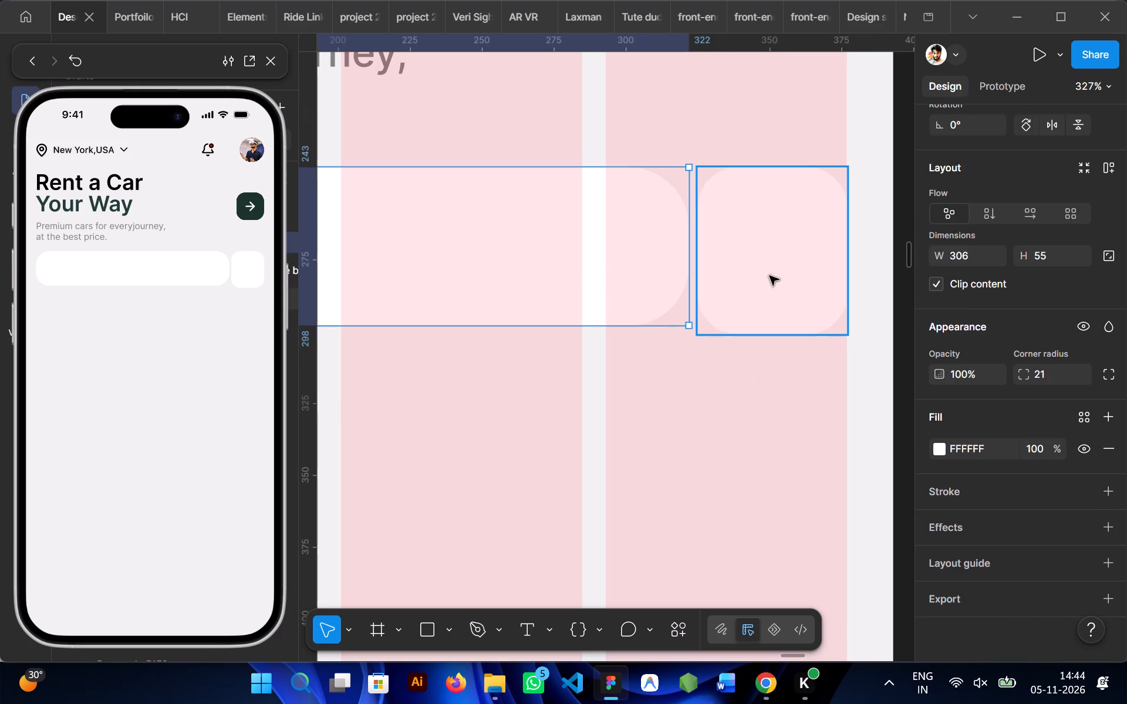
{"action": "scroll", "coordinate": [1025, 333], "scroll_direction": "up", "scroll_amount": 1}
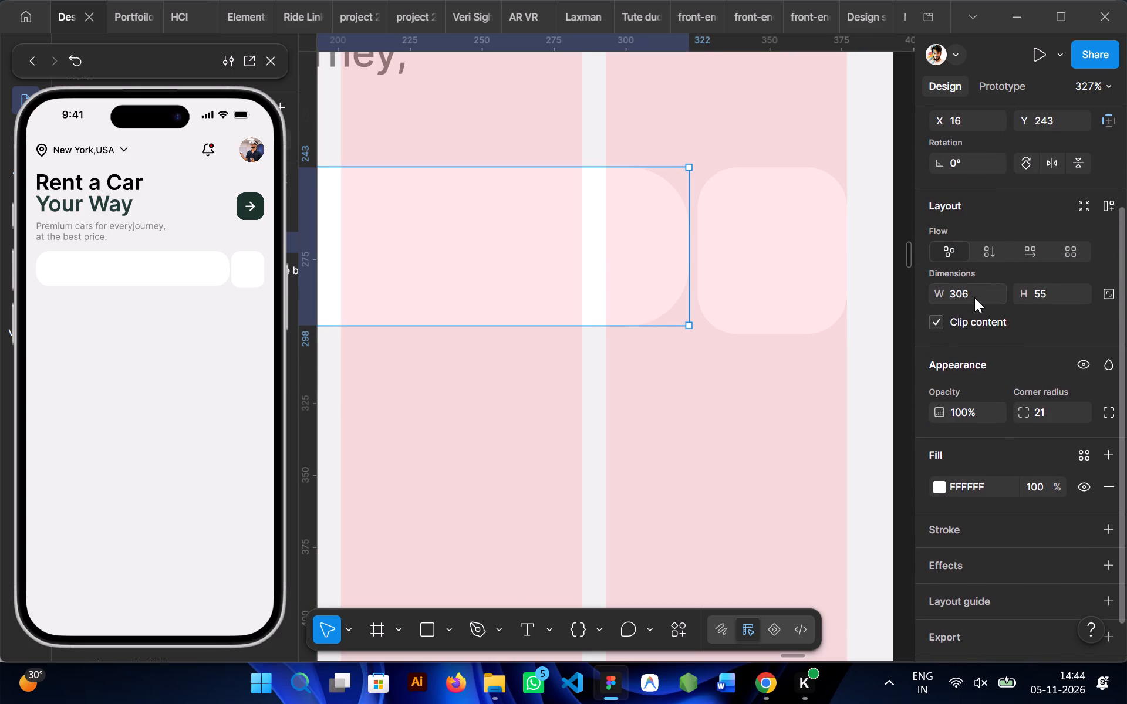
{"action": "left_click", "coordinate": [1048, 297]}
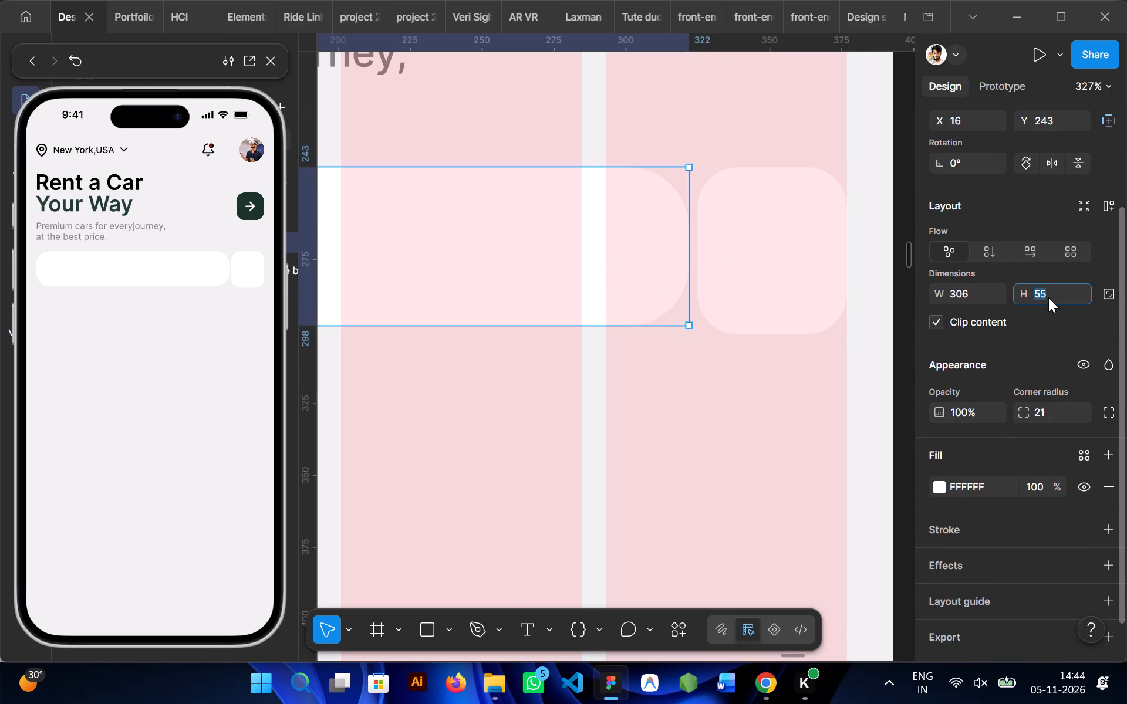
{"action": "key", "text": "ctrl+c"}
{"action": "left_click", "coordinate": [1042, 293]}
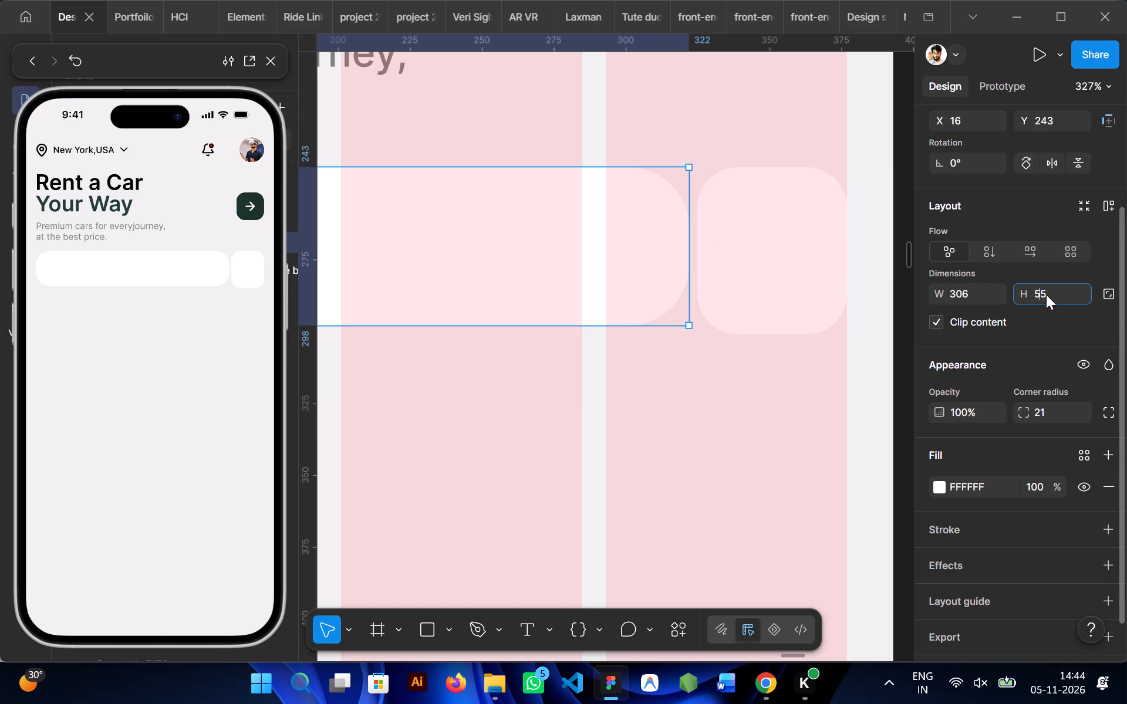
{"action": "left_click", "coordinate": [1051, 297]}
{"action": "key", "text": "BackSpace"}
{"action": "key", "text": "4"}
Set the height of the white button beside the search bar to 54.
{"action": "left_click", "coordinate": [778, 236]}
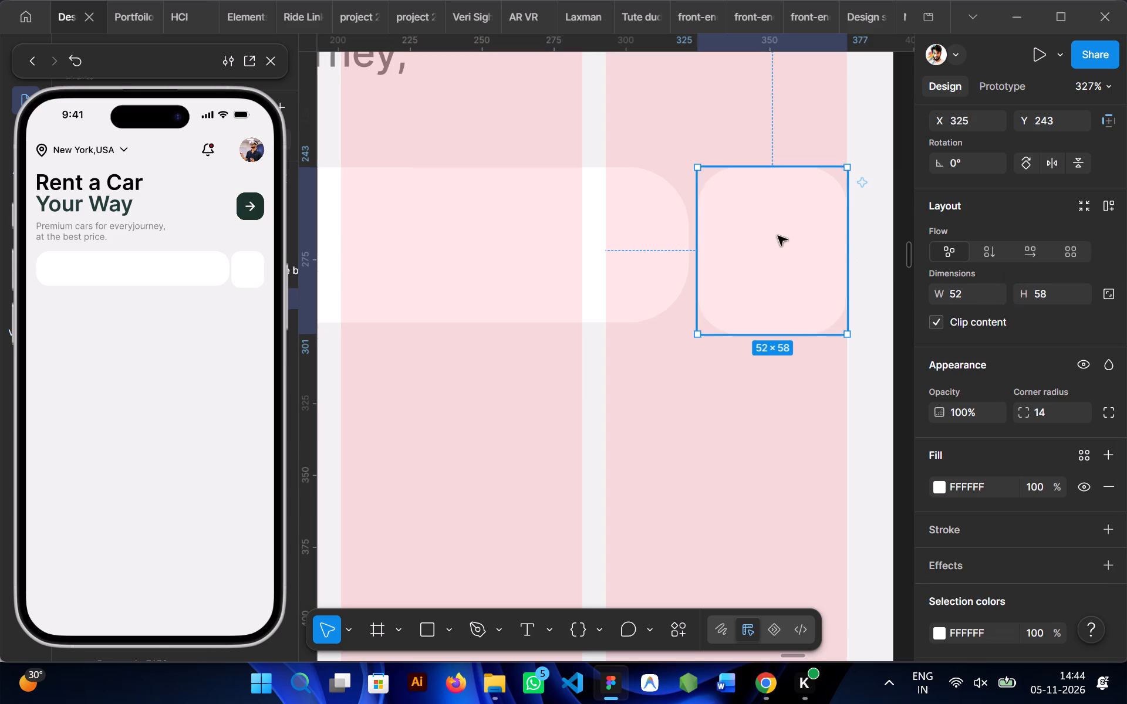
{"action": "left_click", "coordinate": [1048, 297]}
{"action": "type", "text": "54"}
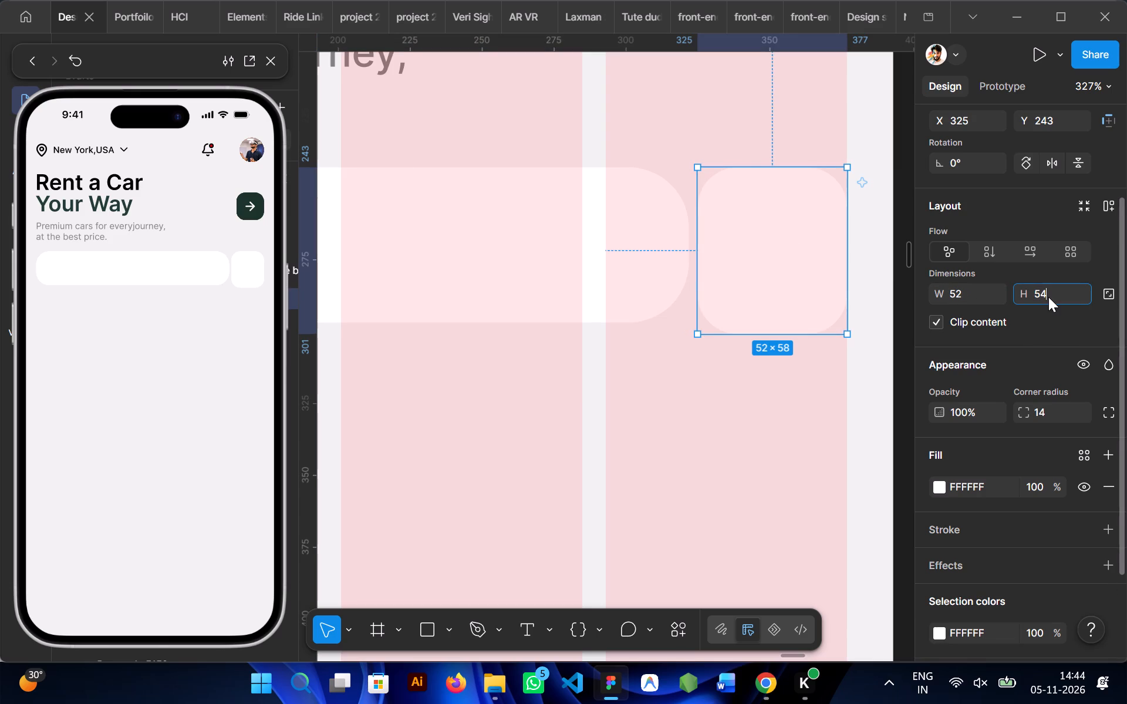
{"action": "left_click", "coordinate": [704, 412]}
Align the search bar and the white button beside it on their vertical centres.
{"action": "left_click", "coordinate": [778, 231]}
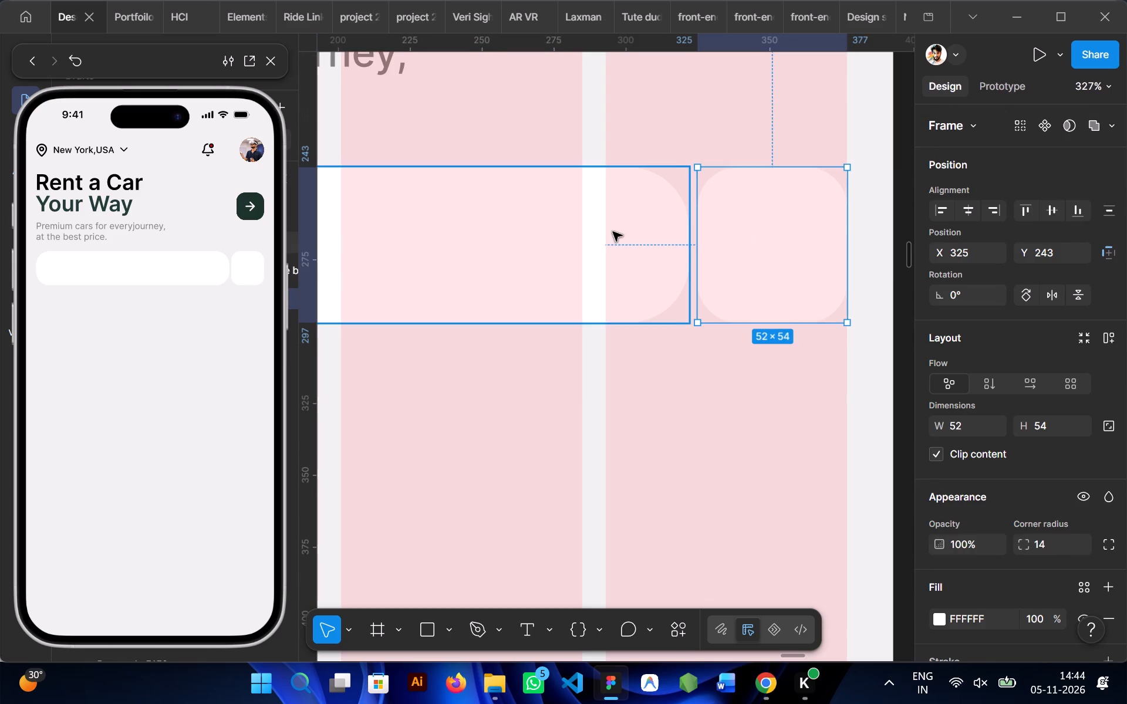
{"action": "left_click", "coordinate": [613, 232], "text": "shift"}
{"action": "left_click", "coordinate": [1054, 207]}
{"action": "left_click", "coordinate": [748, 381]}
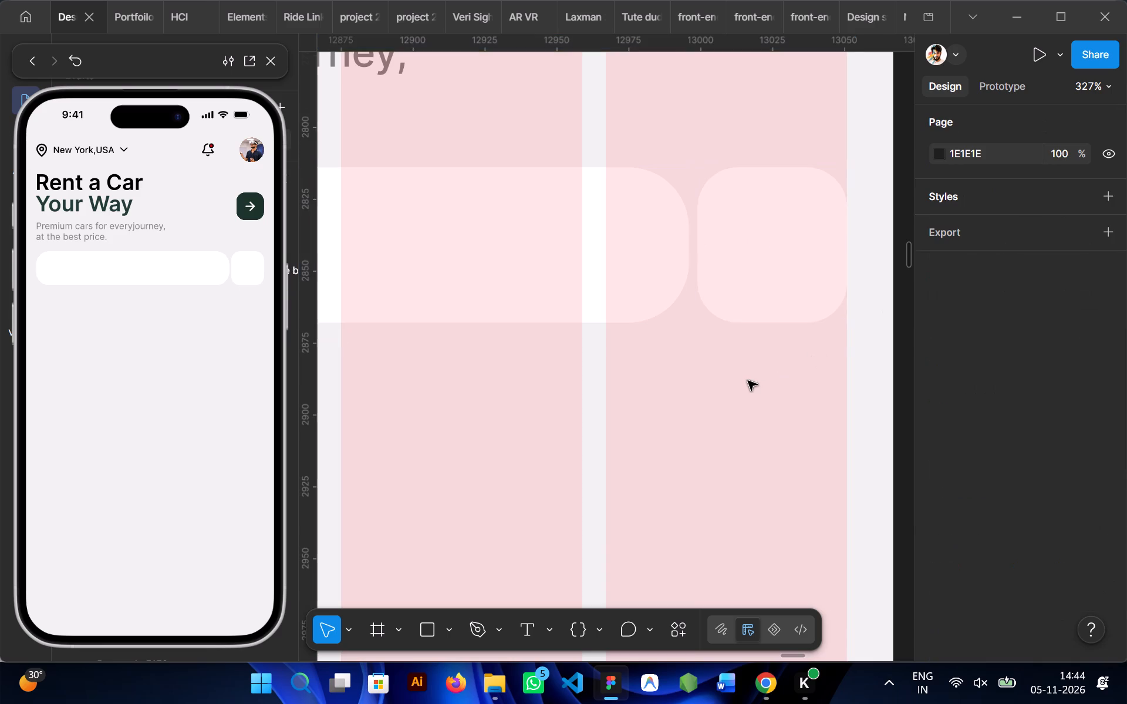
Resize the dark arrow button beside the headline to 52 × 54, matching the white button below it.
{"action": "left_click", "coordinate": [754, 329]}
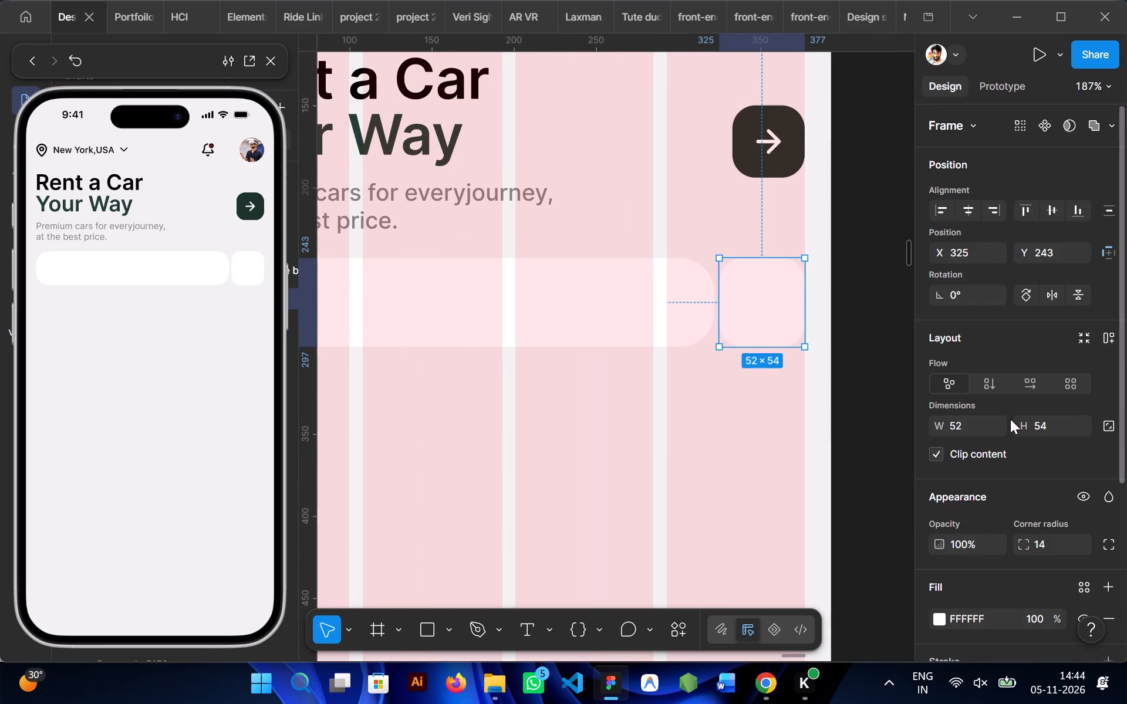
{"action": "left_click", "coordinate": [758, 150]}
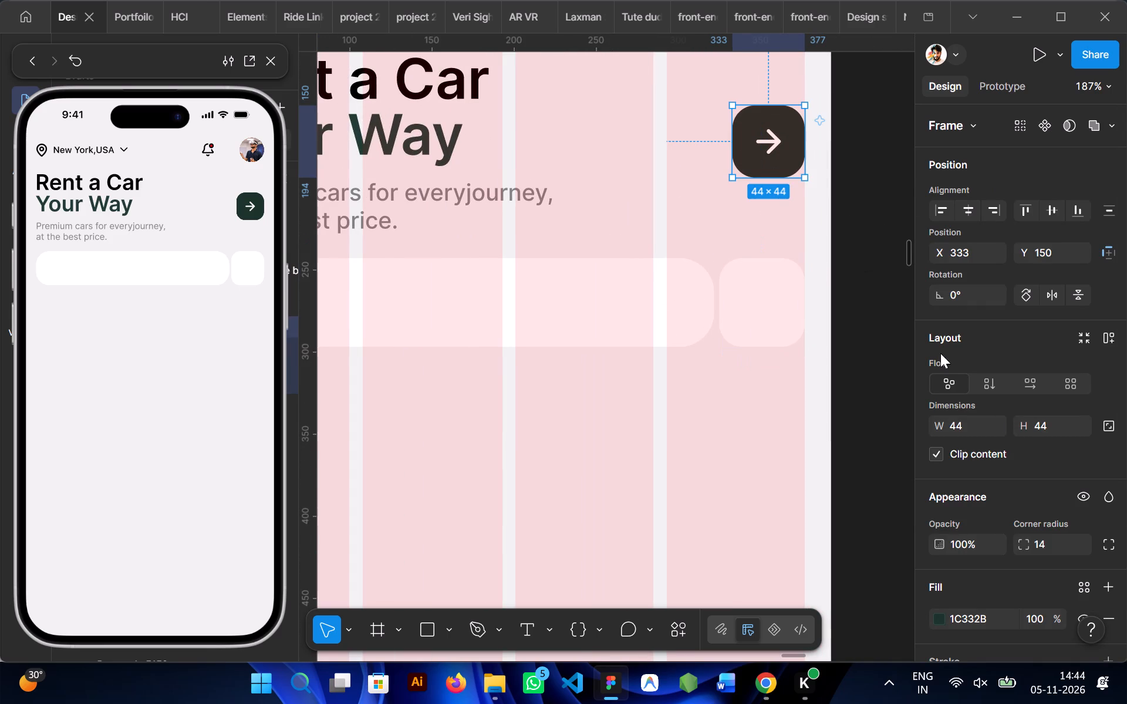
{"action": "left_click", "coordinate": [961, 428]}
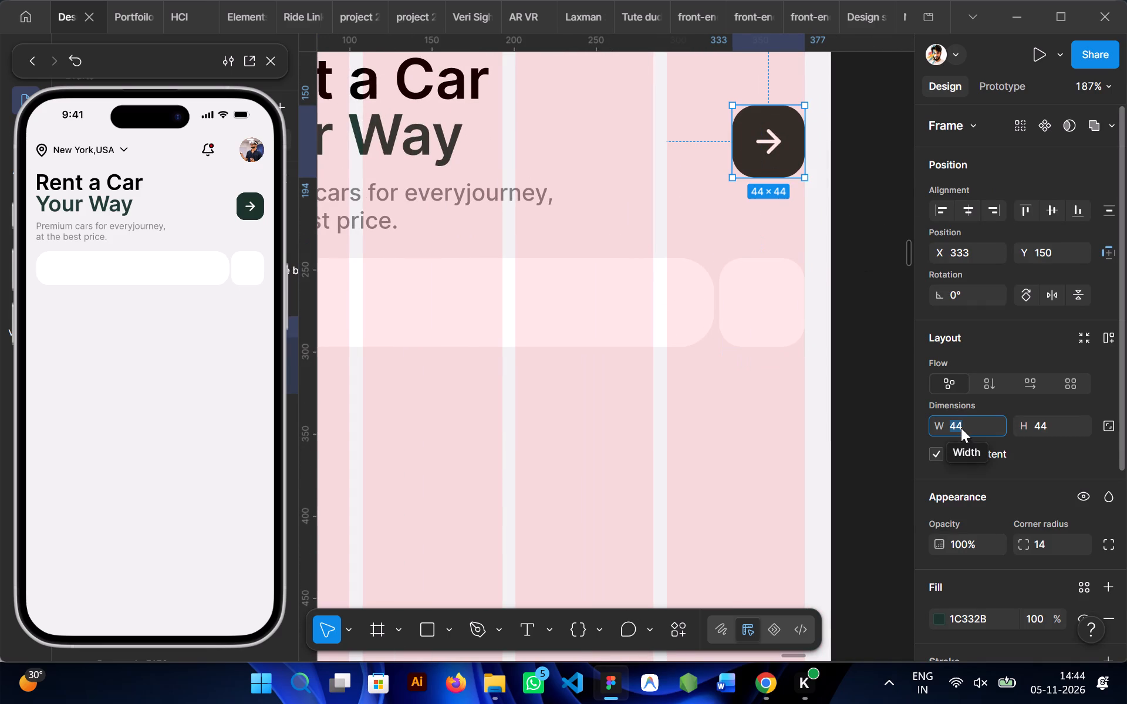
{"action": "type", "text": "52"}
{"action": "left_click", "coordinate": [1042, 424]}
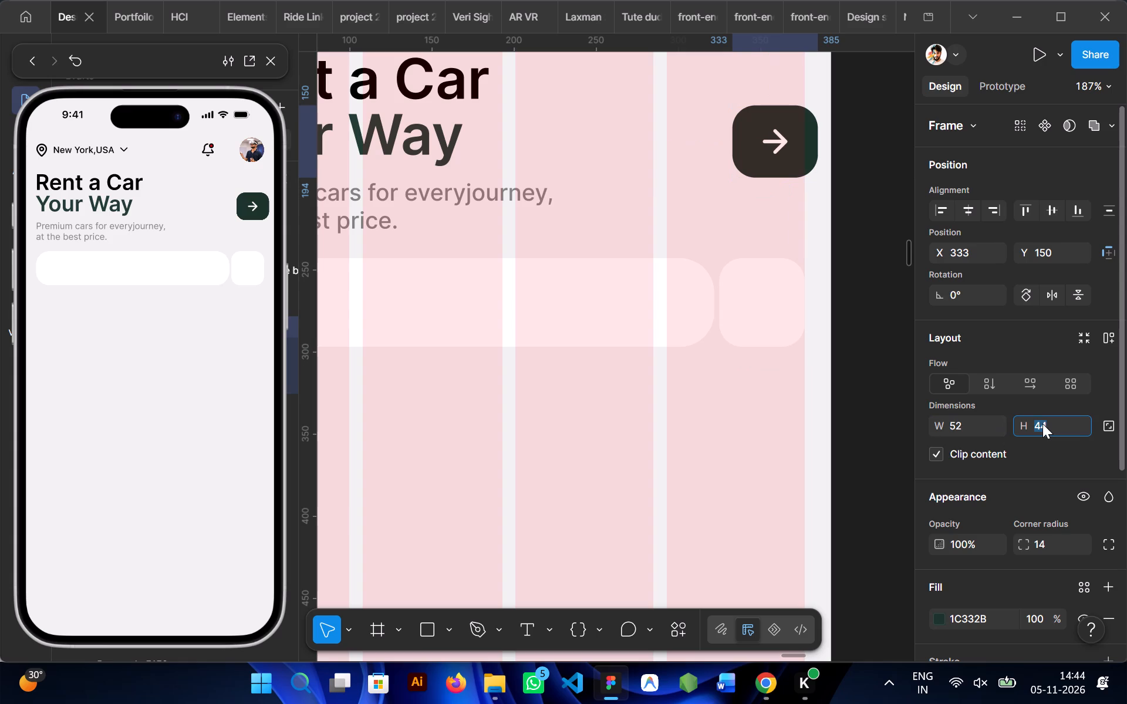
{"action": "type", "text": "54"}
{"action": "left_click", "coordinate": [707, 445]}
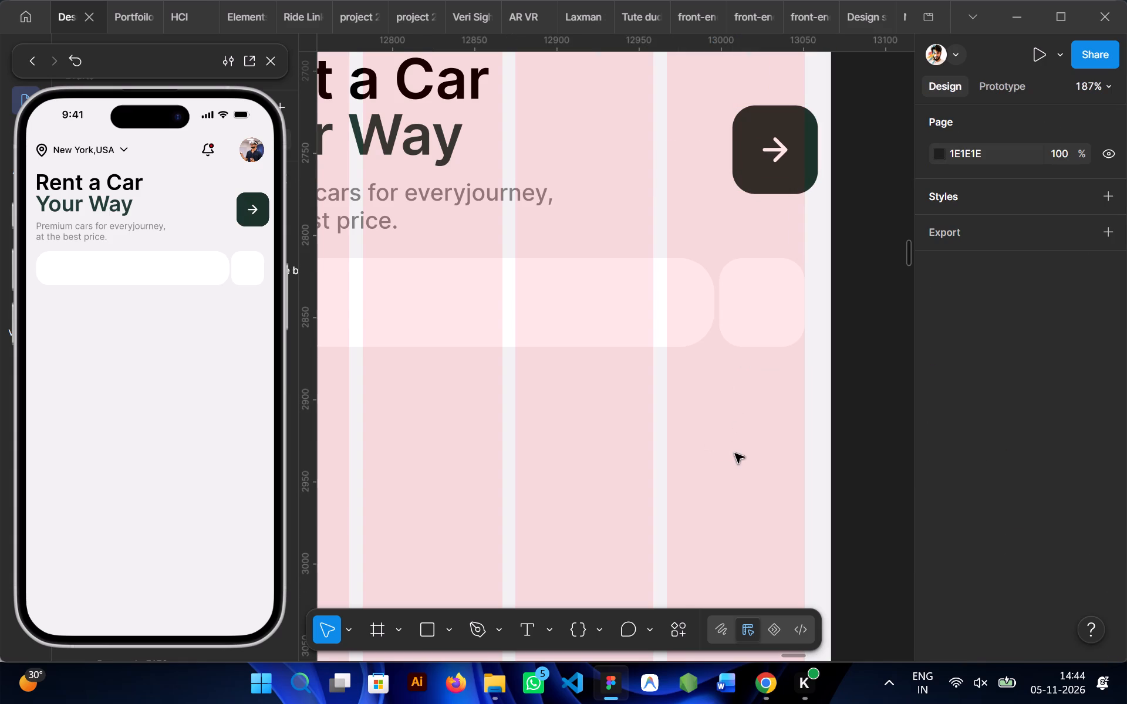
Set the size of the arrow icon inside the dark button to 24 × 24.
{"action": "scroll", "coordinate": [735, 453], "scroll_direction": "up", "scroll_amount": 1}
{"action": "double_click", "coordinate": [779, 221]}
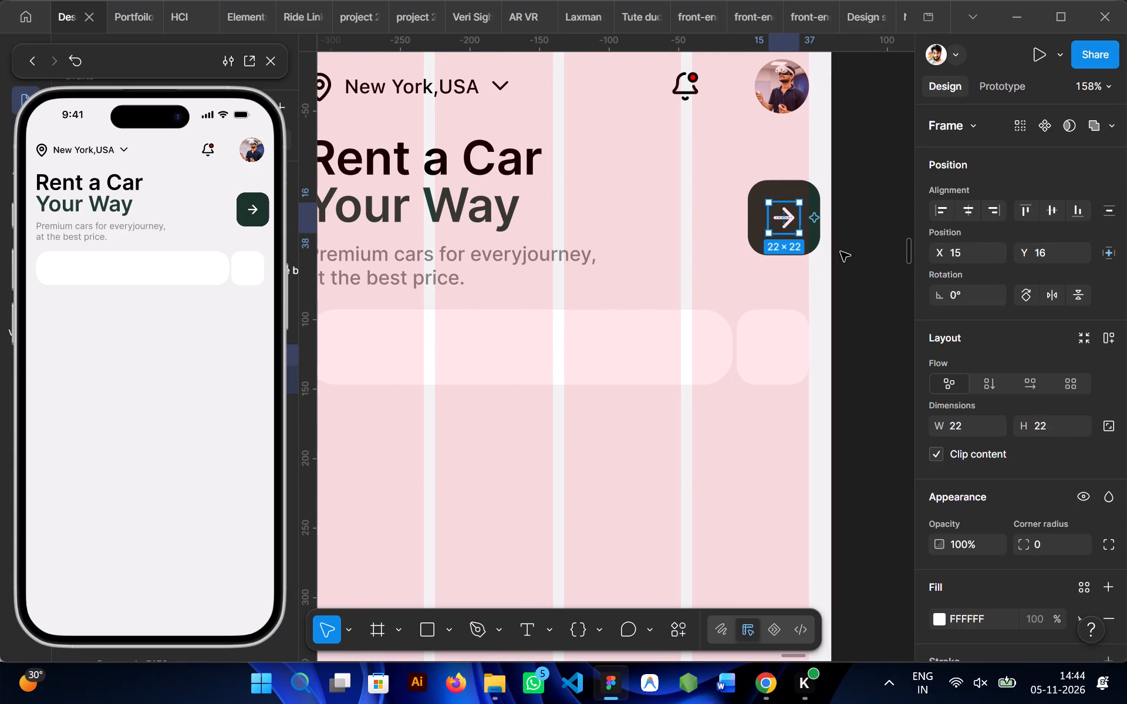
{"action": "scroll", "coordinate": [980, 384], "scroll_direction": "down", "scroll_amount": 2}
{"action": "double_click", "coordinate": [956, 198]}
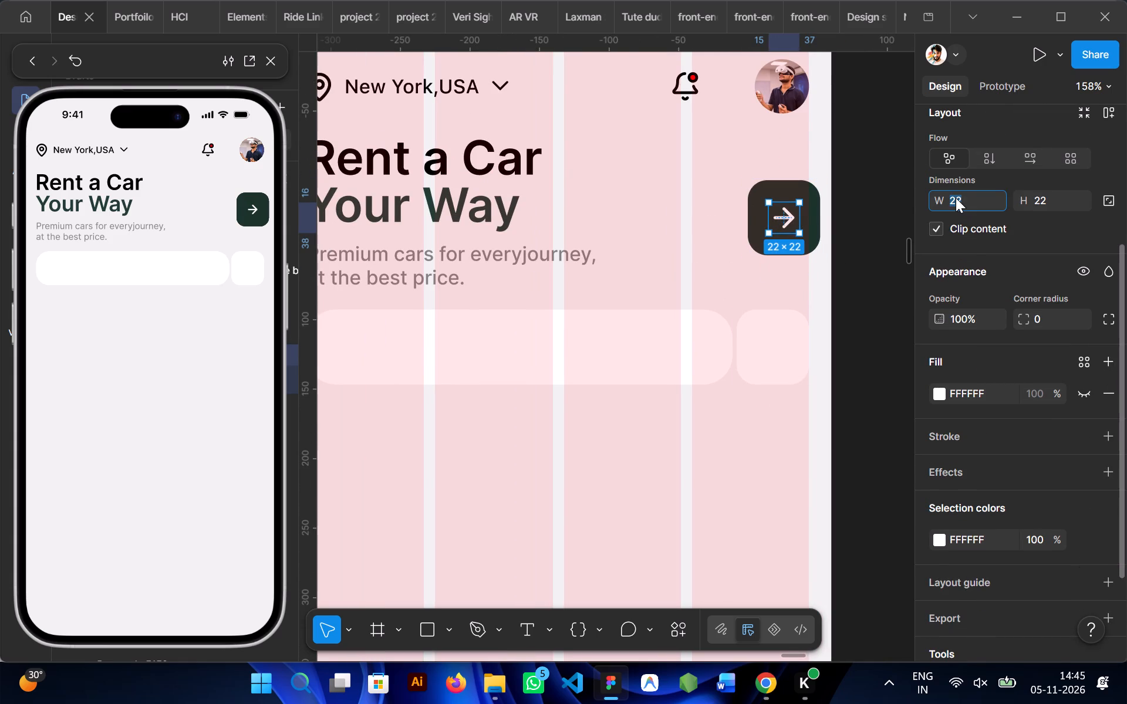
{"action": "type", "text": "24"}
{"action": "left_click", "coordinate": [1058, 199]}
{"action": "key", "text": "2"}
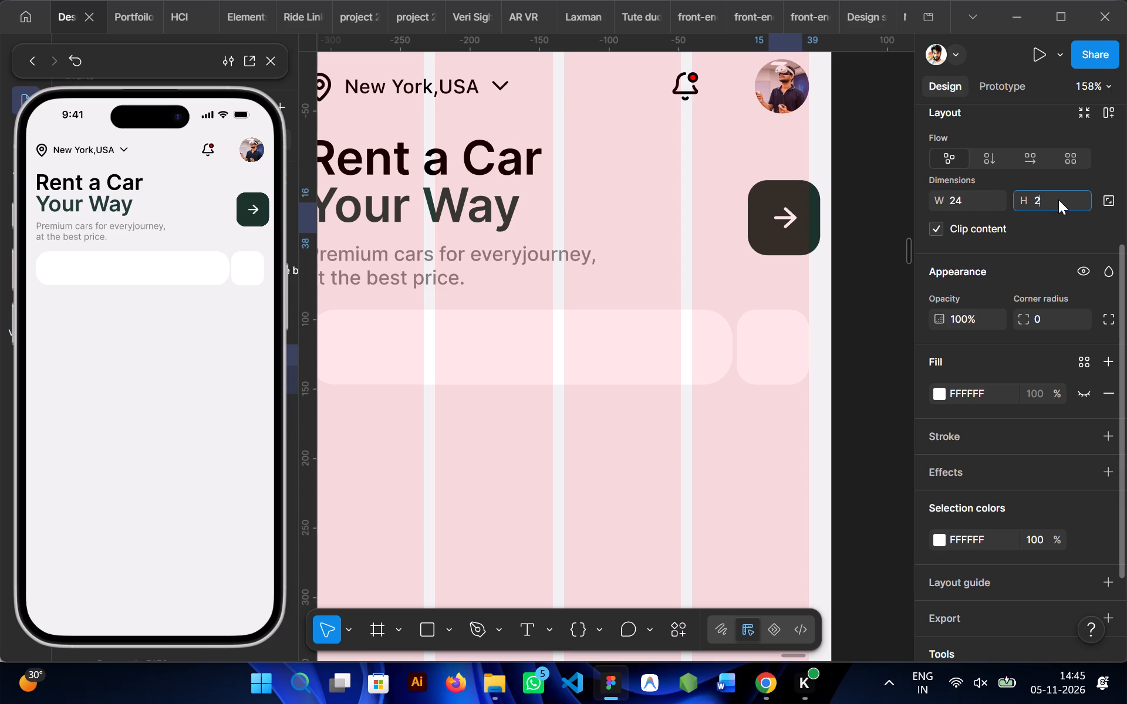
{"action": "key", "text": "4"}
{"action": "left_click", "coordinate": [859, 227]}
Centre the arrow icon horizontally and vertically within the dark button.
{"action": "double_click", "coordinate": [788, 217]}
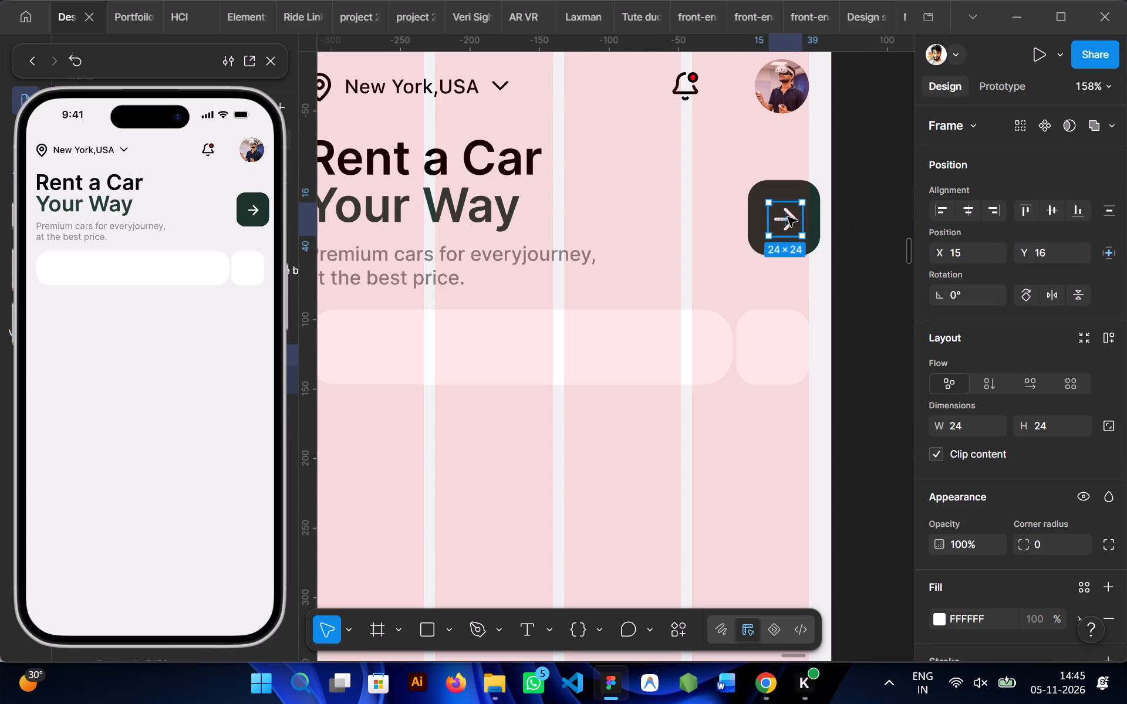
{"action": "left_click", "coordinate": [967, 208]}
{"action": "left_click", "coordinate": [1050, 212]}
{"action": "left_click", "coordinate": [878, 245]}
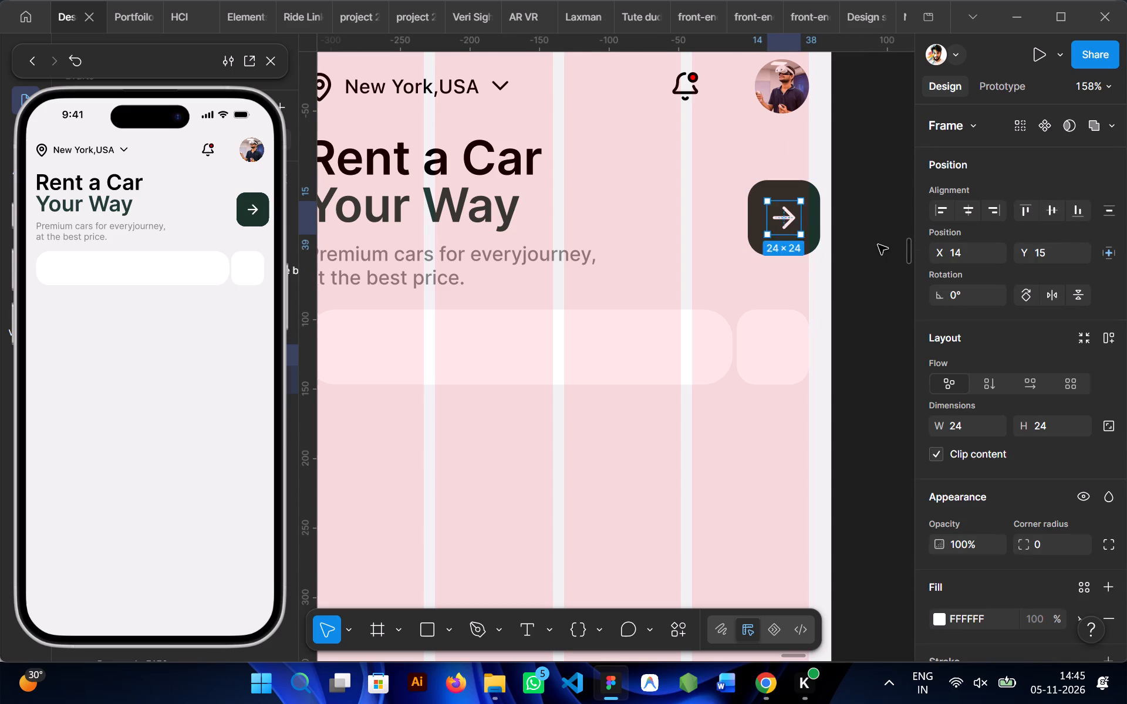
Move the dark arrow button to about X 325, Y 135, lined up with the white button below it.
{"action": "left_click", "coordinate": [787, 216]}
{"action": "left_click_drag", "start_coordinate": [775, 217], "coordinate": [775, 199]}
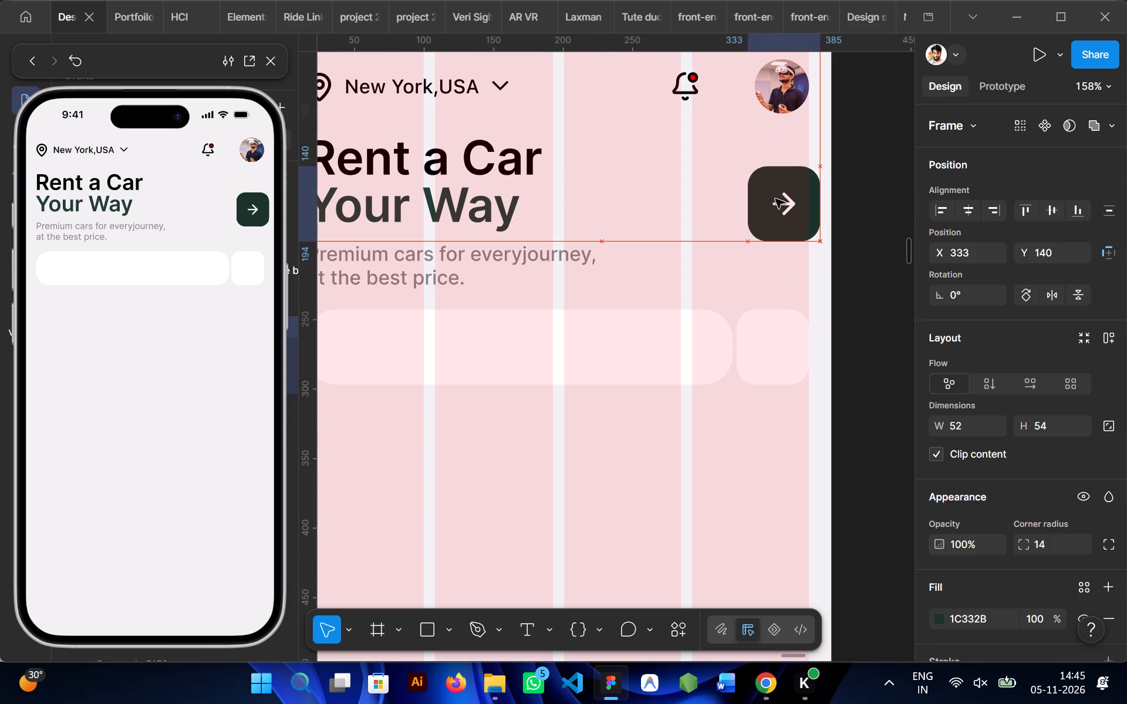
{"action": "left_click_drag", "start_coordinate": [775, 199], "coordinate": [771, 207]}
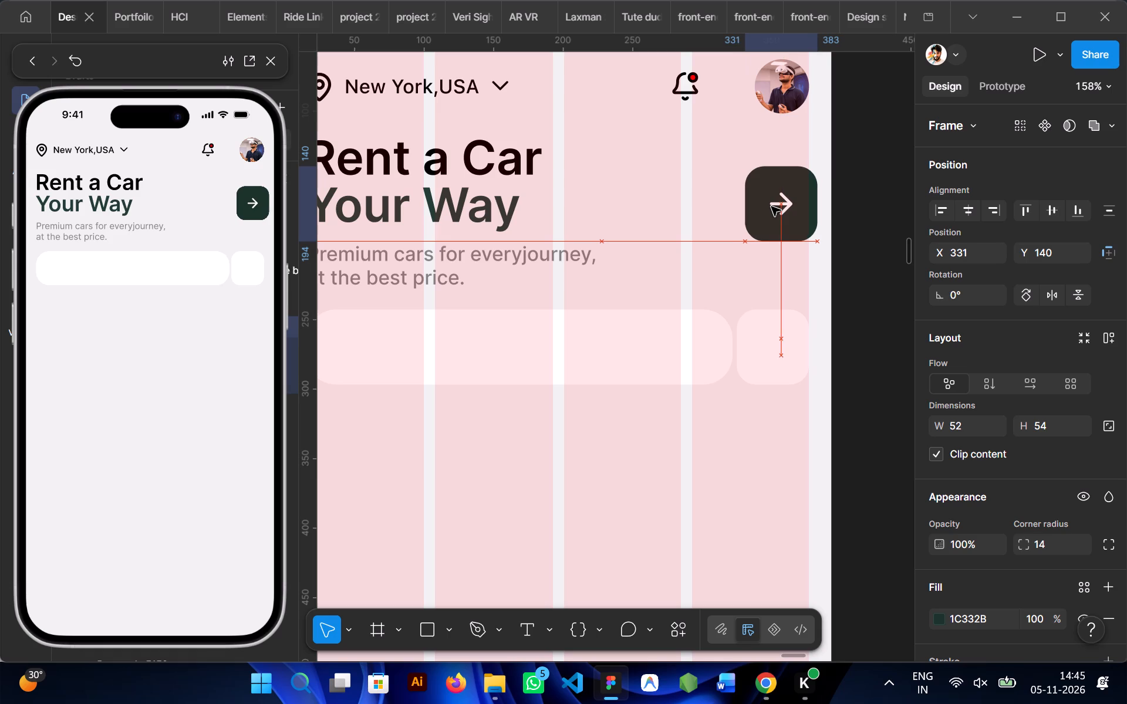
{"action": "left_click_drag", "start_coordinate": [771, 207], "coordinate": [764, 208]}
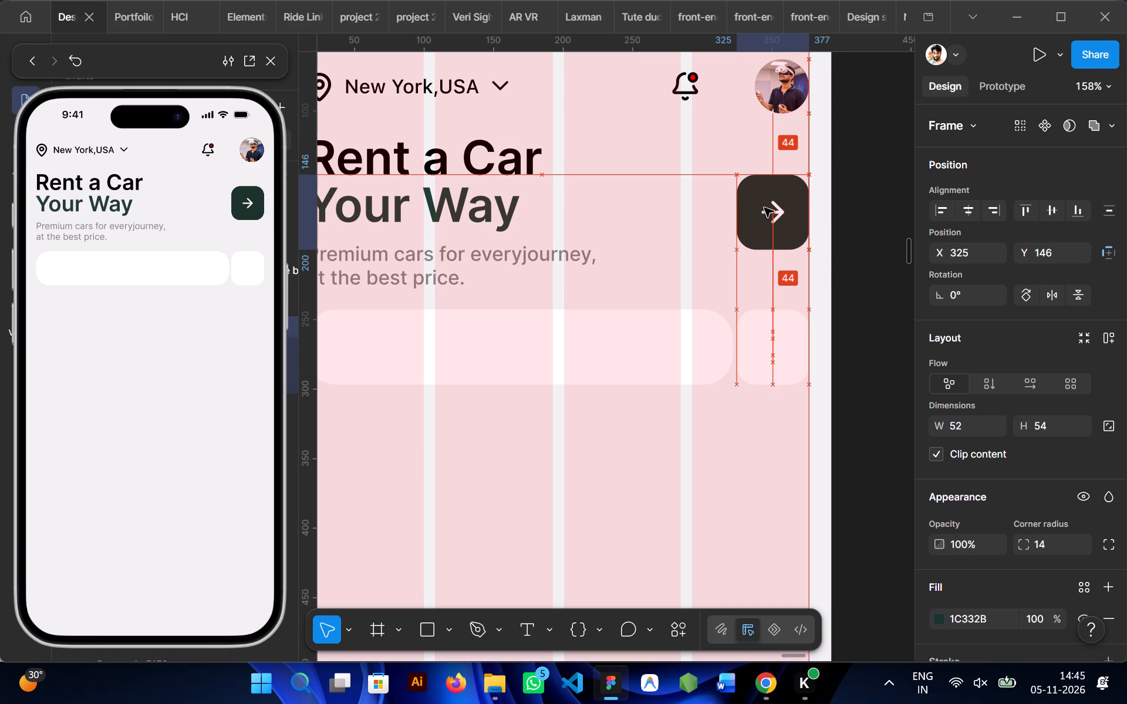
{"action": "left_click_drag", "start_coordinate": [764, 208], "coordinate": [765, 199]}
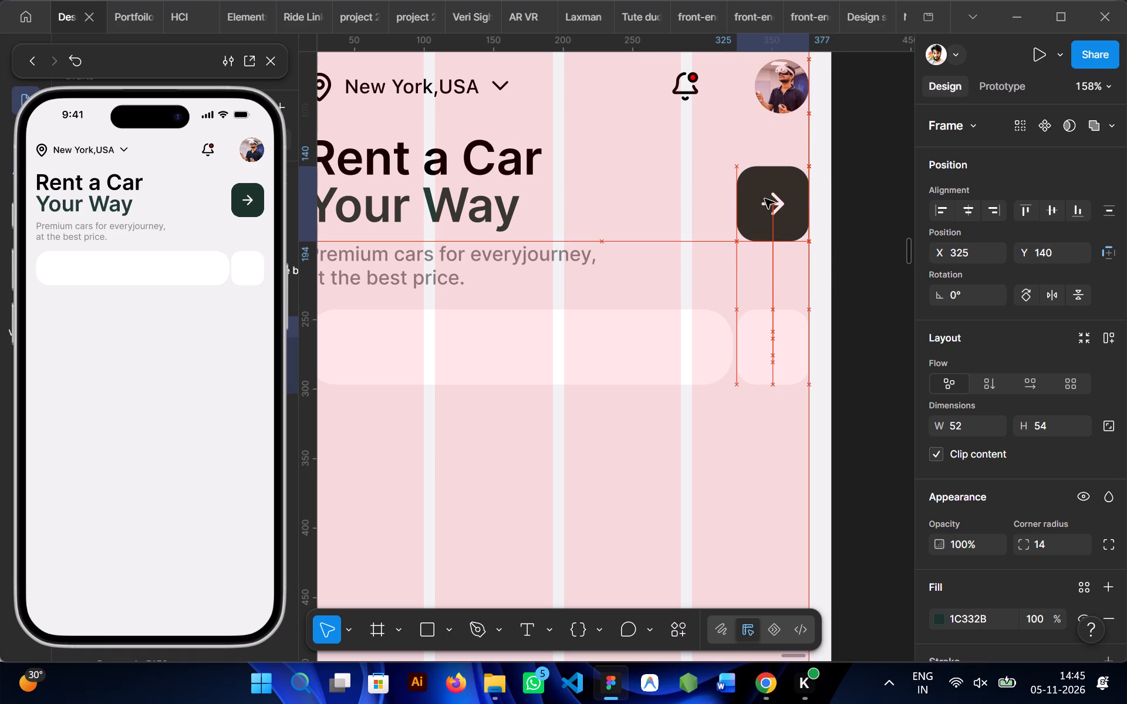
{"action": "left_click_drag", "start_coordinate": [765, 199], "coordinate": [766, 196]}
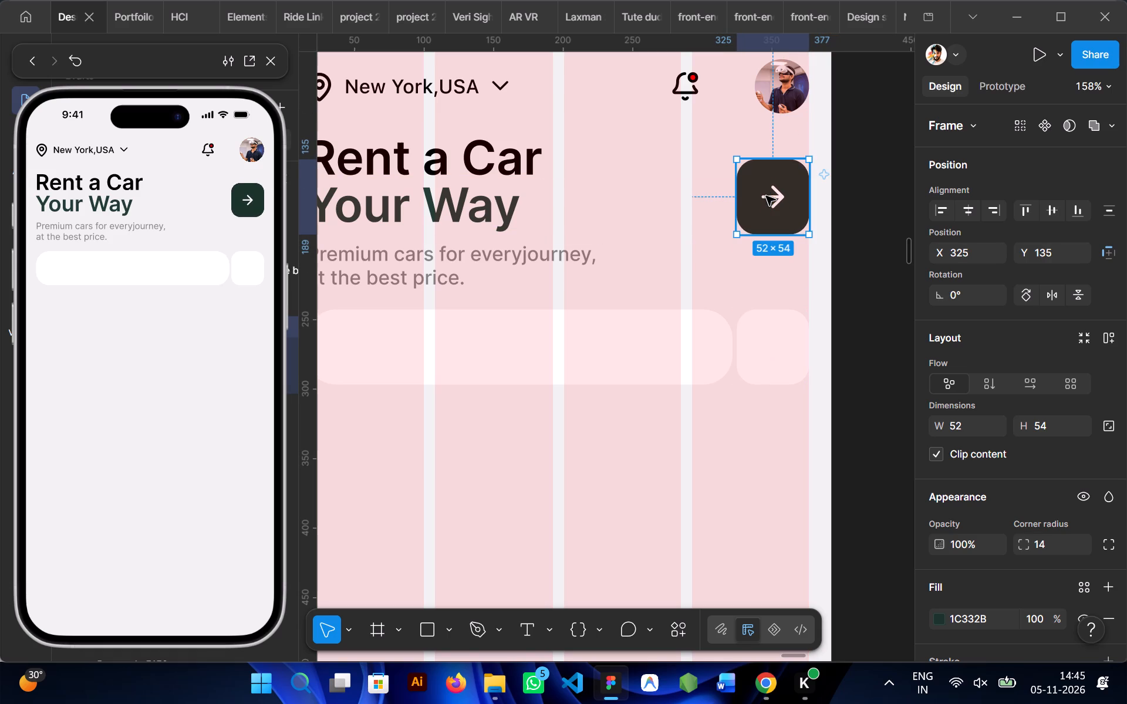
{"action": "left_click", "coordinate": [851, 221]}
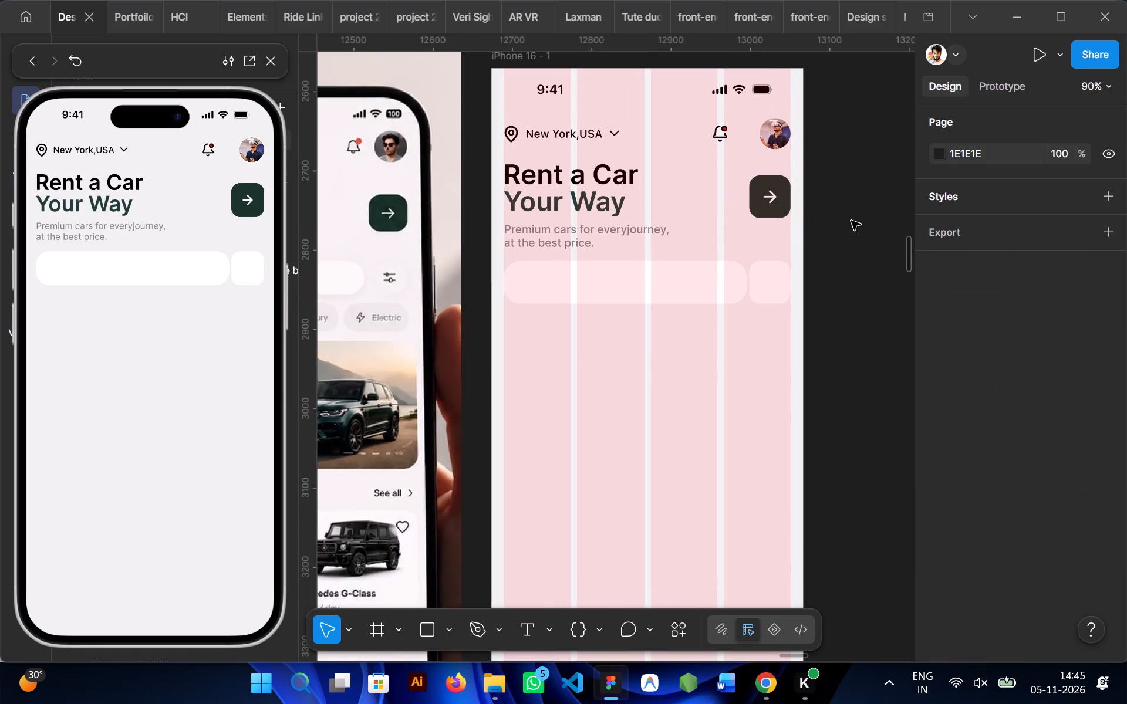
Set the corner radius of the white button beside the search bar to 18.
{"action": "left_click", "coordinate": [778, 271]}
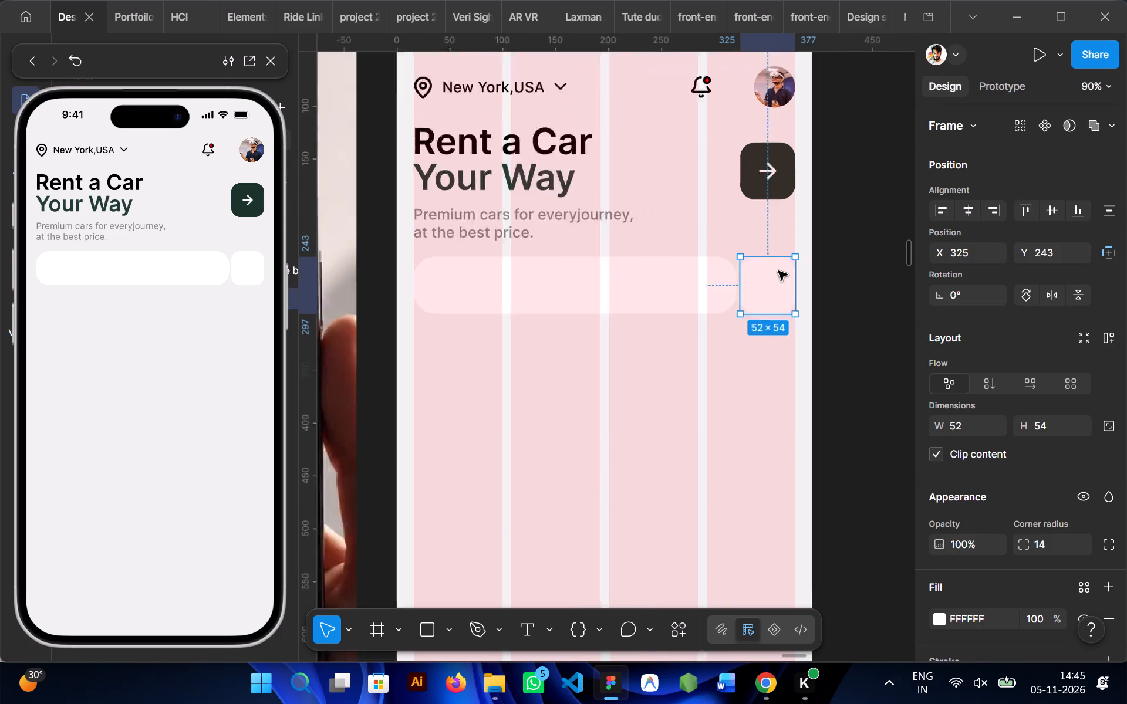
{"action": "scroll", "coordinate": [997, 405], "scroll_direction": "down", "scroll_amount": 1}
{"action": "left_click_drag", "start_coordinate": [1024, 519], "coordinate": [568, 346]}
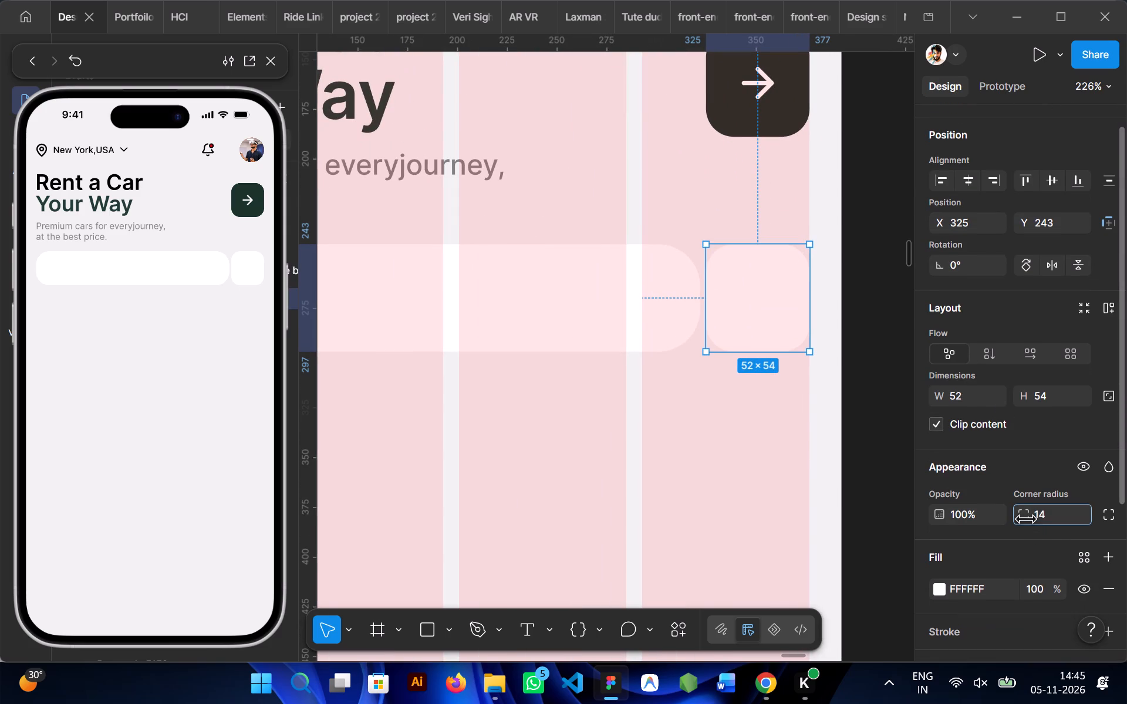
{"action": "left_click_drag", "start_coordinate": [568, 346], "coordinate": [645, 334]}
{"action": "left_click", "coordinate": [1049, 519]}
{"action": "type", "text": "18"}
{"action": "key", "text": "Return"}
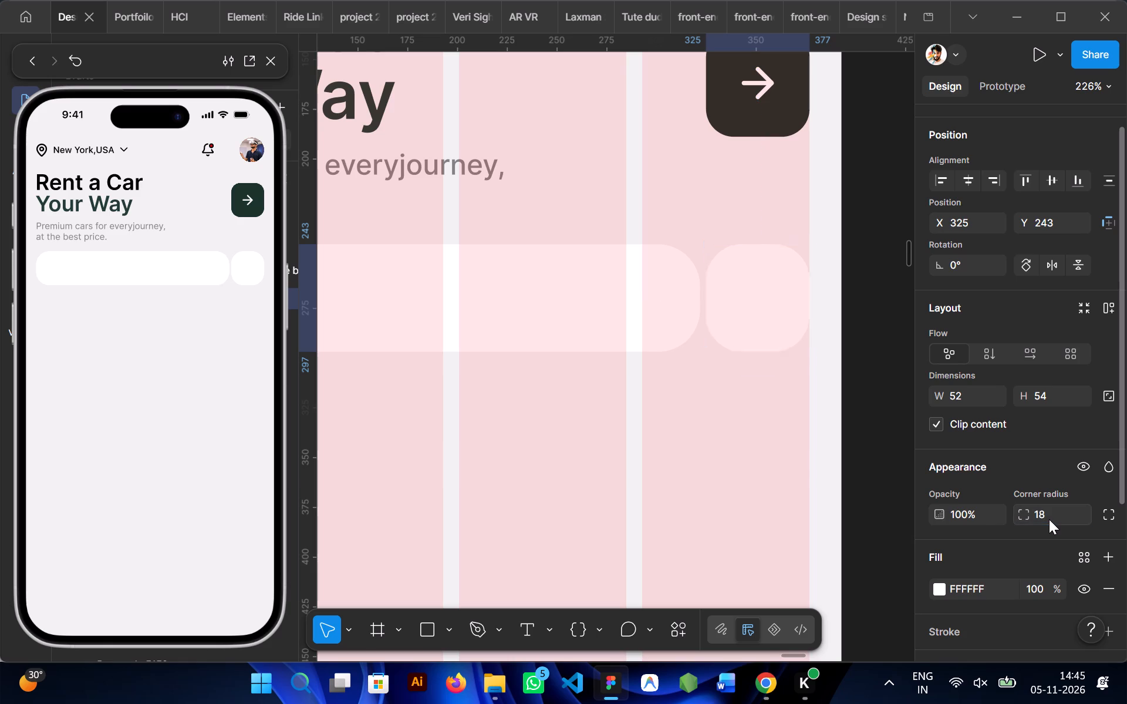
Set the corner radius of the dark arrow button to 18.
{"action": "left_click", "coordinate": [773, 110]}
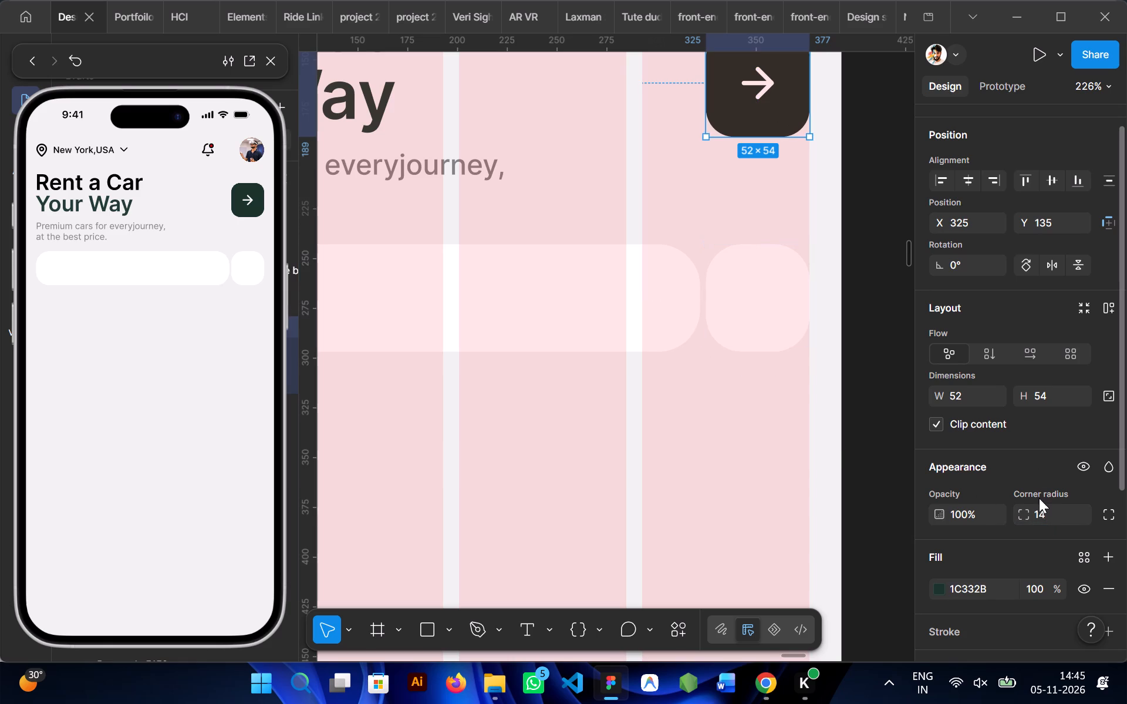
{"action": "left_click", "coordinate": [1047, 509]}
{"action": "type", "text": "18"}
{"action": "key", "text": "Return"}
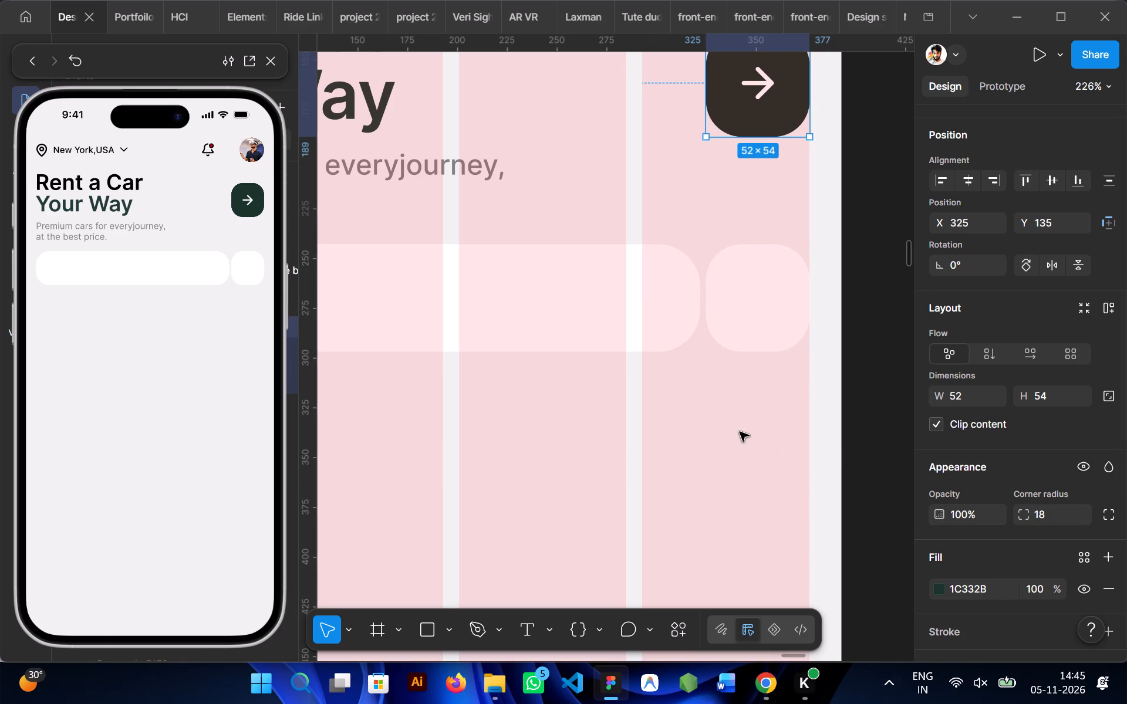
{"action": "left_click", "coordinate": [640, 417]}
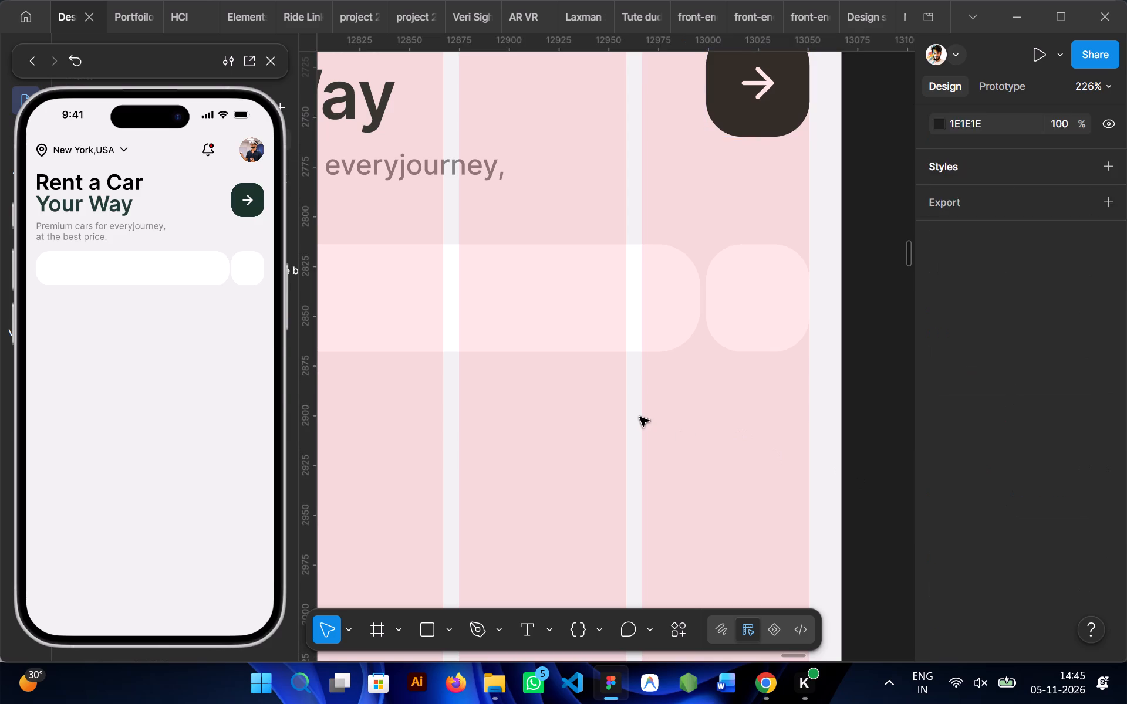
Open the Lucide Icons plugin.
{"action": "scroll", "coordinate": [640, 417], "scroll_direction": "right", "scroll_amount": 1}
{"action": "scroll", "coordinate": [590, 387], "scroll_direction": "right", "scroll_amount": 1}
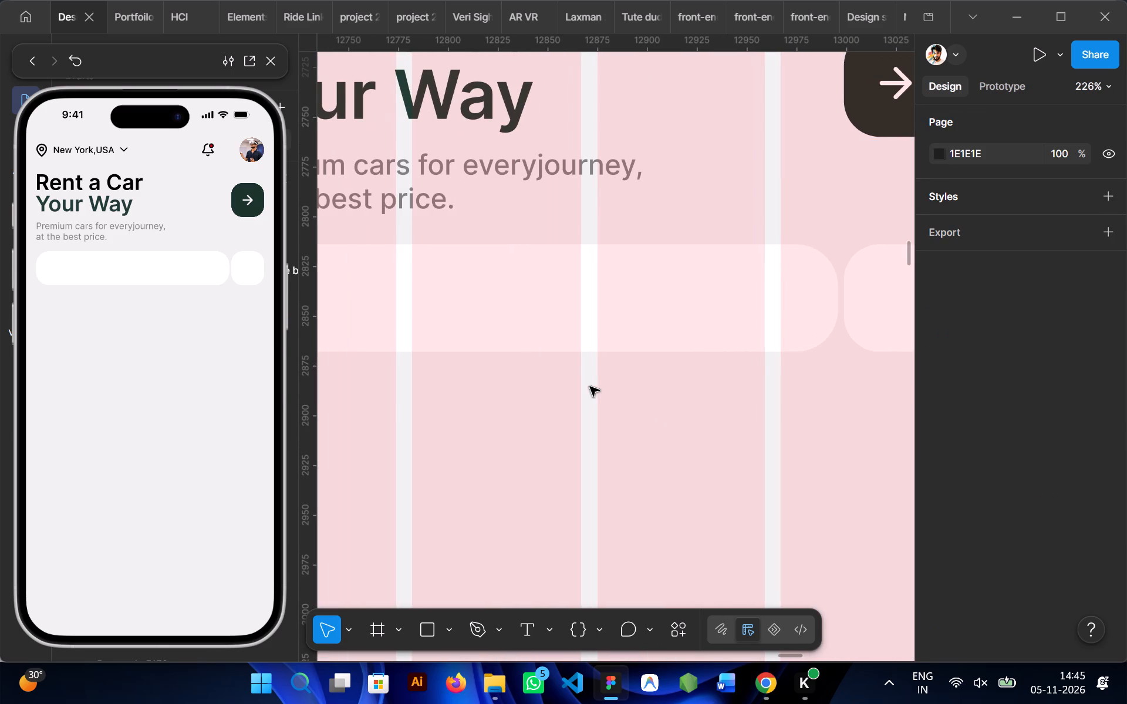
{"action": "scroll", "coordinate": [562, 383], "scroll_direction": "right", "scroll_amount": 1}
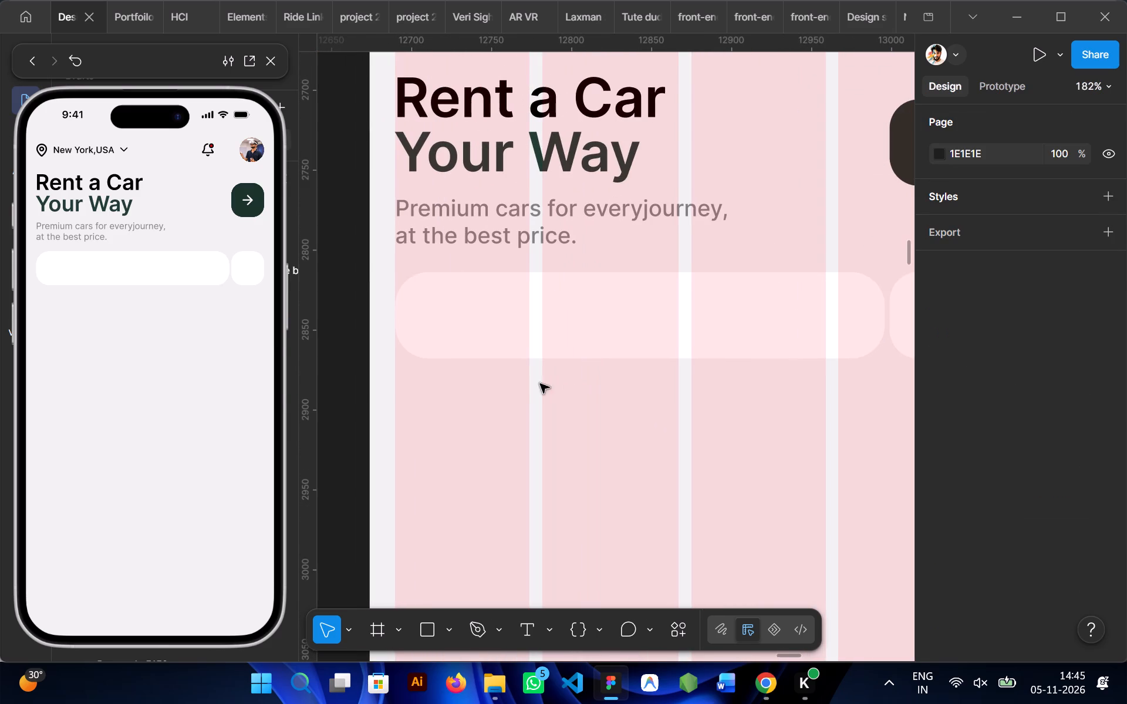
{"action": "scroll", "coordinate": [509, 384], "scroll_direction": "right", "scroll_amount": 1}
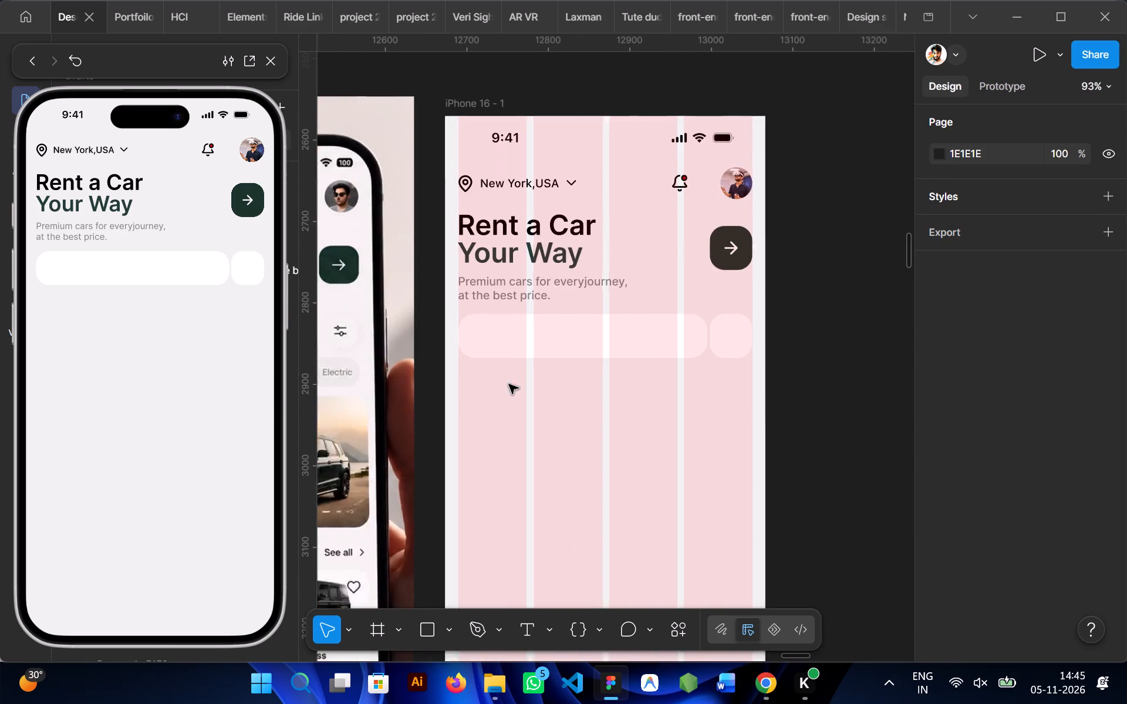
{"action": "scroll", "coordinate": [509, 384], "scroll_direction": "right", "scroll_amount": 1}
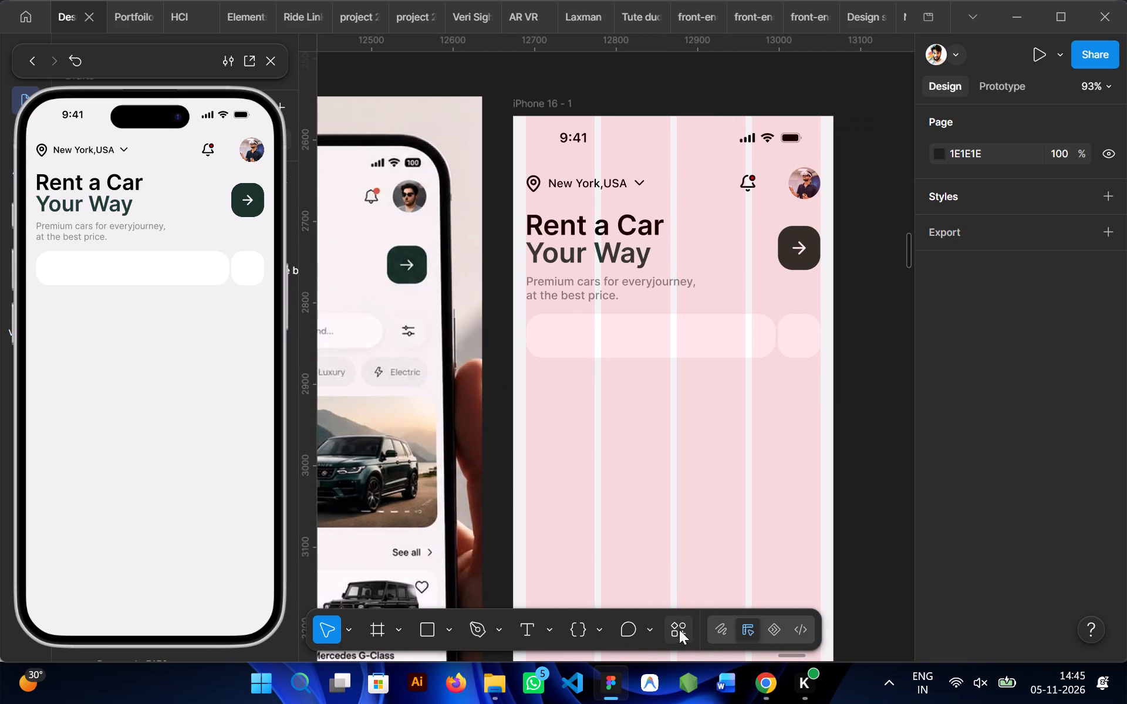
{"action": "left_click", "coordinate": [675, 631]}
{"action": "left_click", "coordinate": [412, 388]}
Move the floating prototype preview to the opposite side of the canvas, clear of the Lucide Icons window.
{"action": "left_click_drag", "start_coordinate": [161, 55], "coordinate": [1005, 63]}
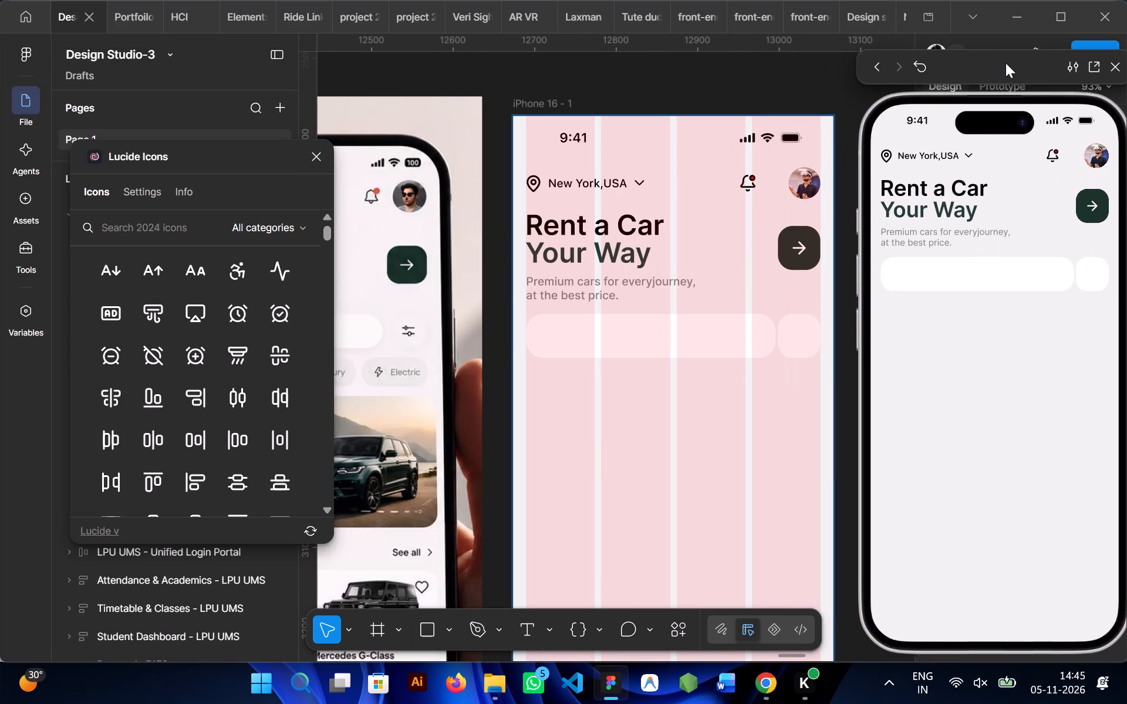
{"action": "left_click_drag", "start_coordinate": [1005, 63], "coordinate": [999, 55]}
Find "search" in Lucide Icons, insert the plain magnifier icon and close the plugin.
{"action": "left_click", "coordinate": [136, 235]}
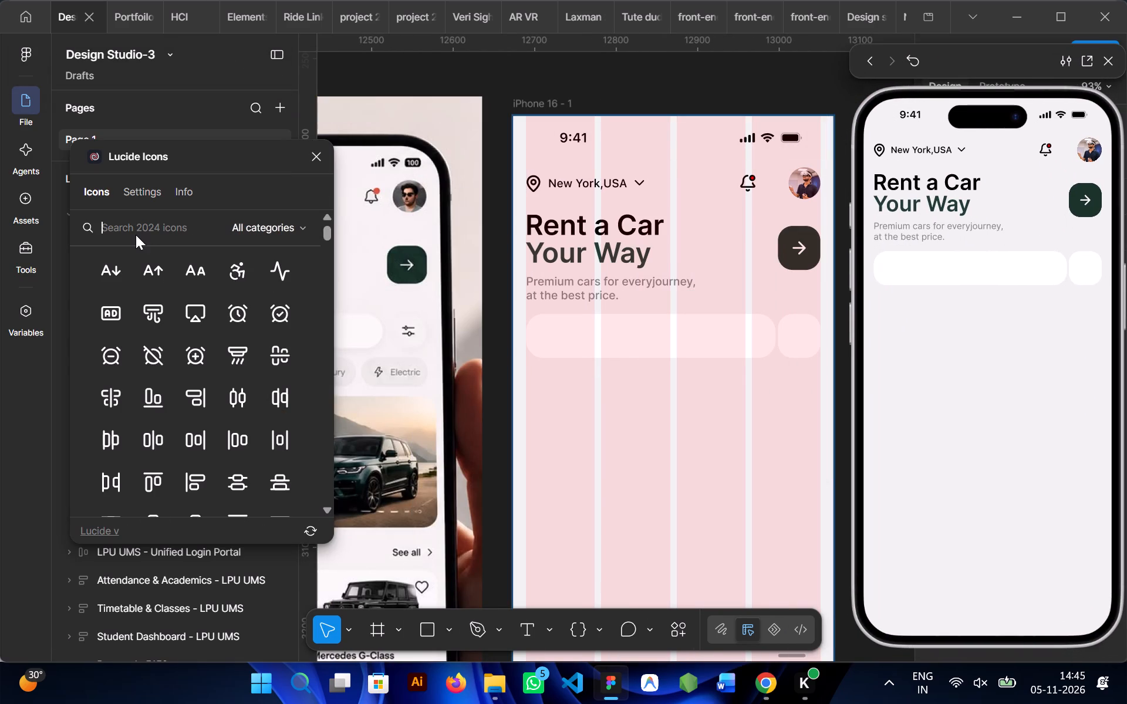
{"action": "type", "text": "search"}
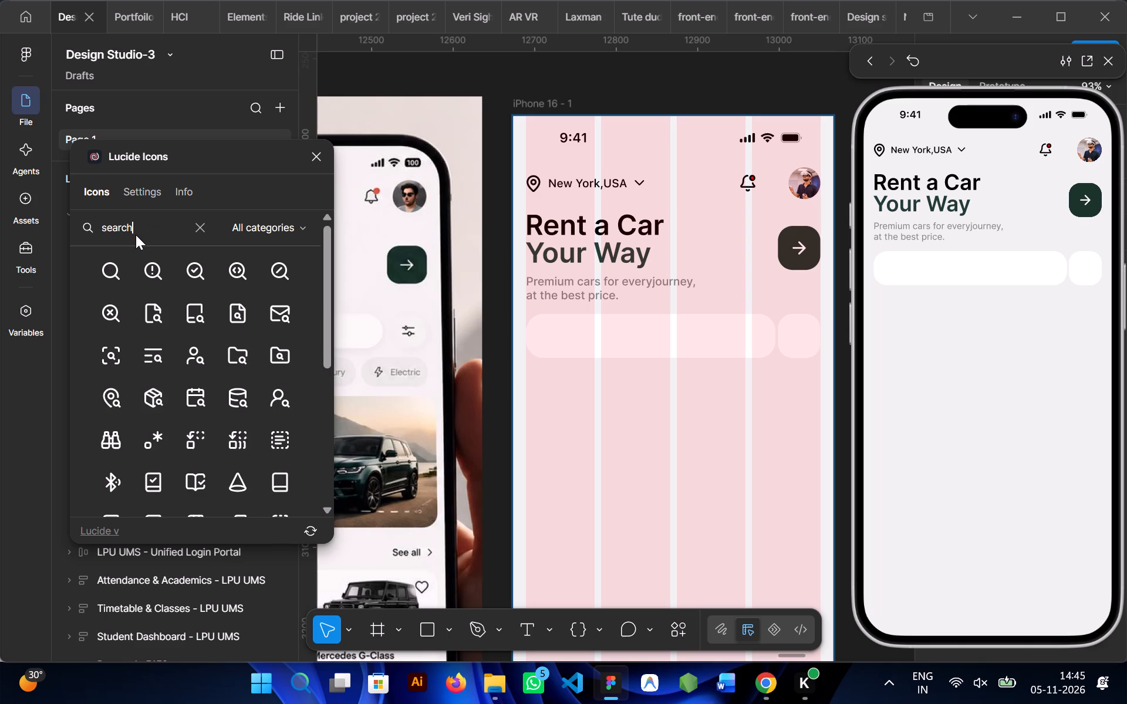
{"action": "left_click", "coordinate": [97, 271]}
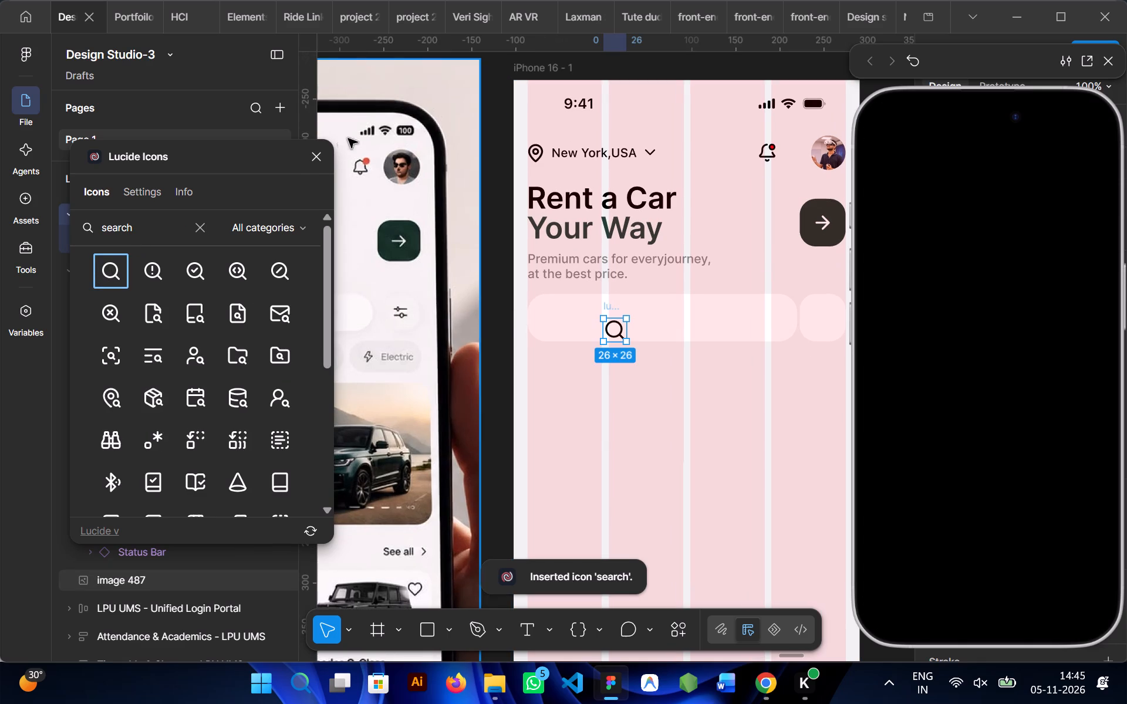
{"action": "left_click", "coordinate": [318, 161]}
Move the search icon into the empty area of the iPhone frame below the search bar, at about X 56, Y 391.
{"action": "left_click_drag", "start_coordinate": [612, 330], "coordinate": [585, 324]}
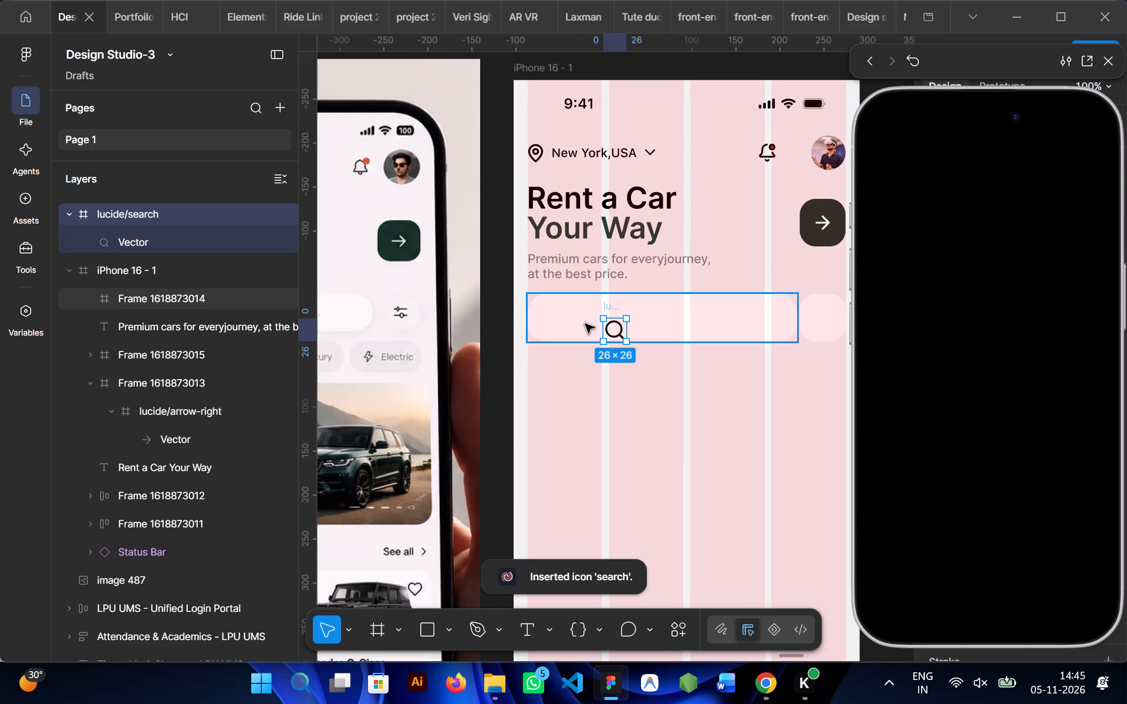
{"action": "left_click_drag", "start_coordinate": [585, 324], "coordinate": [571, 435]}
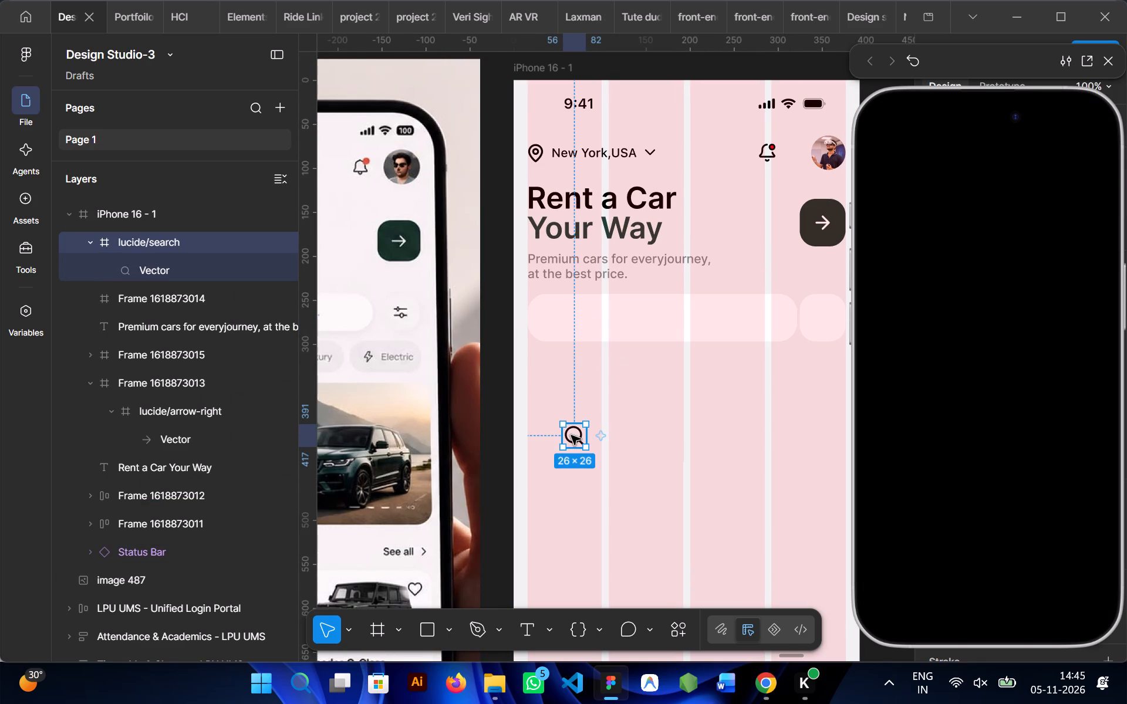
{"action": "left_click", "coordinate": [592, 436]}
{"action": "double_click", "coordinate": [590, 386]}
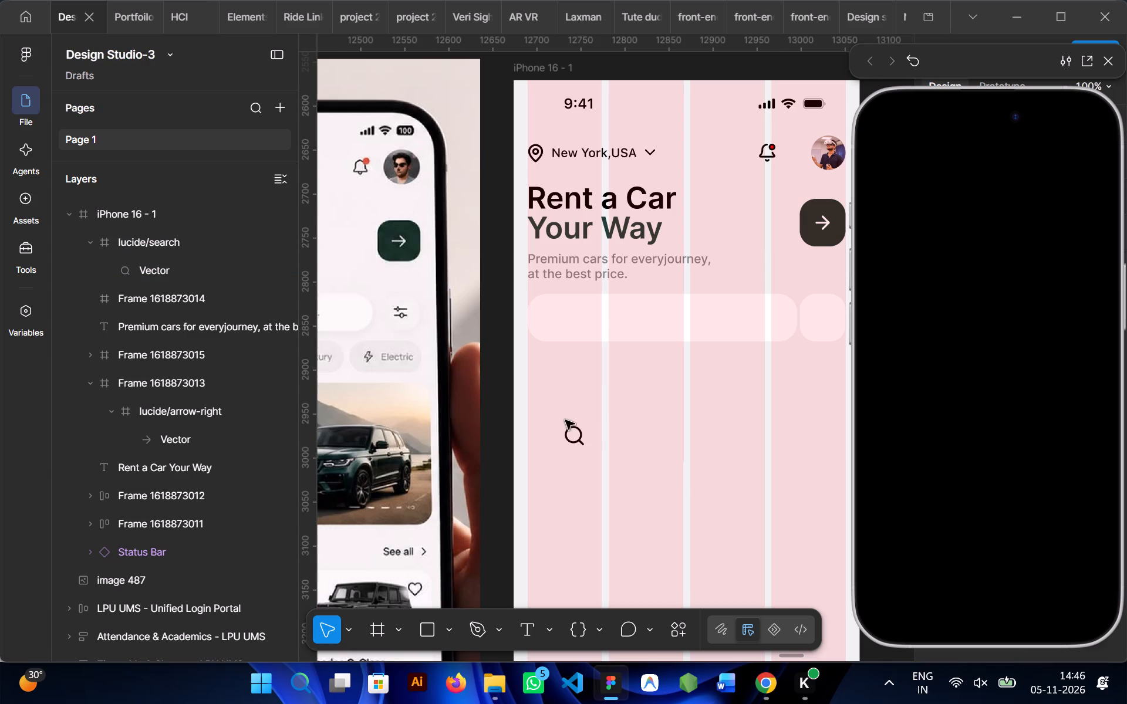
Move the search icon into the search bar near its starting edge, at about X 20, Y 14 within the bar.
{"action": "left_click", "coordinate": [572, 444]}
{"action": "left_click_drag", "start_coordinate": [572, 442], "coordinate": [556, 324]}
{"action": "left_click", "coordinate": [619, 430]}
Duplicate the header's bell icon into the empty area of the iPhone frame, at about X 123, Y 375.
{"action": "double_click", "coordinate": [763, 151]}
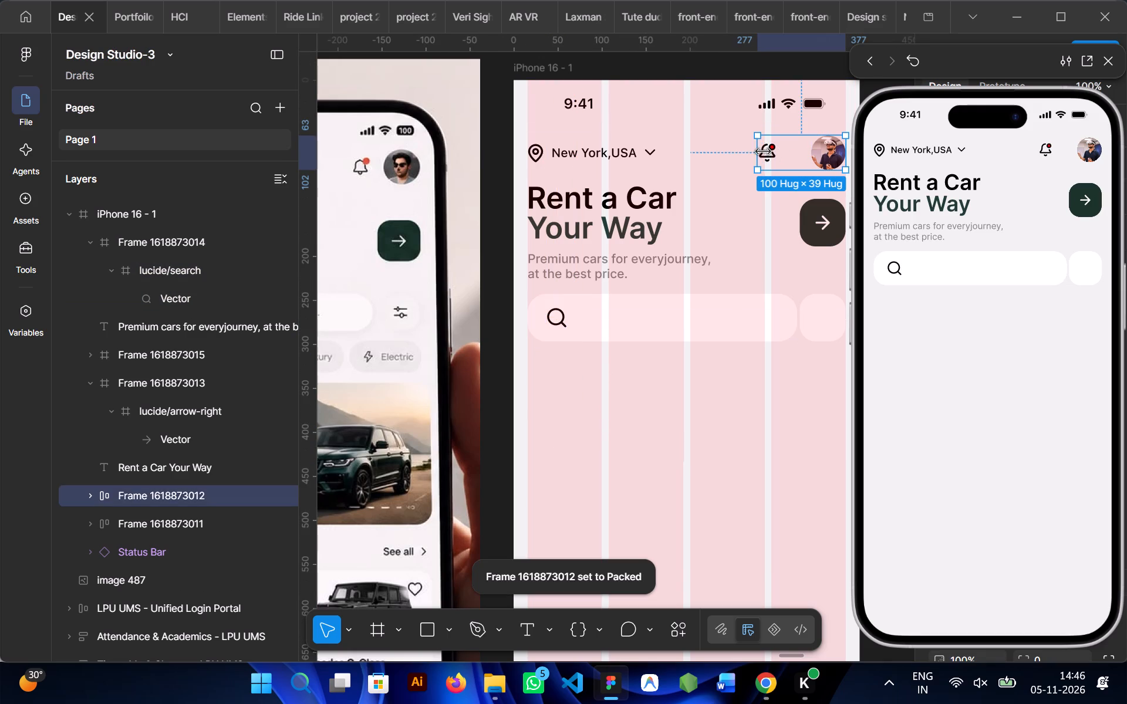
{"action": "double_click", "coordinate": [776, 154]}
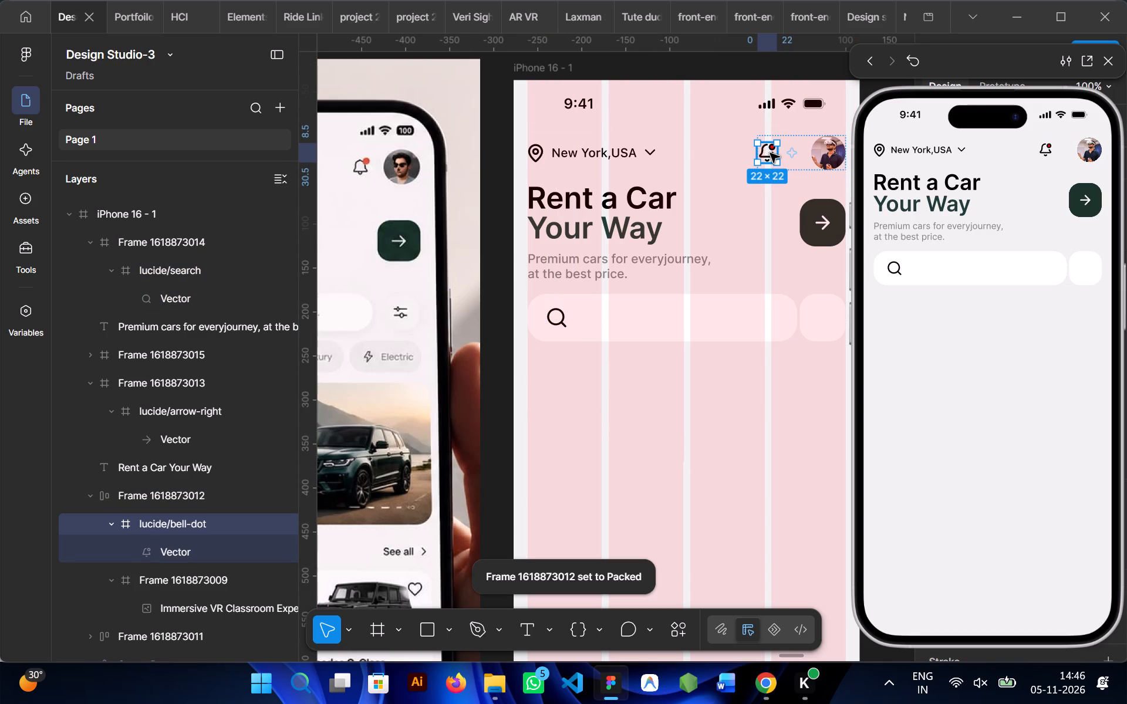
{"action": "left_click_drag", "start_coordinate": [770, 153], "coordinate": [635, 419], "text": "alt"}
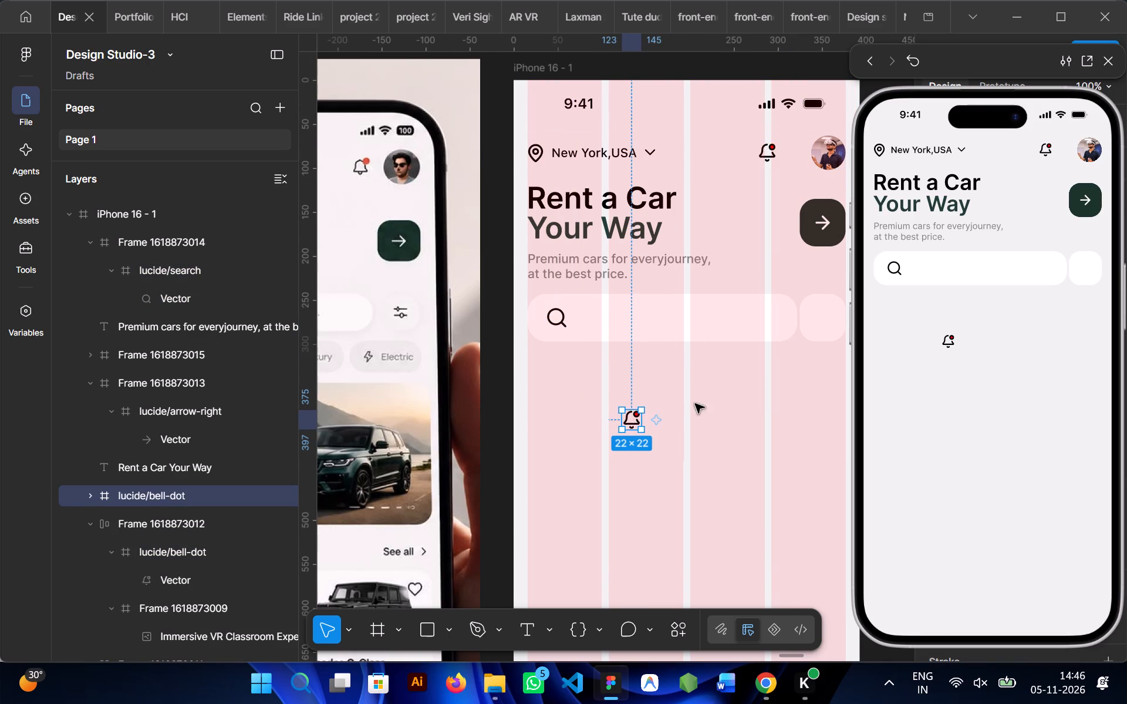
Submit the AI change request "remove outline of red dot" for the duplicated bell icon.
{"action": "left_click", "coordinate": [657, 419]}
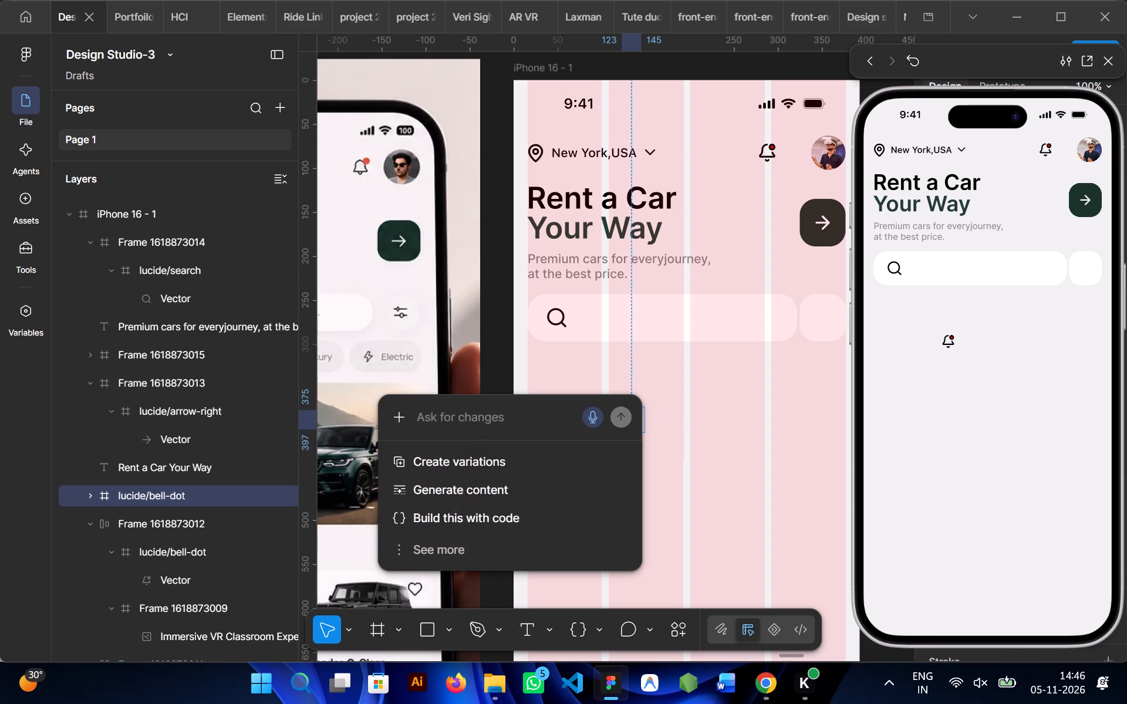
{"action": "left_click", "coordinate": [471, 426]}
{"action": "type", "text": "make"}
{"action": "key", "text": "space"}
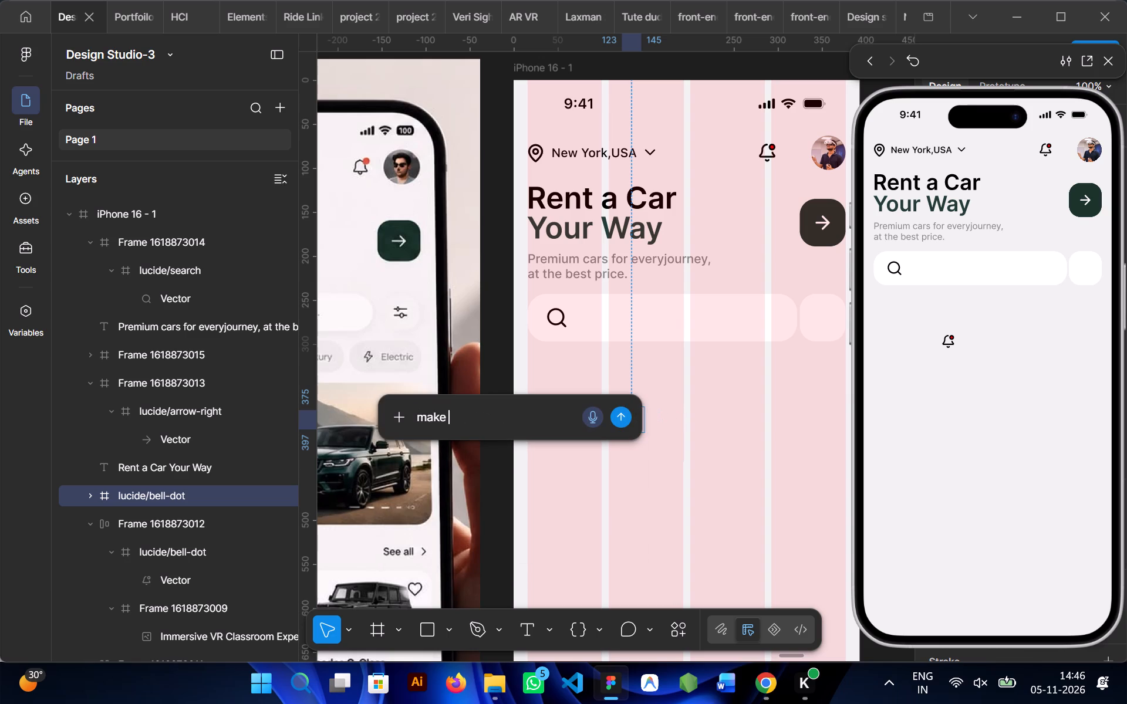
{"action": "key", "text": "ctrl+BackSpace"}
{"action": "type", "text": "remove"}
{"action": "key", "text": "space"}
{"action": "type", "text": "out"}
{"action": "type", "text": "li"}
{"action": "type", "text": "ne"}
{"action": "key", "text": "space"}
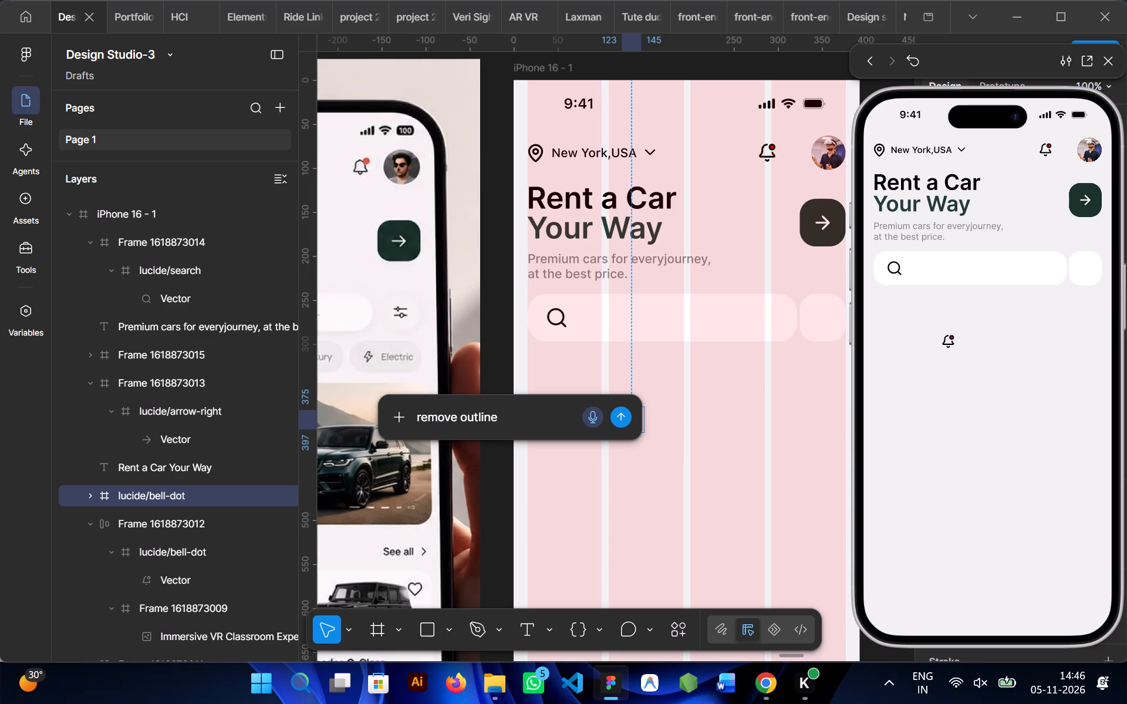
{"action": "type", "text": "of red"}
{"action": "key", "text": "space"}
{"action": "type", "text": "dot"}
{"action": "key", "text": "Return"}
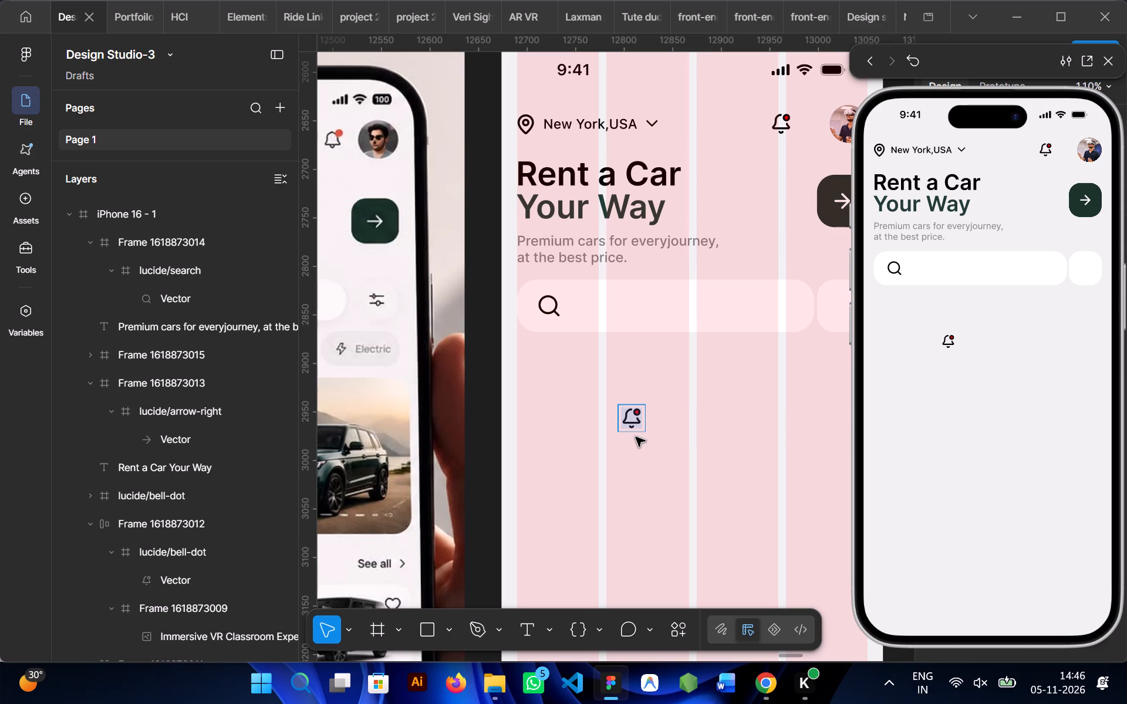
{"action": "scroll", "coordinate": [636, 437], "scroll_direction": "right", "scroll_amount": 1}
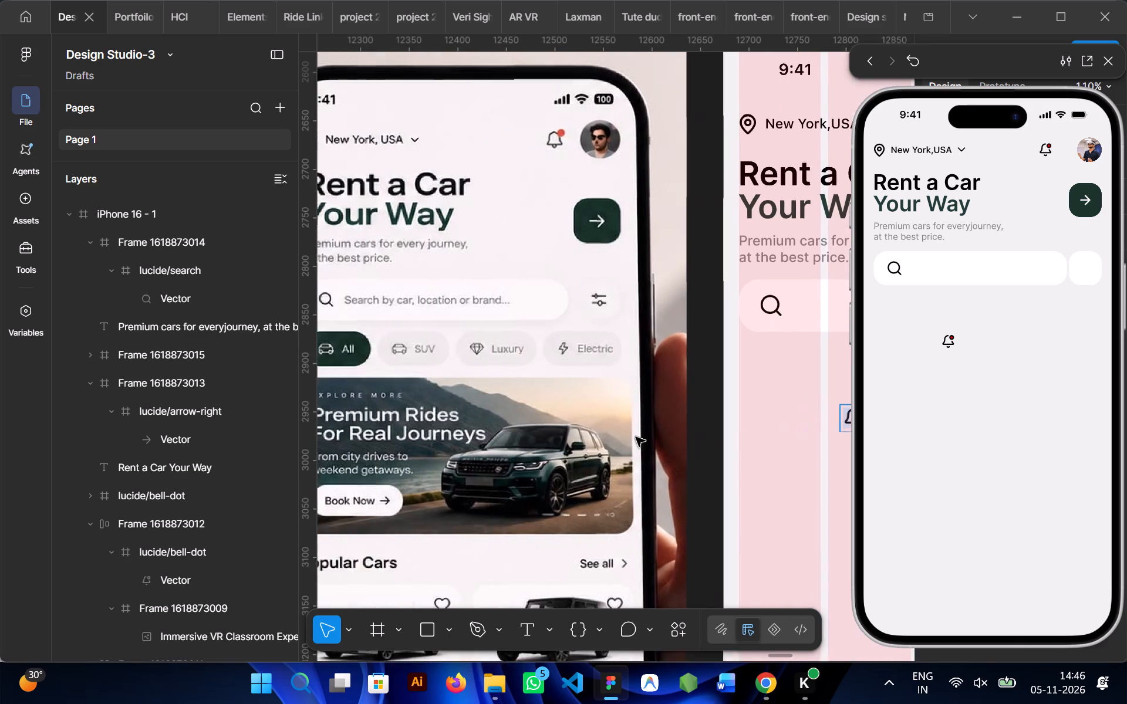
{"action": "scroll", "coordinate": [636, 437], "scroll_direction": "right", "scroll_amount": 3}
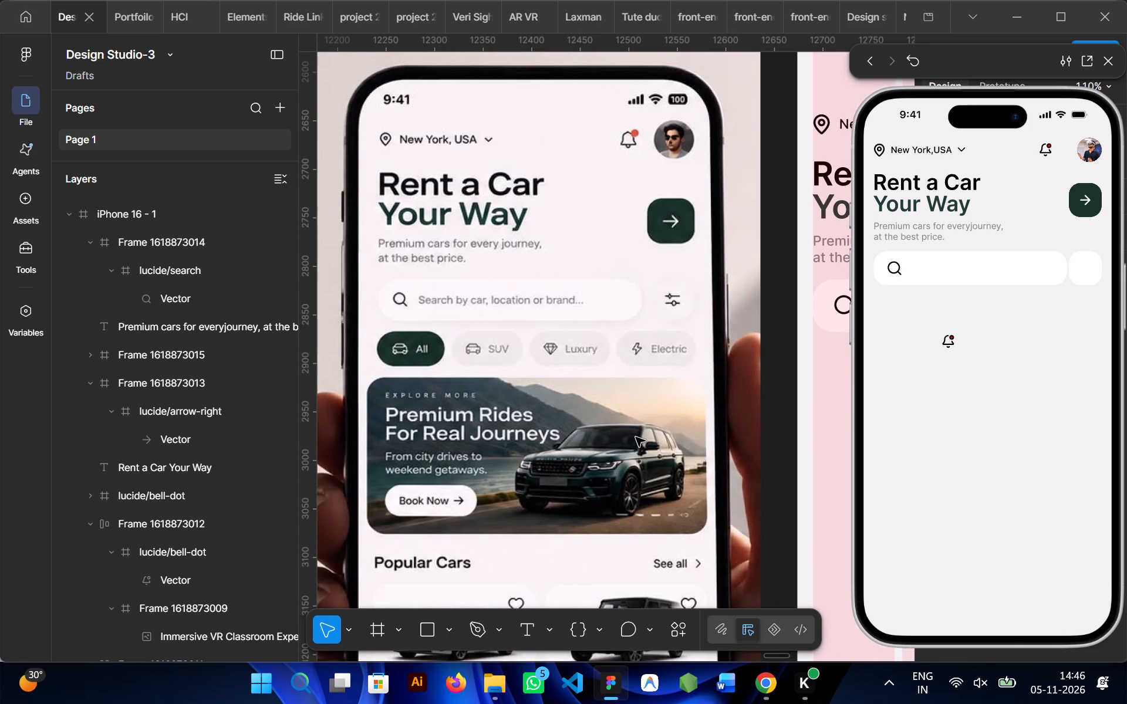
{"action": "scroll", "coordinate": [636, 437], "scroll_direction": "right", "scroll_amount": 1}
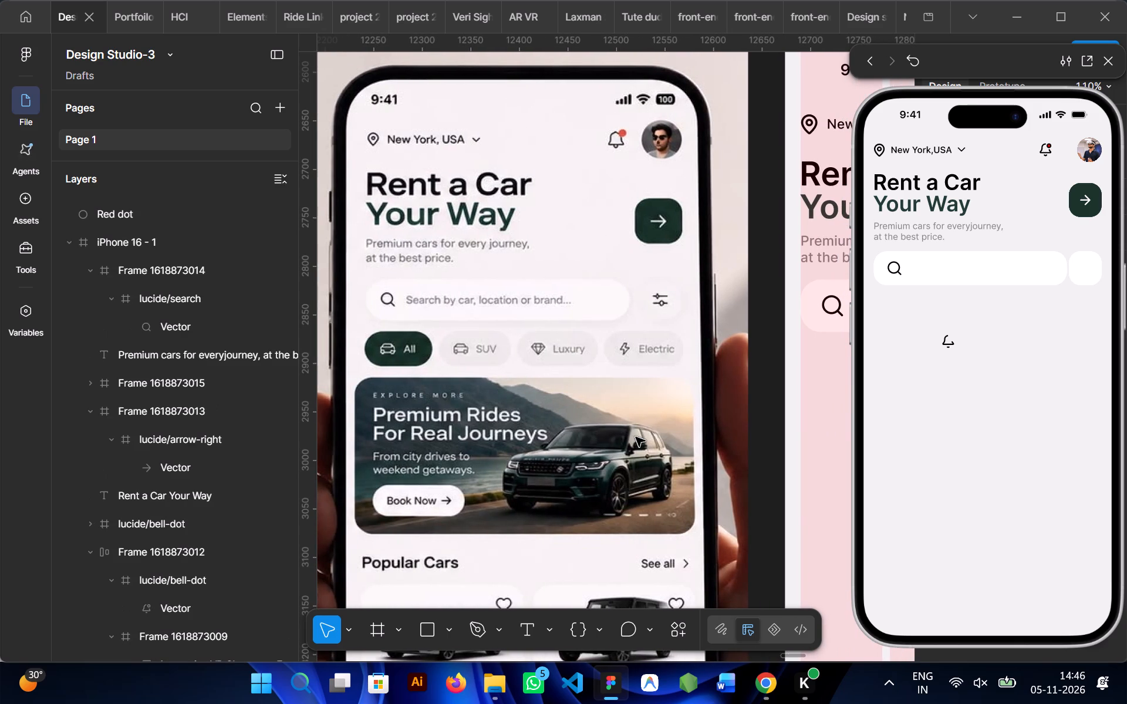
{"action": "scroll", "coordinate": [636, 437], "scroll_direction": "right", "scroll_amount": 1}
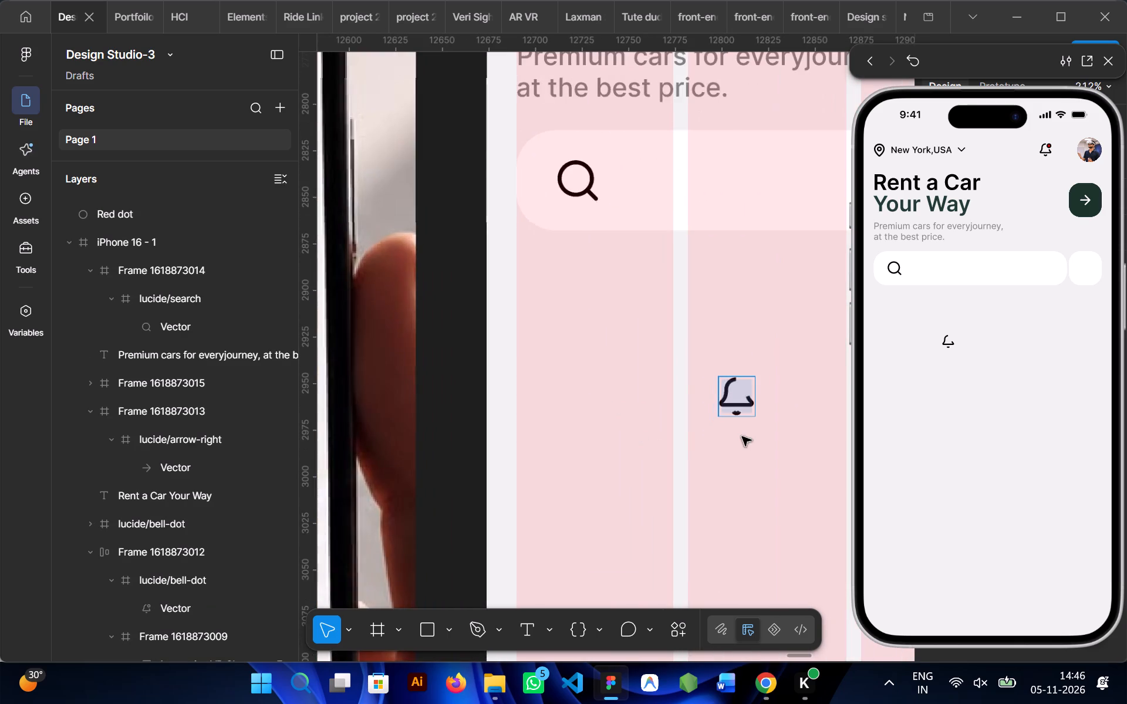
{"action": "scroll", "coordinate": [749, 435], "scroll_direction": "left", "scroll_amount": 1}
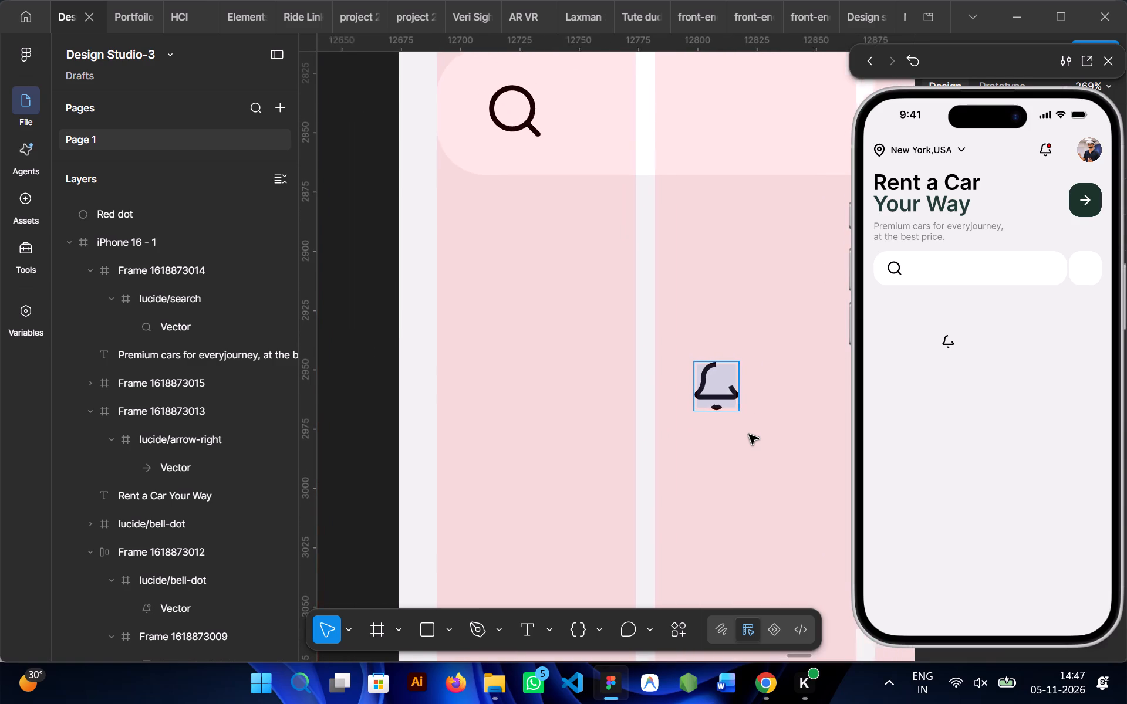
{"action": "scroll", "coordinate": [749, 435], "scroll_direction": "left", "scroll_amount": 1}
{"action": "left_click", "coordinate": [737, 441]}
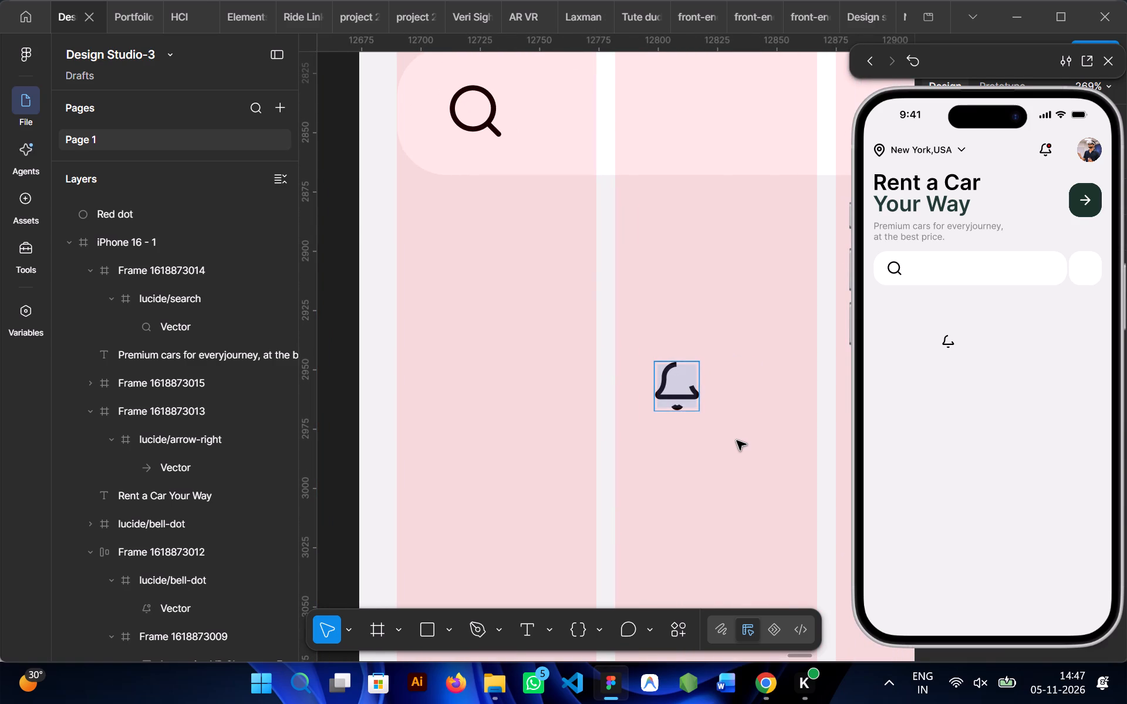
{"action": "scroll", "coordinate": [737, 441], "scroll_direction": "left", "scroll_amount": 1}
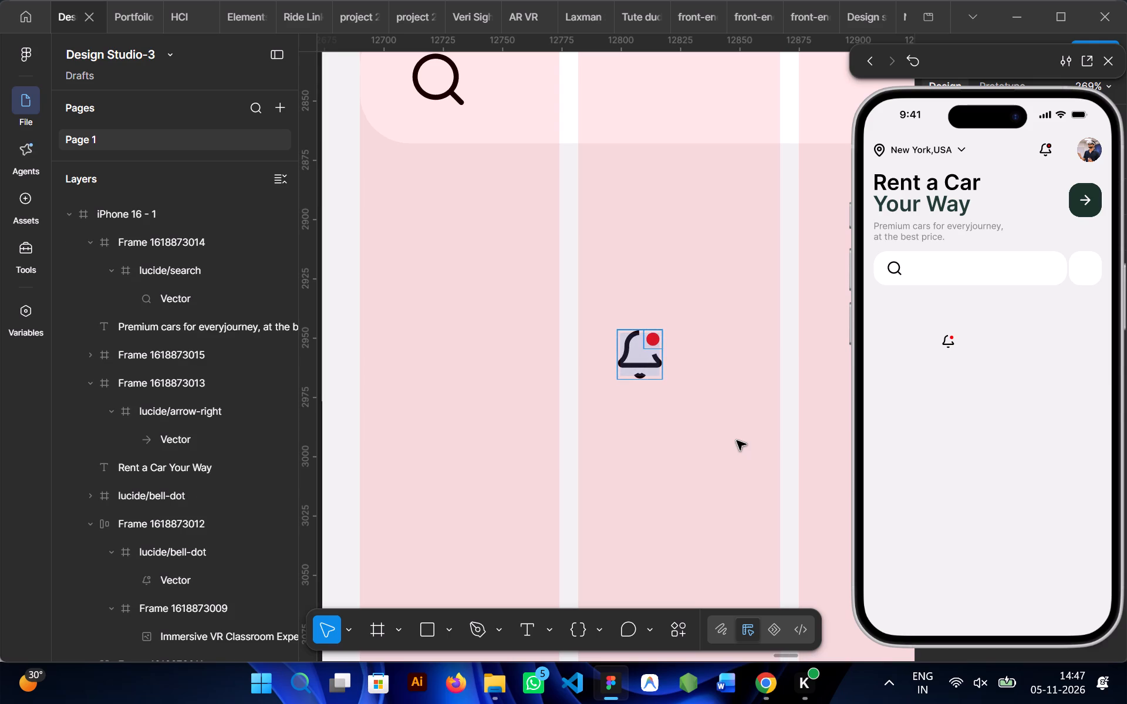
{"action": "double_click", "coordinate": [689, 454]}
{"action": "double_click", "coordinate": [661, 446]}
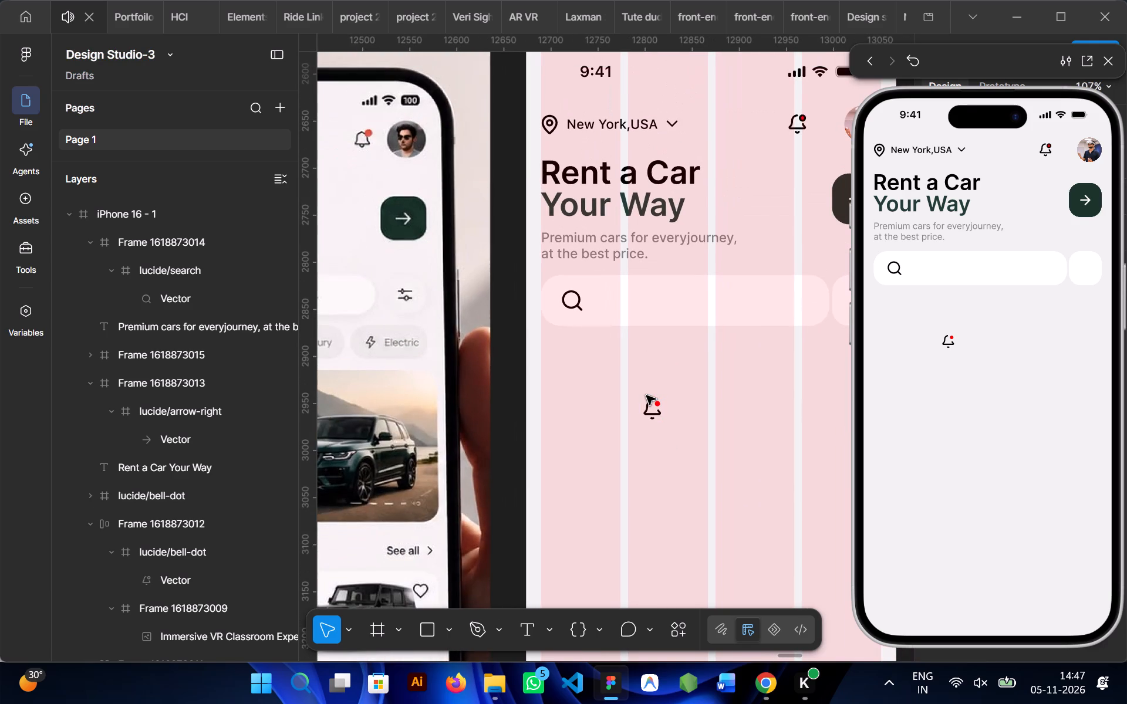
Copy the edited bell icon from the empty area and paste it to replace the header's original bell icon.
{"action": "left_click", "coordinate": [646, 395]}
{"action": "left_click", "coordinate": [646, 404]}
{"action": "right_click", "coordinate": [646, 404]}
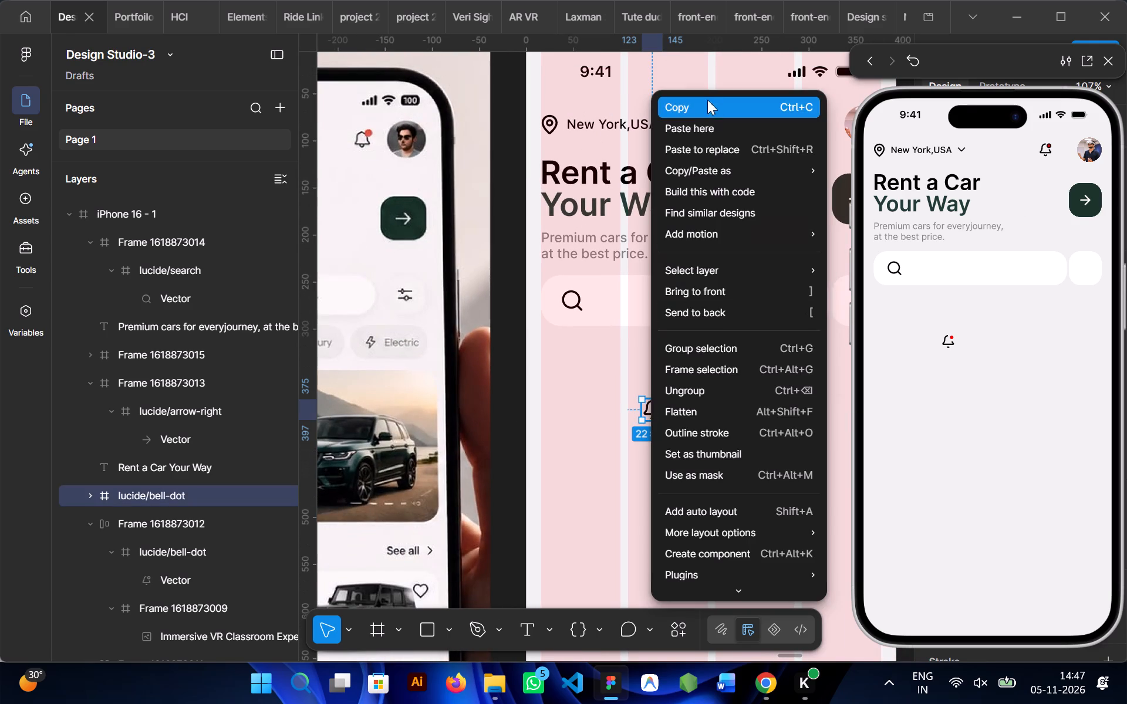
{"action": "left_click", "coordinate": [694, 106]}
{"action": "scroll", "coordinate": [790, 140], "scroll_direction": "left", "scroll_amount": 1}
{"action": "double_click", "coordinate": [760, 127]}
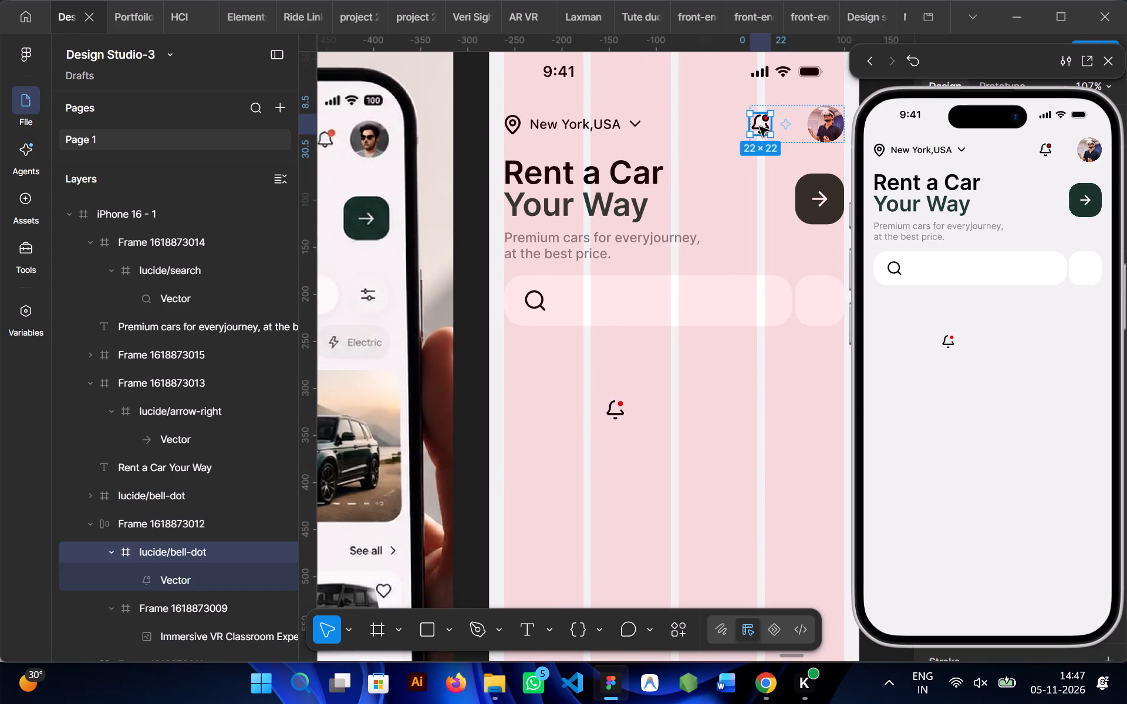
{"action": "right_click", "coordinate": [760, 127]}
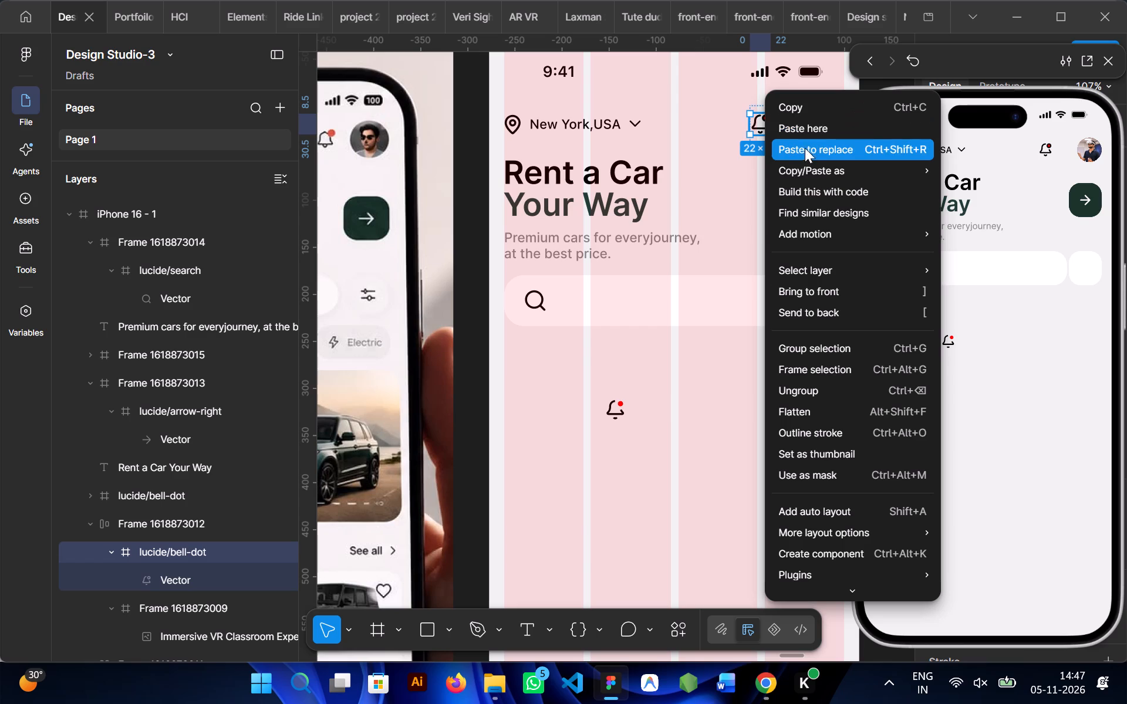
{"action": "left_click", "coordinate": [805, 150]}
{"action": "left_click", "coordinate": [706, 415]}
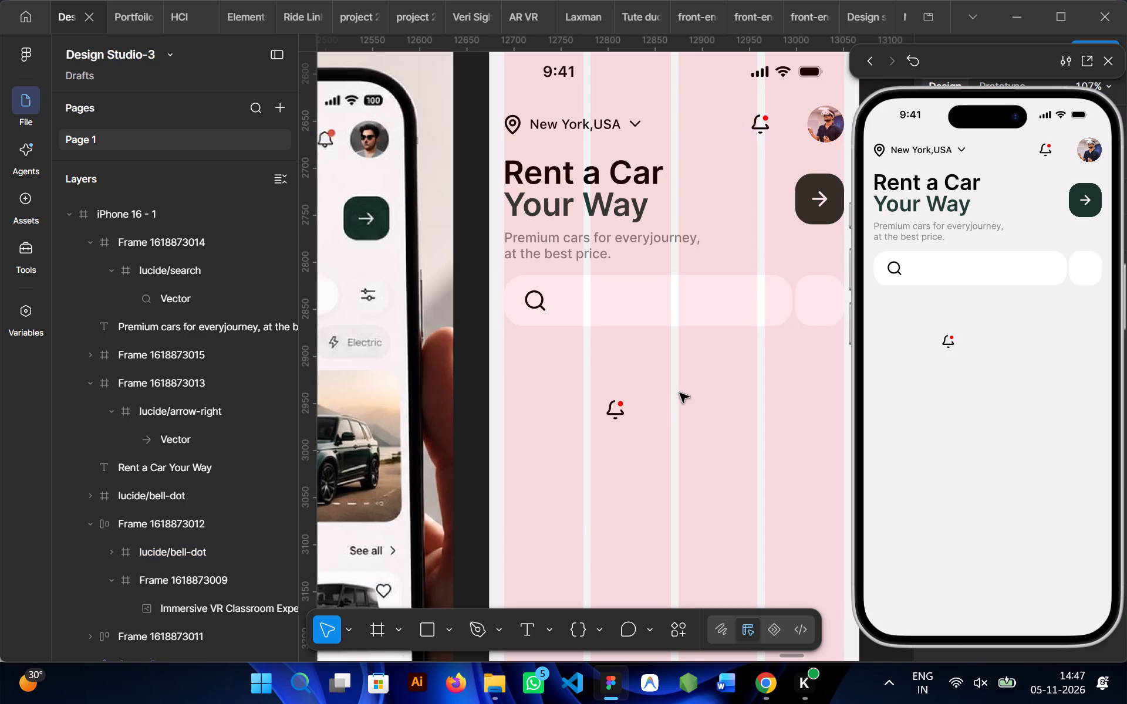
Delete the leftover bell icon from the empty area of the iPhone frame.
{"action": "left_click", "coordinate": [612, 405]}
{"action": "key", "text": "Delete"}
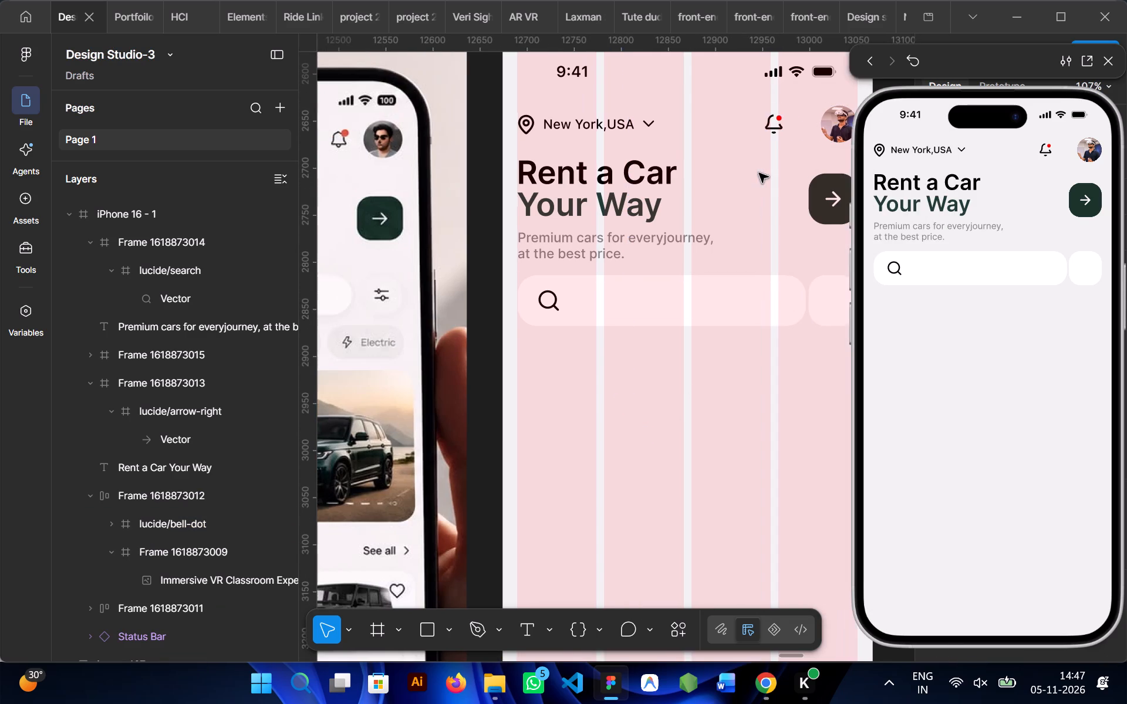
Move the floating prototype preview off the design properties and set the gap of the header's bell-and-avatar frame to 14.
{"action": "double_click", "coordinate": [781, 140]}
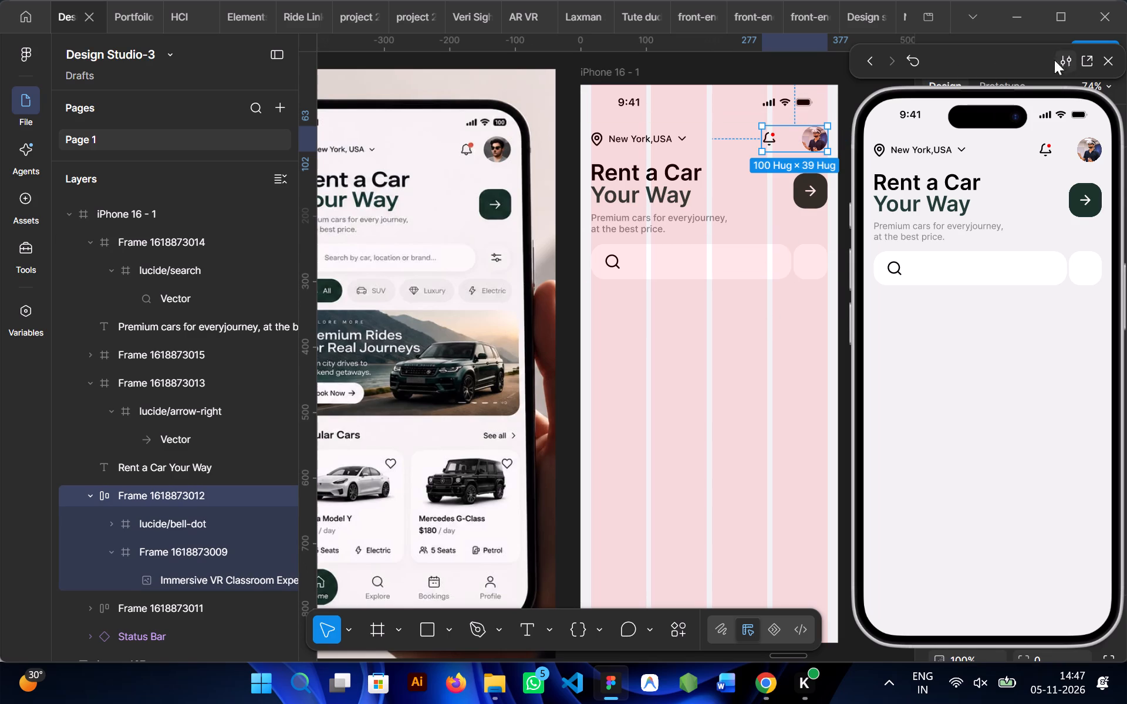
{"action": "left_click_drag", "start_coordinate": [1010, 57], "coordinate": [190, 88]}
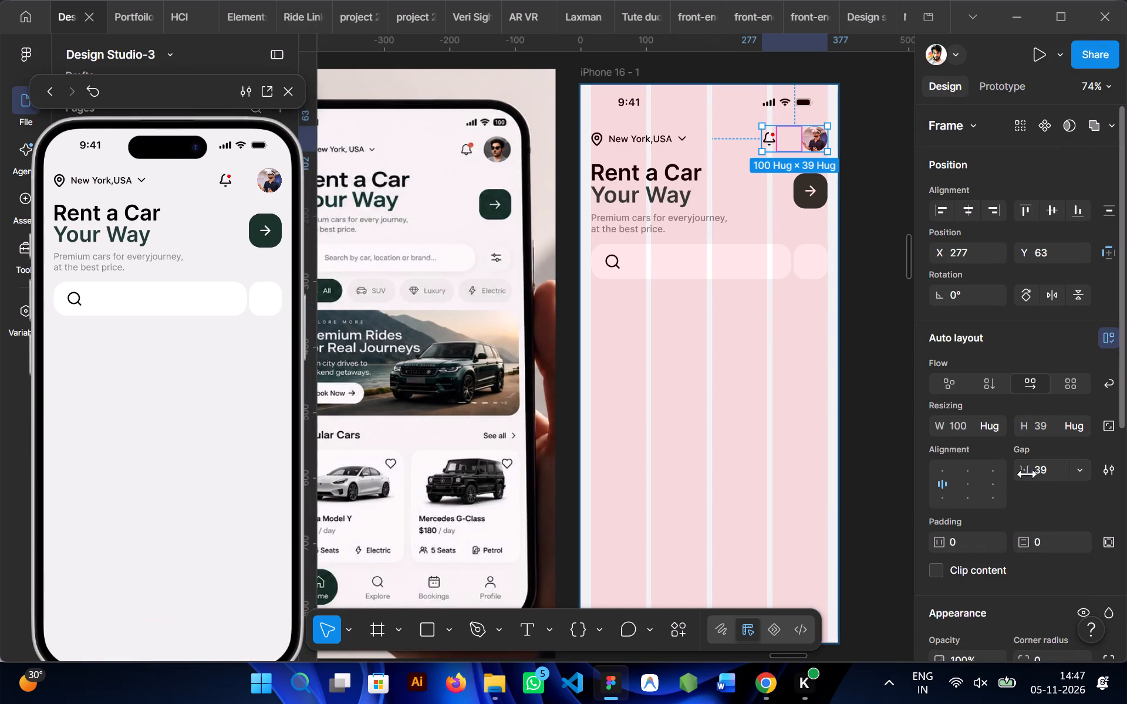
{"action": "left_click_drag", "start_coordinate": [1027, 474], "coordinate": [520, 348]}
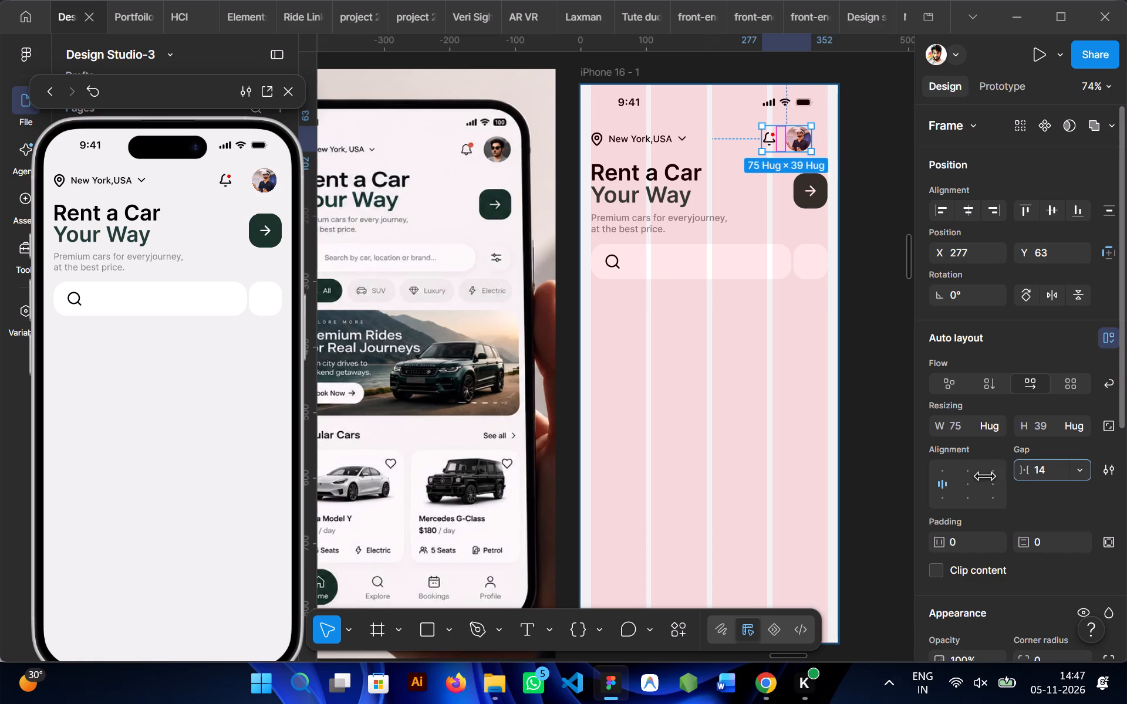
{"action": "left_click_drag", "start_coordinate": [520, 348], "coordinate": [519, 348]}
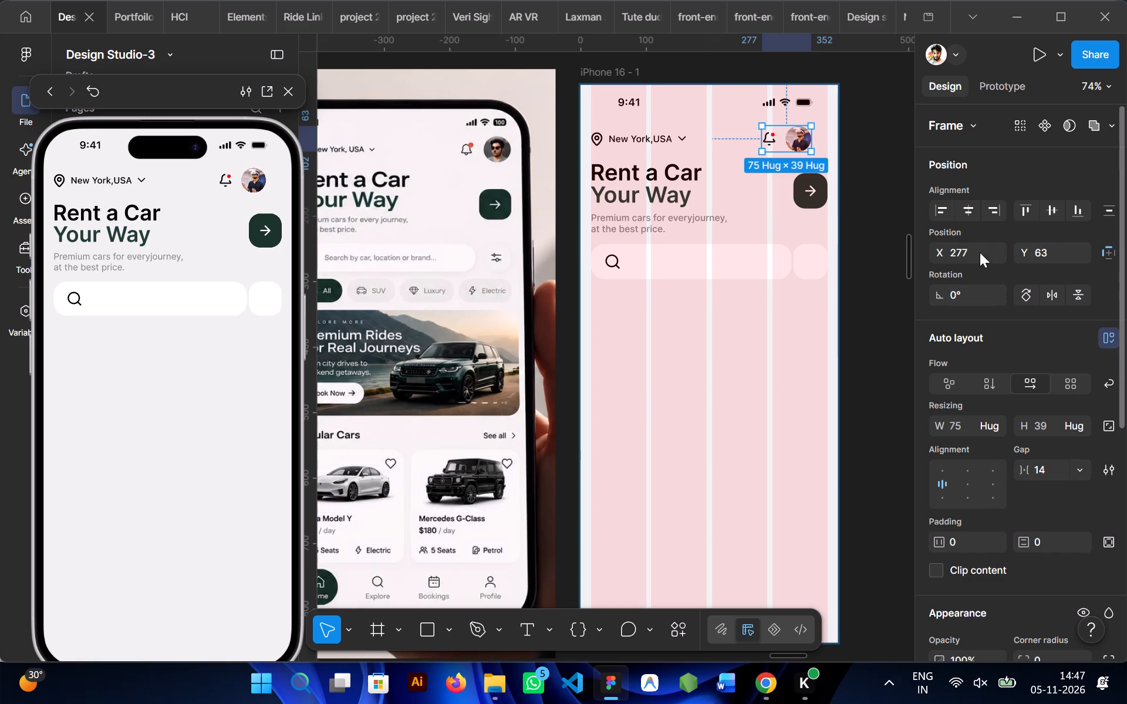
Nudge the bell-and-avatar frame horizontally to X 301, aligning its avatar with the outer edge of the last layout column.
{"action": "key", "text": "Right"}
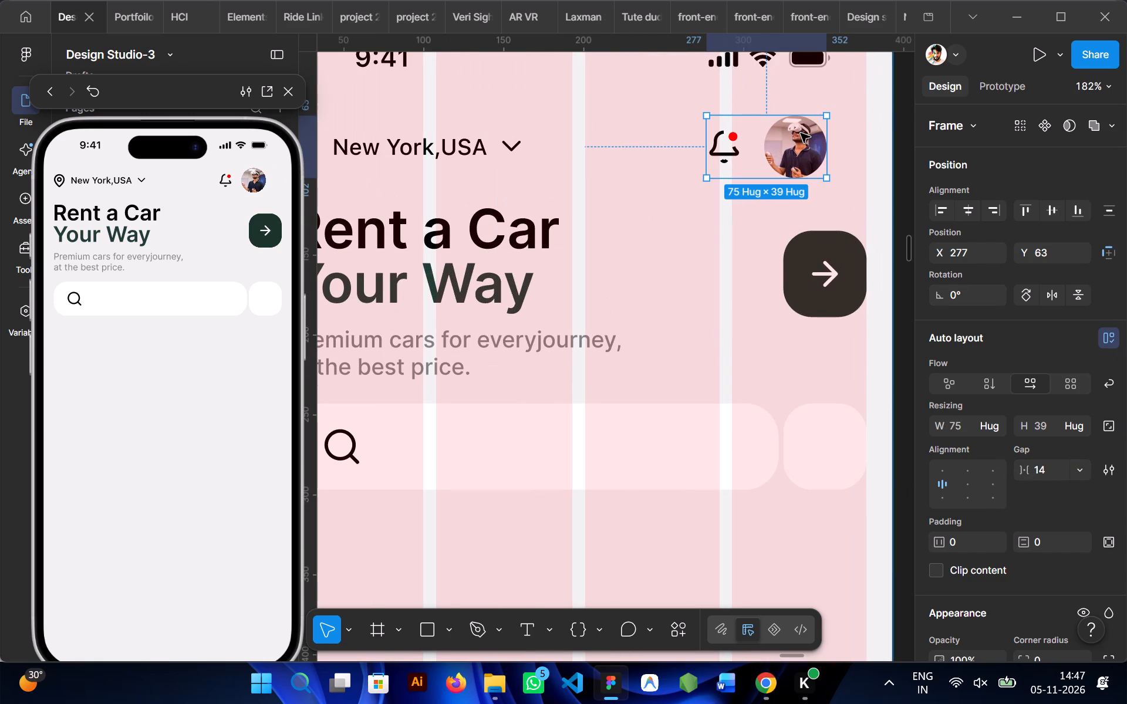
{"action": "left_click", "coordinate": [668, 341]}
{"action": "triple_click", "coordinate": [699, 145]}
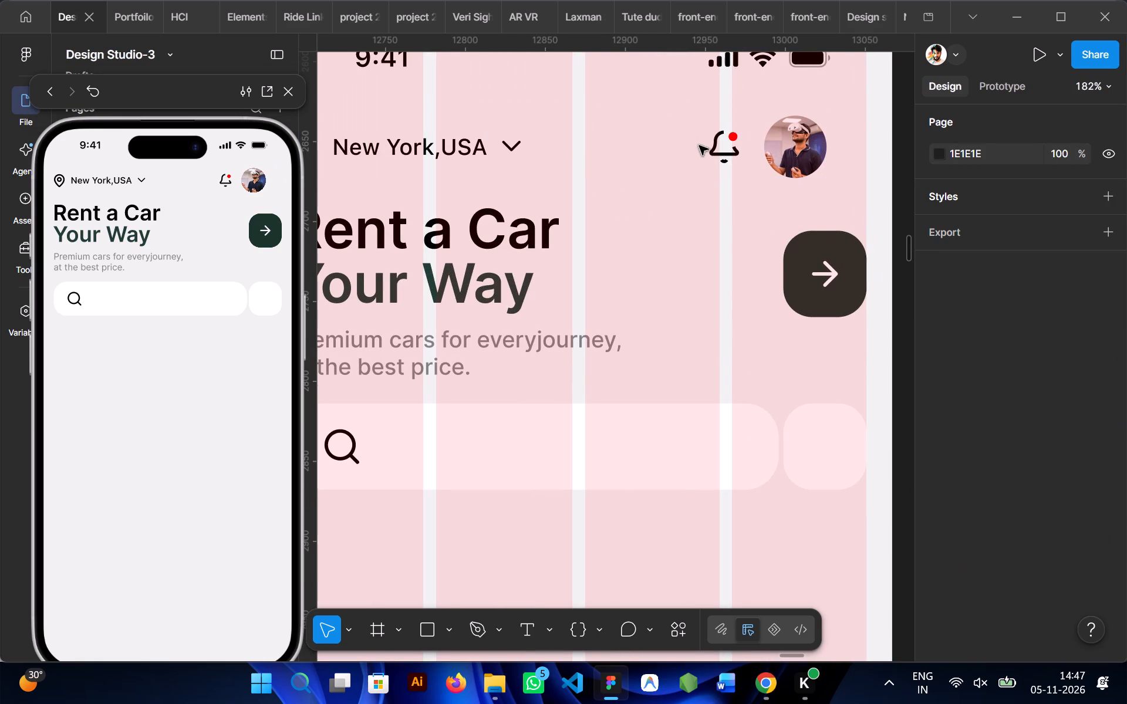
{"action": "double_click", "coordinate": [744, 161]}
{"action": "left_click", "coordinate": [702, 234]}
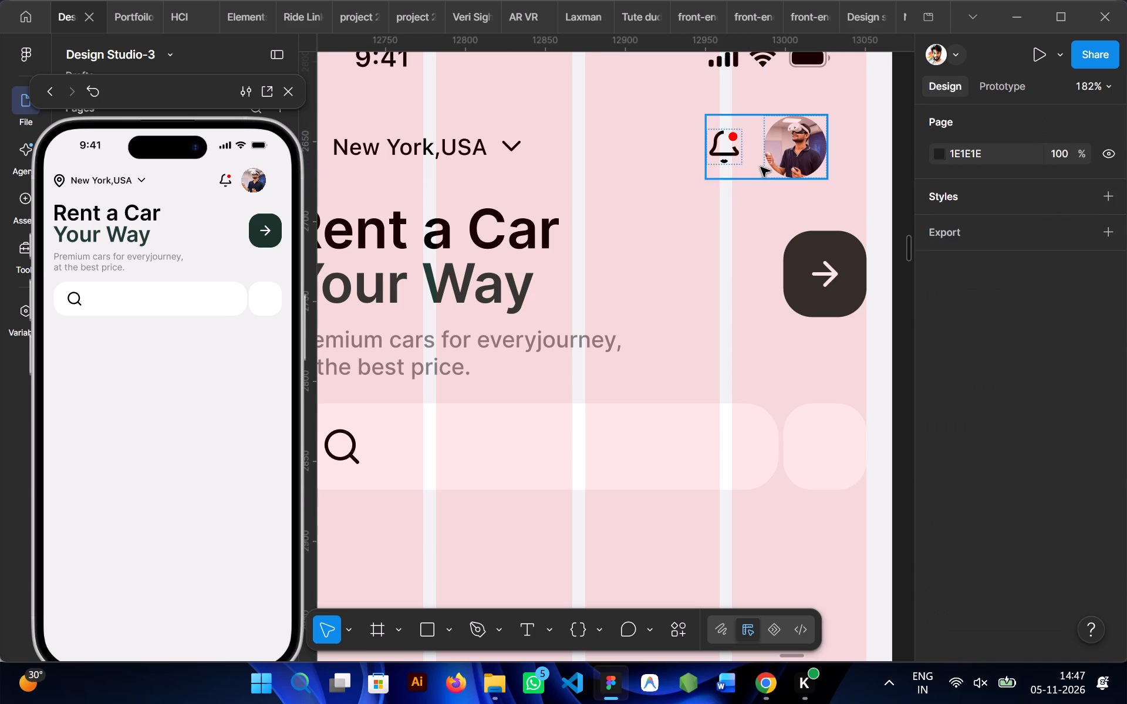
{"action": "left_click", "coordinate": [758, 165]}
{"action": "key", "text": "Right"}
{"action": "key", "text": "Right"}
{"action": "key", "text": "Right"}
{"action": "key", "text": "Right"}
{"action": "key", "text": "Right"}
{"action": "key", "text": "Right"}
{"action": "key", "text": "Right"}
{"action": "key", "text": "Right"}
{"action": "key", "text": "Right"}
{"action": "key", "text": "Right"}
{"action": "key", "text": "Right"}
{"action": "key", "text": "Right"}
{"action": "key", "text": "Right"}
{"action": "key", "text": "Right"}
{"action": "key", "text": "Right"}
{"action": "key", "text": "Right"}
{"action": "key", "text": "Right"}
{"action": "key", "text": "Right"}
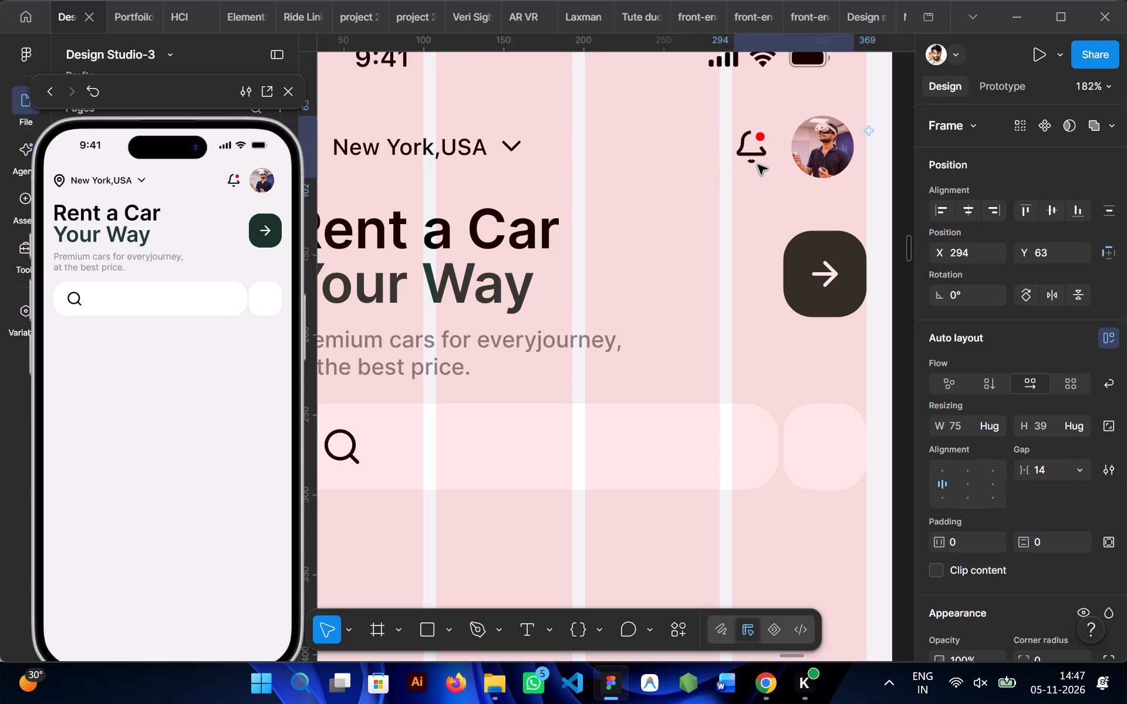
{"action": "key", "text": "Right"}
{"action": "key", "text": "Right"}
{"action": "key", "text": "Right"}
{"action": "key", "text": "Right"}
{"action": "key", "text": "Right"}
{"action": "key", "text": "Right"}
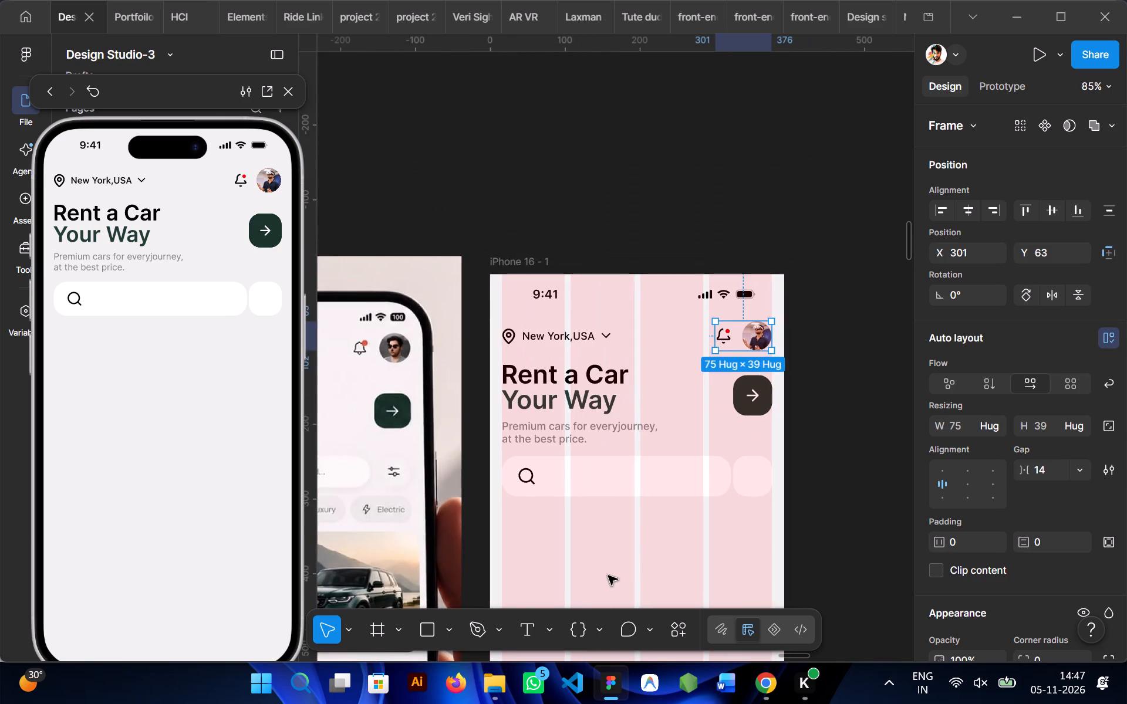
{"action": "left_click", "coordinate": [608, 576]}
Resize the search bar's magnifier icon to 22 × 22.
{"action": "scroll", "coordinate": [608, 576], "scroll_direction": "down", "scroll_amount": 1}
{"action": "left_click", "coordinate": [575, 380]}
{"action": "scroll", "coordinate": [575, 380], "scroll_direction": "right", "scroll_amount": 1}
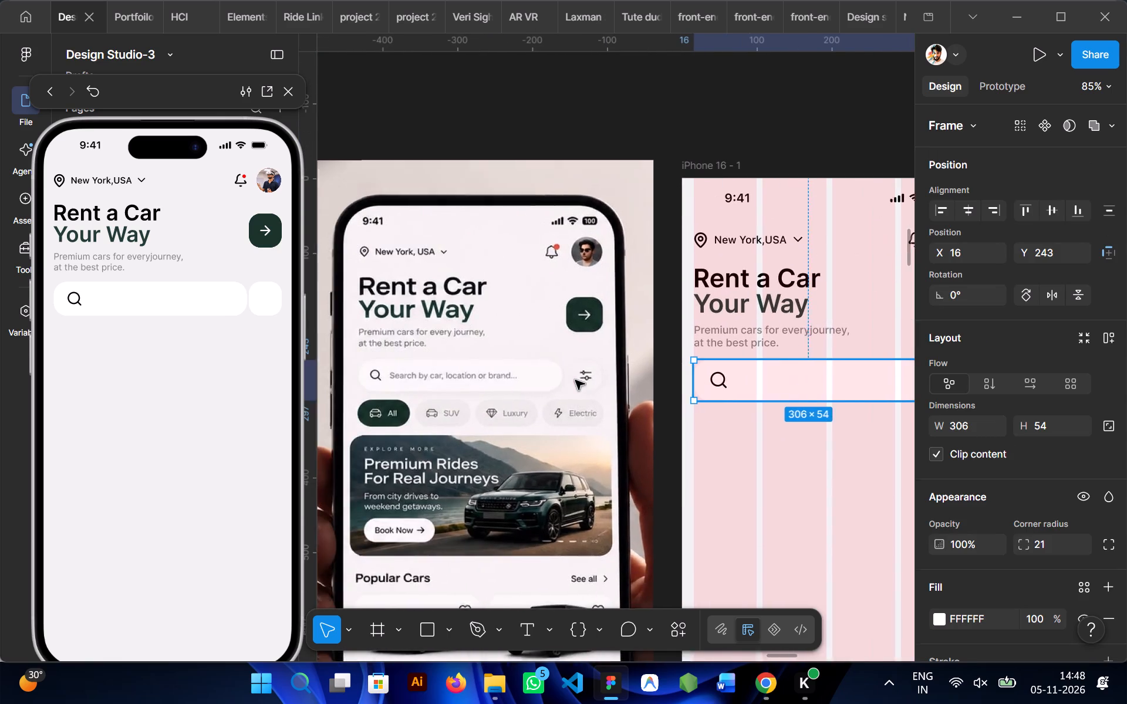
{"action": "double_click", "coordinate": [717, 380]}
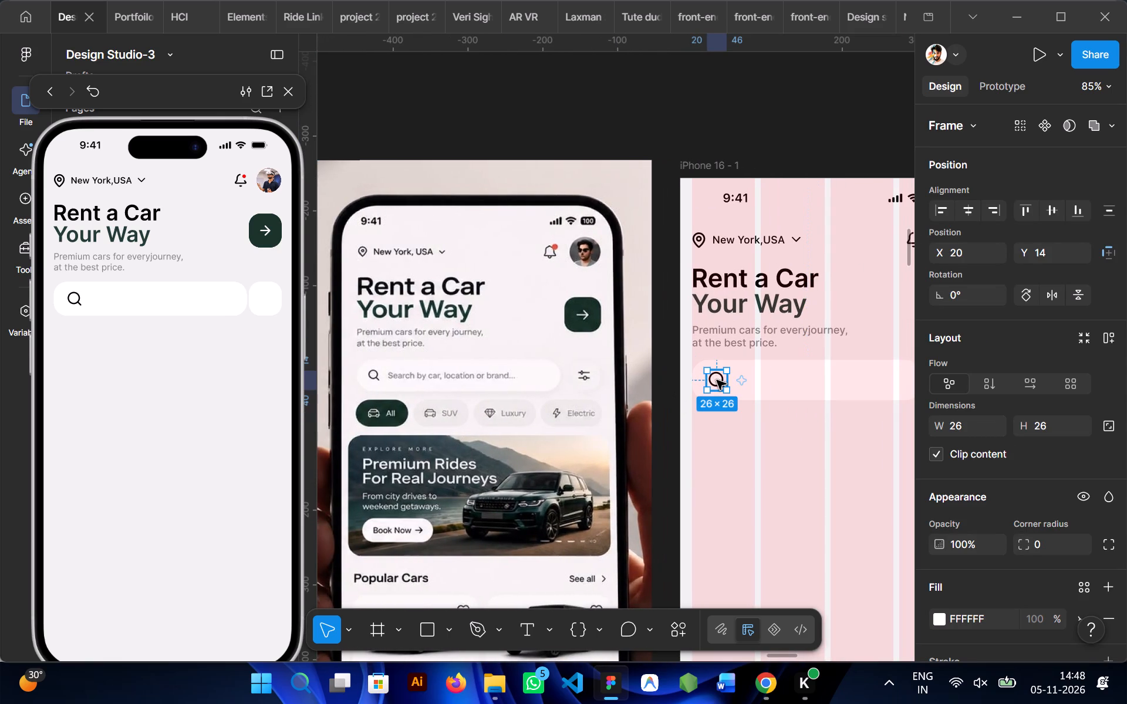
{"action": "scroll", "coordinate": [961, 451], "scroll_direction": "down", "scroll_amount": 1}
{"action": "left_click", "coordinate": [961, 340]}
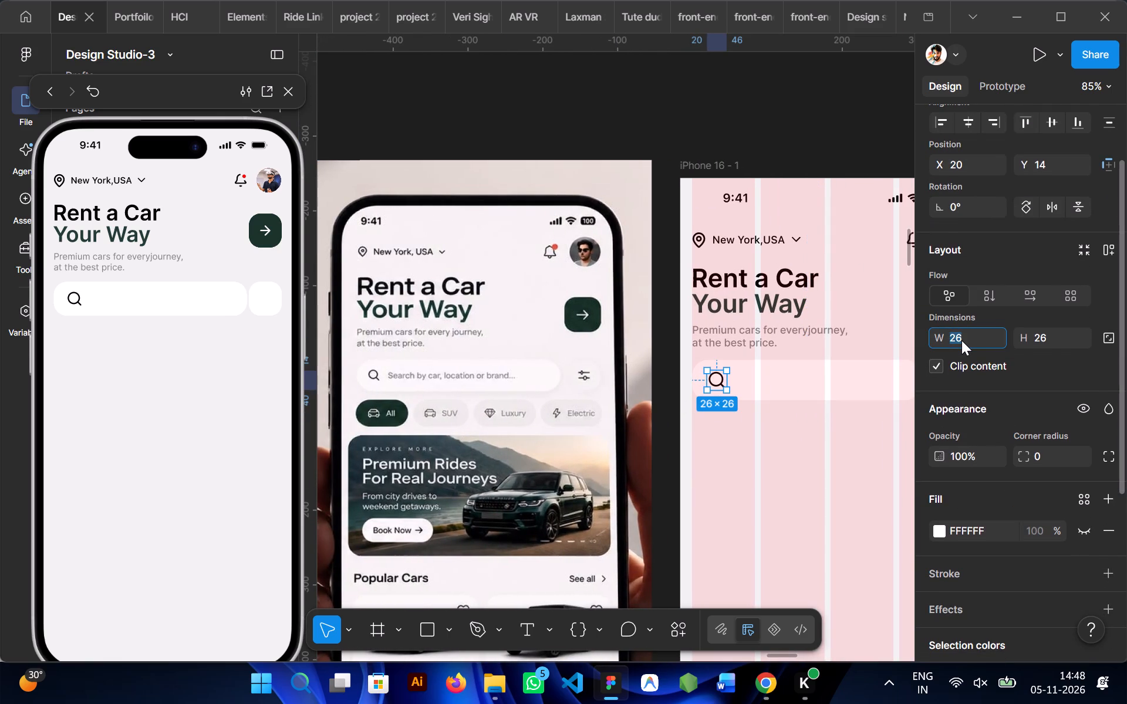
{"action": "type", "text": "22"}
{"action": "left_click", "coordinate": [1040, 338]}
{"action": "type", "text": "22"}
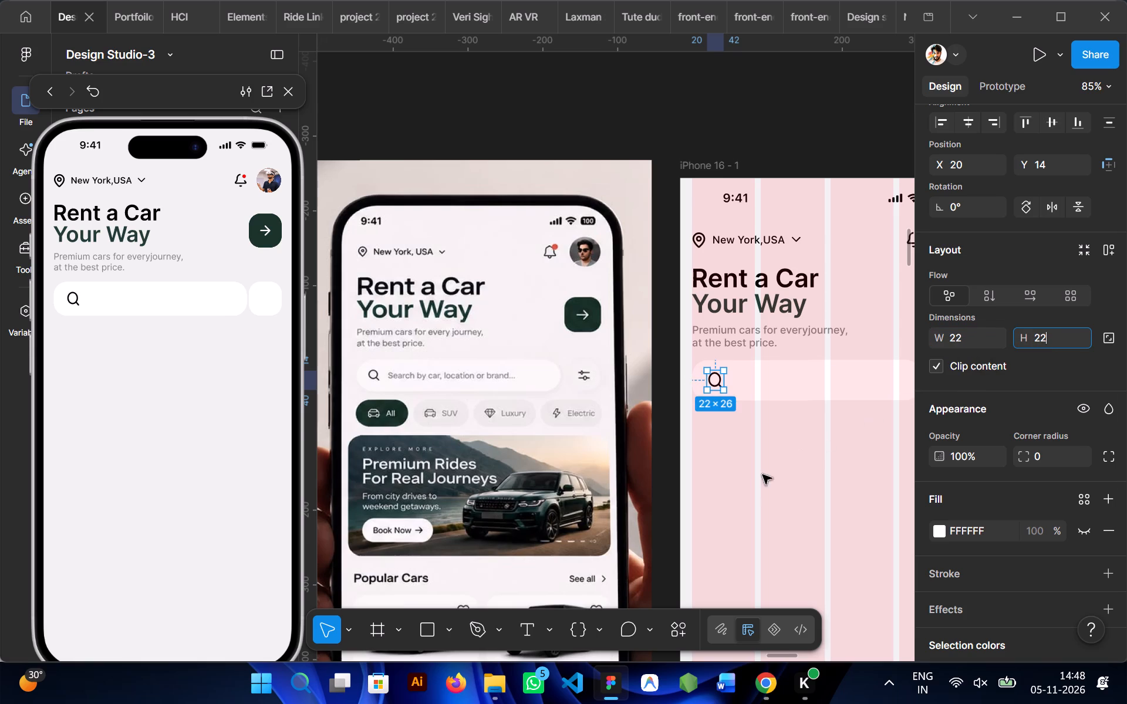
{"action": "left_click", "coordinate": [721, 501]}
Center the magnifier icon vertically in the search bar and nudge it horizontally to X 16.
{"action": "double_click", "coordinate": [717, 380]}
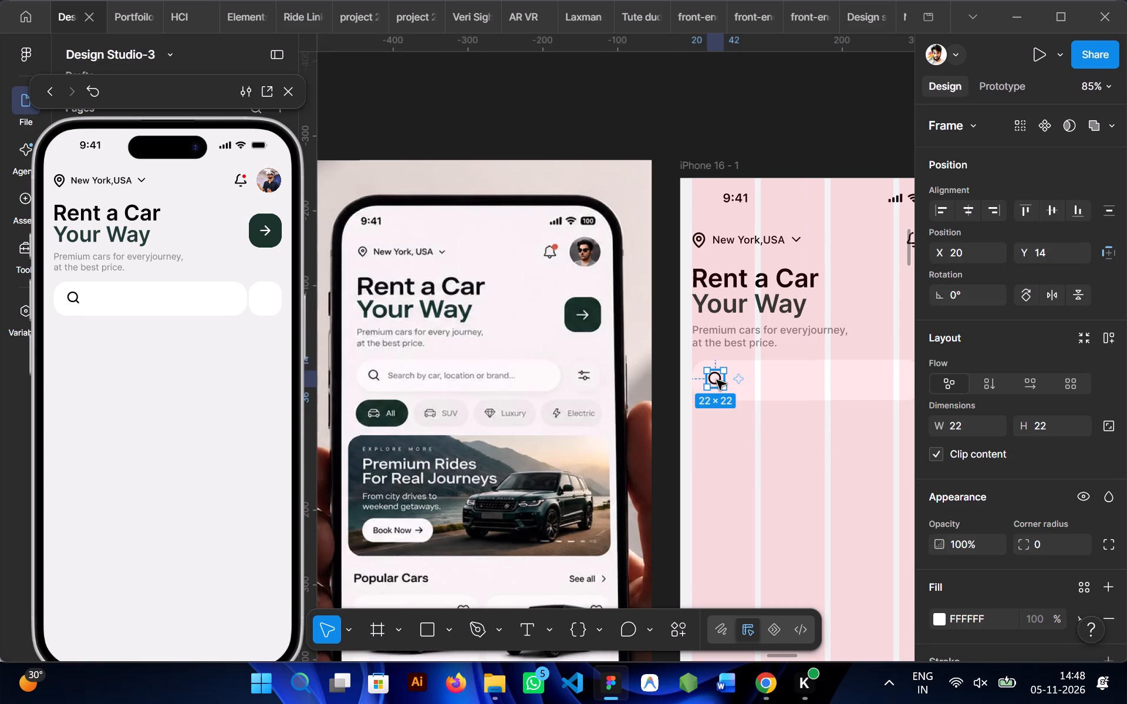
{"action": "left_click", "coordinate": [1057, 211]}
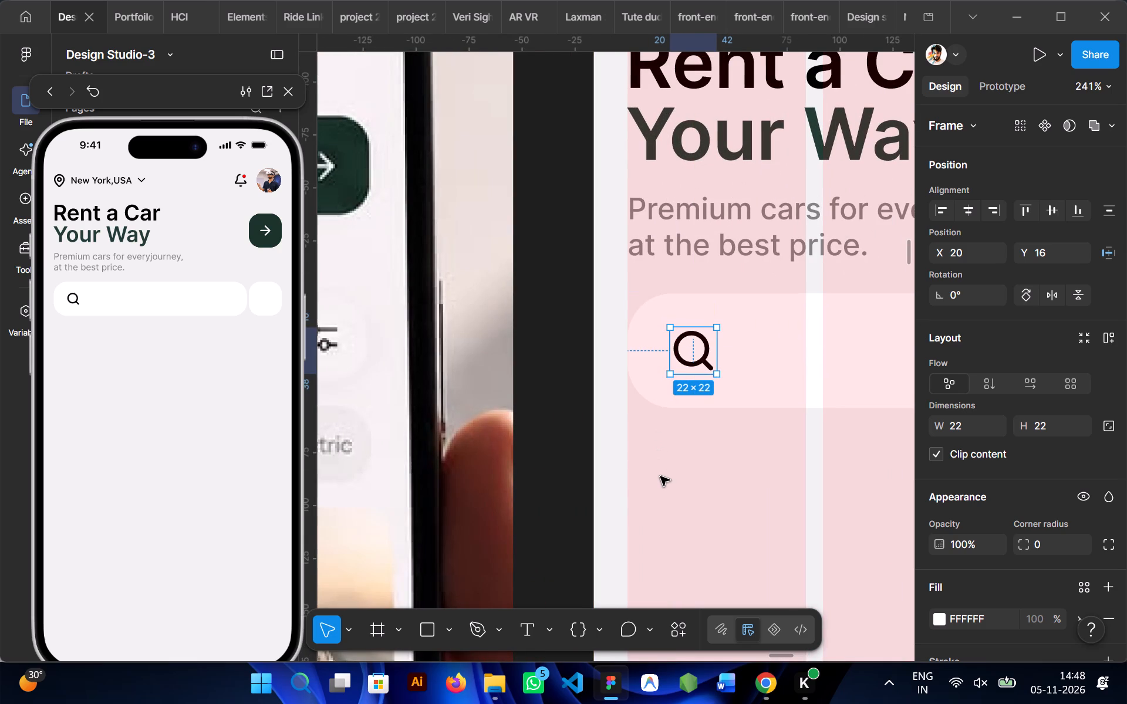
{"action": "key", "text": "Left"}
{"action": "key", "text": "Left"}
{"action": "key", "text": "Left"}
{"action": "key", "text": "Left"}
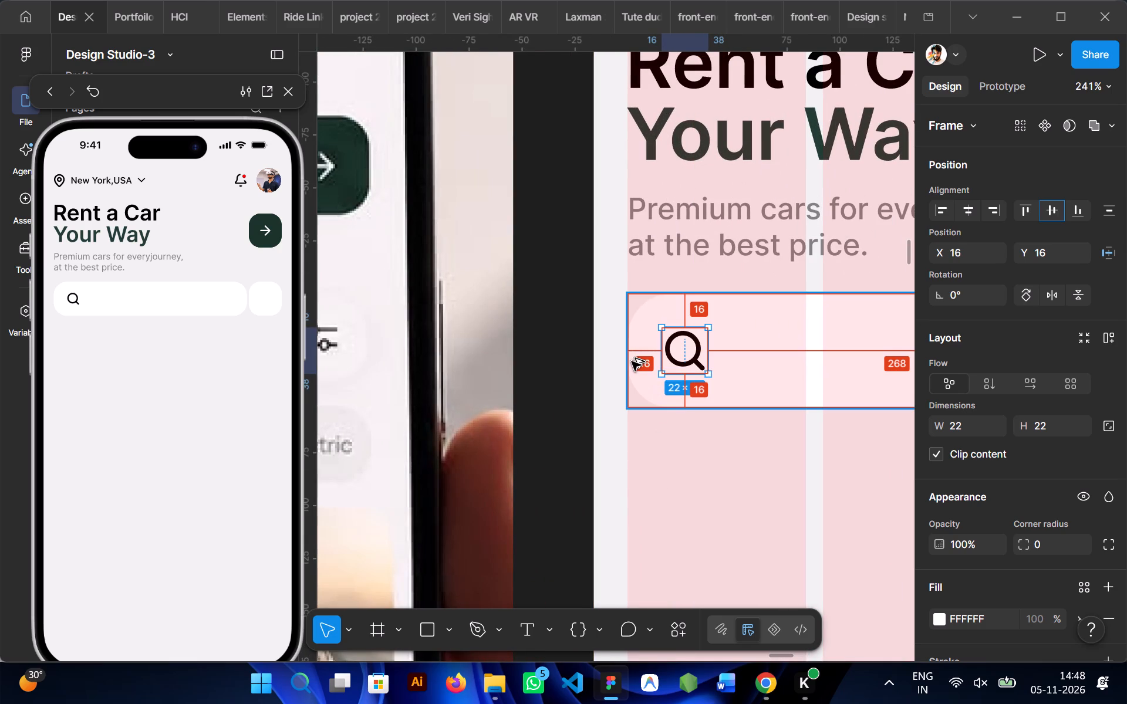
{"action": "left_click", "coordinate": [672, 436]}
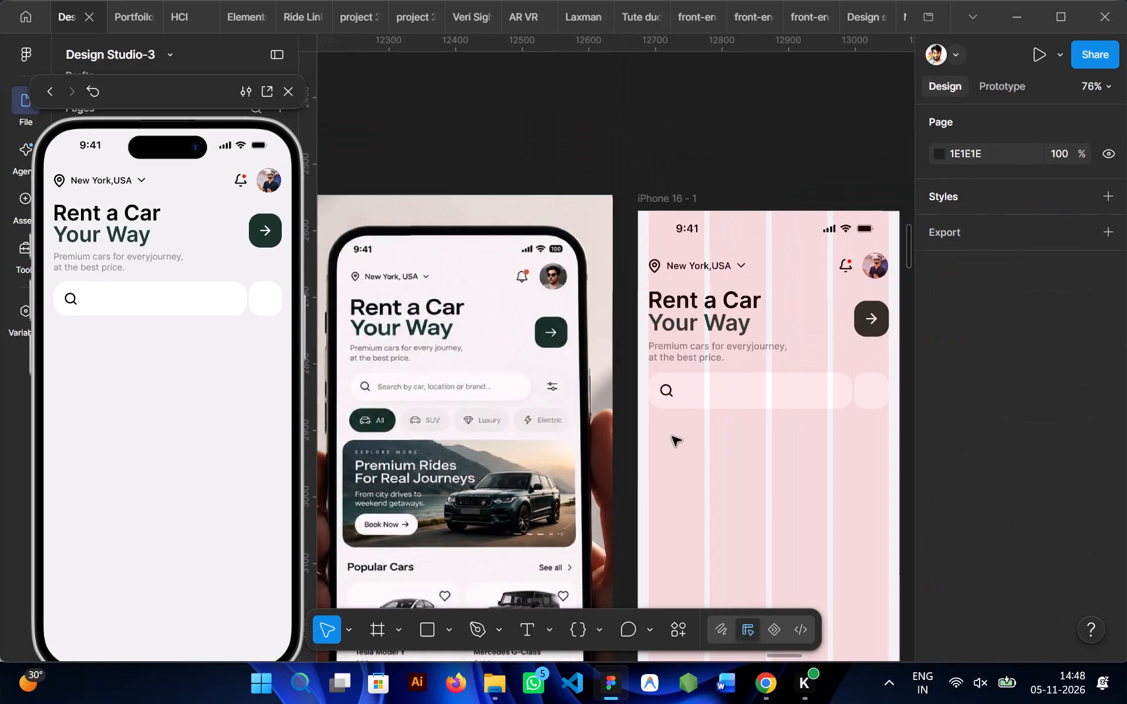
Add a drop shadow effect to both the search bar and the empty filter button beside it.
{"action": "scroll", "coordinate": [672, 436], "scroll_direction": "down", "scroll_amount": 1}
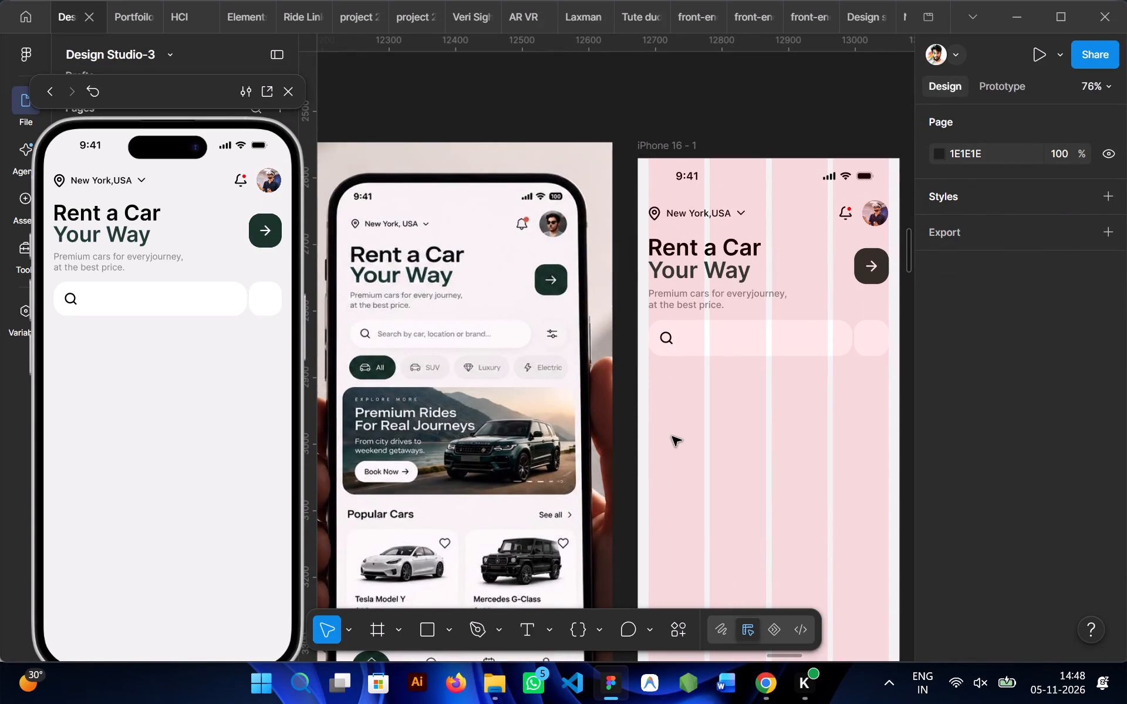
{"action": "left_click", "coordinate": [776, 330]}
{"action": "scroll", "coordinate": [776, 330], "scroll_direction": "left", "scroll_amount": 1}
{"action": "left_click", "coordinate": [790, 334], "text": "shift"}
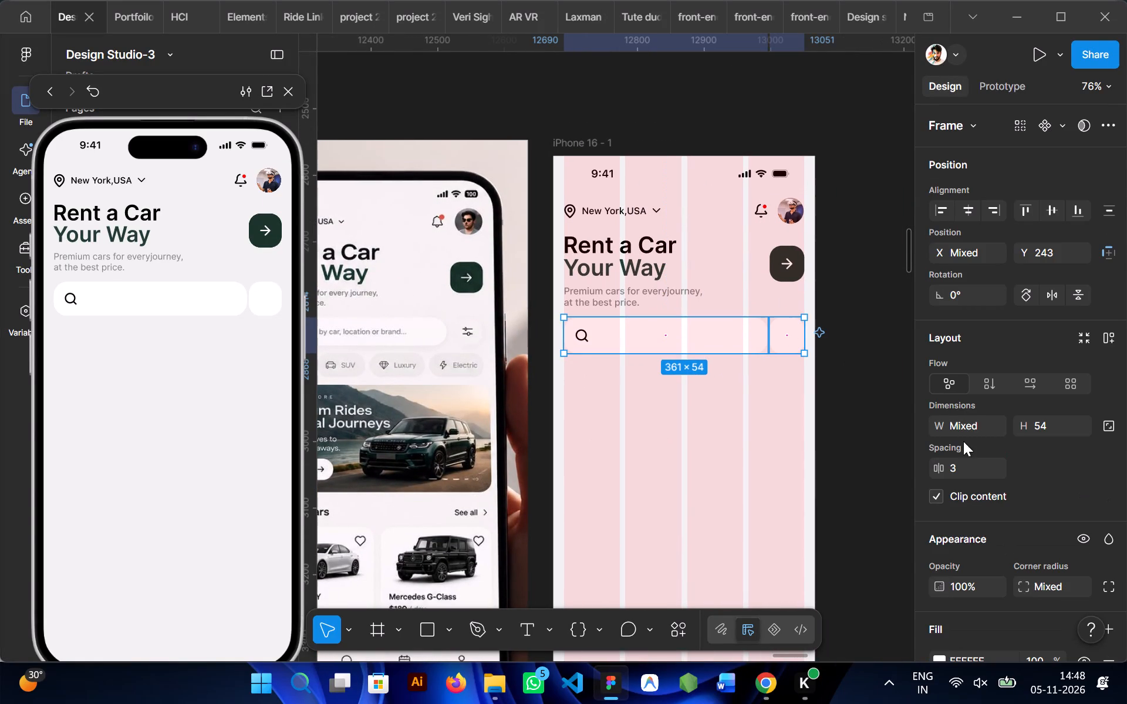
{"action": "left_click", "coordinate": [731, 451]}
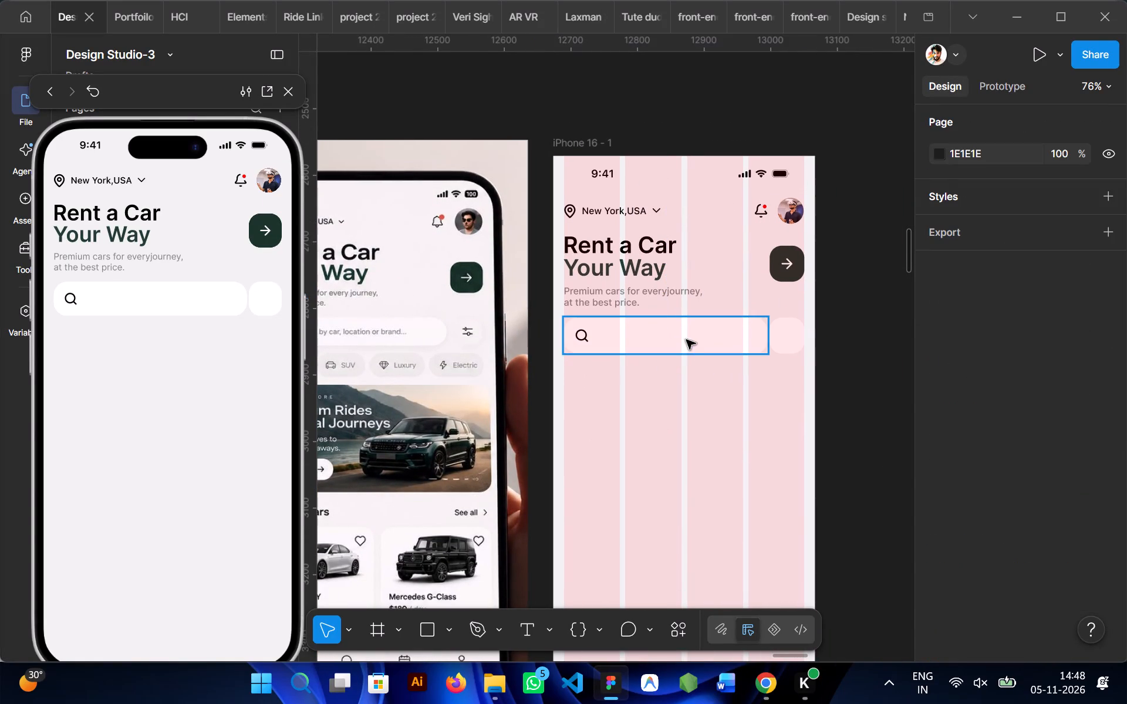
{"action": "left_click", "coordinate": [683, 339]}
{"action": "left_click", "coordinate": [789, 340], "text": "shift"}
{"action": "scroll", "coordinate": [956, 424], "scroll_direction": "down", "scroll_amount": 3}
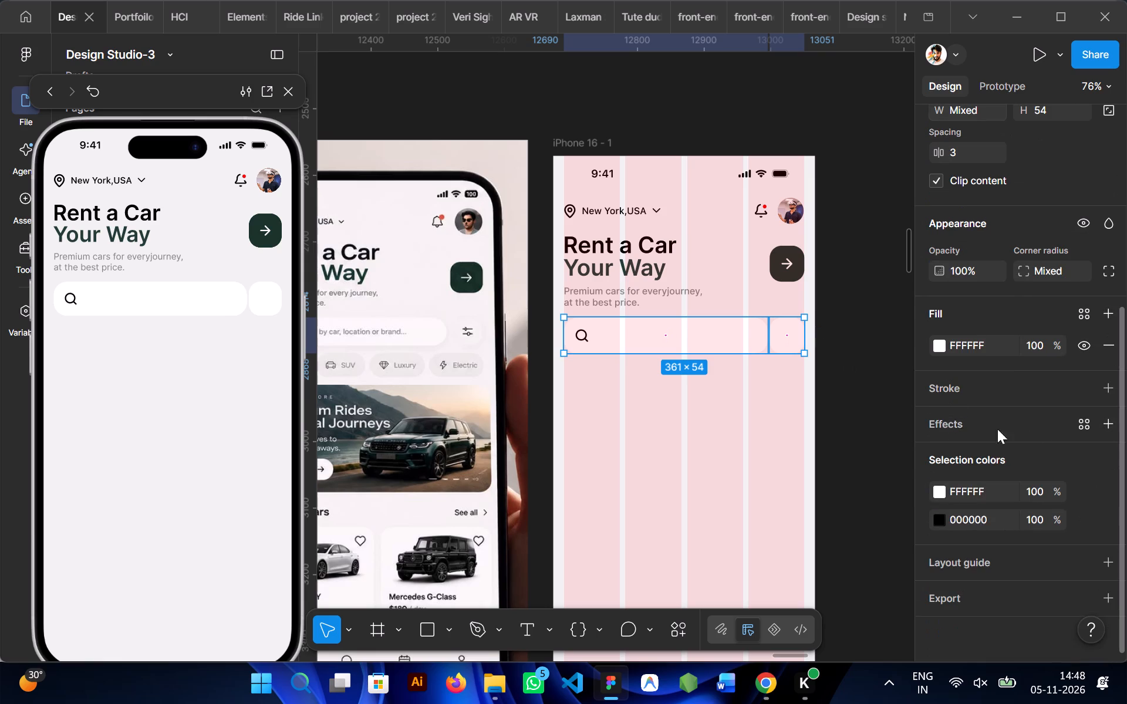
{"action": "left_click", "coordinate": [1105, 423]}
{"action": "scroll", "coordinate": [982, 339], "scroll_direction": "down", "scroll_amount": 1}
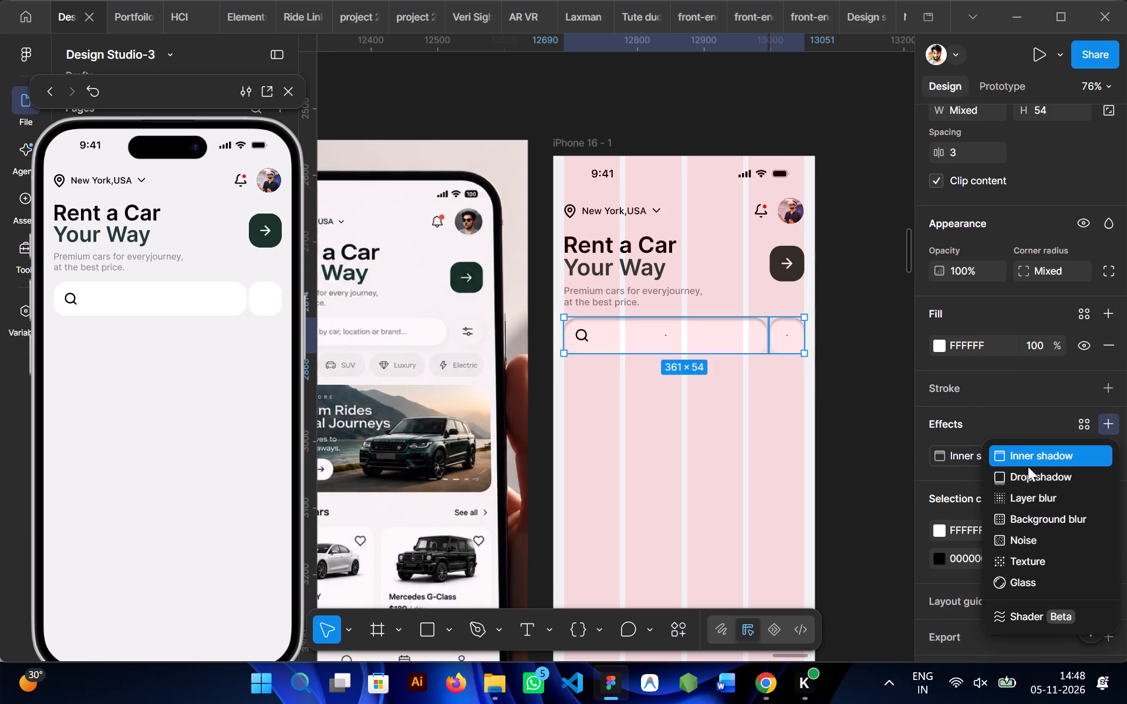
{"action": "left_click", "coordinate": [1028, 478]}
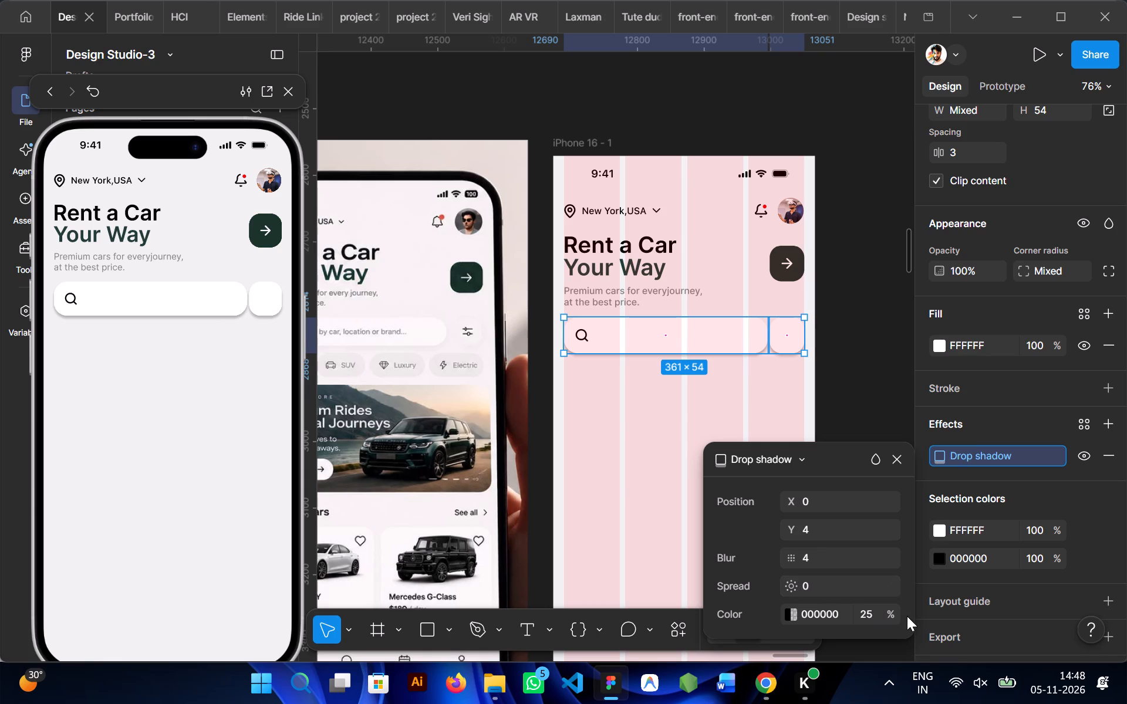
Soften the drop shadow of the search bar and filter button by lowering its black color's opacity to 4%.
{"action": "left_click_drag", "start_coordinate": [892, 615], "coordinate": [524, 344]}
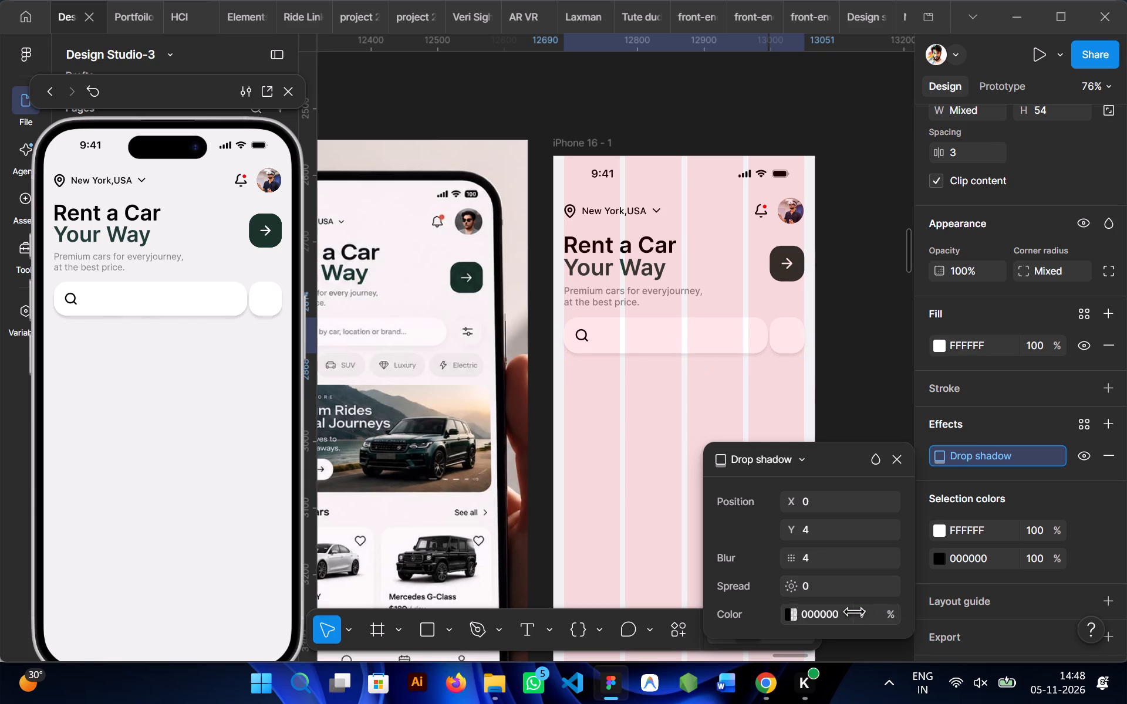
{"action": "left_click_drag", "start_coordinate": [524, 344], "coordinate": [515, 341]}
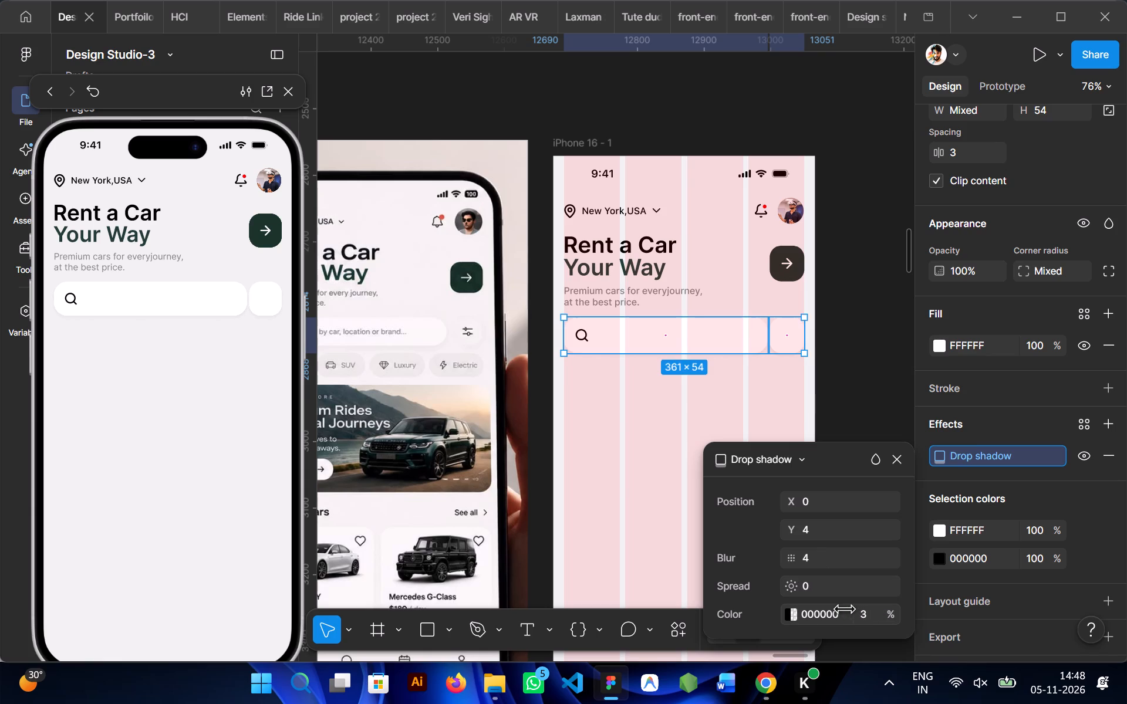
{"action": "left_click_drag", "start_coordinate": [515, 341], "coordinate": [490, 347]}
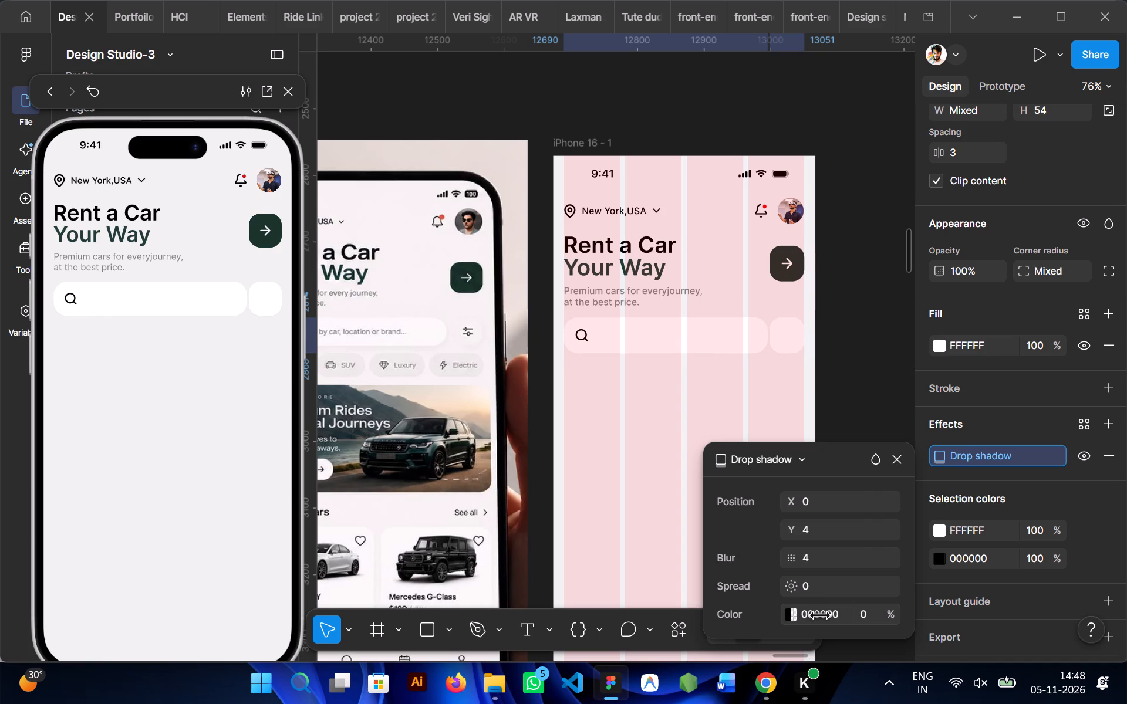
{"action": "left_click_drag", "start_coordinate": [490, 347], "coordinate": [524, 344]}
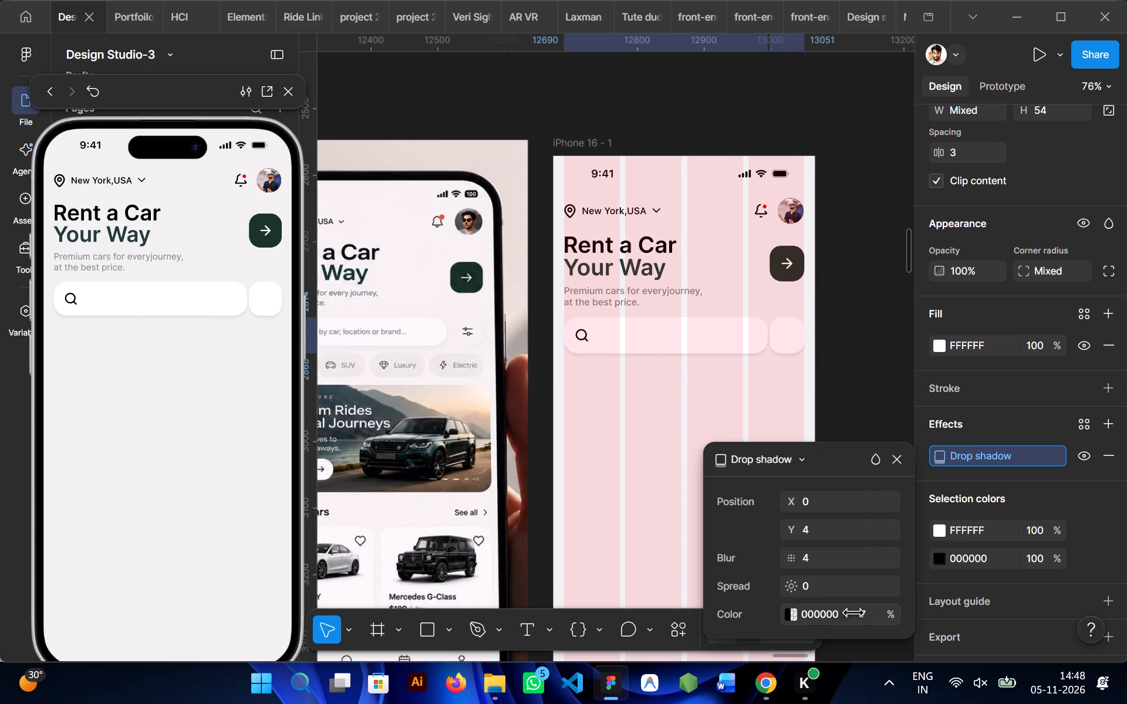
{"action": "left_click_drag", "start_coordinate": [524, 344], "coordinate": [524, 345]}
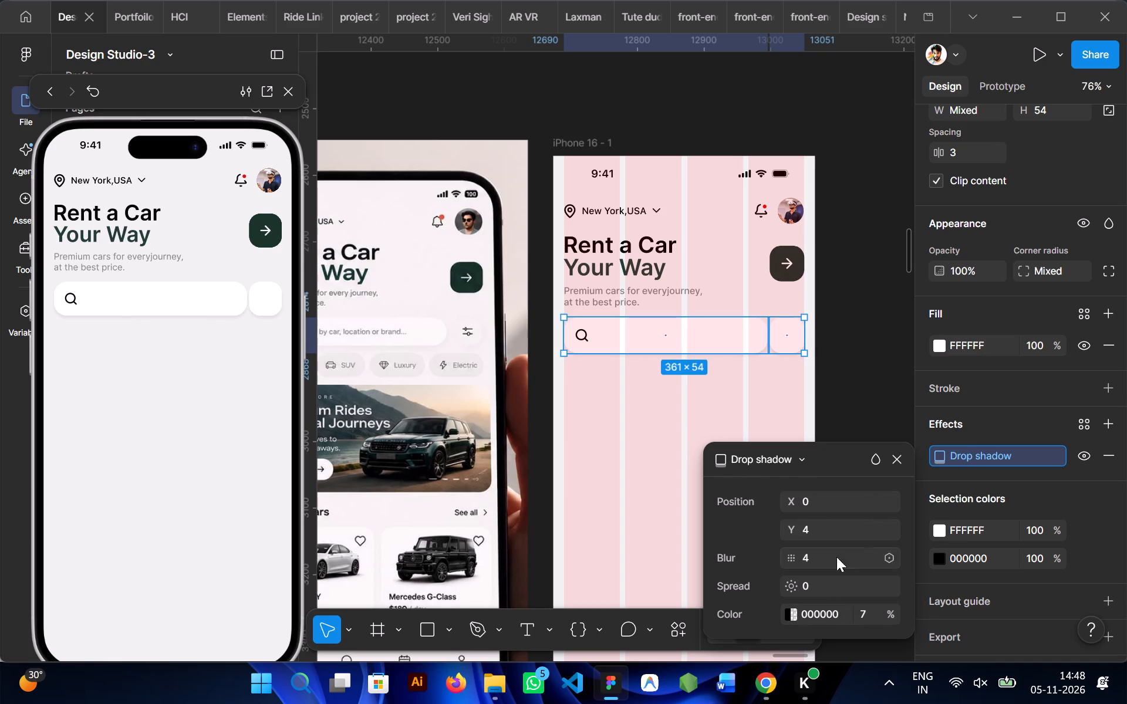
{"action": "left_click_drag", "start_coordinate": [890, 615], "coordinate": [559, 348]}
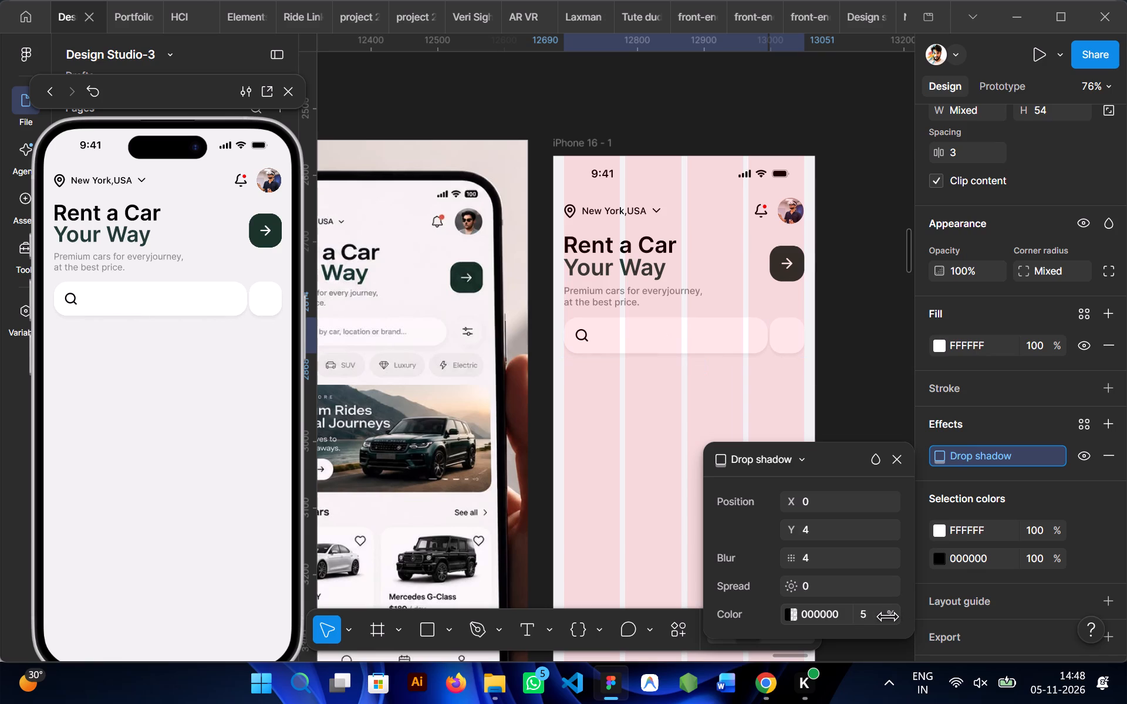
{"action": "left_click_drag", "start_coordinate": [559, 348], "coordinate": [558, 348]}
{"action": "left_click_drag", "start_coordinate": [558, 348], "coordinate": [558, 348]}
{"action": "left_click", "coordinate": [587, 452]}
Recolor the magnifier icon's stroke to gray 828282, sampled from the subheading text under the headline.
{"action": "scroll", "coordinate": [587, 452], "scroll_direction": "right", "scroll_amount": 1}
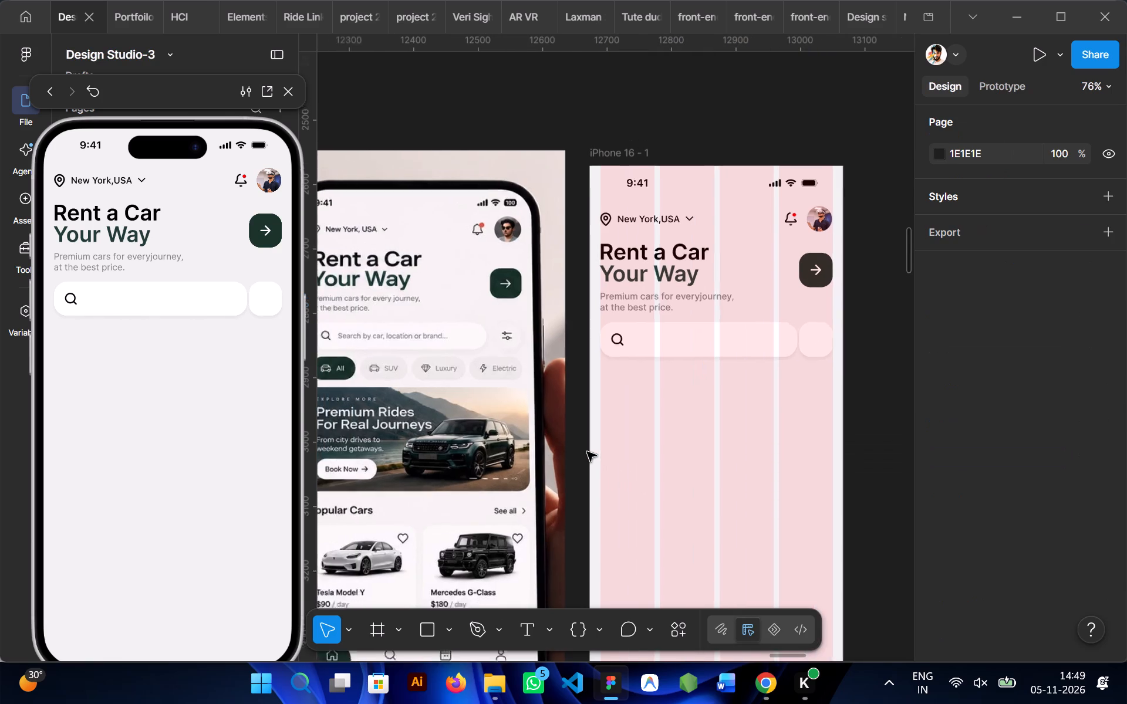
{"action": "scroll", "coordinate": [587, 452], "scroll_direction": "right", "scroll_amount": 1}
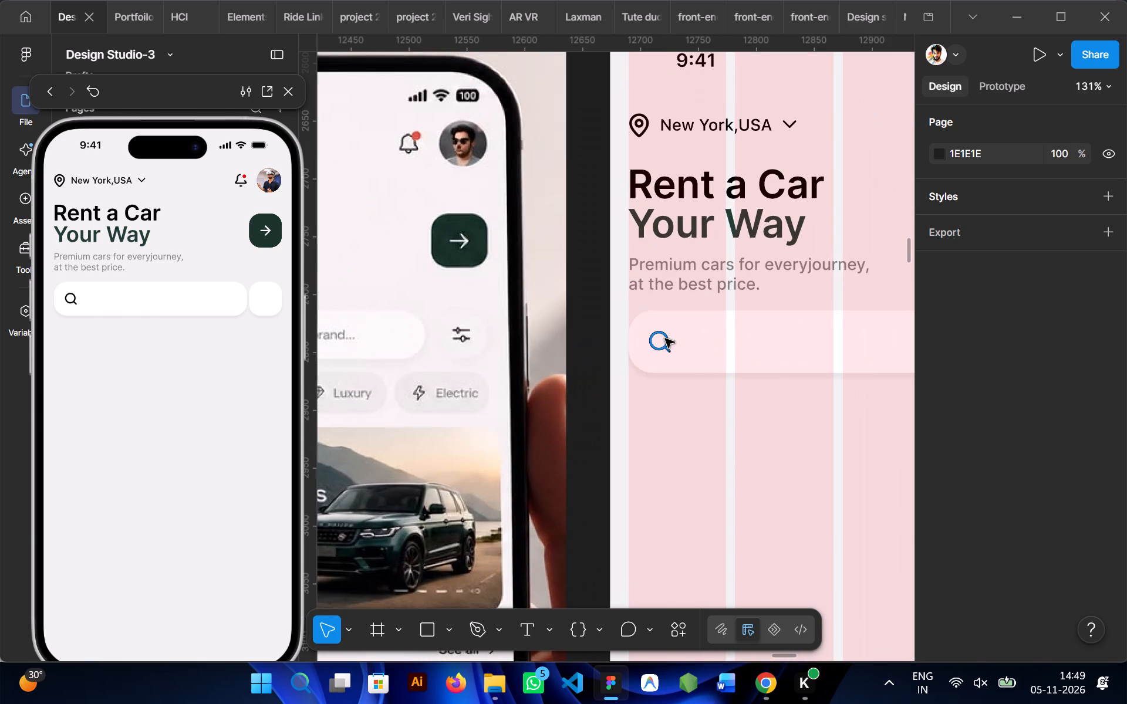
{"action": "left_click", "coordinate": [665, 339], "text": "ctrl"}
{"action": "scroll", "coordinate": [1015, 431], "scroll_direction": "down", "scroll_amount": 3}
{"action": "left_click", "coordinate": [942, 430]}
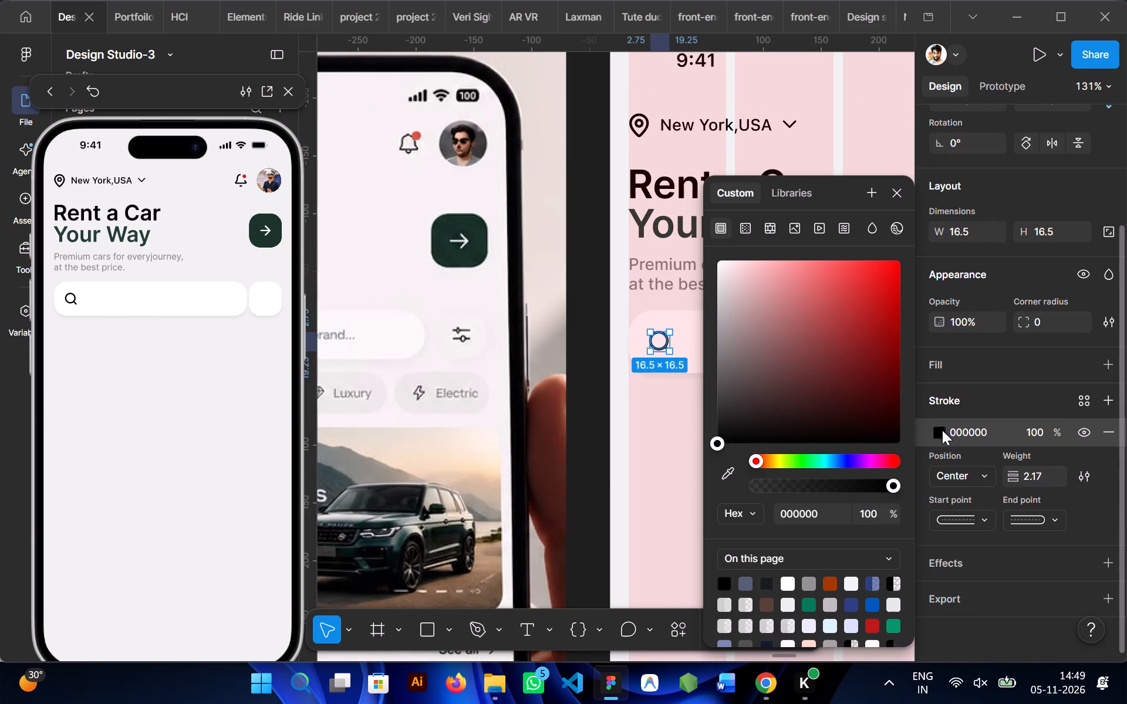
{"action": "left_click", "coordinate": [735, 474]}
{"action": "left_click", "coordinate": [672, 298]}
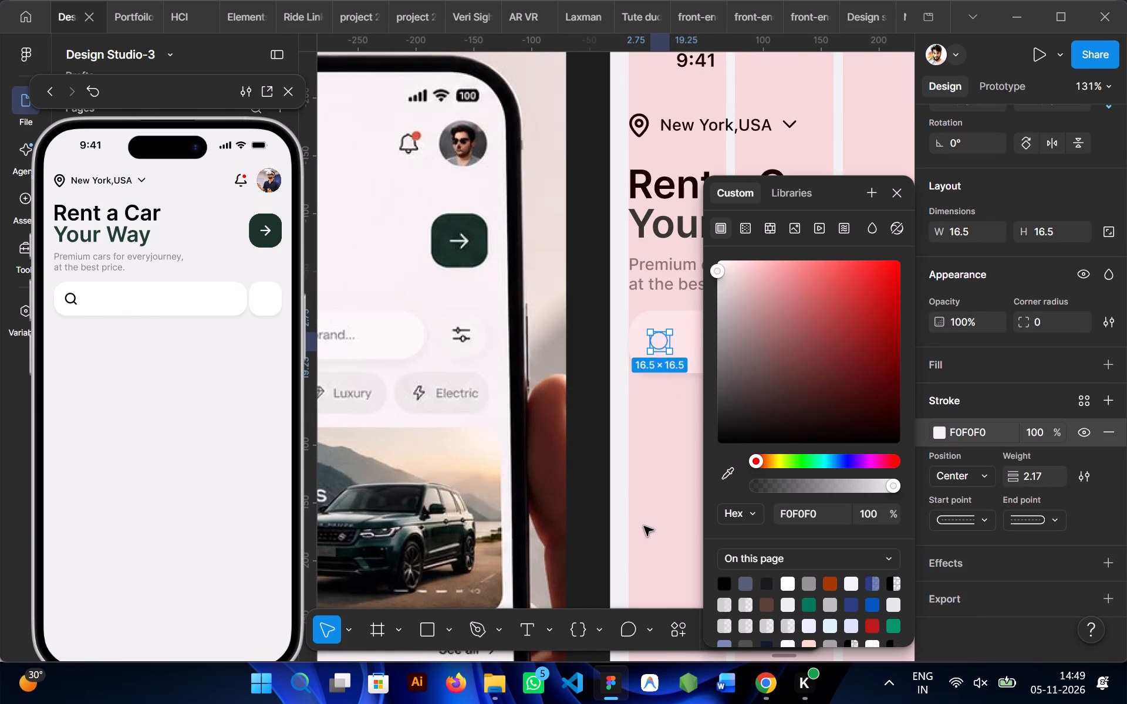
{"action": "left_click", "coordinate": [736, 463]}
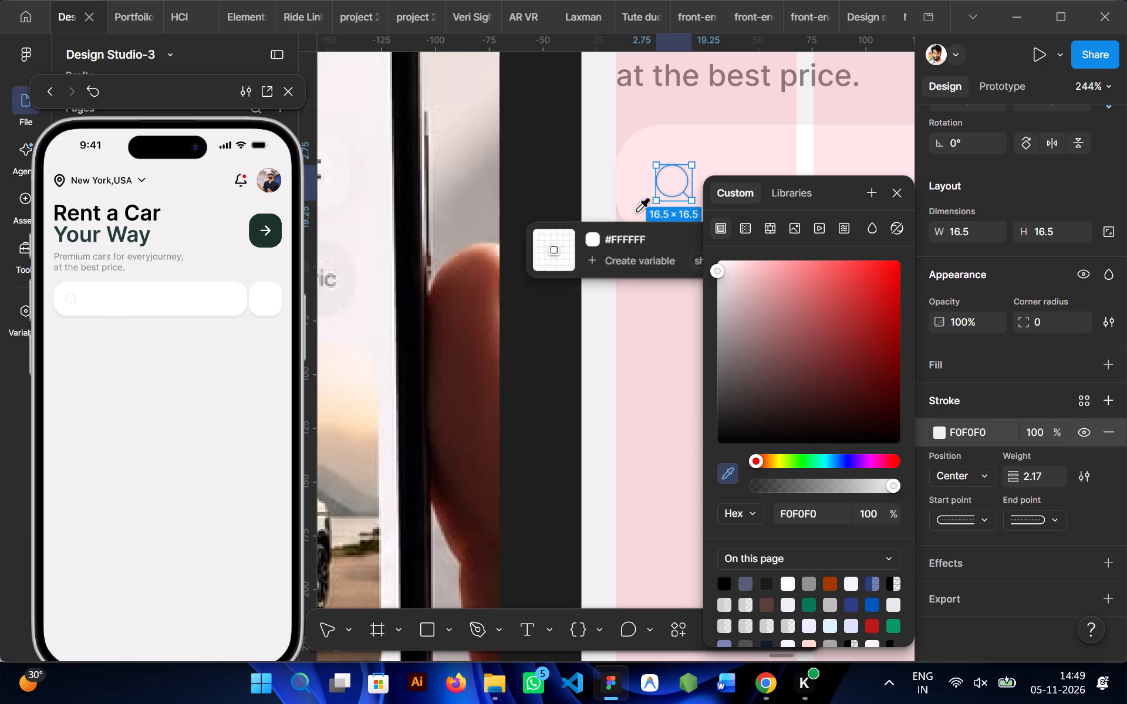
{"action": "scroll", "coordinate": [636, 211], "scroll_direction": "up", "scroll_amount": 1}
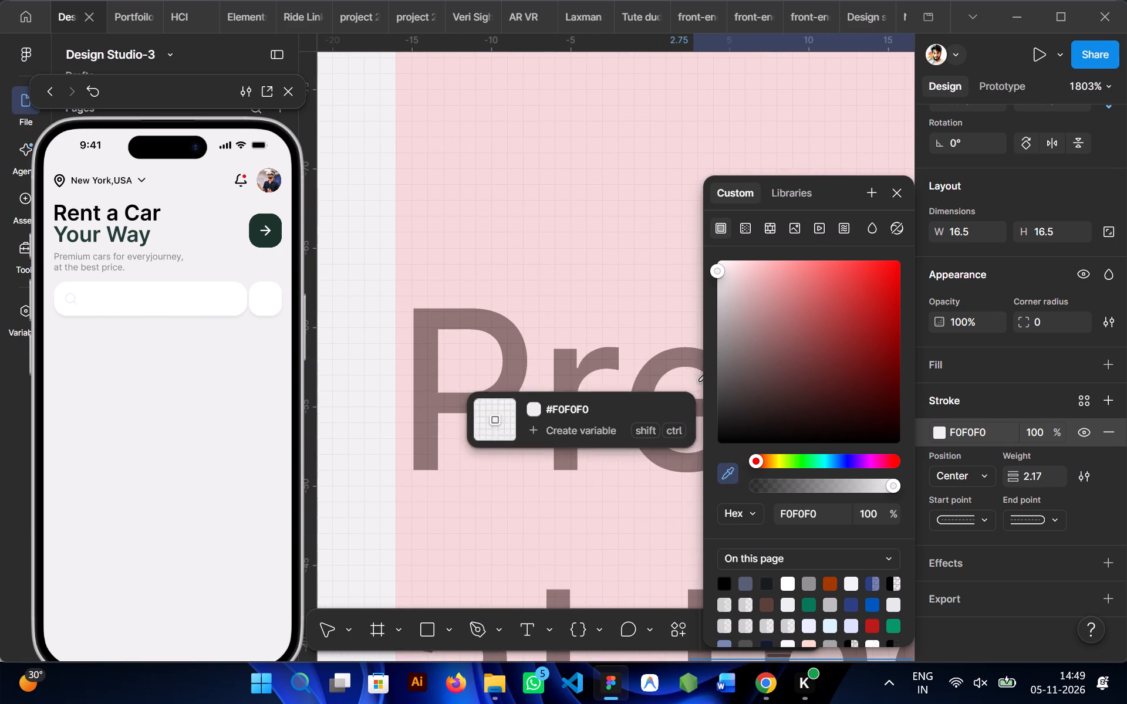
{"action": "left_click", "coordinate": [672, 363]}
{"action": "scroll", "coordinate": [672, 363], "scroll_direction": "left", "scroll_amount": 1}
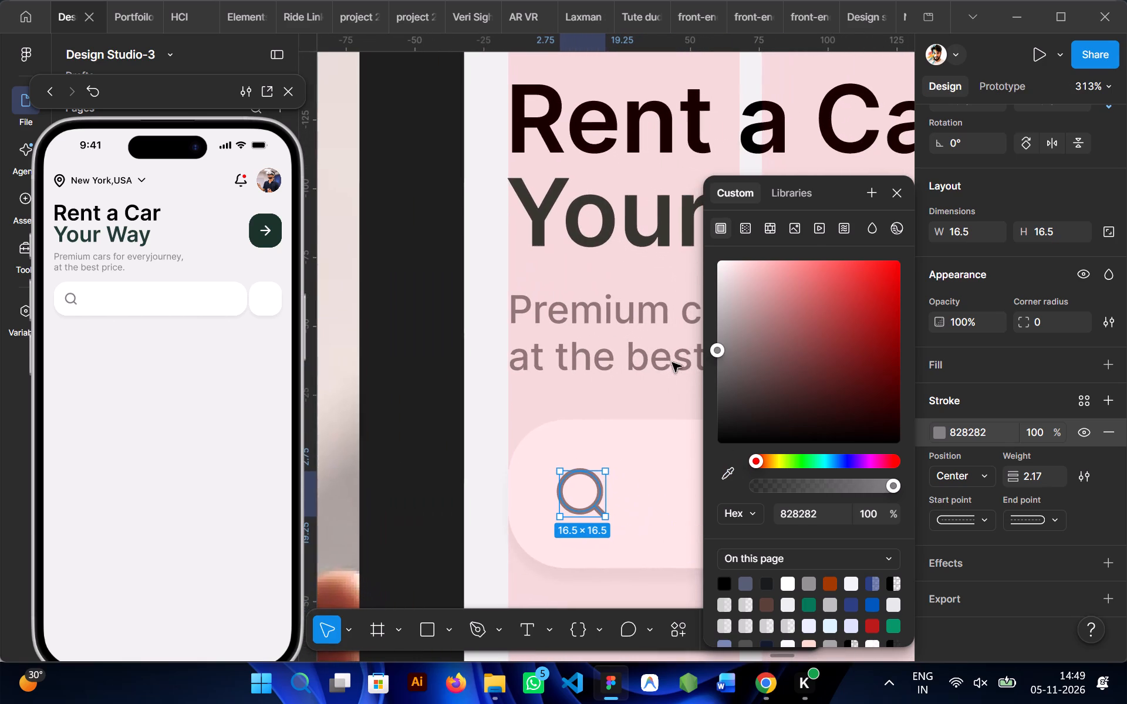
{"action": "scroll", "coordinate": [602, 499], "scroll_direction": "down", "scroll_amount": 1}
{"action": "double_click", "coordinate": [614, 497]}
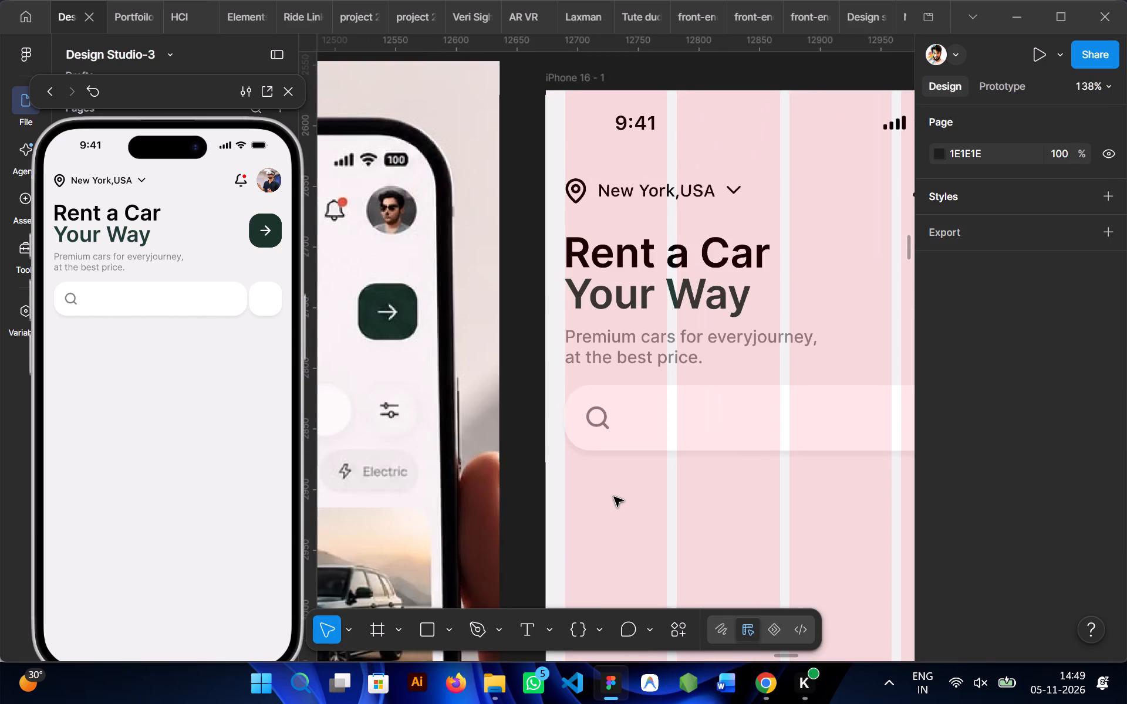
Duplicate the gray subheading text into the empty area below the search bar, at about X 49, Y 426.
{"action": "scroll", "coordinate": [614, 497], "scroll_direction": "down", "scroll_amount": 1}
{"action": "scroll", "coordinate": [614, 497], "scroll_direction": "right", "scroll_amount": 1}
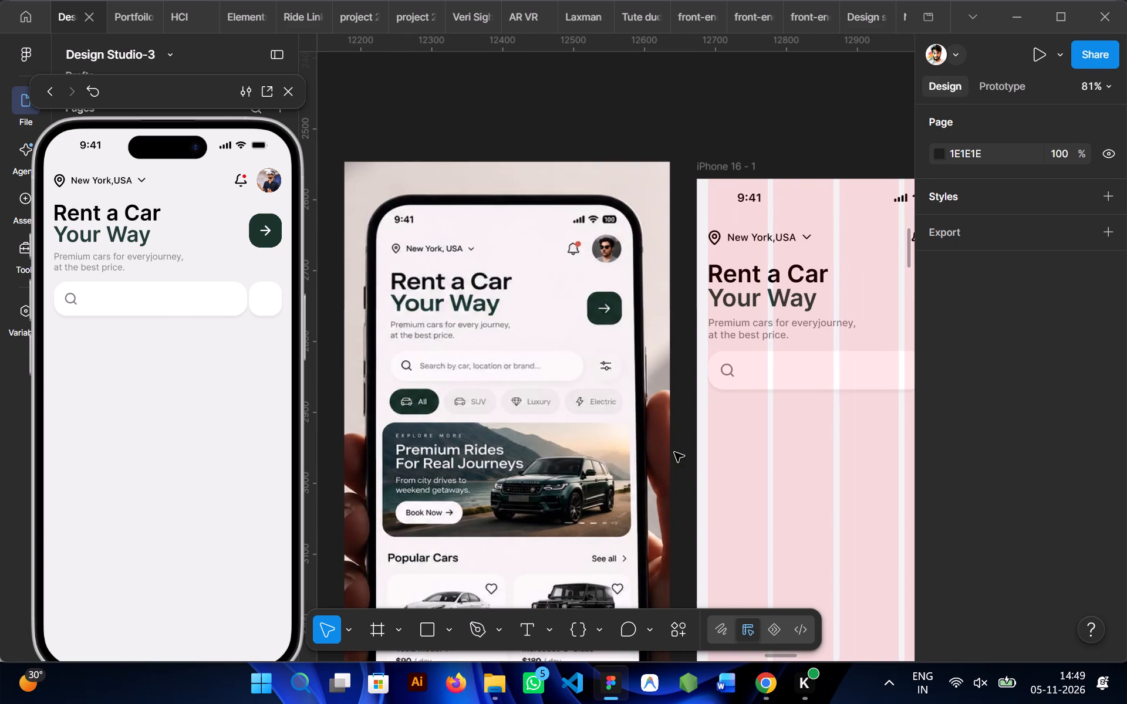
{"action": "scroll", "coordinate": [674, 452], "scroll_direction": "left", "scroll_amount": 1}
{"action": "left_click", "coordinate": [670, 264], "text": "ctrl"}
{"action": "left_click_drag", "start_coordinate": [672, 270], "coordinate": [684, 291], "text": "alt"}
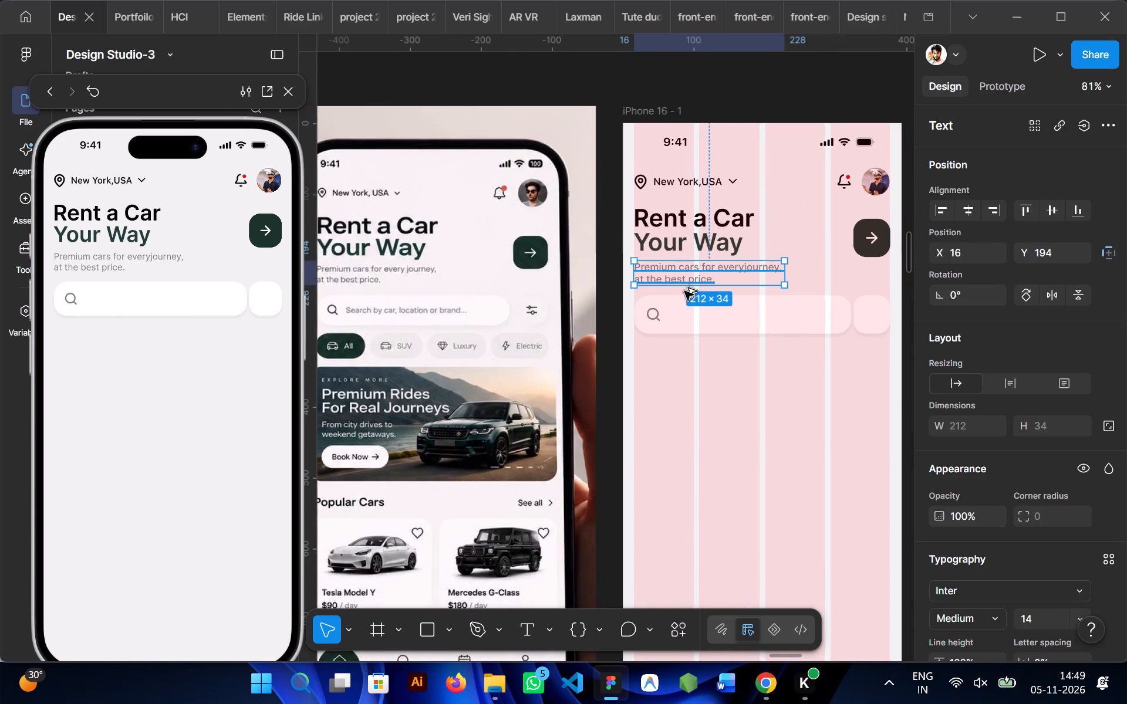
{"action": "left_click_drag", "start_coordinate": [684, 291], "coordinate": [694, 438], "text": "alt"}
Wrap the Rent a Car headline and its original subheading together in a vertical auto layout frame.
{"action": "left_click", "coordinate": [664, 217]}
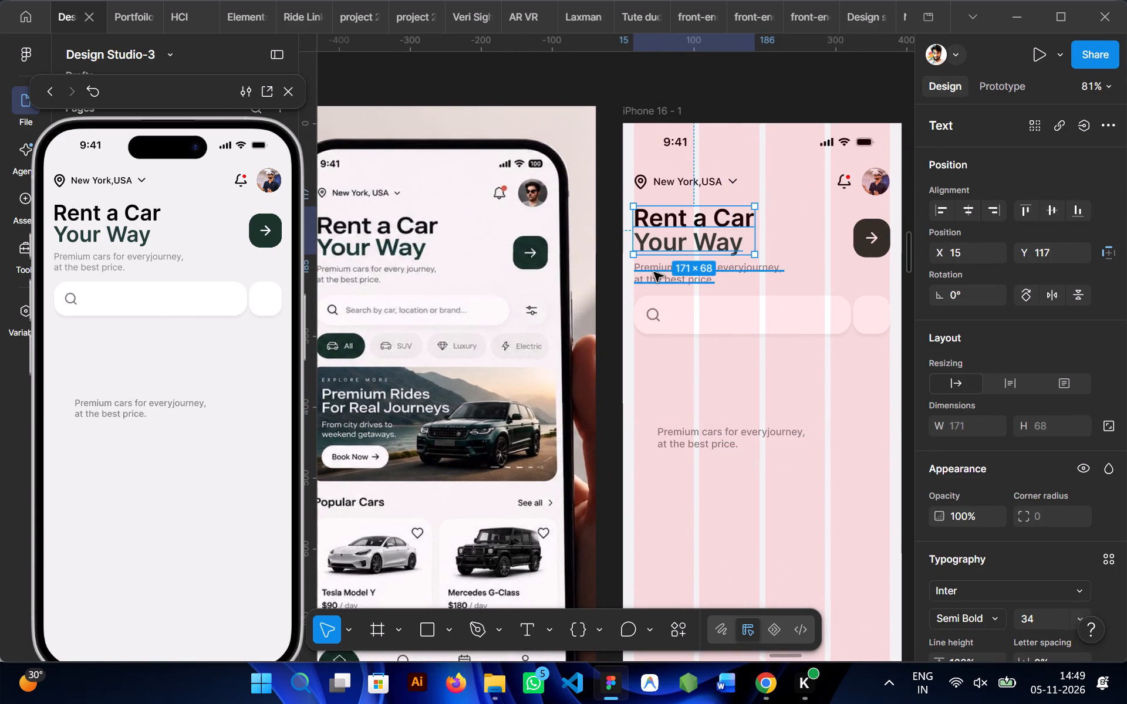
{"action": "left_click", "coordinate": [654, 272], "text": "shift"}
{"action": "key", "text": "shift+a"}
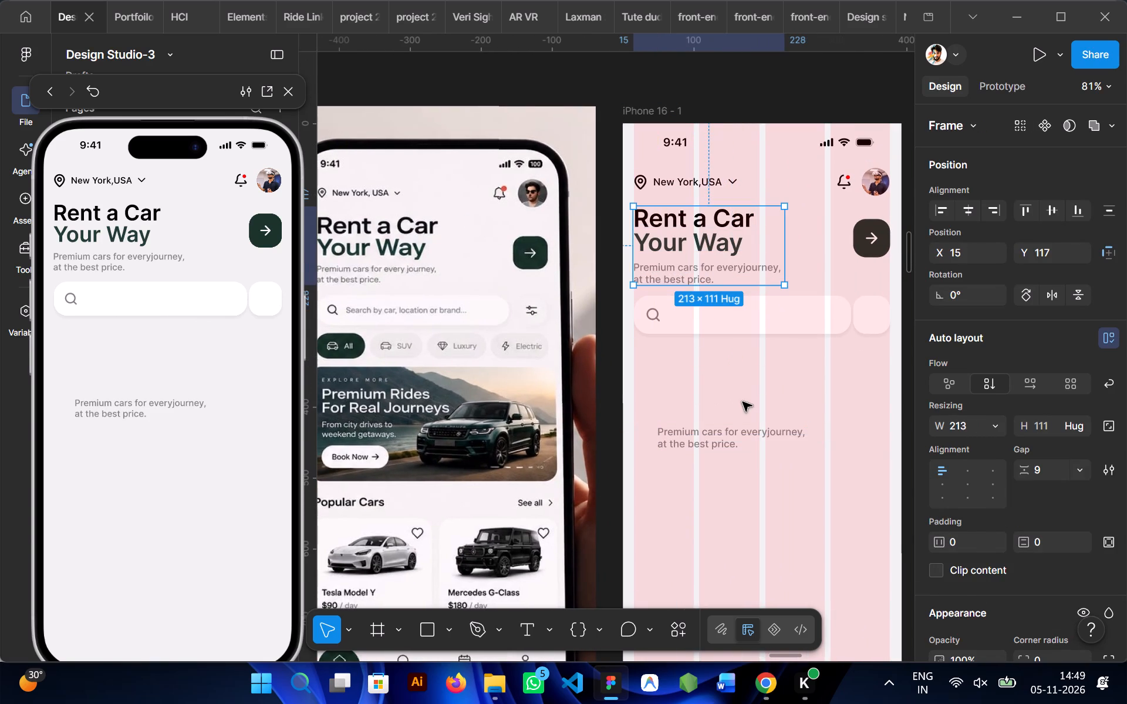
{"action": "left_click", "coordinate": [741, 407]}
Replace the duplicated subheading text below the search bar with "Search by car, location or brand...".
{"action": "double_click", "coordinate": [691, 444]}
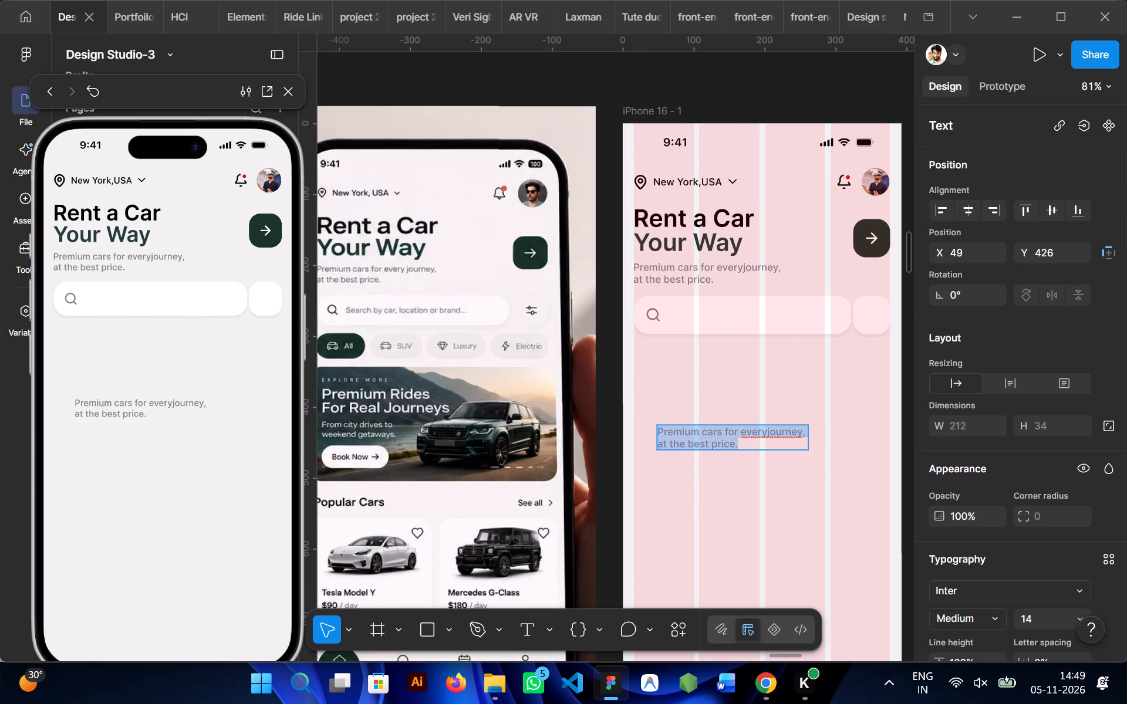
{"action": "scroll", "coordinate": [691, 444], "scroll_direction": "right", "scroll_amount": 1}
{"action": "type", "text": "Search"}
{"action": "key", "text": "space"}
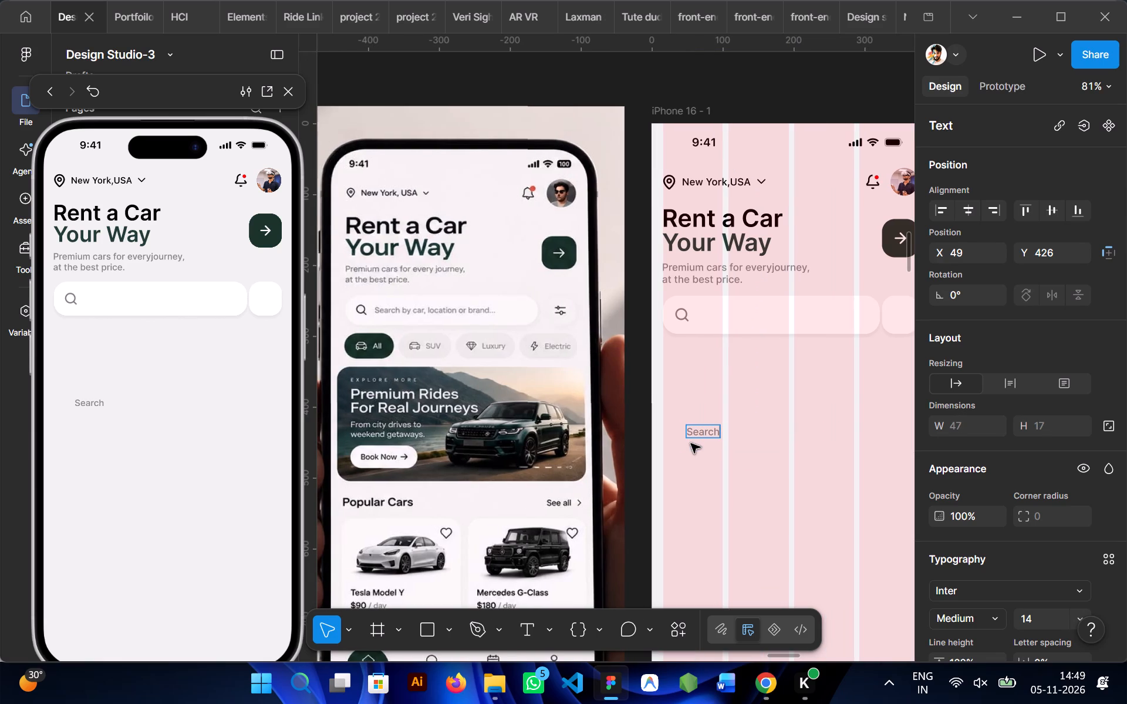
{"action": "type", "text": "by"}
{"action": "key", "text": "space"}
{"action": "type", "text": "car"}
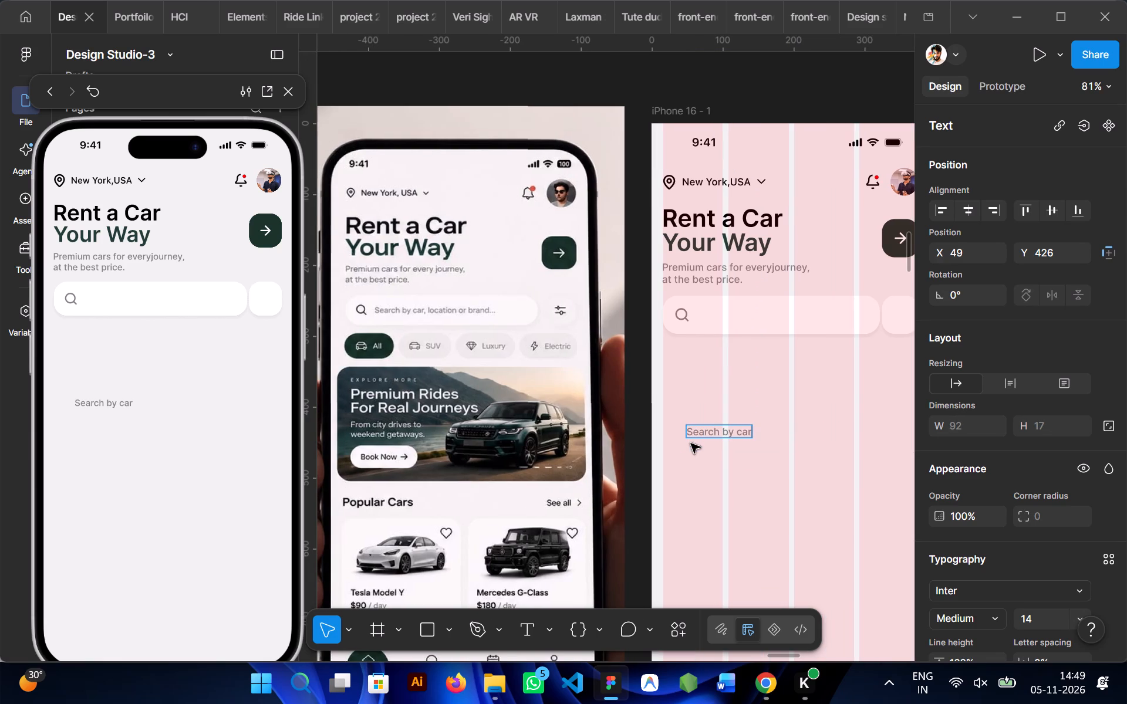
{"action": "key", "text": "comma"}
{"action": "key", "text": "space"}
{"action": "type", "text": "location"}
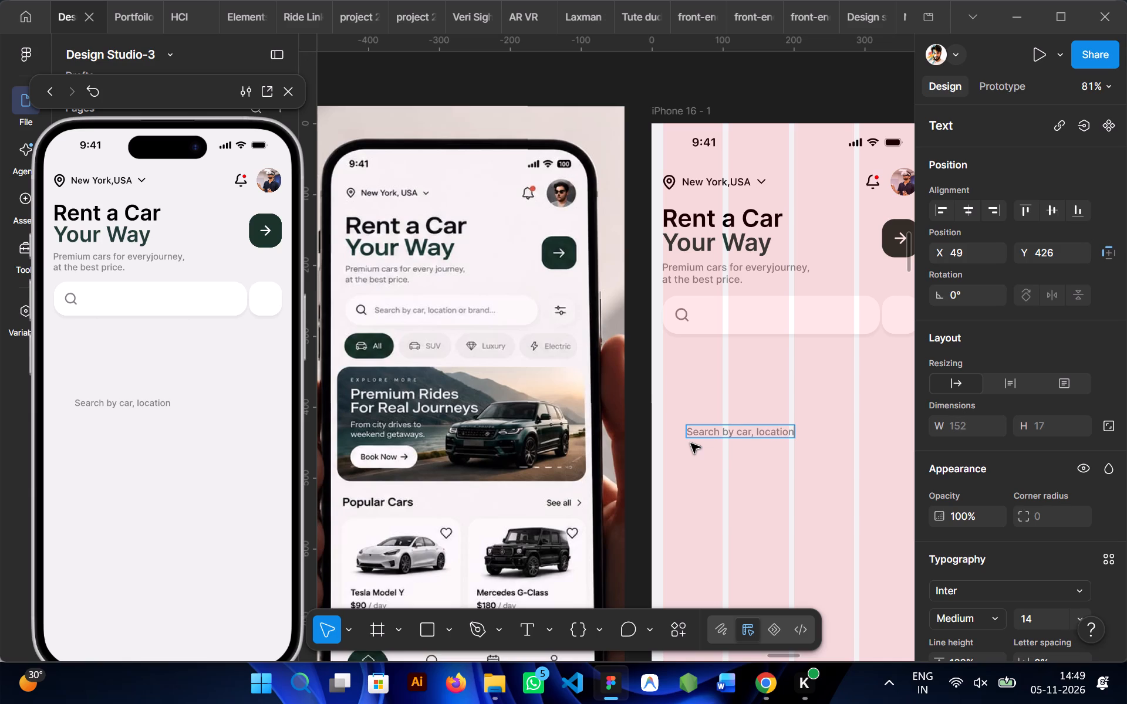
{"action": "key", "text": "space"}
{"action": "type", "text": "or"}
{"action": "key", "text": "space"}
{"action": "type", "text": "bra"}
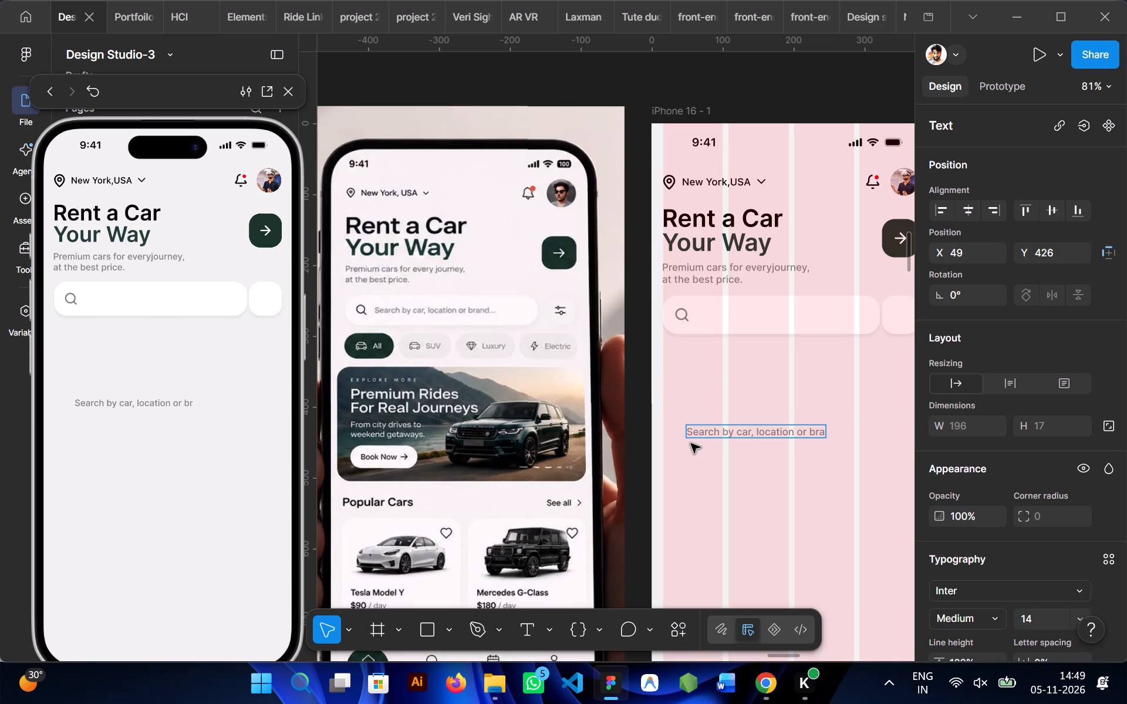
{"action": "type", "text": "nd"}
{"action": "type", "text": "..."}
{"action": "left_click", "coordinate": [704, 462]}
Replace the three trailing dots of the search placeholder text with " and other", shifting the text to X 37.
{"action": "scroll", "coordinate": [704, 462], "scroll_direction": "left", "scroll_amount": 1}
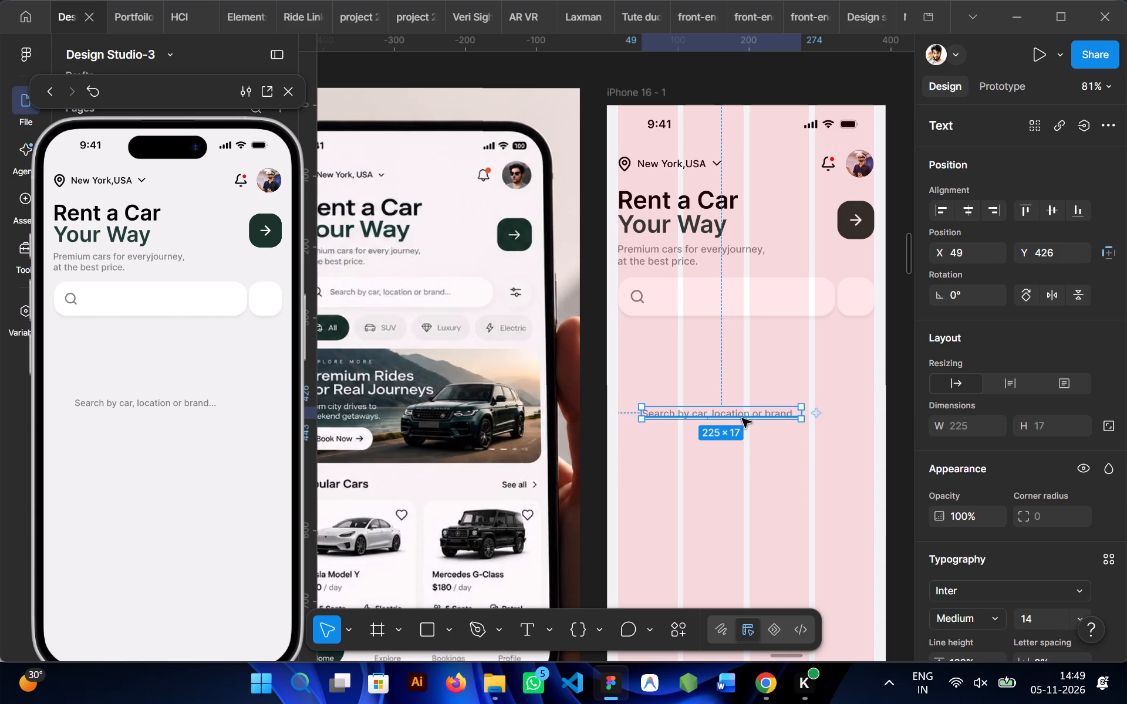
{"action": "left_click_drag", "start_coordinate": [742, 418], "coordinate": [733, 418]}
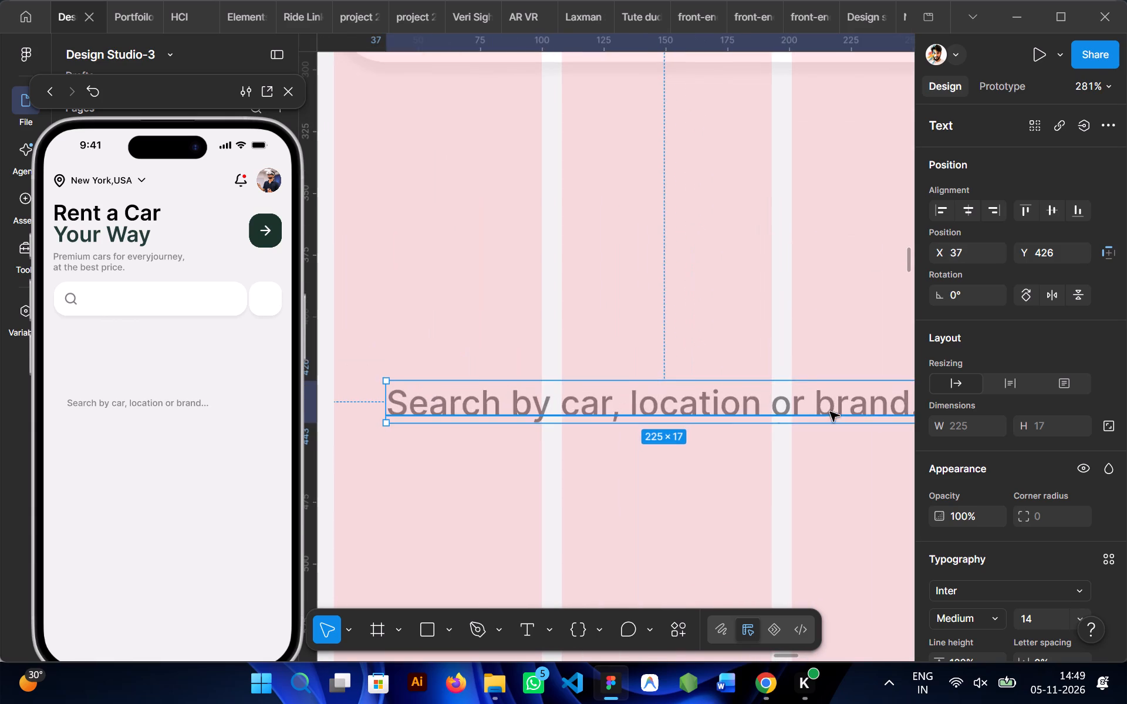
{"action": "double_click", "coordinate": [831, 414]}
{"action": "scroll", "coordinate": [831, 414], "scroll_direction": "left", "scroll_amount": 1}
{"action": "left_click", "coordinate": [851, 417]}
{"action": "key", "text": "Right"}
{"action": "key", "text": "Right"}
{"action": "key", "text": "Right"}
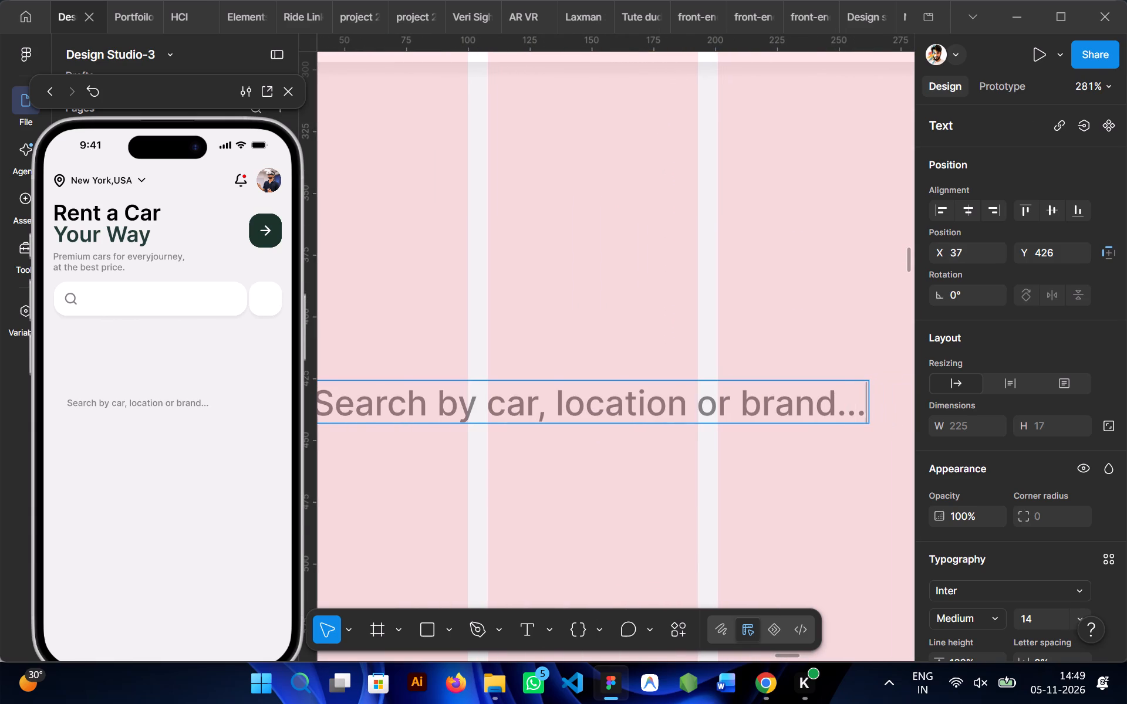
{"action": "key", "text": "BackSpace"}
{"action": "key", "text": "BackSpace"}
{"action": "key", "text": "BackSpace"}
{"action": "key", "text": "space"}
{"action": "type", "text": "and other"}
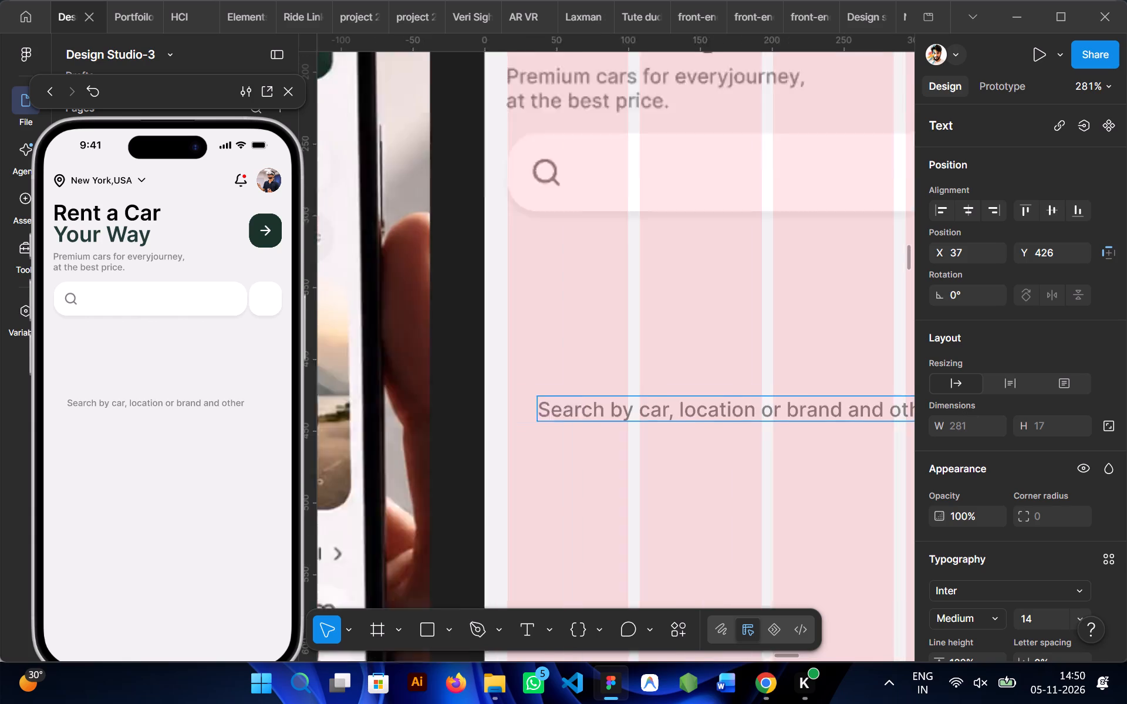
{"action": "left_click", "coordinate": [821, 457]}
Turn on truncation for the placeholder text and narrow its box to 232 wide so it cuts off after "brand".
{"action": "scroll", "coordinate": [821, 457], "scroll_direction": "left", "scroll_amount": 1}
{"action": "scroll", "coordinate": [983, 433], "scroll_direction": "down", "scroll_amount": 3}
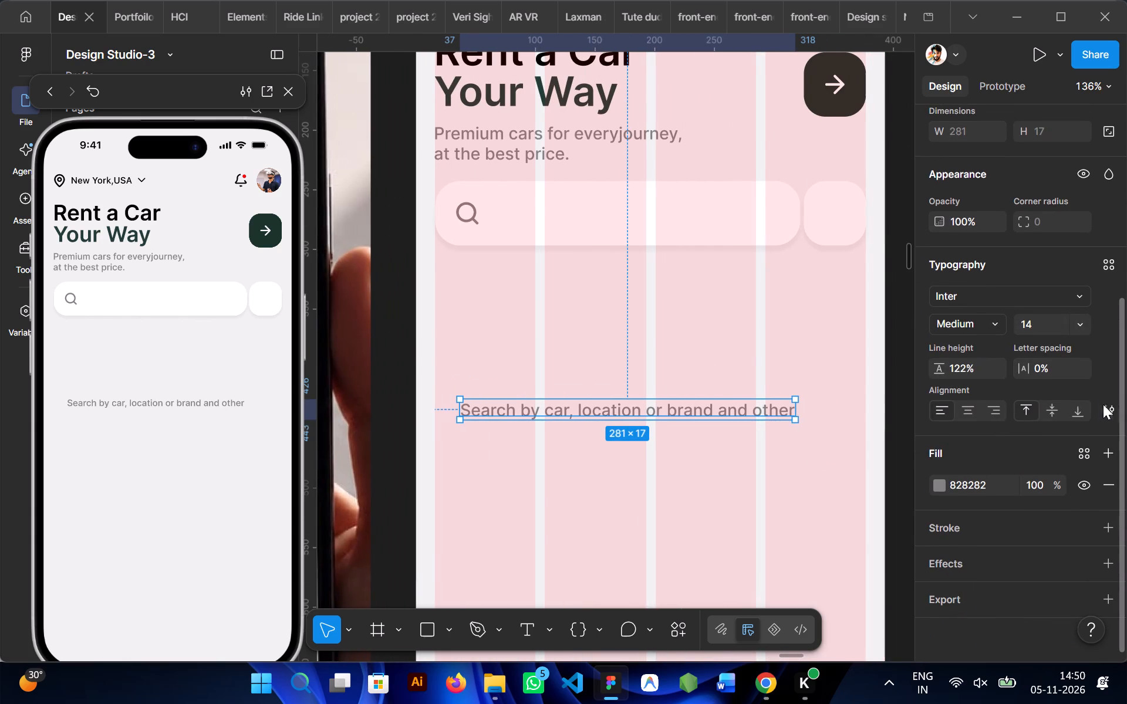
{"action": "left_click", "coordinate": [1109, 409]}
{"action": "scroll", "coordinate": [1024, 363], "scroll_direction": "down", "scroll_amount": 2}
{"action": "scroll", "coordinate": [606, 590], "scroll_direction": "down", "scroll_amount": 1}
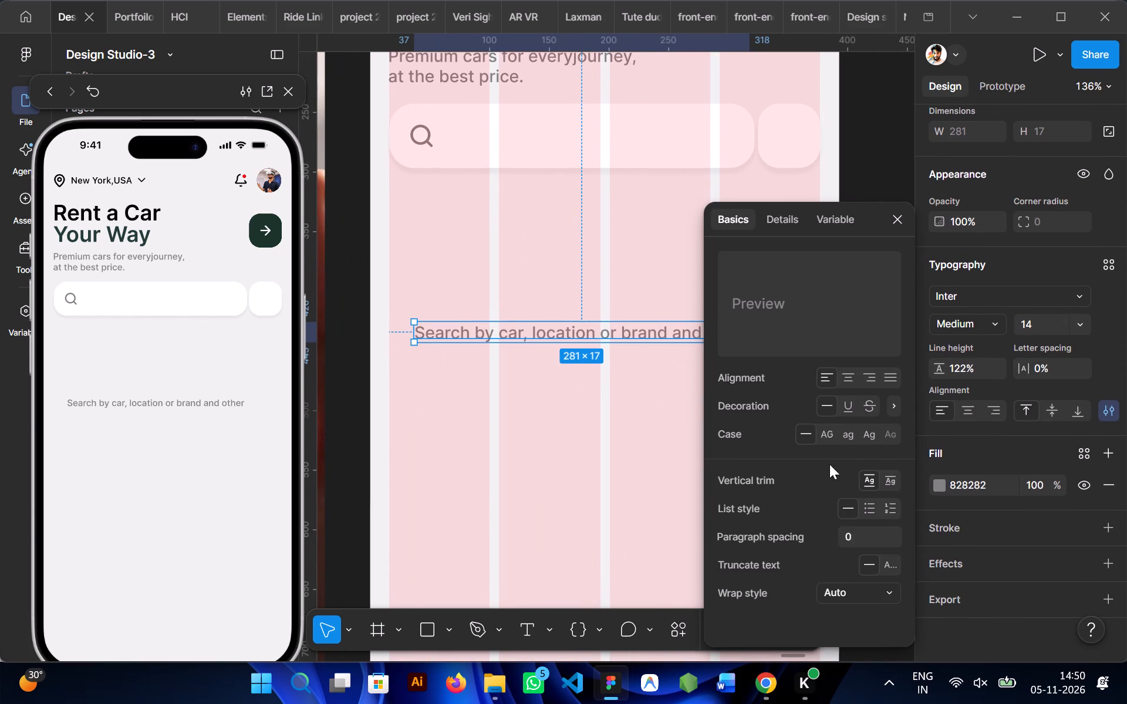
{"action": "left_click", "coordinate": [892, 408]}
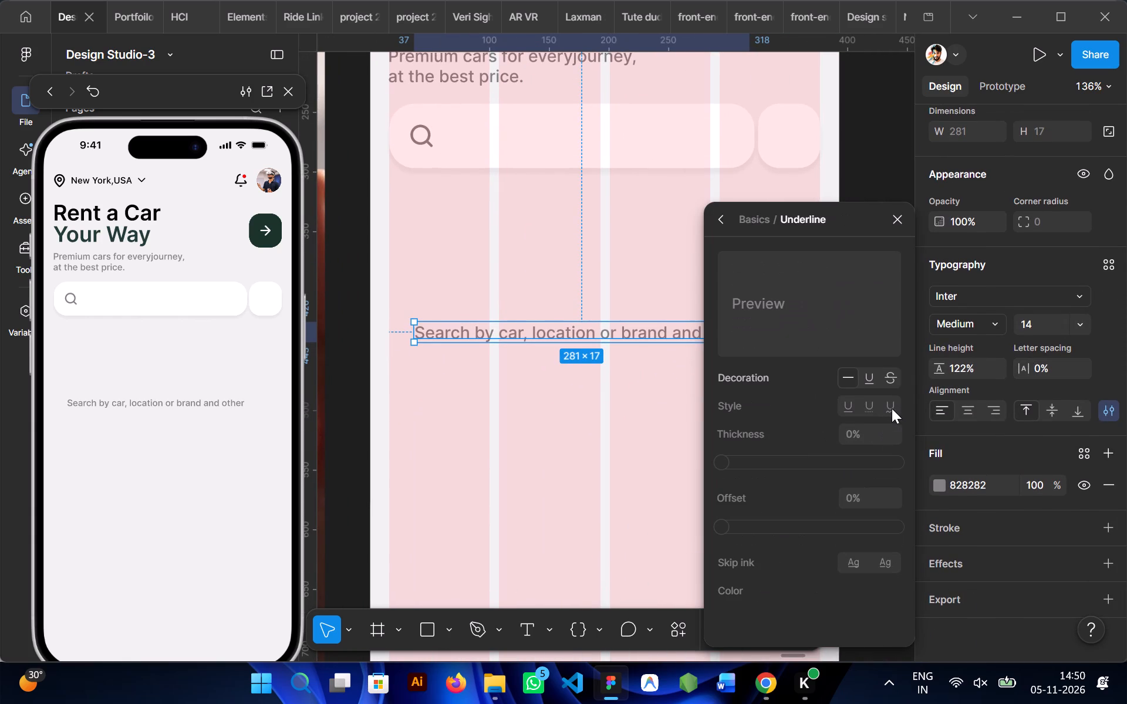
{"action": "left_click", "coordinate": [720, 213]}
{"action": "scroll", "coordinate": [601, 505], "scroll_direction": "left", "scroll_amount": 1}
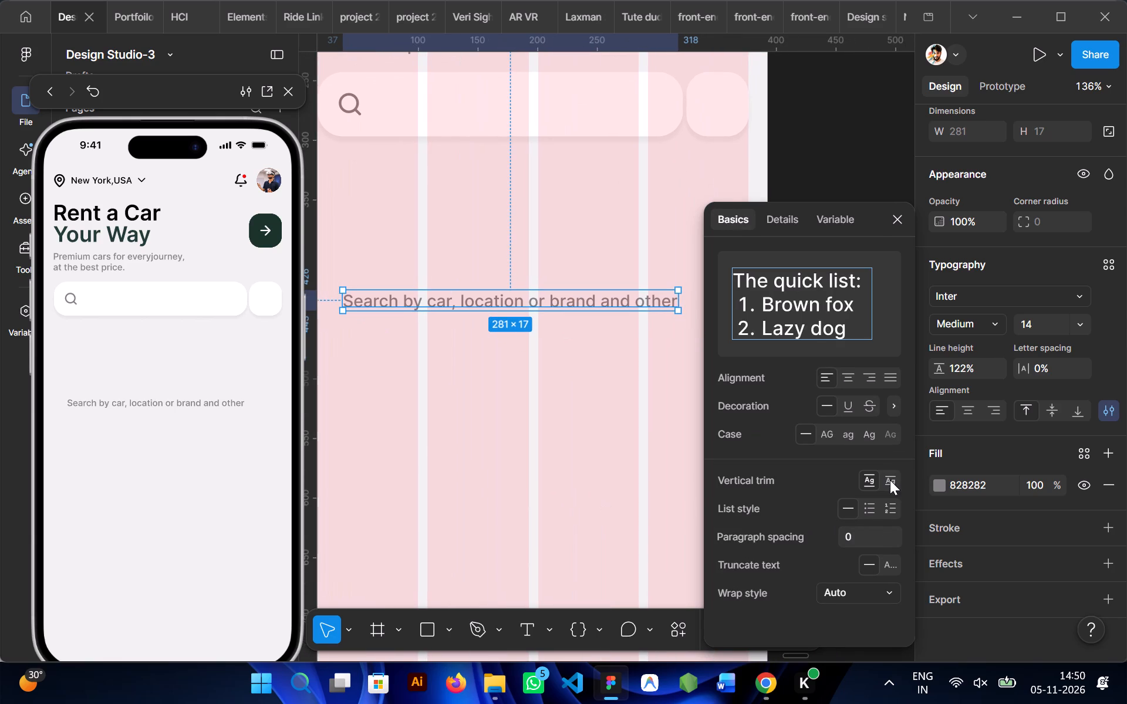
{"action": "left_click", "coordinate": [891, 564]}
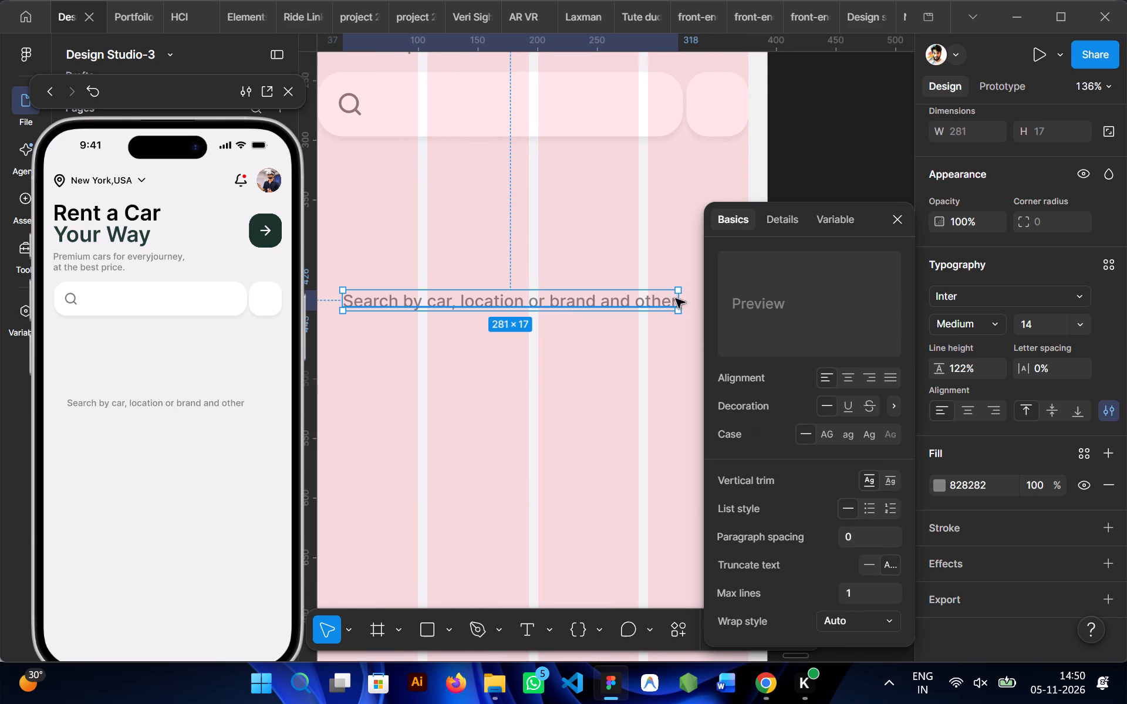
{"action": "left_click_drag", "start_coordinate": [679, 302], "coordinate": [640, 300]}
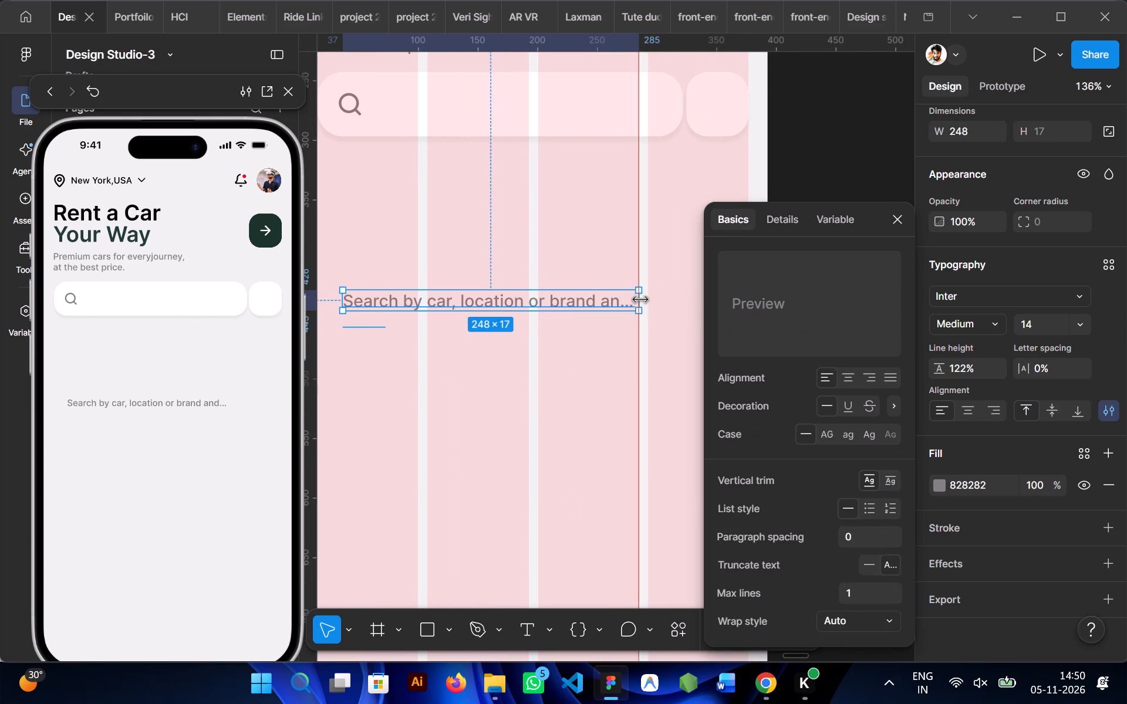
{"action": "left_click_drag", "start_coordinate": [640, 300], "coordinate": [619, 300]}
{"action": "left_click", "coordinate": [584, 363]}
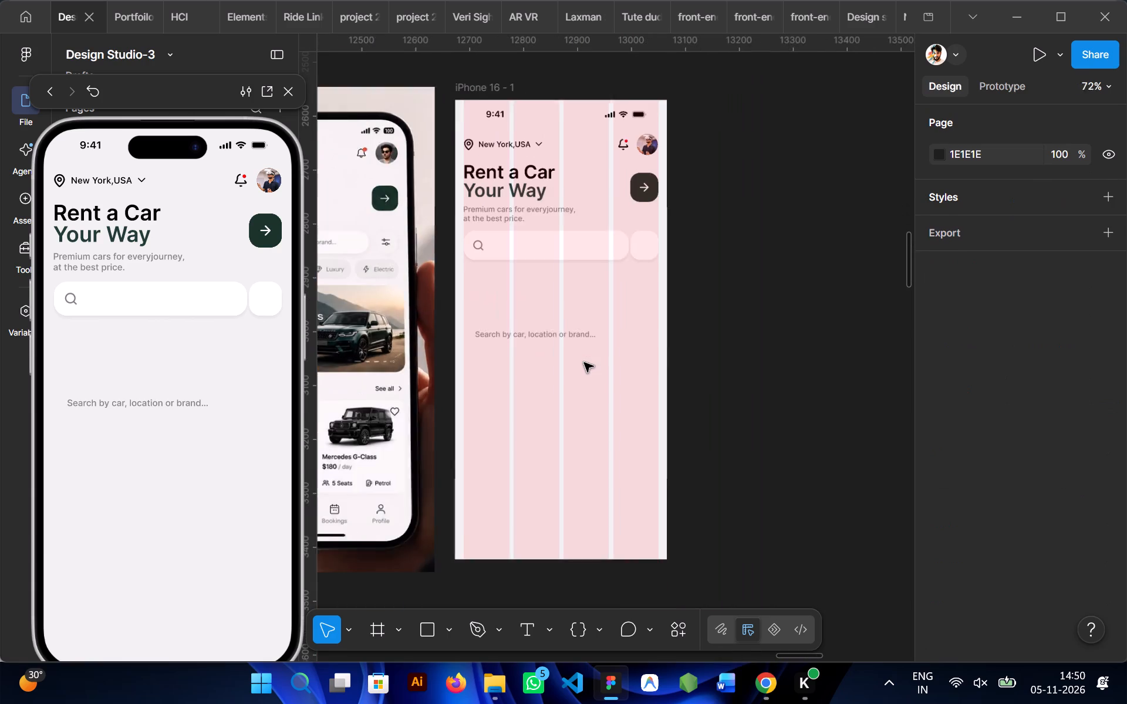
Move the placeholder text into the search bar beside the magnifier icon, at X 55, Y 16.
{"action": "scroll", "coordinate": [584, 363], "scroll_direction": "right", "scroll_amount": 1}
{"action": "left_click", "coordinate": [632, 331]}
{"action": "left_click_drag", "start_coordinate": [610, 336], "coordinate": [612, 271]}
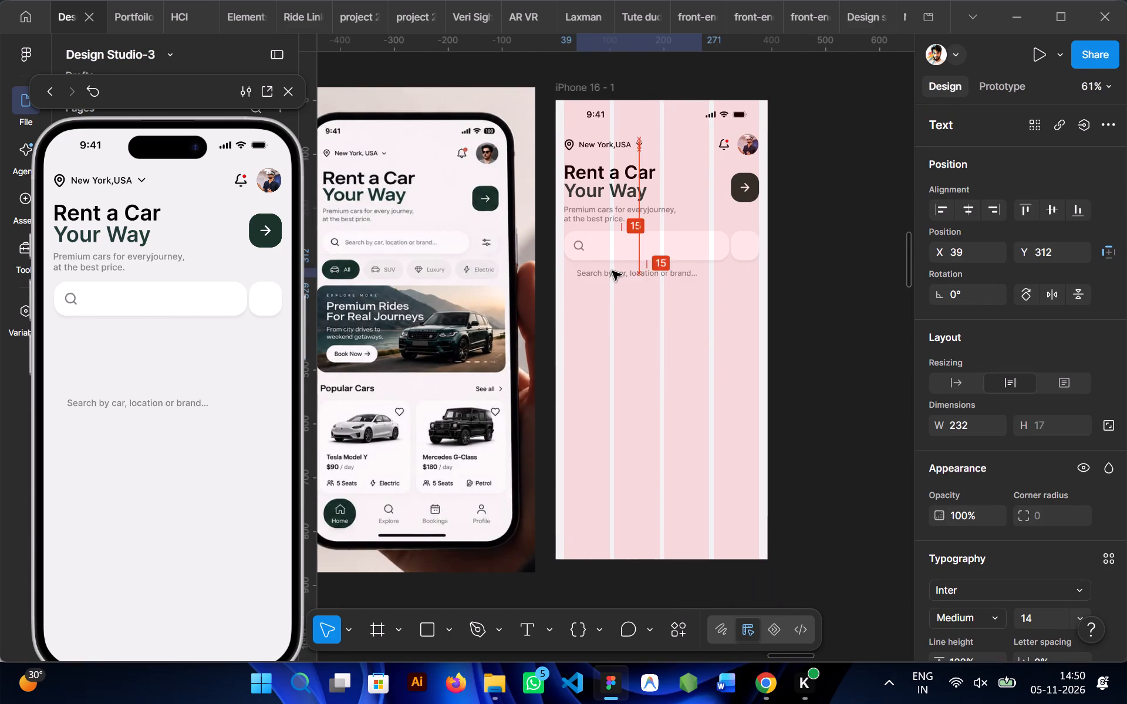
{"action": "left_click_drag", "start_coordinate": [612, 271], "coordinate": [629, 246]}
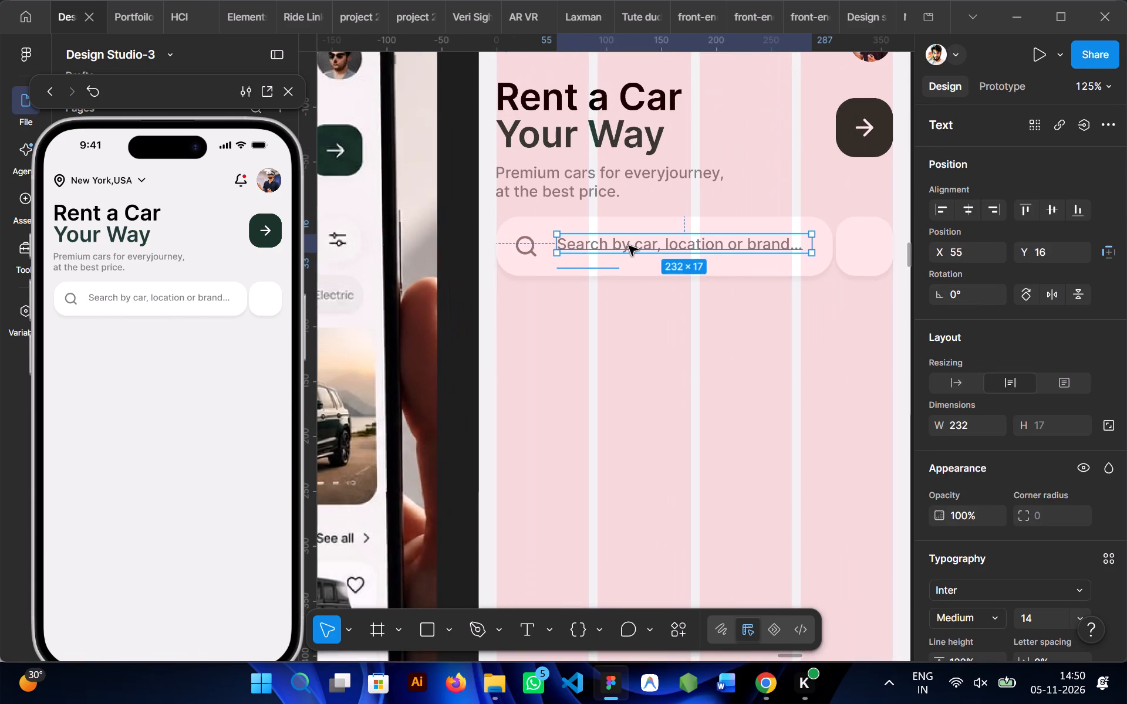
Set the search placeholder text's font size to 12.
{"action": "scroll", "coordinate": [629, 246], "scroll_direction": "right", "scroll_amount": 1}
{"action": "scroll", "coordinate": [1015, 412], "scroll_direction": "down", "scroll_amount": 3}
{"action": "left_click", "coordinate": [1032, 325]}
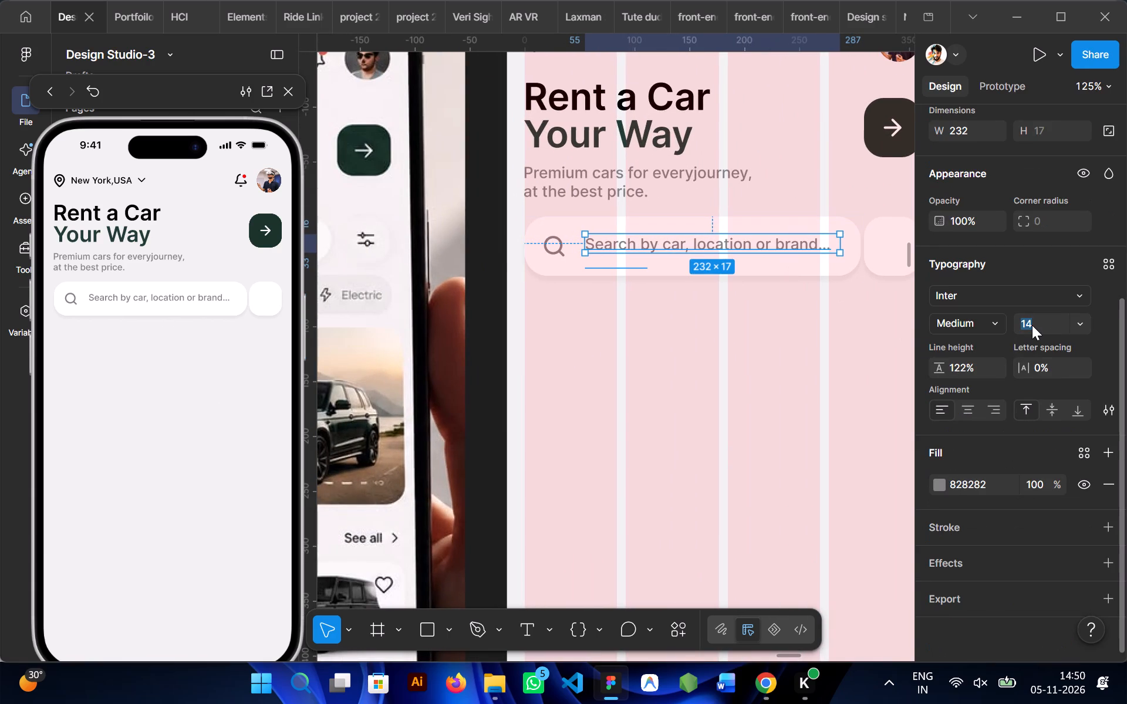
{"action": "type", "text": "12"}
{"action": "left_click", "coordinate": [805, 373]}
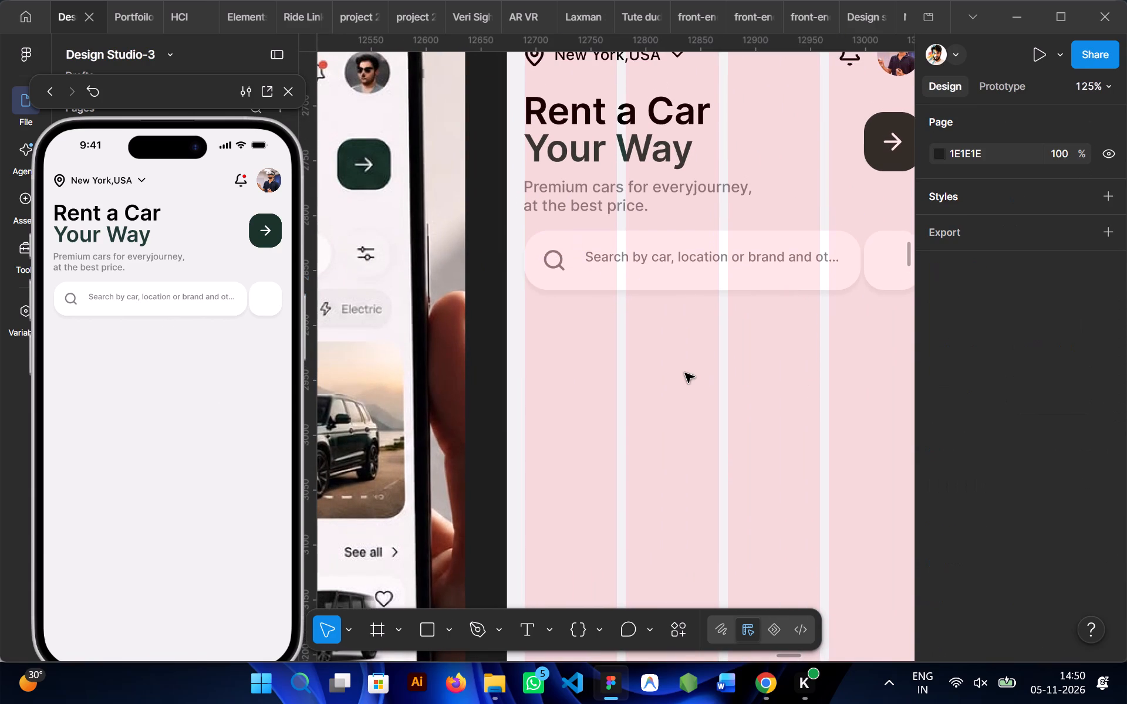
Narrow the placeholder text box to 196 wide and center it vertically within the search bar.
{"action": "left_click", "coordinate": [701, 256], "text": "ctrl"}
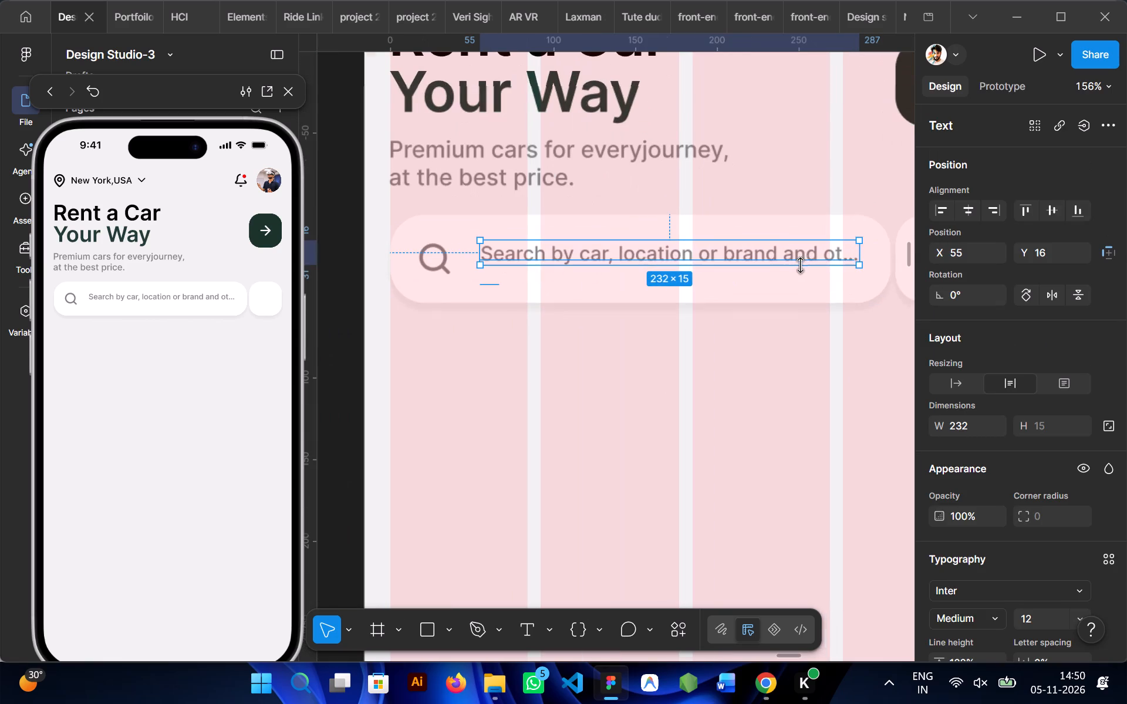
{"action": "left_click_drag", "start_coordinate": [855, 251], "coordinate": [800, 253]}
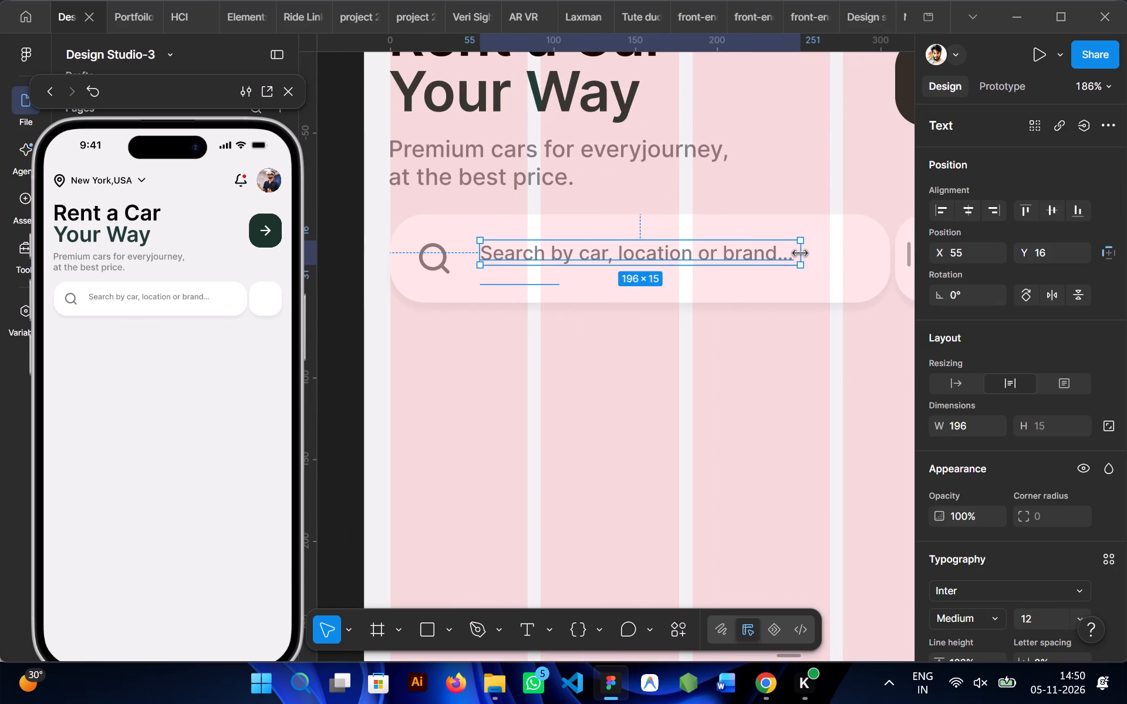
{"action": "left_click", "coordinate": [1064, 216]}
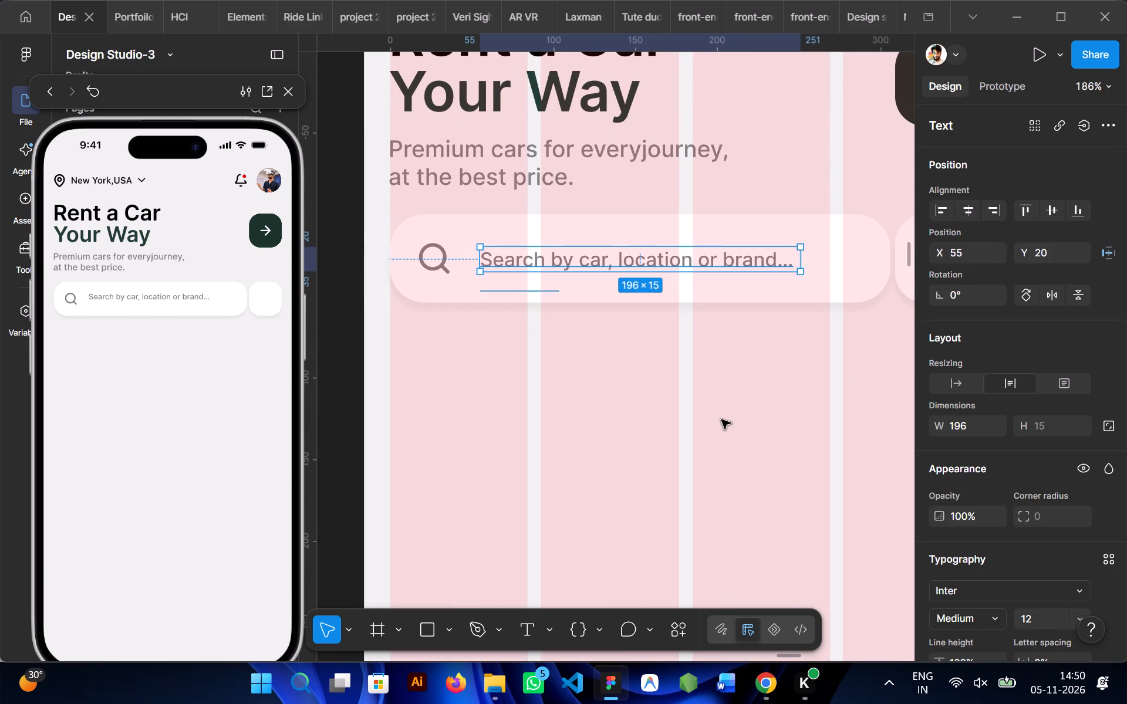
{"action": "left_click", "coordinate": [697, 398]}
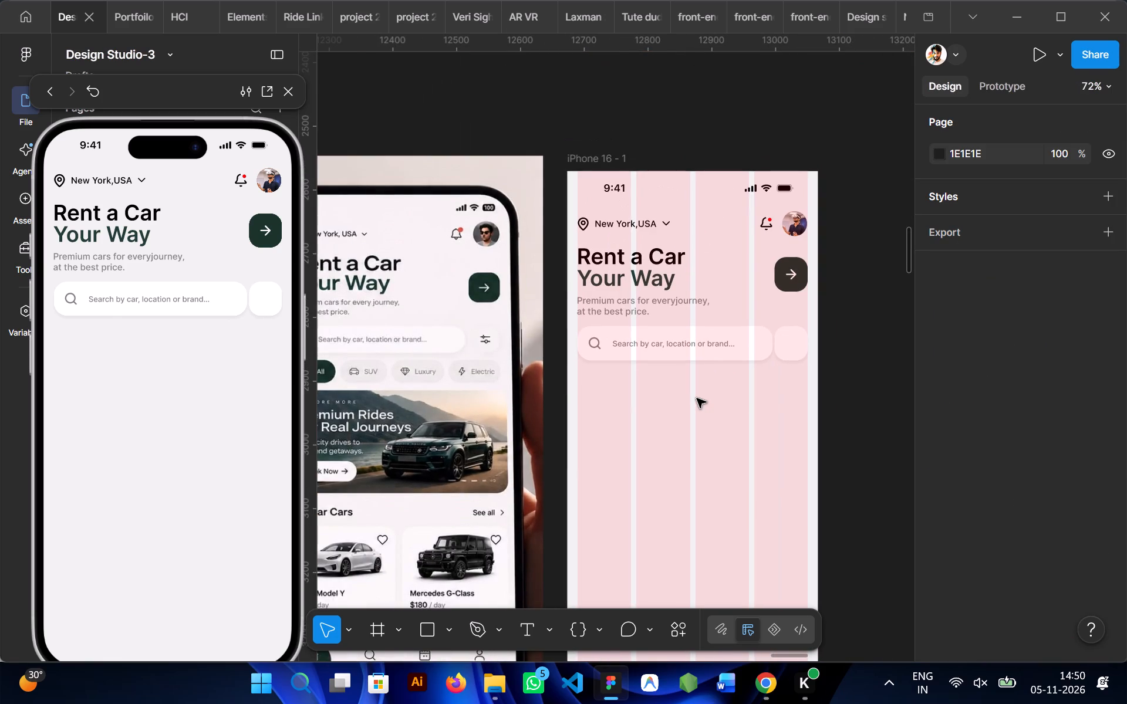
{"action": "left_click", "coordinate": [662, 344], "text": "ctrl"}
{"action": "scroll", "coordinate": [662, 344], "scroll_direction": "right", "scroll_amount": 1}
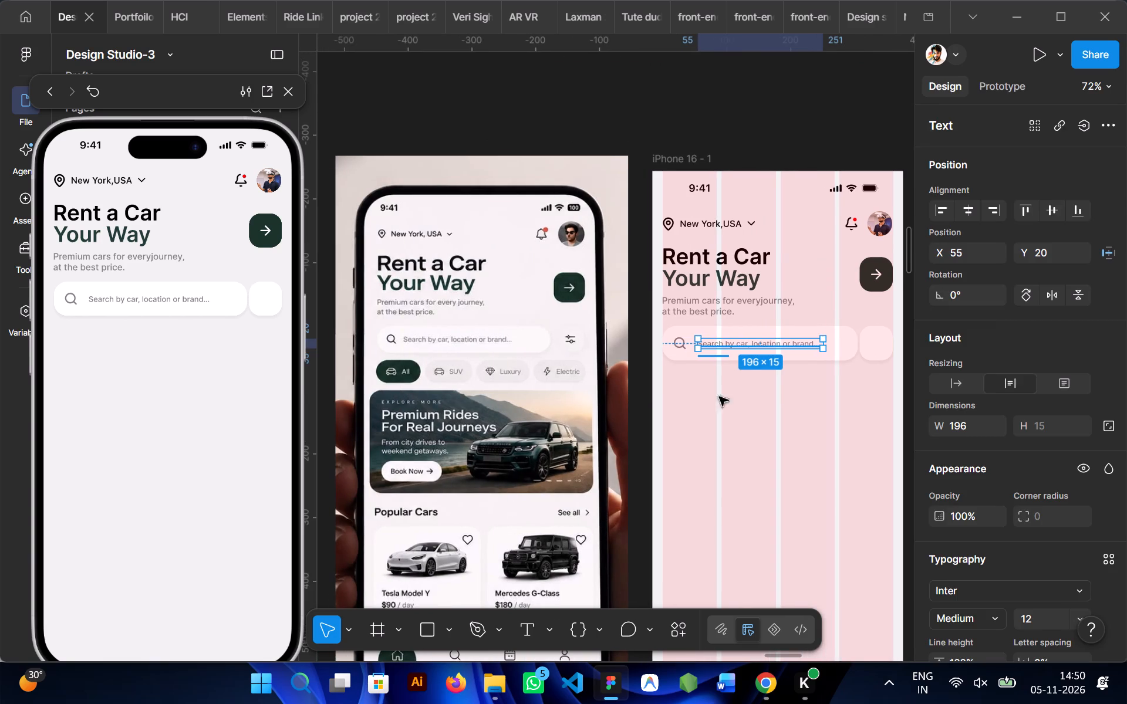
{"action": "left_click", "coordinate": [733, 420]}
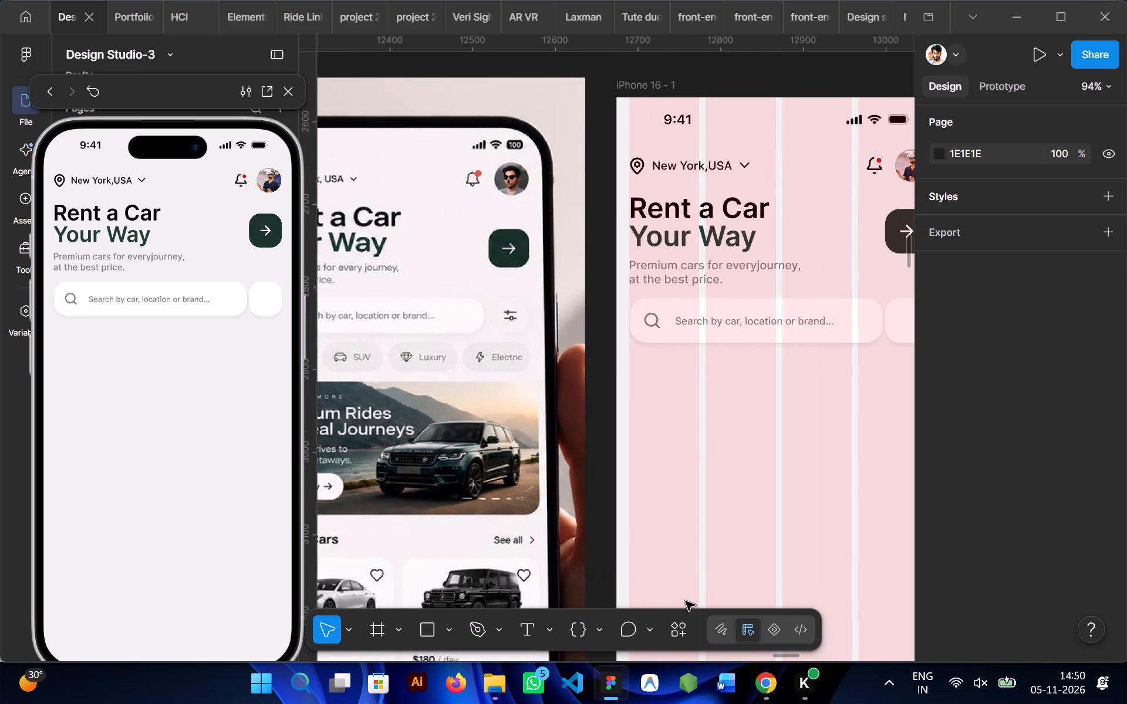
Search the Lucide Icons plugin for "filter" and examine the icons for a match to the reference's filter icon.
{"action": "left_click", "coordinate": [679, 630]}
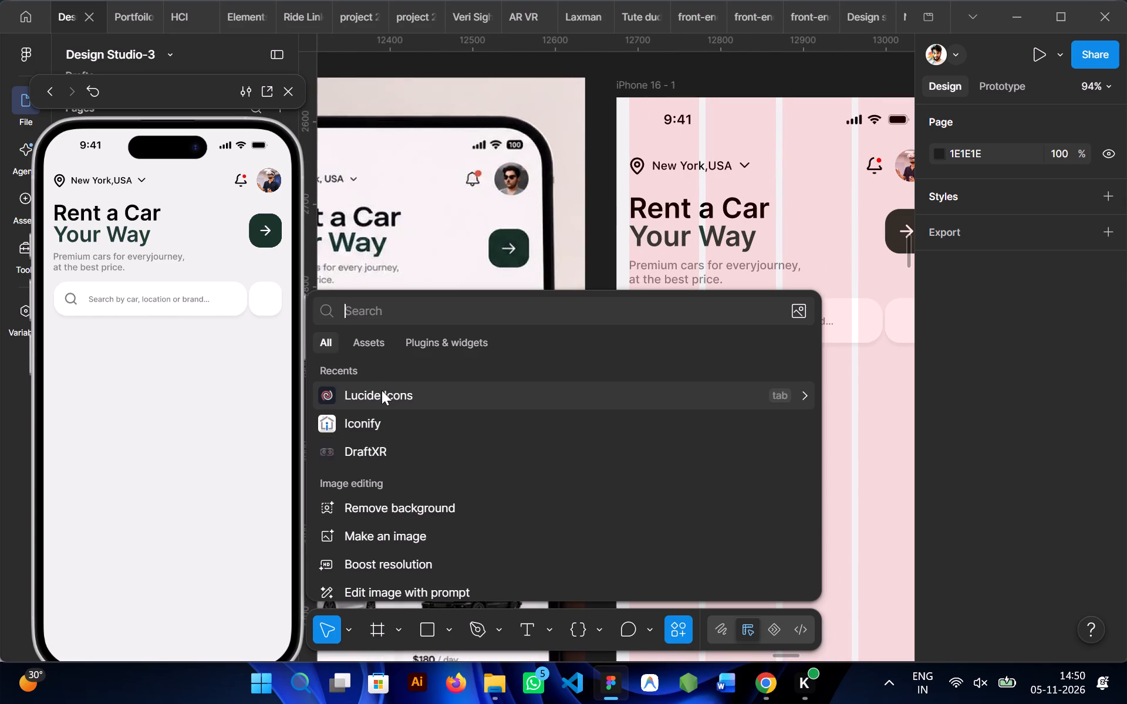
{"action": "left_click", "coordinate": [382, 390]}
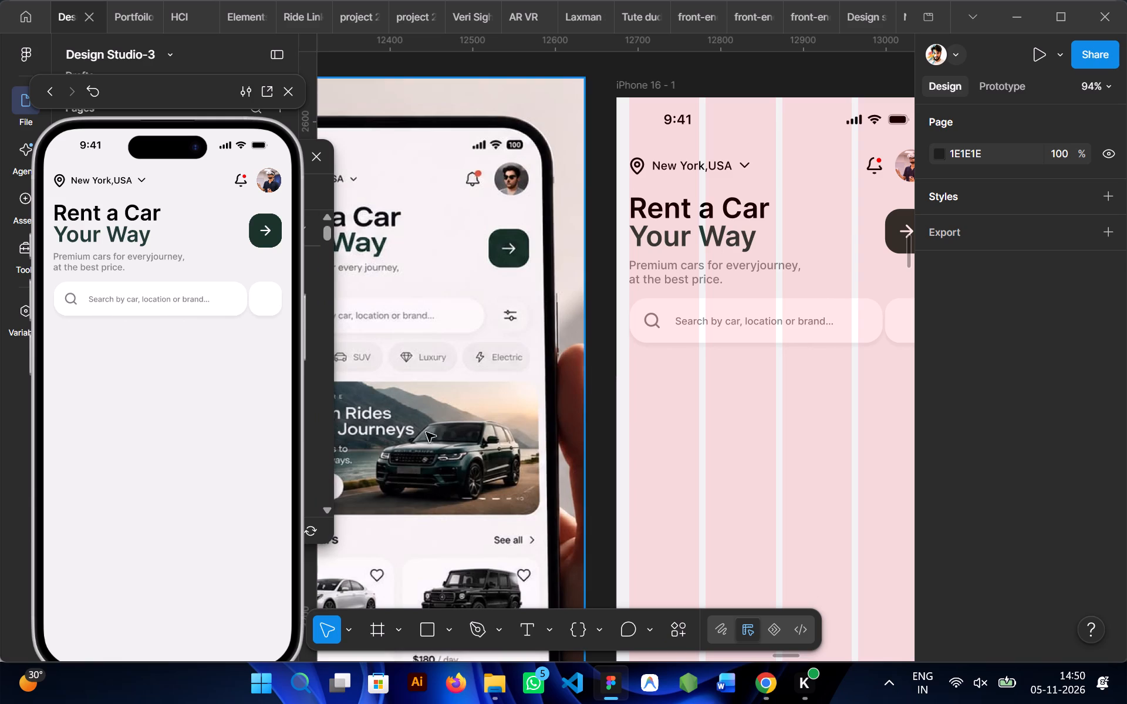
{"action": "left_click_drag", "start_coordinate": [167, 84], "coordinate": [1067, 56]}
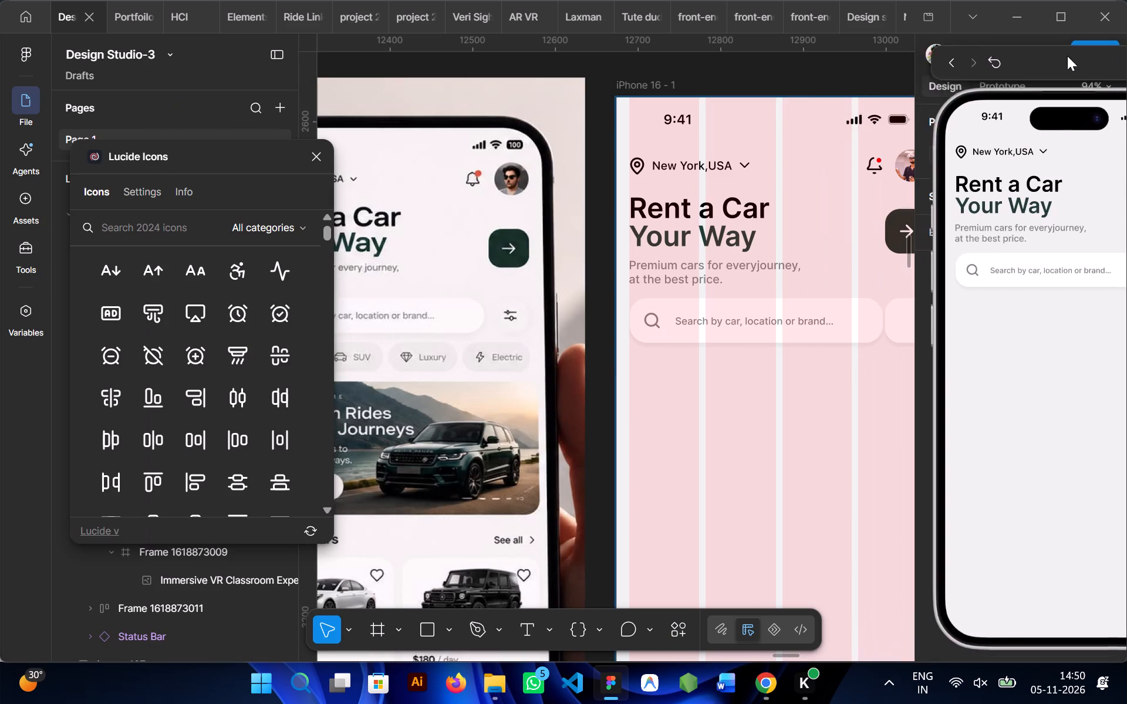
{"action": "left_click_drag", "start_coordinate": [1067, 56], "coordinate": [1020, 67]}
{"action": "left_click", "coordinate": [161, 223]}
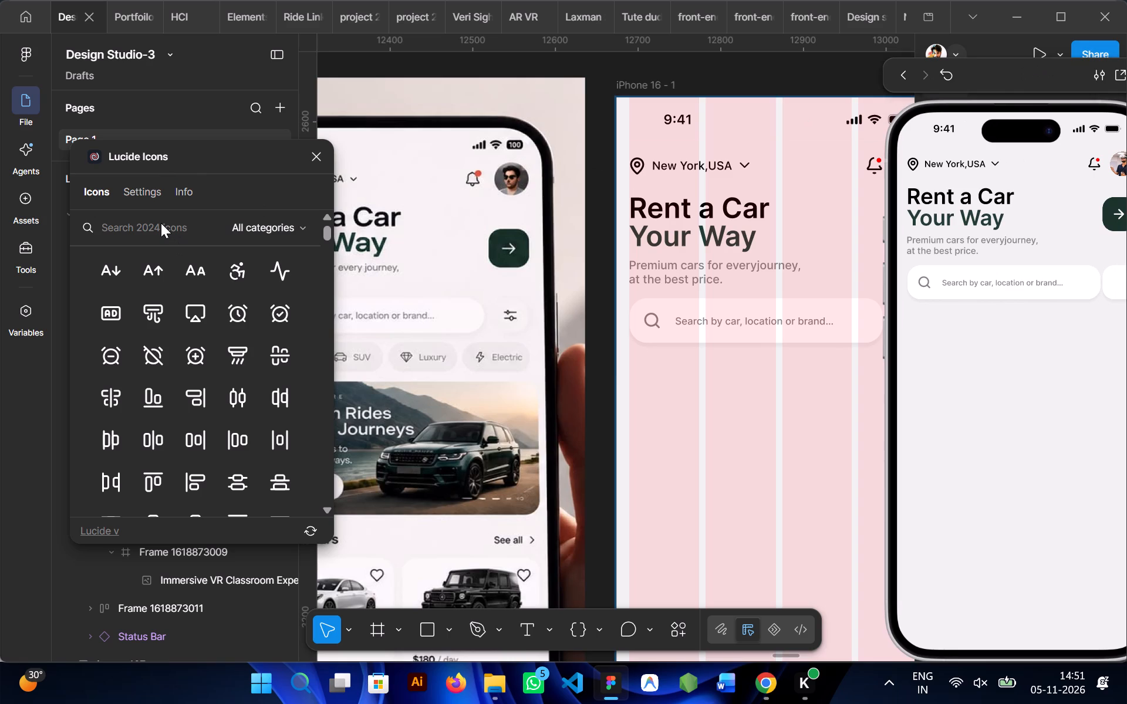
{"action": "type", "text": "filter"}
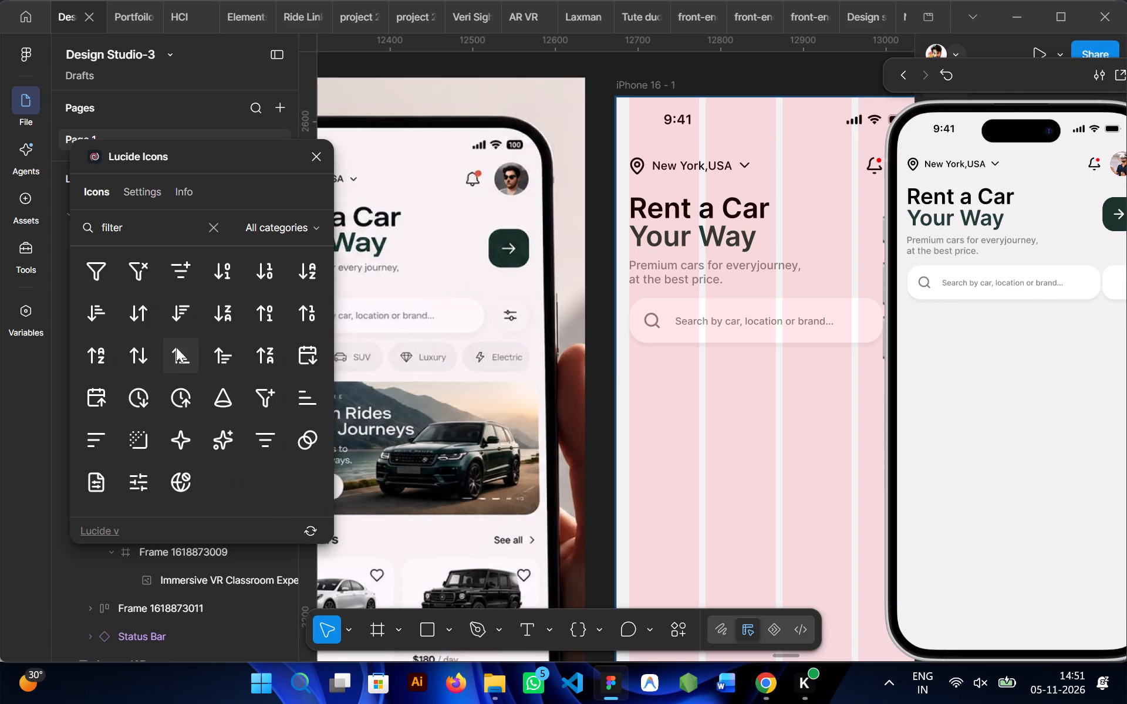
{"action": "scroll", "coordinate": [174, 400], "scroll_direction": "up", "scroll_amount": 2}
{"action": "scroll", "coordinate": [174, 400], "scroll_direction": "down", "scroll_amount": 1}
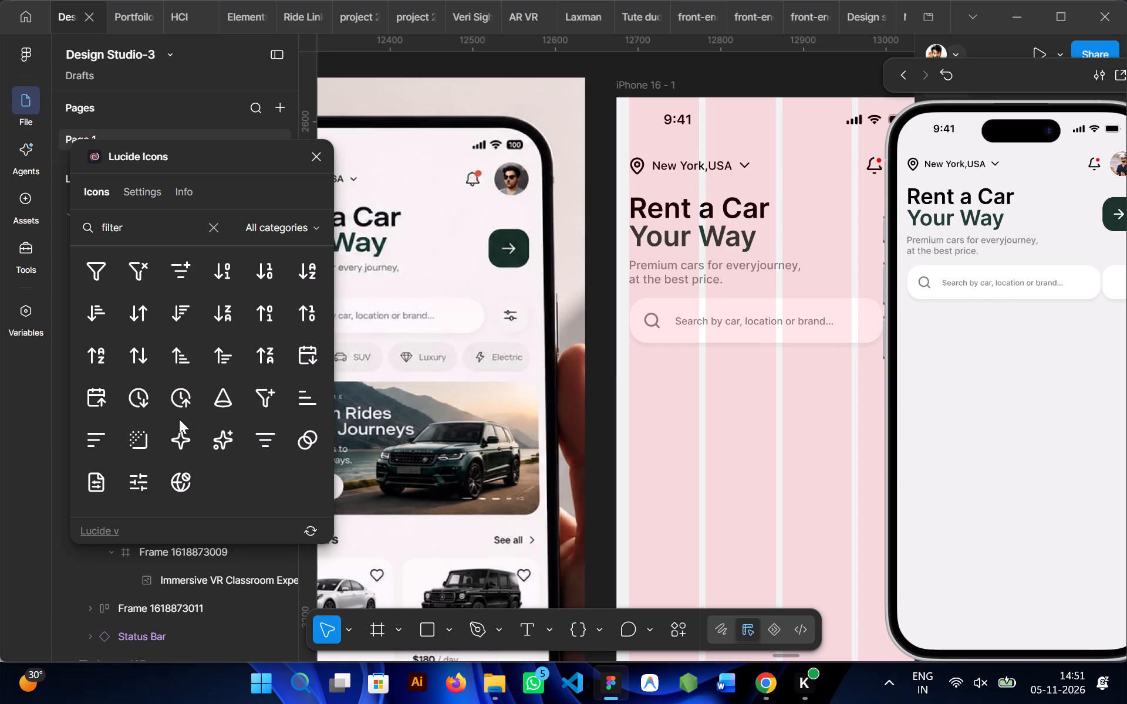
{"action": "scroll", "coordinate": [179, 419], "scroll_direction": "up", "scroll_amount": 2}
{"action": "scroll", "coordinate": [179, 419], "scroll_direction": "down", "scroll_amount": 1}
{"action": "scroll", "coordinate": [179, 419], "scroll_direction": "up", "scroll_amount": 2}
{"action": "left_click", "coordinate": [315, 161]}
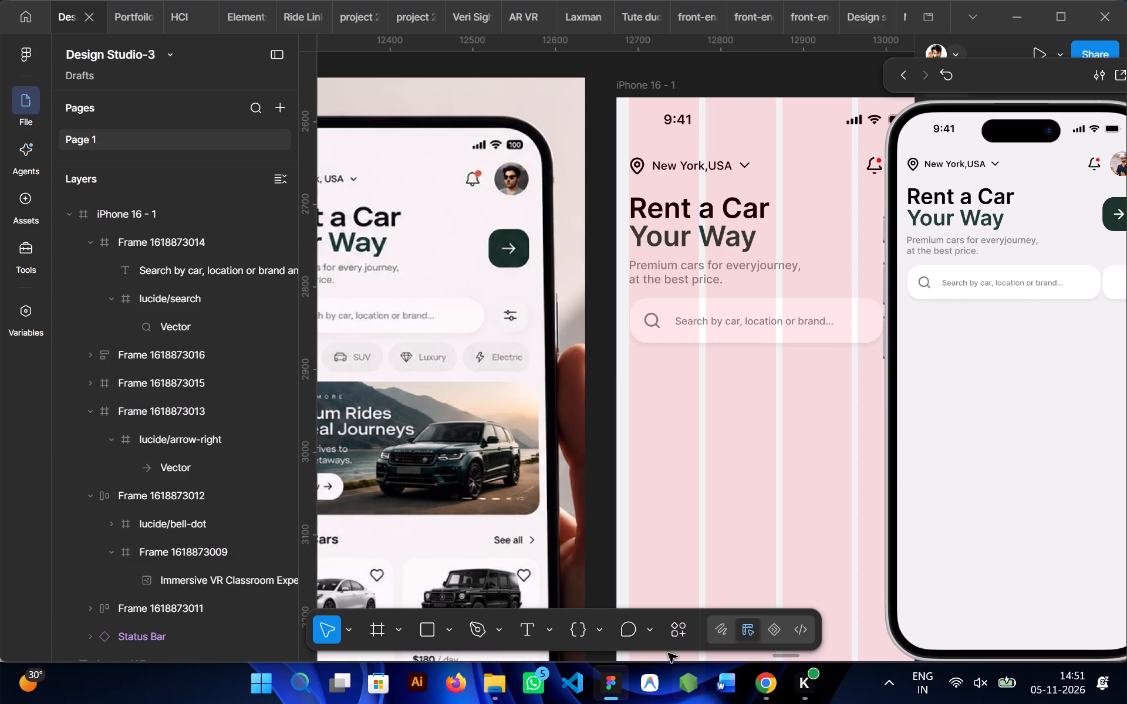
Search the Iconify plugin for "filter" and browse the icons for a horizontal sliders icon like the reference's.
{"action": "left_click", "coordinate": [679, 630]}
{"action": "left_click", "coordinate": [390, 429]}
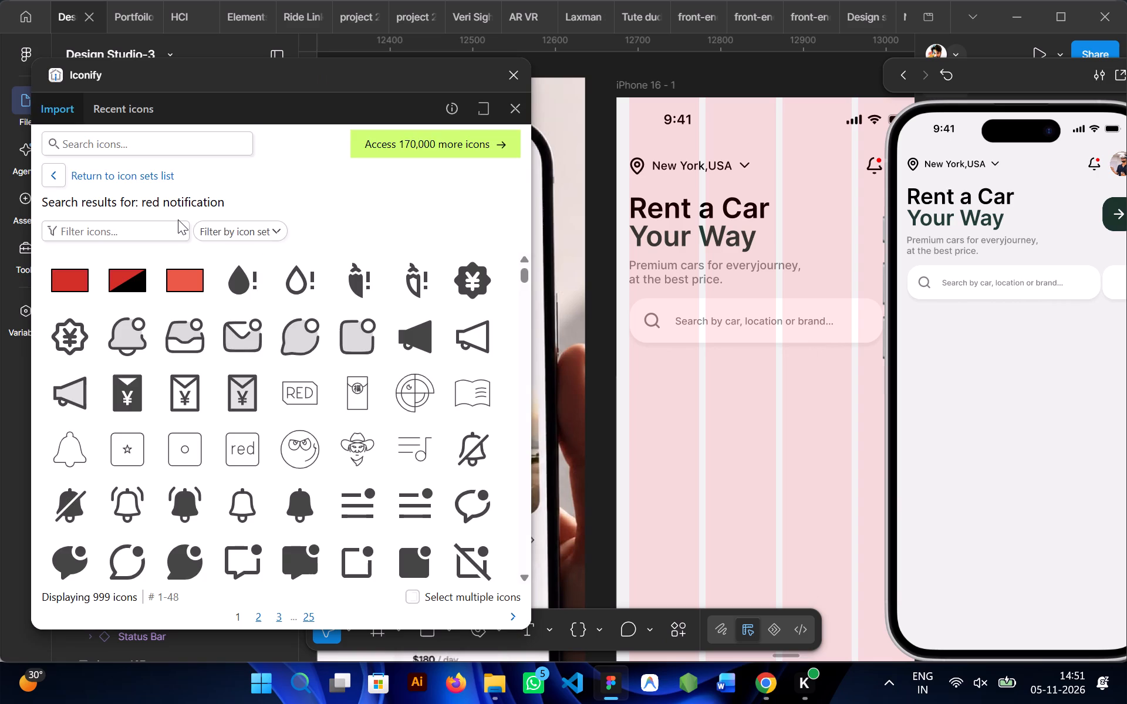
{"action": "left_click", "coordinate": [150, 148]}
{"action": "type", "text": "filter"}
{"action": "key", "text": "Return"}
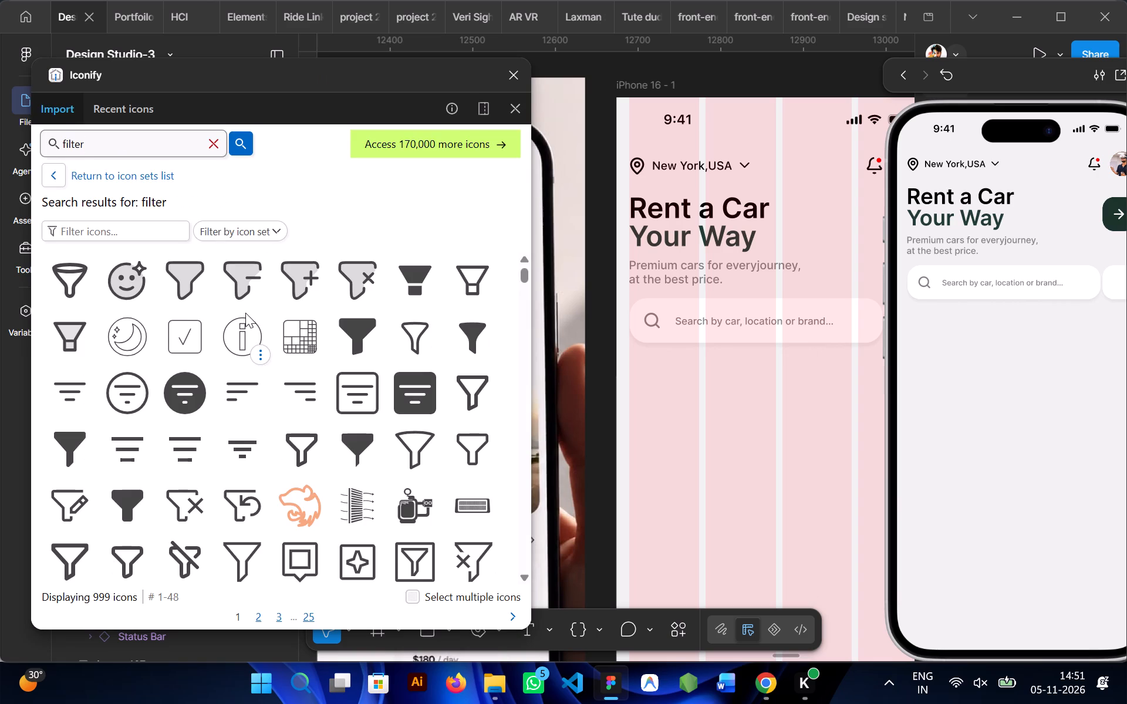
{"action": "scroll", "coordinate": [268, 348], "scroll_direction": "down", "scroll_amount": 3}
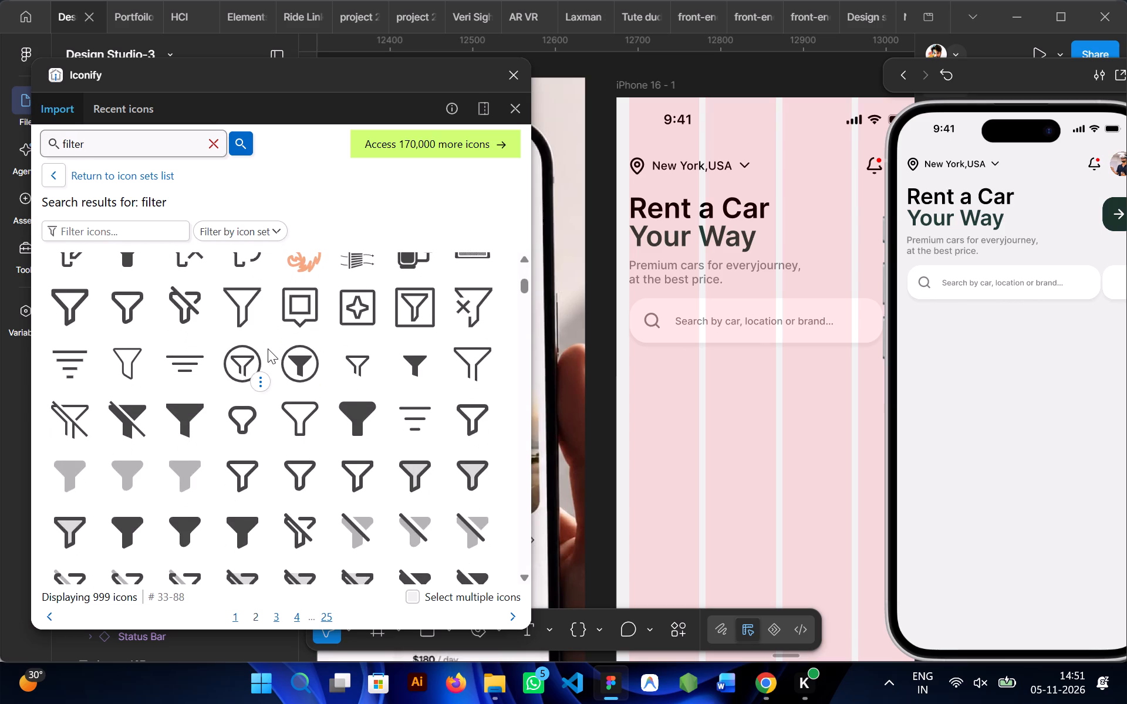
{"action": "scroll", "coordinate": [268, 348], "scroll_direction": "down", "scroll_amount": 3}
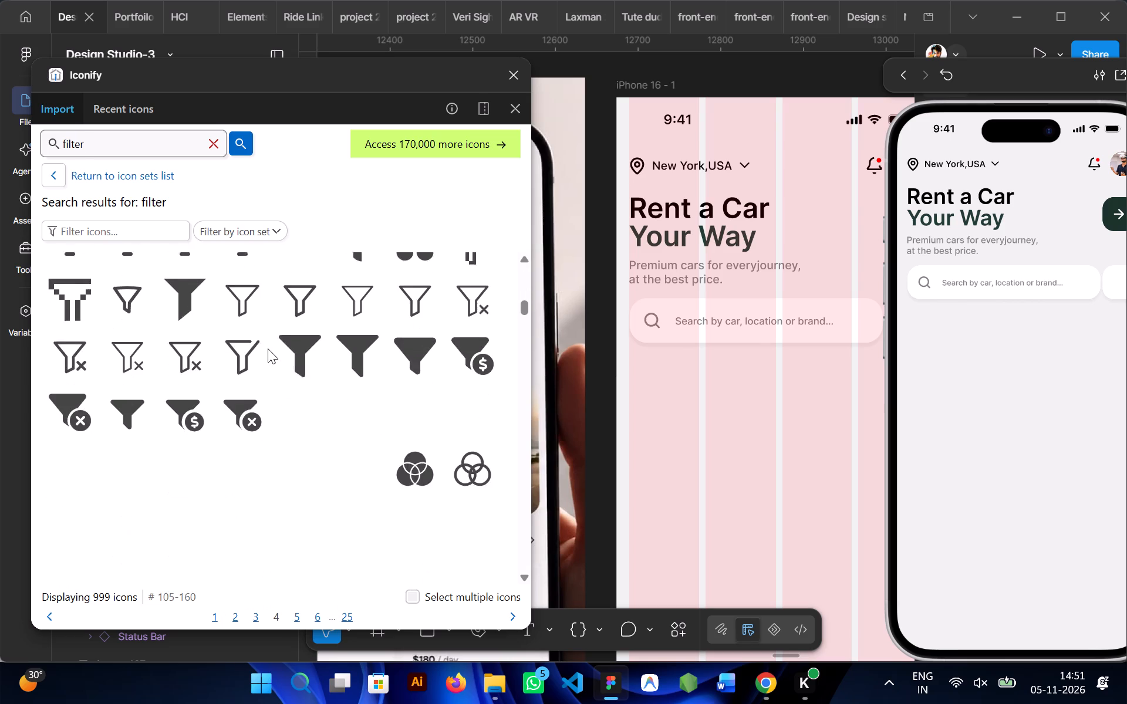
{"action": "scroll", "coordinate": [268, 348], "scroll_direction": "down", "scroll_amount": 2}
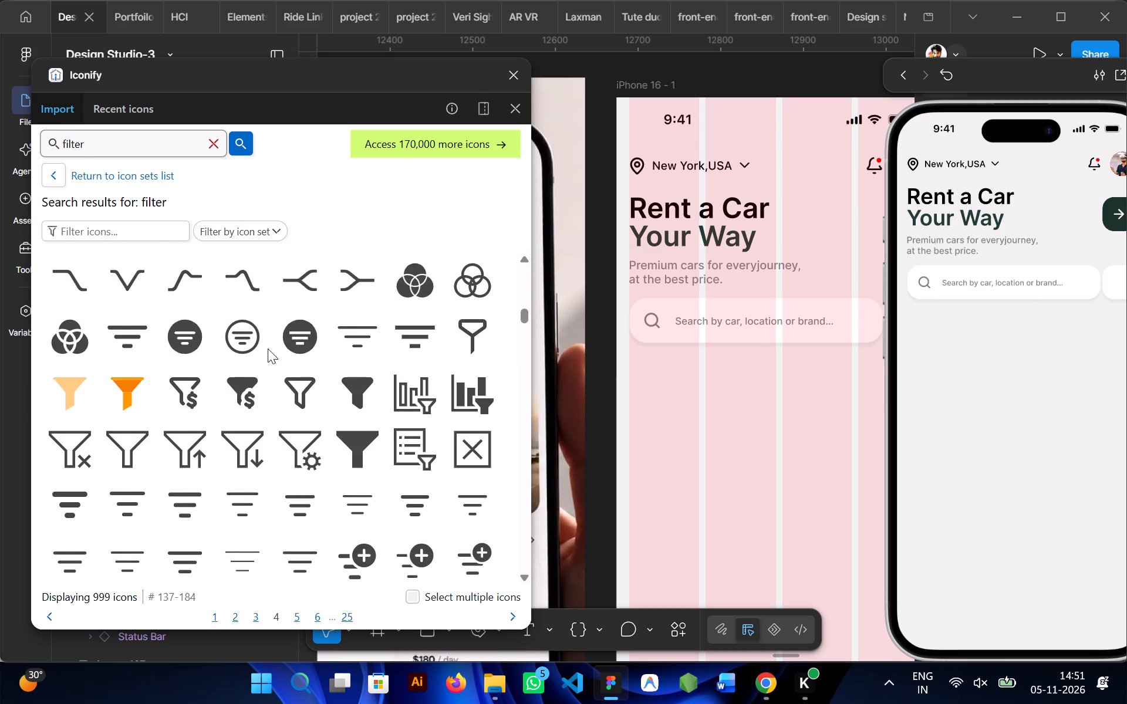
{"action": "scroll", "coordinate": [268, 348], "scroll_direction": "down", "scroll_amount": 4}
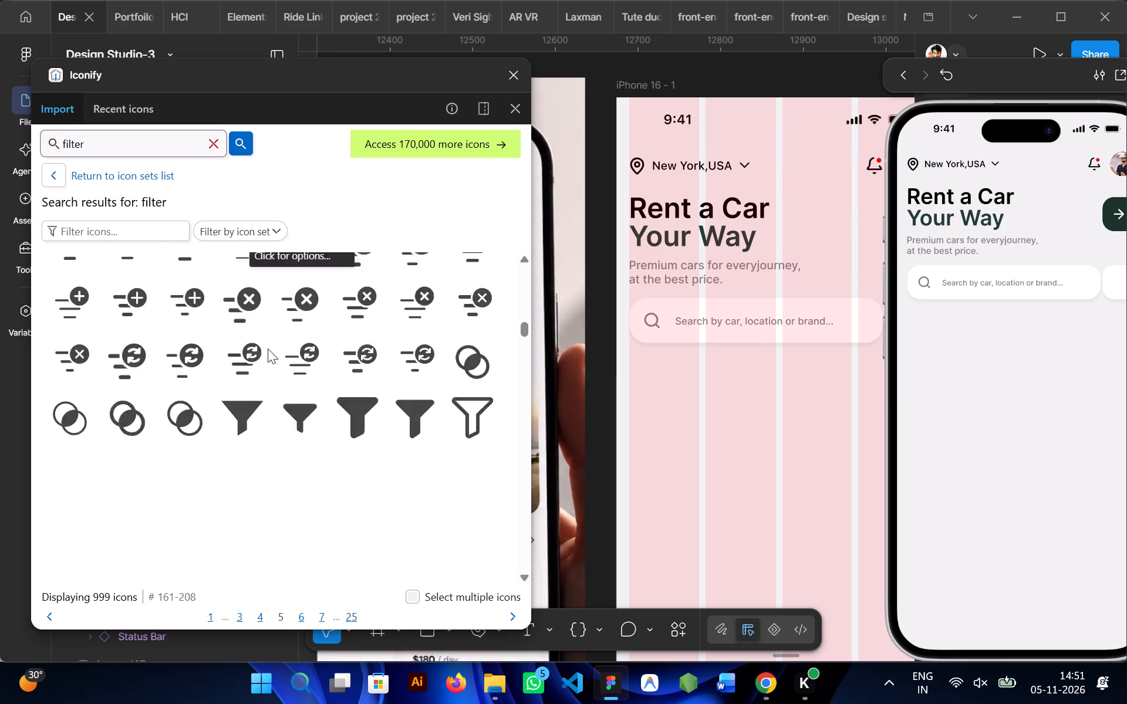
{"action": "scroll", "coordinate": [268, 348], "scroll_direction": "down", "scroll_amount": 3}
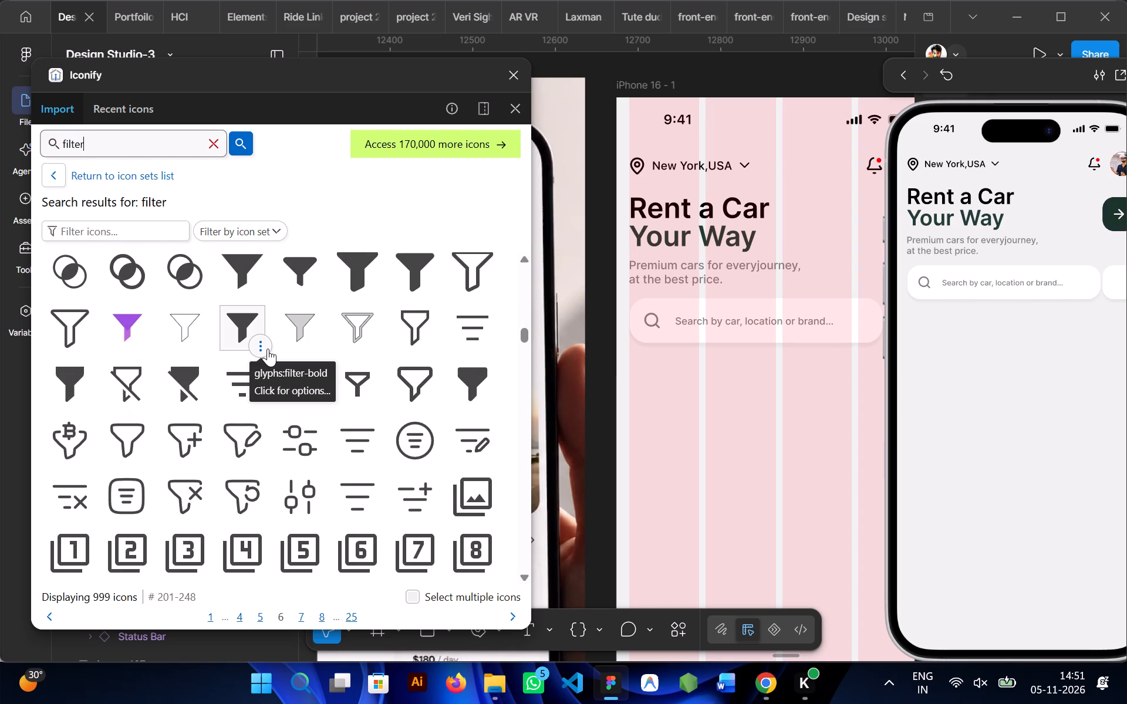
{"action": "scroll", "coordinate": [268, 348], "scroll_direction": "down", "scroll_amount": 2}
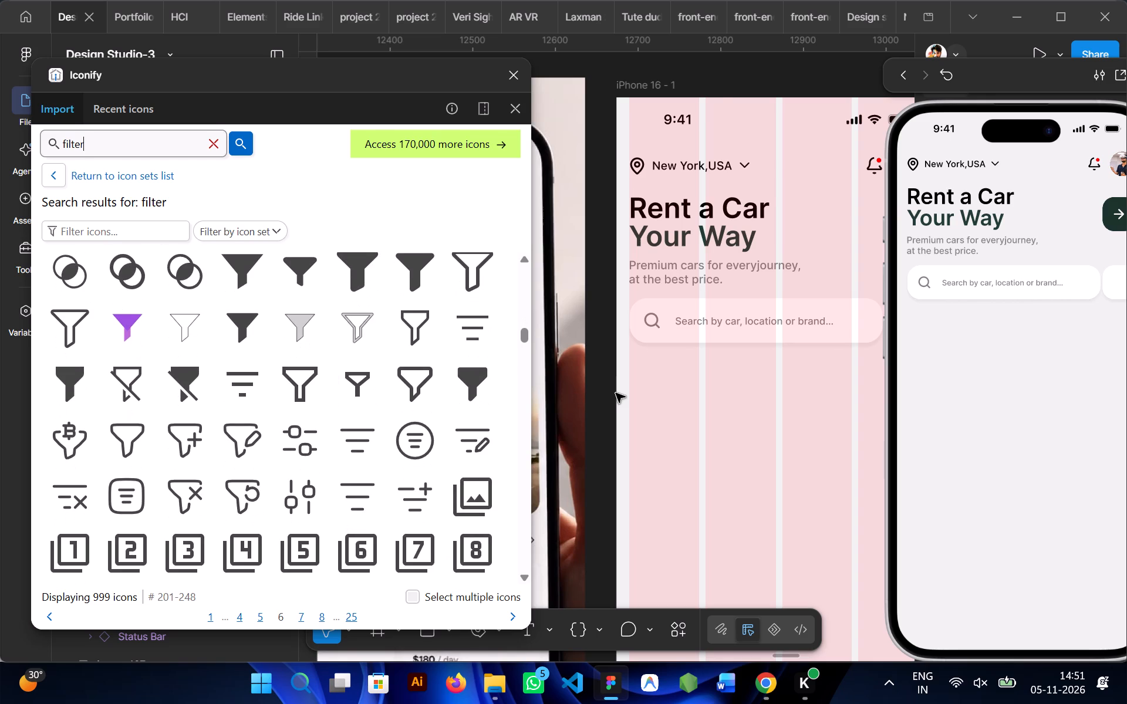
{"action": "scroll", "coordinate": [616, 393], "scroll_direction": "right", "scroll_amount": 2}
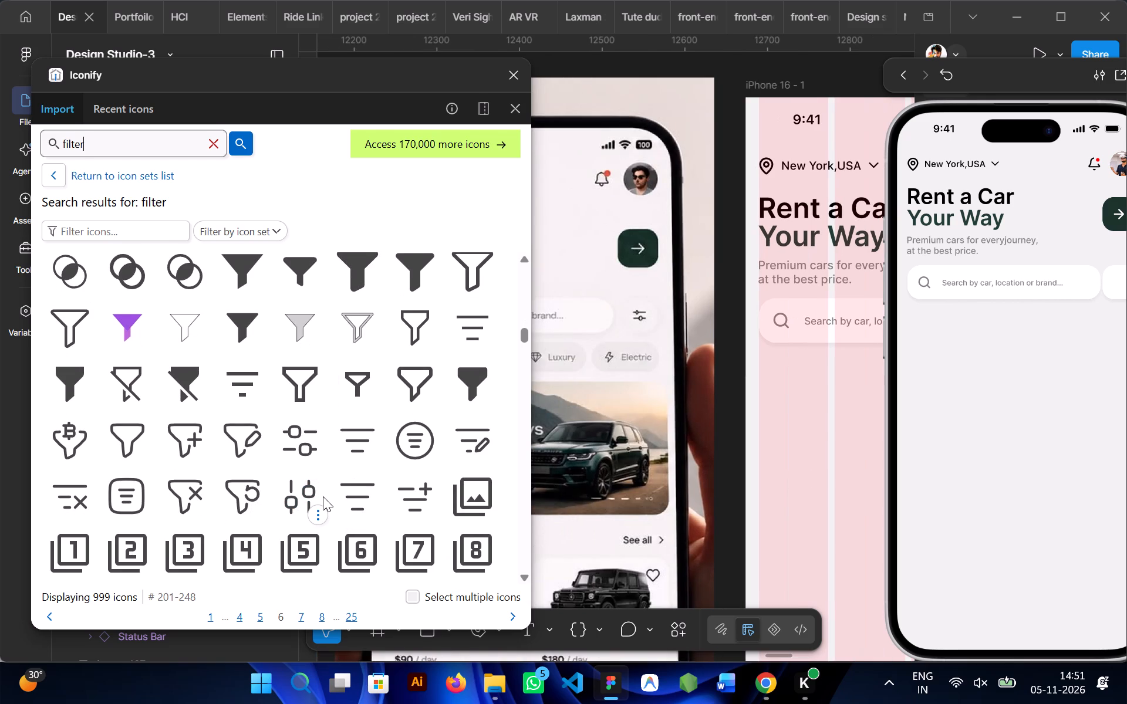
{"action": "scroll", "coordinate": [323, 496], "scroll_direction": "down", "scroll_amount": 2}
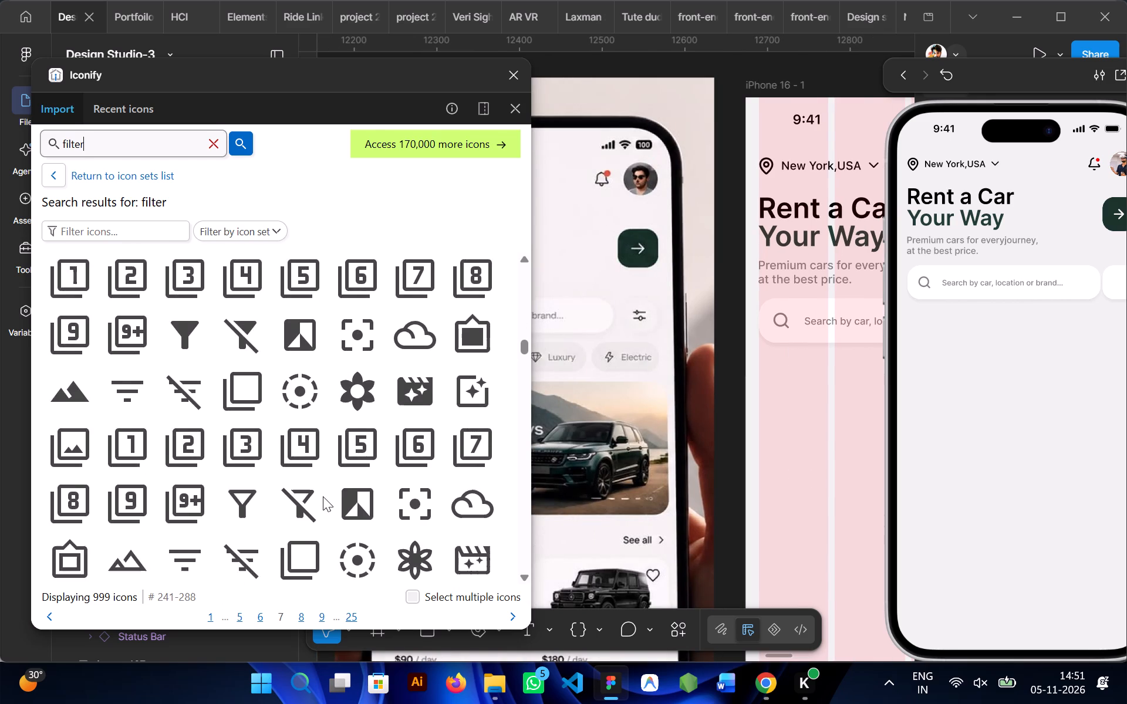
{"action": "scroll", "coordinate": [323, 496], "scroll_direction": "down", "scroll_amount": 2}
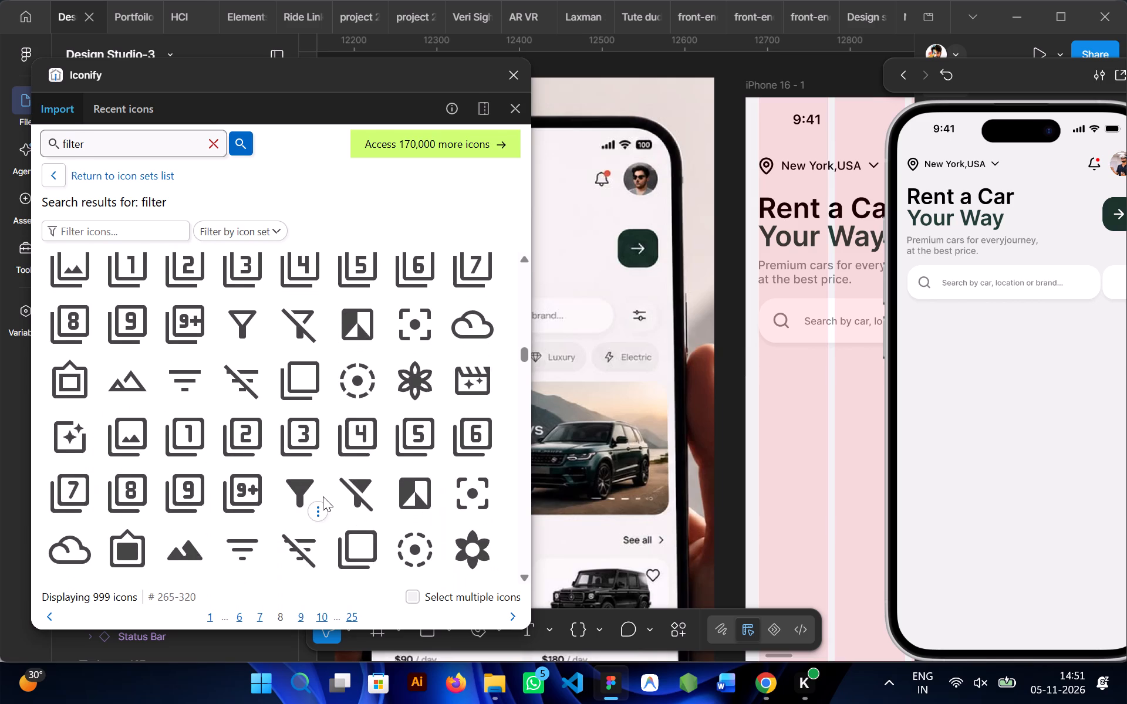
{"action": "scroll", "coordinate": [323, 496], "scroll_direction": "down", "scroll_amount": 5}
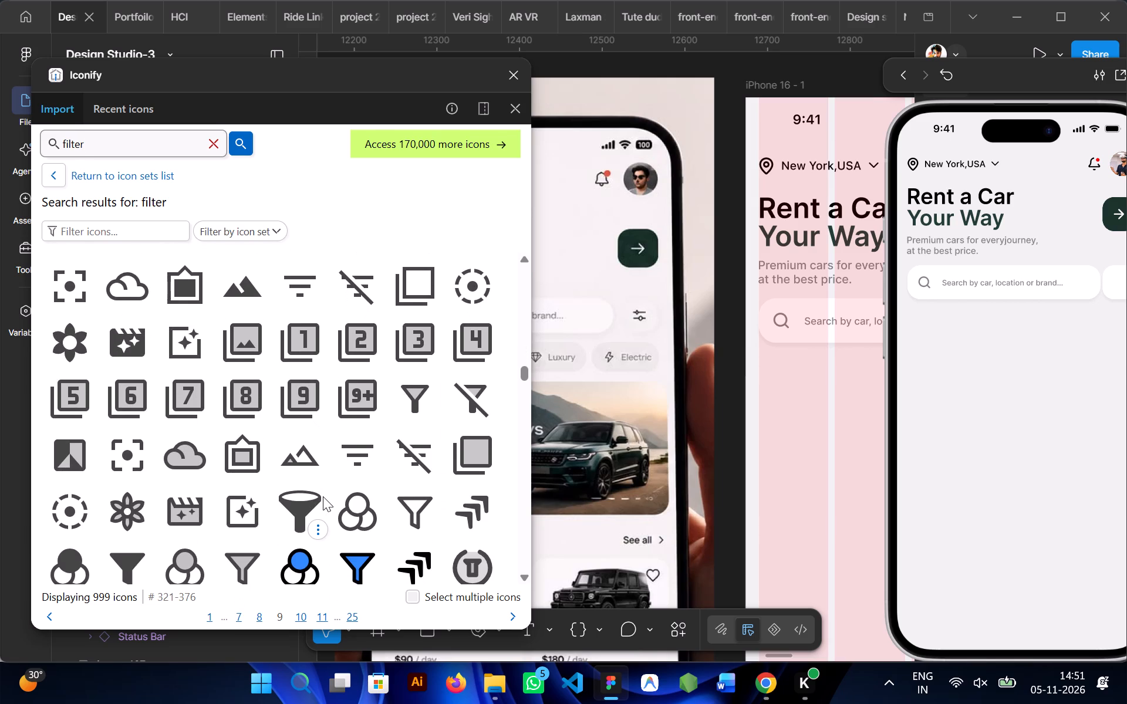
{"action": "scroll", "coordinate": [323, 496], "scroll_direction": "down", "scroll_amount": 3}
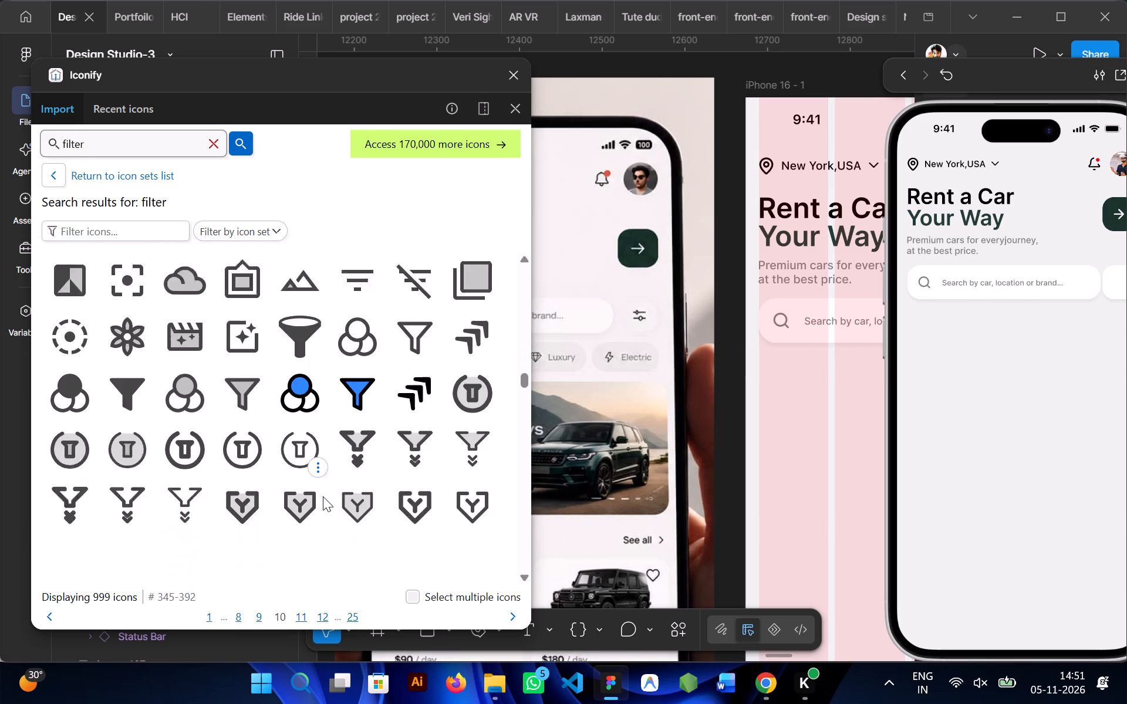
{"action": "scroll", "coordinate": [323, 496], "scroll_direction": "down", "scroll_amount": 4}
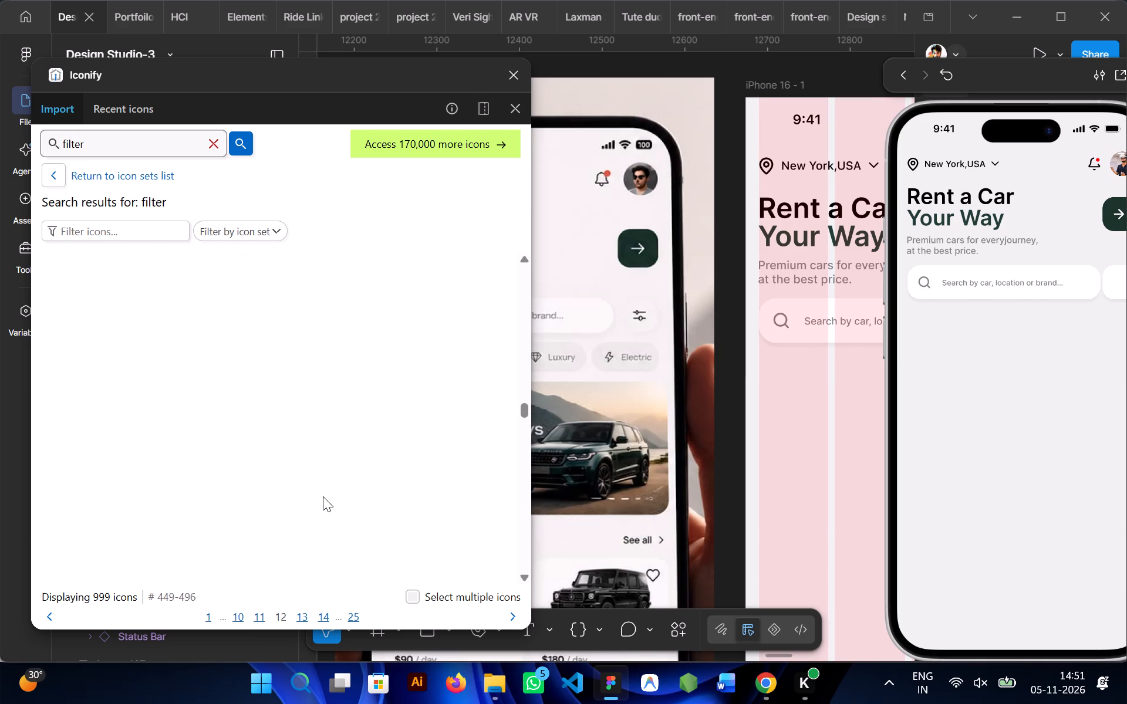
{"action": "scroll", "coordinate": [323, 496], "scroll_direction": "up", "scroll_amount": 8}
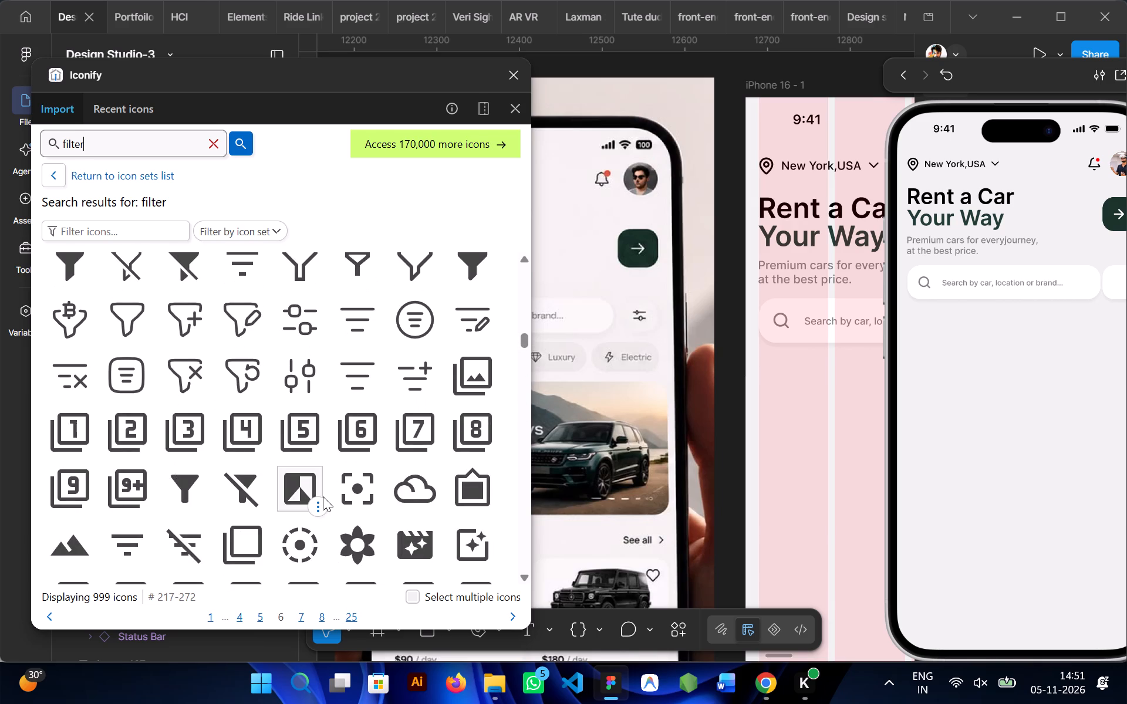
{"action": "scroll", "coordinate": [323, 496], "scroll_direction": "up", "scroll_amount": 1}
{"action": "scroll", "coordinate": [299, 523], "scroll_direction": "down", "scroll_amount": 1}
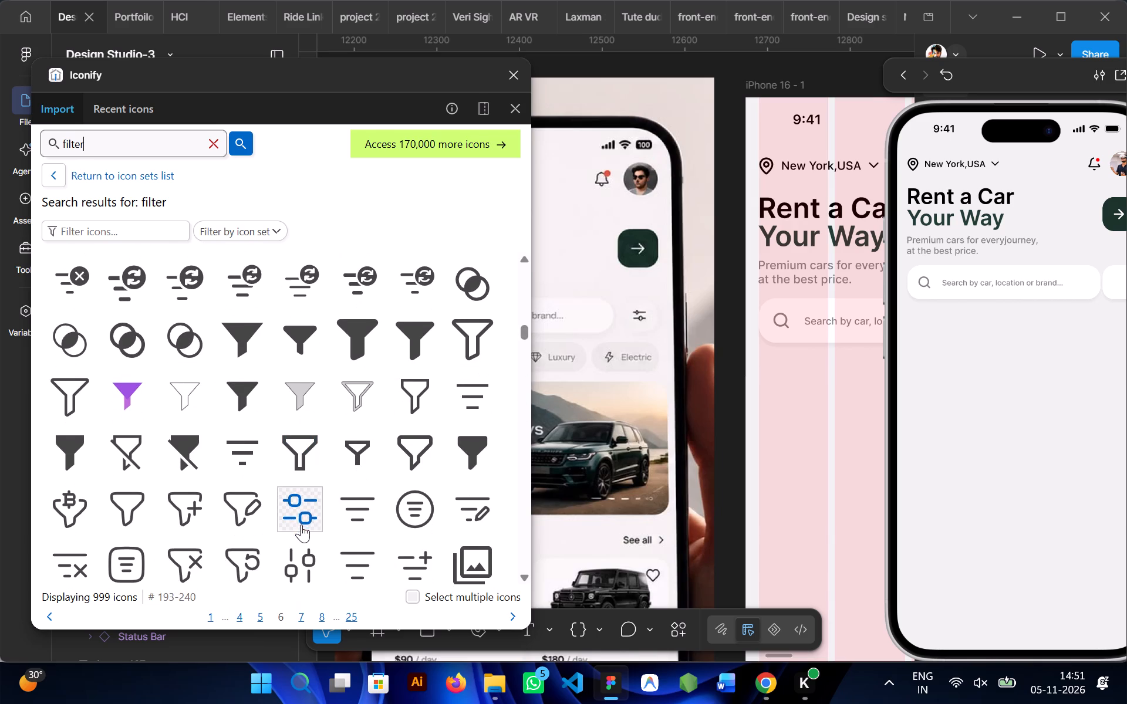
Import the hugeicons filter-horizontal icon as a frame at size 22 with colour #fff.
{"action": "left_click", "coordinate": [293, 499]}
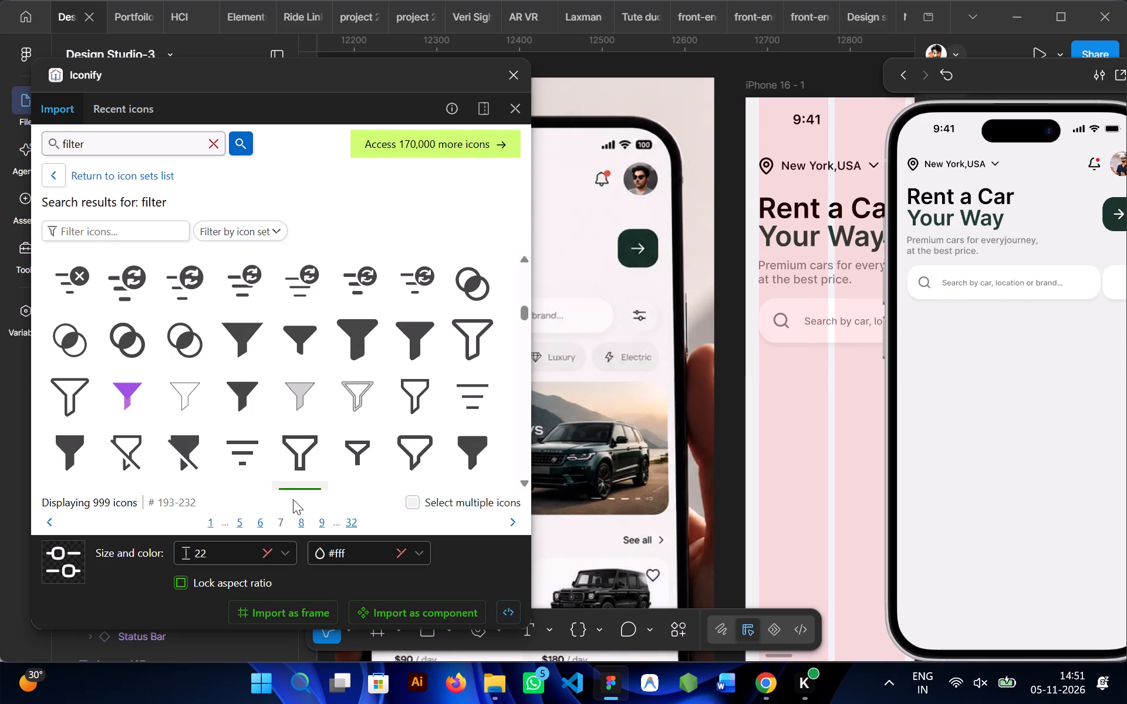
{"action": "left_click", "coordinate": [293, 612]}
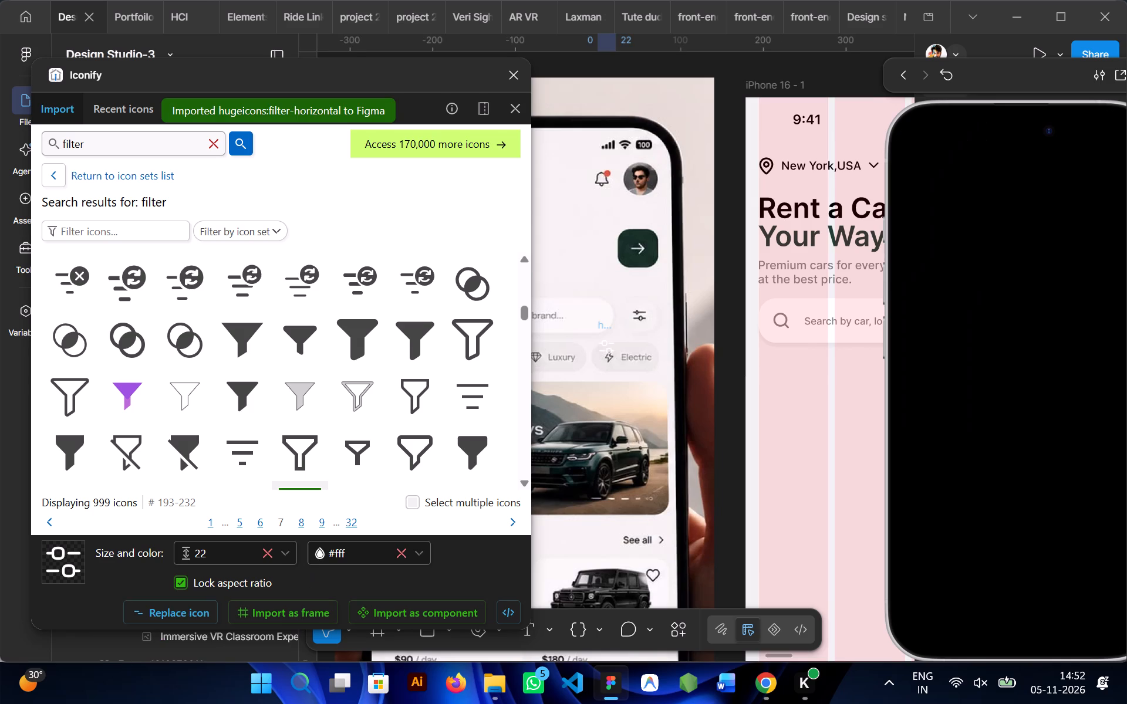
{"action": "left_click", "coordinate": [516, 72]}
Replace the leftover arrow-right icon in the tile beside the search bar with the filter-horizontal icon, centered at about X 15, Y 16.
{"action": "scroll", "coordinate": [582, 318], "scroll_direction": "left", "scroll_amount": 1}
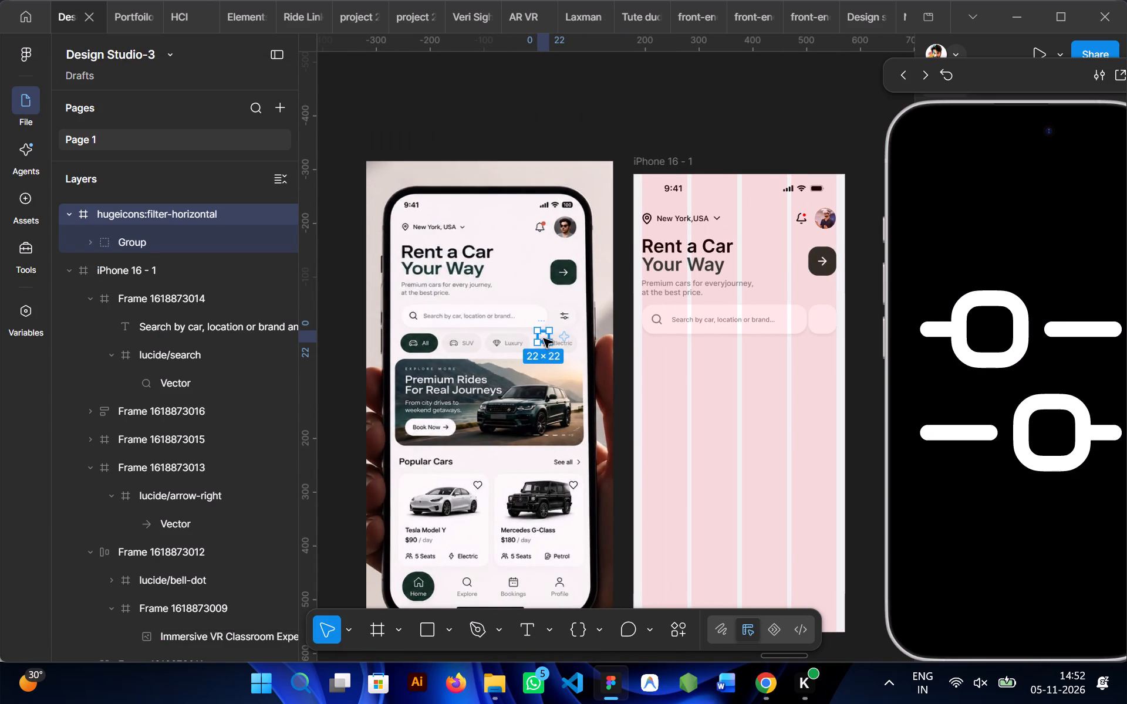
{"action": "left_click_drag", "start_coordinate": [540, 336], "coordinate": [822, 319]}
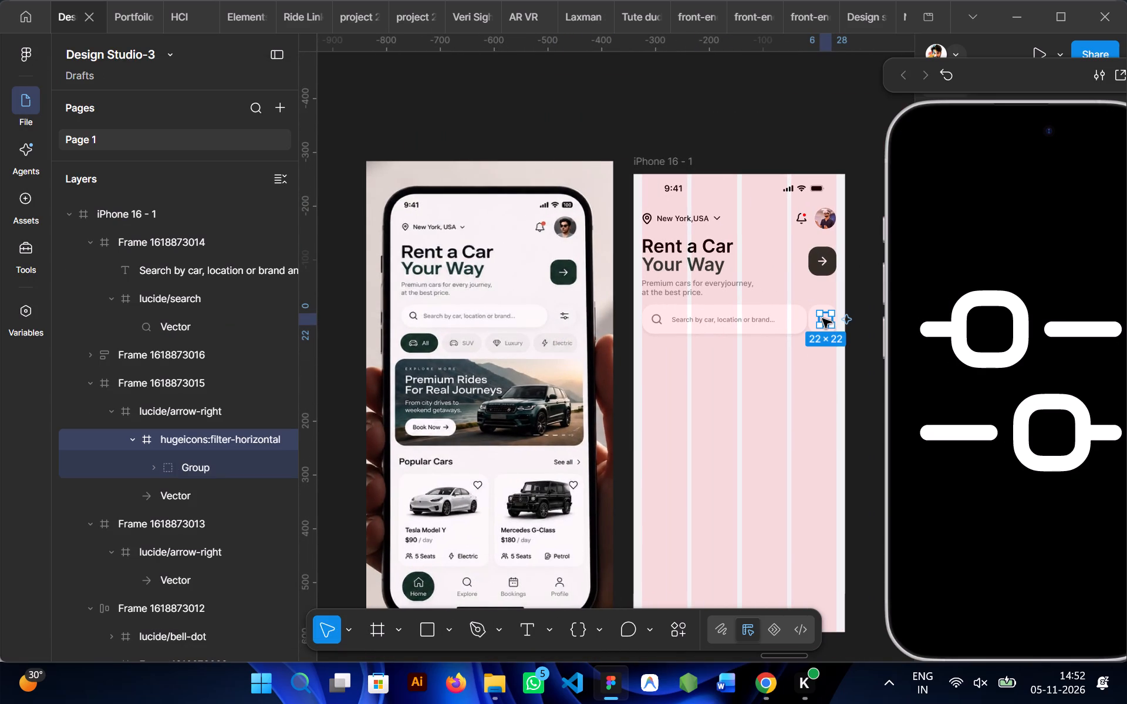
{"action": "scroll", "coordinate": [822, 319], "scroll_direction": "left", "scroll_amount": 1}
{"action": "left_click_drag", "start_coordinate": [743, 324], "coordinate": [794, 370]}
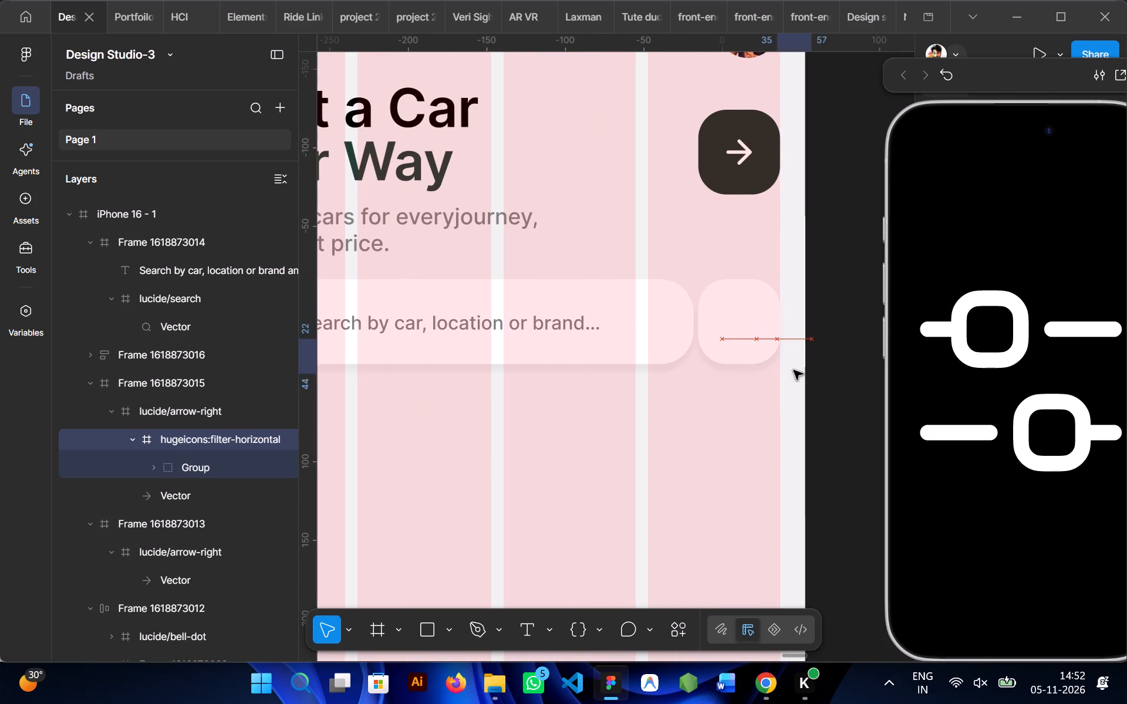
{"action": "left_click_drag", "start_coordinate": [794, 370], "coordinate": [831, 373]}
{"action": "double_click", "coordinate": [739, 319]}
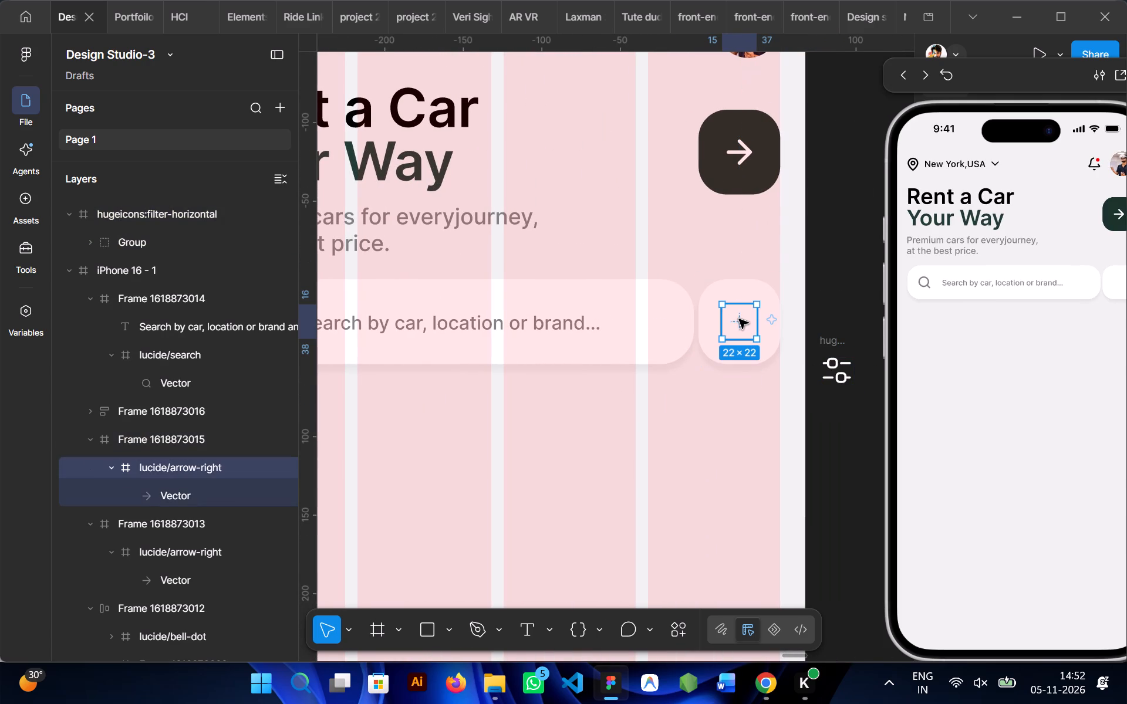
{"action": "key", "text": "Delete"}
{"action": "left_click_drag", "start_coordinate": [828, 343], "coordinate": [728, 294]}
Move the prototype preview clear of the design properties and set both filter icon vectors' strokes to black (000000).
{"action": "scroll", "coordinate": [826, 280], "scroll_direction": "left", "scroll_amount": 1}
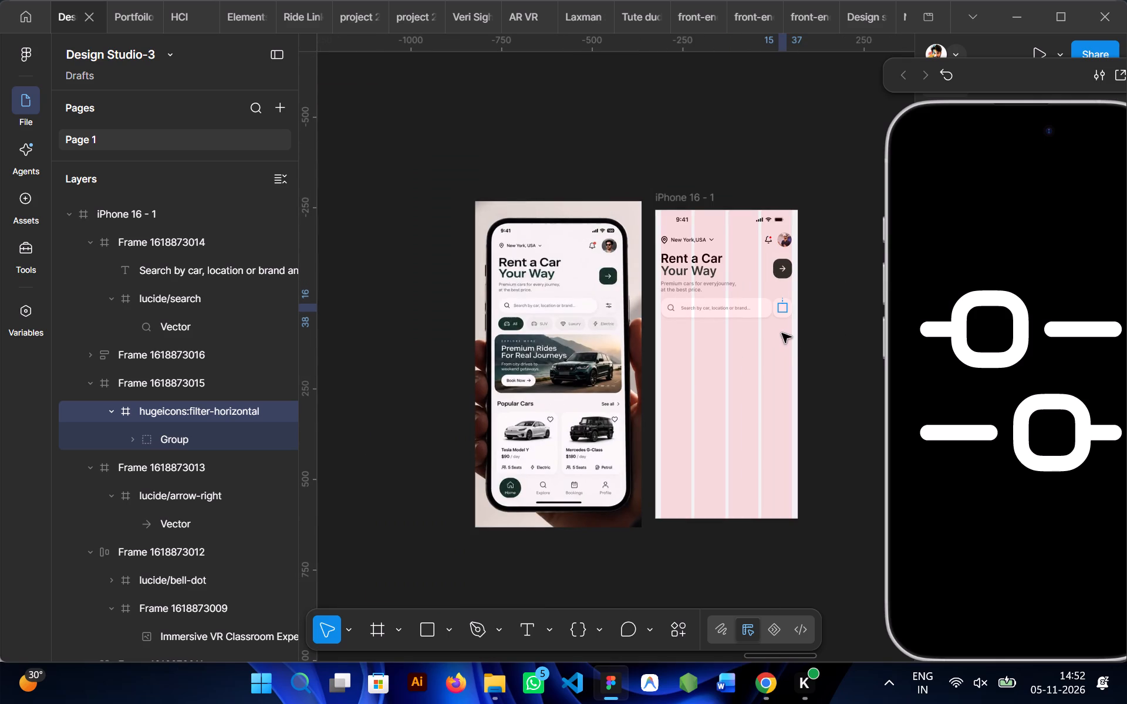
{"action": "double_click", "coordinate": [782, 333]}
{"action": "left_click", "coordinate": [782, 309]}
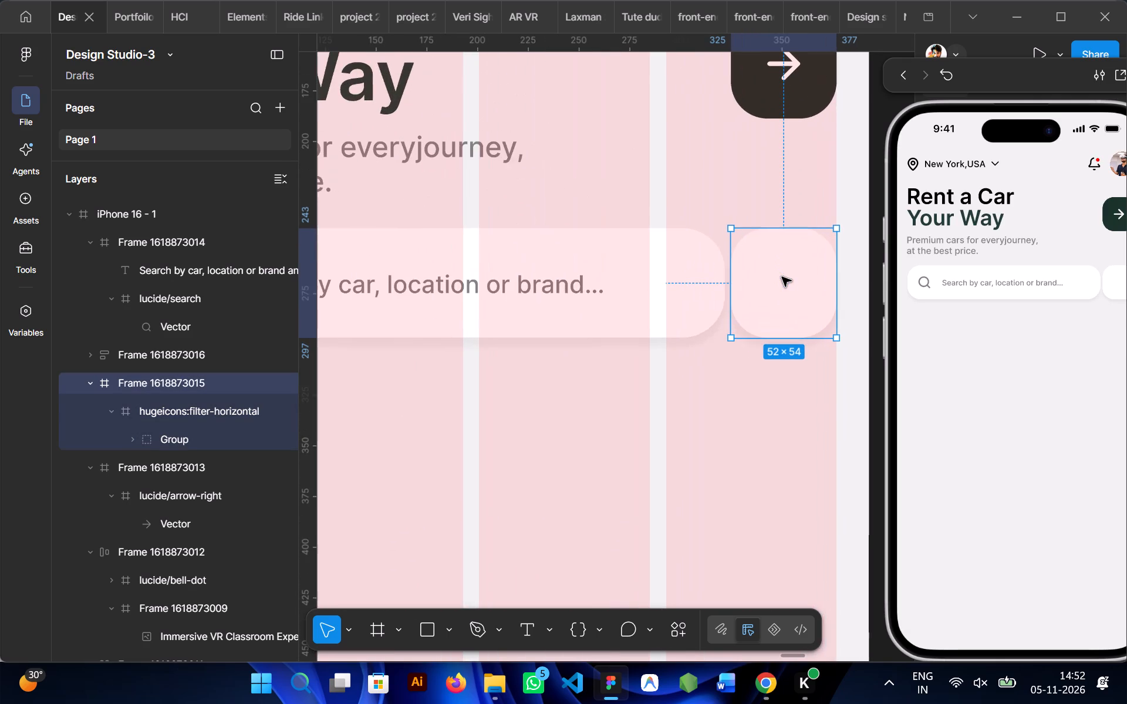
{"action": "left_click", "coordinate": [795, 275], "text": "ctrl"}
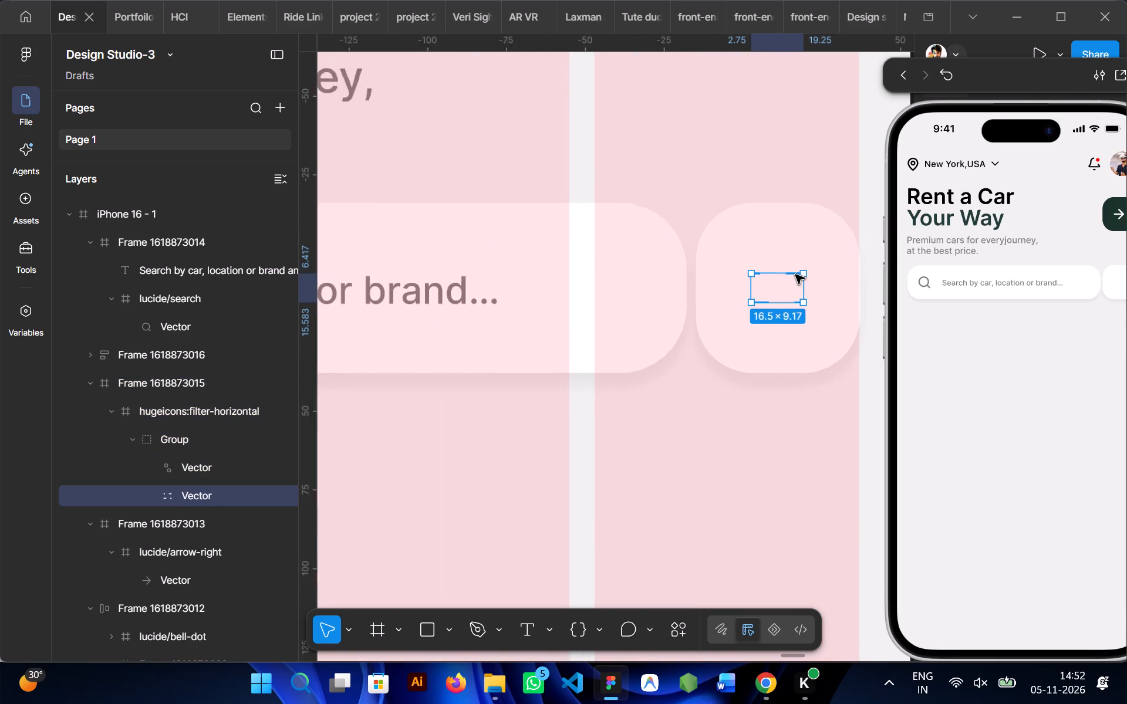
{"action": "left_click", "coordinate": [769, 280], "text": "ctrl+shift"}
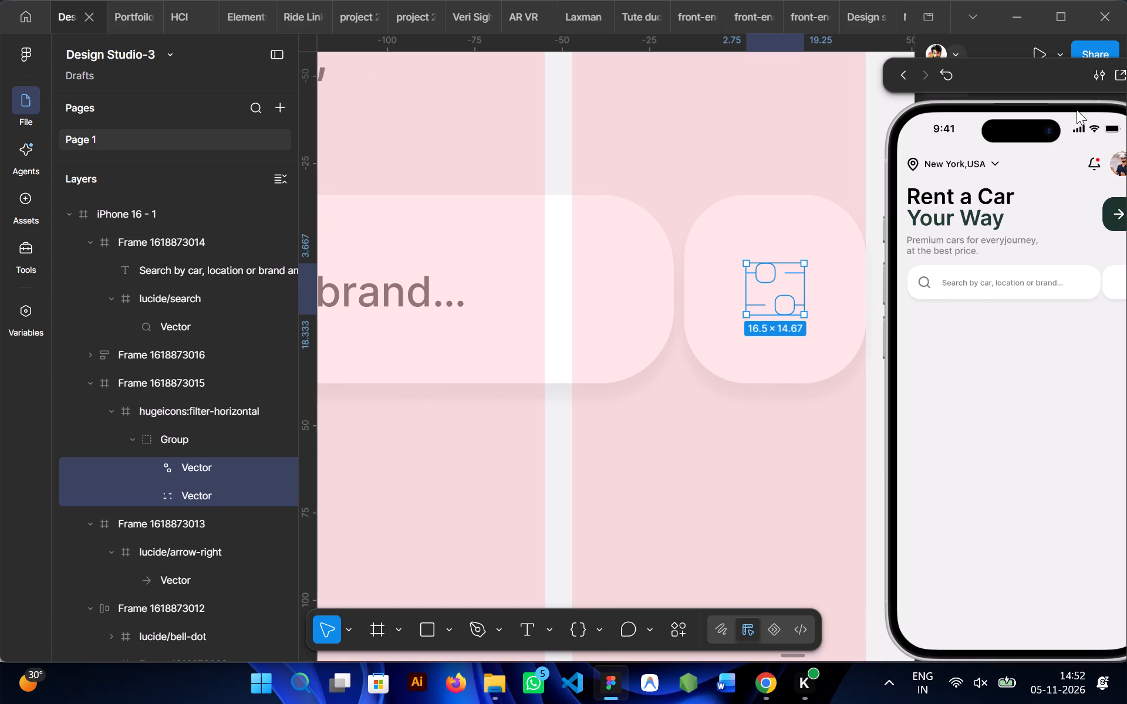
{"action": "left_click_drag", "start_coordinate": [1007, 69], "coordinate": [137, 76]}
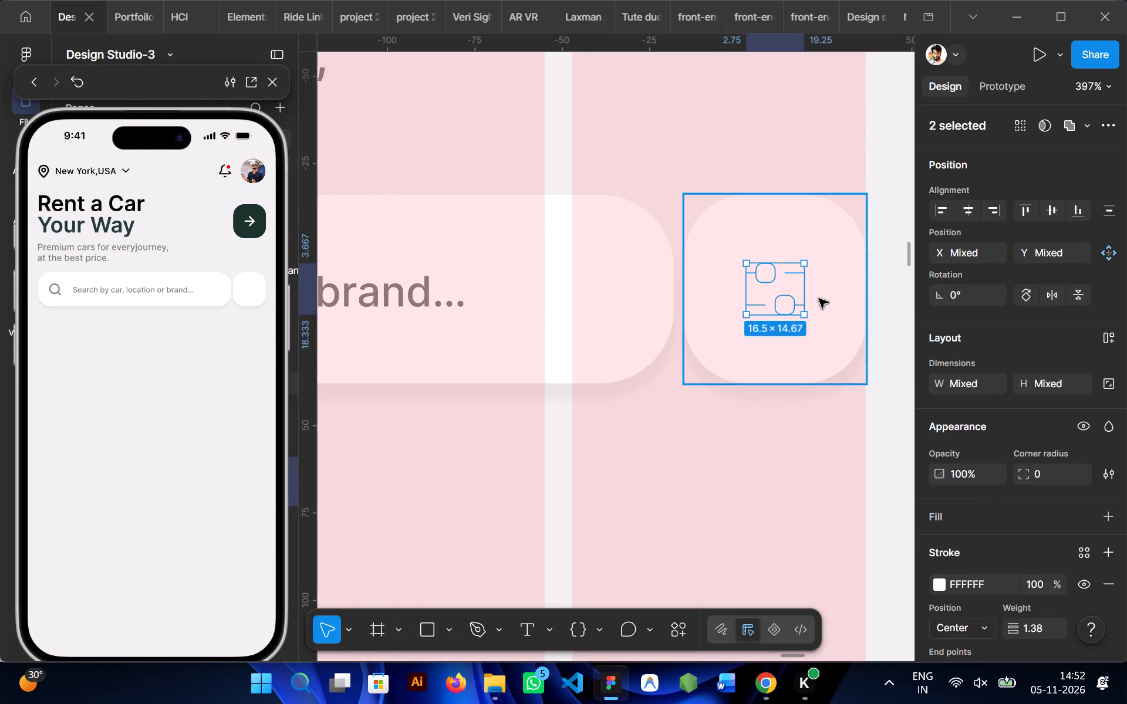
{"action": "scroll", "coordinate": [819, 299], "scroll_direction": "right", "scroll_amount": 1}
{"action": "scroll", "coordinate": [1020, 434], "scroll_direction": "down", "scroll_amount": 3}
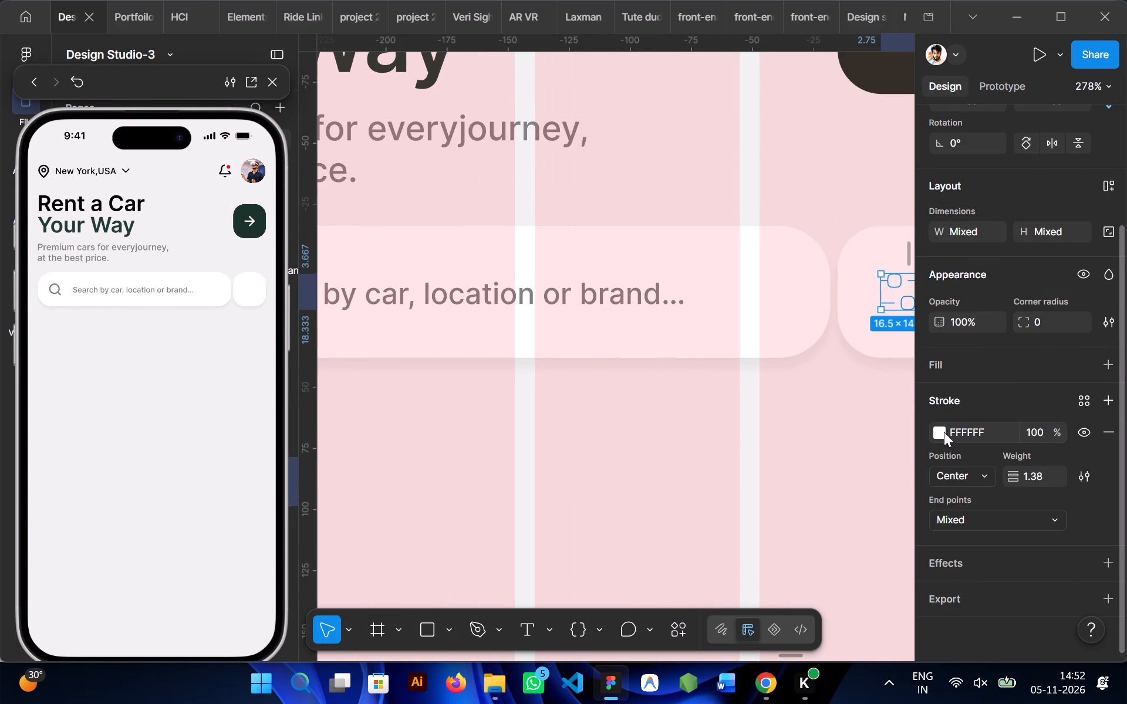
{"action": "left_click", "coordinate": [936, 432]}
{"action": "left_click_drag", "start_coordinate": [728, 303], "coordinate": [720, 332]}
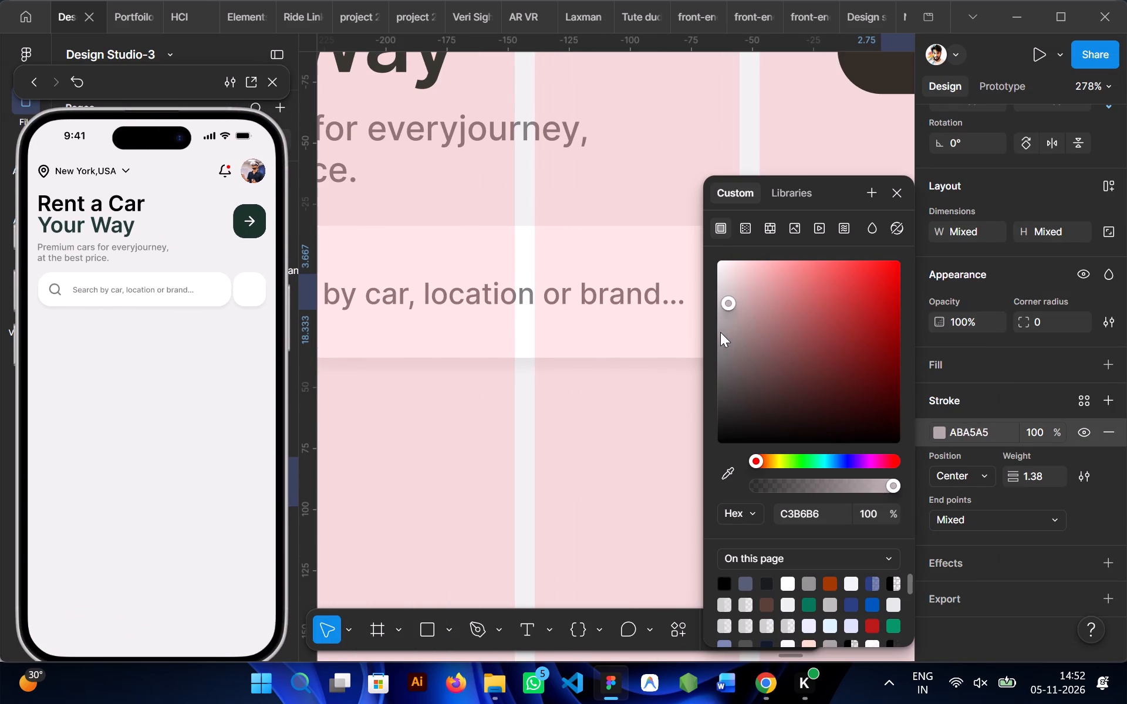
{"action": "left_click_drag", "start_coordinate": [720, 332], "coordinate": [671, 479]}
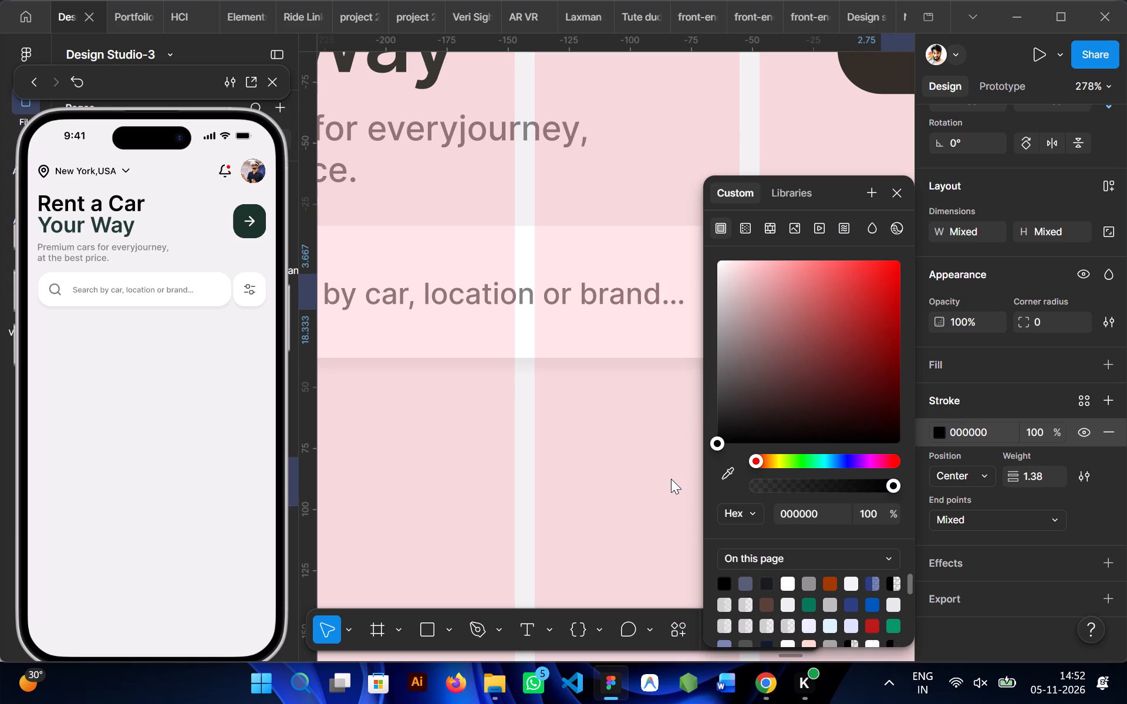
{"action": "left_click_drag", "start_coordinate": [671, 479], "coordinate": [669, 481]}
{"action": "left_click", "coordinate": [523, 441]}
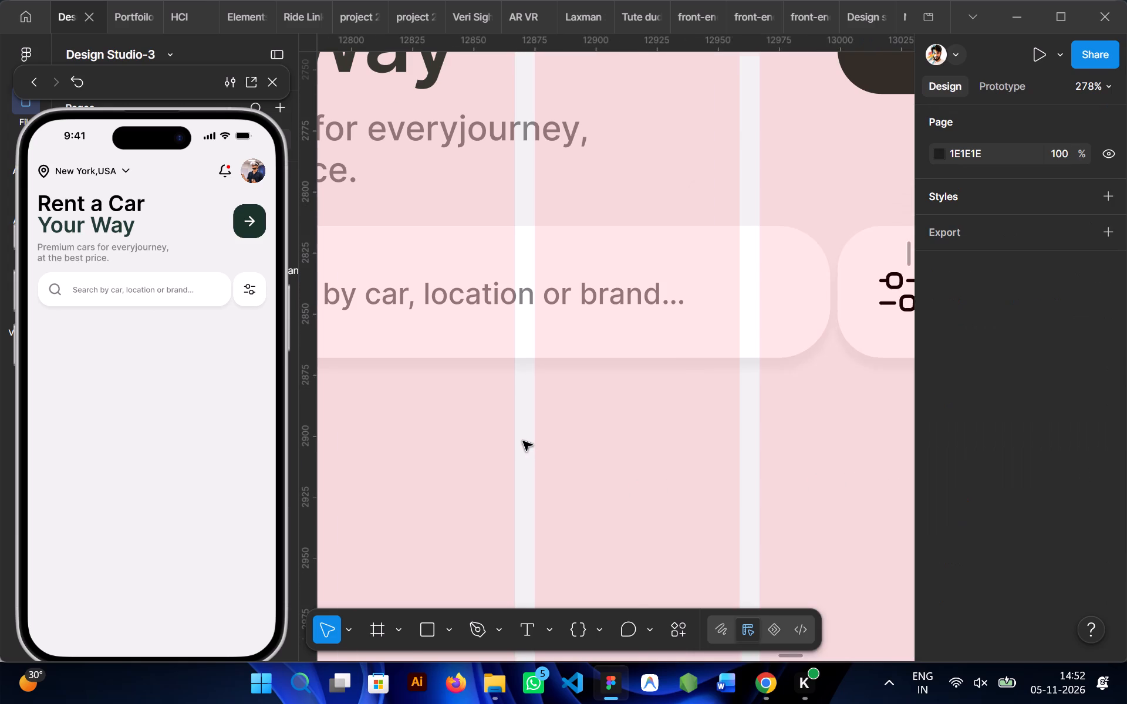
Recolour the strokes of both filter icon vectors to dark grey 434343.
{"action": "scroll", "coordinate": [523, 441], "scroll_direction": "right", "scroll_amount": 2}
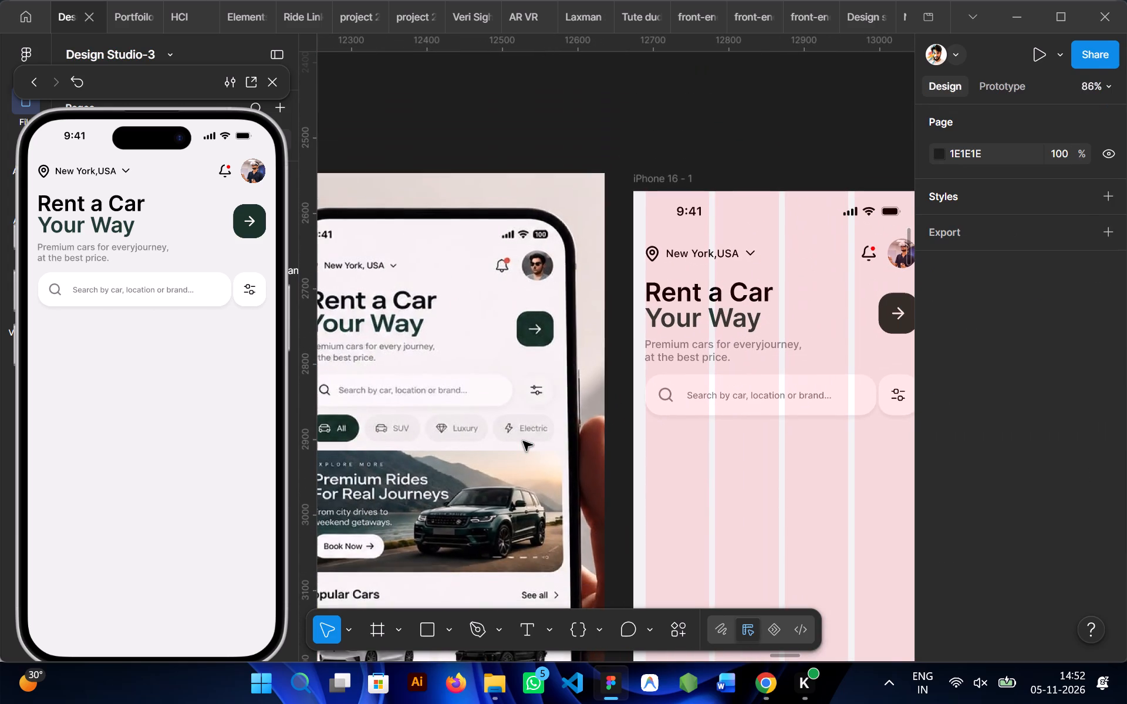
{"action": "scroll", "coordinate": [523, 441], "scroll_direction": "down", "scroll_amount": 1}
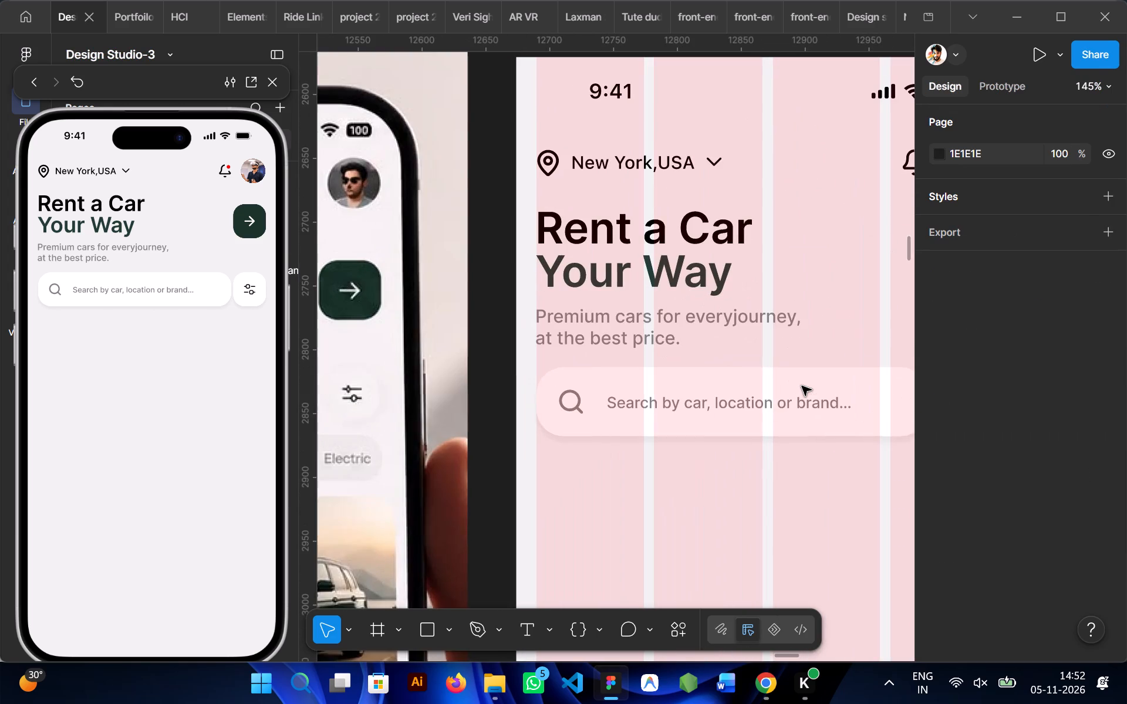
{"action": "scroll", "coordinate": [606, 429], "scroll_direction": "left", "scroll_amount": 3}
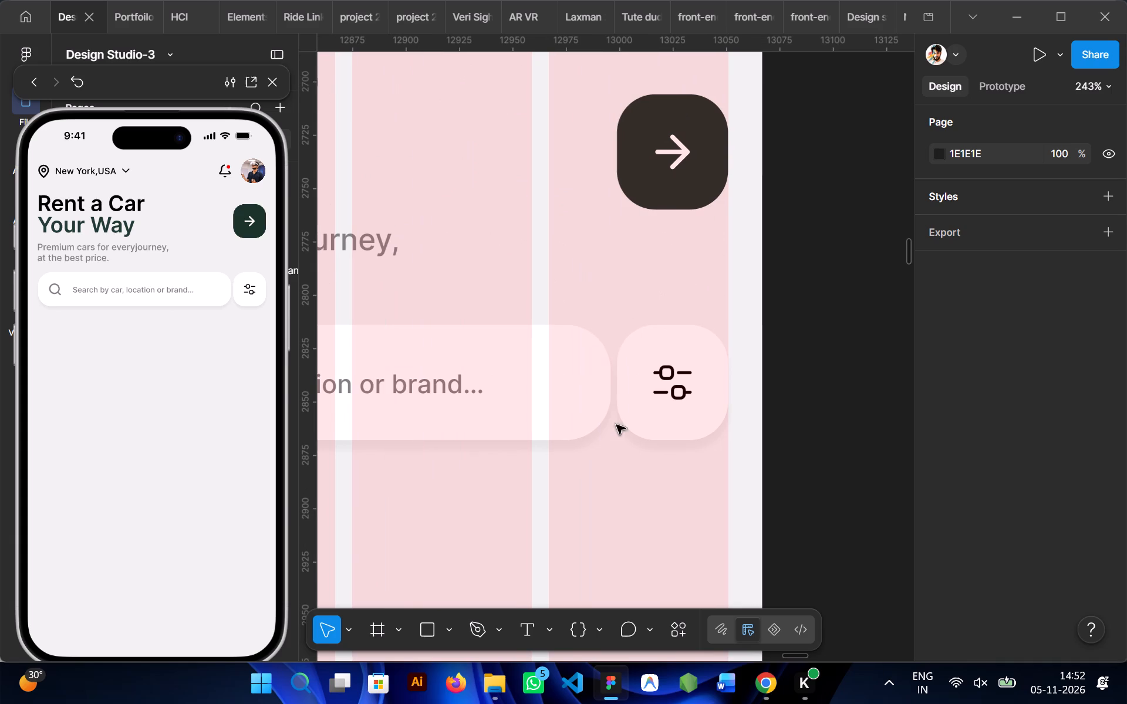
{"action": "left_click", "coordinate": [669, 380], "text": "ctrl"}
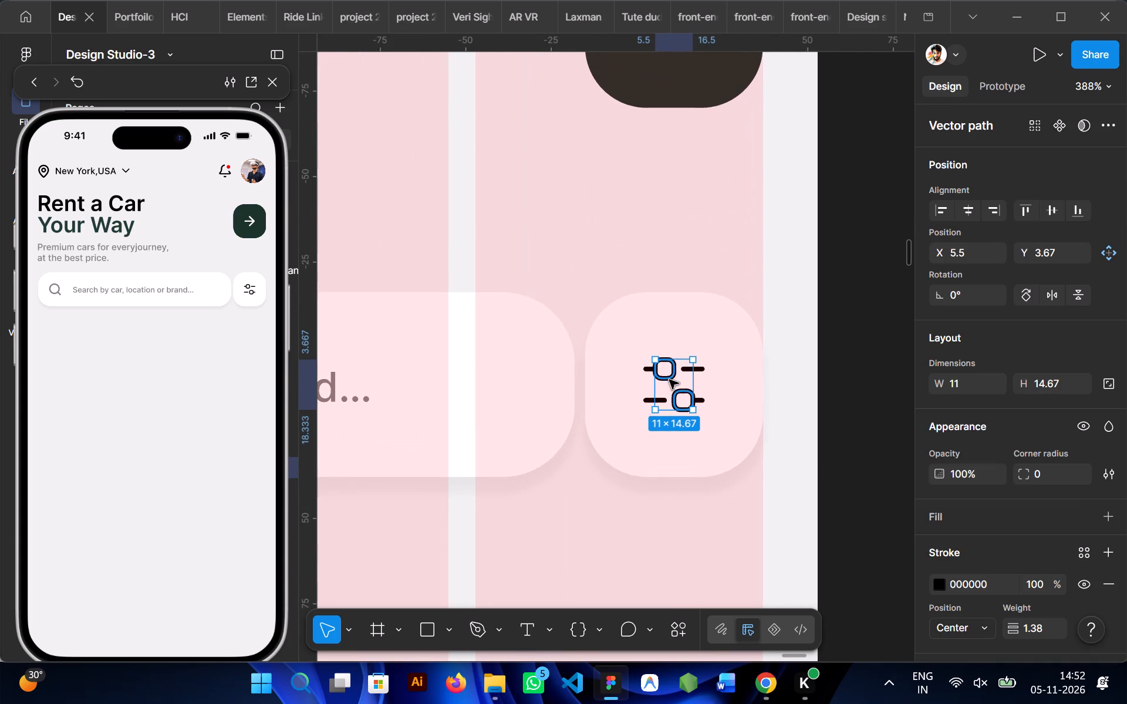
{"action": "left_click", "coordinate": [700, 367], "text": "ctrl+shift"}
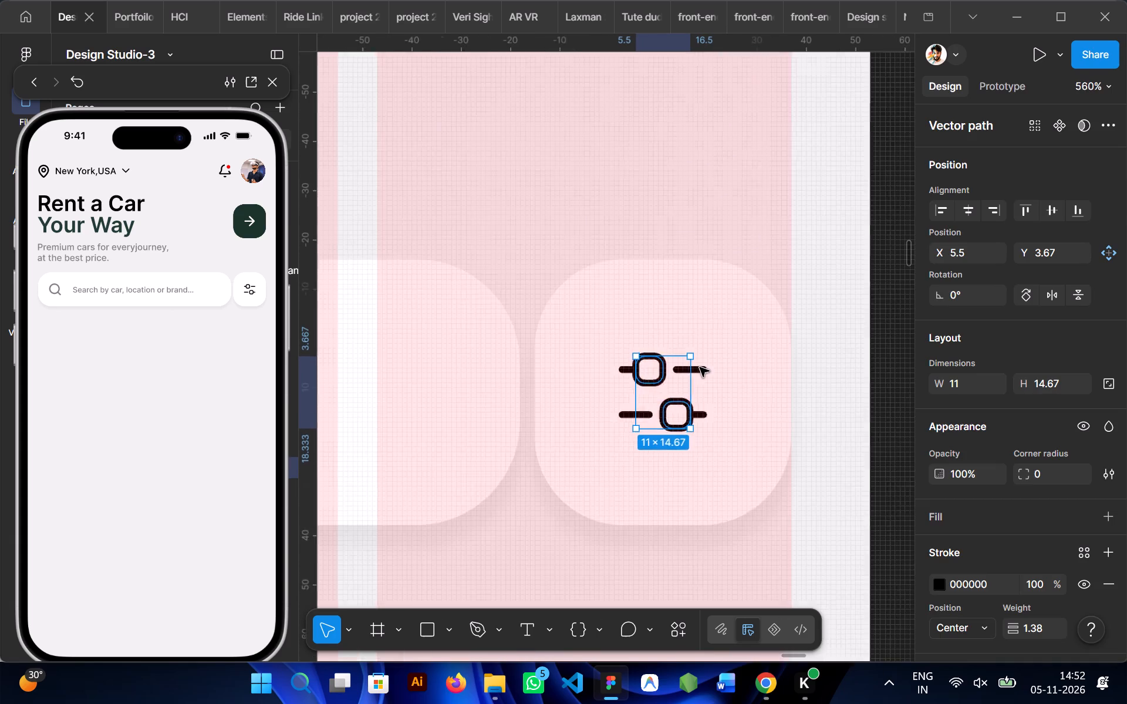
{"action": "left_click", "coordinate": [713, 377], "text": "ctrl+shift"}
{"action": "left_click", "coordinate": [664, 376], "text": "ctrl+shift"}
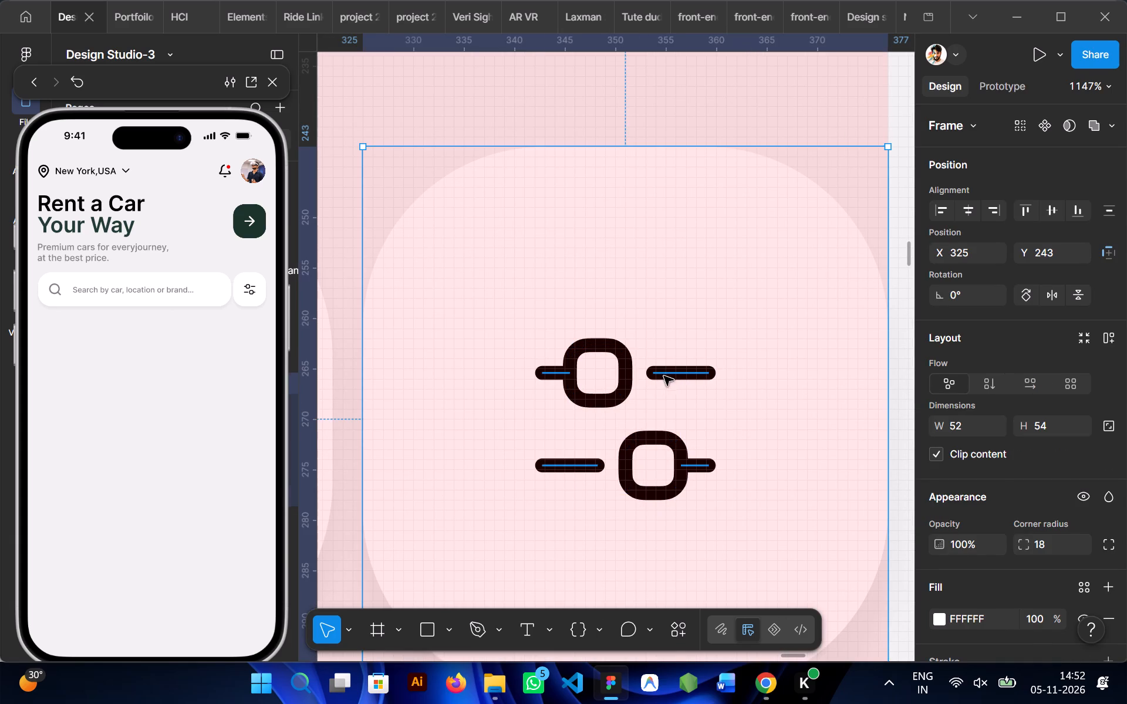
{"action": "left_click", "coordinate": [614, 352], "text": "ctrl+shift"}
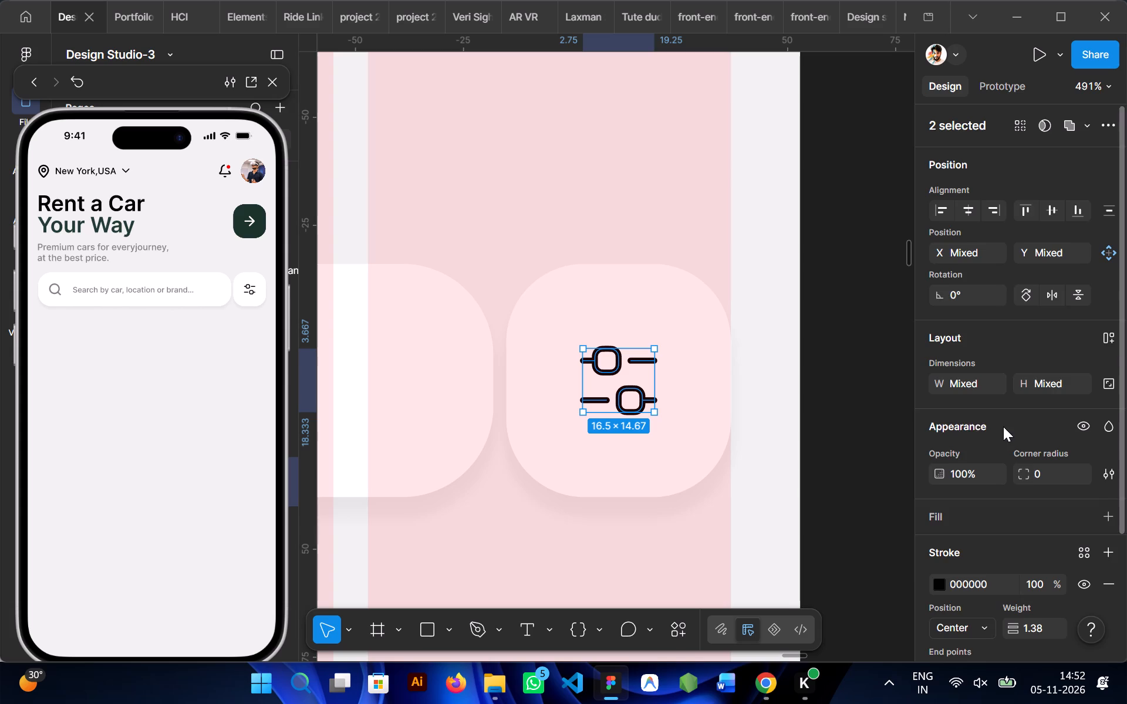
{"action": "scroll", "coordinate": [1003, 427], "scroll_direction": "down", "scroll_amount": 3}
{"action": "left_click", "coordinate": [939, 435]}
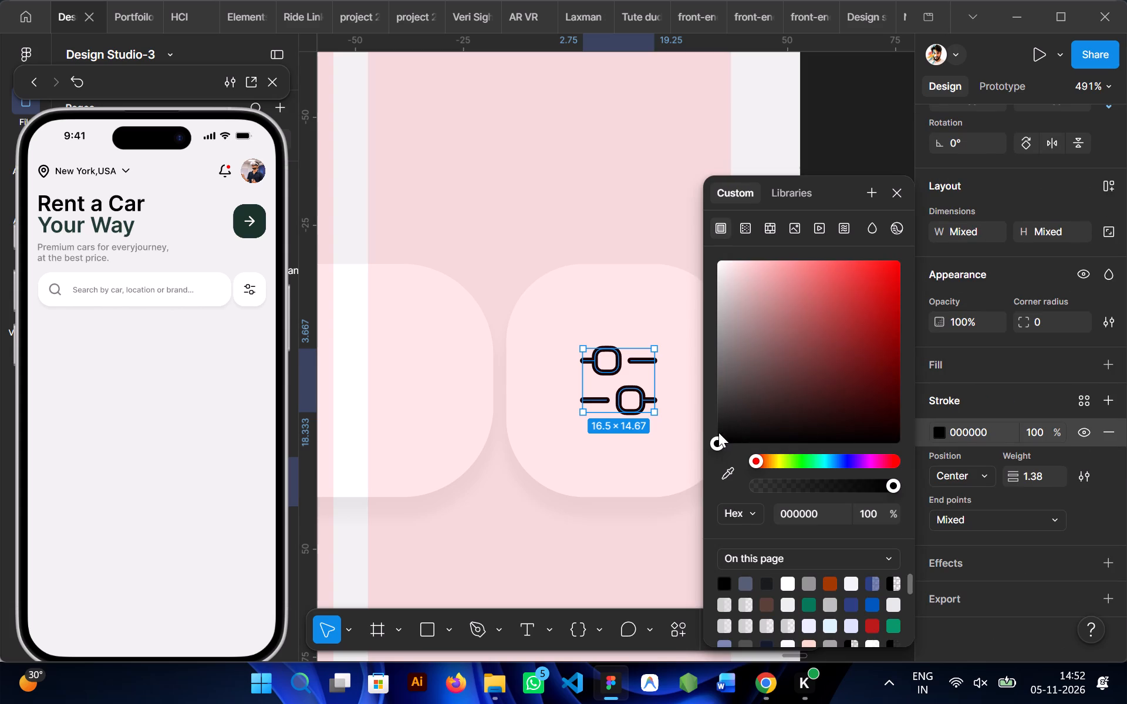
{"action": "left_click_drag", "start_coordinate": [718, 432], "coordinate": [687, 370]}
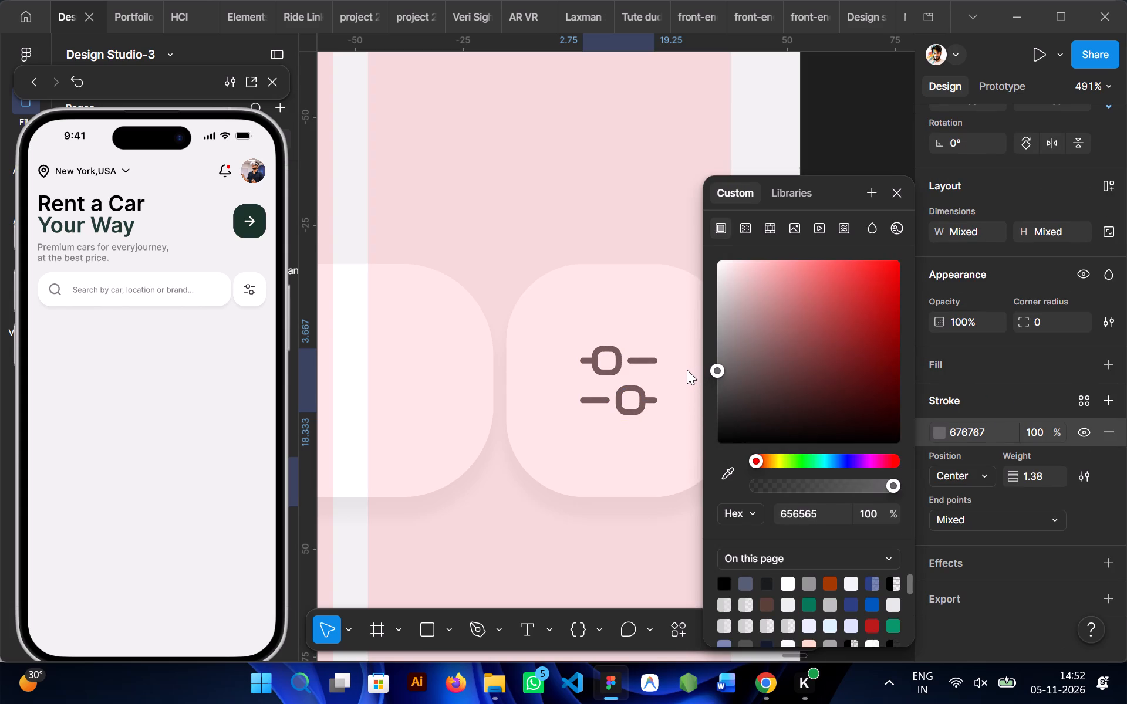
{"action": "left_click_drag", "start_coordinate": [687, 370], "coordinate": [685, 385]}
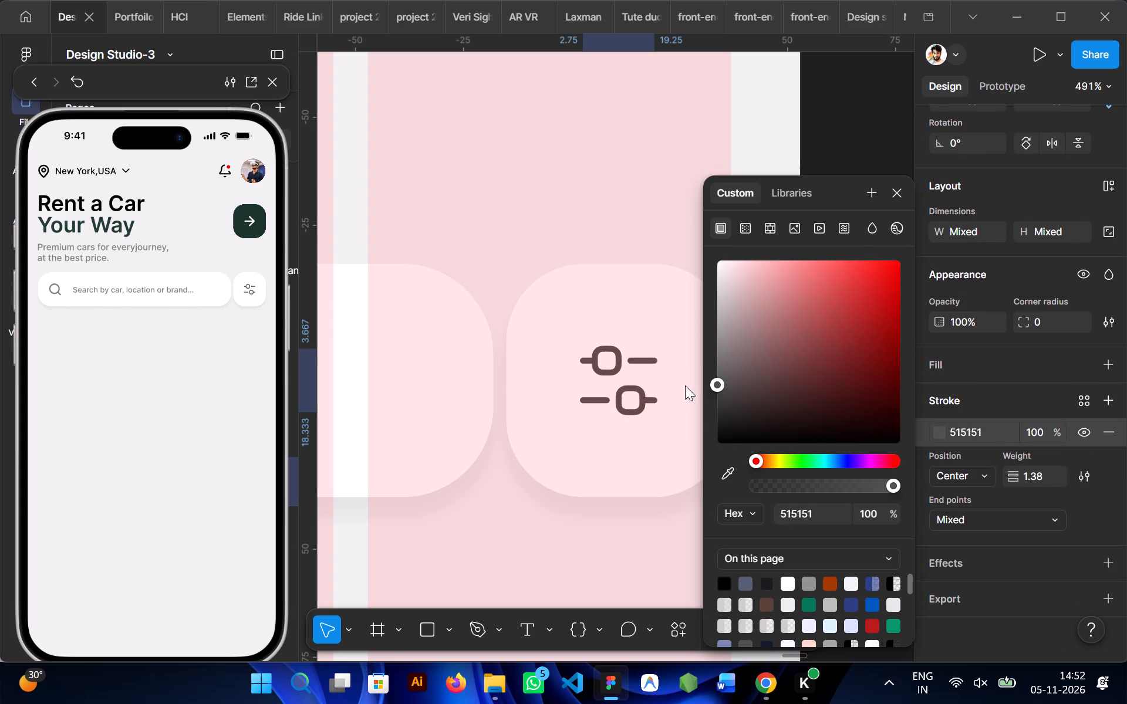
{"action": "left_click_drag", "start_coordinate": [685, 385], "coordinate": [678, 395]}
{"action": "left_click", "coordinate": [983, 423]}
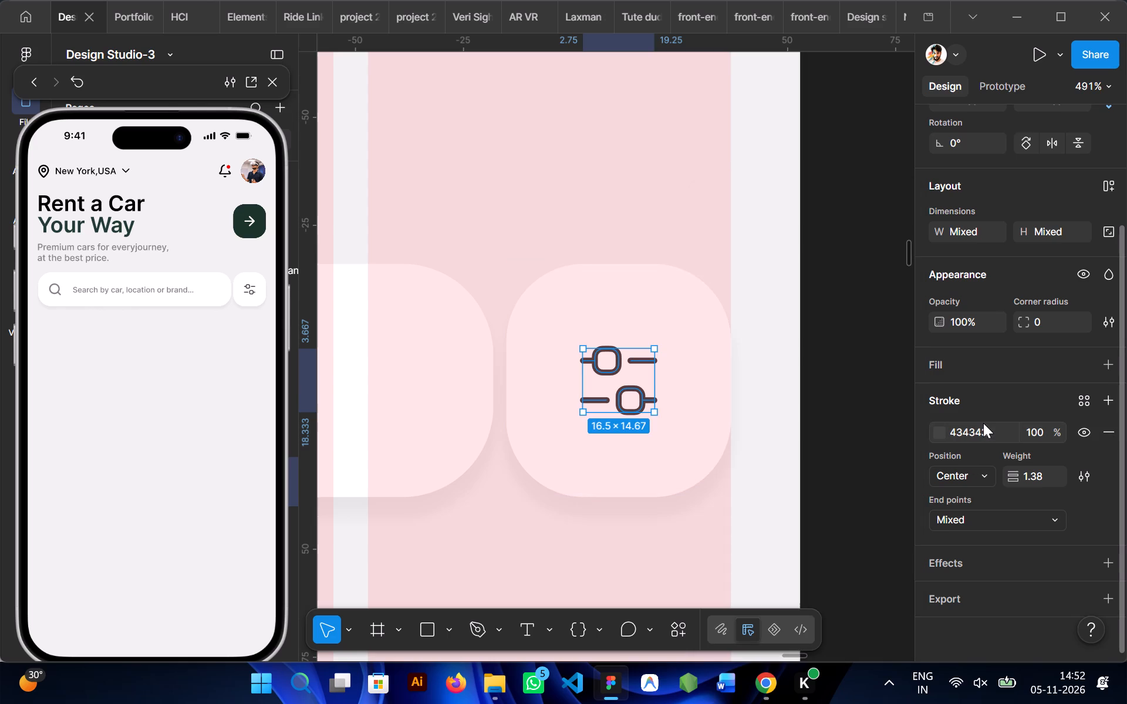
Copy the filter icon's stroke colour 434343 and apply it to the search icon's stroke.
{"action": "left_click", "coordinate": [991, 435]}
{"action": "key", "text": "ctrl+c"}
{"action": "key", "text": "ctrl+c"}
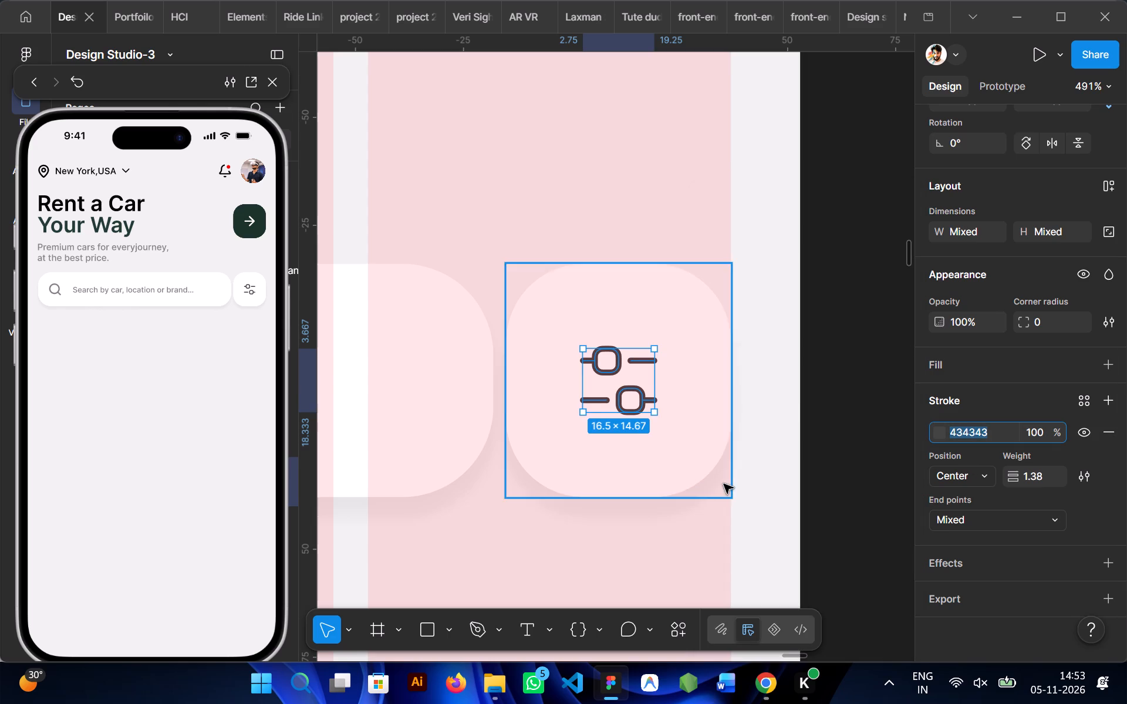
{"action": "scroll", "coordinate": [724, 484], "scroll_direction": "right", "scroll_amount": 2}
{"action": "left_click", "coordinate": [508, 588]}
{"action": "scroll", "coordinate": [508, 588], "scroll_direction": "right", "scroll_amount": 3}
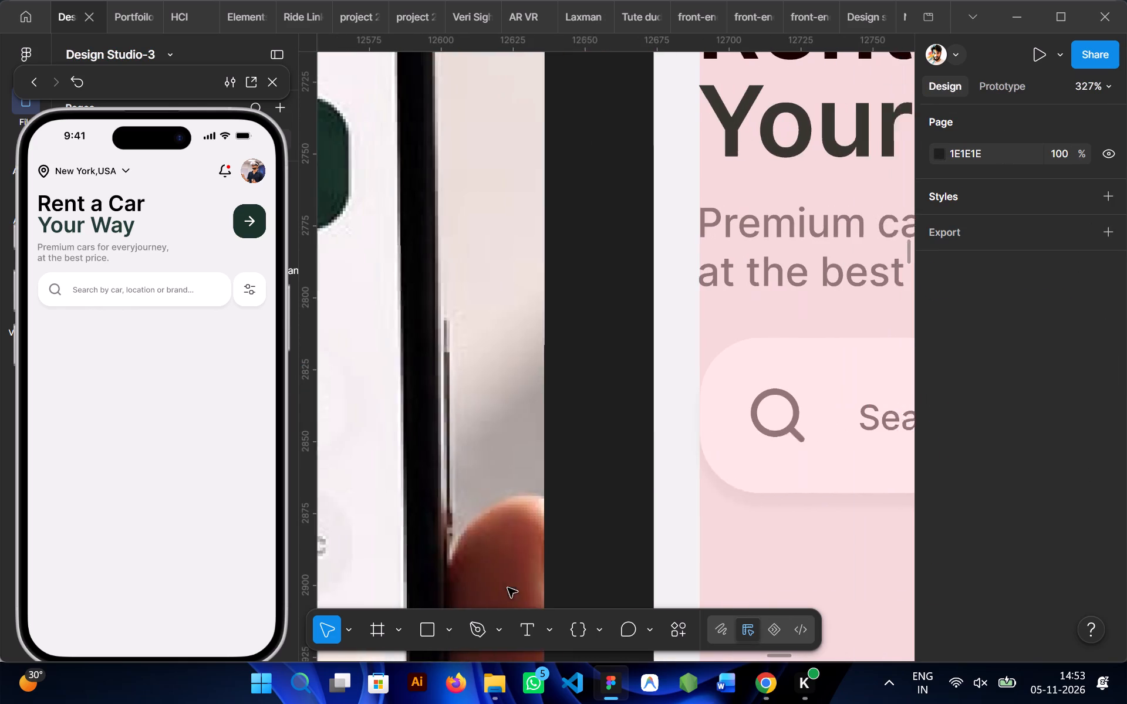
{"action": "left_click", "coordinate": [788, 434], "text": "ctrl"}
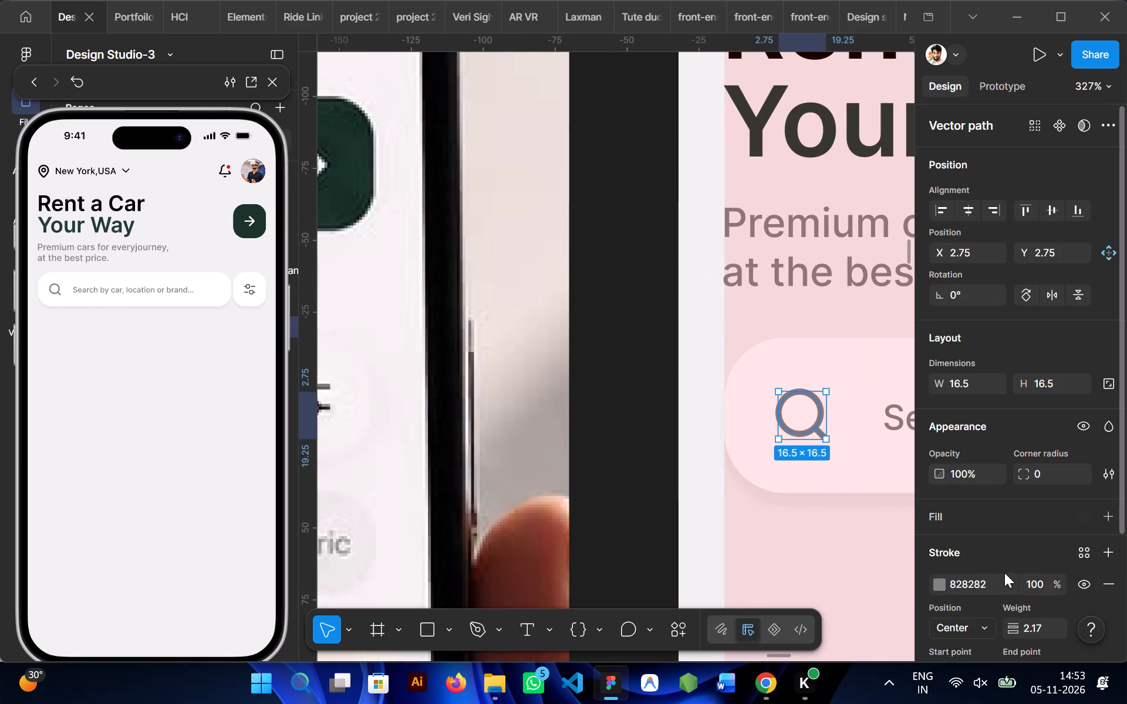
{"action": "left_click", "coordinate": [993, 587]}
{"action": "key", "text": "ctrl+v"}
{"action": "left_click", "coordinate": [771, 541]}
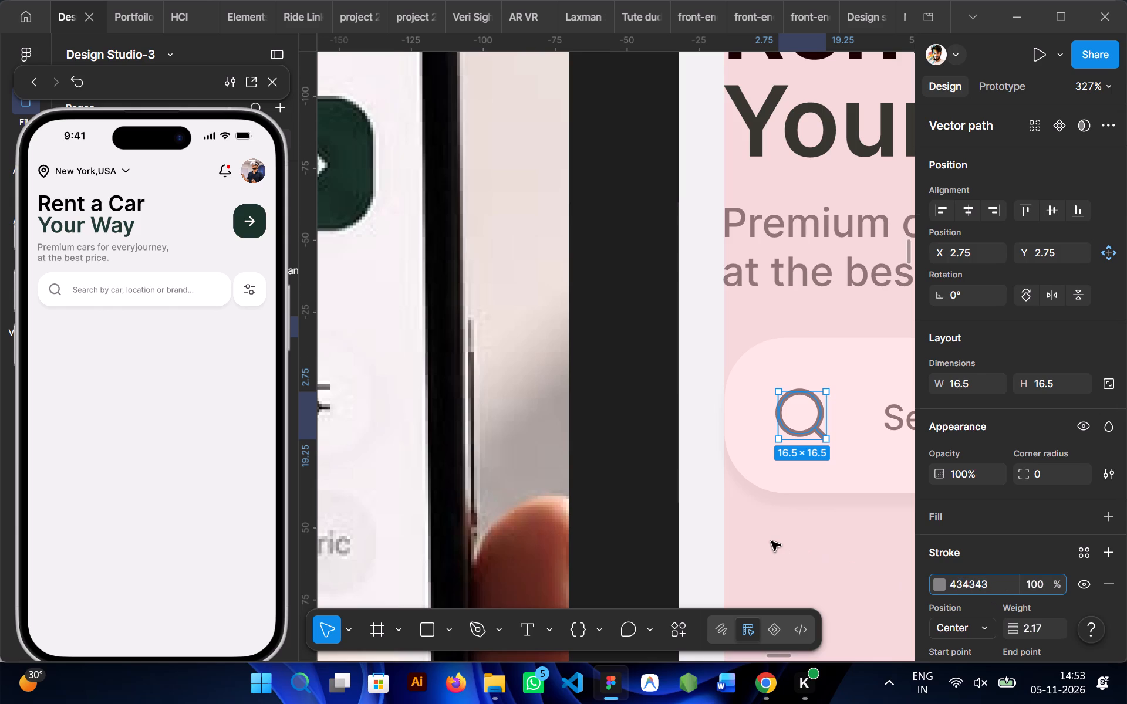
{"action": "scroll", "coordinate": [771, 541], "scroll_direction": "left", "scroll_amount": 2}
{"action": "scroll", "coordinate": [771, 541], "scroll_direction": "down", "scroll_amount": 1}
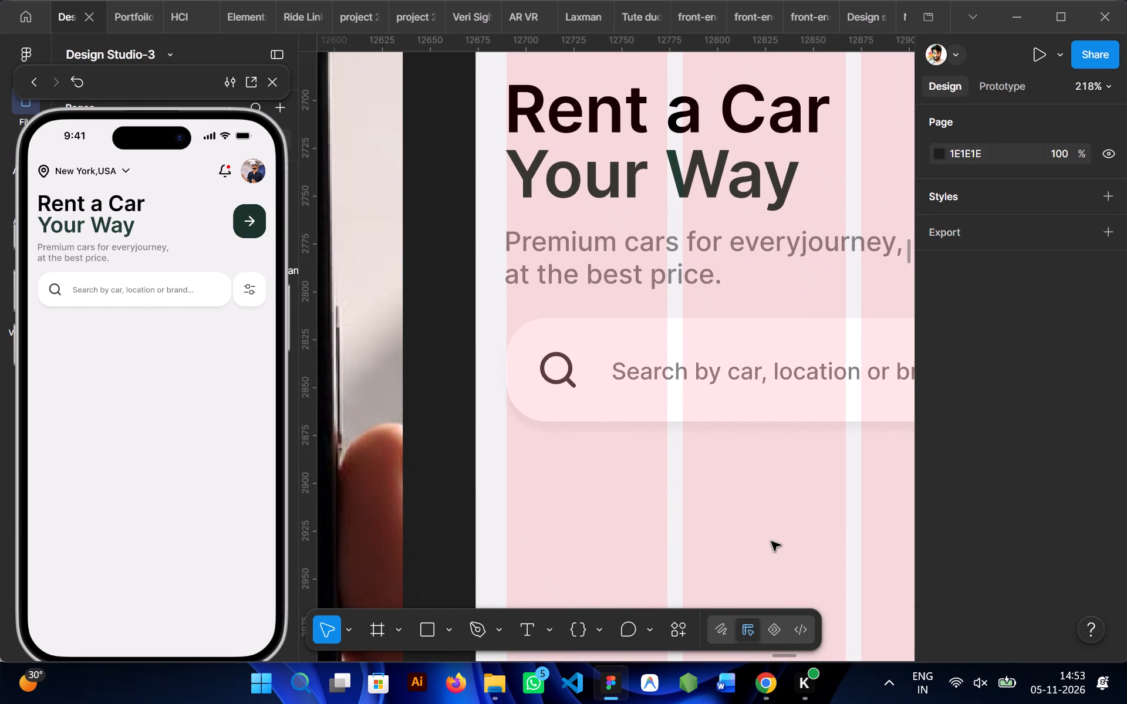
Group the search icon and placeholder text inside the search bar into a horizontal auto layout with a gap of 16.
{"action": "scroll", "coordinate": [771, 541], "scroll_direction": "right", "scroll_amount": 1}
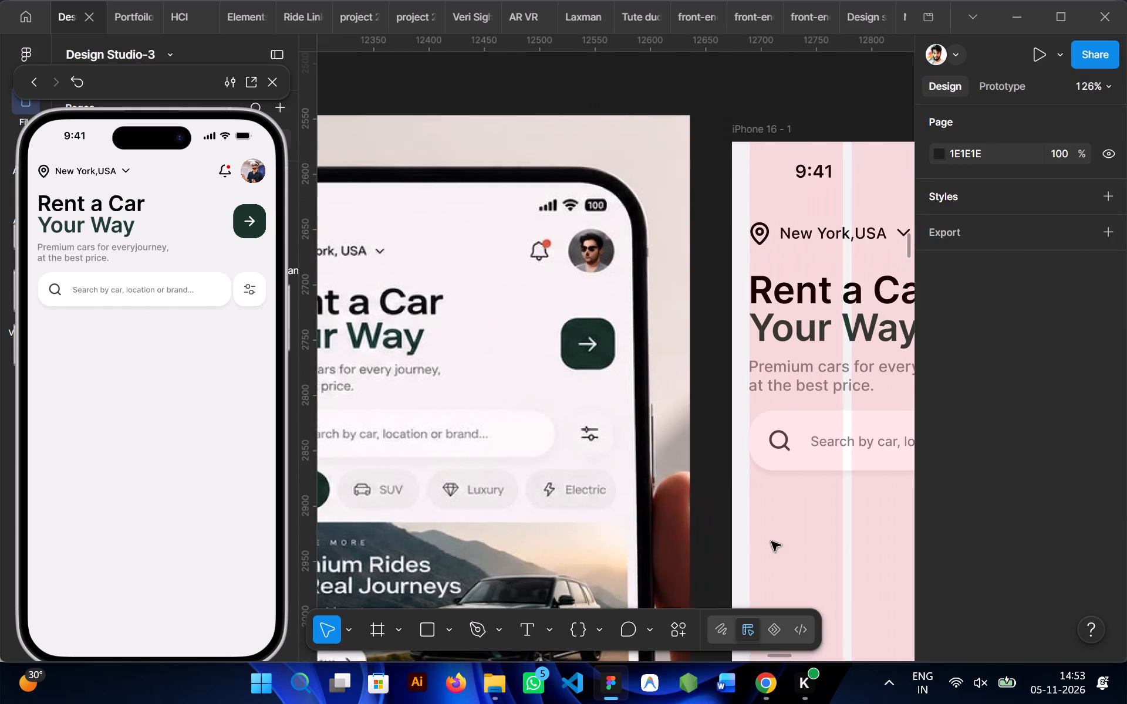
{"action": "scroll", "coordinate": [755, 520], "scroll_direction": "left", "scroll_amount": 1}
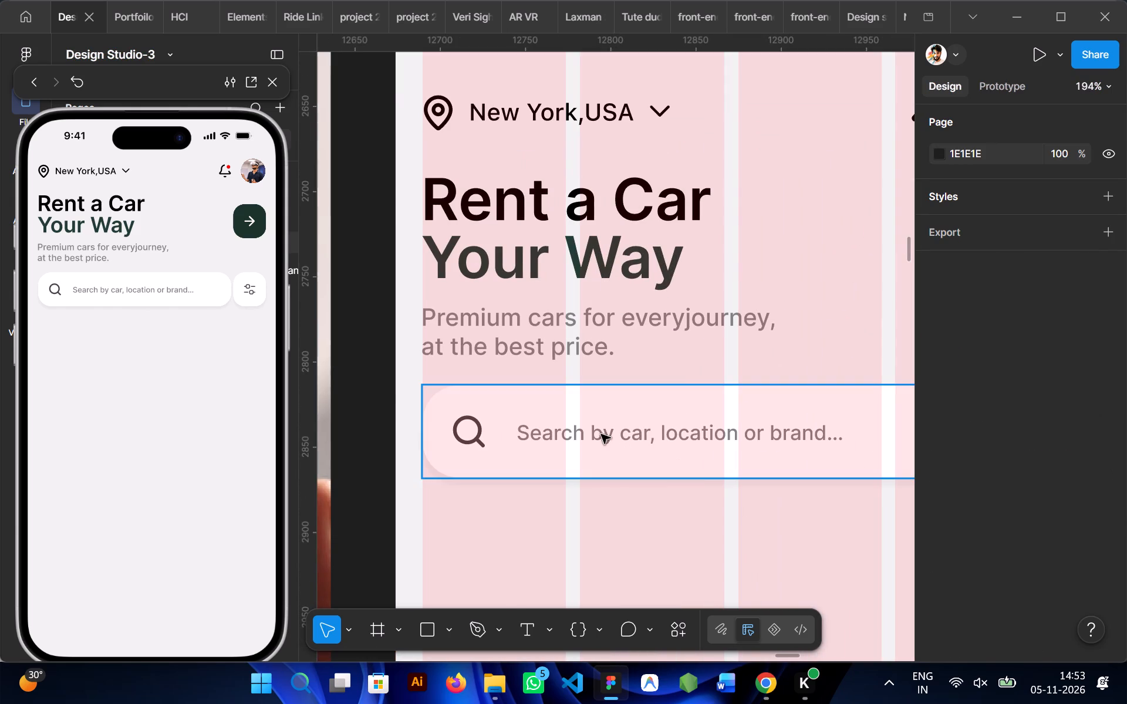
{"action": "left_click", "coordinate": [600, 434], "text": "shift"}
{"action": "double_click", "coordinate": [537, 432]}
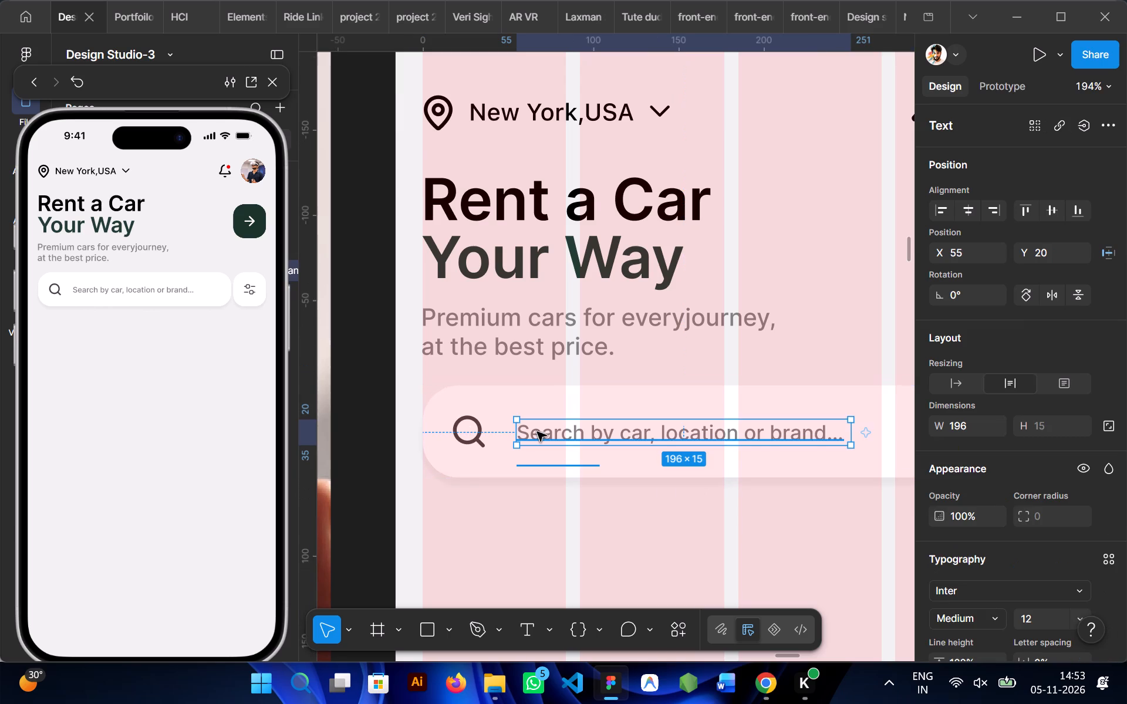
{"action": "left_click", "coordinate": [560, 553]}
{"action": "double_click", "coordinate": [471, 436]}
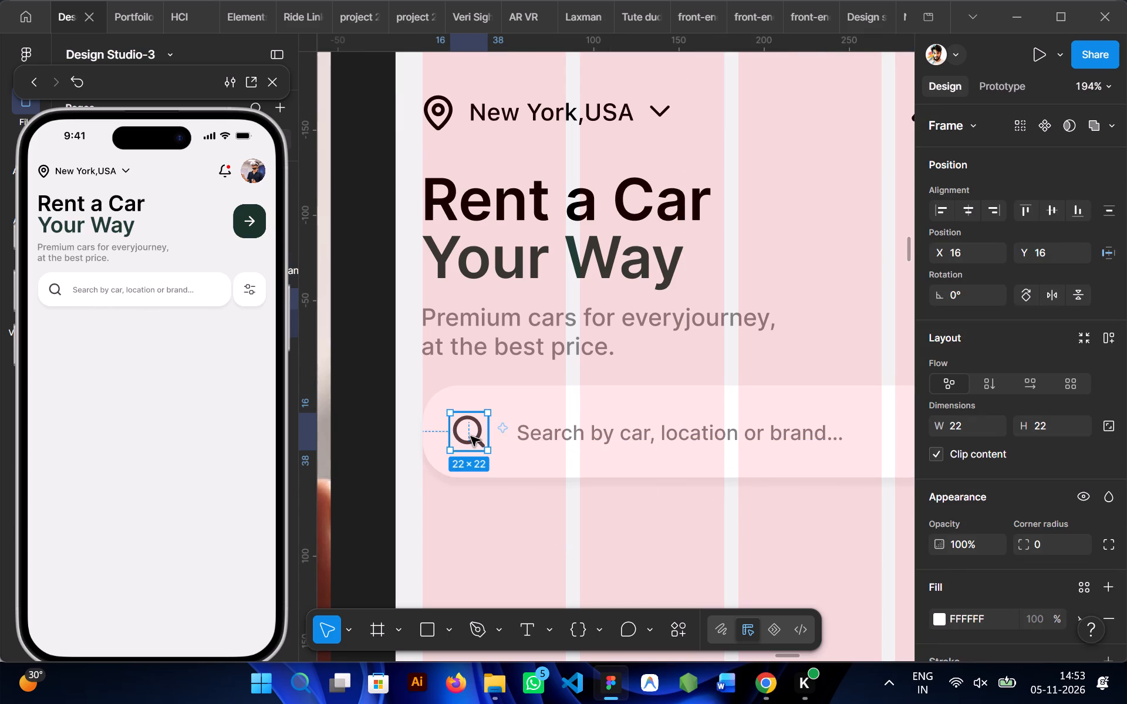
{"action": "left_click", "coordinate": [618, 438]}
{"action": "left_click", "coordinate": [582, 601]}
{"action": "double_click", "coordinate": [558, 449]}
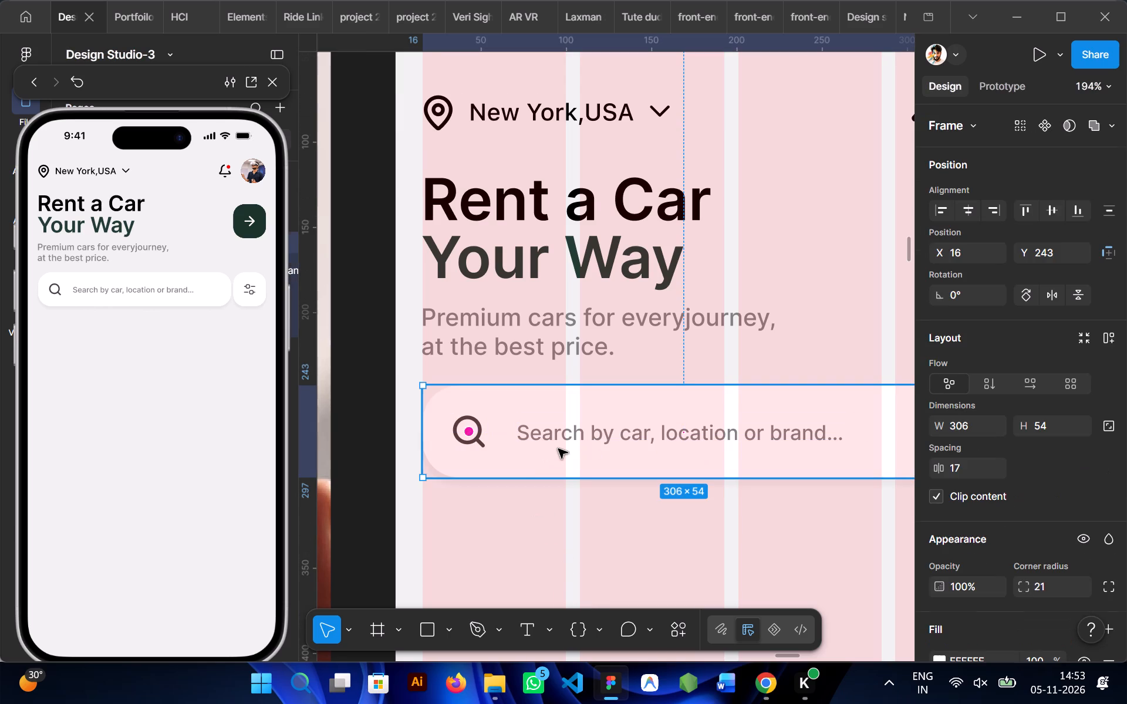
{"action": "double_click", "coordinate": [554, 445]}
{"action": "left_click", "coordinate": [464, 435], "text": "shift"}
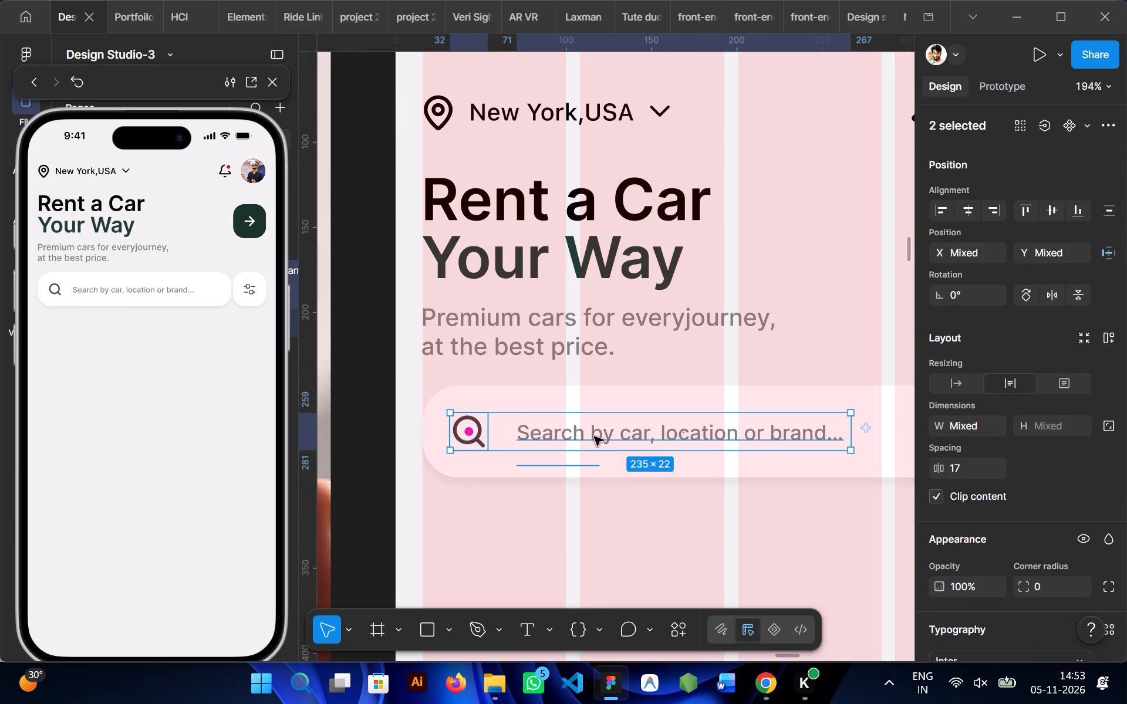
{"action": "key", "text": "shift+a"}
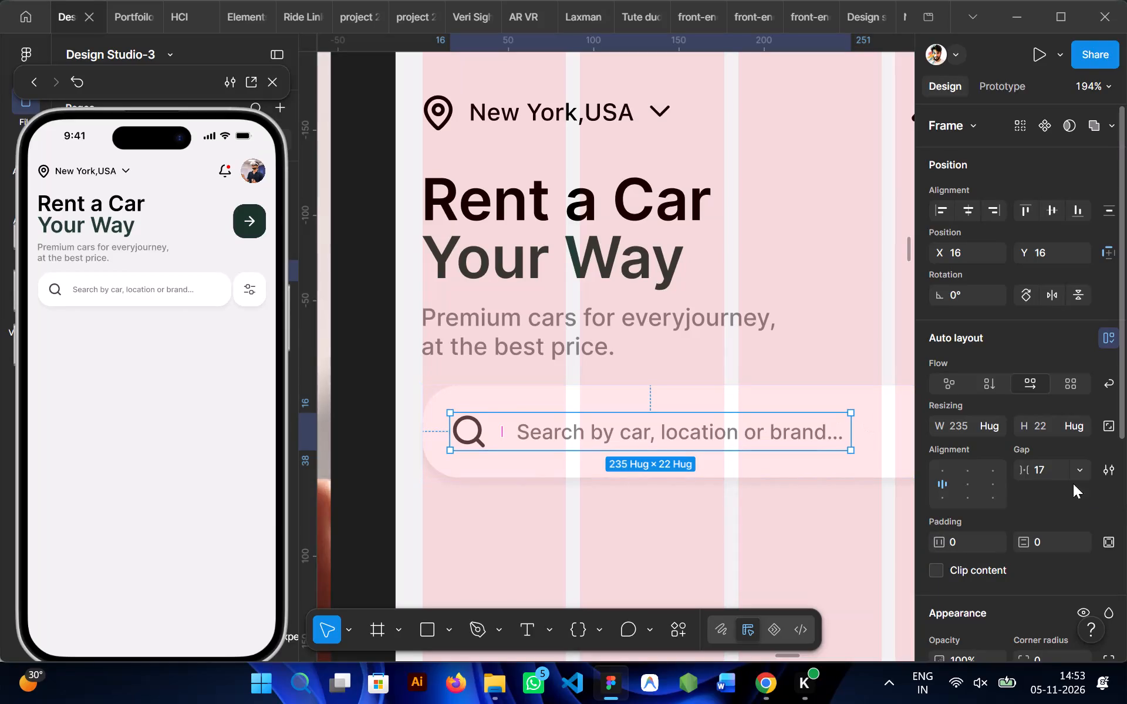
{"action": "left_click", "coordinate": [1044, 471]}
{"action": "type", "text": "16"}
{"action": "key", "text": "Return"}
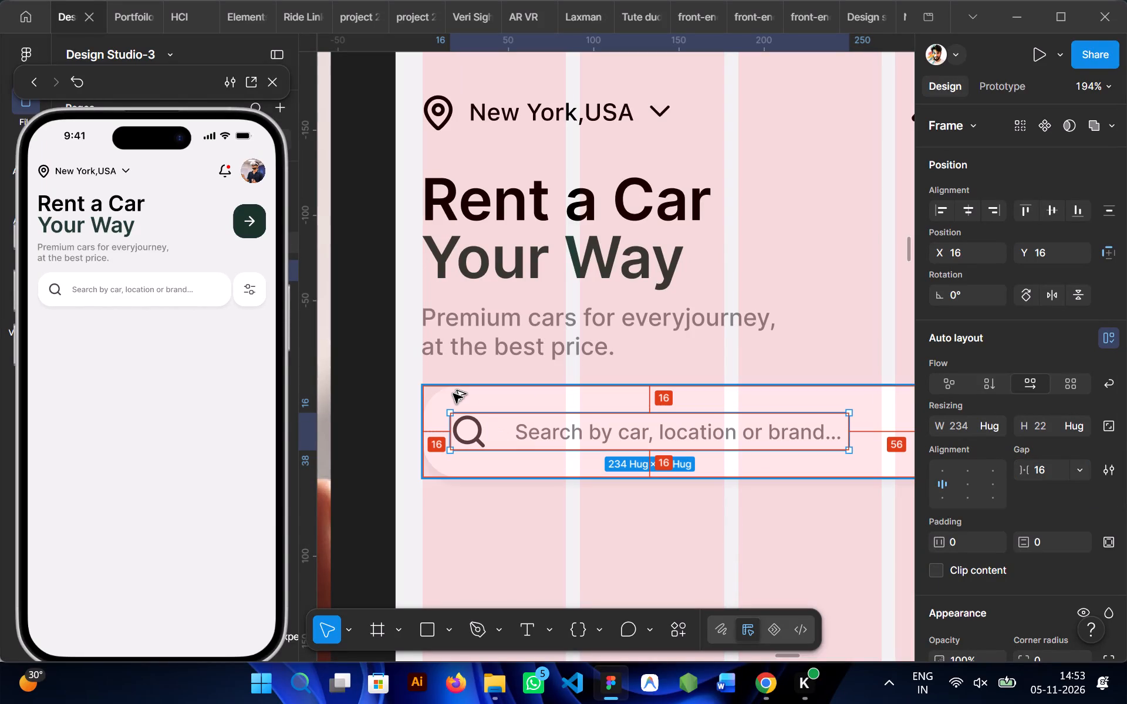
{"action": "left_click", "coordinate": [485, 436]}
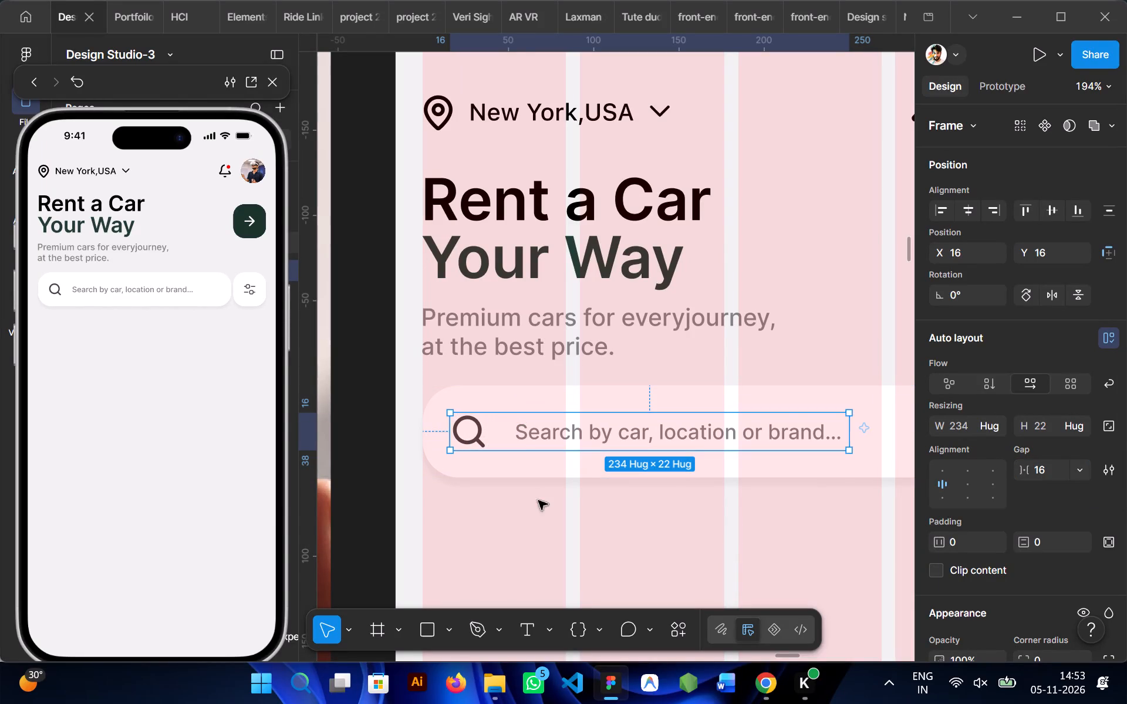
{"action": "left_click", "coordinate": [537, 537]}
{"action": "scroll", "coordinate": [537, 537], "scroll_direction": "right", "scroll_amount": 1}
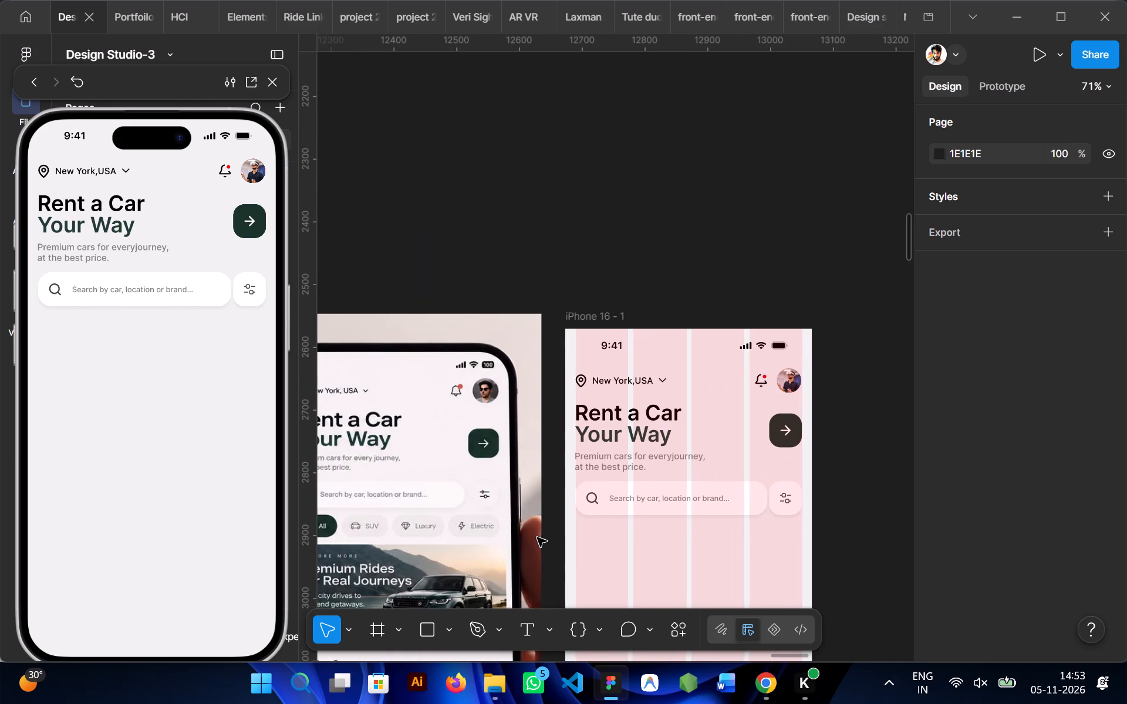
Group the search bar and the filter icon tile beside it into one horizontal auto layout.
{"action": "scroll", "coordinate": [537, 537], "scroll_direction": "down", "scroll_amount": 1}
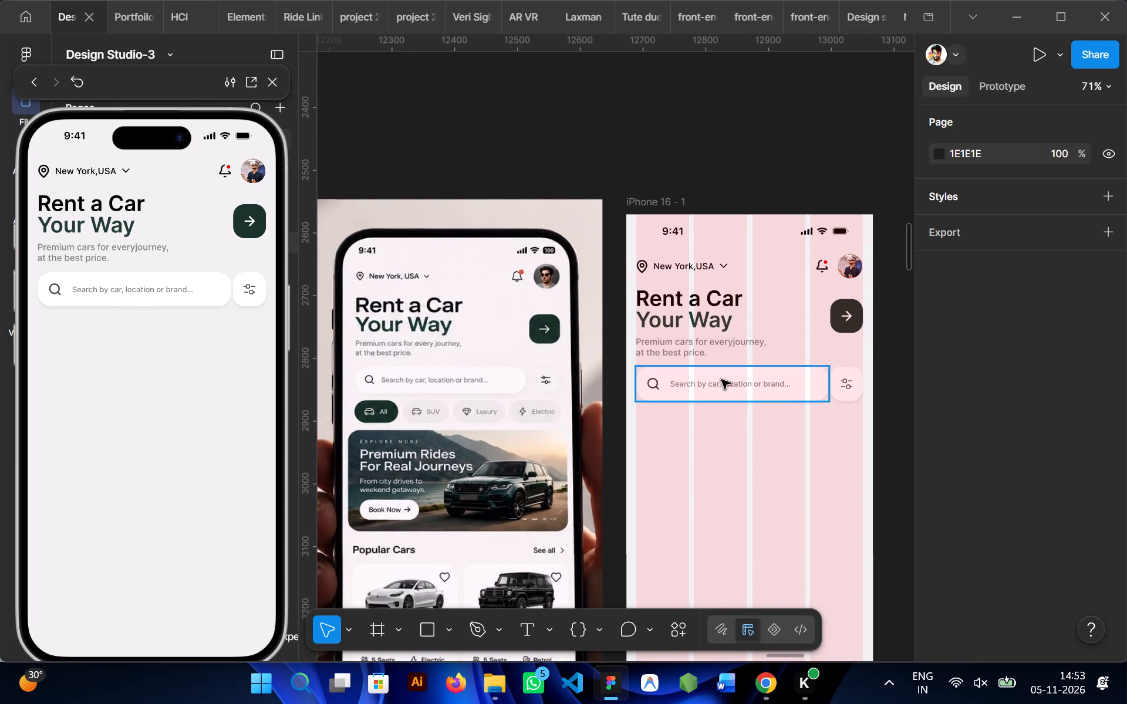
{"action": "left_click", "coordinate": [727, 387]}
{"action": "scroll", "coordinate": [727, 387], "scroll_direction": "left", "scroll_amount": 1}
{"action": "left_click", "coordinate": [849, 381], "text": "shift"}
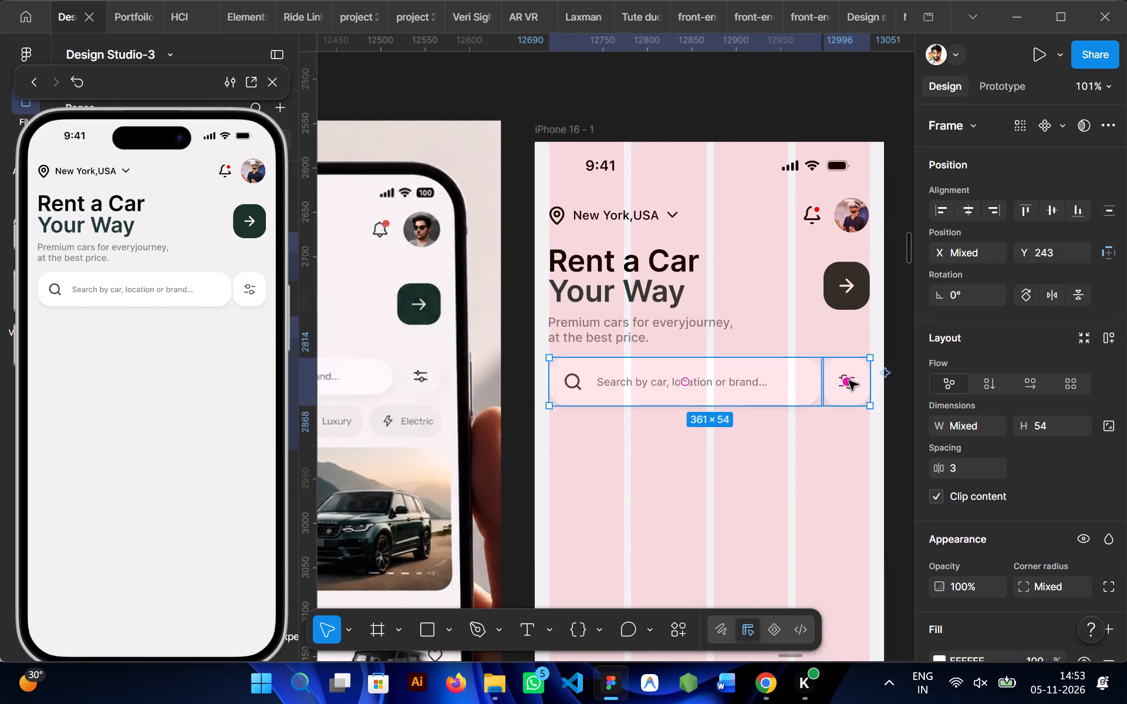
{"action": "key", "text": "shift+a"}
{"action": "left_click", "coordinate": [664, 438]}
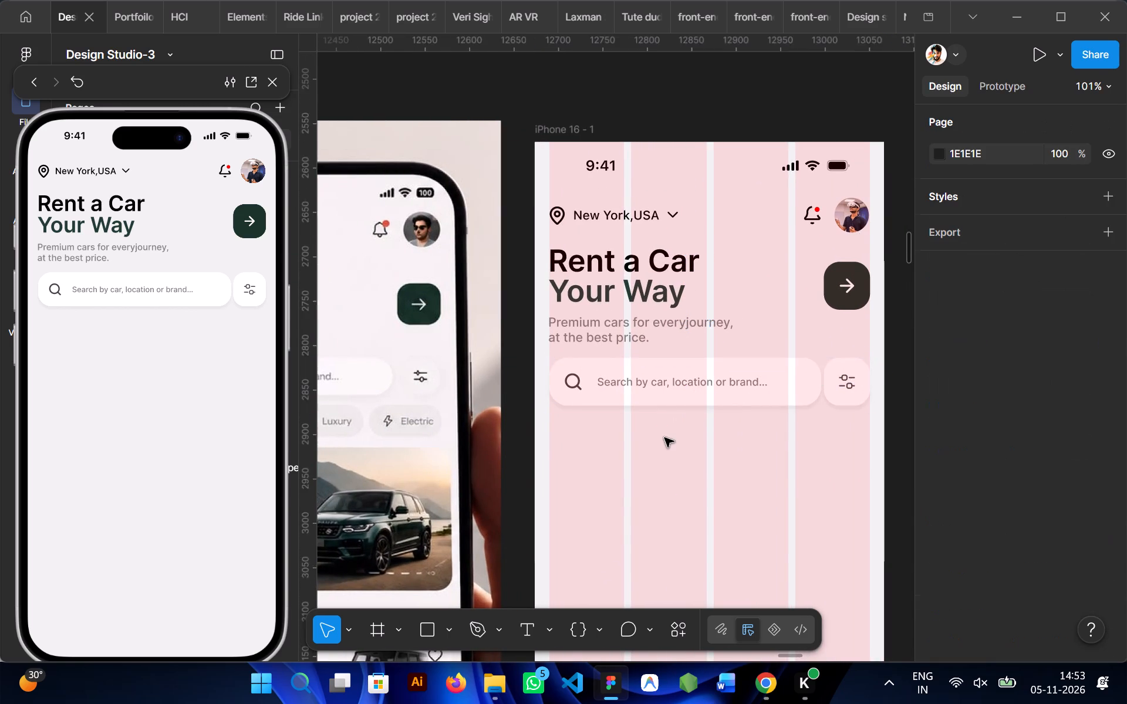
Draw a category chip frame just below the search bar, starting at X 16, Y 315, and size it 84 by 34.
{"action": "scroll", "coordinate": [664, 438], "scroll_direction": "right", "scroll_amount": 1}
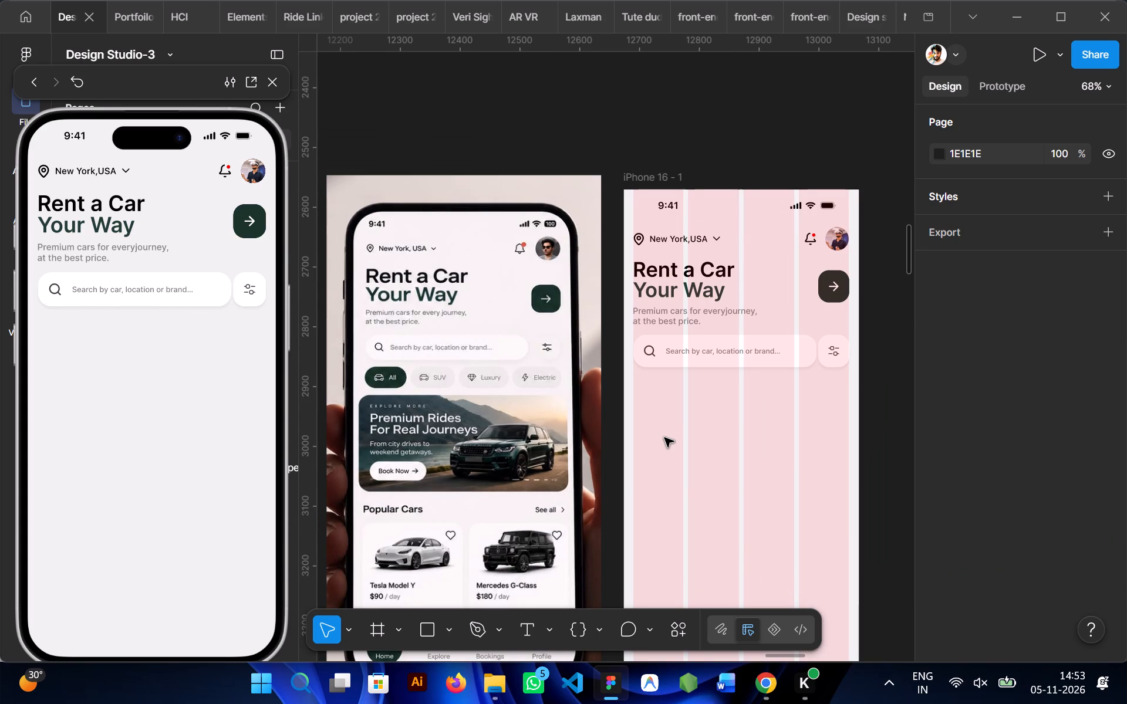
{"action": "key", "text": "f"}
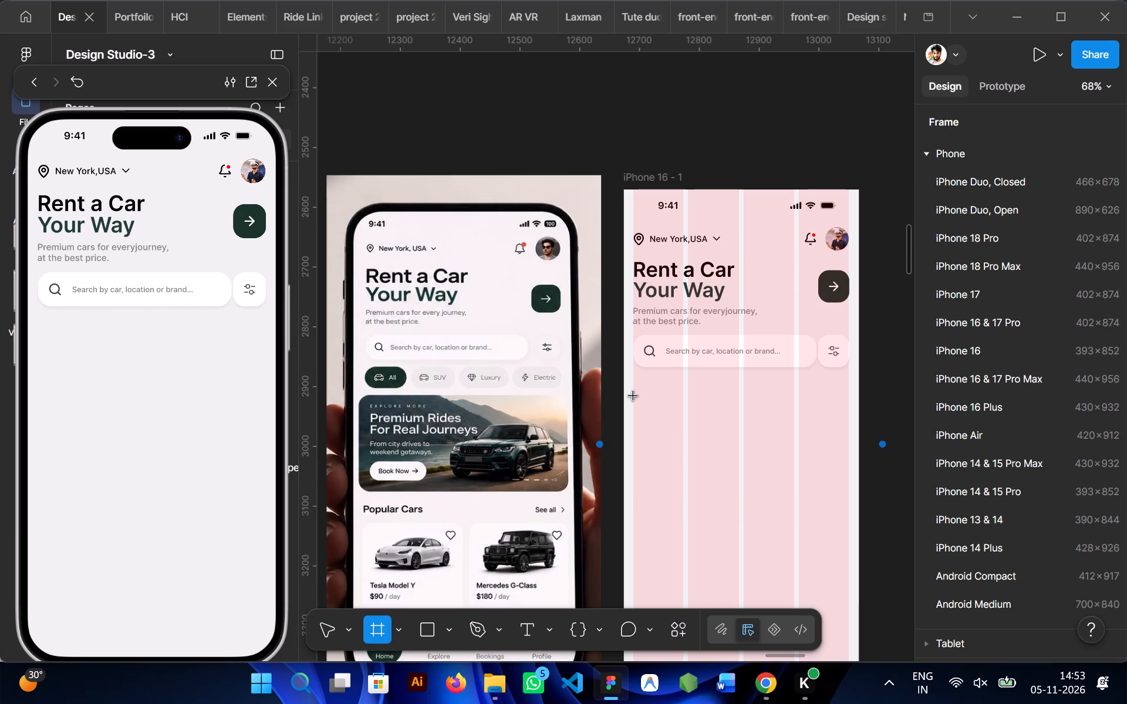
{"action": "scroll", "coordinate": [677, 390], "scroll_direction": "left", "scroll_amount": 1}
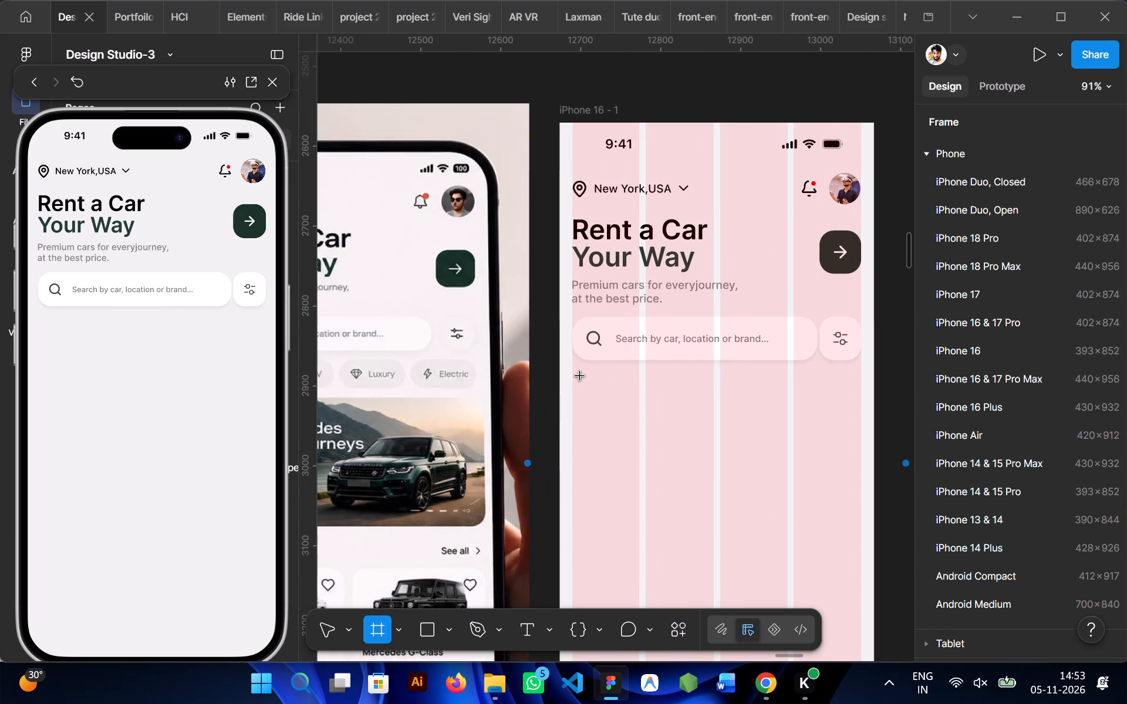
{"action": "left_click_drag", "start_coordinate": [576, 374], "coordinate": [626, 398]}
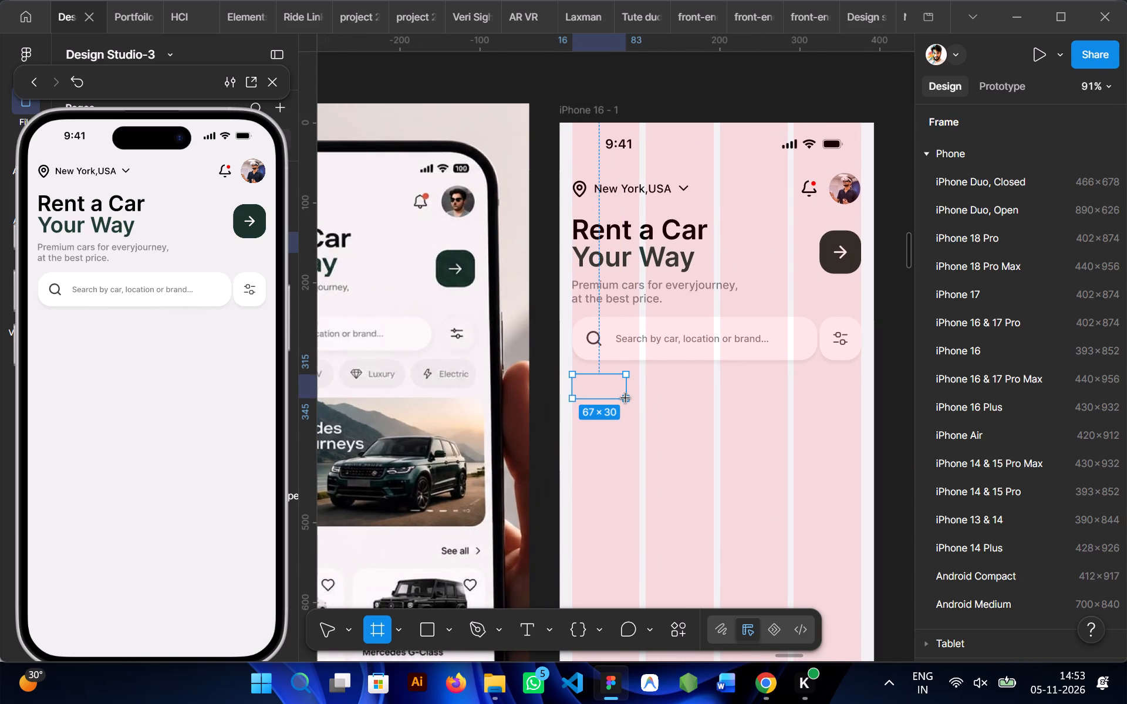
{"action": "left_click_drag", "start_coordinate": [626, 398], "coordinate": [643, 400]}
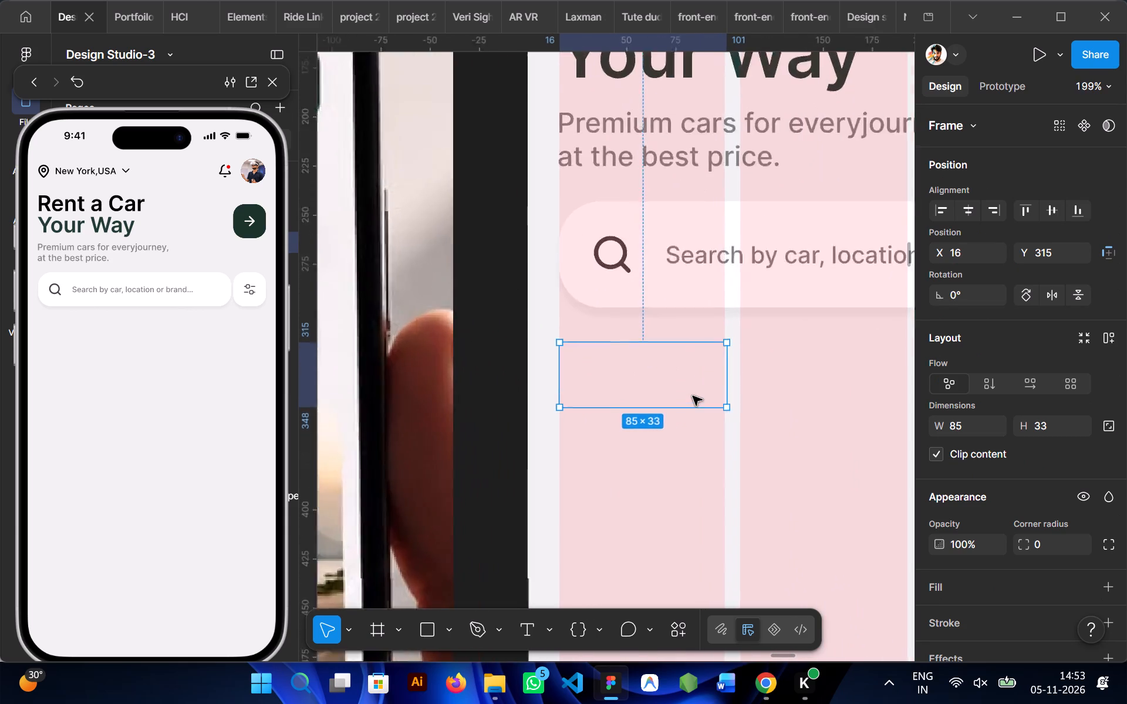
{"action": "left_click", "coordinate": [725, 358]}
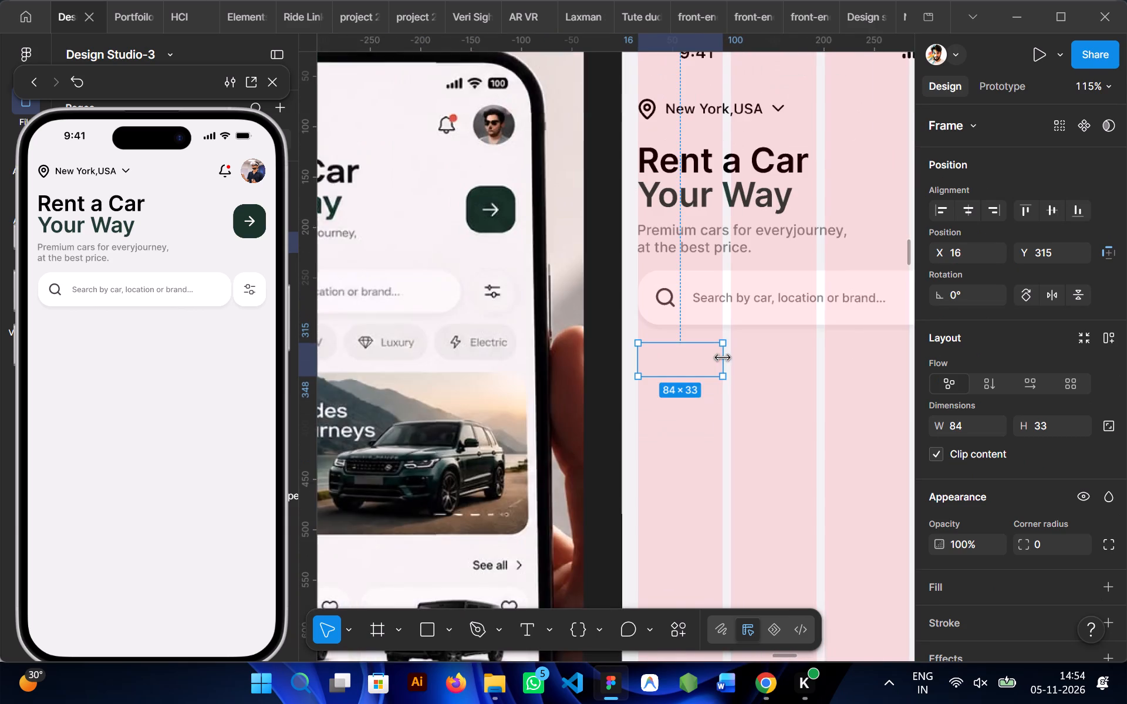
{"action": "scroll", "coordinate": [723, 358], "scroll_direction": "left", "scroll_amount": 1}
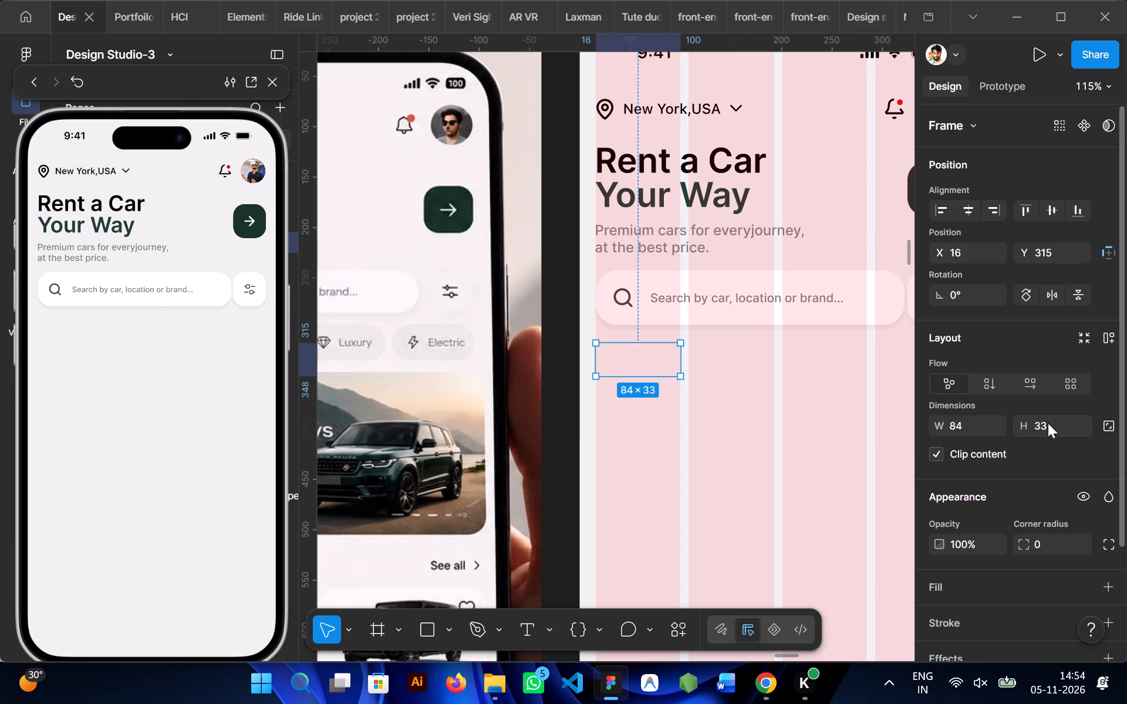
{"action": "left_click", "coordinate": [1052, 427]}
{"action": "type", "text": "34"}
{"action": "left_click", "coordinate": [710, 428]}
{"action": "left_click", "coordinate": [640, 366]}
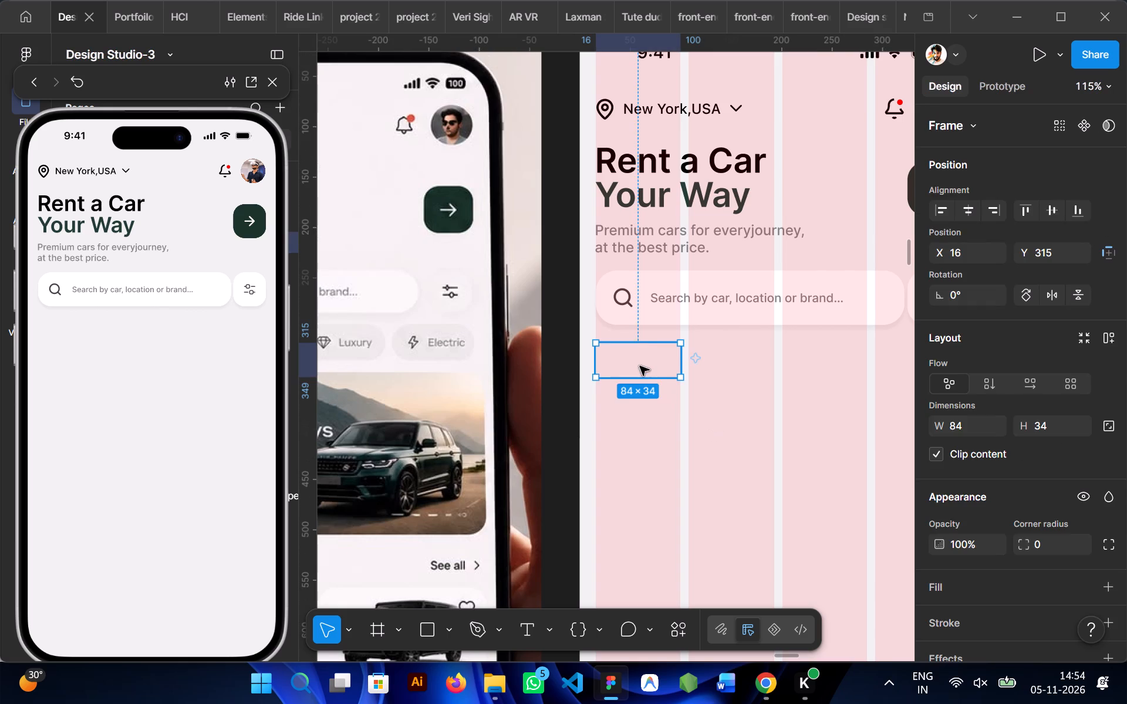
Fill the chip frame with the arrow tile's dark green 1C332B, sampled from the design, and round its corners to 14.
{"action": "scroll", "coordinate": [1091, 487], "scroll_direction": "down", "scroll_amount": 1}
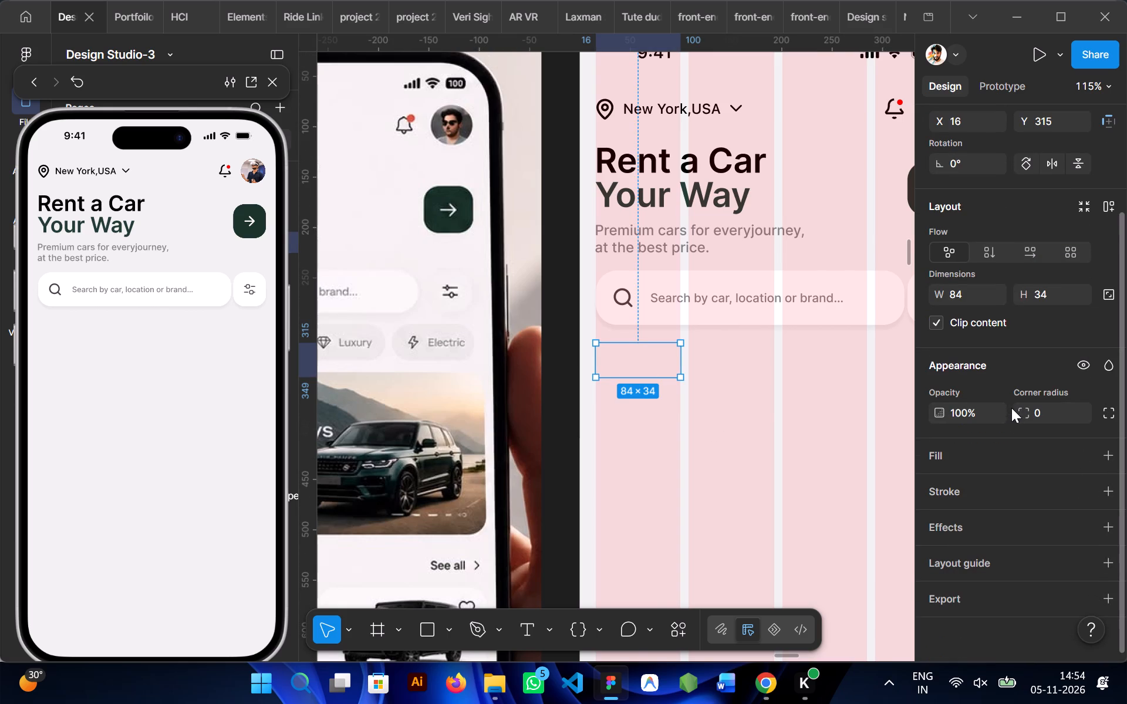
{"action": "scroll", "coordinate": [763, 407], "scroll_direction": "right", "scroll_amount": 1}
{"action": "key", "text": "i"}
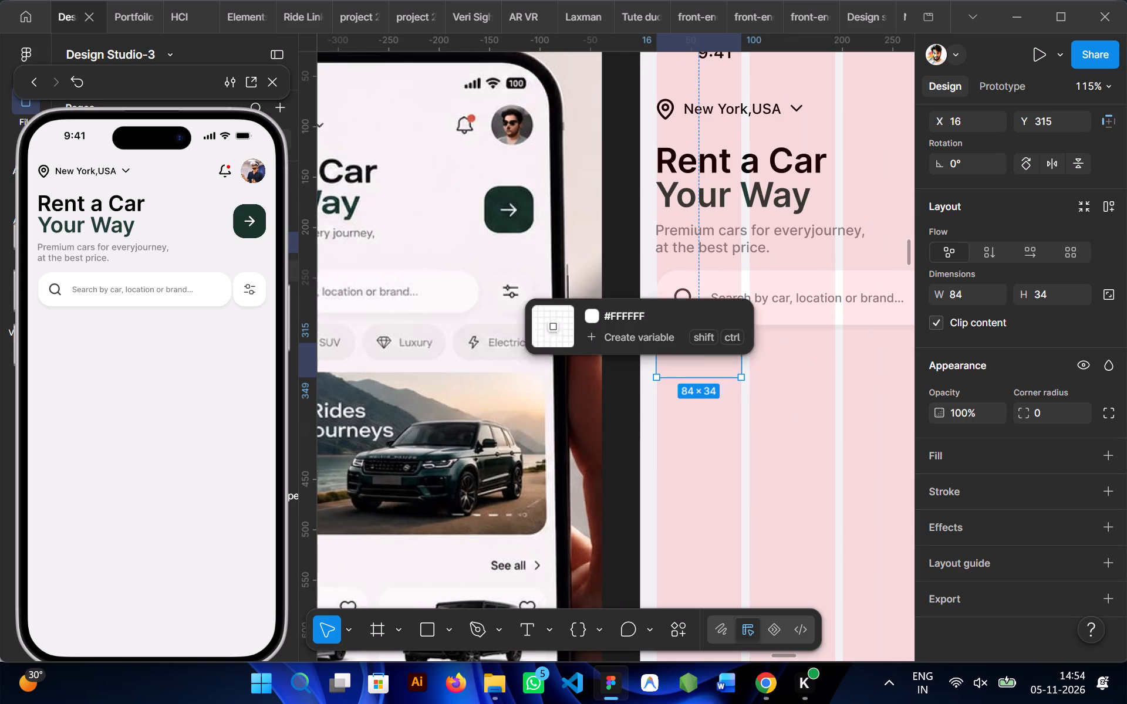
{"action": "scroll", "coordinate": [755, 243], "scroll_direction": "left", "scroll_amount": 2}
{"action": "left_click", "coordinate": [728, 204]}
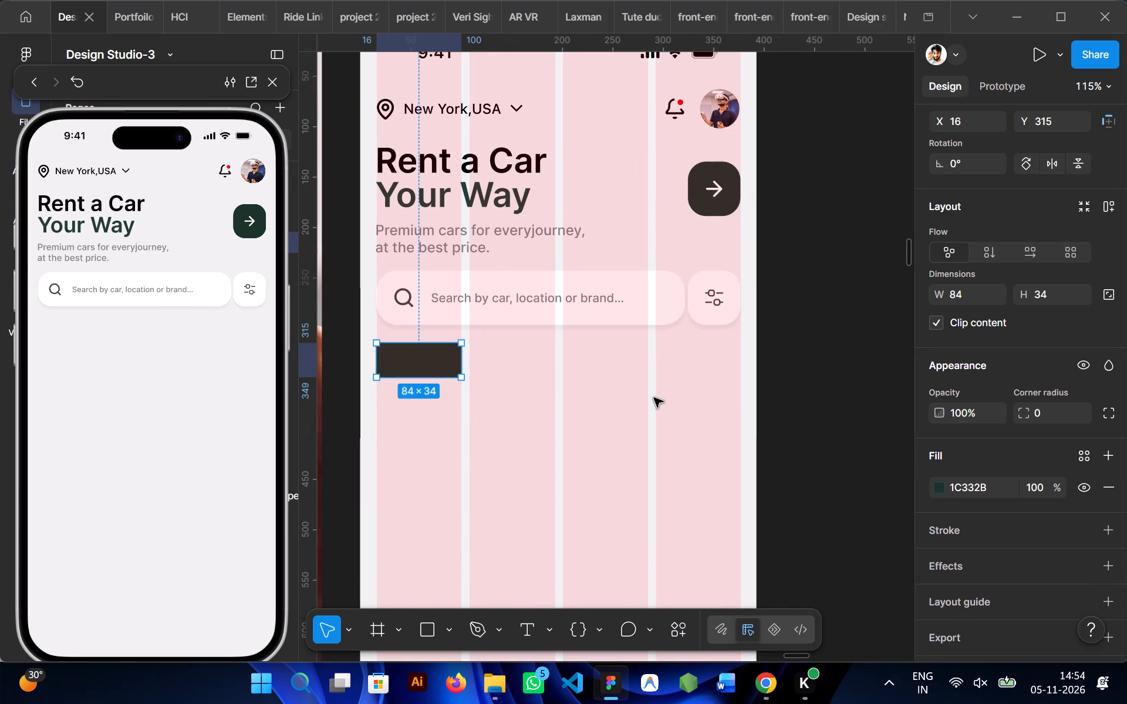
{"action": "scroll", "coordinate": [654, 398], "scroll_direction": "right", "scroll_amount": 1}
{"action": "left_click_drag", "start_coordinate": [1021, 412], "coordinate": [780, 327]}
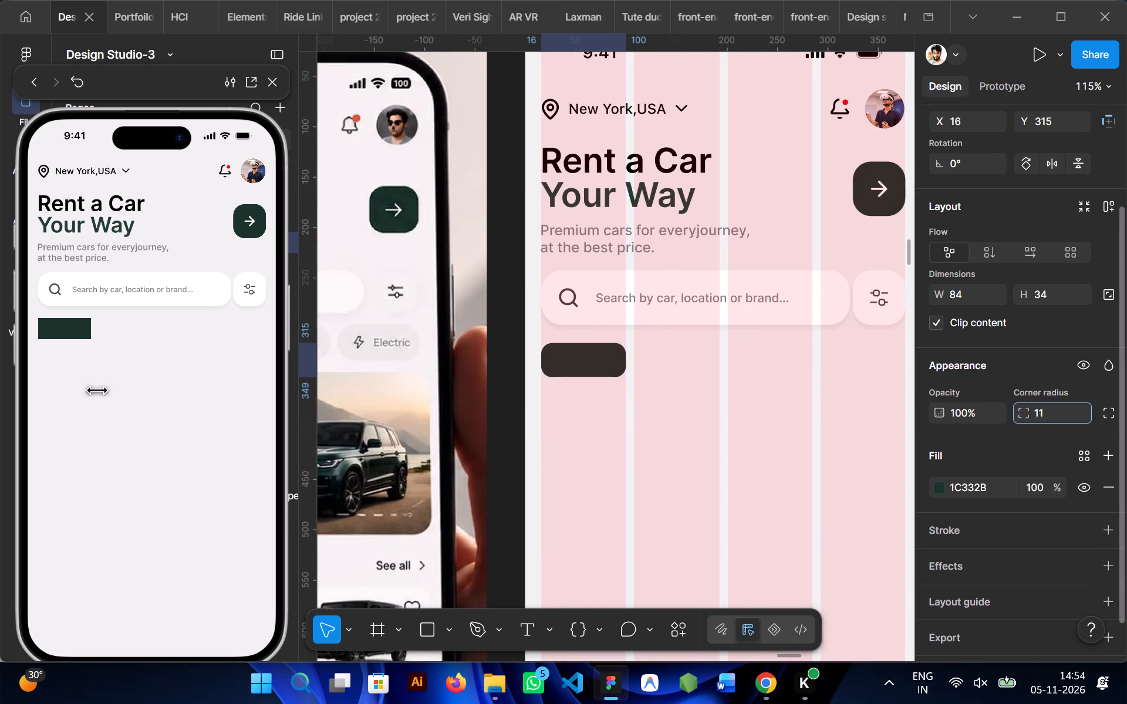
{"action": "left_click_drag", "start_coordinate": [780, 327], "coordinate": [810, 329]}
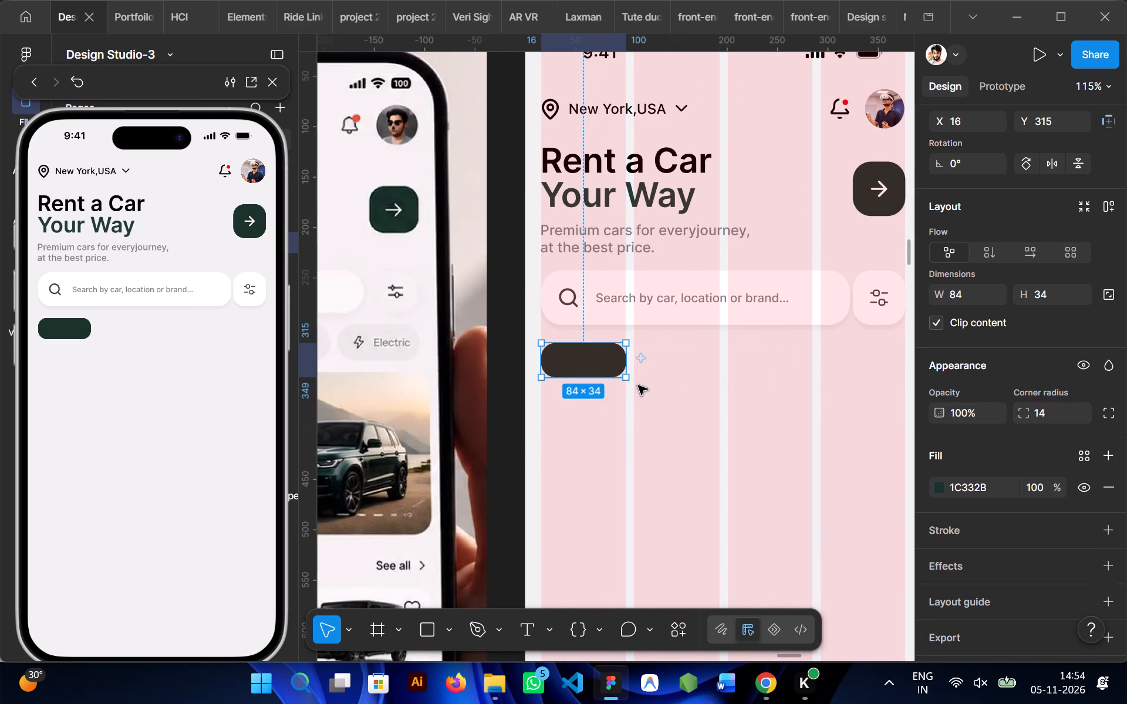
Increase the green chip's height to 41 and its corner radius to 20.
{"action": "scroll", "coordinate": [638, 385], "scroll_direction": "right", "scroll_amount": 1}
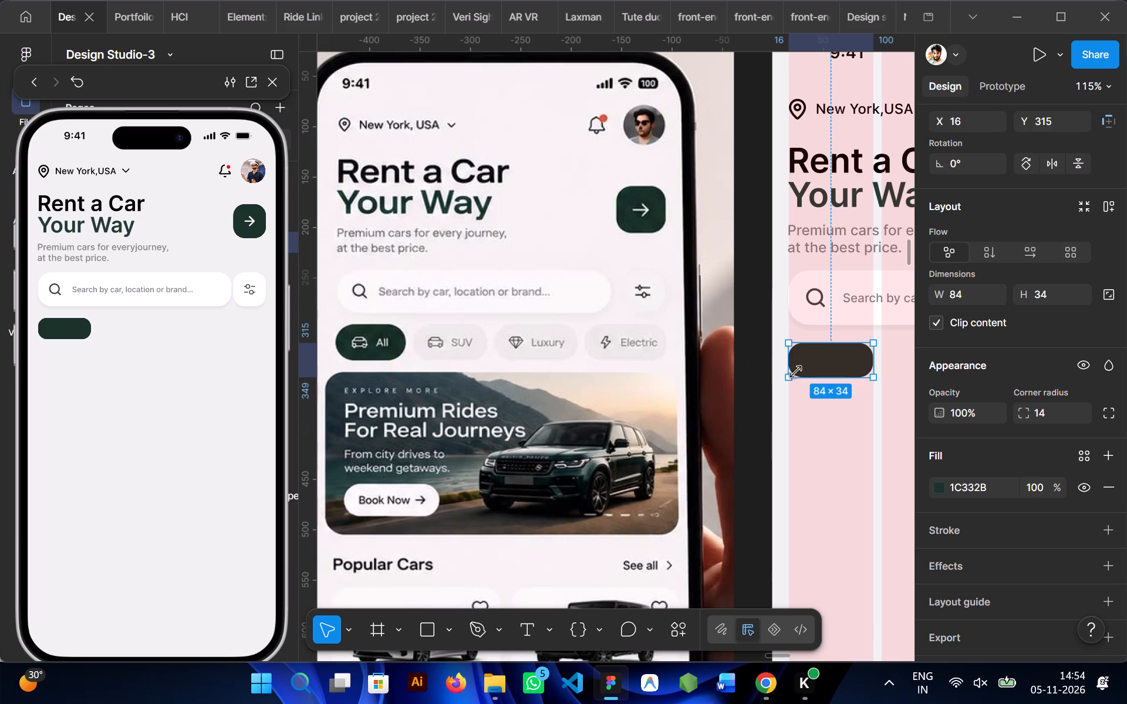
{"action": "left_click", "coordinate": [820, 380]}
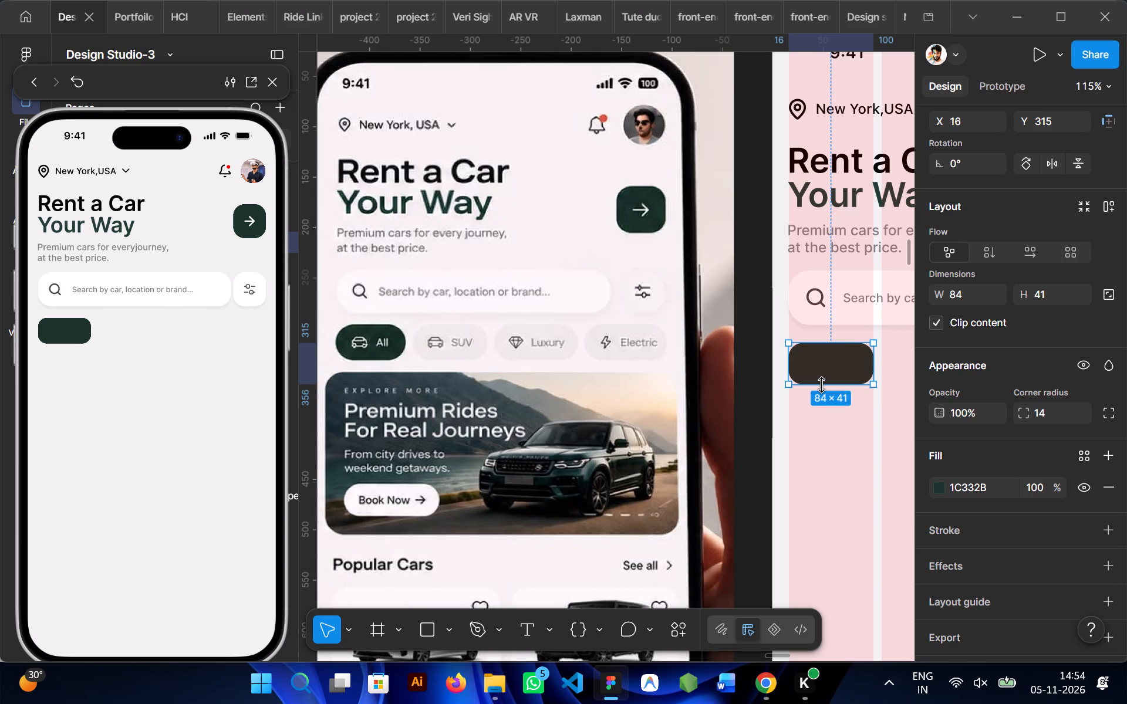
{"action": "left_click_drag", "start_coordinate": [1027, 408], "coordinate": [629, 342]}
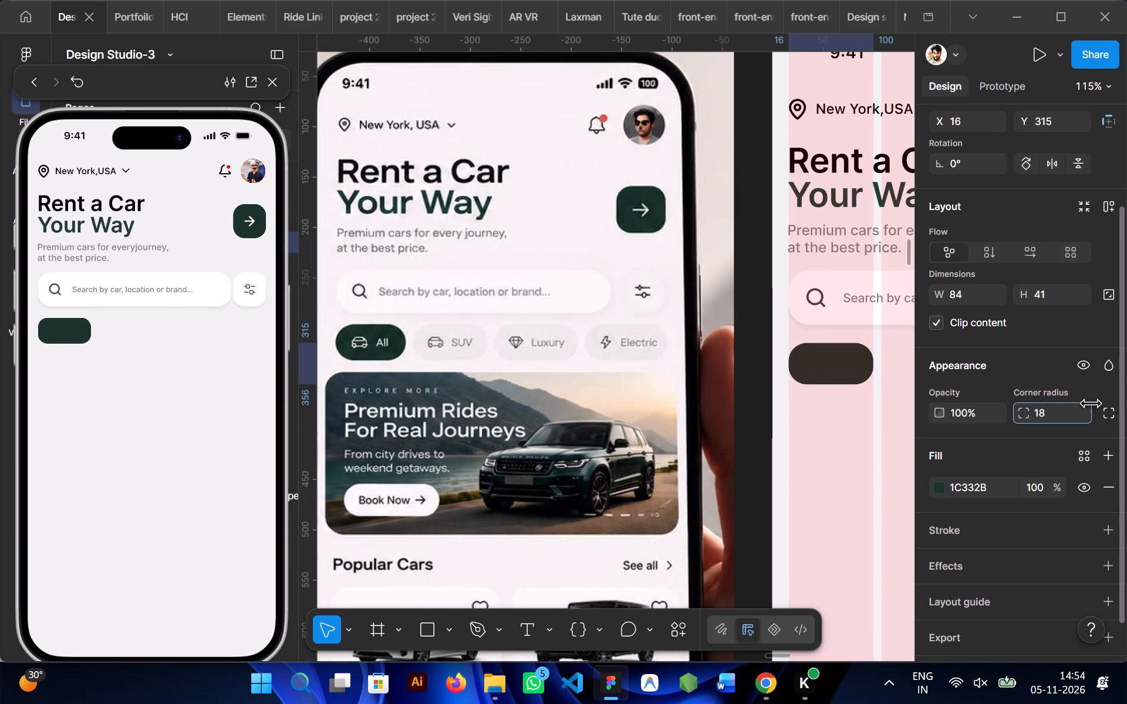
{"action": "left_click_drag", "start_coordinate": [629, 342], "coordinate": [667, 340]}
{"action": "scroll", "coordinate": [844, 445], "scroll_direction": "left", "scroll_amount": 1}
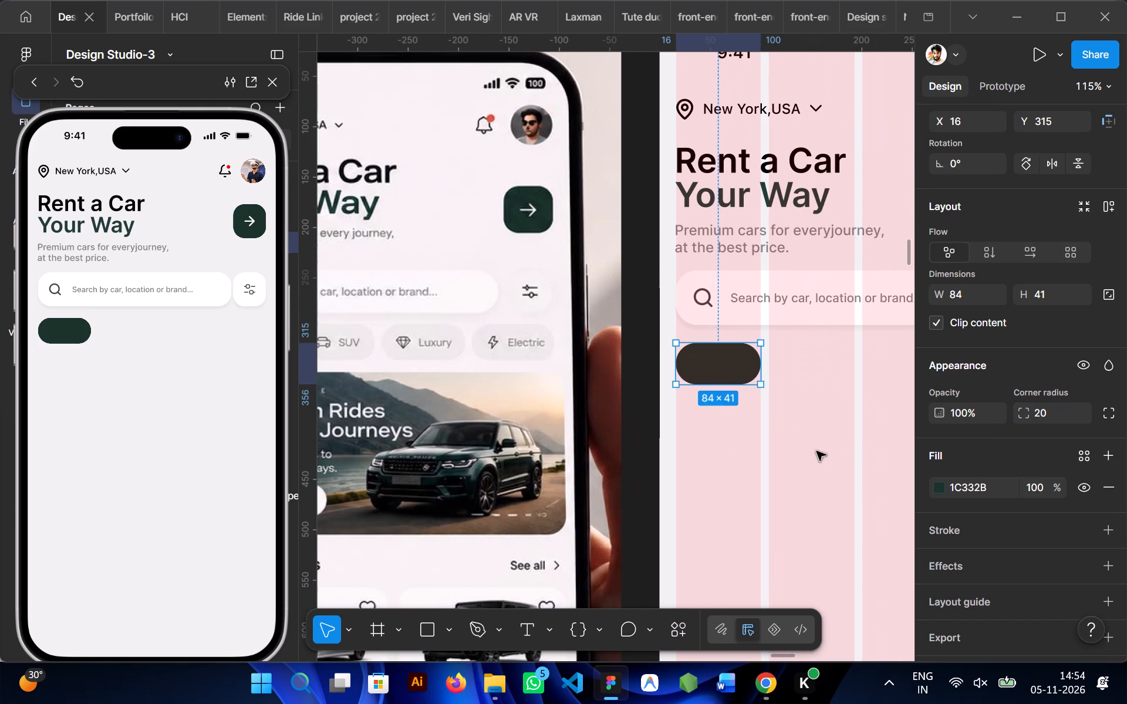
{"action": "left_click", "coordinate": [710, 450]}
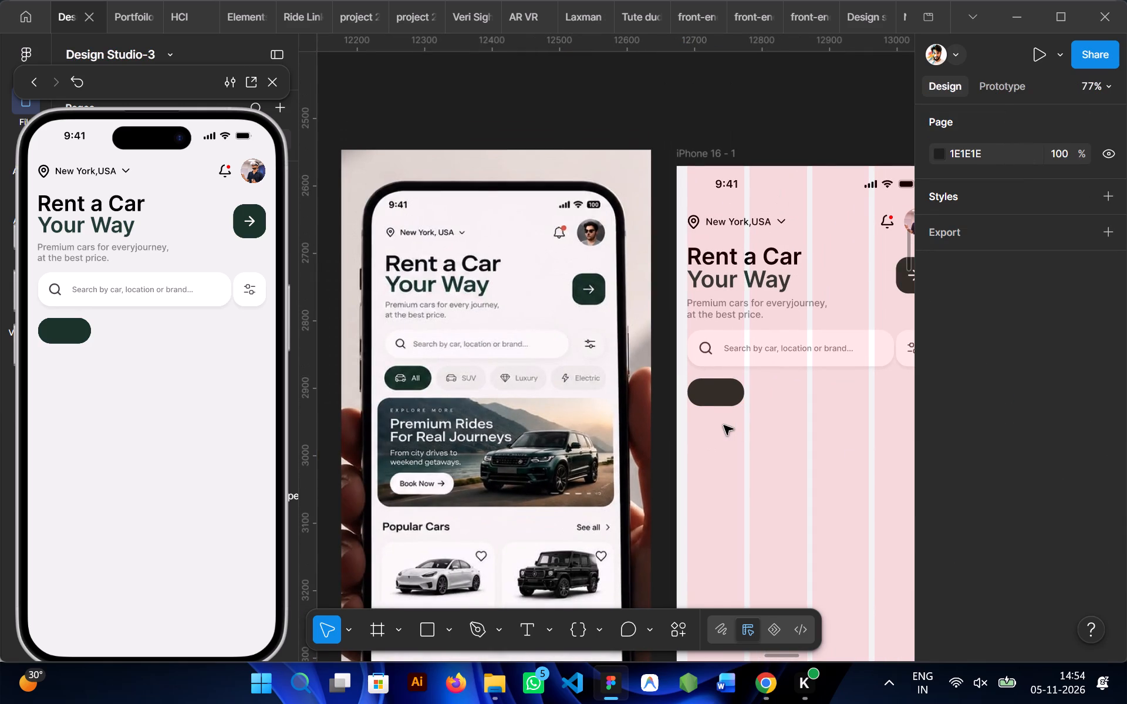
Move the prototype preview aside, search the Lucide Icons plugin for car, and look through the icons for one matching the reference chip.
{"action": "scroll", "coordinate": [724, 425], "scroll_direction": "left", "scroll_amount": 1}
{"action": "scroll", "coordinate": [724, 425], "scroll_direction": "right", "scroll_amount": 2}
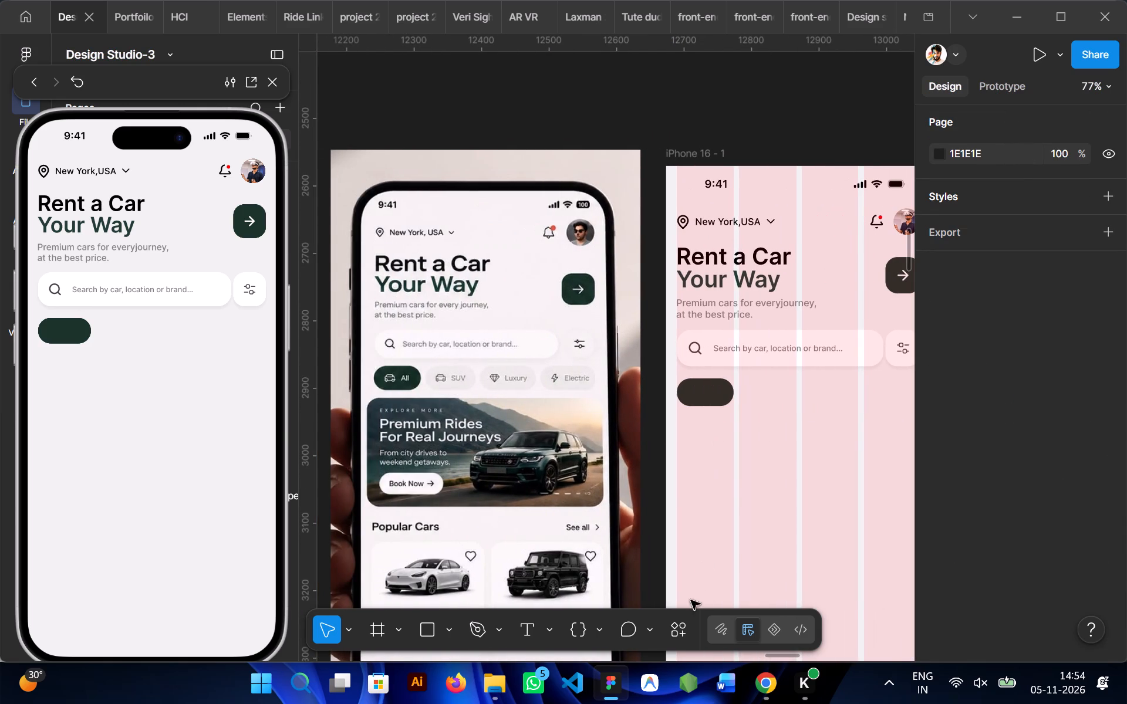
{"action": "left_click", "coordinate": [679, 624]}
{"action": "left_click", "coordinate": [397, 419]}
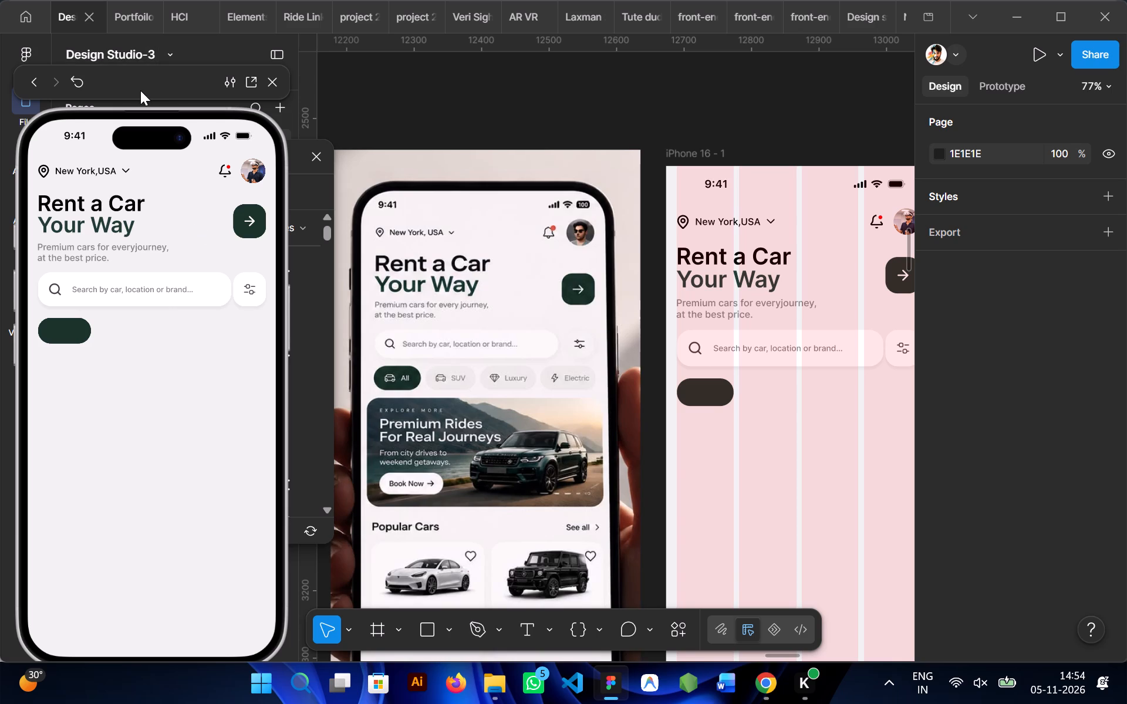
{"action": "left_click_drag", "start_coordinate": [140, 90], "coordinate": [913, 52]}
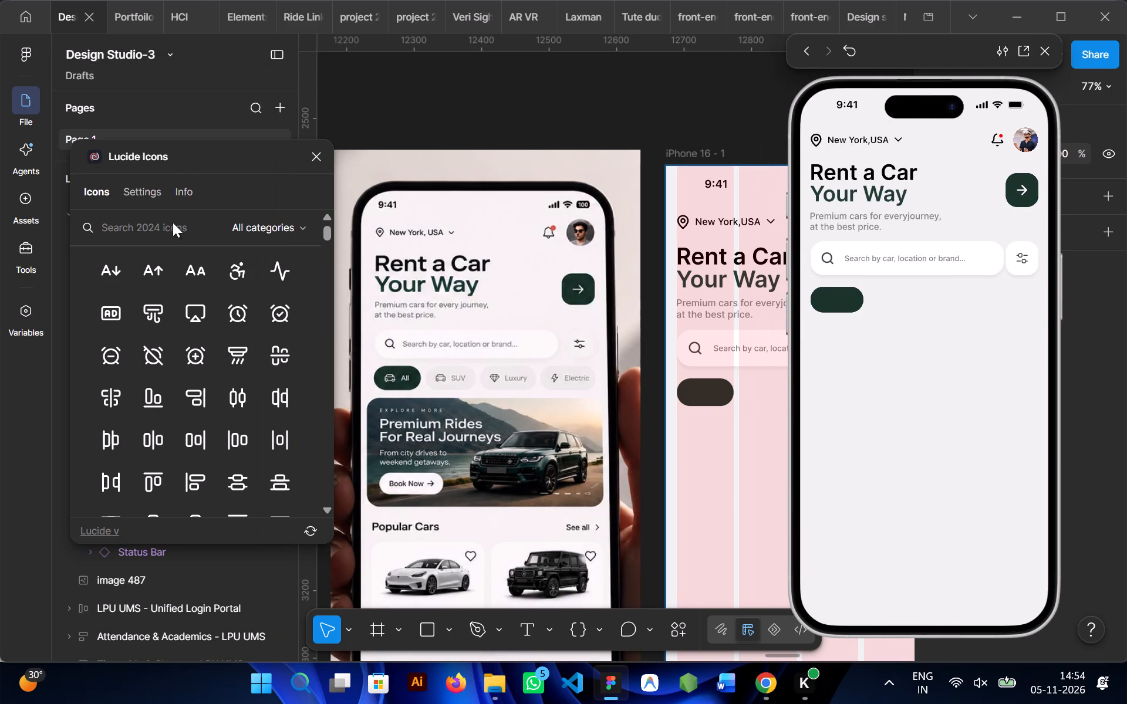
{"action": "left_click", "coordinate": [158, 234]}
{"action": "type", "text": "car"}
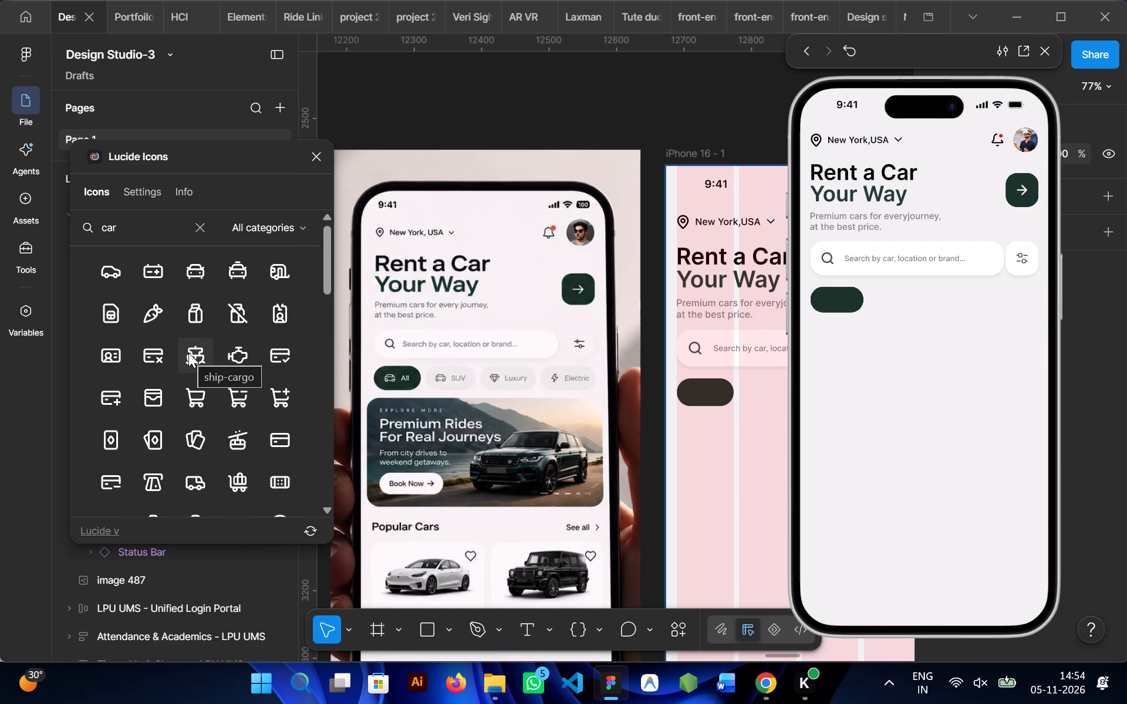
{"action": "scroll", "coordinate": [191, 378], "scroll_direction": "down", "scroll_amount": 2}
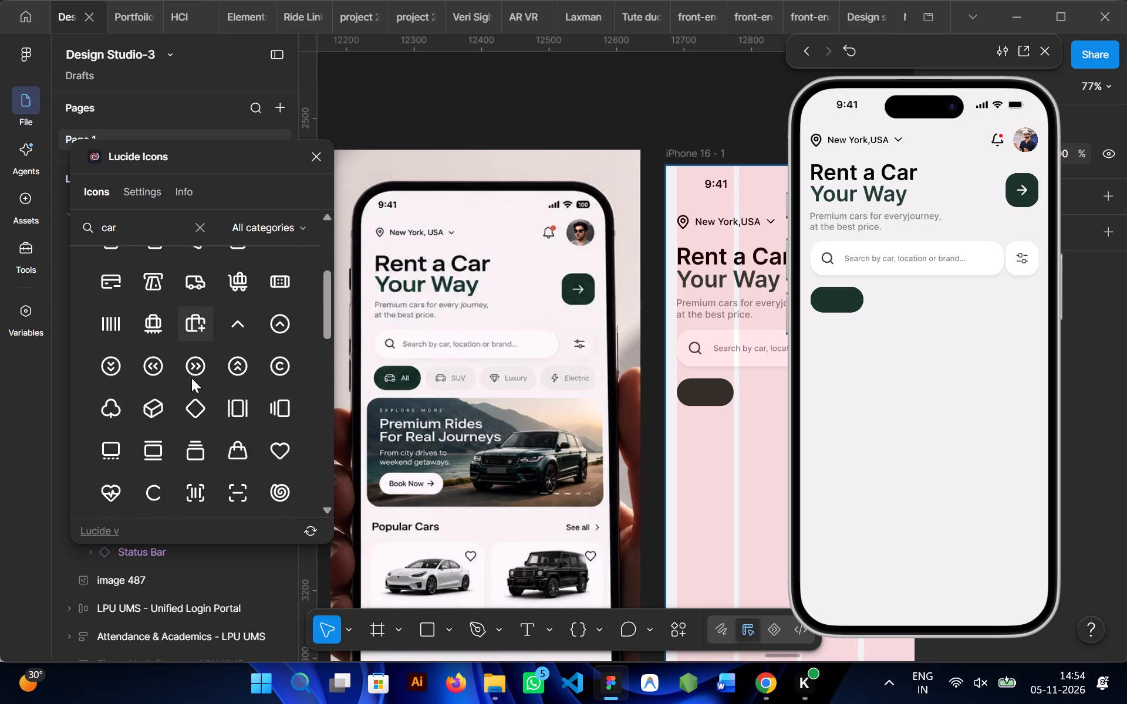
{"action": "scroll", "coordinate": [191, 378], "scroll_direction": "down", "scroll_amount": 4}
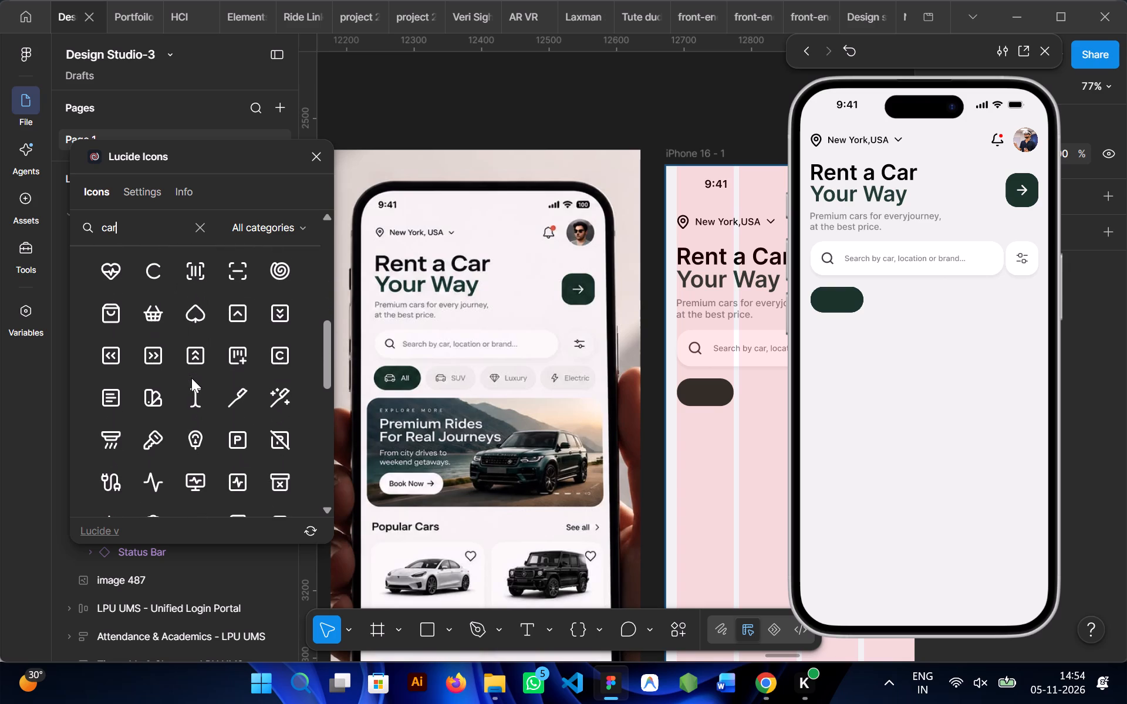
{"action": "scroll", "coordinate": [191, 378], "scroll_direction": "down", "scroll_amount": 1}
{"action": "scroll", "coordinate": [191, 378], "scroll_direction": "up", "scroll_amount": 2}
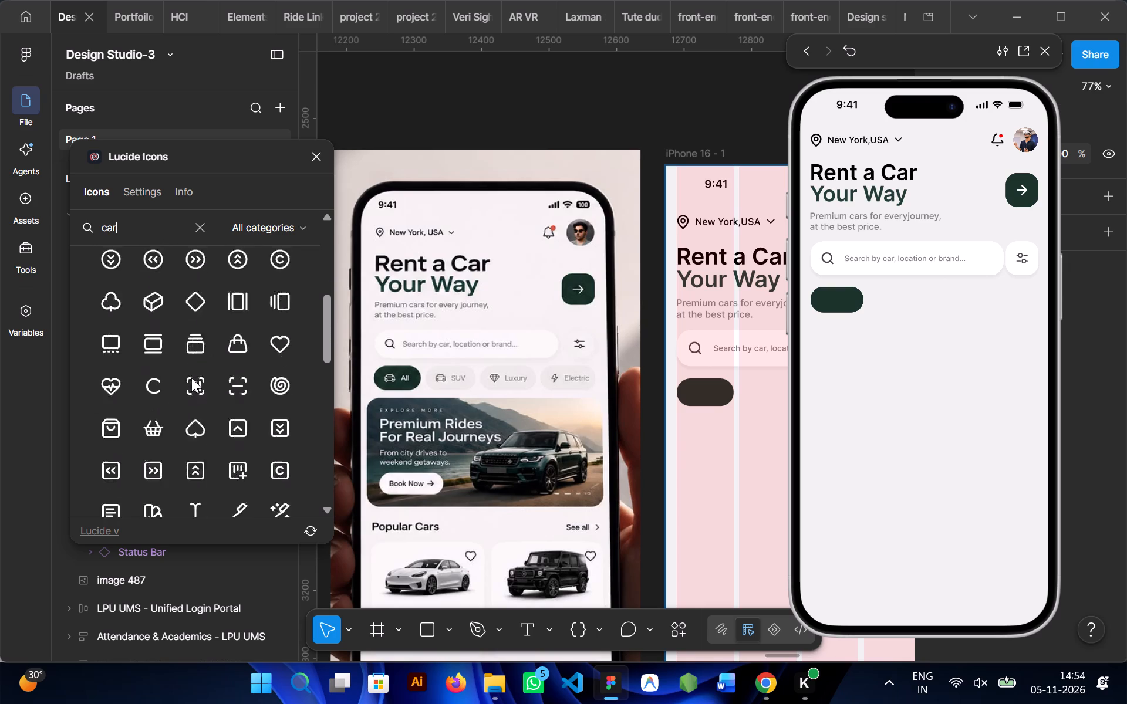
{"action": "scroll", "coordinate": [191, 378], "scroll_direction": "up", "scroll_amount": 1}
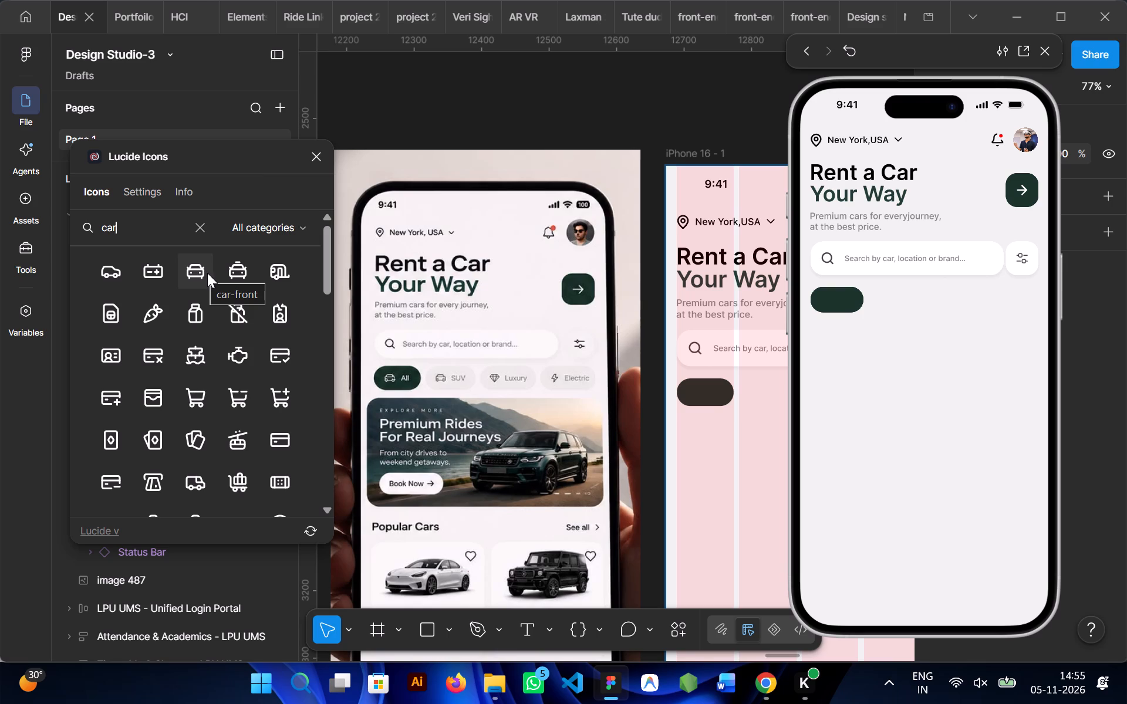
{"action": "left_click", "coordinate": [321, 155]}
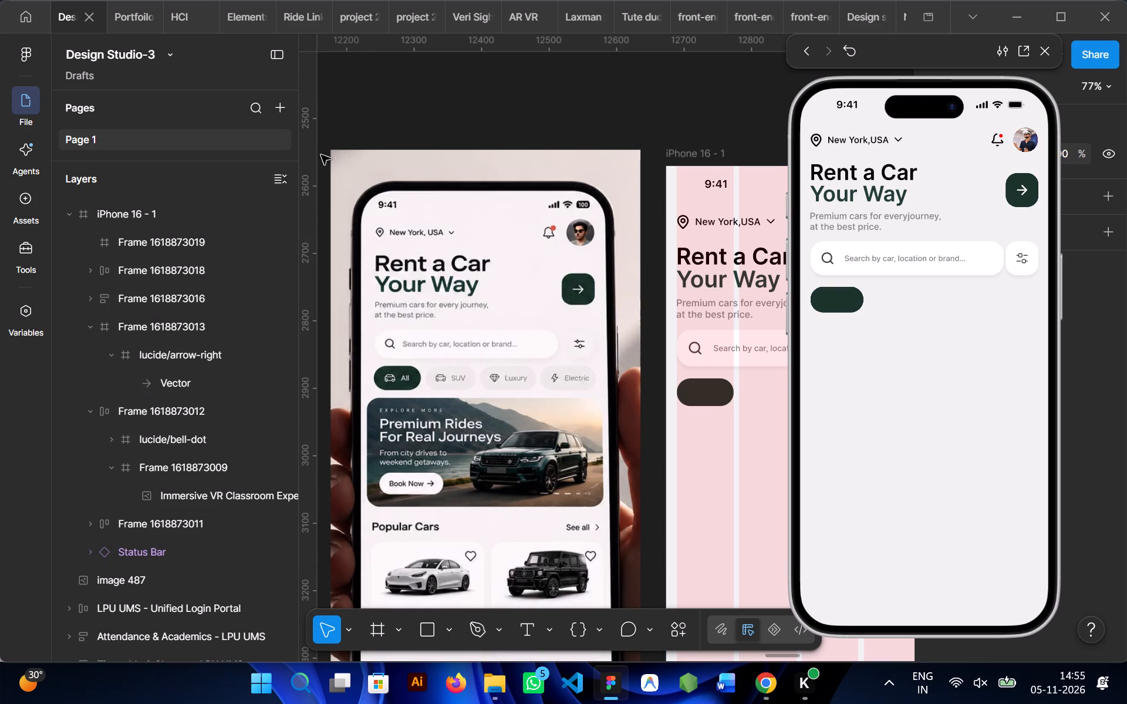
Search Iconify for car and import the first outlined side-view car icon as a 22-pixel white frame.
{"action": "left_click", "coordinate": [680, 635]}
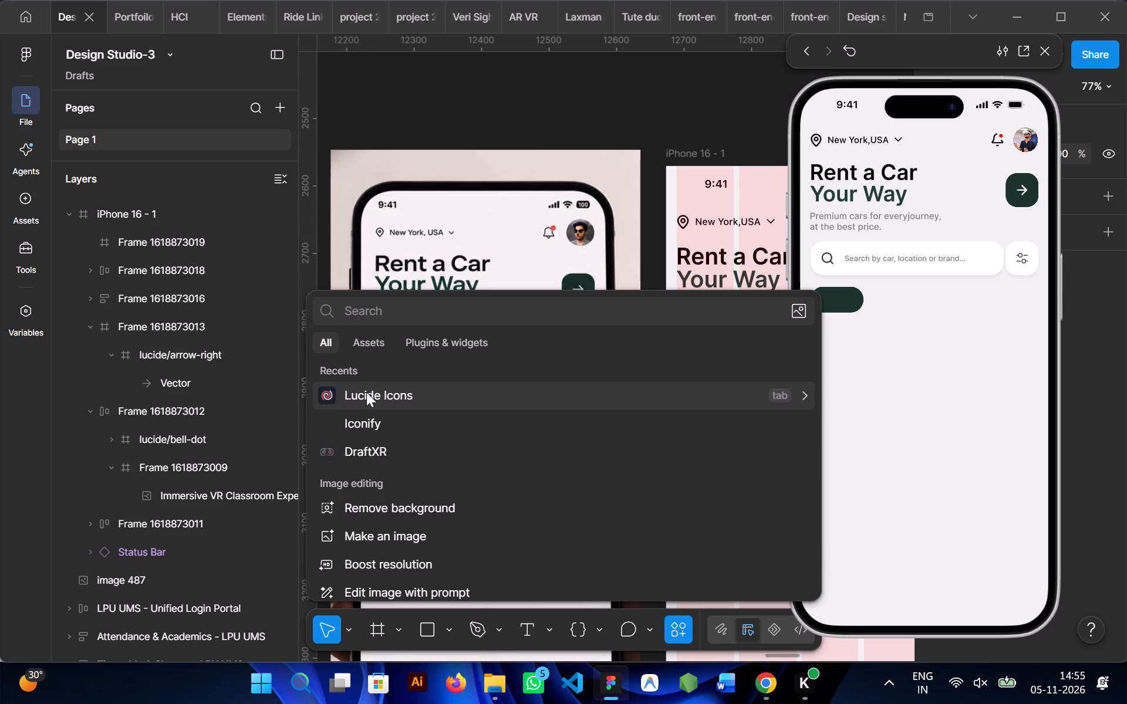
{"action": "left_click", "coordinate": [370, 428]}
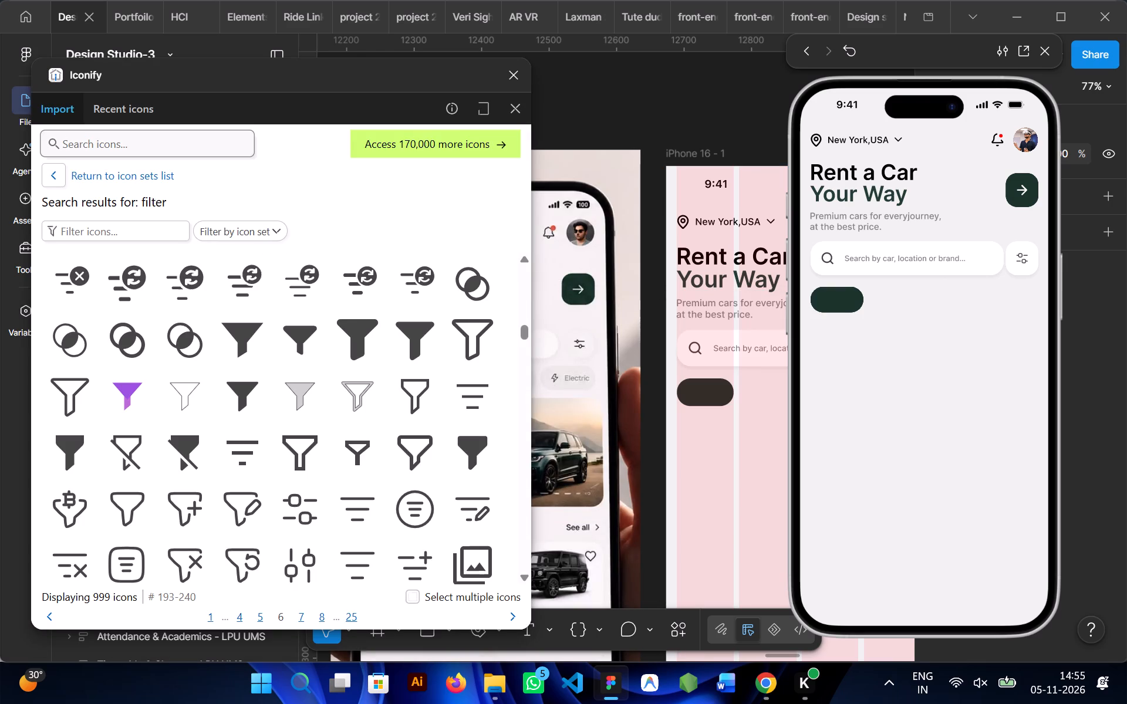
{"action": "left_click", "coordinate": [124, 141]}
{"action": "type", "text": "car"}
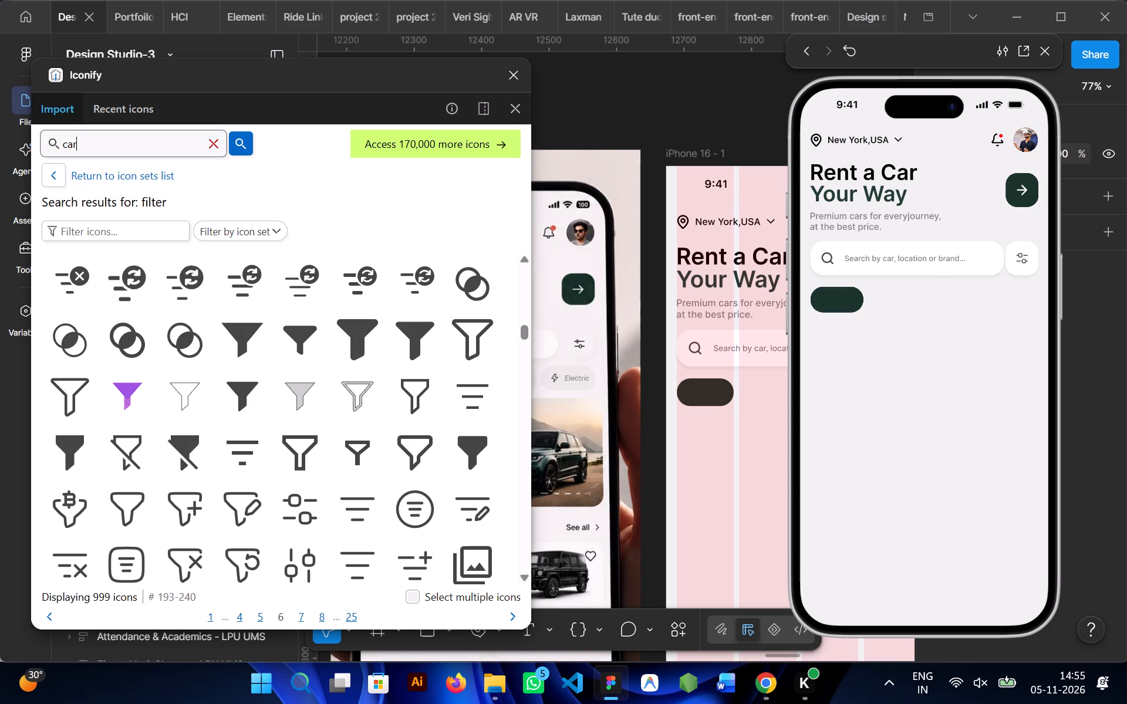
{"action": "key", "text": "Return"}
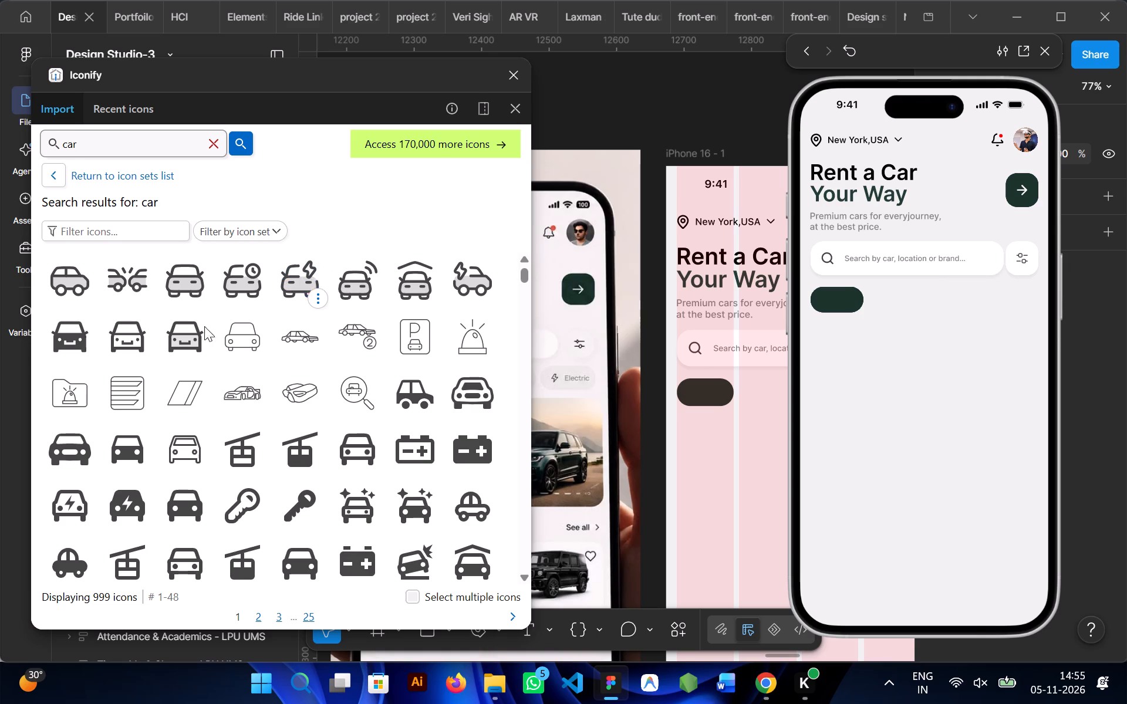
{"action": "left_click", "coordinate": [58, 281]}
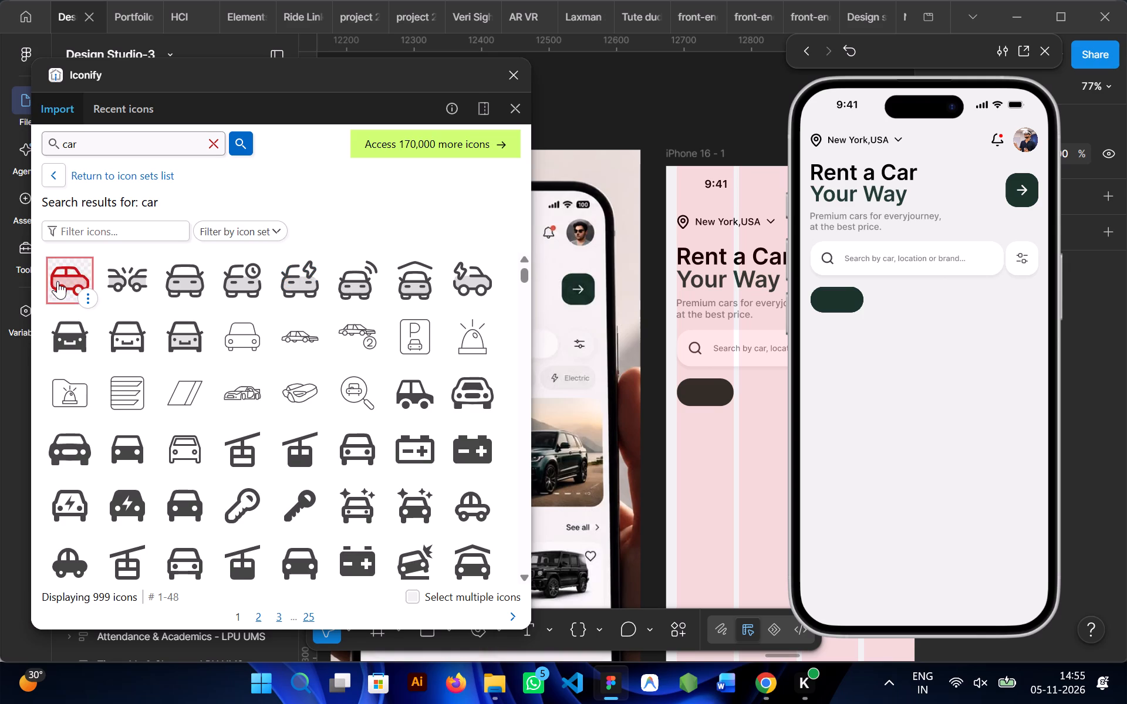
{"action": "left_click", "coordinate": [282, 611]}
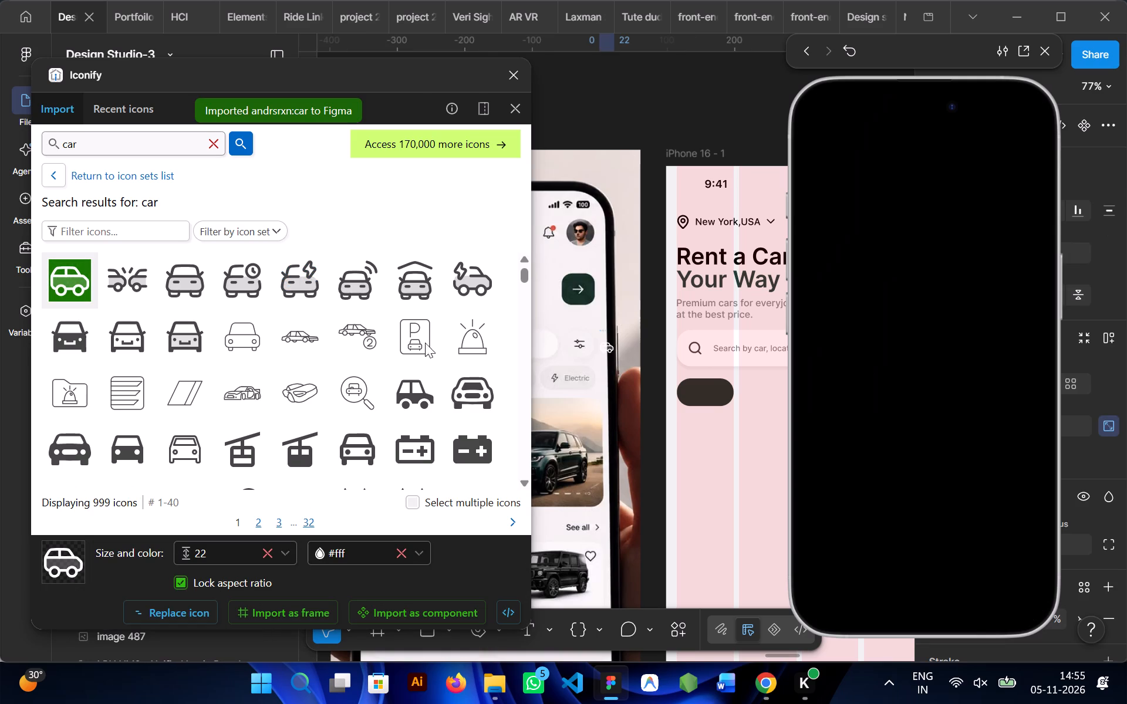
{"action": "left_click", "coordinate": [513, 83]}
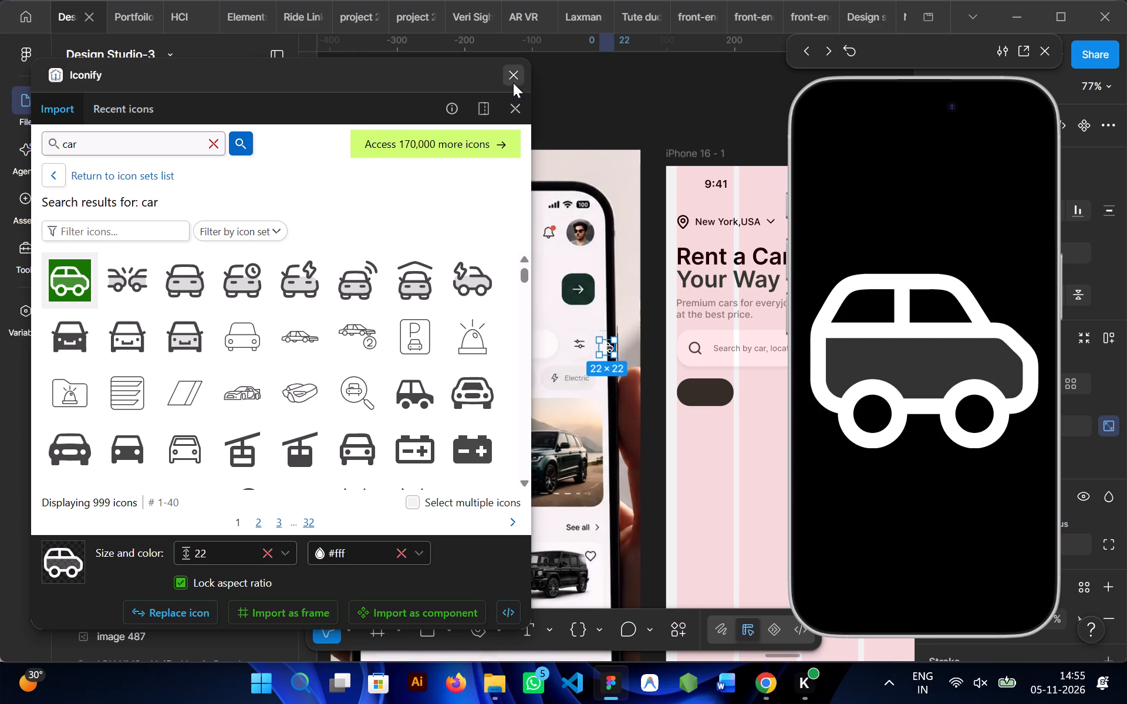
Place the imported car icon inside the green category chip, about 20 px from its left edge.
{"action": "scroll", "coordinate": [561, 209], "scroll_direction": "left", "scroll_amount": 1}
{"action": "left_click_drag", "start_coordinate": [548, 344], "coordinate": [599, 361]}
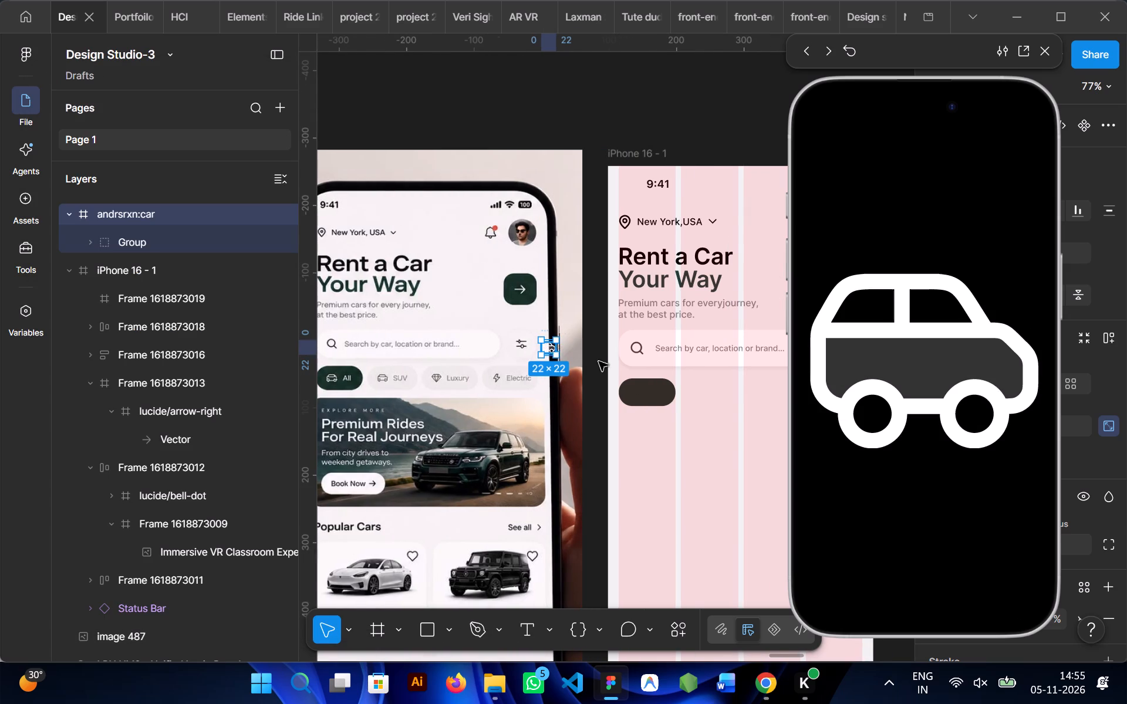
{"action": "left_click_drag", "start_coordinate": [599, 361], "coordinate": [642, 391]}
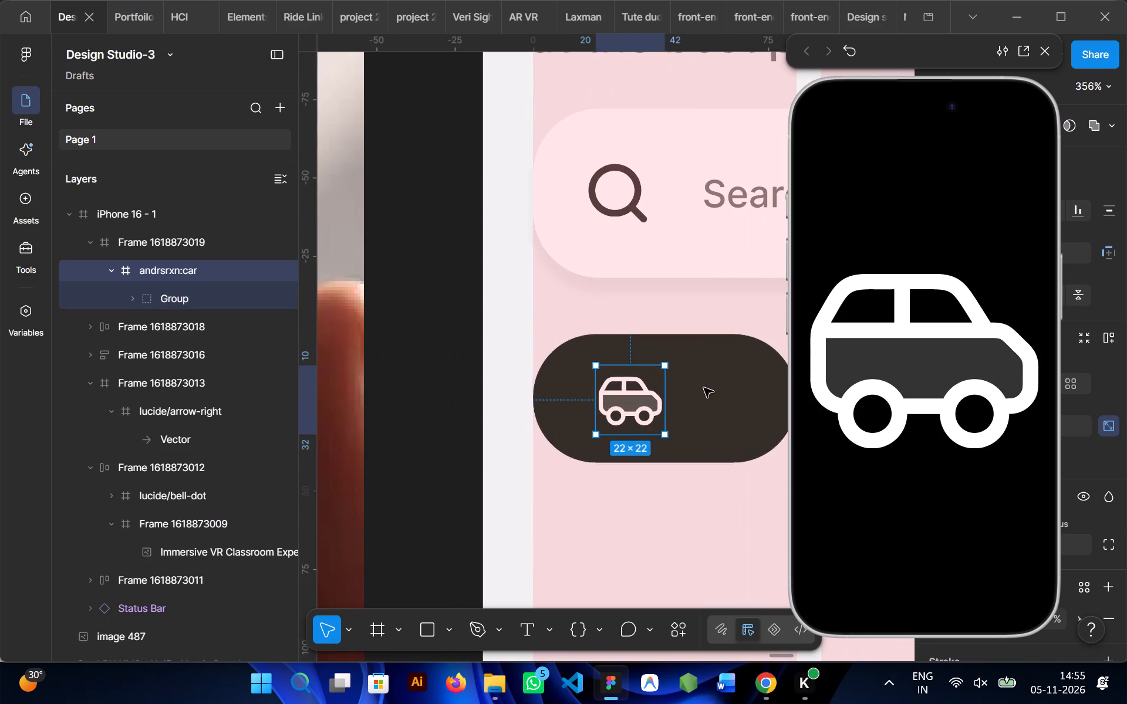
{"action": "left_click", "coordinate": [709, 392]}
{"action": "scroll", "coordinate": [709, 392], "scroll_direction": "left", "scroll_amount": 1}
{"action": "left_click", "coordinate": [640, 509]}
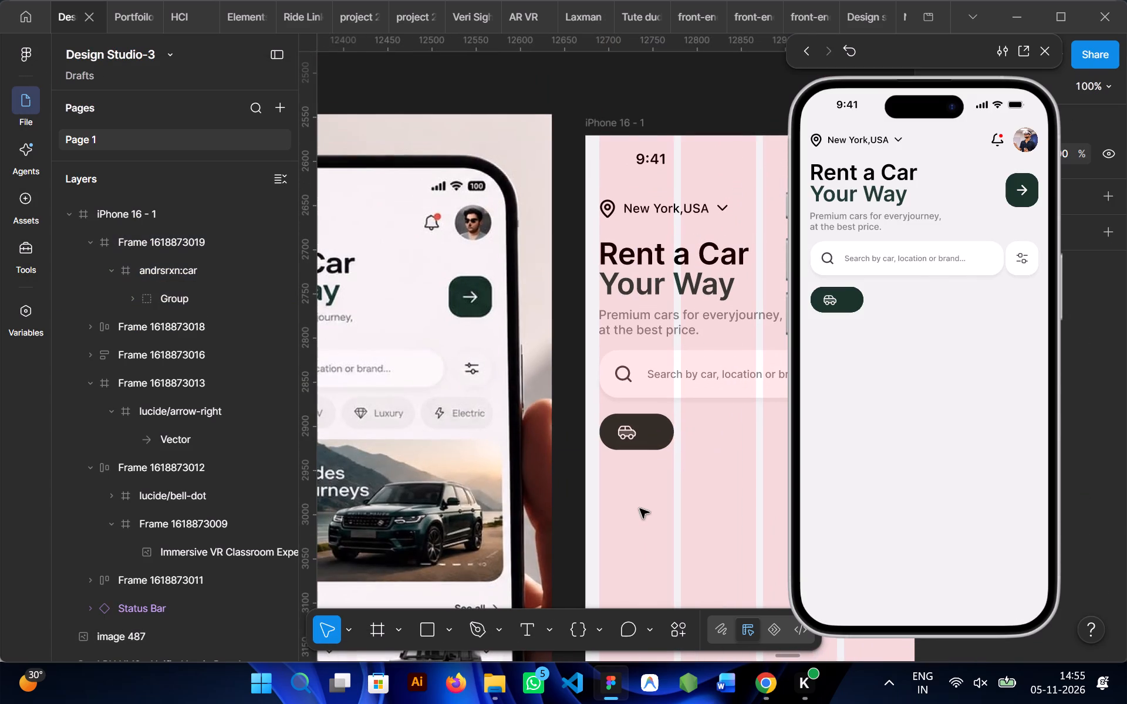
Duplicate the search placeholder text into the empty area below the chip and change the copy to read All.
{"action": "scroll", "coordinate": [640, 509], "scroll_direction": "right", "scroll_amount": 1}
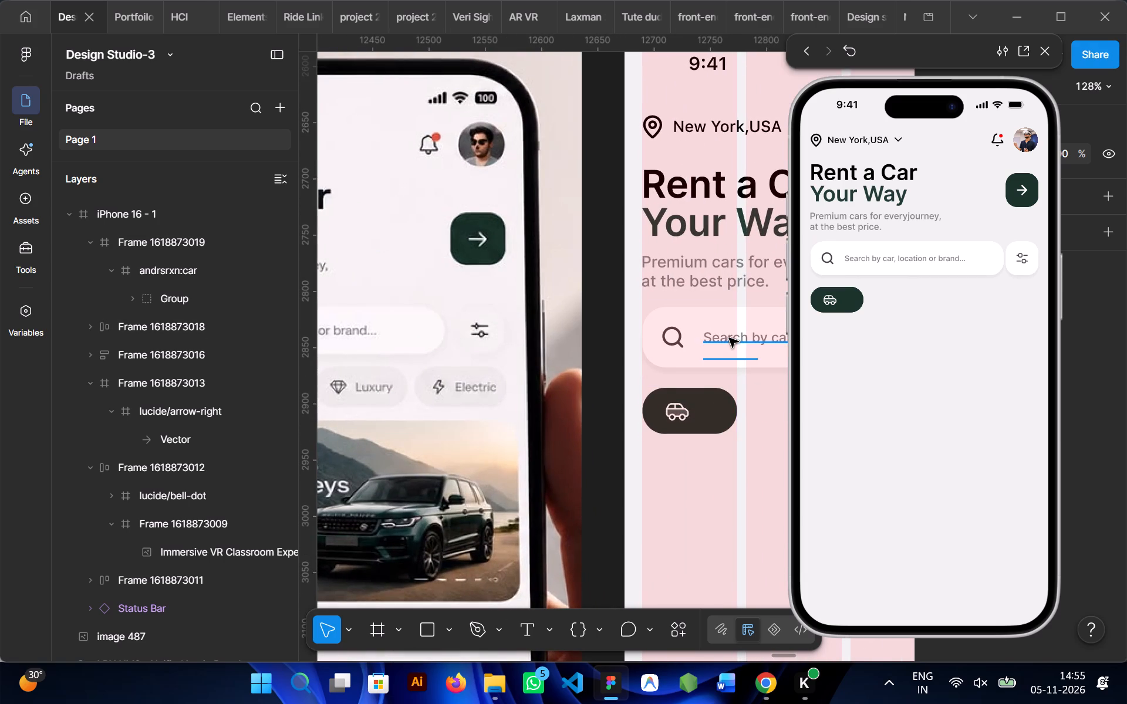
{"action": "left_click", "coordinate": [729, 338], "text": "ctrl"}
{"action": "scroll", "coordinate": [729, 338], "scroll_direction": "left", "scroll_amount": 1}
{"action": "left_click_drag", "start_coordinate": [701, 338], "coordinate": [668, 523], "text": "alt"}
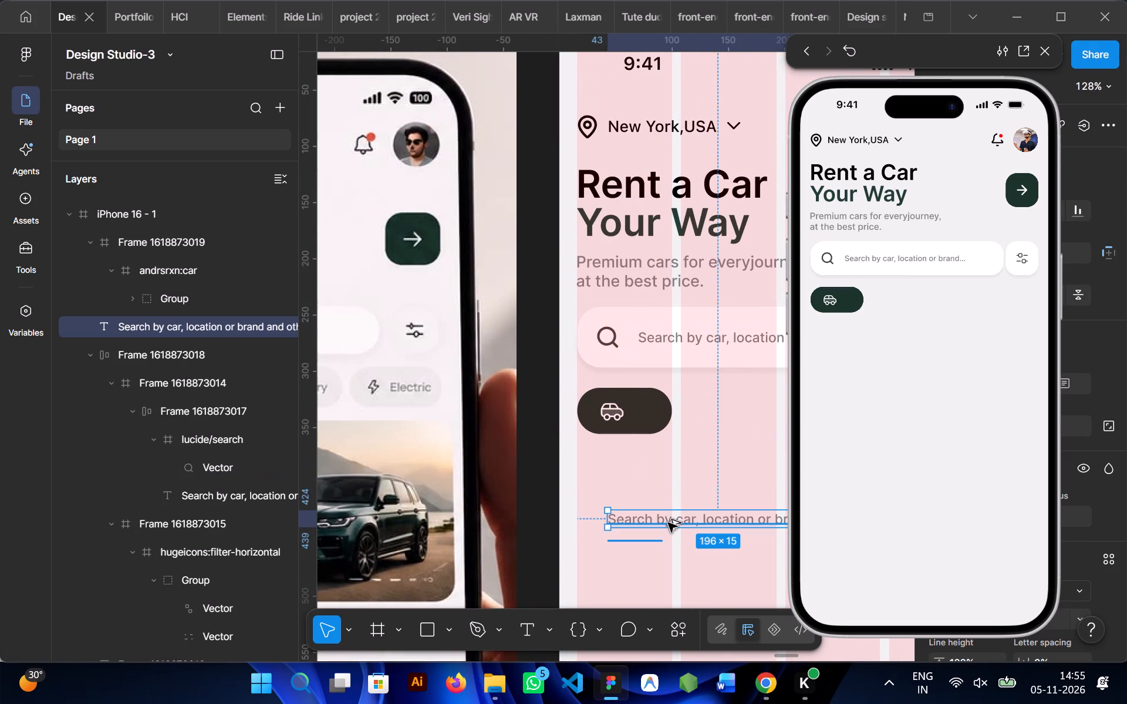
{"action": "double_click", "coordinate": [668, 523]}
{"action": "type", "text": "All"}
{"action": "left_click", "coordinate": [658, 531]}
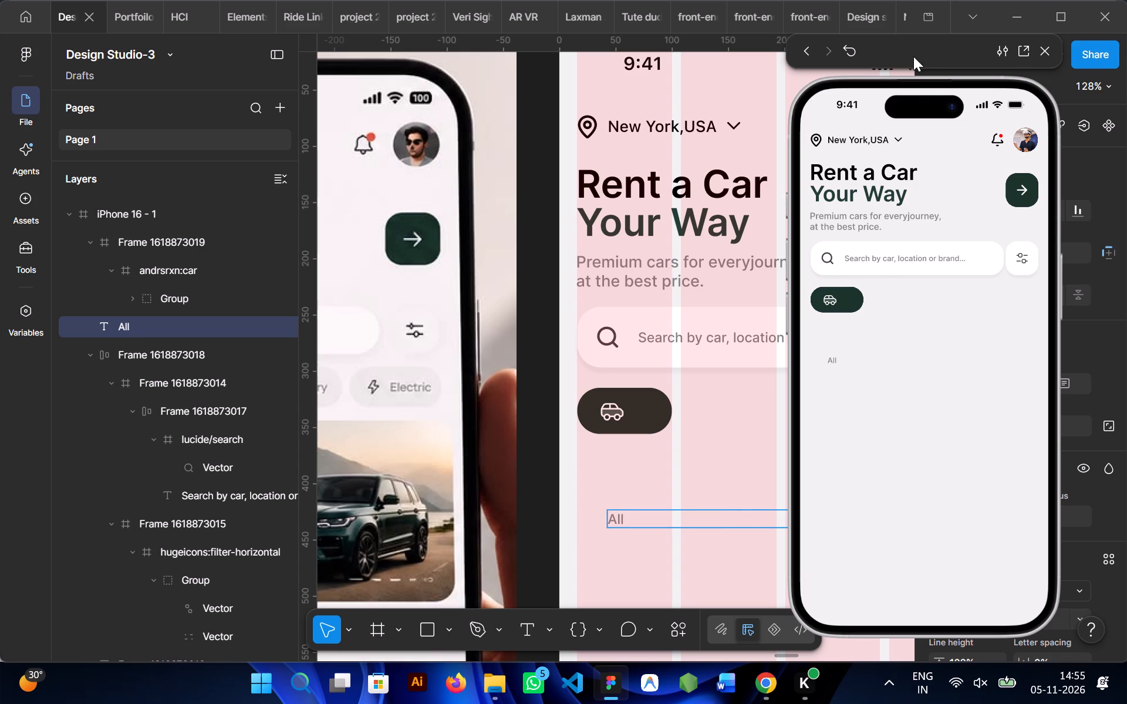
Move the prototype preview aside, set the All label to auto width, and place it beside the car icon in the chip.
{"action": "left_click_drag", "start_coordinate": [905, 45], "coordinate": [158, 48]}
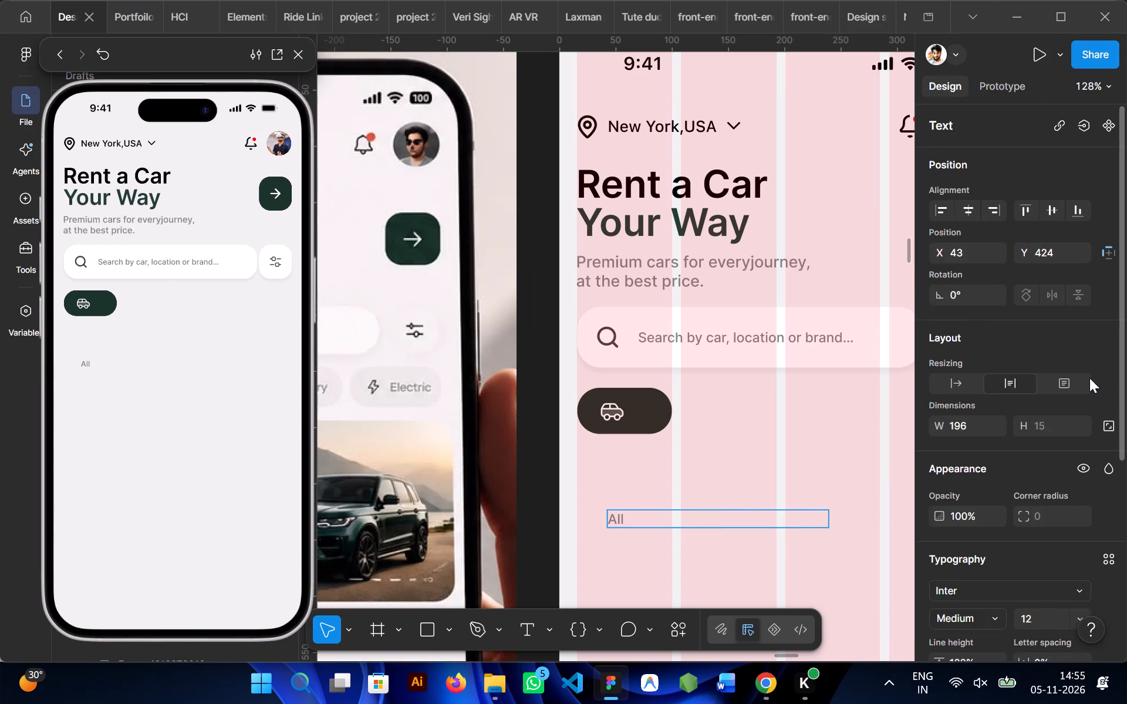
{"action": "scroll", "coordinate": [1020, 503], "scroll_direction": "down", "scroll_amount": 1}
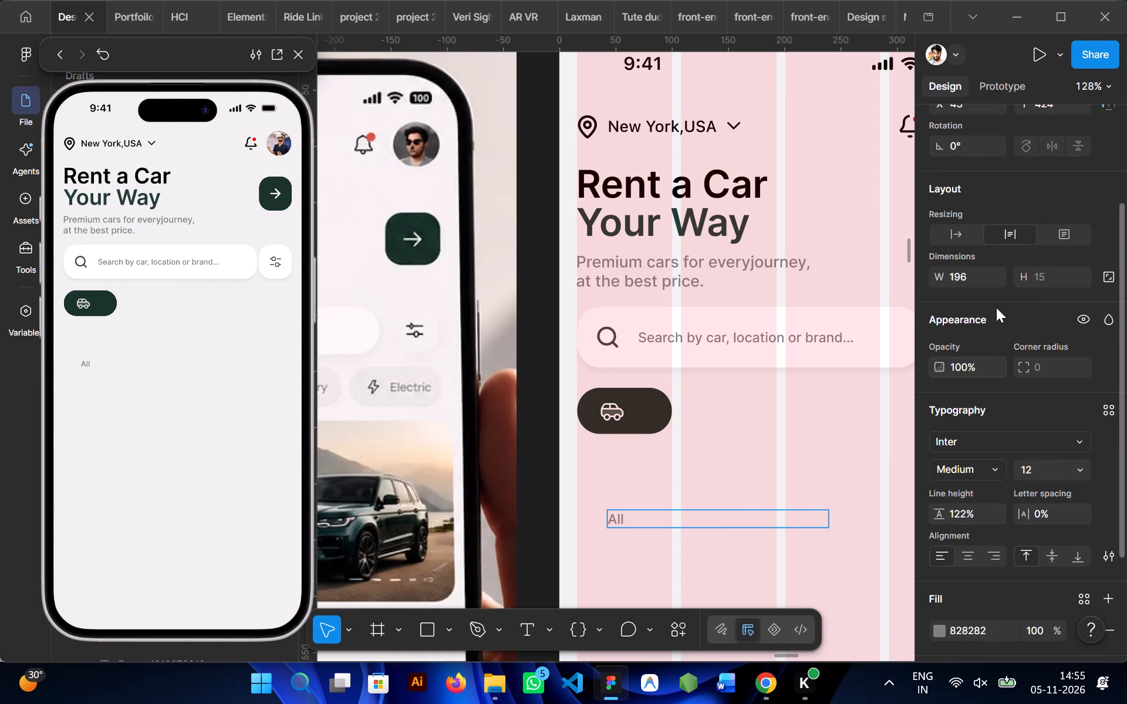
{"action": "left_click", "coordinate": [966, 232]}
{"action": "scroll", "coordinate": [756, 406], "scroll_direction": "right", "scroll_amount": 1}
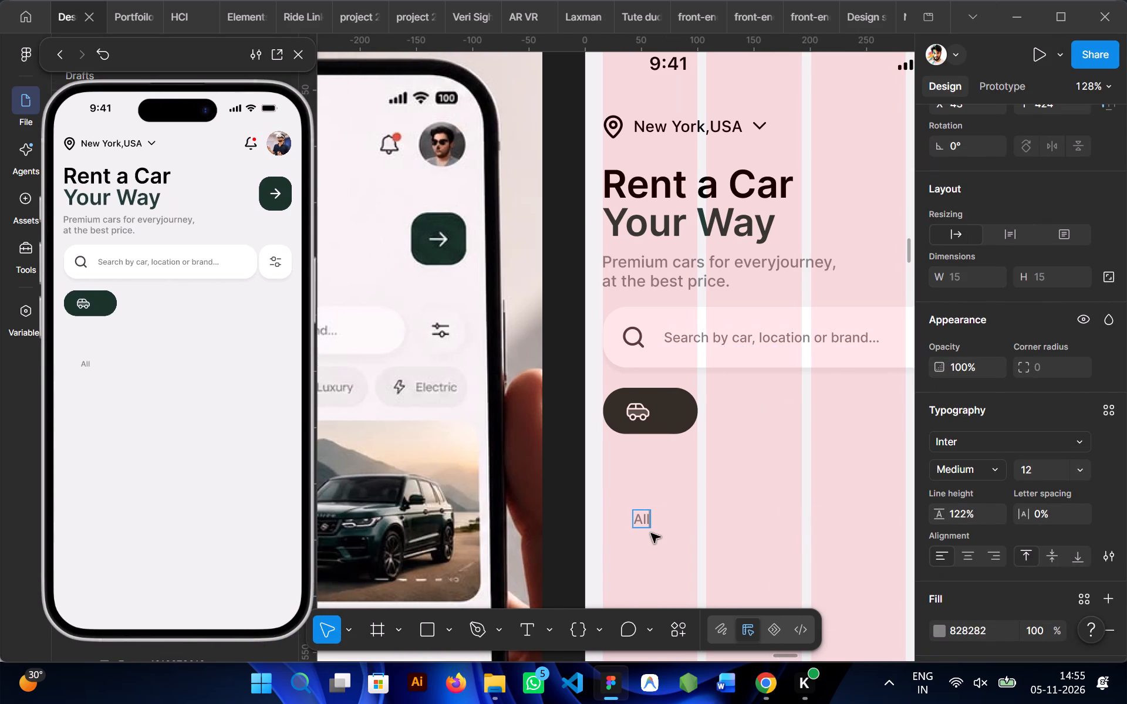
{"action": "left_click", "coordinate": [702, 513]}
{"action": "left_click_drag", "start_coordinate": [638, 519], "coordinate": [664, 412]}
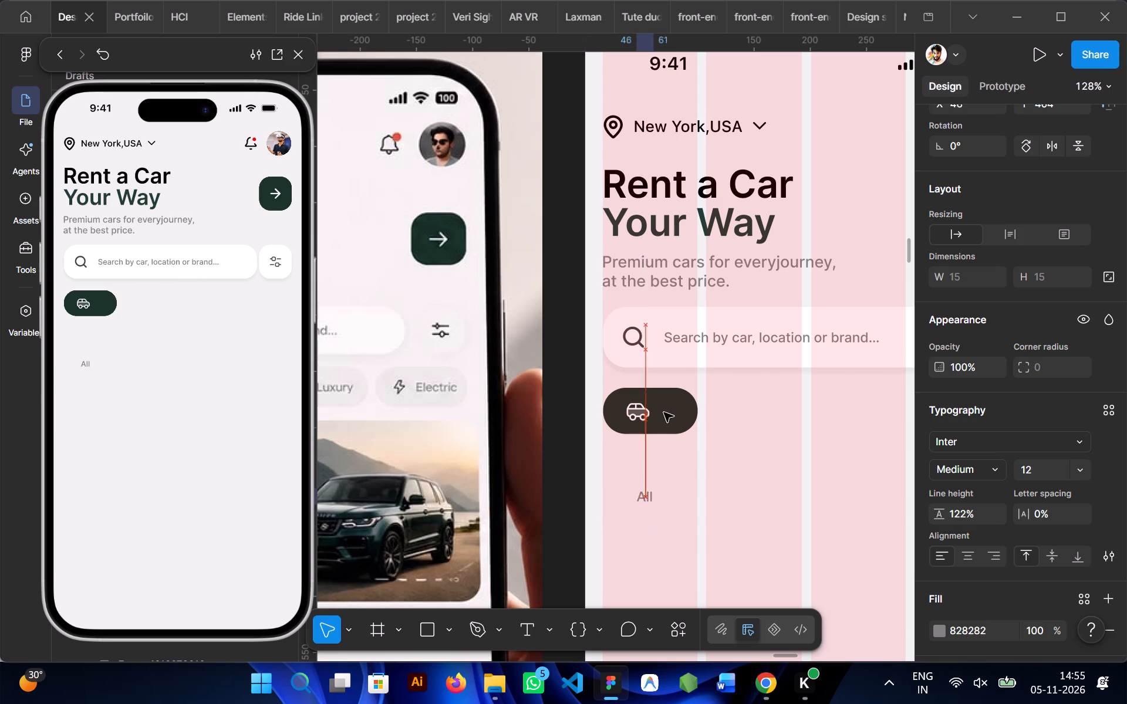
{"action": "left_click_drag", "start_coordinate": [664, 412], "coordinate": [663, 409]}
Change the All label's fill to white FFFFFF to match the reference chip.
{"action": "scroll", "coordinate": [974, 482], "scroll_direction": "down", "scroll_amount": 2}
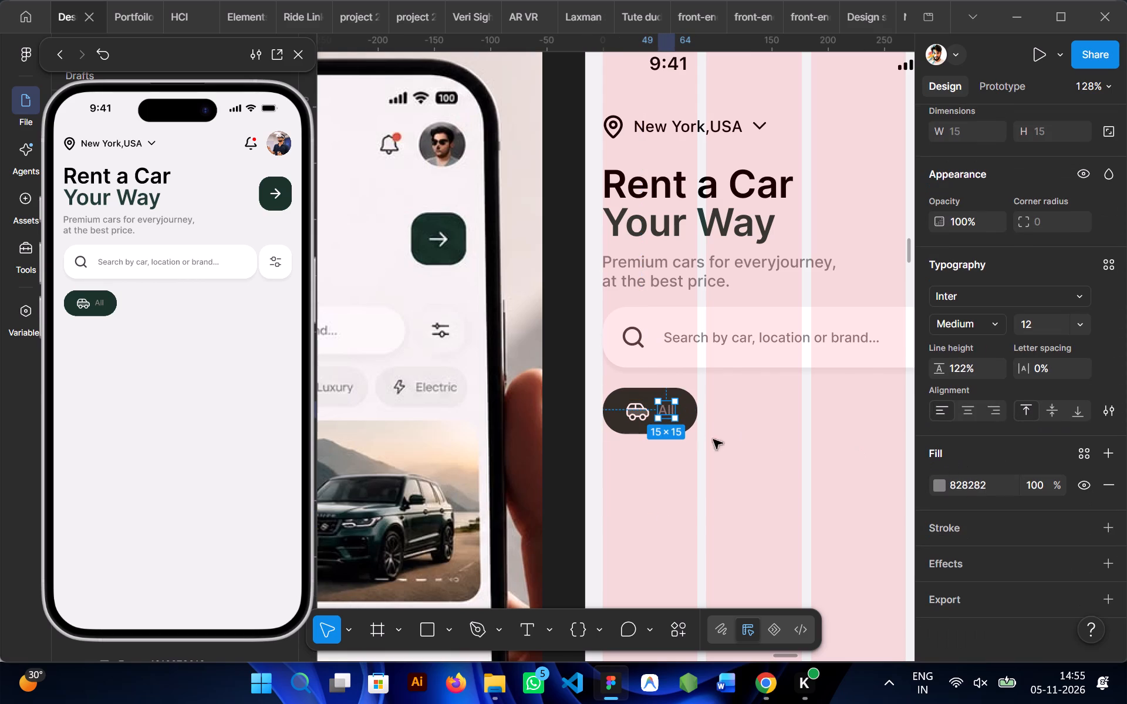
{"action": "scroll", "coordinate": [693, 434], "scroll_direction": "right", "scroll_amount": 1}
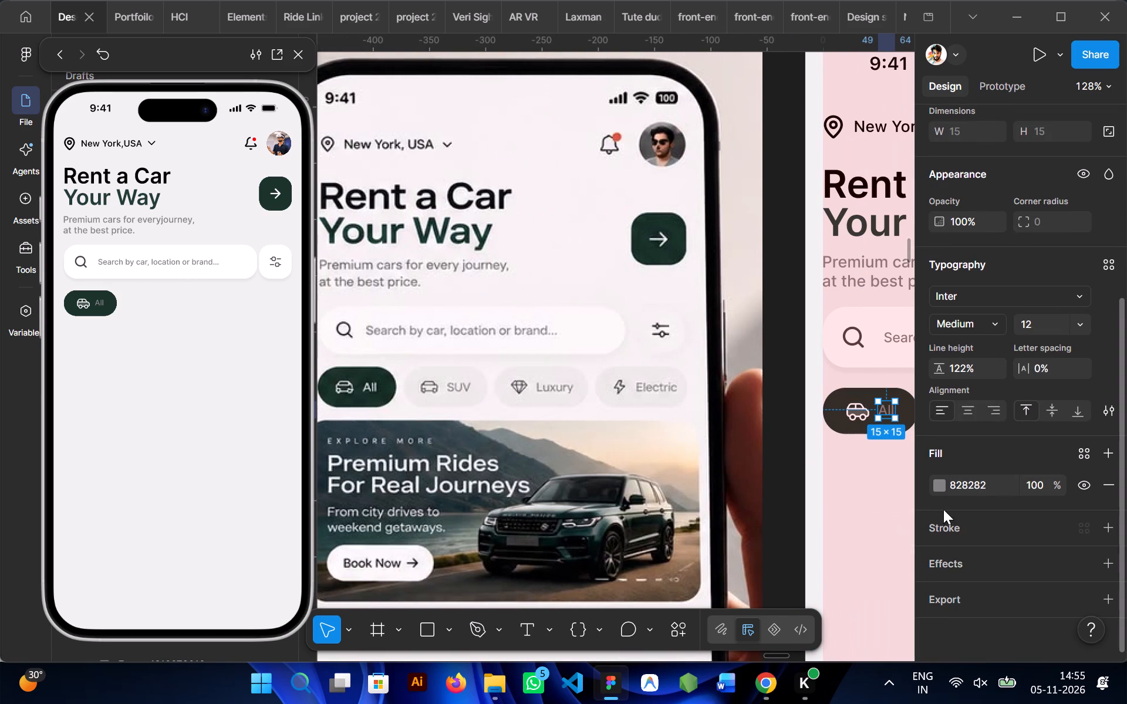
{"action": "left_click", "coordinate": [942, 484]}
{"action": "left_click_drag", "start_coordinate": [818, 387], "coordinate": [671, 143]}
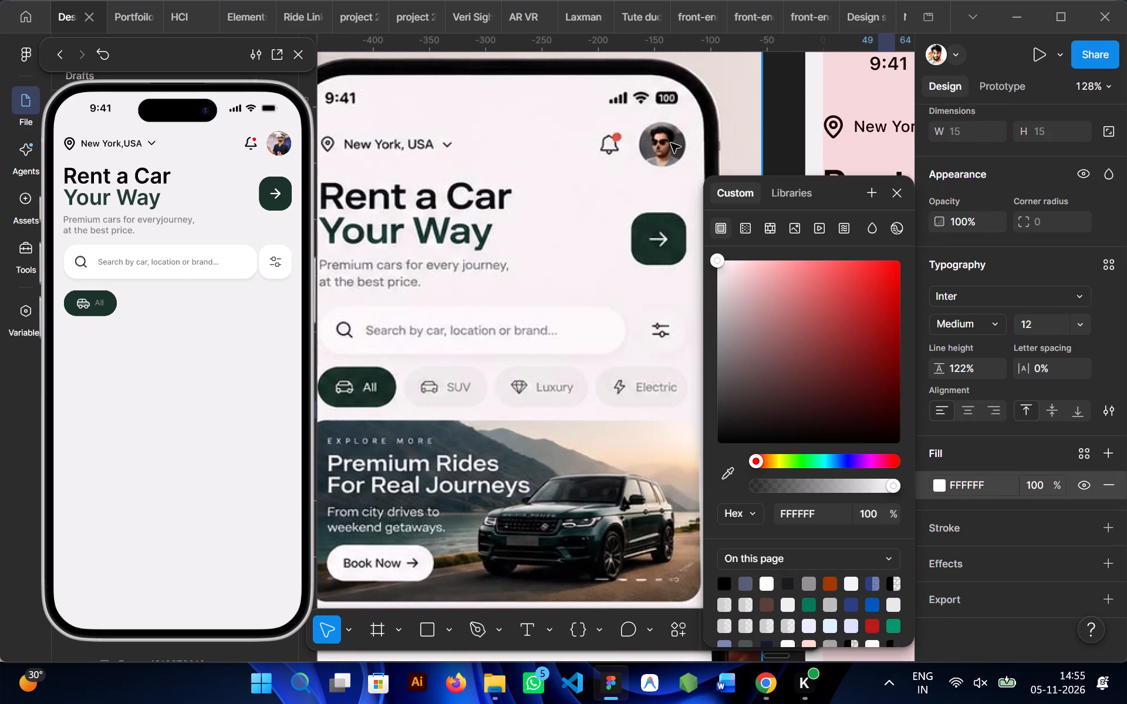
{"action": "left_click", "coordinate": [791, 130]}
{"action": "scroll", "coordinate": [840, 414], "scroll_direction": "left", "scroll_amount": 1}
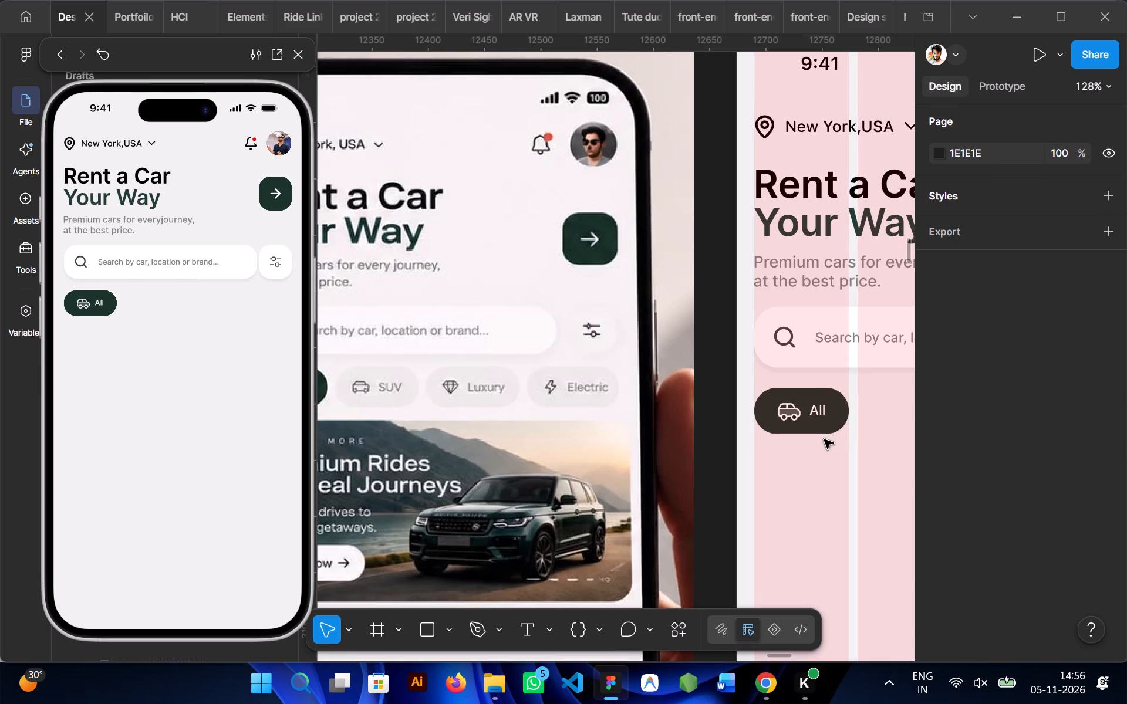
Align the car icon and All label vertically, wrap them in a horizontal auto layout with gap 7, and centre it in the chip.
{"action": "left_click", "coordinate": [815, 398], "text": "shift"}
{"action": "double_click", "coordinate": [818, 409]}
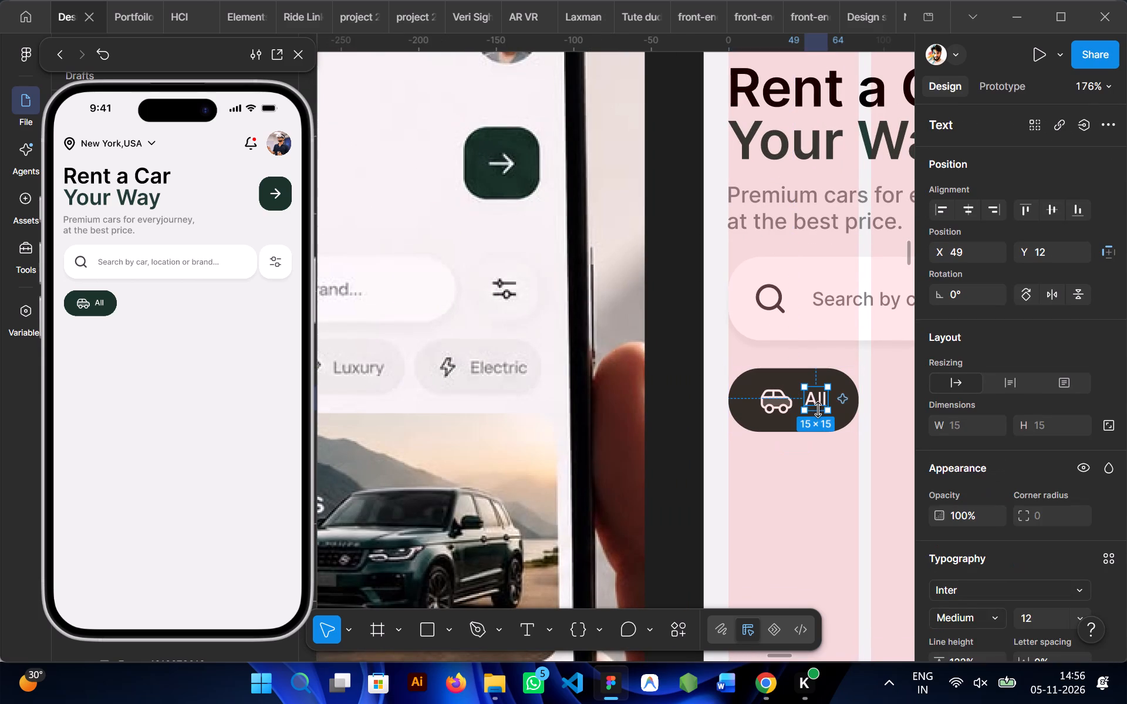
{"action": "left_click", "coordinate": [777, 403], "text": "shift"}
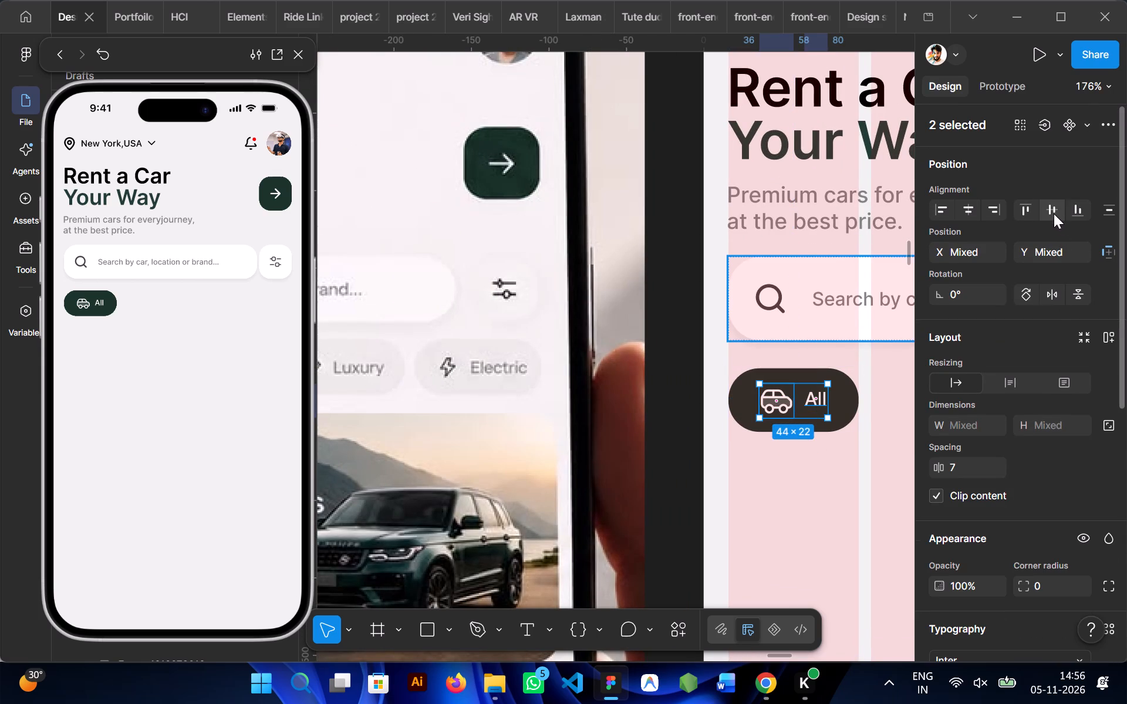
{"action": "left_click", "coordinate": [1054, 214]}
{"action": "key", "text": "shift+a"}
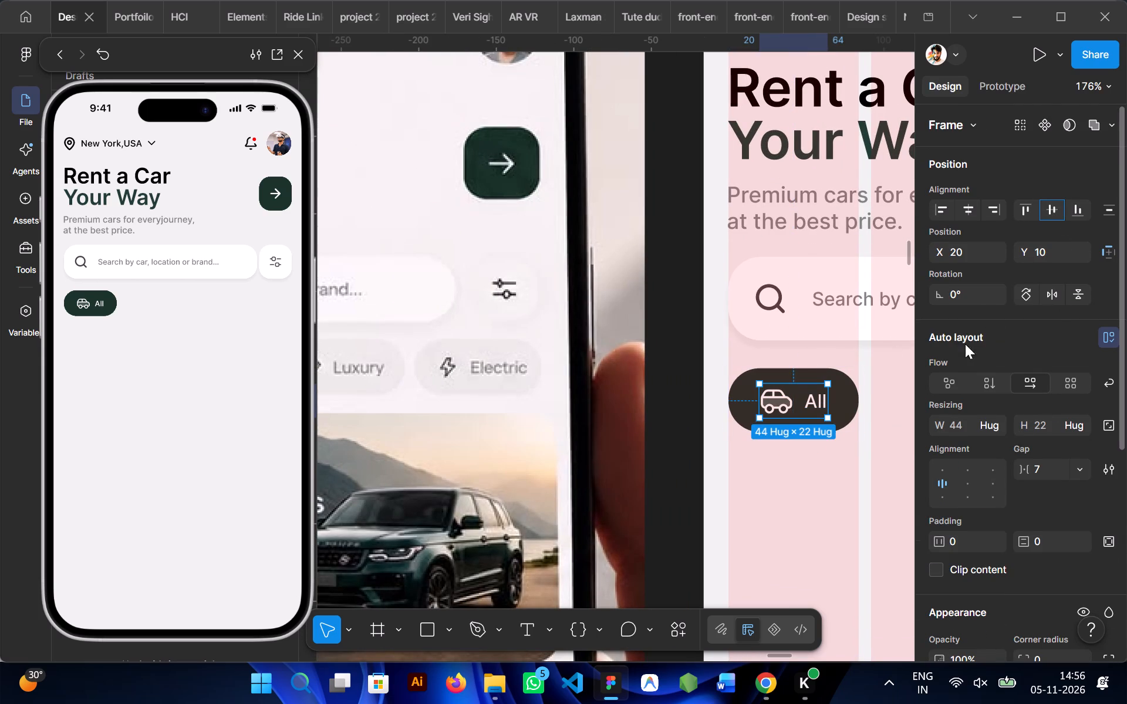
{"action": "scroll", "coordinate": [998, 279], "scroll_direction": "up", "scroll_amount": 2}
{"action": "left_click", "coordinate": [966, 211]}
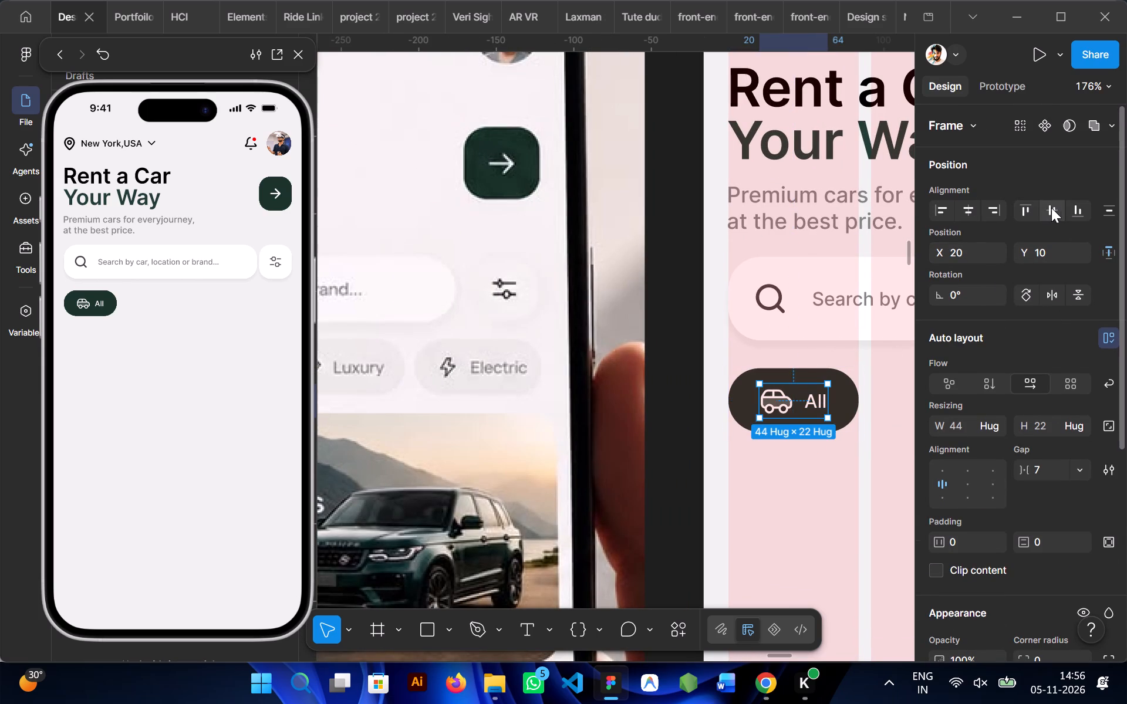
{"action": "left_click", "coordinate": [1055, 210]}
{"action": "left_click", "coordinate": [813, 507]}
Duplicate the All chip alongside the original and wrap both chips in a horizontal auto layout with gap 9.
{"action": "scroll", "coordinate": [813, 507], "scroll_direction": "left", "scroll_amount": 1}
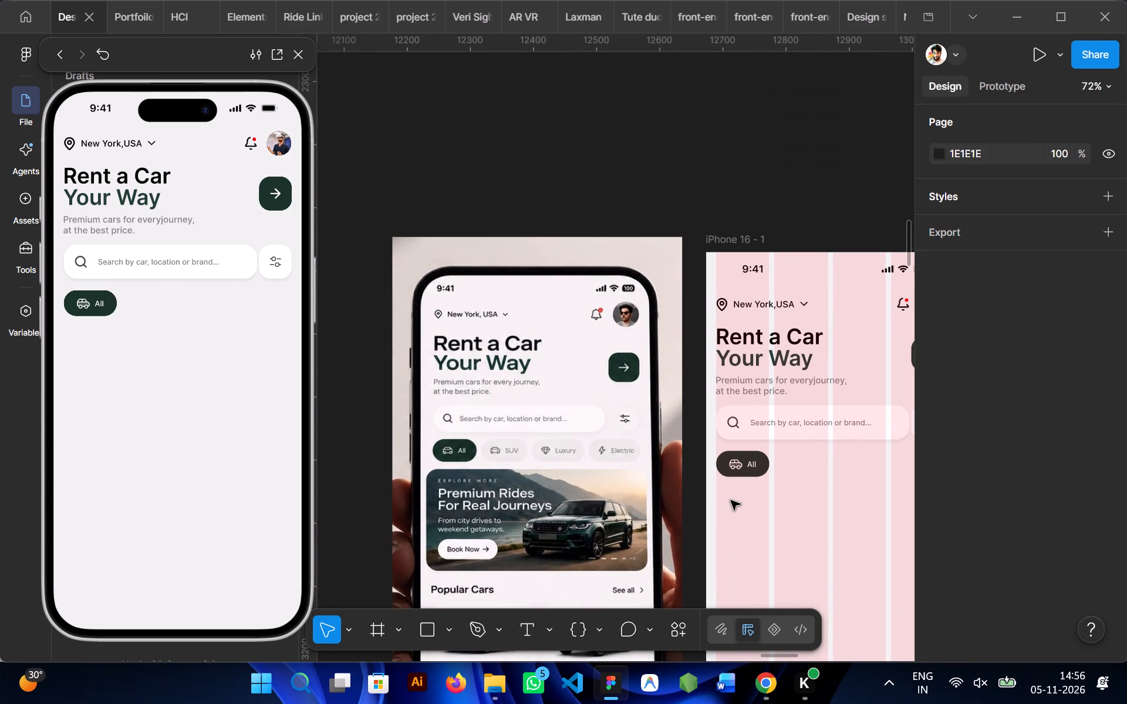
{"action": "scroll", "coordinate": [731, 500], "scroll_direction": "left", "scroll_amount": 1}
{"action": "left_click", "coordinate": [723, 462]}
{"action": "left_click_drag", "start_coordinate": [729, 463], "coordinate": [752, 463], "text": "alt"}
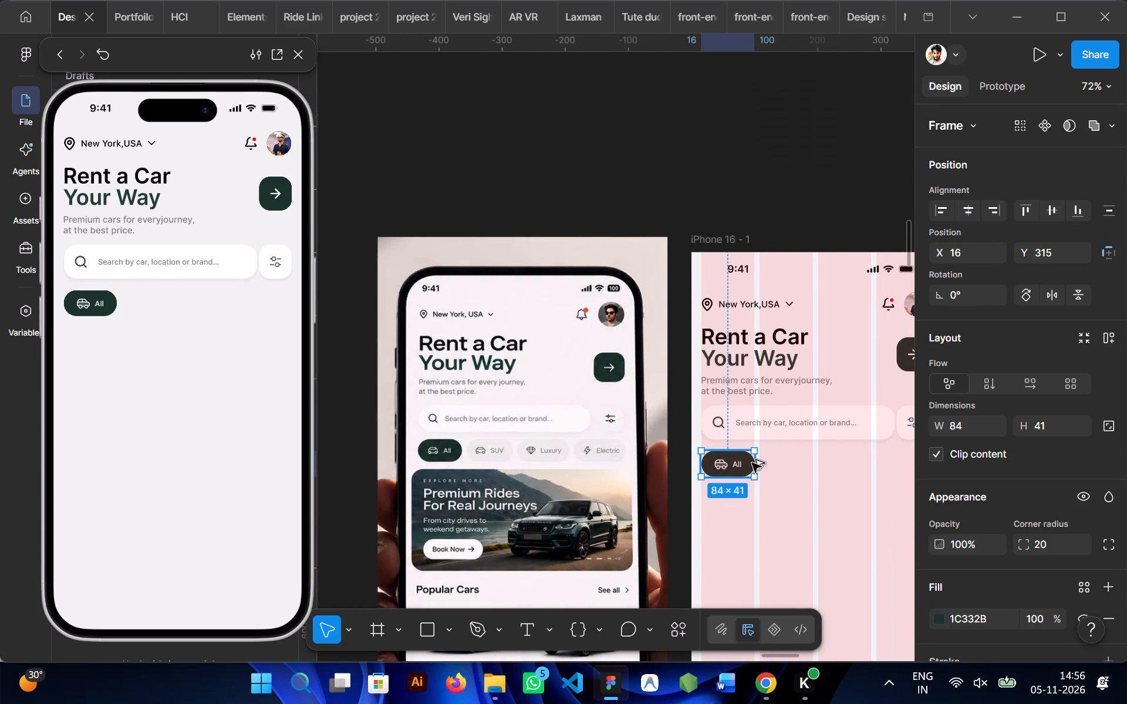
{"action": "left_click_drag", "start_coordinate": [752, 463], "coordinate": [788, 462], "text": "alt"}
{"action": "left_click", "coordinate": [723, 464], "text": "shift"}
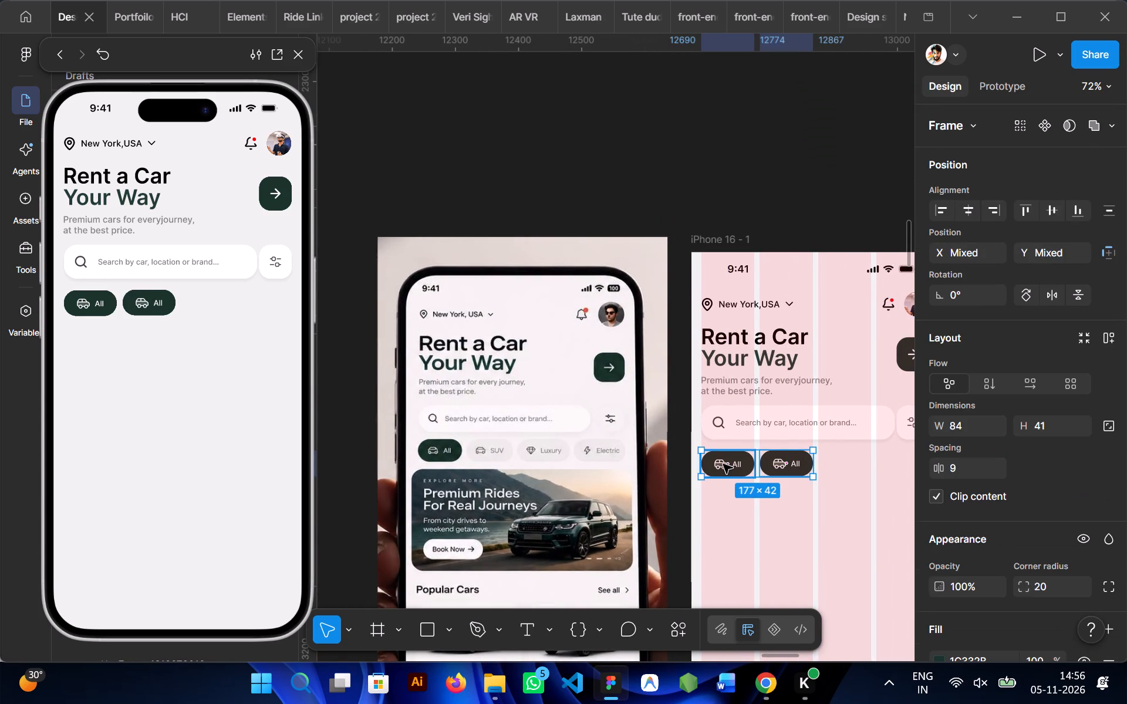
{"action": "key", "text": "shift+a"}
Duplicate the second chip twice within the auto layout to make a row of four, and dismiss the AI content suggestion.
{"action": "left_click", "coordinate": [790, 464]}
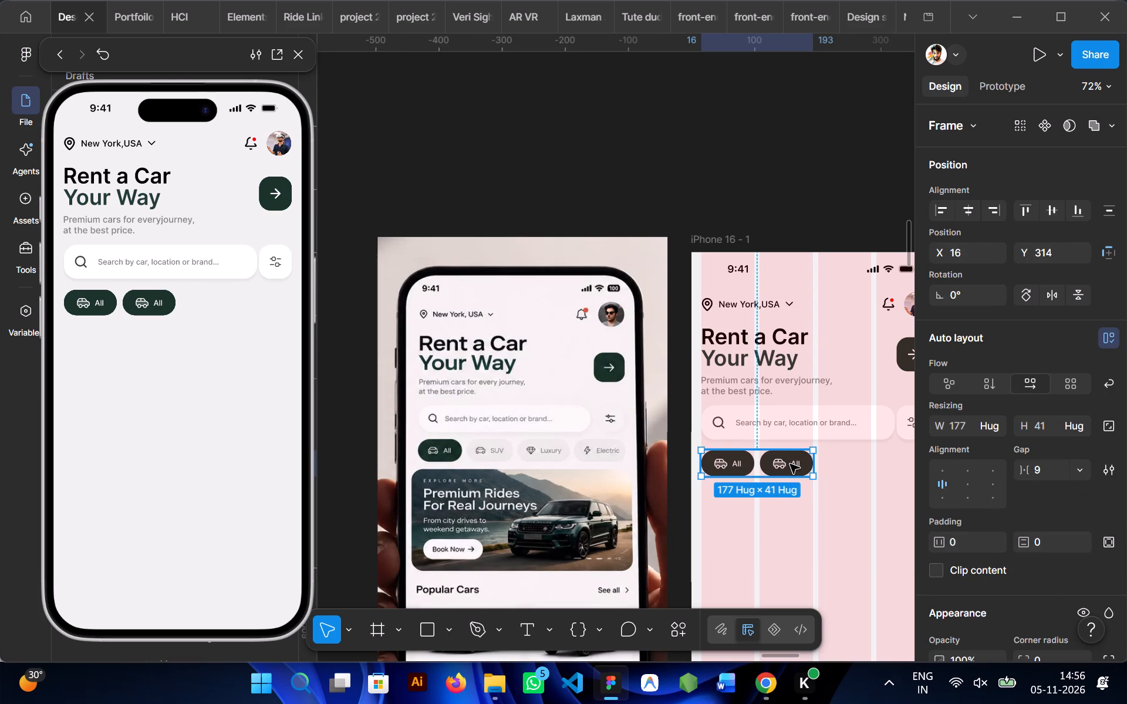
{"action": "double_click", "coordinate": [790, 464]}
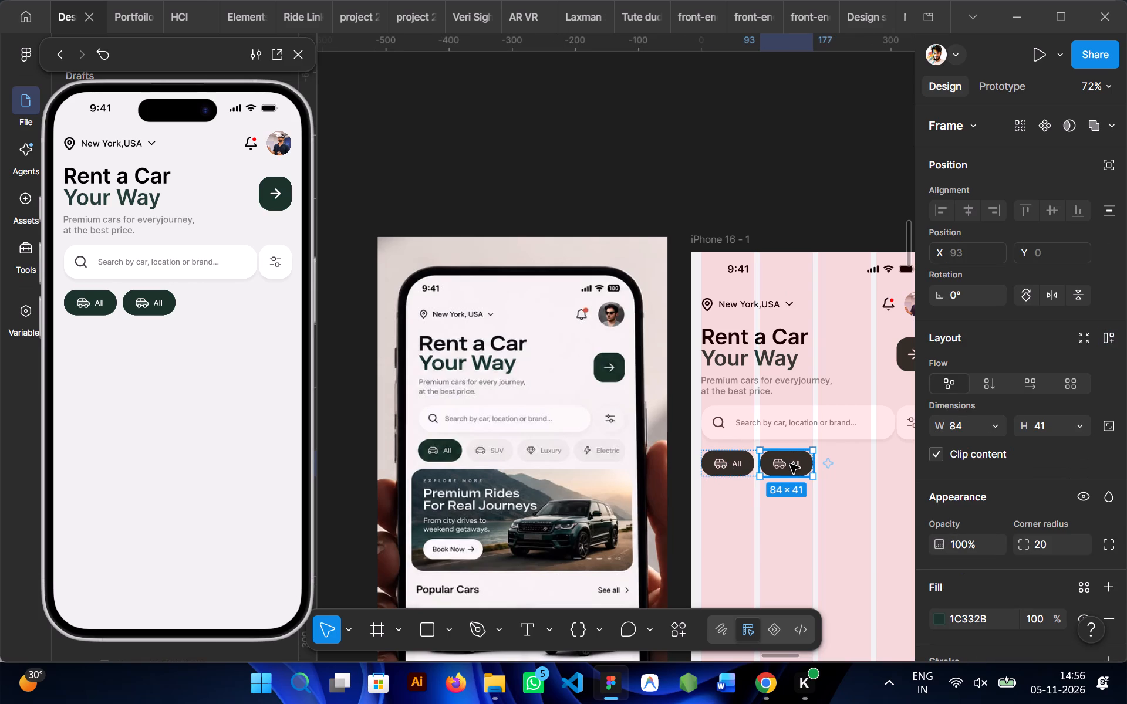
{"action": "key", "text": "ctrl+d"}
{"action": "key", "text": "ctrl+d"}
{"action": "scroll", "coordinate": [790, 464], "scroll_direction": "left", "scroll_amount": 1}
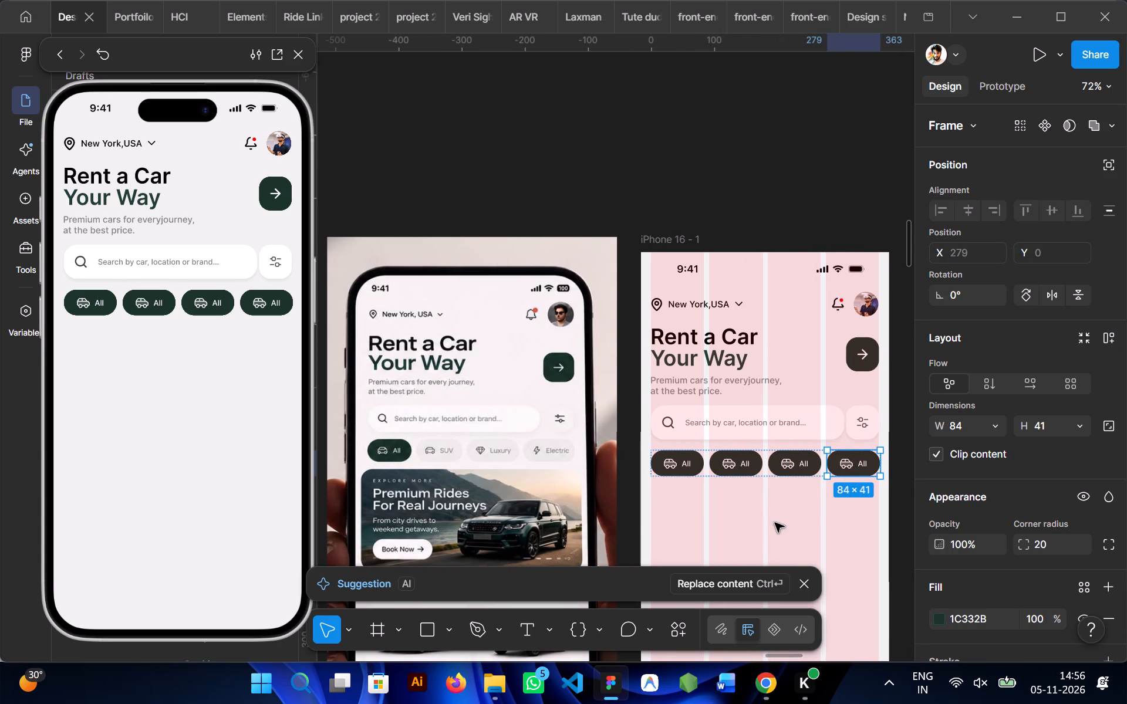
{"action": "left_click", "coordinate": [775, 523]}
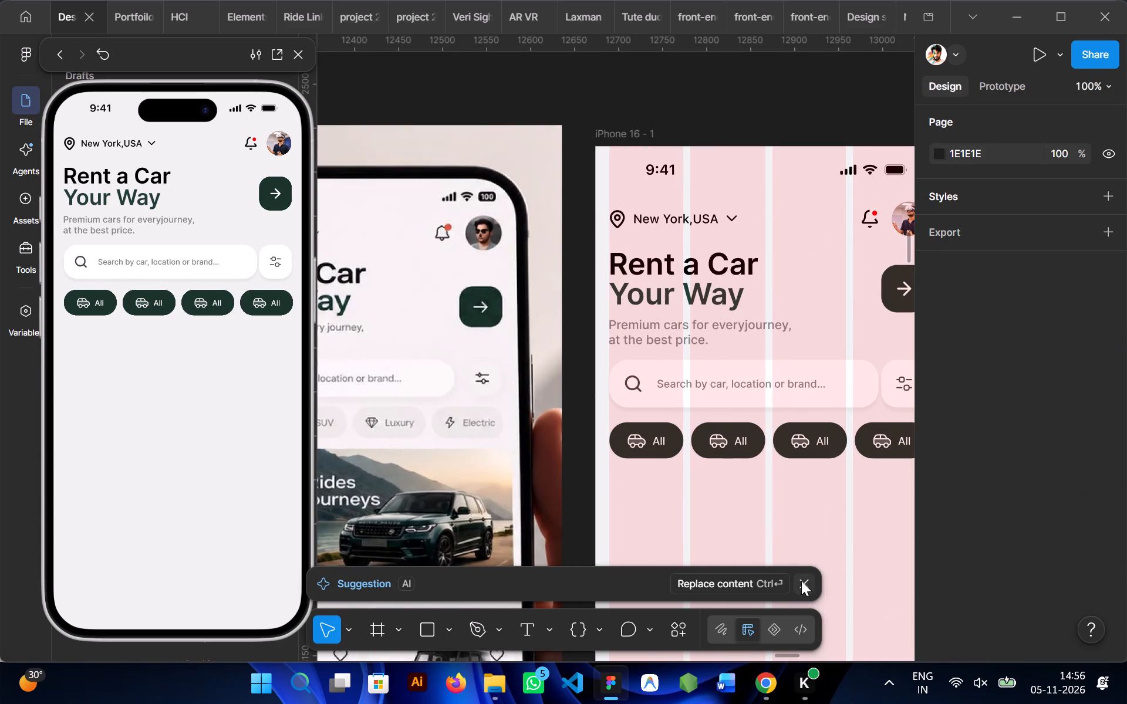
{"action": "left_click", "coordinate": [811, 582]}
Centre the four-chip row horizontally in the iPhone 16 frame.
{"action": "scroll", "coordinate": [797, 485], "scroll_direction": "left", "scroll_amount": 1}
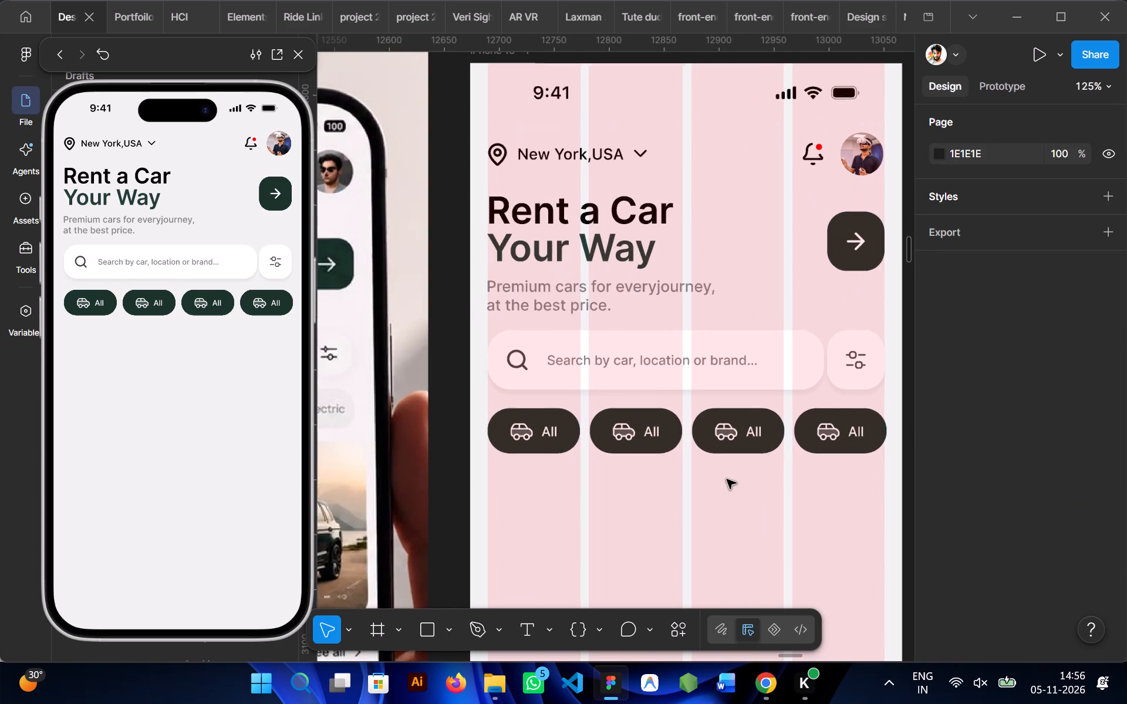
{"action": "left_click", "coordinate": [726, 422]}
{"action": "left_click", "coordinate": [966, 218]}
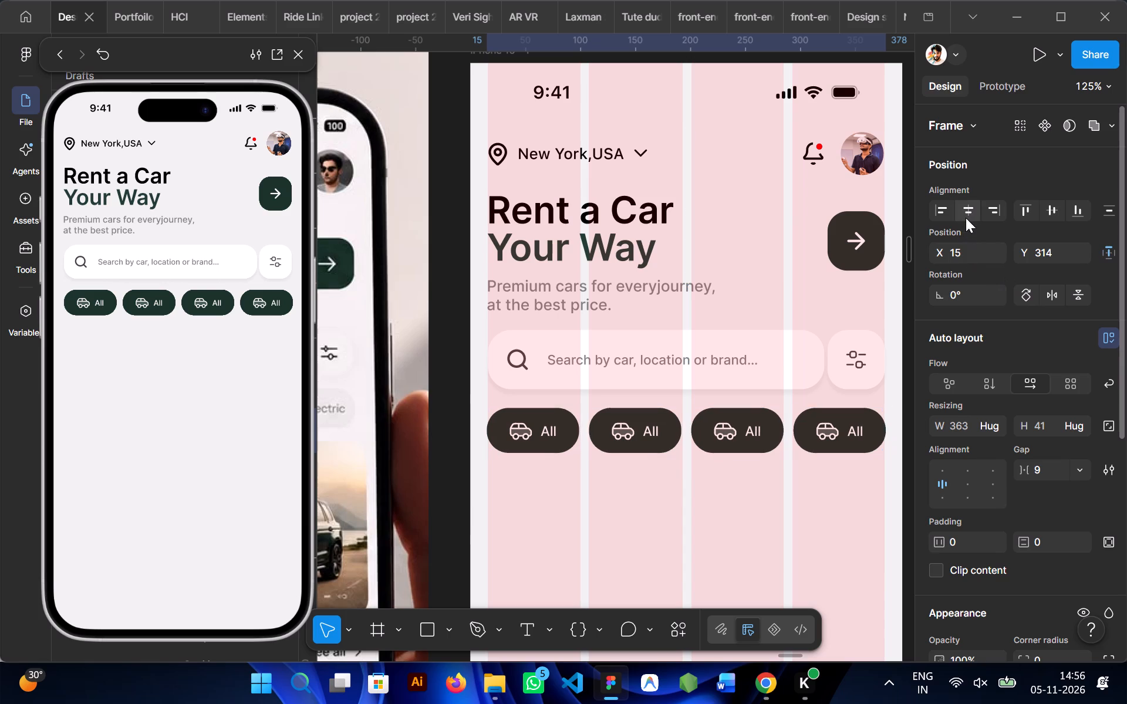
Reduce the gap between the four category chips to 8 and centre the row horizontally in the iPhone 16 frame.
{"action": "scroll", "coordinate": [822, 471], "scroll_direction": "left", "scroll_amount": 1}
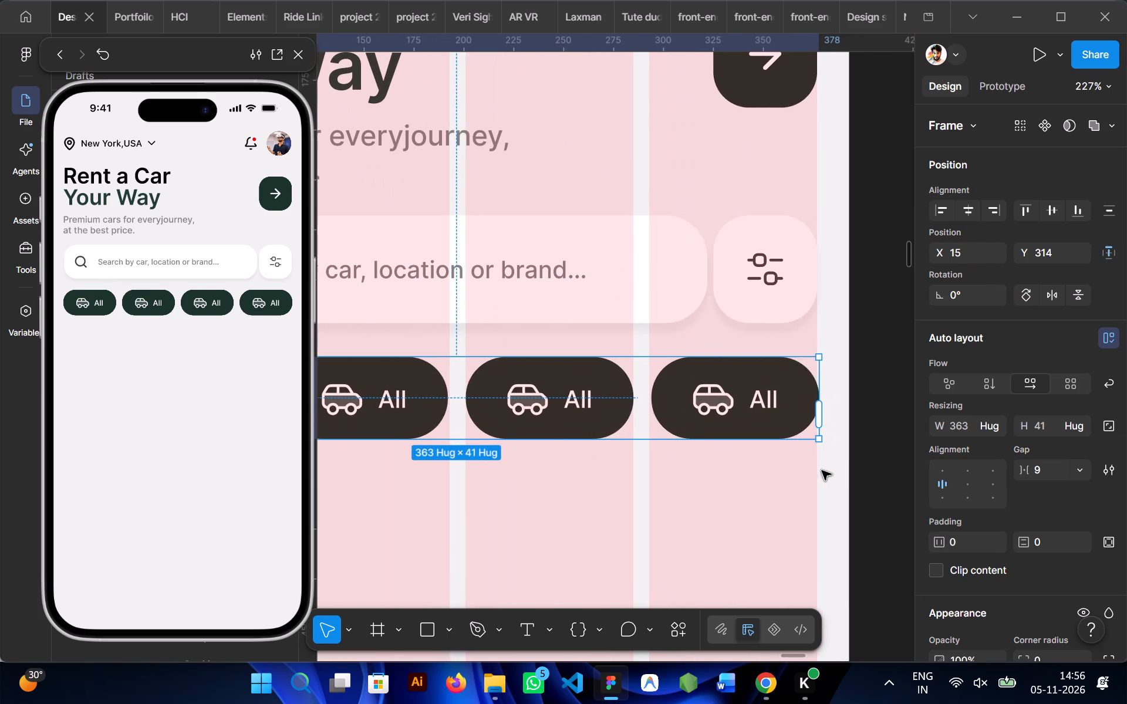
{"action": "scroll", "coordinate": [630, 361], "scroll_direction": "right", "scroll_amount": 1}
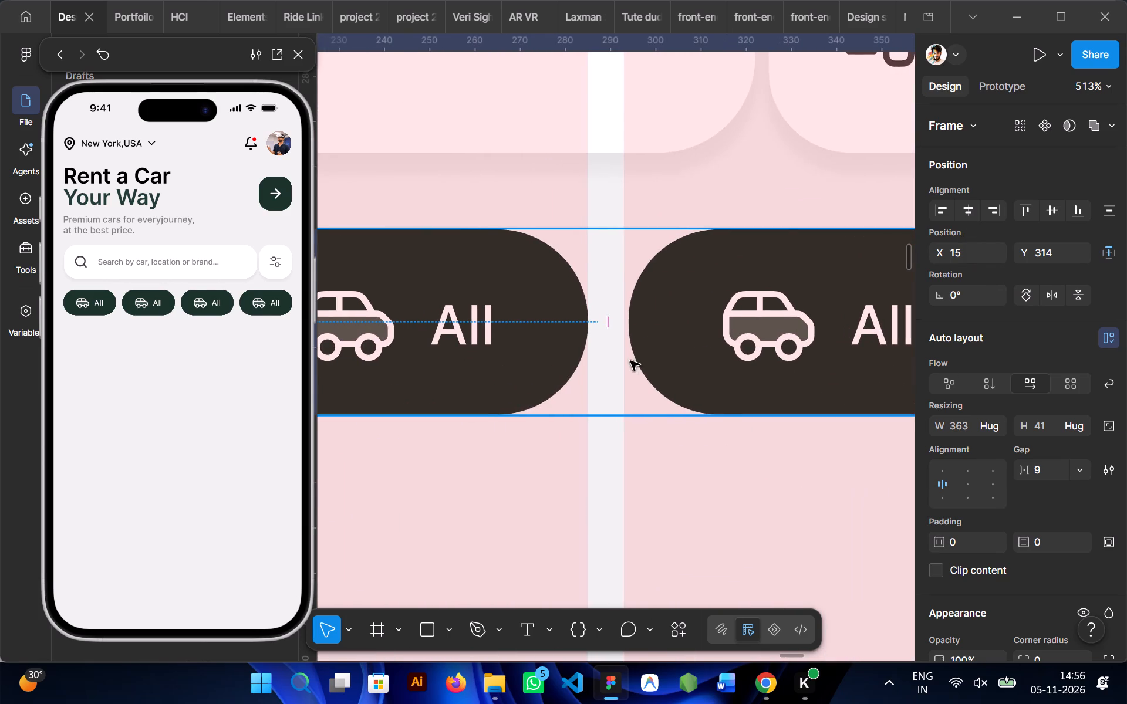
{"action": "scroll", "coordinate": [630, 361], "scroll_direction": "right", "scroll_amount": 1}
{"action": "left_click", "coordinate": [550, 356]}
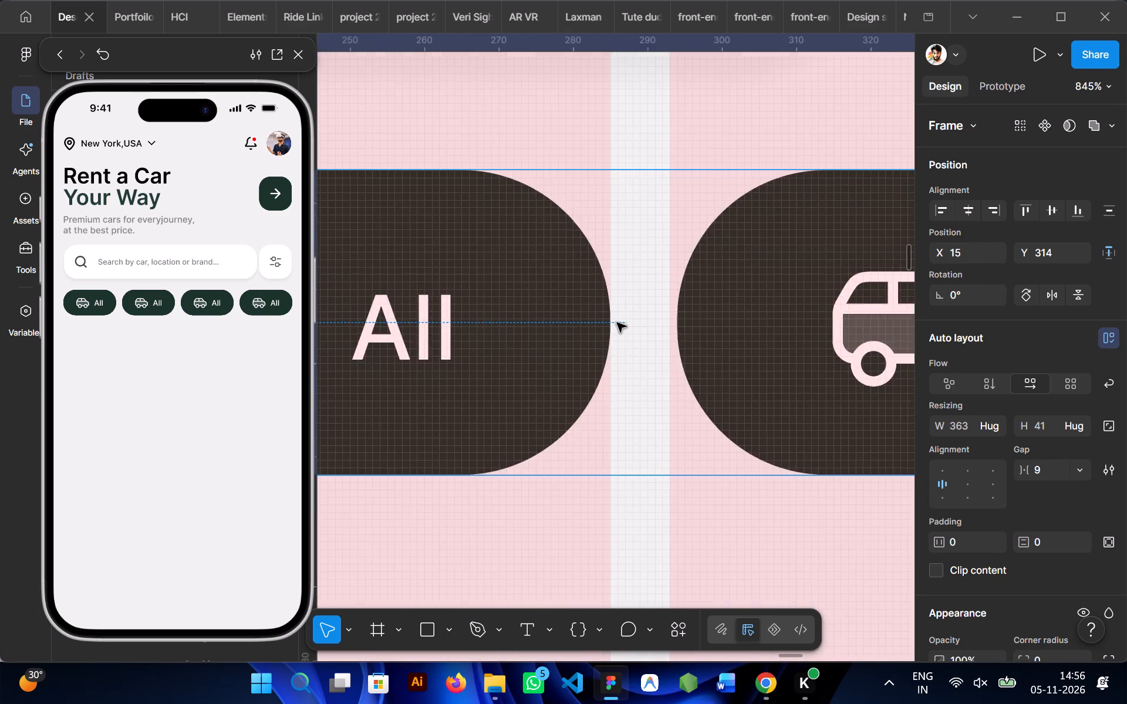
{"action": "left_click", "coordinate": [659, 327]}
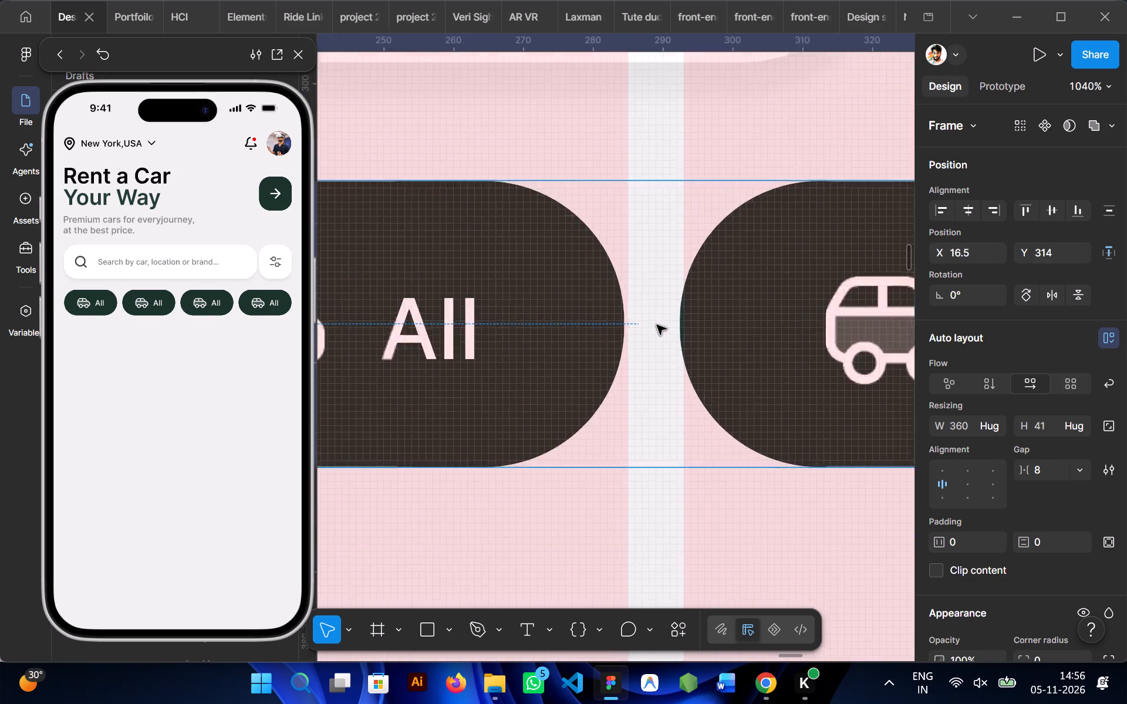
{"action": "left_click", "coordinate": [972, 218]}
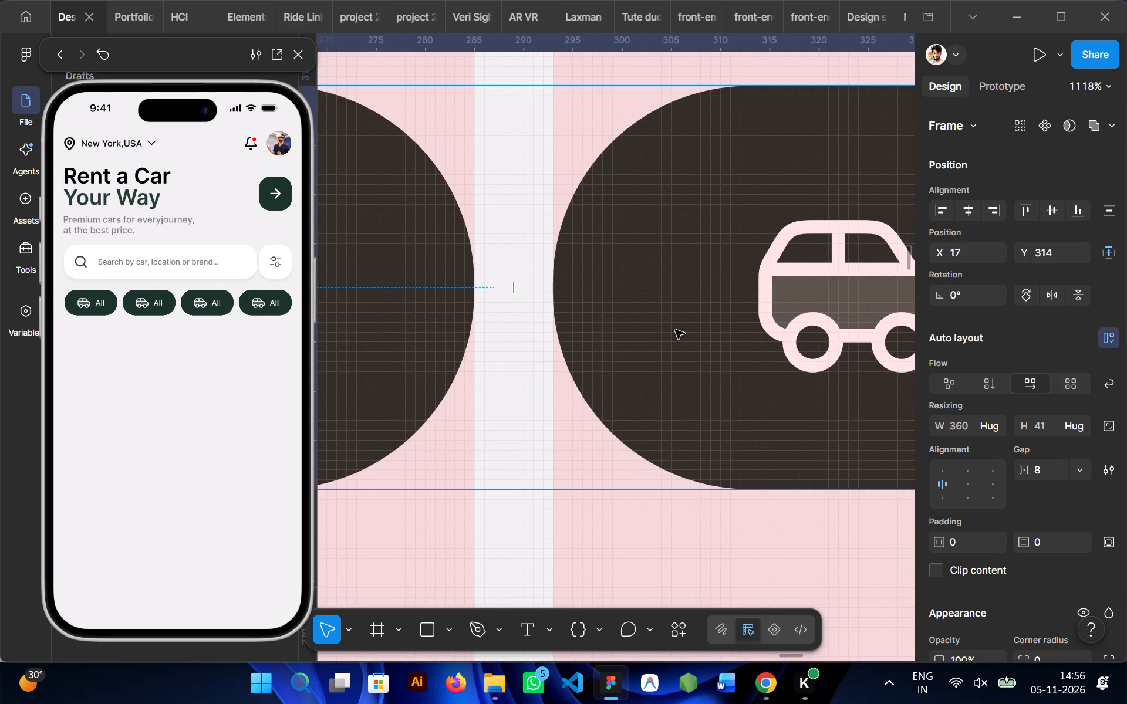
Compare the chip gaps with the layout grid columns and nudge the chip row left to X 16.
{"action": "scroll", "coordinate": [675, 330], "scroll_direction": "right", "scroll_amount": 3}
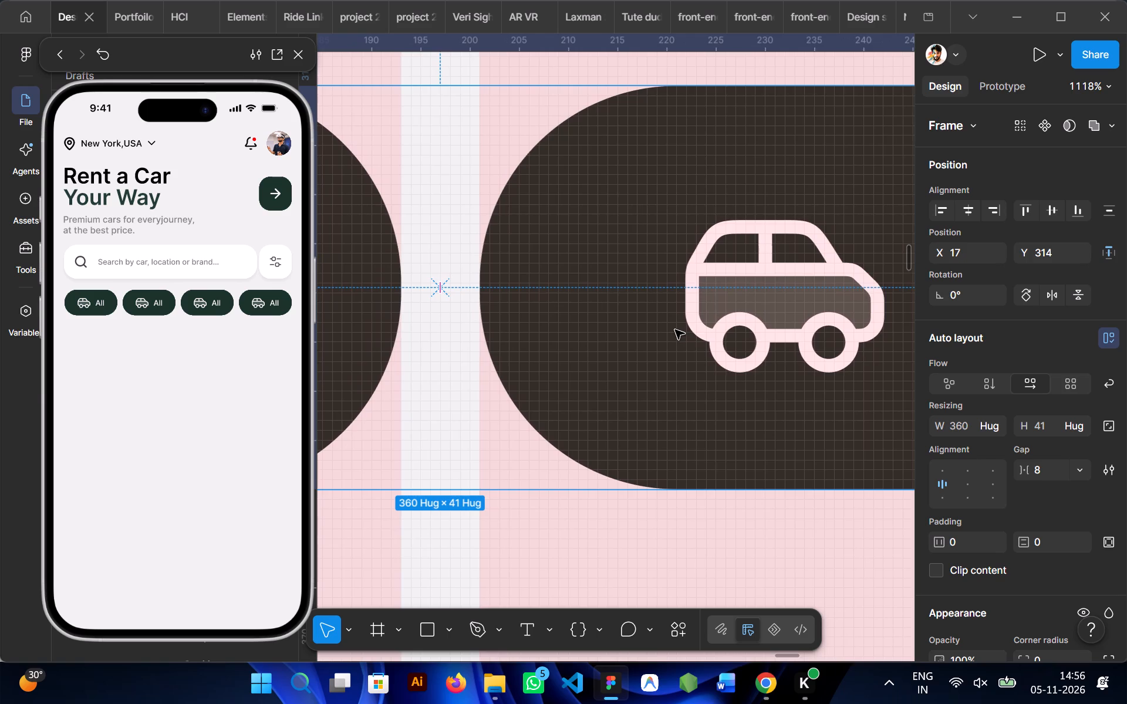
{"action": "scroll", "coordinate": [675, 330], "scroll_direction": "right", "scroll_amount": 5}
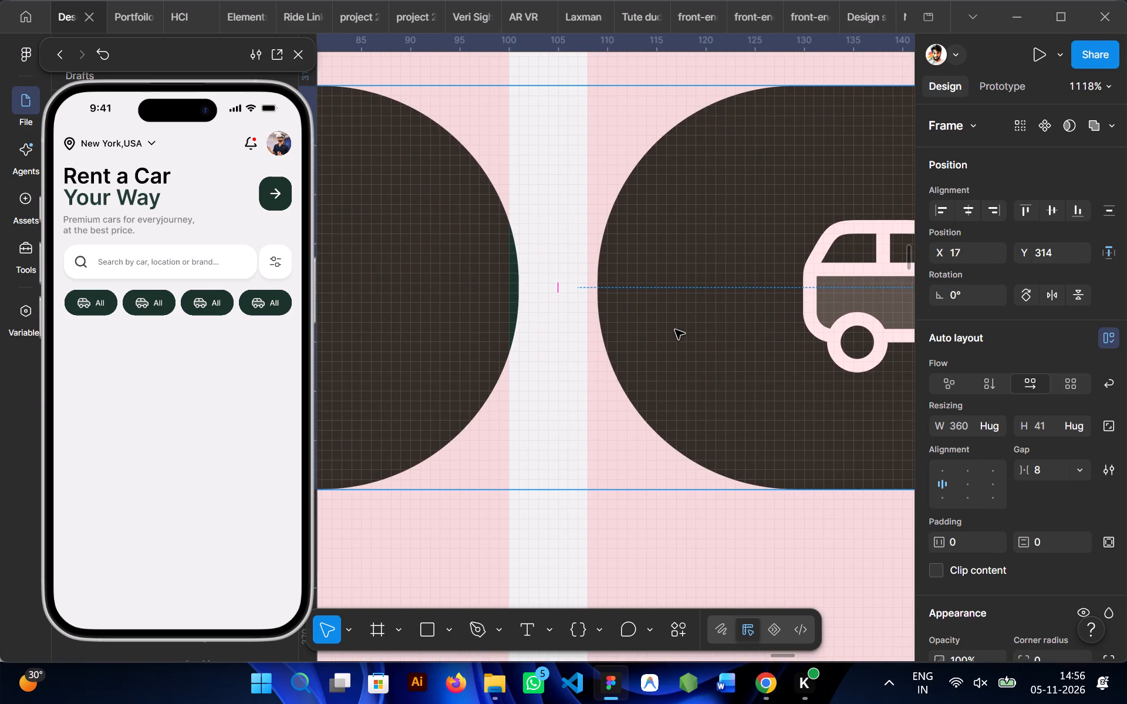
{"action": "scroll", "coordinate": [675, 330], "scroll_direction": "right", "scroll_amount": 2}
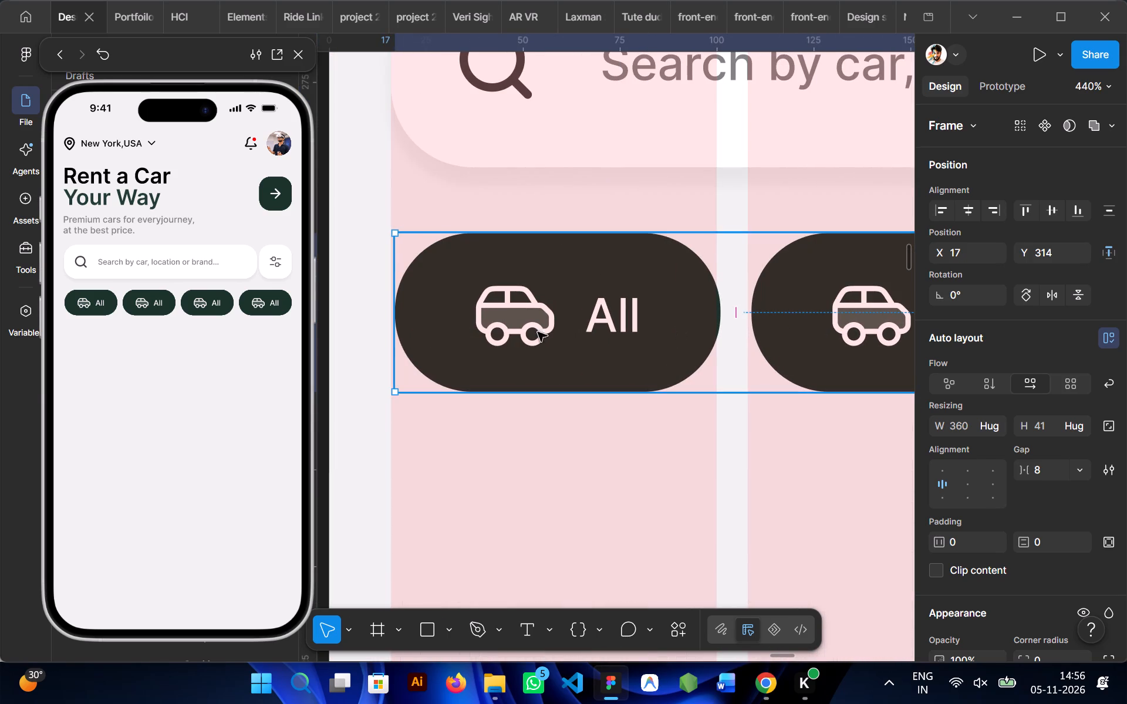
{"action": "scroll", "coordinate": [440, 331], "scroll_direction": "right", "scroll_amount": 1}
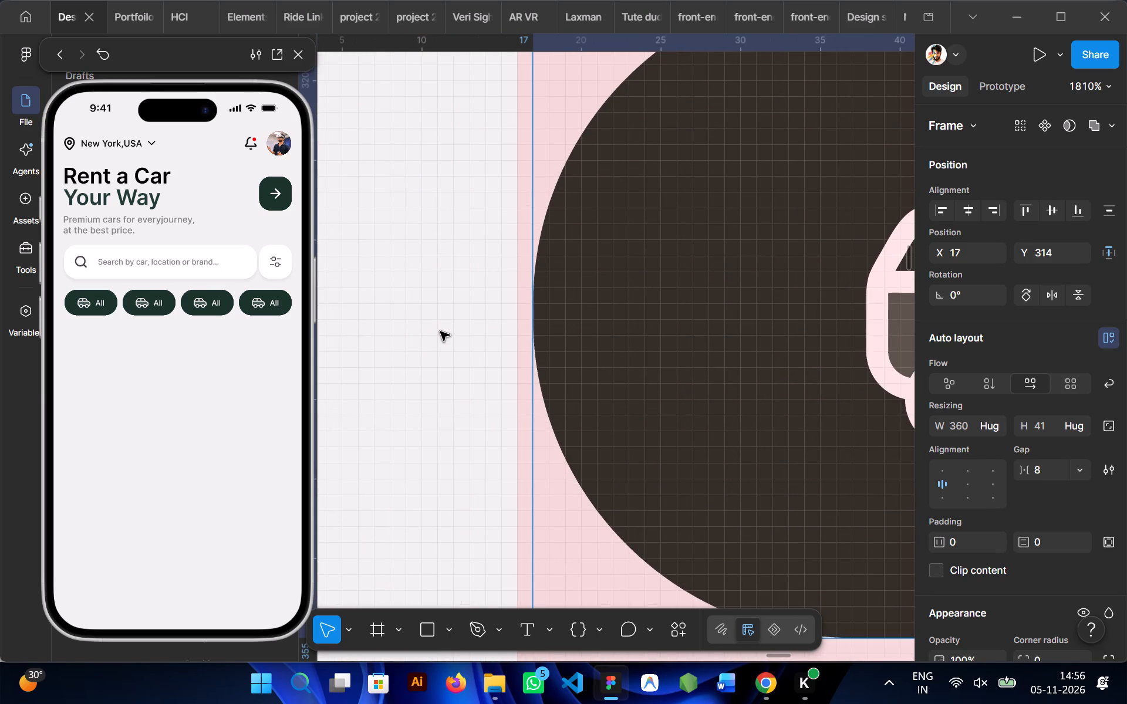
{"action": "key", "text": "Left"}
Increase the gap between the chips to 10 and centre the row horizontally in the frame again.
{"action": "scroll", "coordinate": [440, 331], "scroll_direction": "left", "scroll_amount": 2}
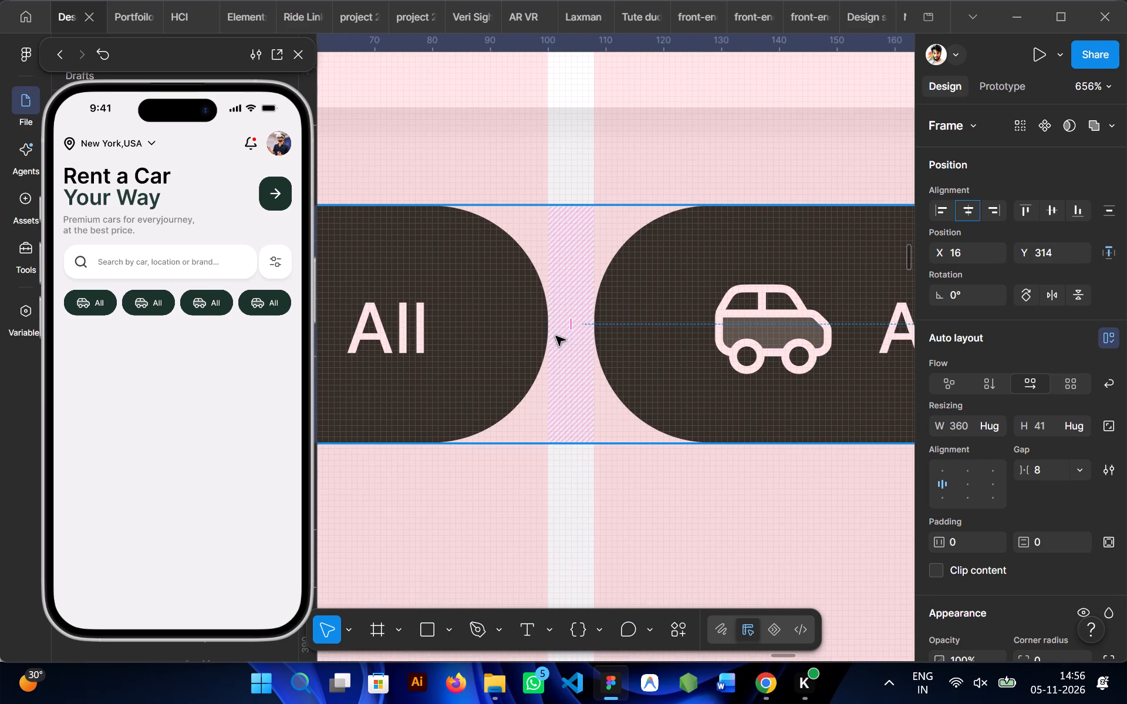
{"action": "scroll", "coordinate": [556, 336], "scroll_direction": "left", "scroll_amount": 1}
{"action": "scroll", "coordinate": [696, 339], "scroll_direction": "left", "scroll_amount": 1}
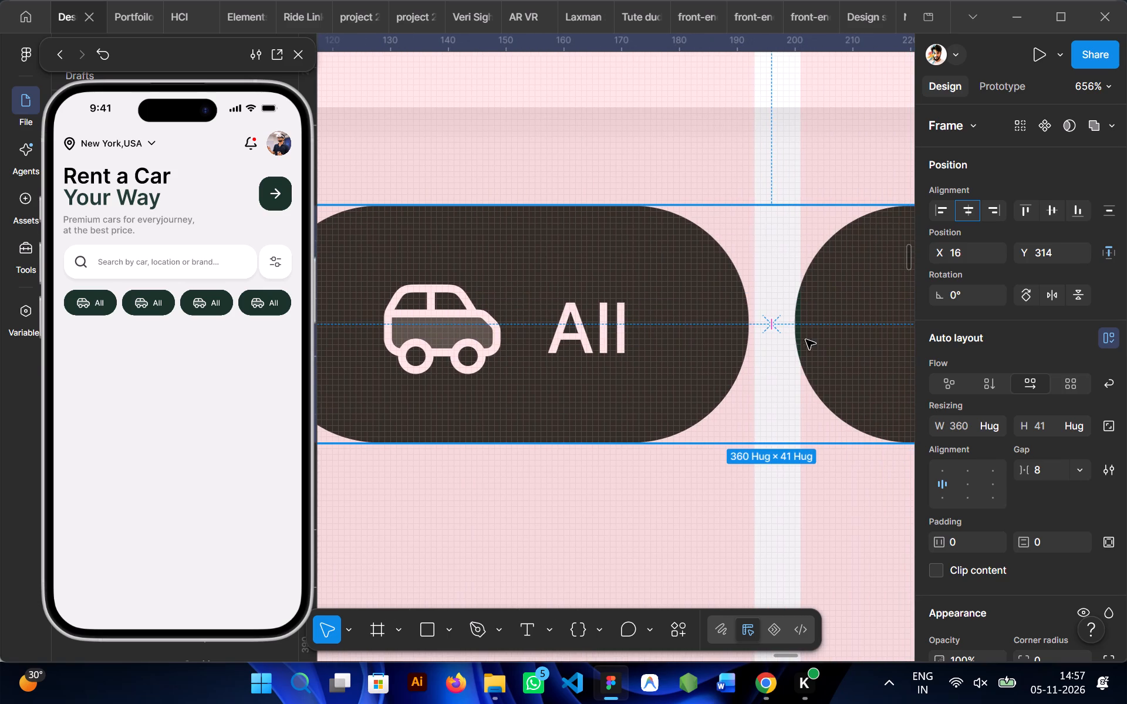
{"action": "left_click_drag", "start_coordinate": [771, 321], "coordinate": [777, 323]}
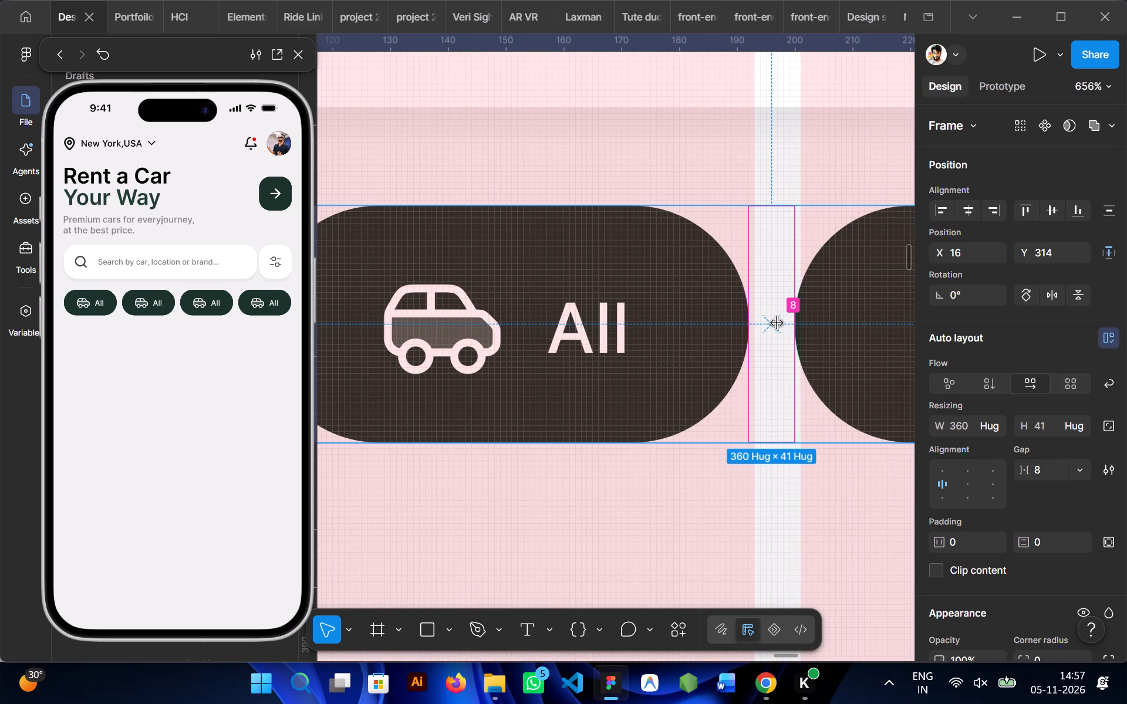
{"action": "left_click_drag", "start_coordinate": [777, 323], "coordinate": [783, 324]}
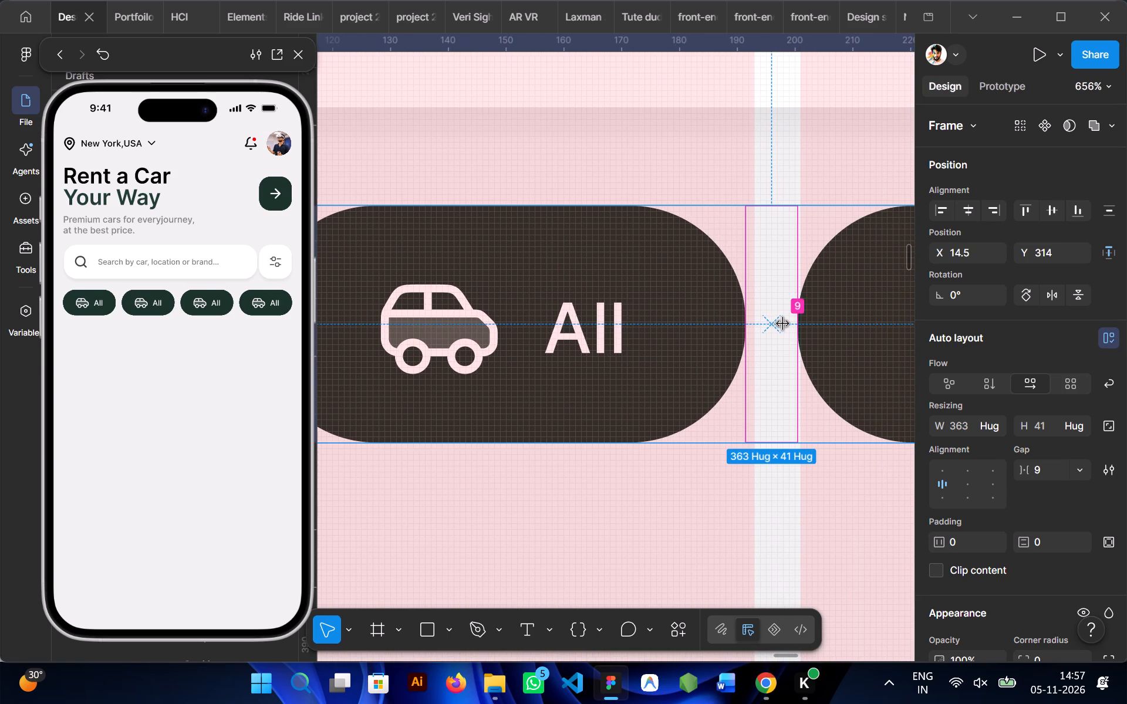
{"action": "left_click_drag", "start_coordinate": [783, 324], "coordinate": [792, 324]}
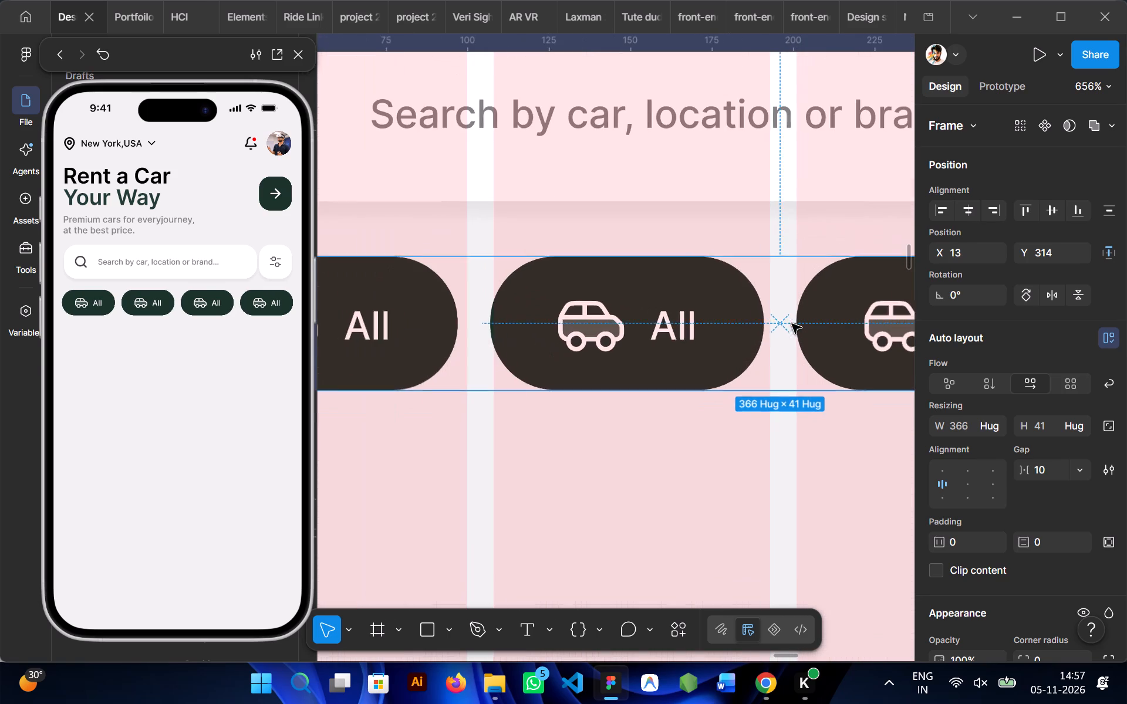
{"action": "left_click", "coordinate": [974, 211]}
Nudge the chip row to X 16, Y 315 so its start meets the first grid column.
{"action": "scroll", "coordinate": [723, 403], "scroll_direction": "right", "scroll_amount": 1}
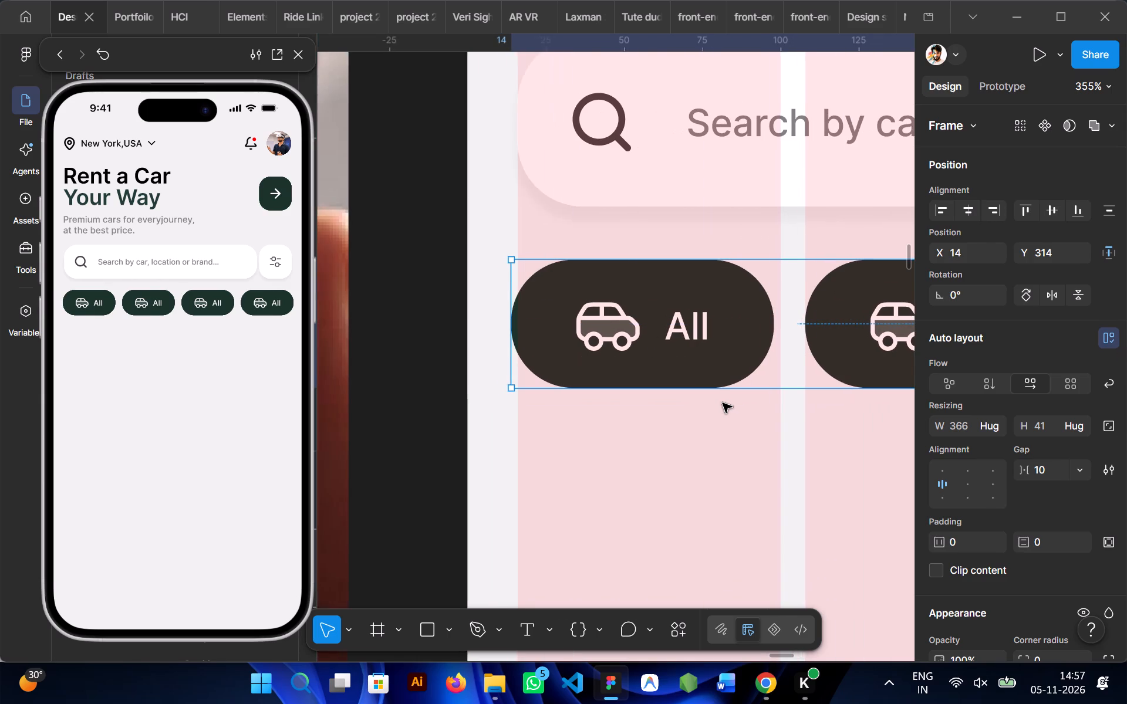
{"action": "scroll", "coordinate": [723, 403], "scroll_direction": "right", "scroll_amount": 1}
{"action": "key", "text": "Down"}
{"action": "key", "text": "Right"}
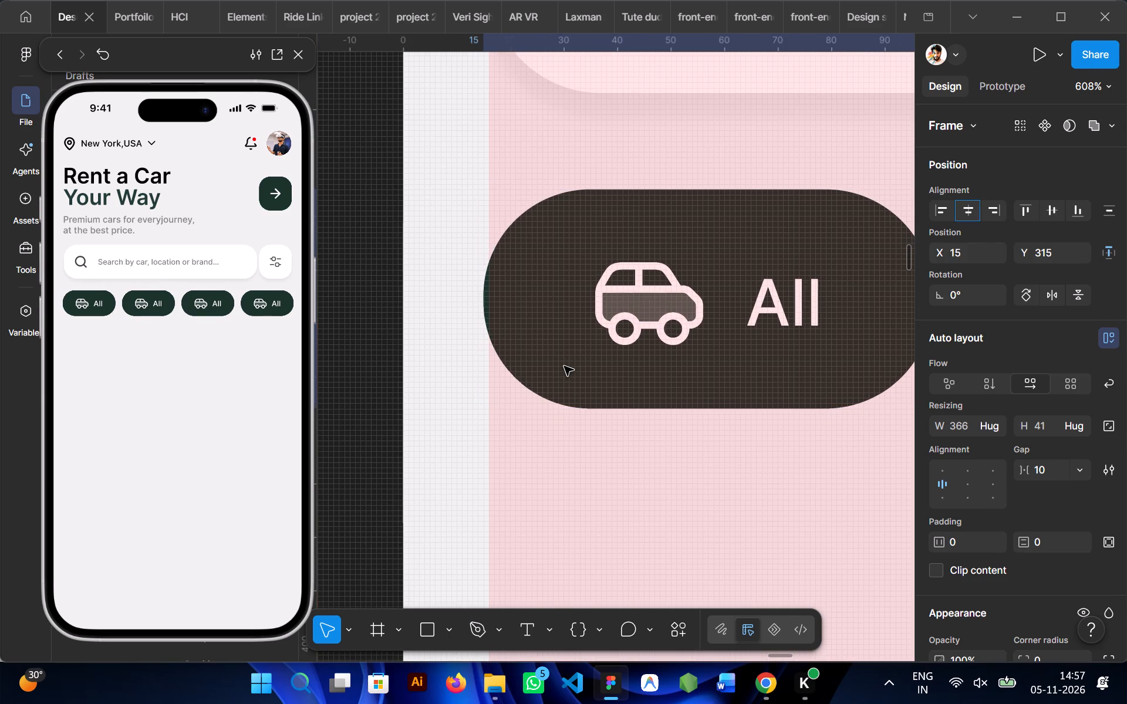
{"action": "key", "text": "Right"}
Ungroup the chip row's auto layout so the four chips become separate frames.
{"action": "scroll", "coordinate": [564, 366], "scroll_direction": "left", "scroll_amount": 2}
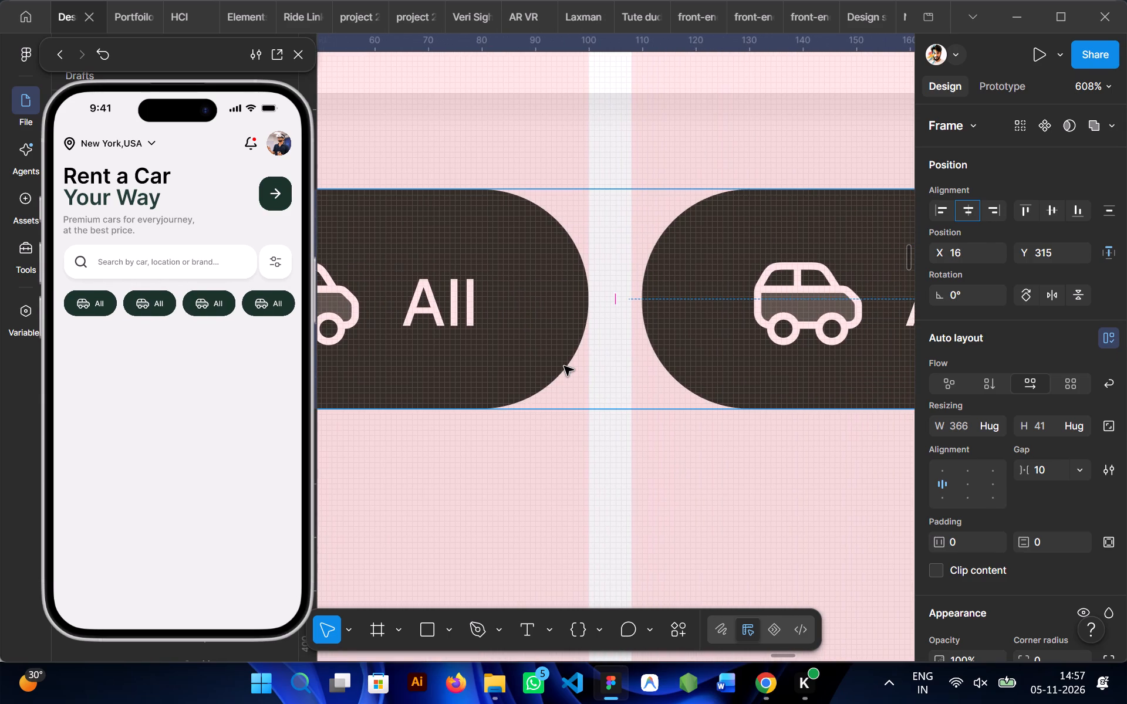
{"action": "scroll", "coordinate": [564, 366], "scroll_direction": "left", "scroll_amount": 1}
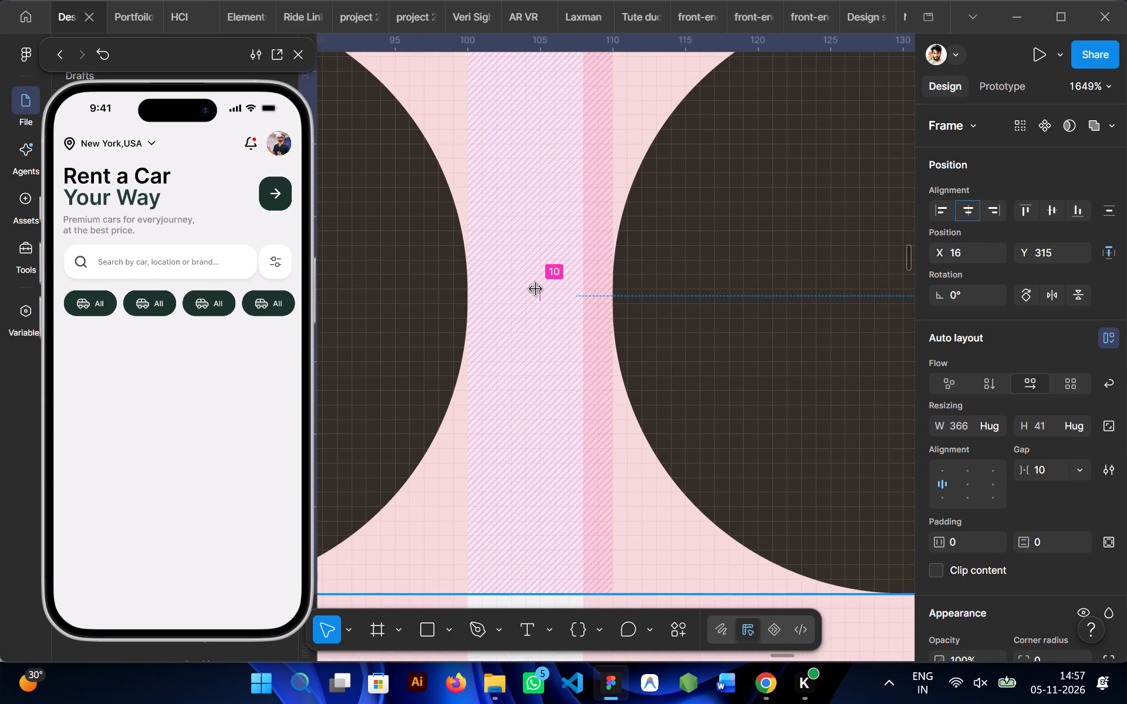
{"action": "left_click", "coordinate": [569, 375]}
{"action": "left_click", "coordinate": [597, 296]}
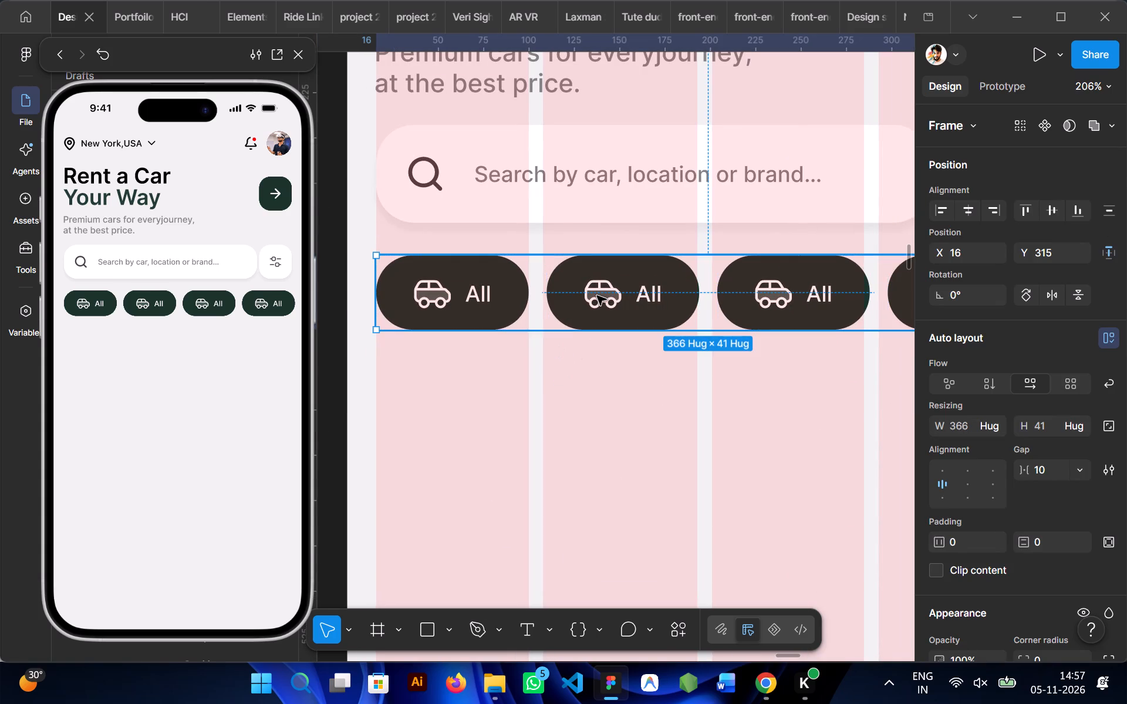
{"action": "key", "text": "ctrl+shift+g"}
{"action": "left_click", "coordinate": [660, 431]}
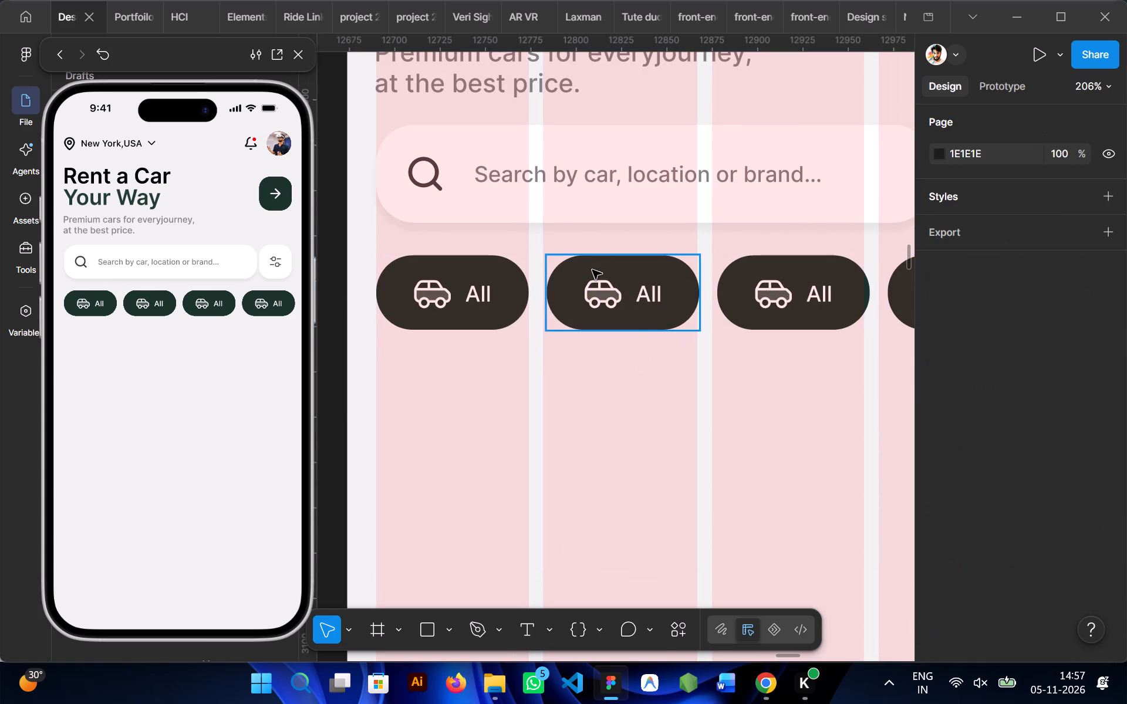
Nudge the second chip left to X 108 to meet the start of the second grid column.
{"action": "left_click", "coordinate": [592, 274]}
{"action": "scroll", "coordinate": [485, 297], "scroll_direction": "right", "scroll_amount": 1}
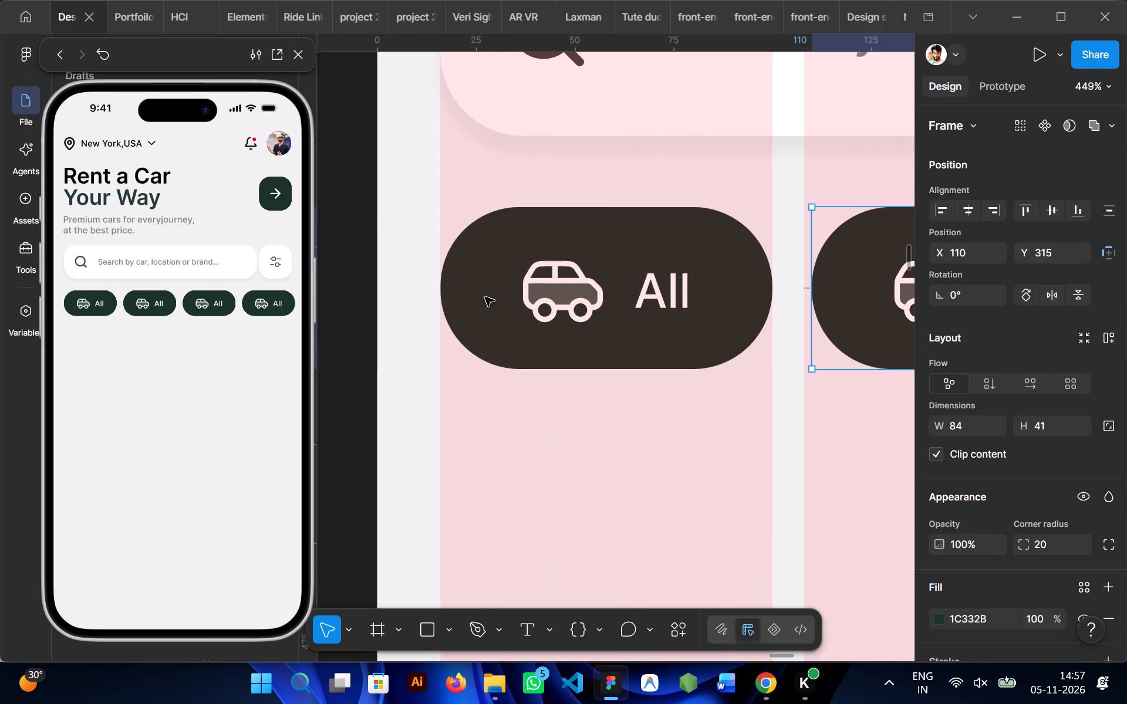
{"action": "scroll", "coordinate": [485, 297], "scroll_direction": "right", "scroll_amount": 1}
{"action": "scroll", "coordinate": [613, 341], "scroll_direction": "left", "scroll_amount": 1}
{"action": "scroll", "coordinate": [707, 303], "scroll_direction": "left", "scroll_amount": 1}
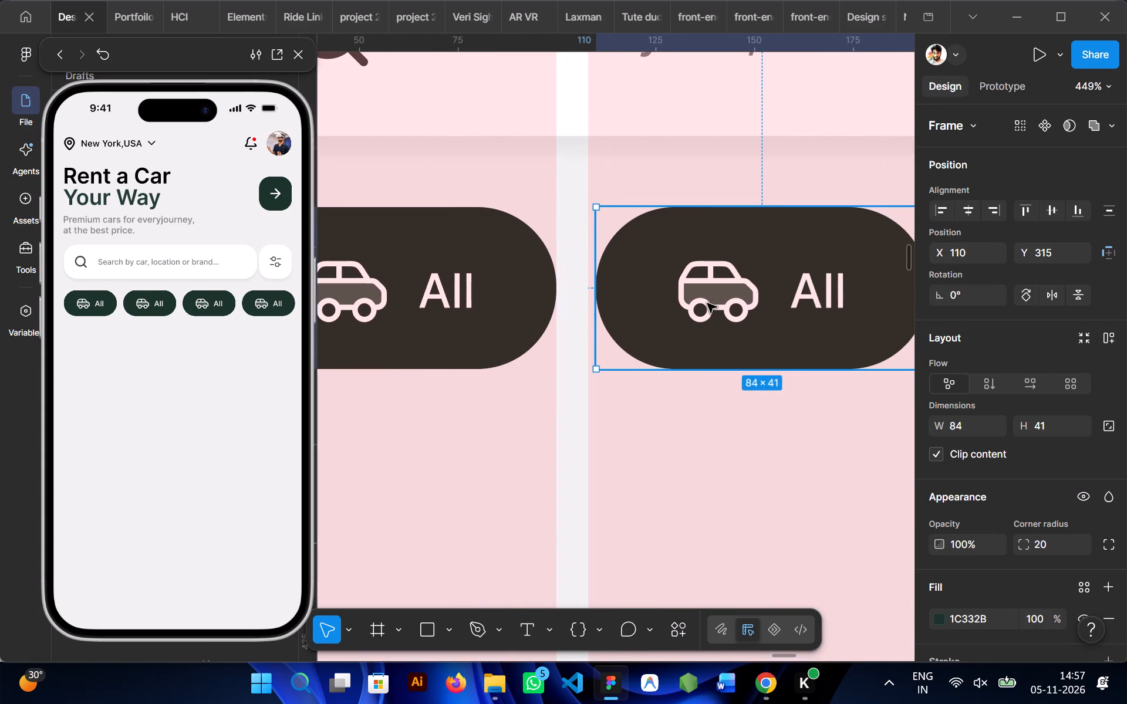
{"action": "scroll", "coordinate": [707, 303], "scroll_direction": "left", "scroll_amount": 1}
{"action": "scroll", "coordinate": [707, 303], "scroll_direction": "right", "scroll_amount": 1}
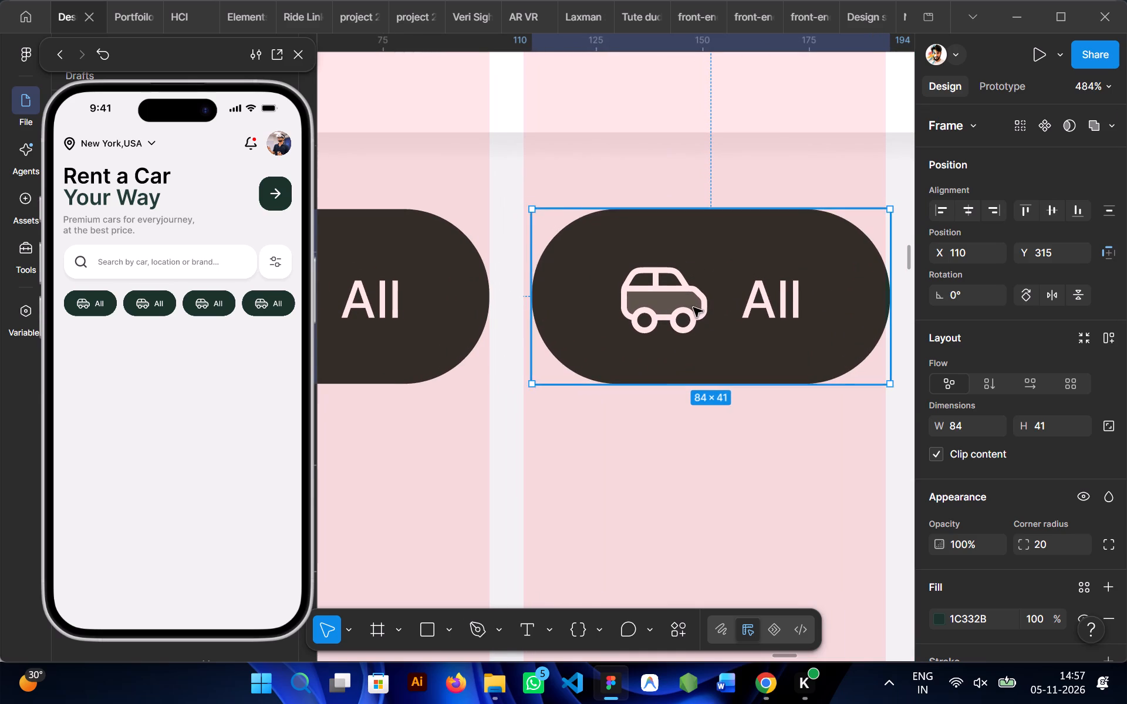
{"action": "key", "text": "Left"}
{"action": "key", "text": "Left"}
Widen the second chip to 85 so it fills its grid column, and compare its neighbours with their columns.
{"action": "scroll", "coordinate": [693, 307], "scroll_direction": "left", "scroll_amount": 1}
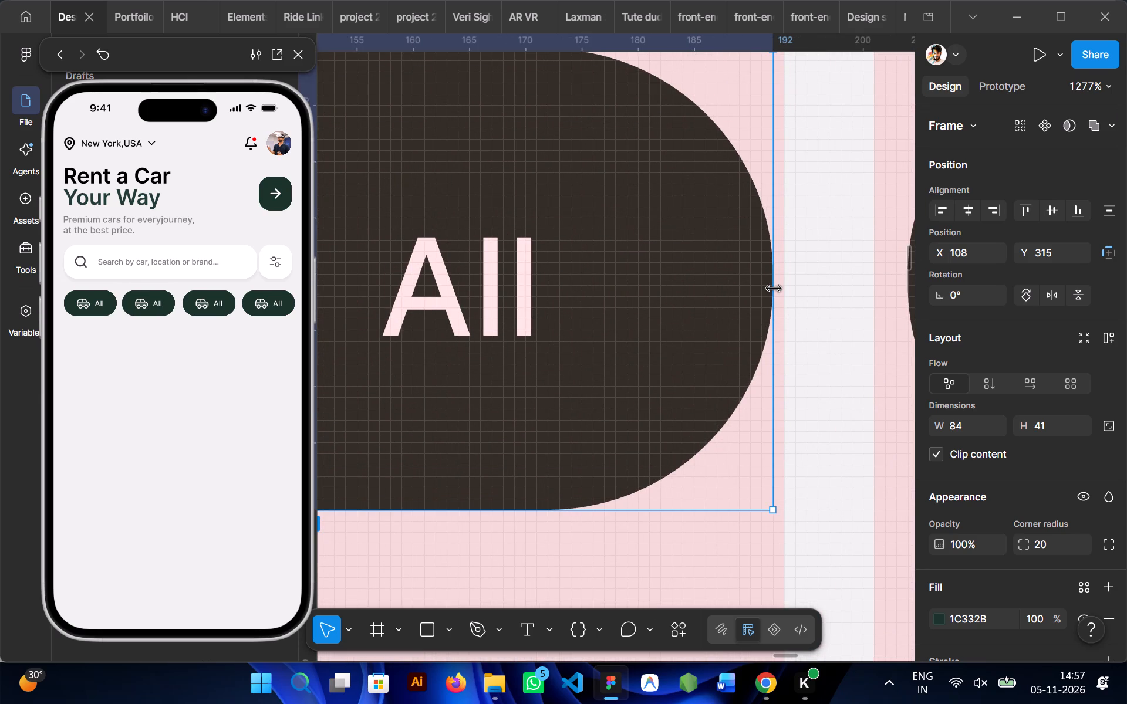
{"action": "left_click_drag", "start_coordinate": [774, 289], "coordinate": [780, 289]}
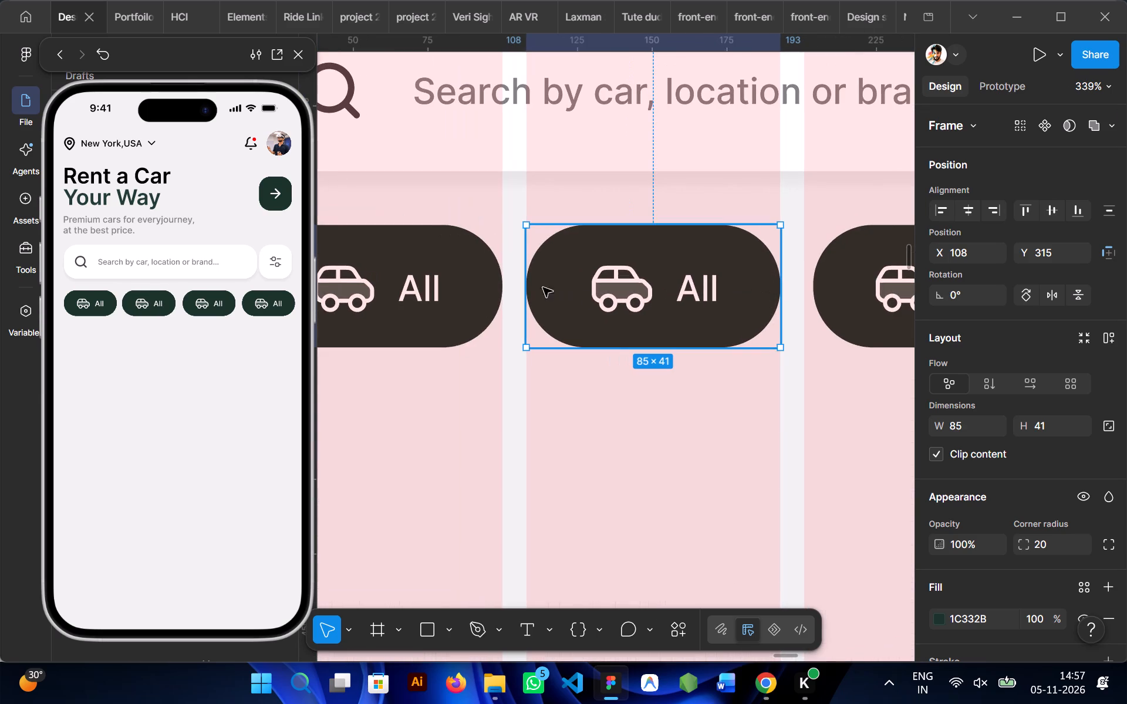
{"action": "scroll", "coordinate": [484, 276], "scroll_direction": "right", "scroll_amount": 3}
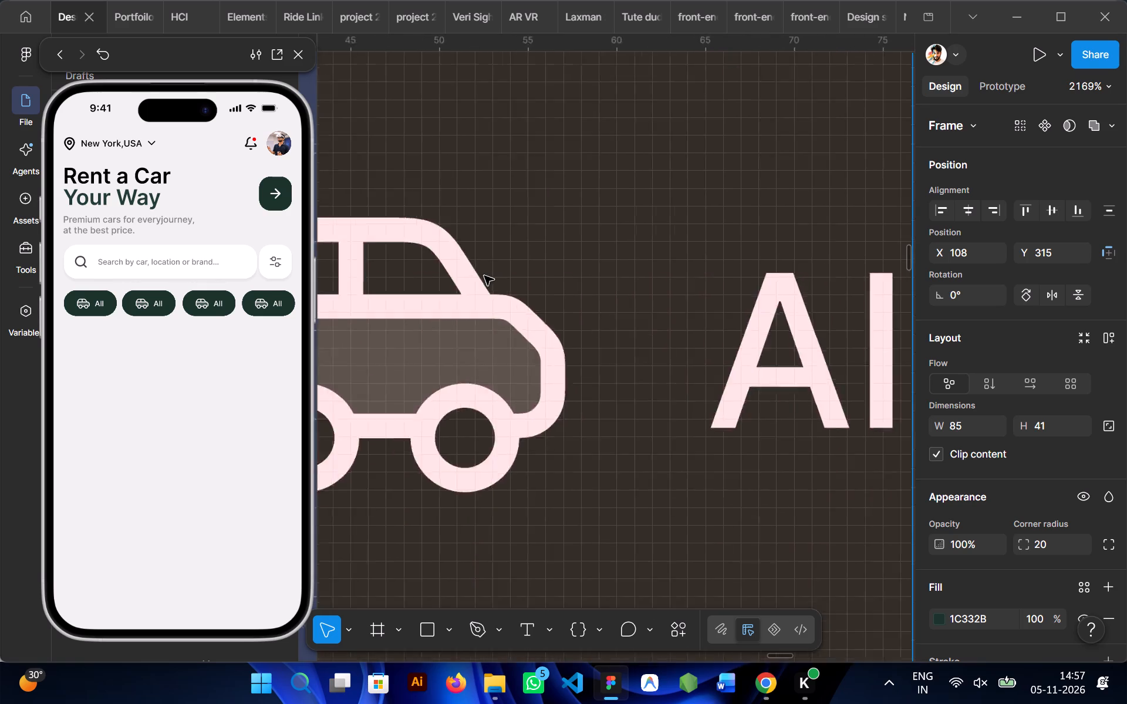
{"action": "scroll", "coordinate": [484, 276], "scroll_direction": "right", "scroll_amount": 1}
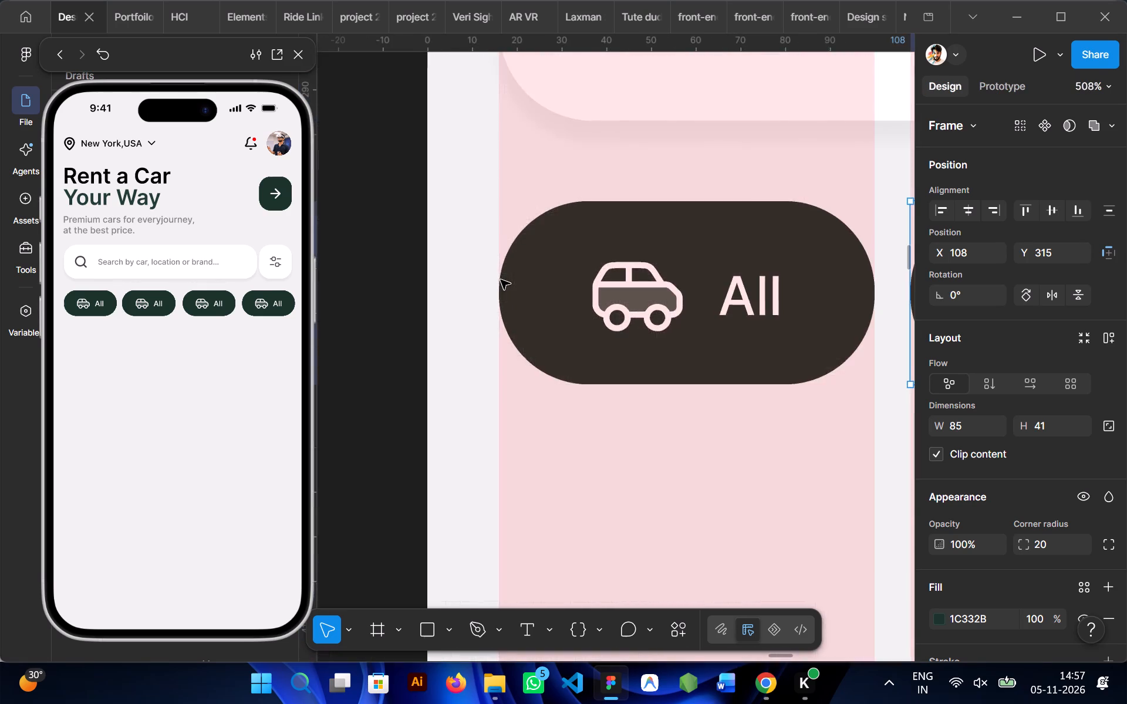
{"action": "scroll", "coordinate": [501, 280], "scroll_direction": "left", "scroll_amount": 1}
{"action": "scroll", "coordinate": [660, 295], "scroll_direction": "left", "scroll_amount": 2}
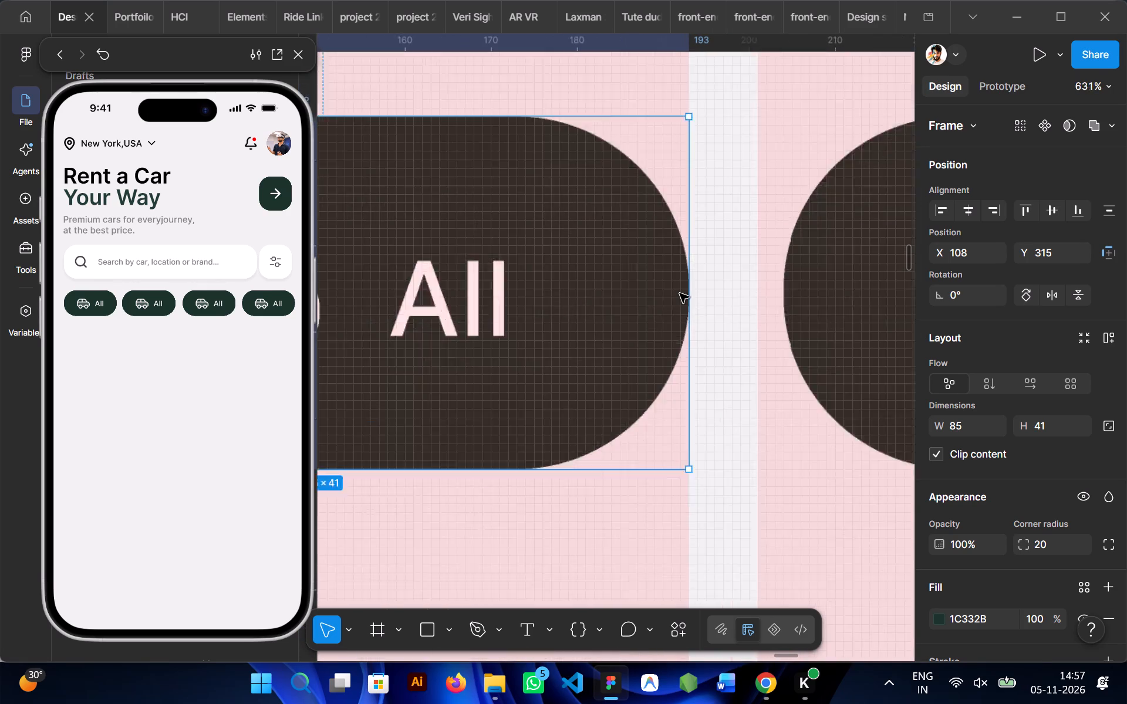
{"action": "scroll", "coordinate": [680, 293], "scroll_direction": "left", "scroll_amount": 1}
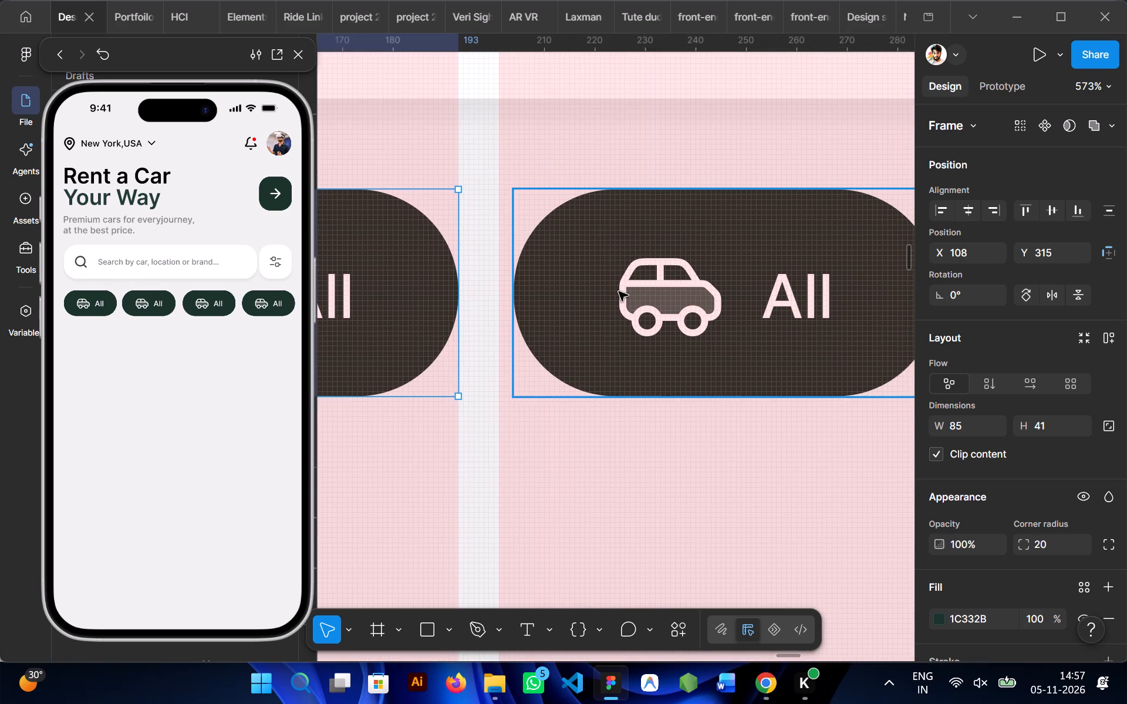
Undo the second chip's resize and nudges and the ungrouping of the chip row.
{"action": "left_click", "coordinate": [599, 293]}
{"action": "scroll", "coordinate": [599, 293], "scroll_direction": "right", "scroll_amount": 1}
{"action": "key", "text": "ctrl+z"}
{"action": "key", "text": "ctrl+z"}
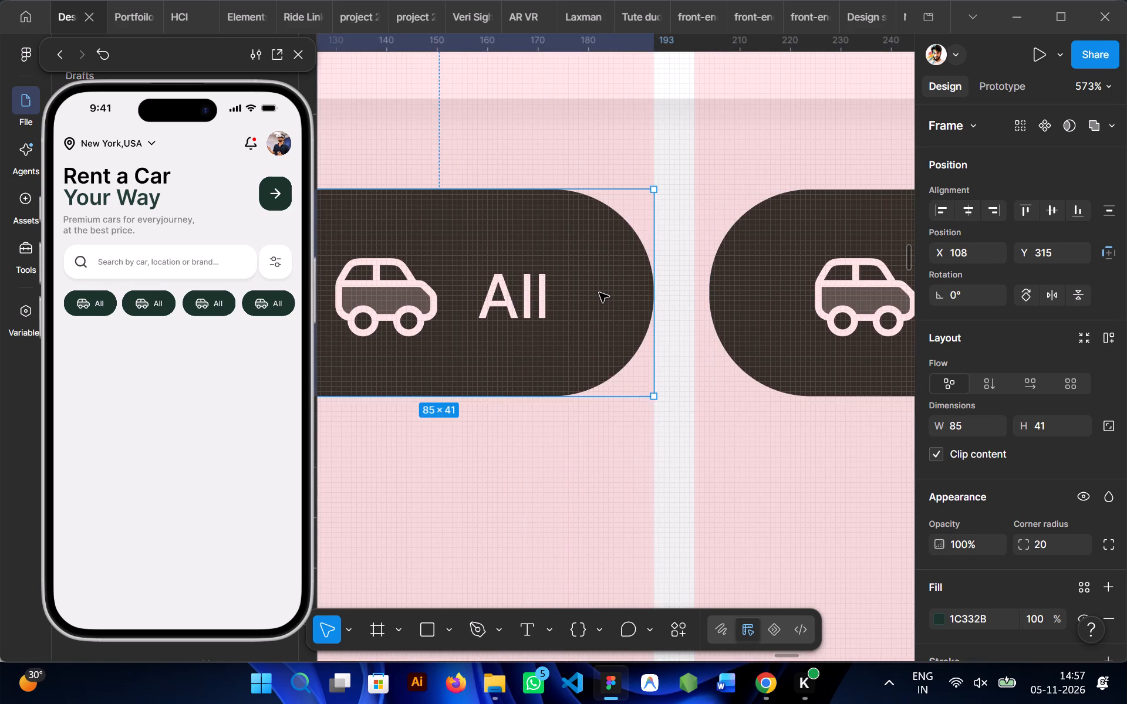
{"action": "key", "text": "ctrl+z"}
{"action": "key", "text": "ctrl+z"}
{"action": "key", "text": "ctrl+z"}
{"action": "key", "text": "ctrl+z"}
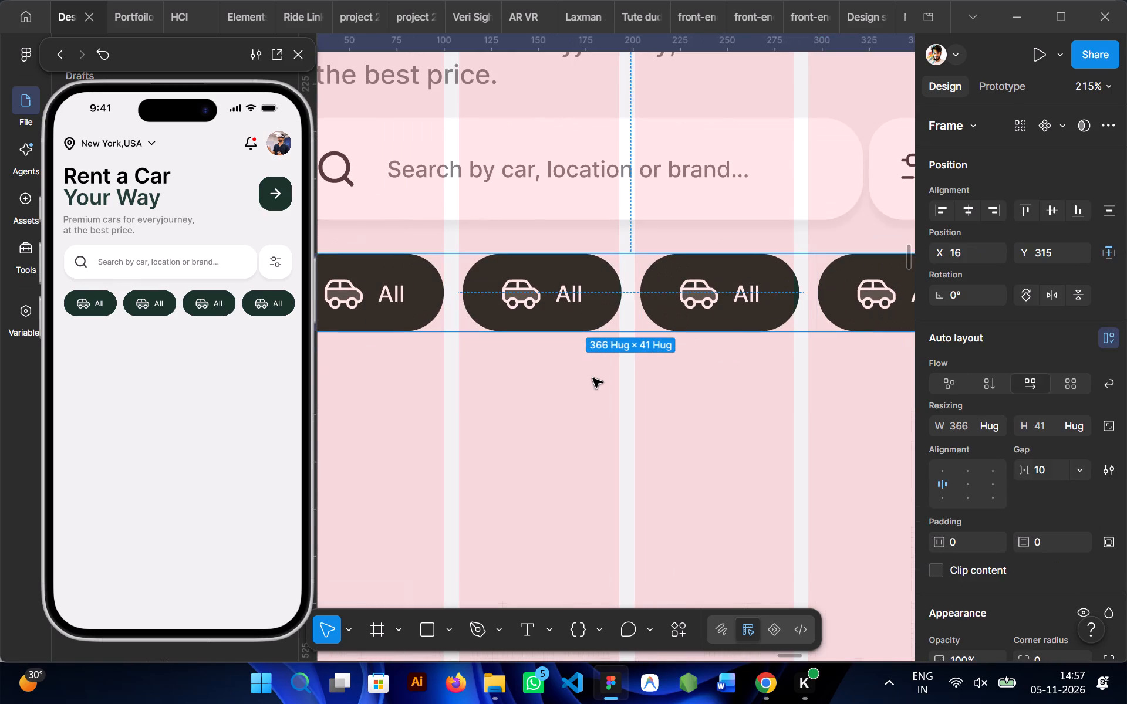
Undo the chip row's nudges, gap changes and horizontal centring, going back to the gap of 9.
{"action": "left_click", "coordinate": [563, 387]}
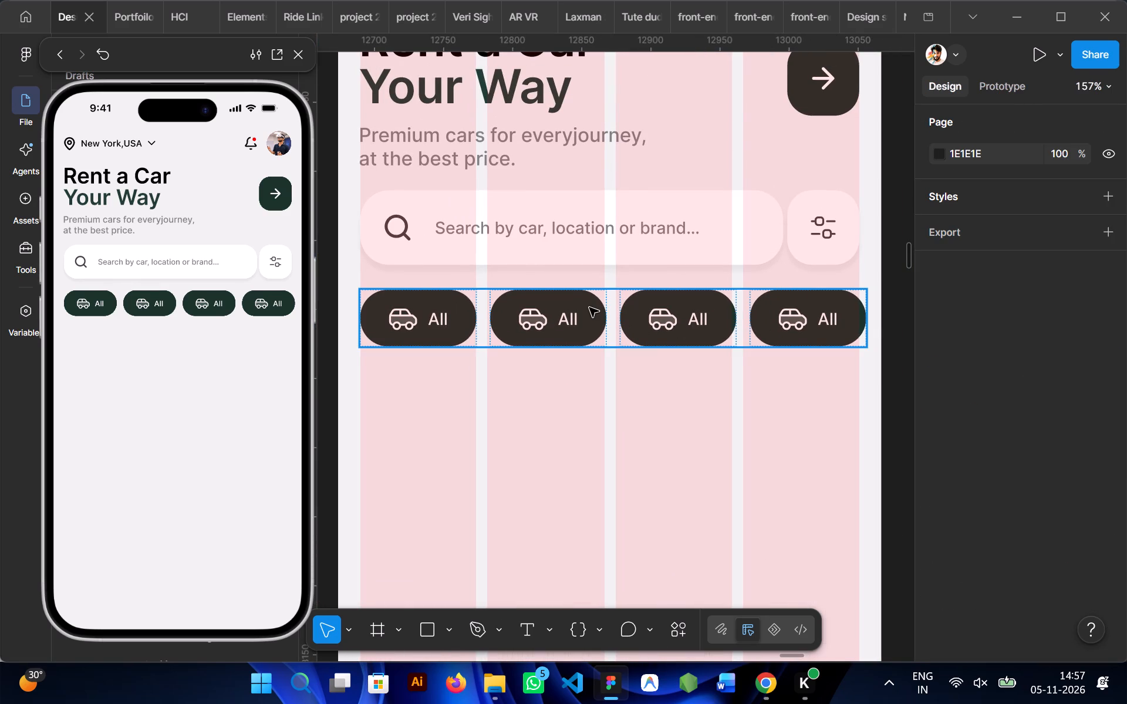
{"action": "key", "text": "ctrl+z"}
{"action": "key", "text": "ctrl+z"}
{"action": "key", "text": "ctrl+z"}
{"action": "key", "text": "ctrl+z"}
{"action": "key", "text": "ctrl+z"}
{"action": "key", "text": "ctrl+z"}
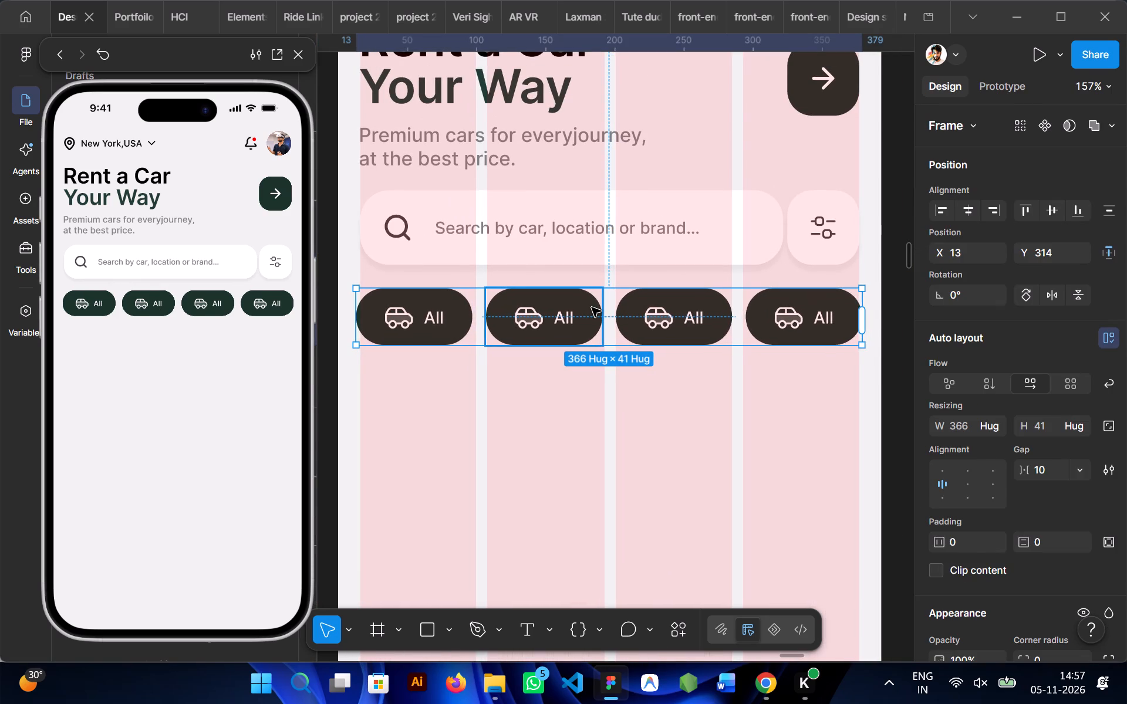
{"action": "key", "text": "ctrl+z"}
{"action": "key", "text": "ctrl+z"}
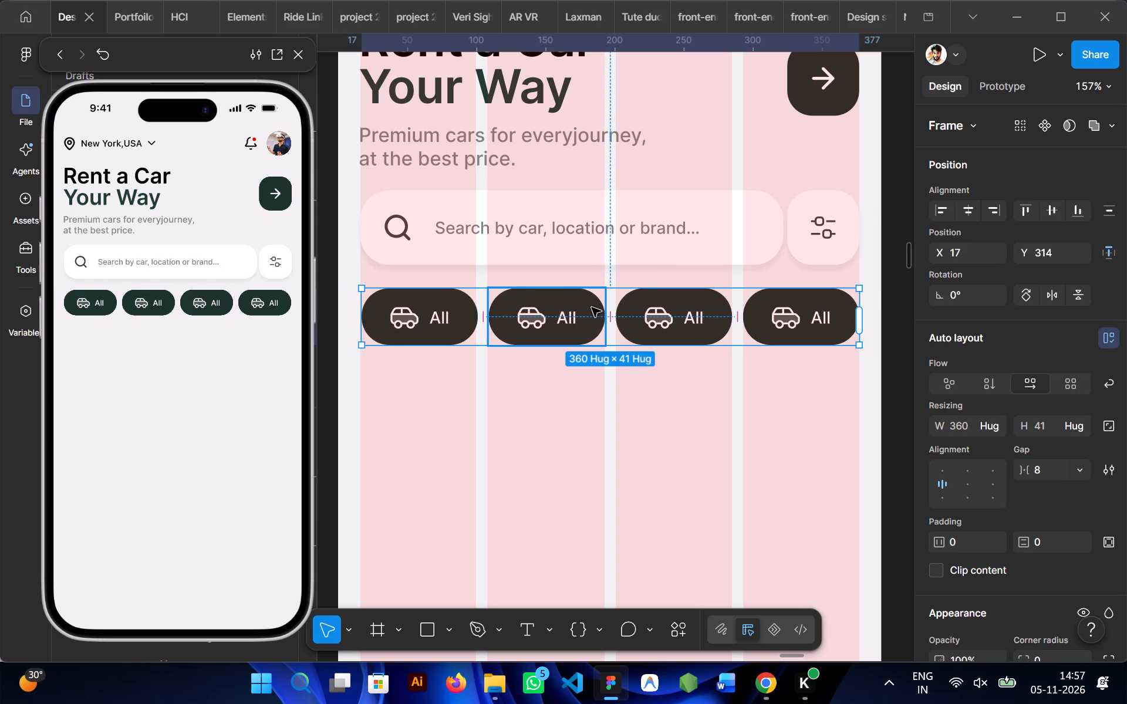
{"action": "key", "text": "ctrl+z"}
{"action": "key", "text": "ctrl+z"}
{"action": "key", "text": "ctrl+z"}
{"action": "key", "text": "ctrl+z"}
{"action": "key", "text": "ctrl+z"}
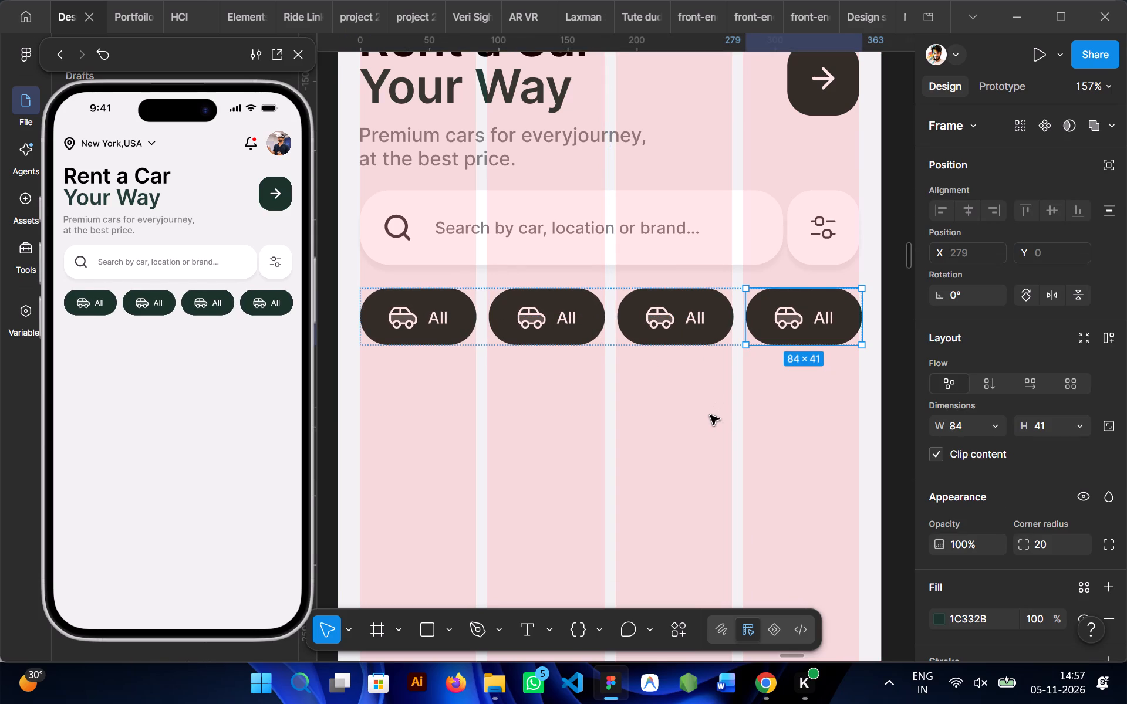
Redo the chip row's horizontal centring and its gap of 8, and compare the chips with the grid columns.
{"action": "key", "text": "ctrl+shift+z"}
{"action": "key", "text": "ctrl+shift+z"}
{"action": "key", "text": "ctrl+shift+z"}
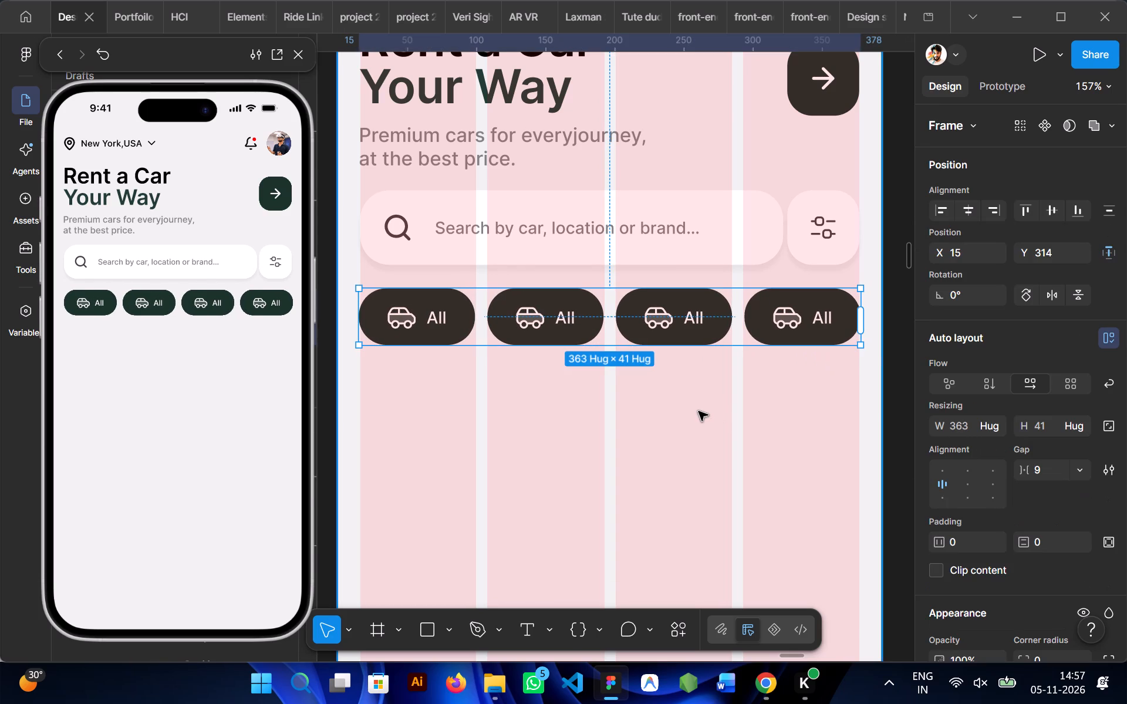
{"action": "left_click", "coordinate": [706, 415]}
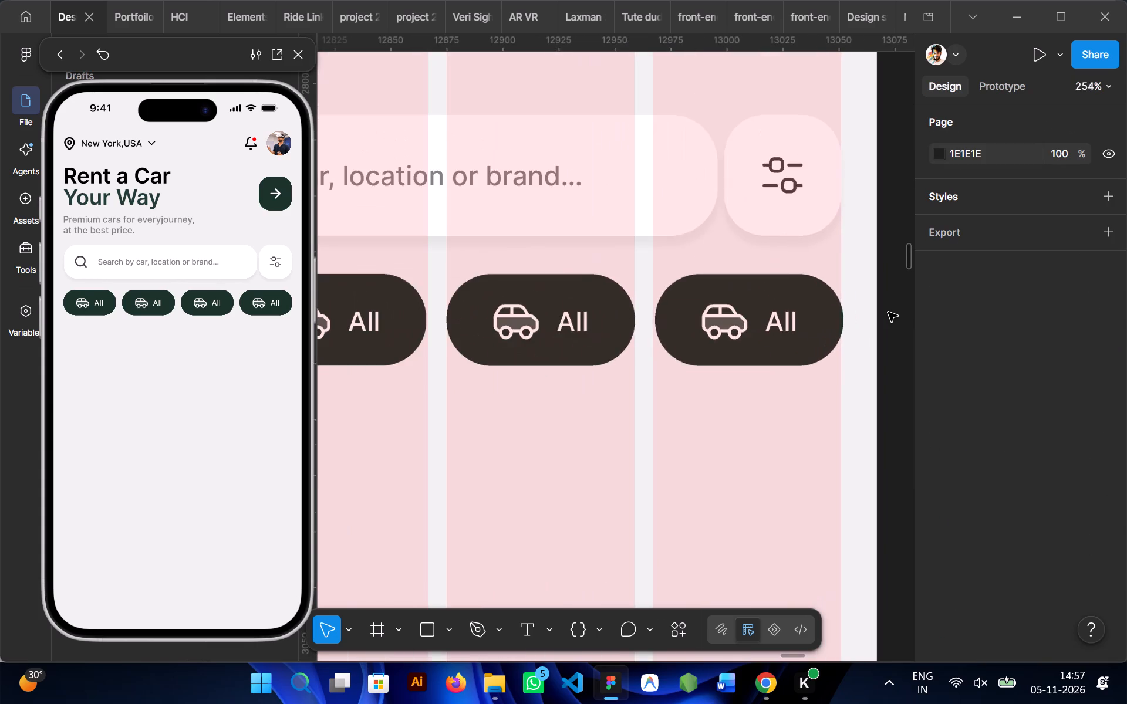
{"action": "scroll", "coordinate": [702, 428], "scroll_direction": "right", "scroll_amount": 2}
{"action": "scroll", "coordinate": [649, 424], "scroll_direction": "left", "scroll_amount": 1}
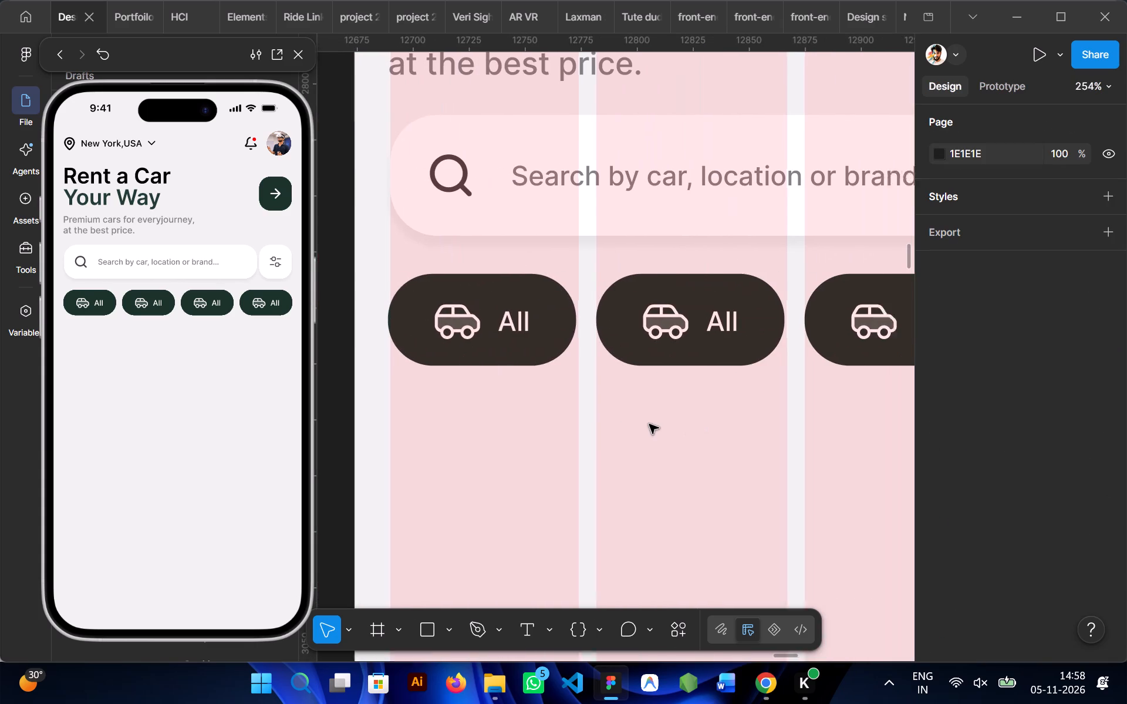
{"action": "scroll", "coordinate": [649, 424], "scroll_direction": "left", "scroll_amount": 1}
{"action": "key", "text": "ctrl+shift+z"}
{"action": "left_click", "coordinate": [774, 422]}
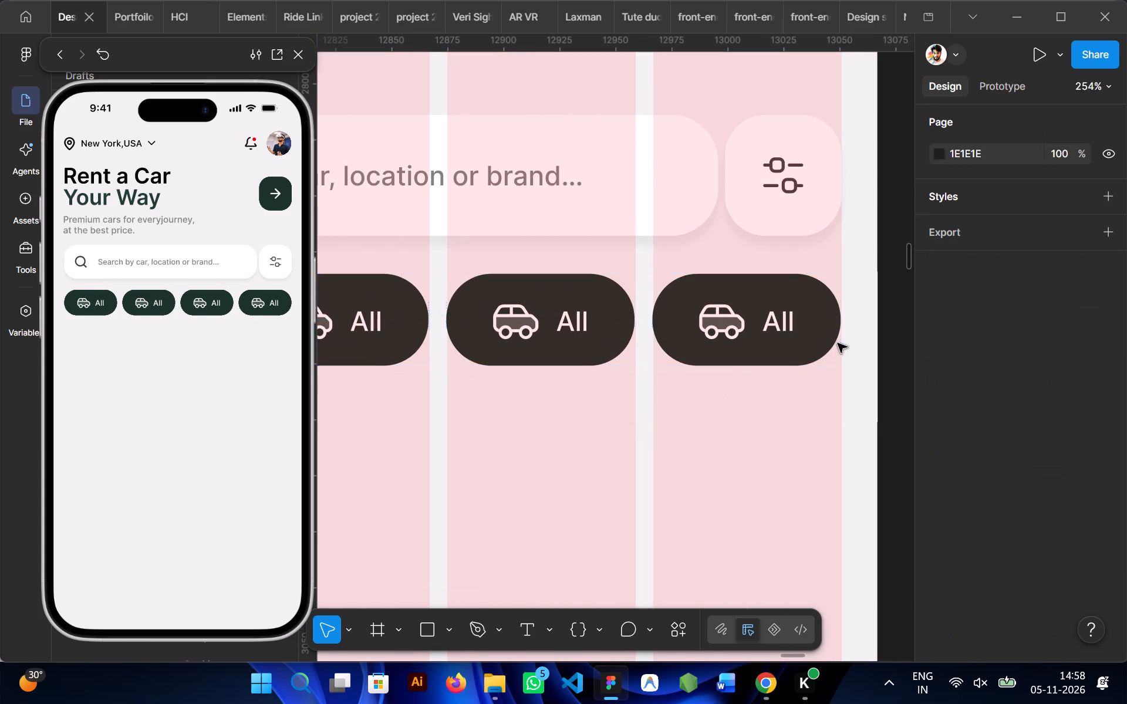
{"action": "scroll", "coordinate": [838, 343], "scroll_direction": "right", "scroll_amount": 1}
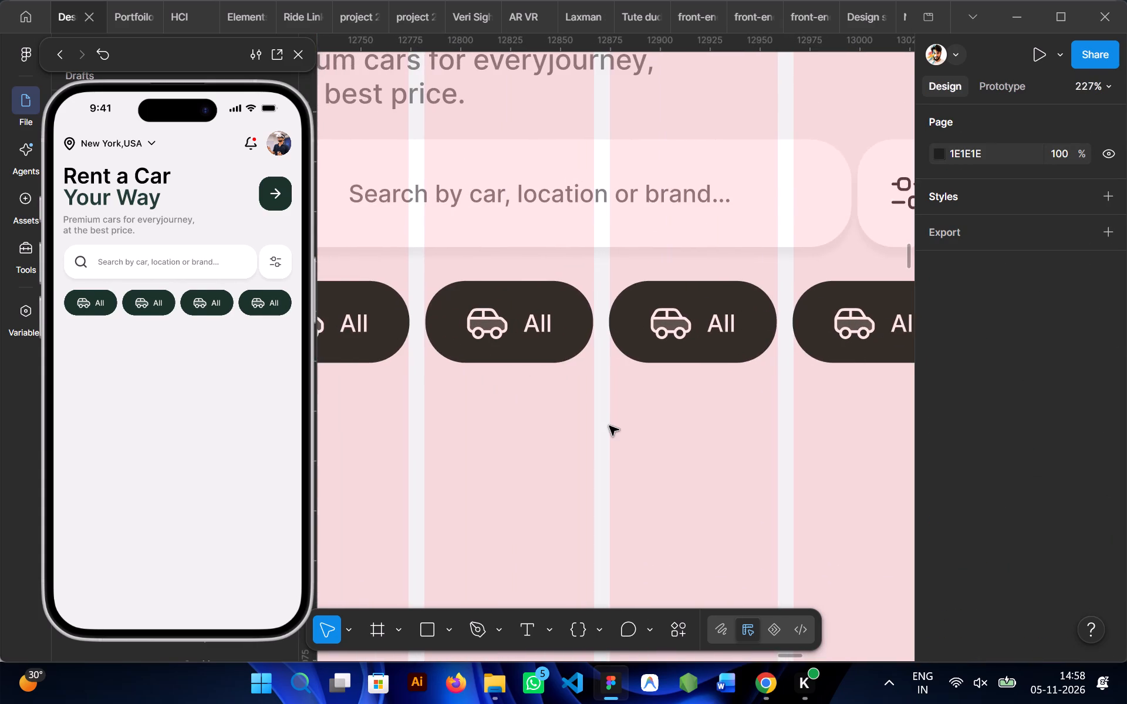
{"action": "left_click", "coordinate": [621, 378]}
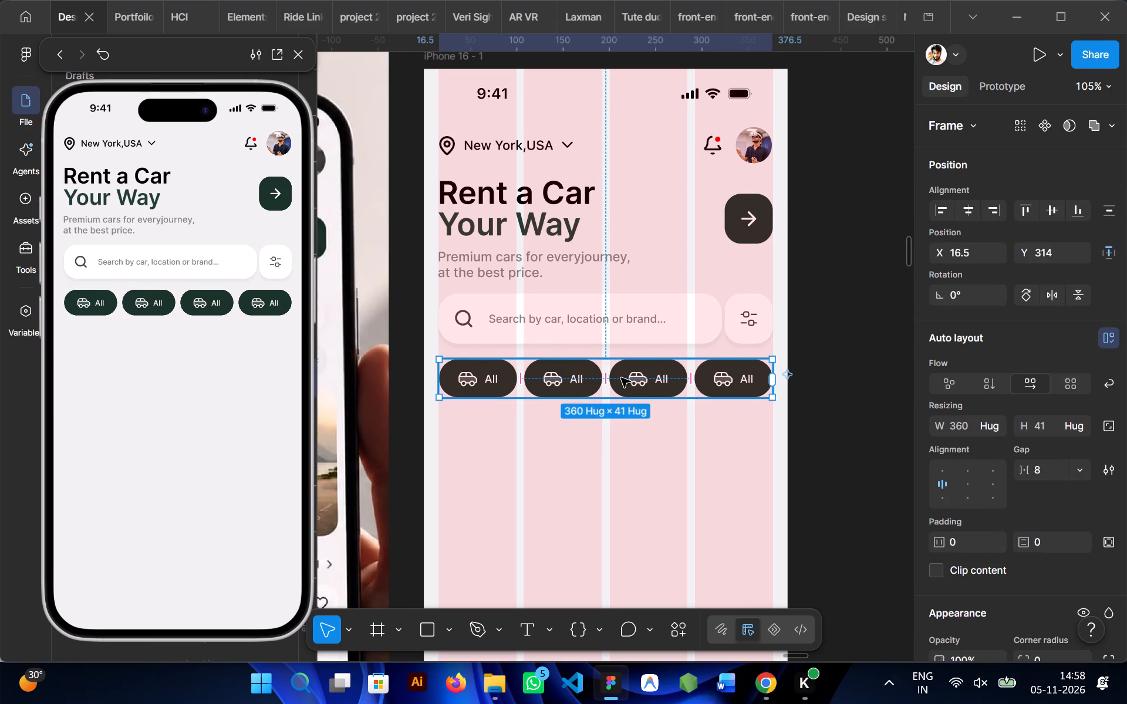
Fill the second, third and fourth chips with EDE9E8, sampled from the Luxury chip in the reference image.
{"action": "scroll", "coordinate": [520, 405], "scroll_direction": "right", "scroll_amount": 1}
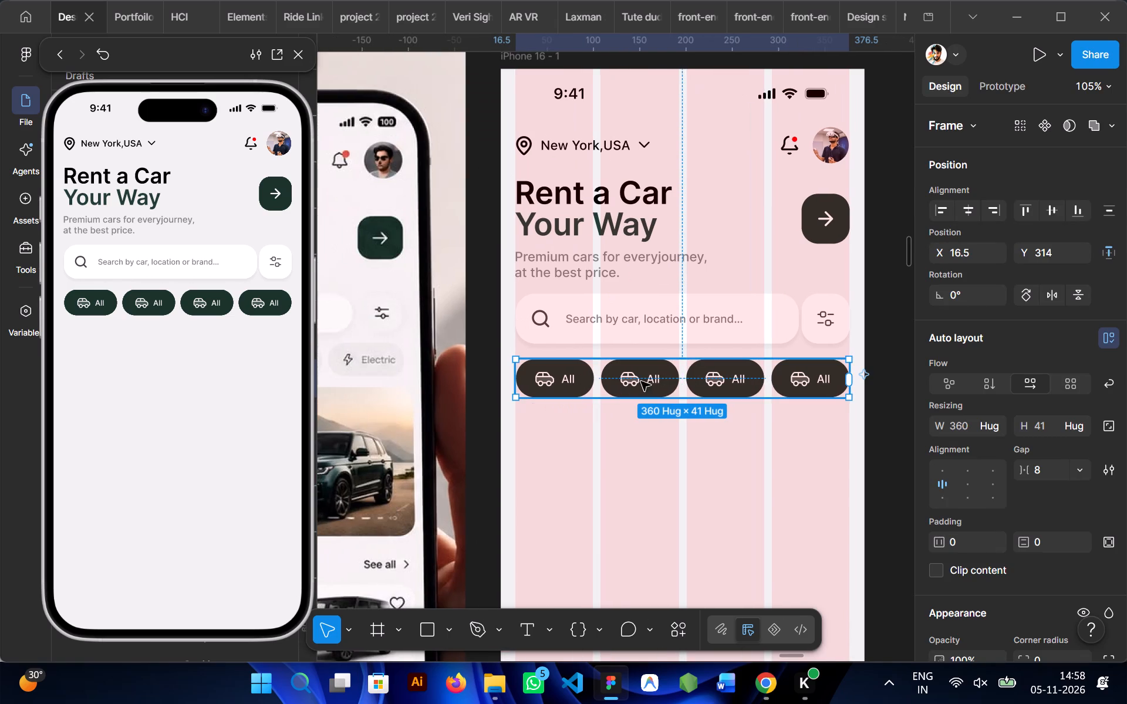
{"action": "double_click", "coordinate": [651, 385]}
{"action": "left_click", "coordinate": [723, 393], "text": "shift"}
{"action": "left_click", "coordinate": [819, 395], "text": "shift"}
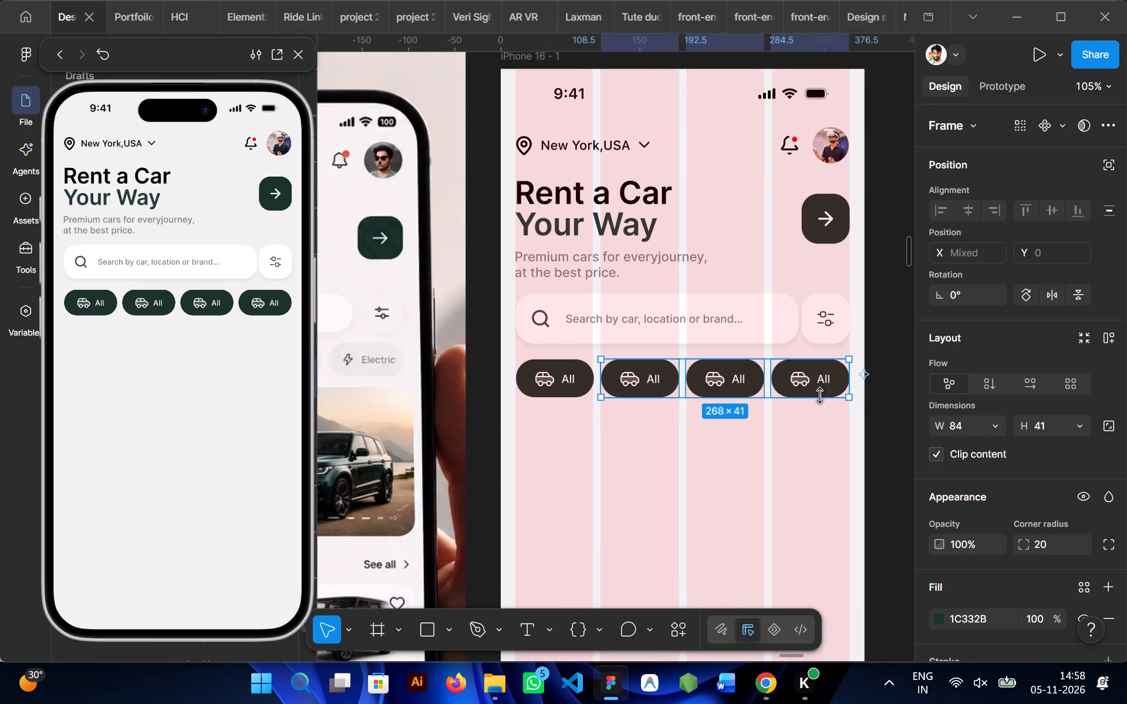
{"action": "scroll", "coordinate": [962, 414], "scroll_direction": "down", "scroll_amount": 3}
{"action": "left_click", "coordinate": [942, 345]}
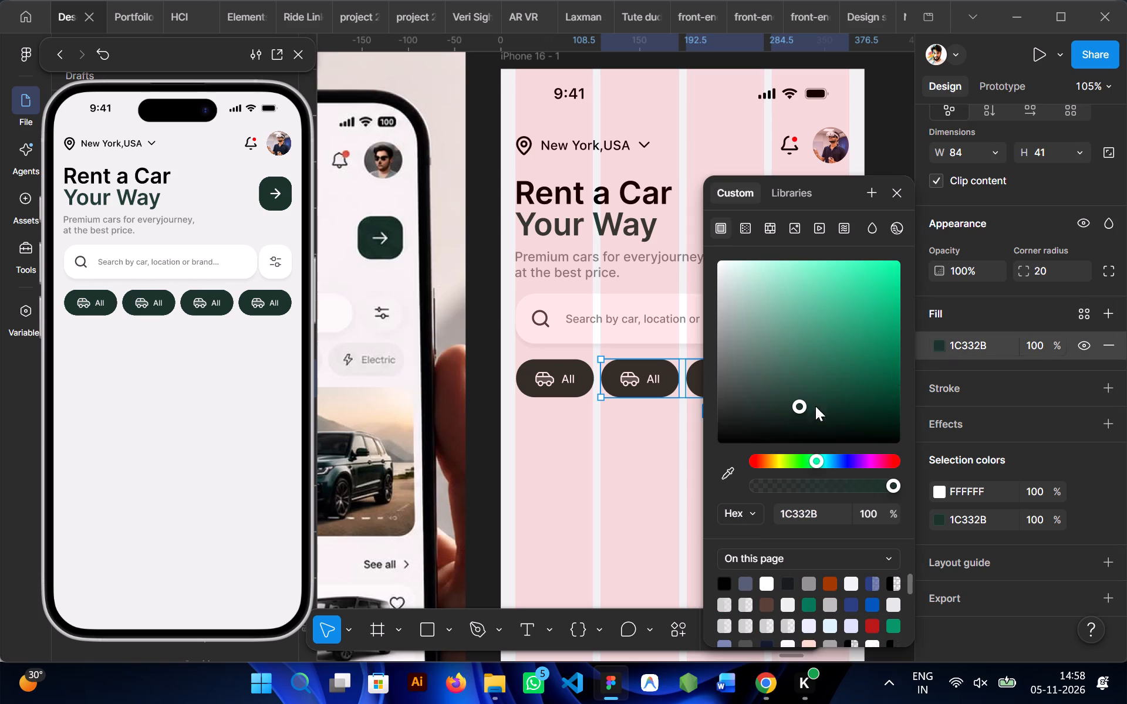
{"action": "left_click", "coordinate": [724, 464]}
{"action": "scroll", "coordinate": [417, 346], "scroll_direction": "right", "scroll_amount": 1}
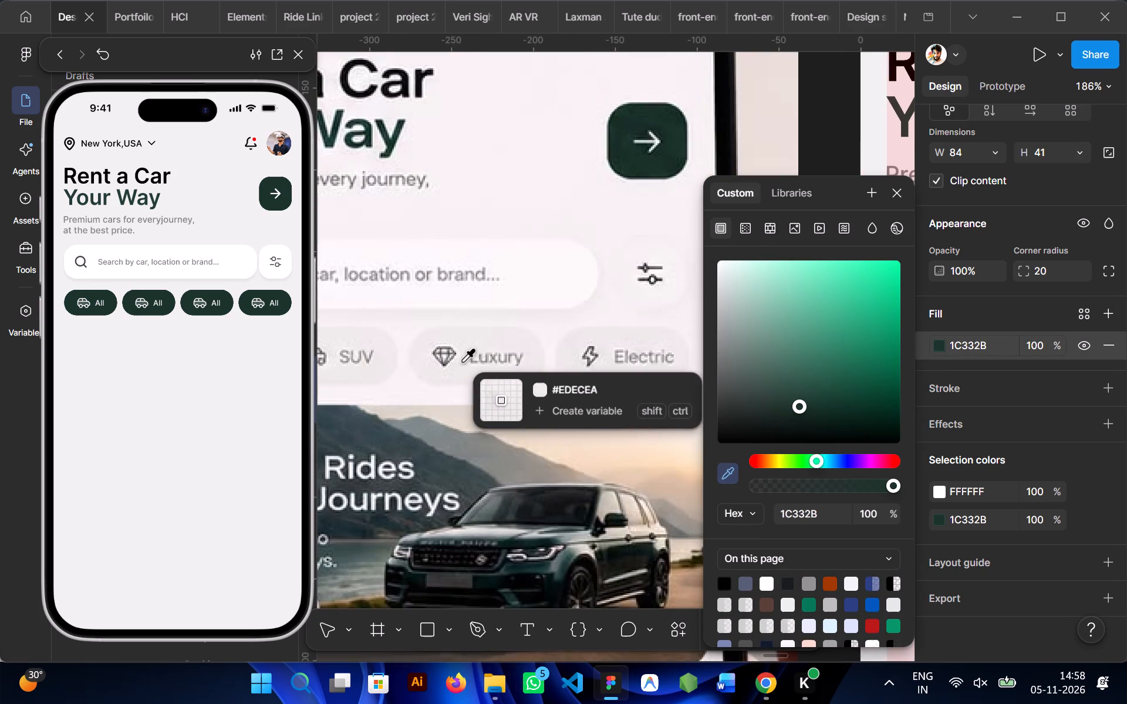
{"action": "left_click", "coordinate": [500, 341]}
{"action": "scroll", "coordinate": [500, 341], "scroll_direction": "left", "scroll_amount": 1}
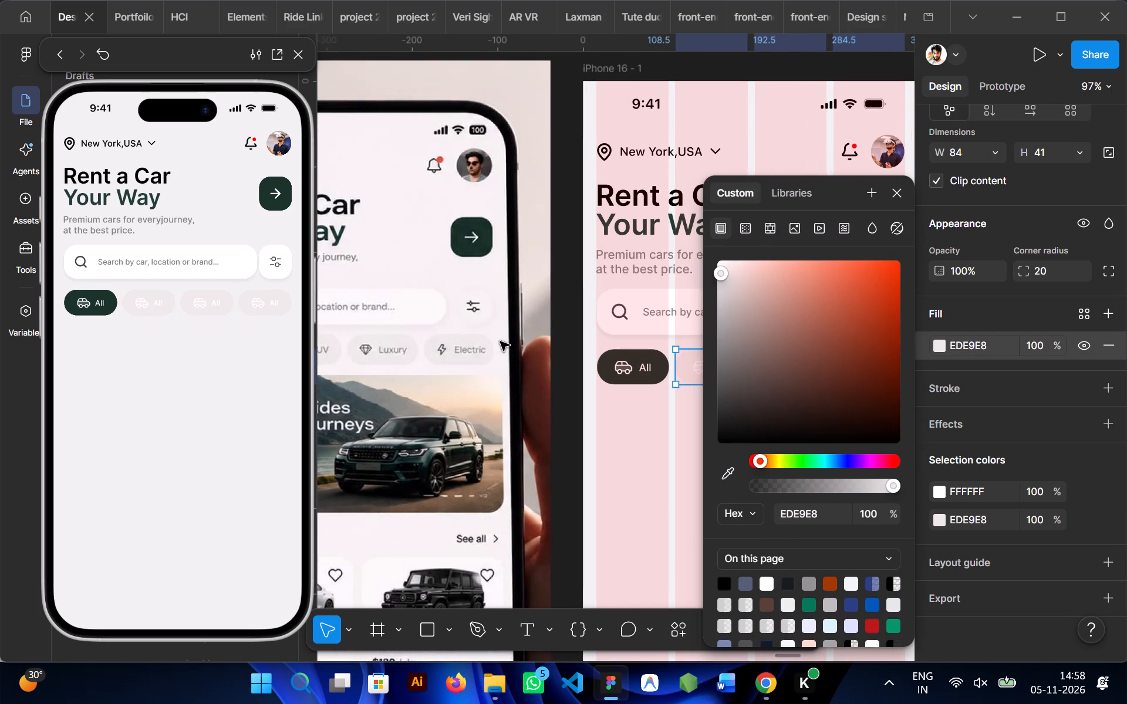
{"action": "left_click", "coordinate": [899, 195]}
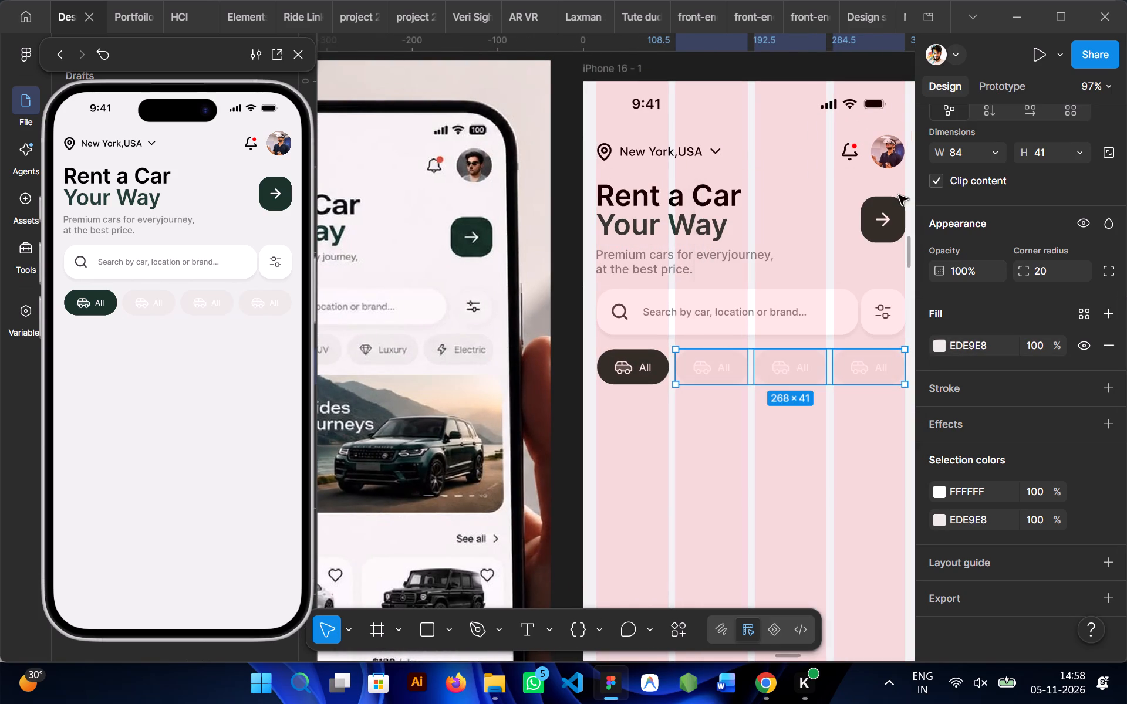
Darken the fill of the three inactive chips to the neutral grey E3E3E3.
{"action": "left_click", "coordinate": [940, 349]}
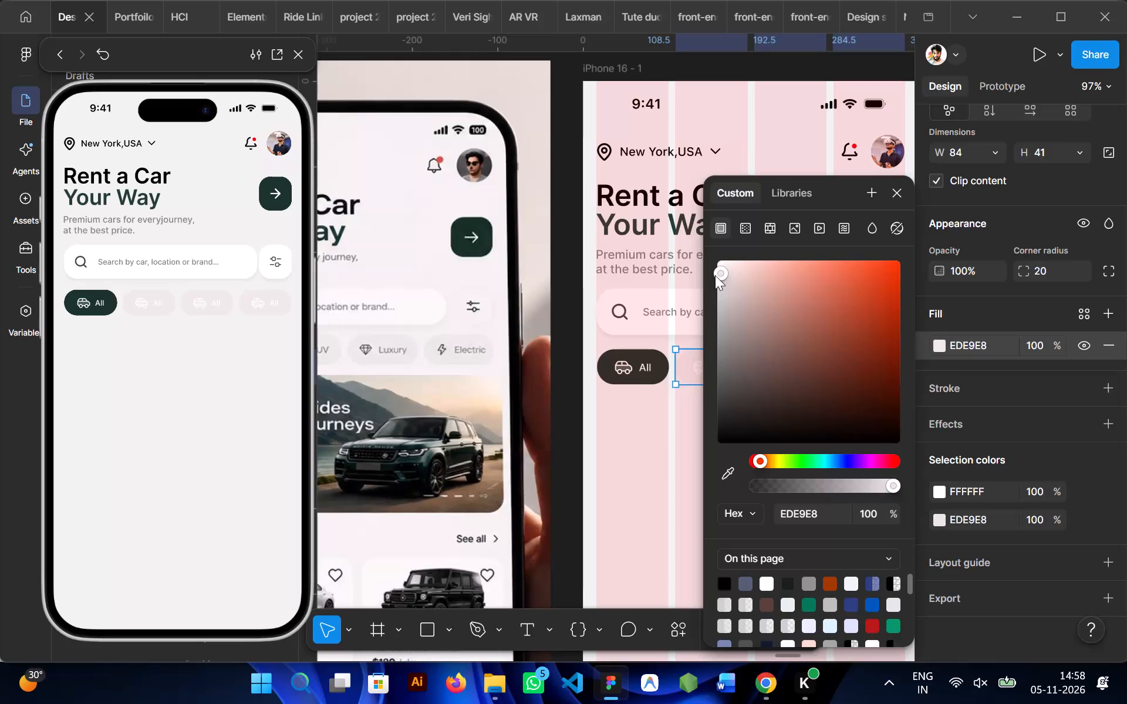
{"action": "left_click_drag", "start_coordinate": [715, 270], "coordinate": [714, 279]}
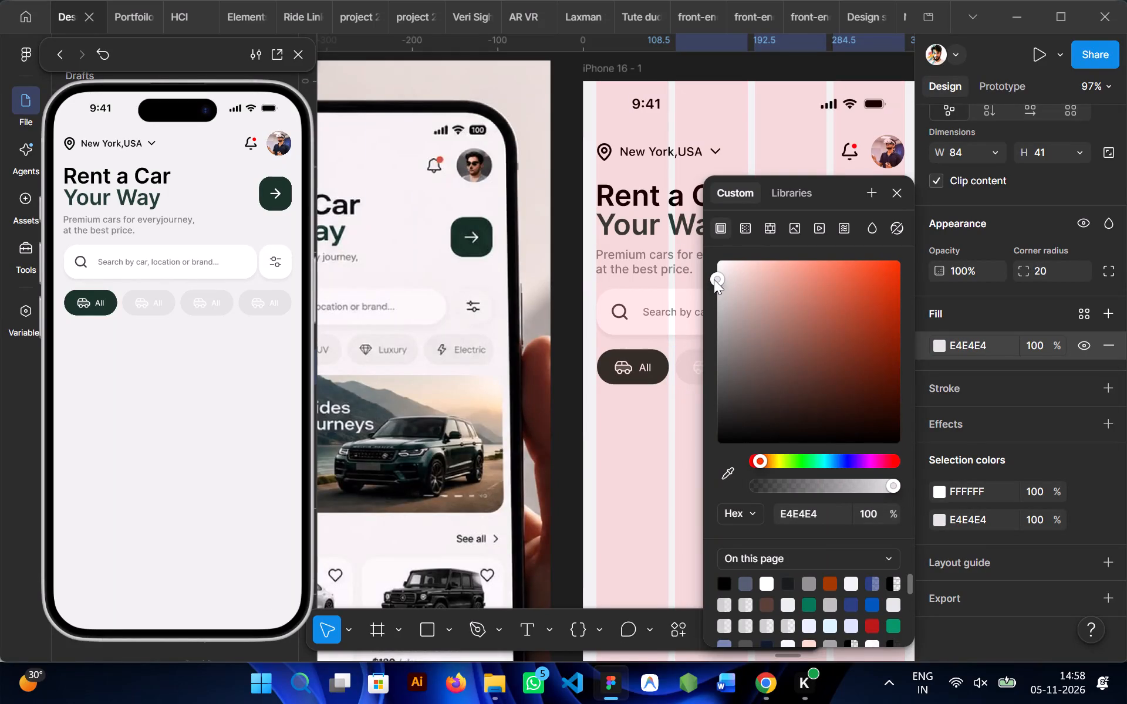
{"action": "left_click_drag", "start_coordinate": [714, 279], "coordinate": [713, 280]}
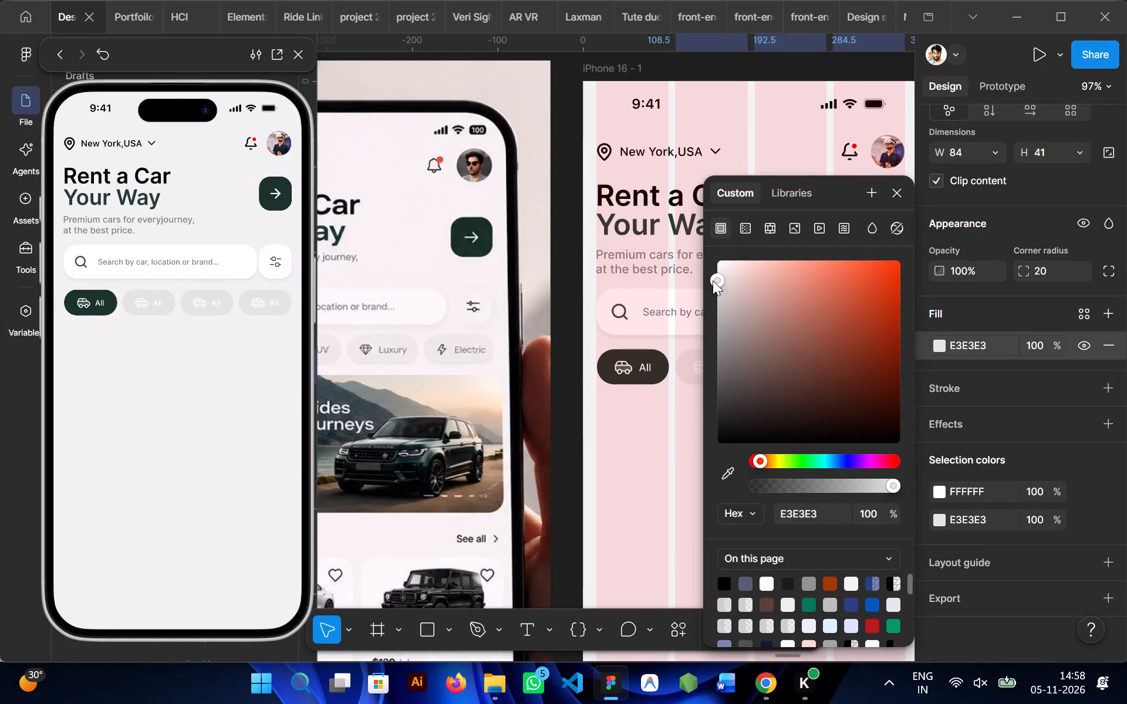
{"action": "double_click", "coordinate": [650, 453]}
Change the second chip's label to "SUV".
{"action": "scroll", "coordinate": [650, 453], "scroll_direction": "right", "scroll_amount": 1}
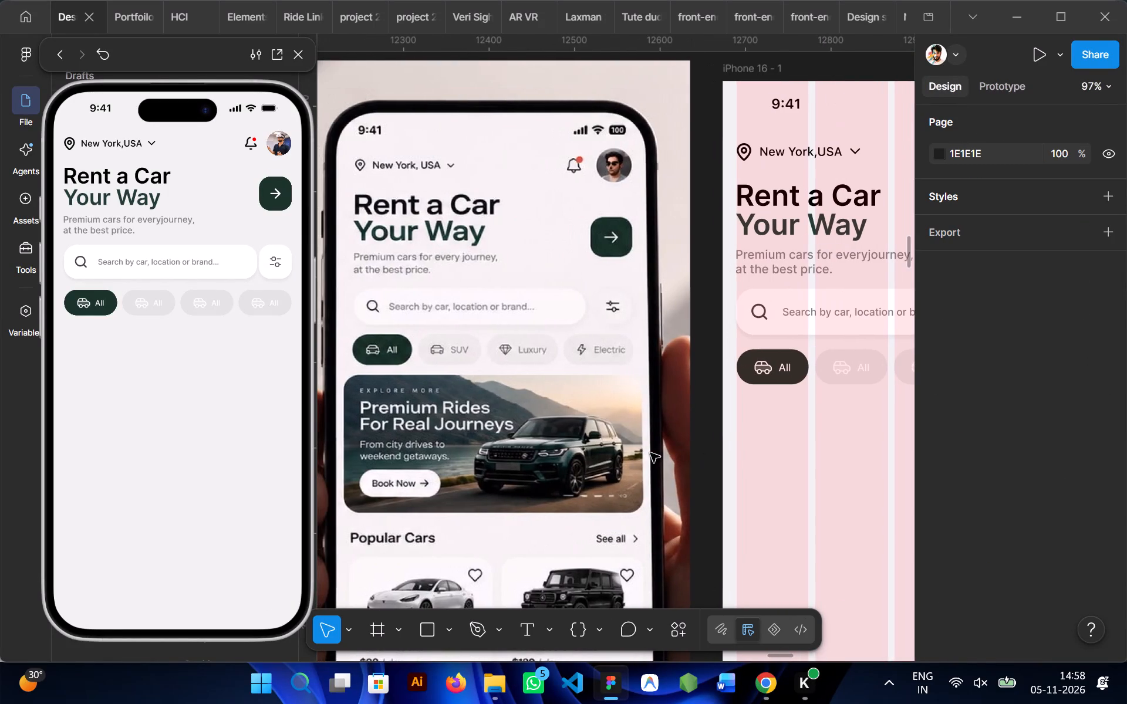
{"action": "scroll", "coordinate": [746, 429], "scroll_direction": "left", "scroll_amount": 1}
{"action": "double_click", "coordinate": [805, 367], "text": "ctrl"}
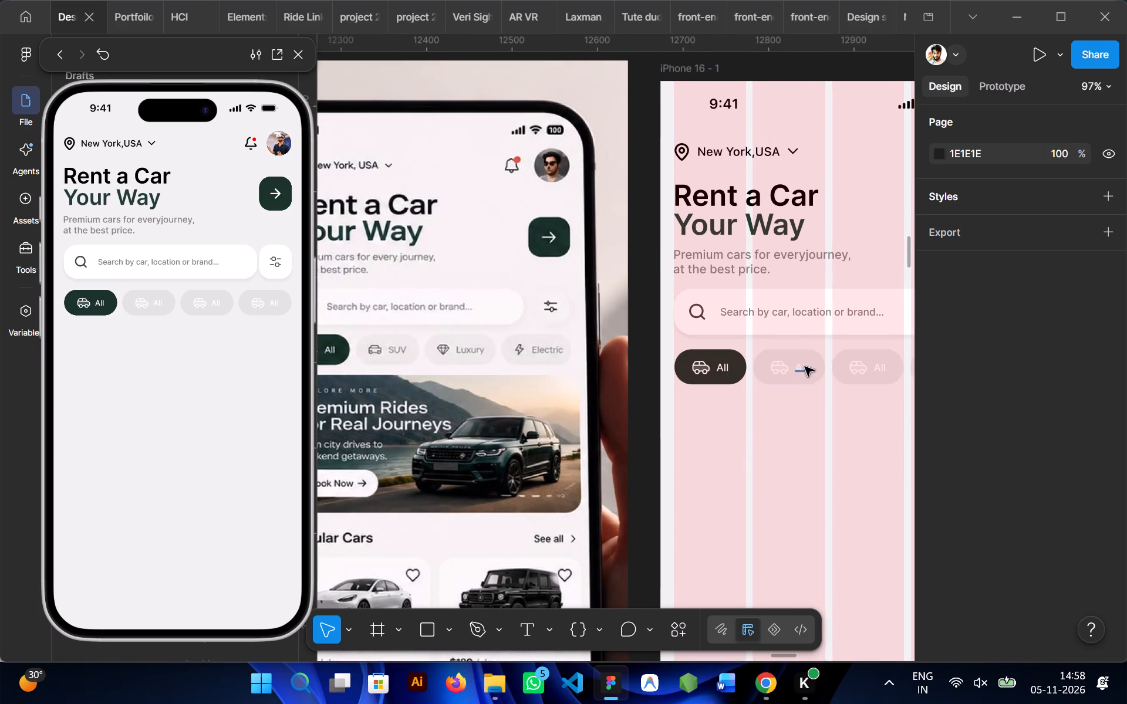
{"action": "scroll", "coordinate": [805, 367], "scroll_direction": "right", "scroll_amount": 1}
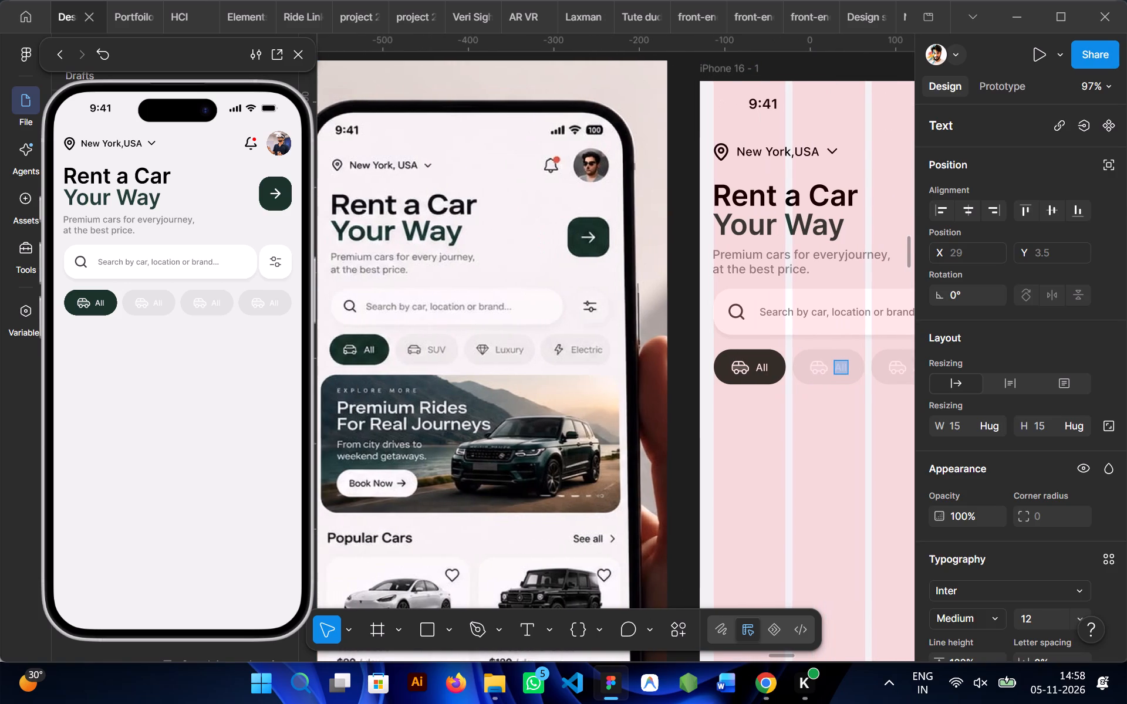
{"action": "type", "text": "SUV"}
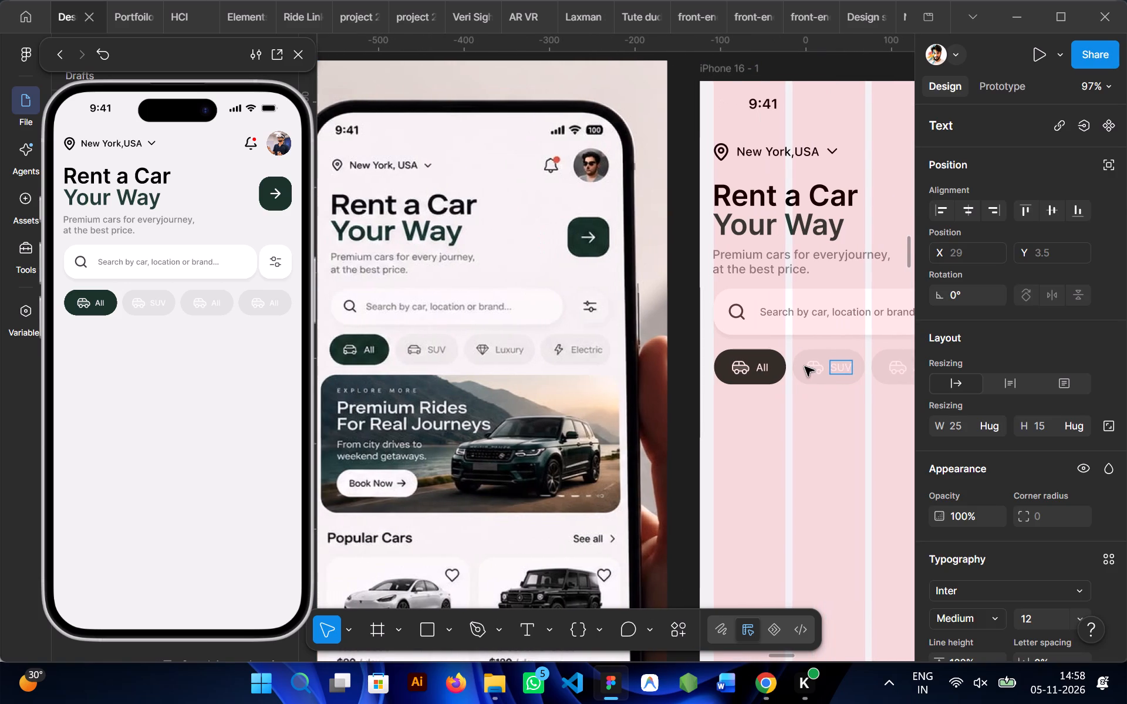
{"action": "double_click", "coordinate": [831, 415]}
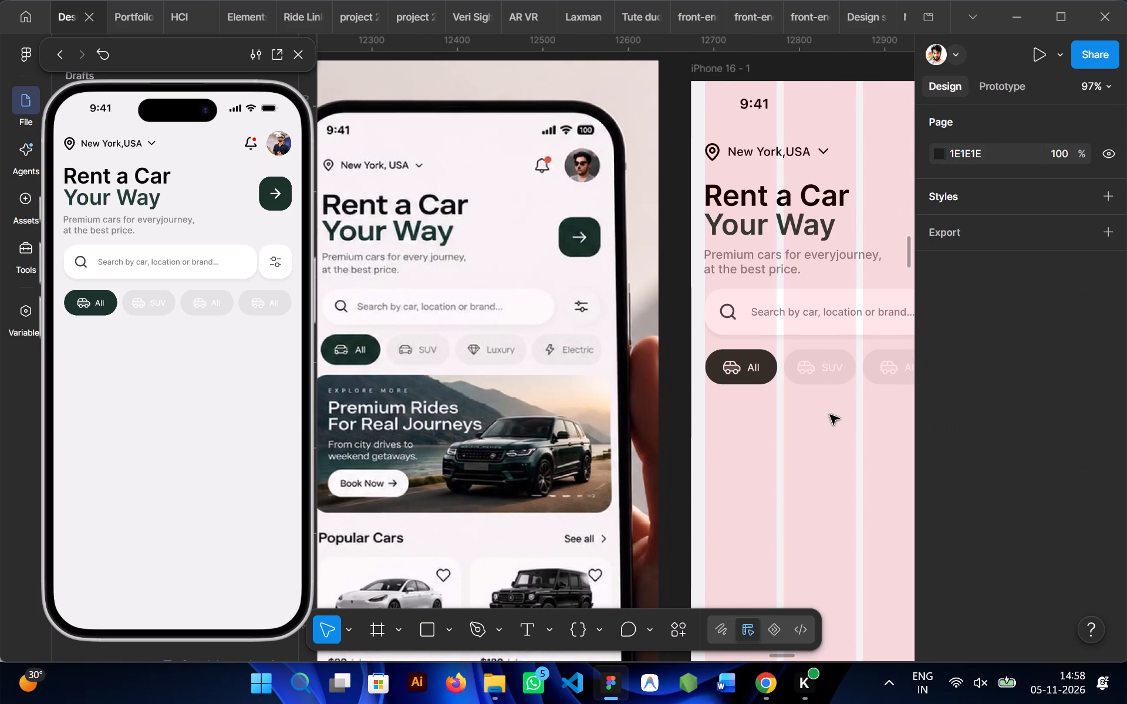
Colour the SUV label 828282, sampled from the search bar's placeholder text.
{"action": "left_click", "coordinate": [838, 369], "text": "ctrl"}
{"action": "scroll", "coordinate": [978, 411], "scroll_direction": "down", "scroll_amount": 4}
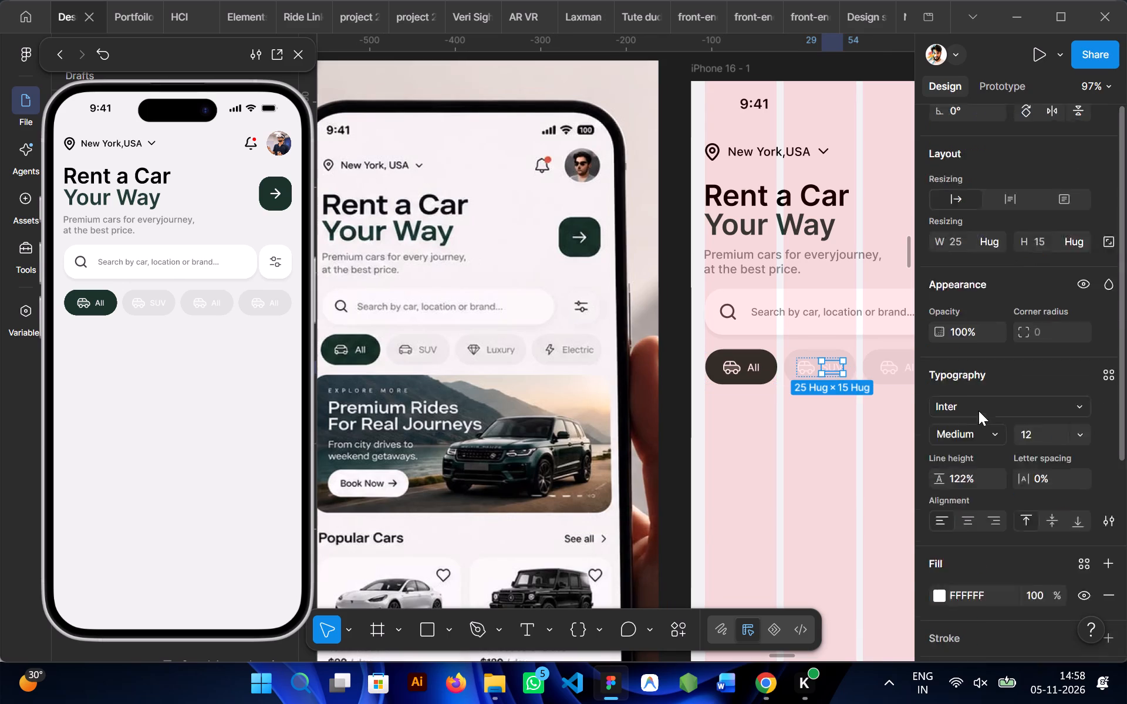
{"action": "left_click", "coordinate": [939, 483]}
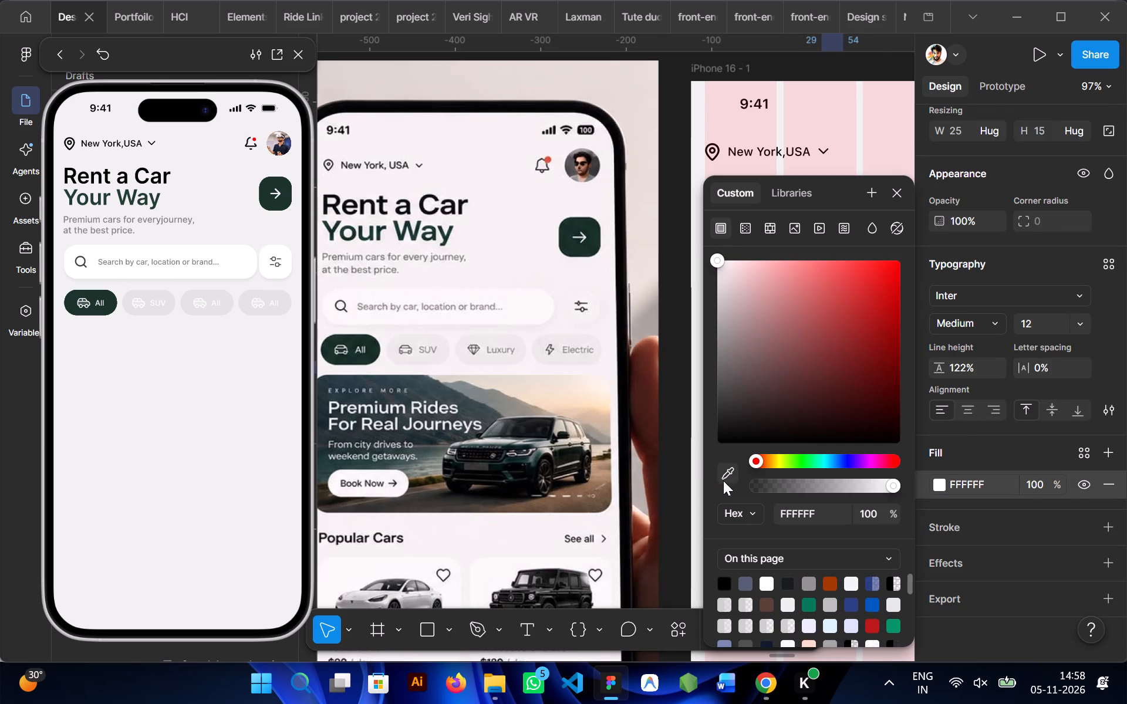
{"action": "left_click", "coordinate": [723, 481]}
{"action": "scroll", "coordinate": [644, 390], "scroll_direction": "left", "scroll_amount": 1}
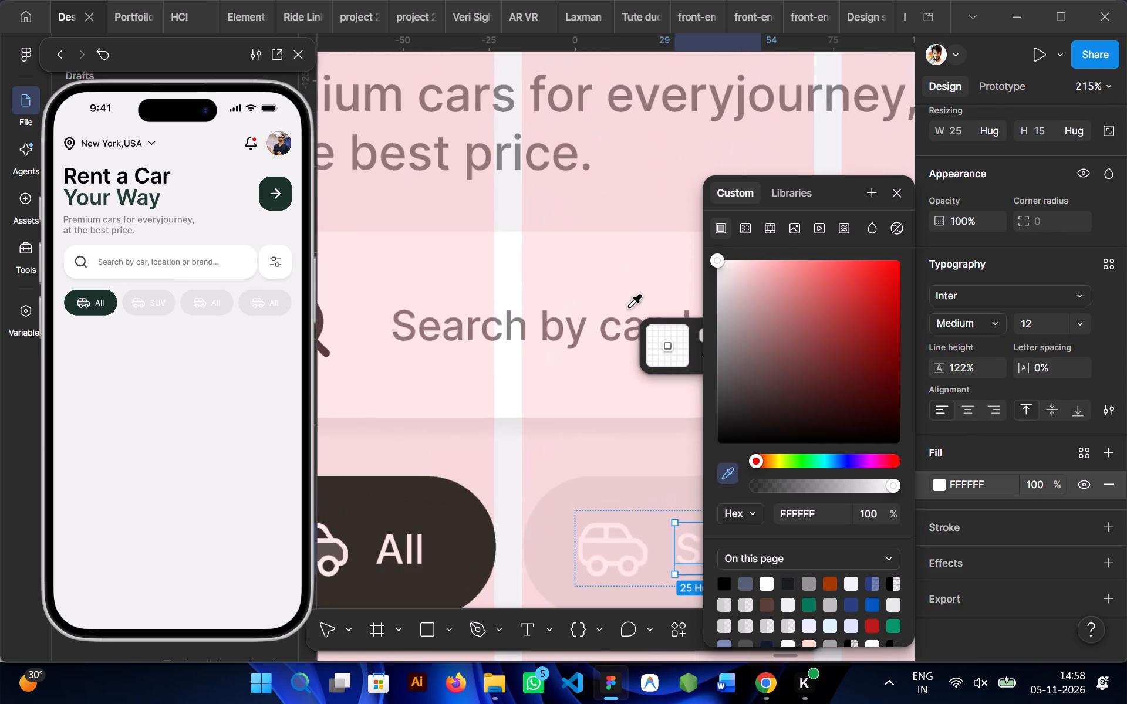
{"action": "left_click", "coordinate": [650, 330]}
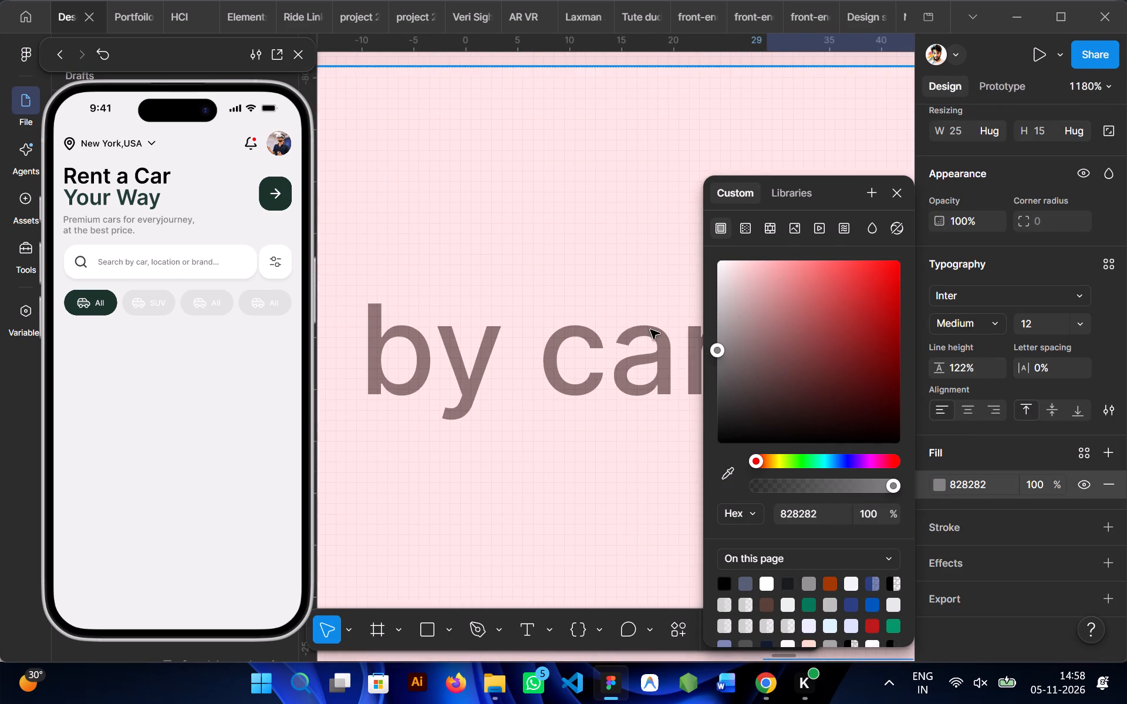
{"action": "double_click", "coordinate": [614, 468]}
Set the stroke of all the car icon's paths in the SUV chip to 828282, sampled from the SUV label.
{"action": "scroll", "coordinate": [614, 468], "scroll_direction": "left", "scroll_amount": 1}
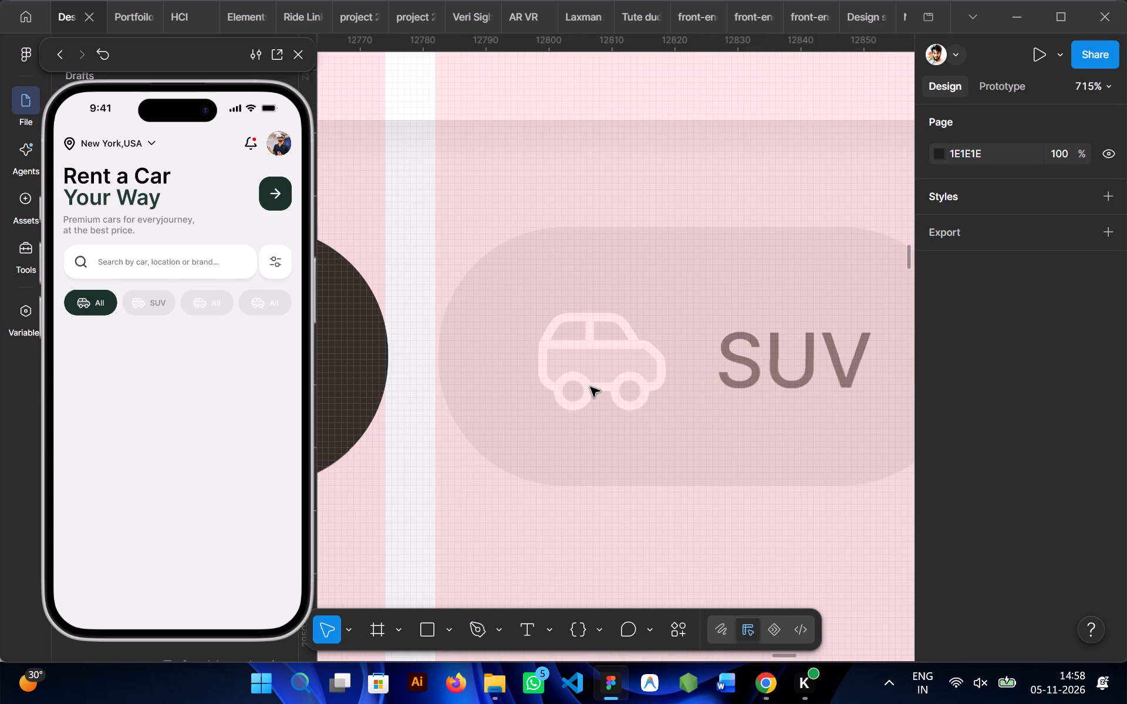
{"action": "left_click", "coordinate": [623, 384], "text": "ctrl+shift"}
{"action": "left_click", "coordinate": [581, 383], "text": "ctrl+shift"}
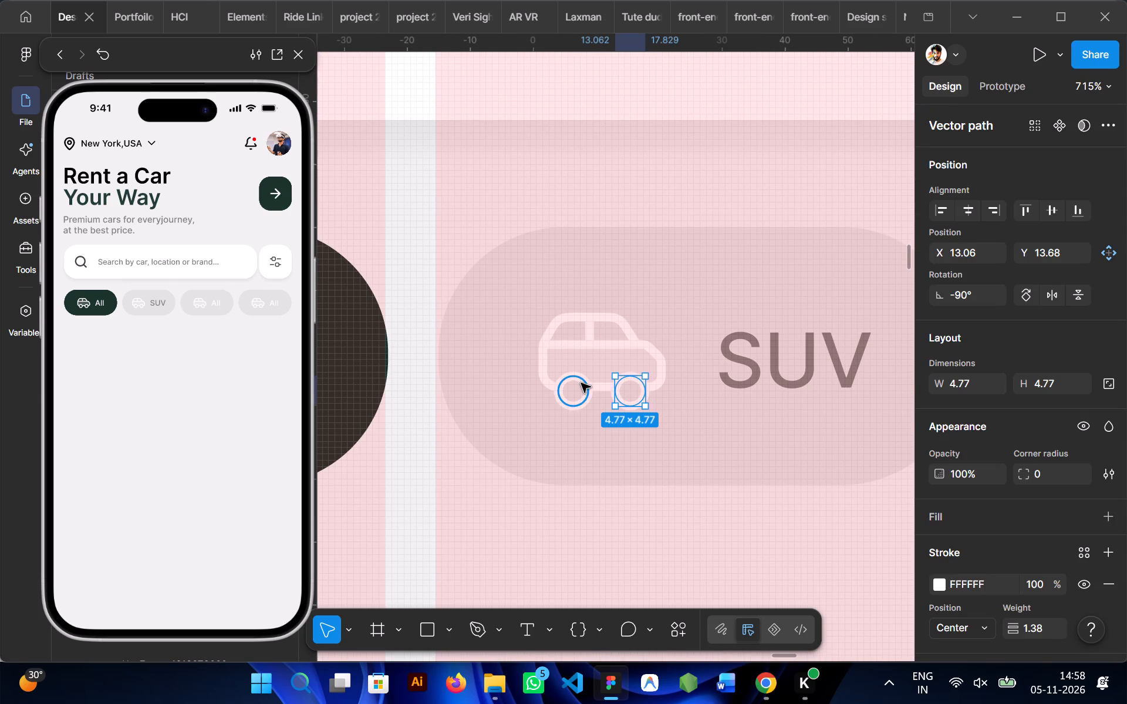
{"action": "left_click", "coordinate": [603, 387], "text": "ctrl+shift"}
{"action": "left_click", "coordinate": [659, 356], "text": "ctrl+shift"}
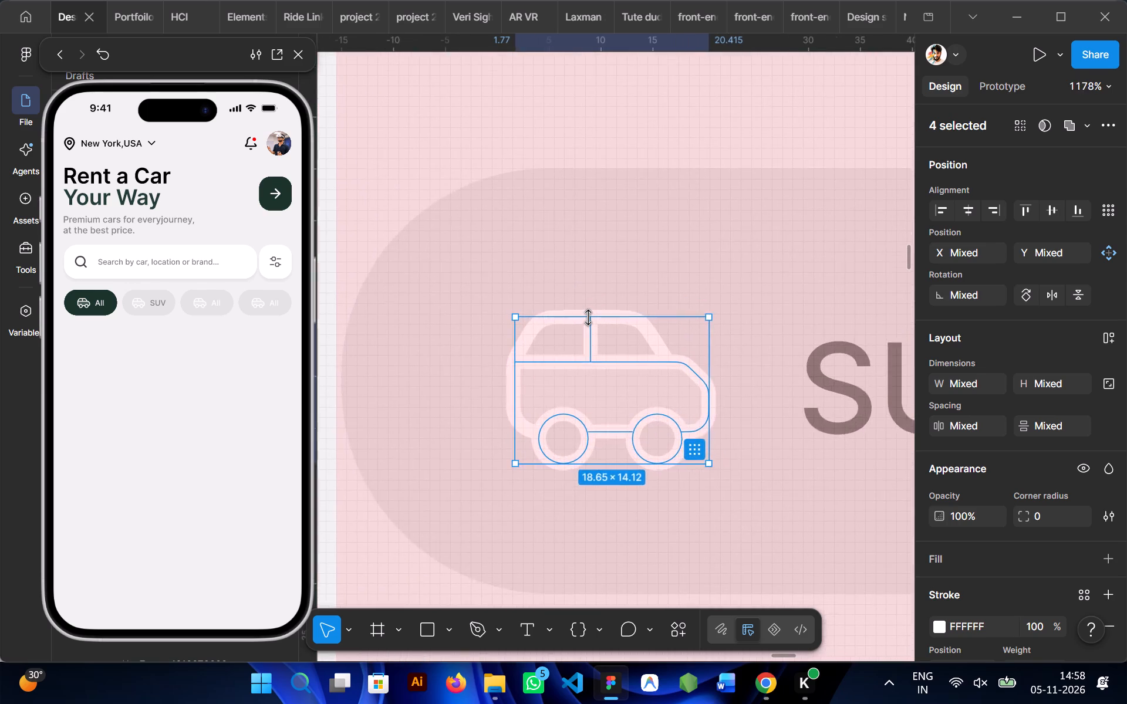
{"action": "left_click", "coordinate": [508, 339], "text": "ctrl+shift"}
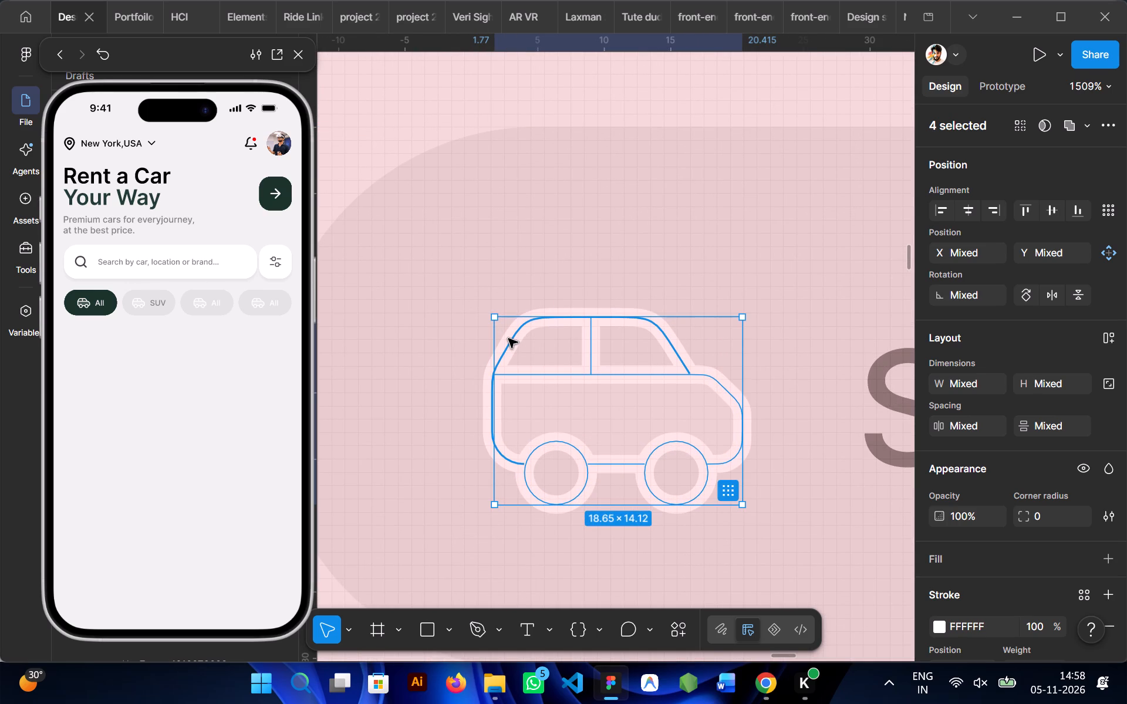
{"action": "scroll", "coordinate": [1003, 452], "scroll_direction": "down", "scroll_amount": 1}
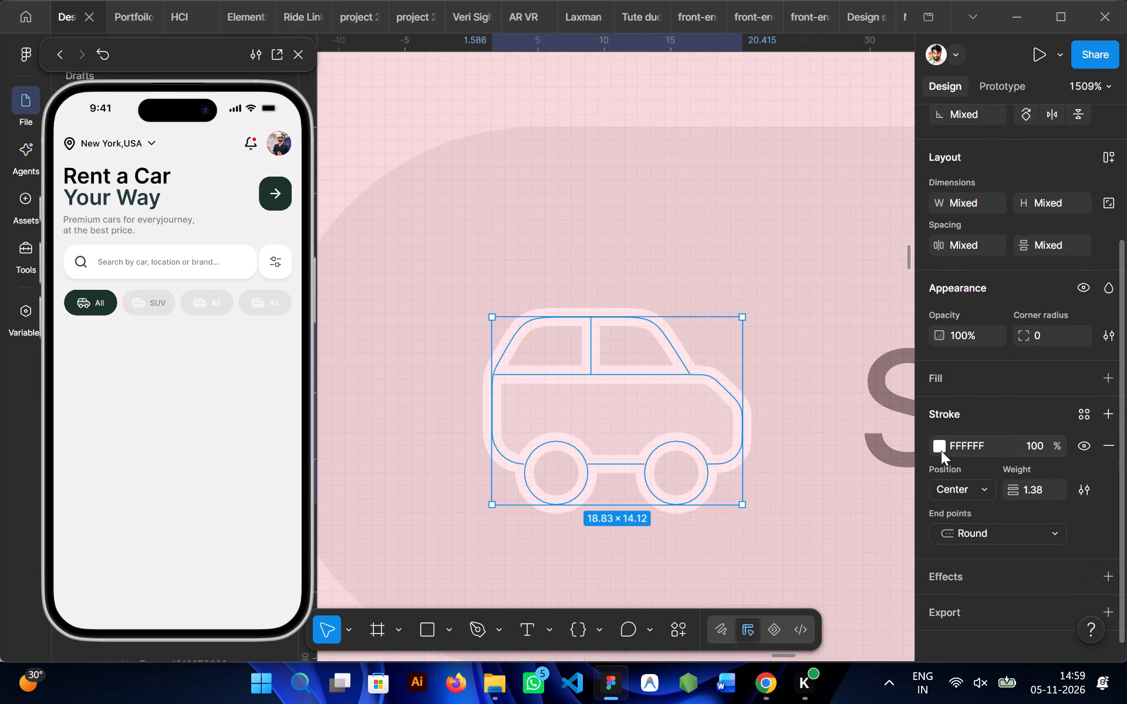
{"action": "left_click", "coordinate": [941, 451]}
{"action": "left_click", "coordinate": [728, 469]}
{"action": "scroll", "coordinate": [602, 415], "scroll_direction": "left", "scroll_amount": 1}
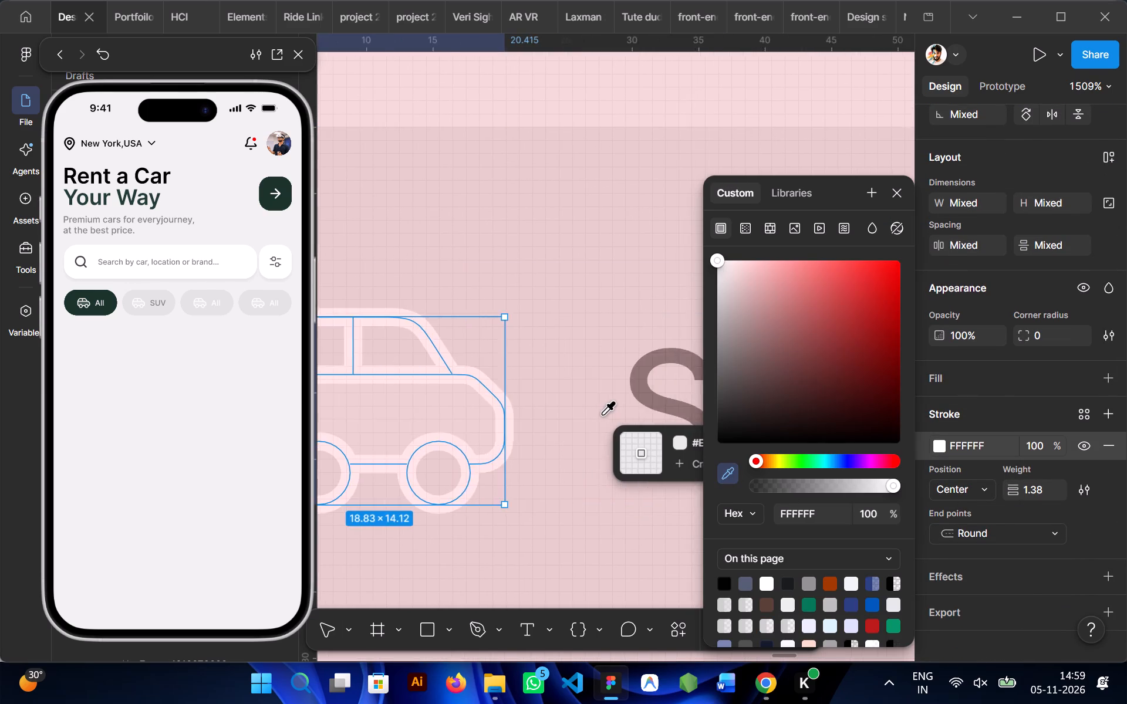
{"action": "scroll", "coordinate": [602, 415], "scroll_direction": "left", "scroll_amount": 1}
{"action": "left_click", "coordinate": [558, 434]}
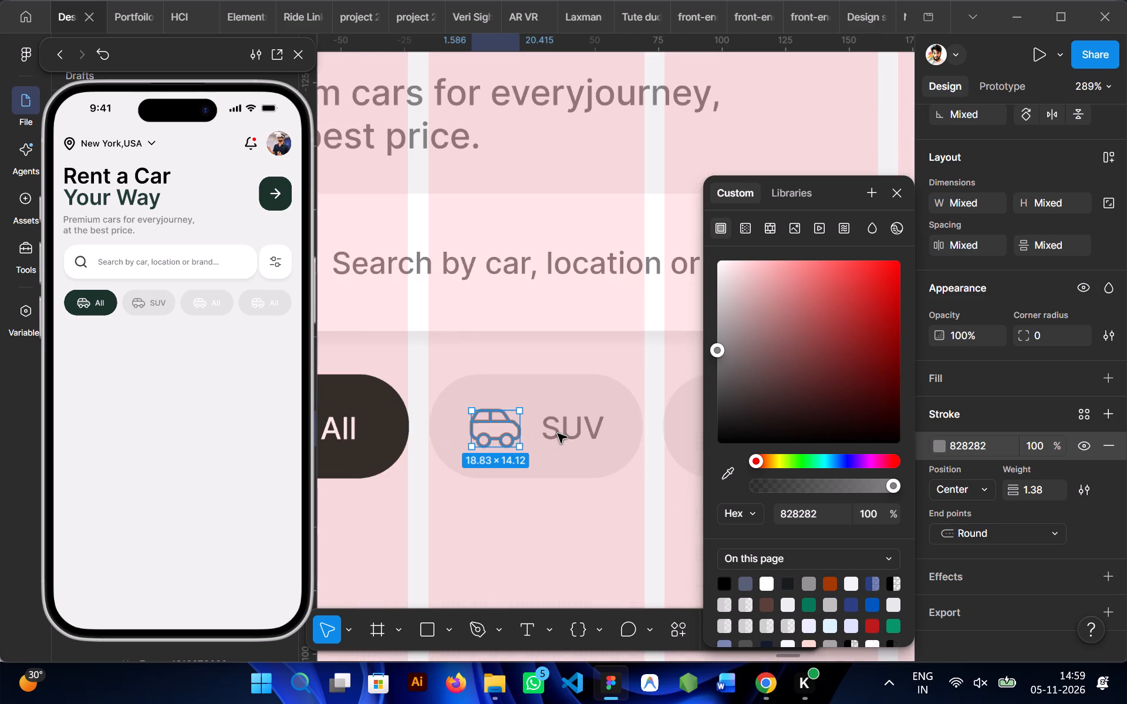
{"action": "left_click", "coordinate": [554, 494]}
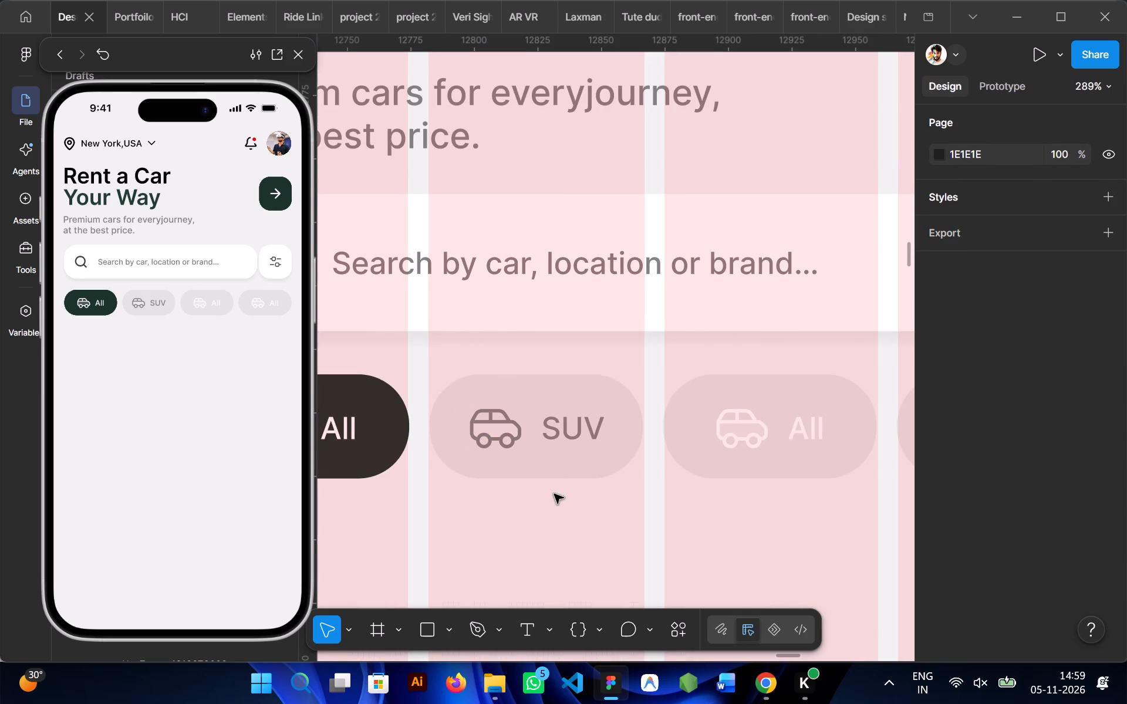
Change the third category chip's label to "Luxury".
{"action": "scroll", "coordinate": [554, 494], "scroll_direction": "down", "scroll_amount": 1}
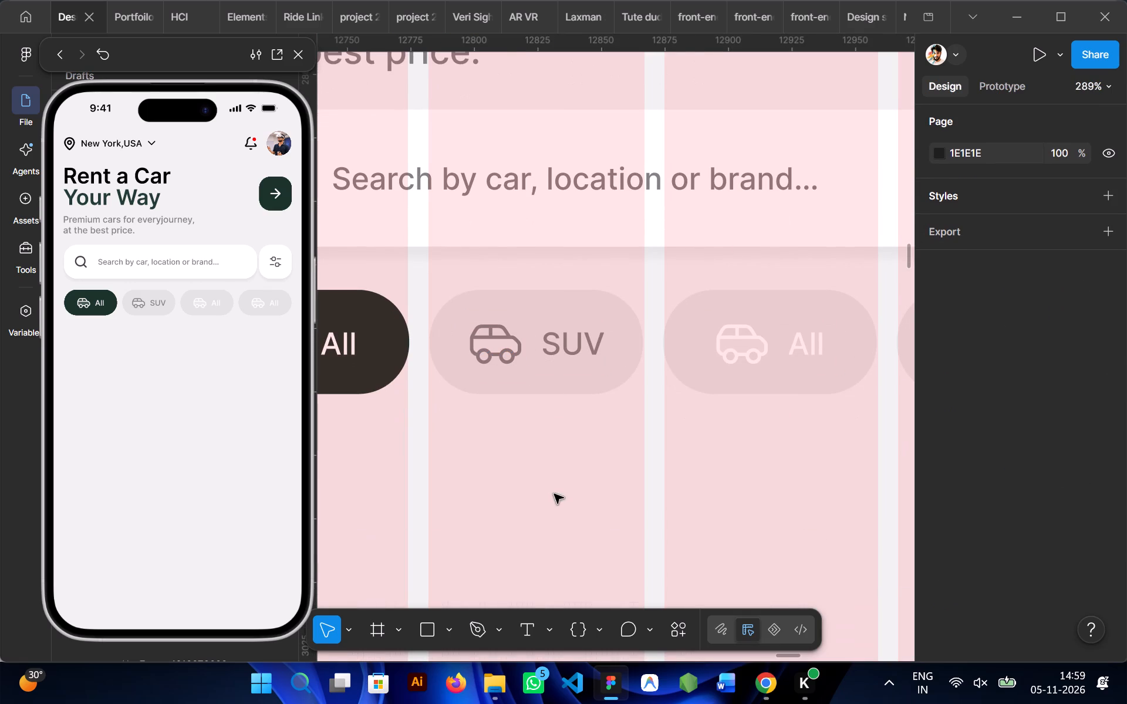
{"action": "scroll", "coordinate": [554, 494], "scroll_direction": "left", "scroll_amount": 1}
{"action": "scroll", "coordinate": [554, 494], "scroll_direction": "right", "scroll_amount": 1}
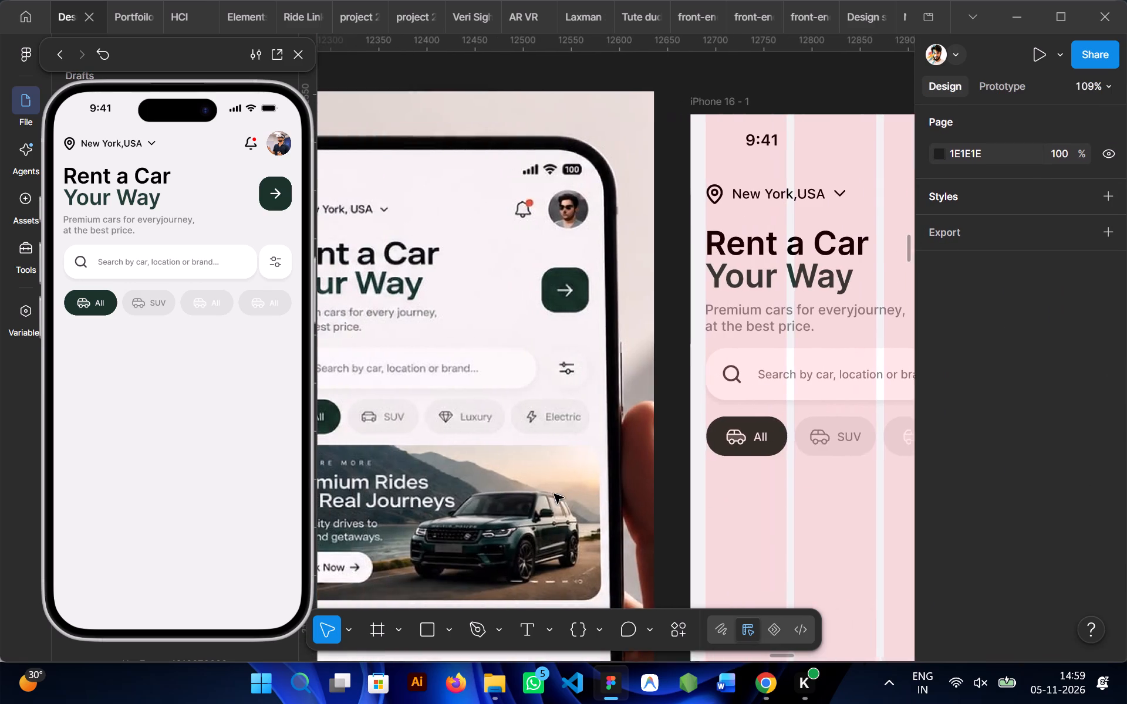
{"action": "scroll", "coordinate": [554, 494], "scroll_direction": "right", "scroll_amount": 2}
{"action": "double_click", "coordinate": [743, 440], "text": "ctrl"}
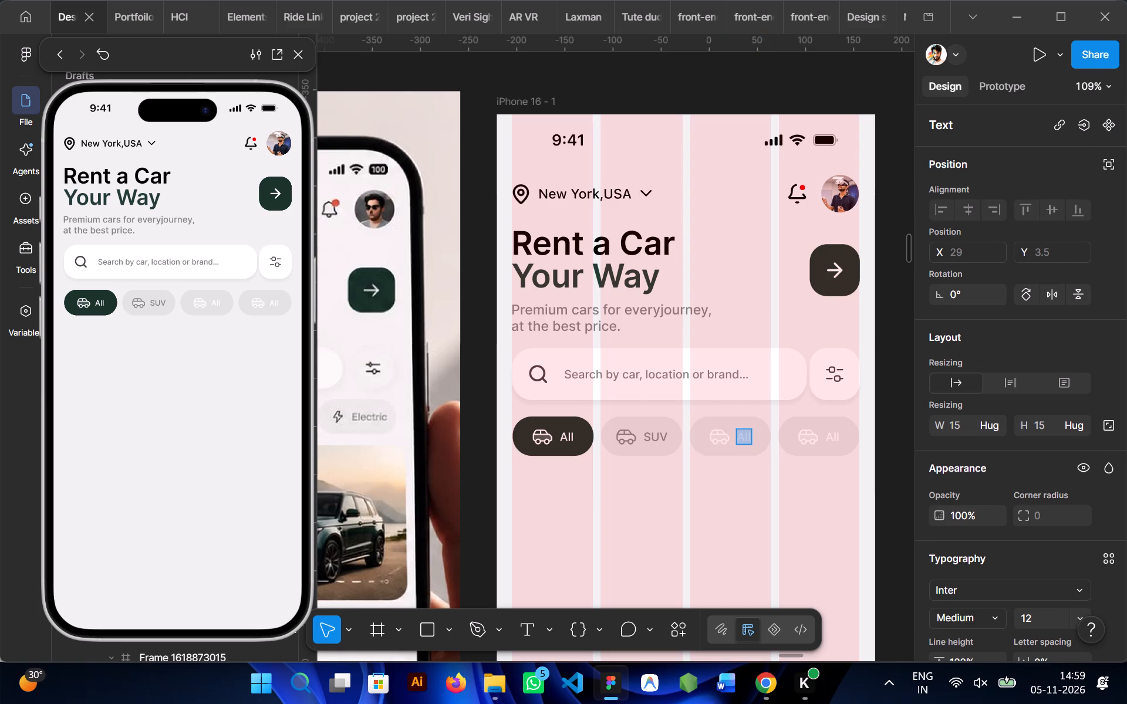
{"action": "scroll", "coordinate": [743, 440], "scroll_direction": "right", "scroll_amount": 2}
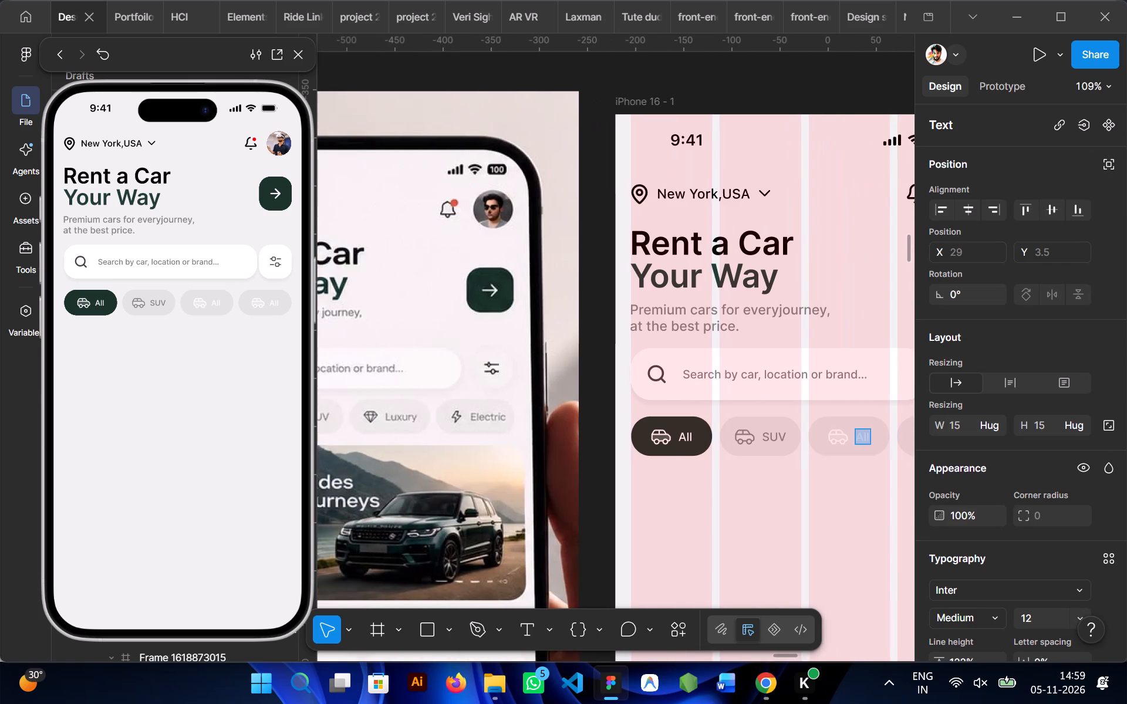
{"action": "scroll", "coordinate": [743, 440], "scroll_direction": "right", "scroll_amount": 1}
{"action": "type", "text": "Lu"}
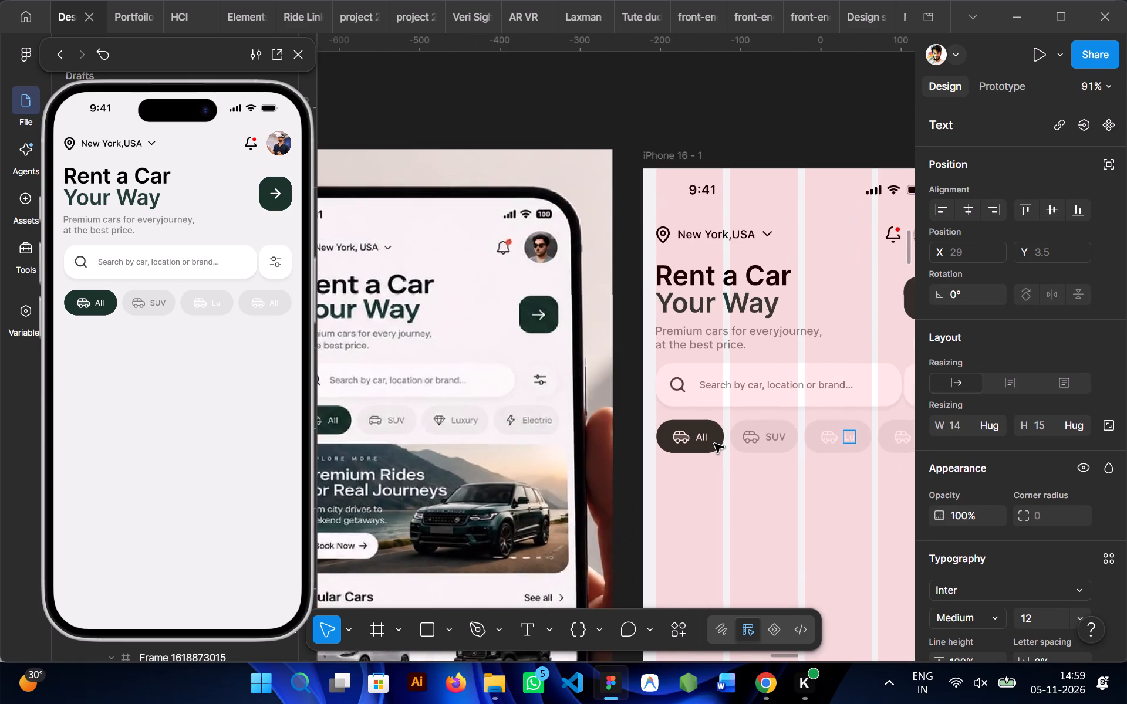
{"action": "key", "text": "shift+x"}
{"action": "key", "text": "BackSpace"}
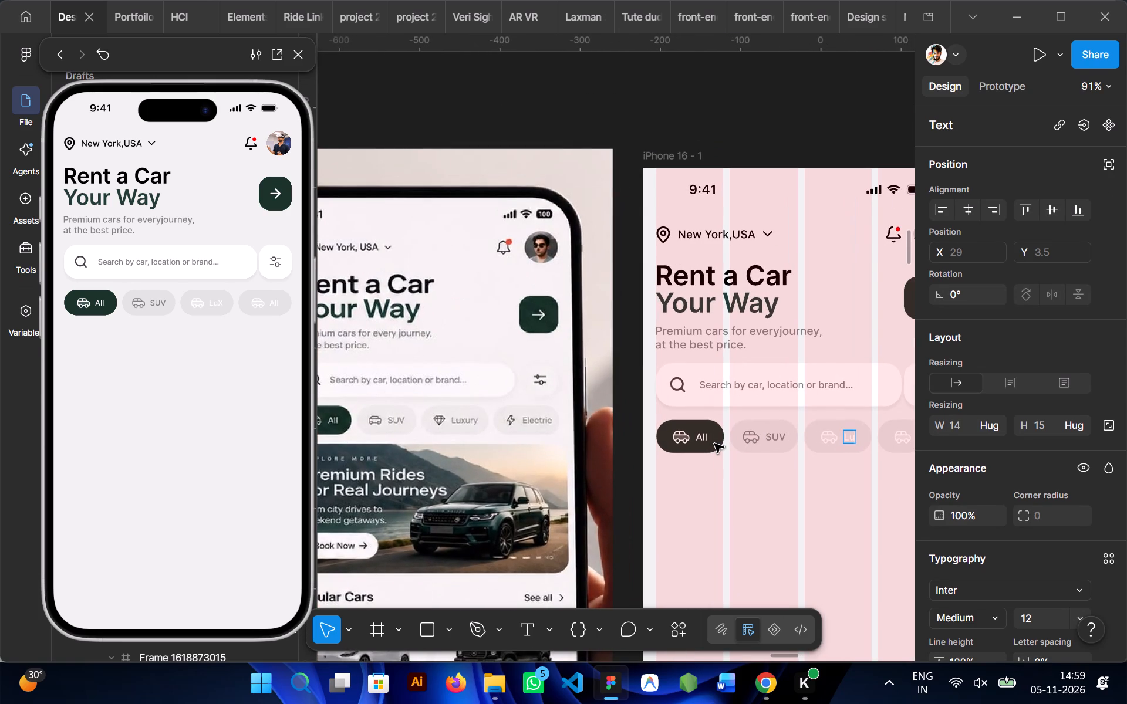
{"action": "key", "text": "x"}
{"action": "type", "text": "ury"}
{"action": "left_click", "coordinate": [830, 486]}
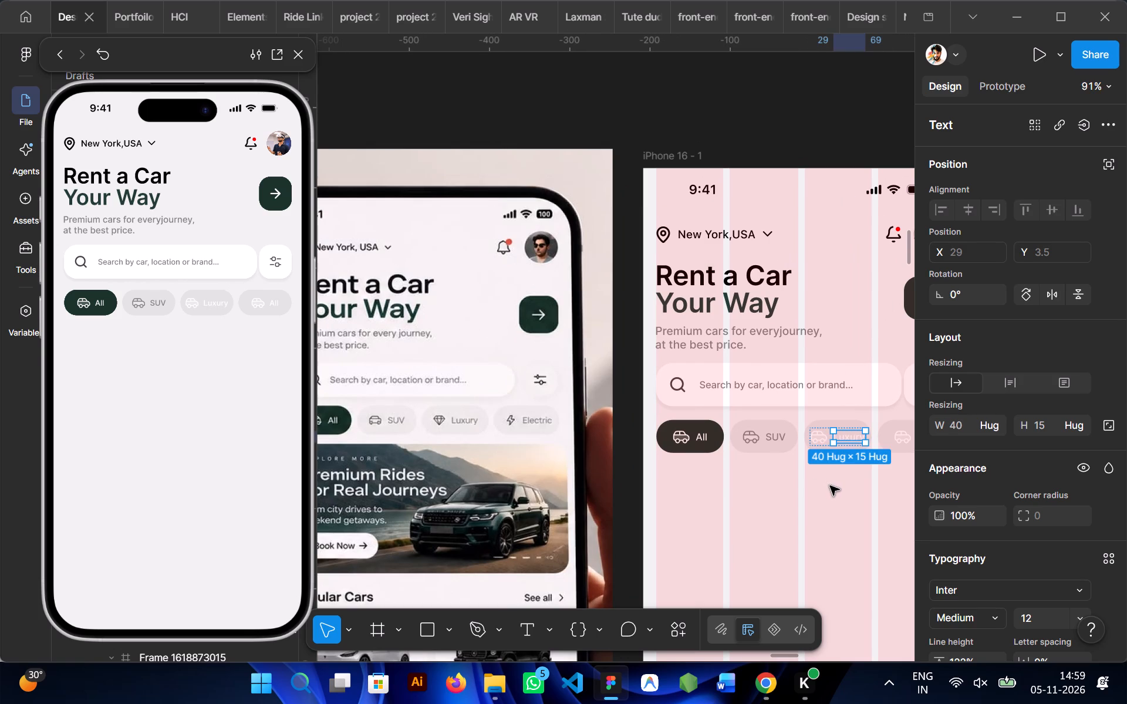
{"action": "left_click", "coordinate": [830, 486]}
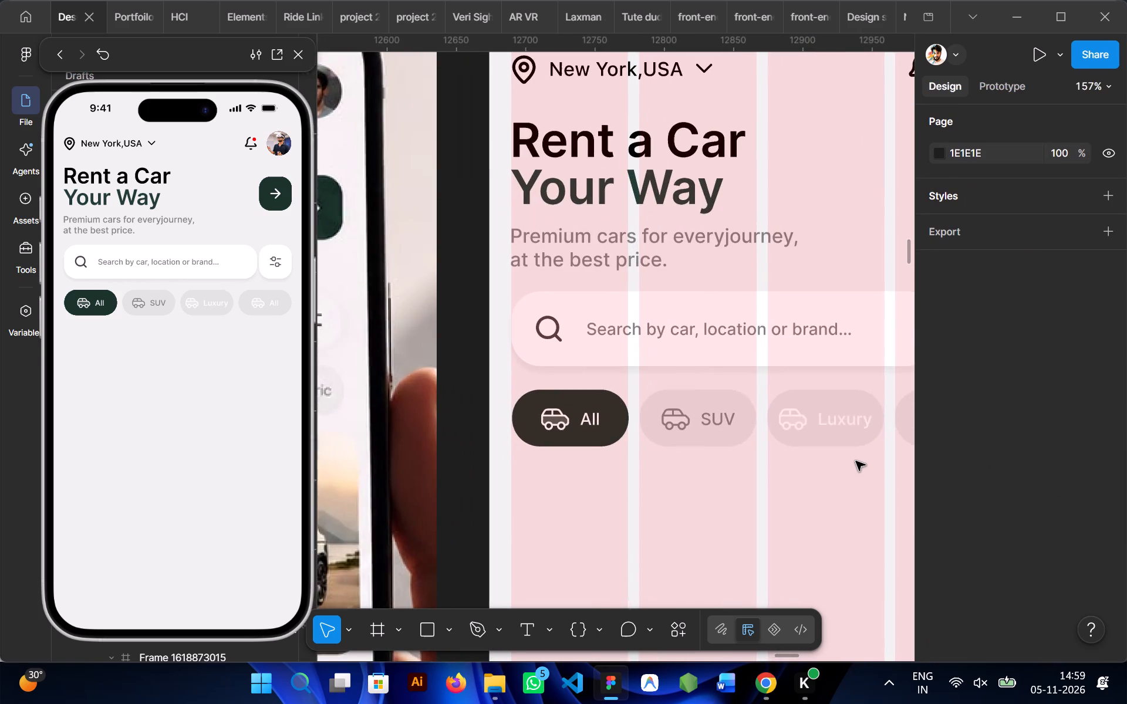
Close the floating prototype preview of the home screen.
{"action": "scroll", "coordinate": [856, 461], "scroll_direction": "left", "scroll_amount": 1}
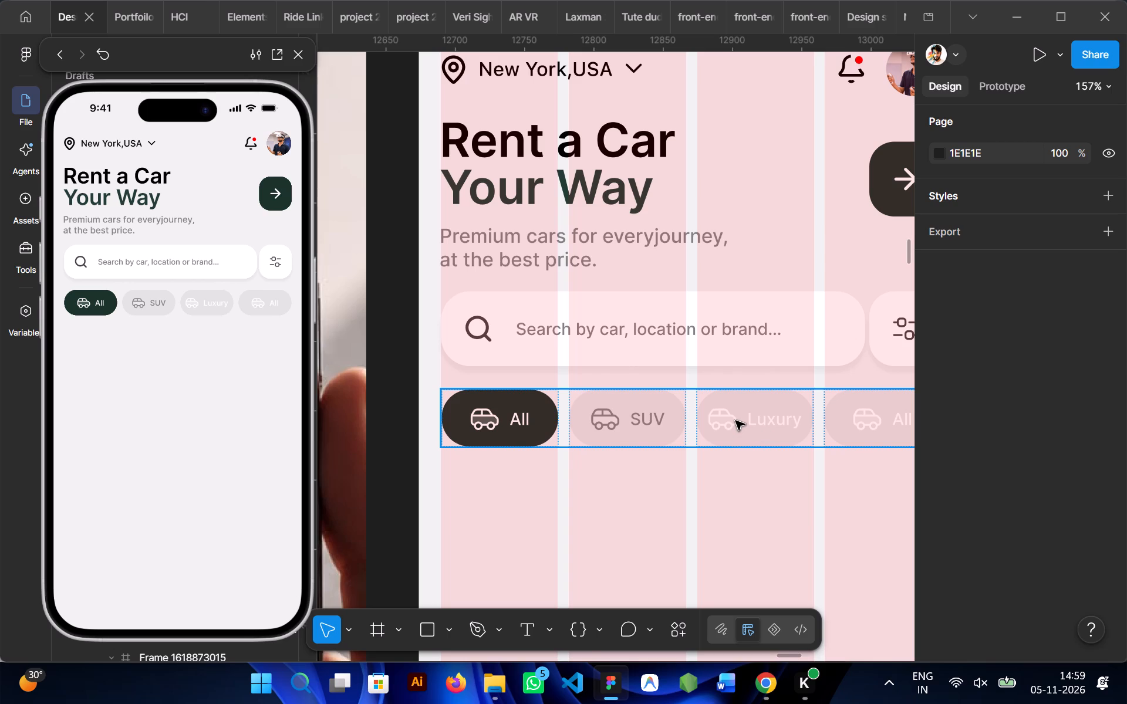
{"action": "scroll", "coordinate": [735, 419], "scroll_direction": "right", "scroll_amount": 1}
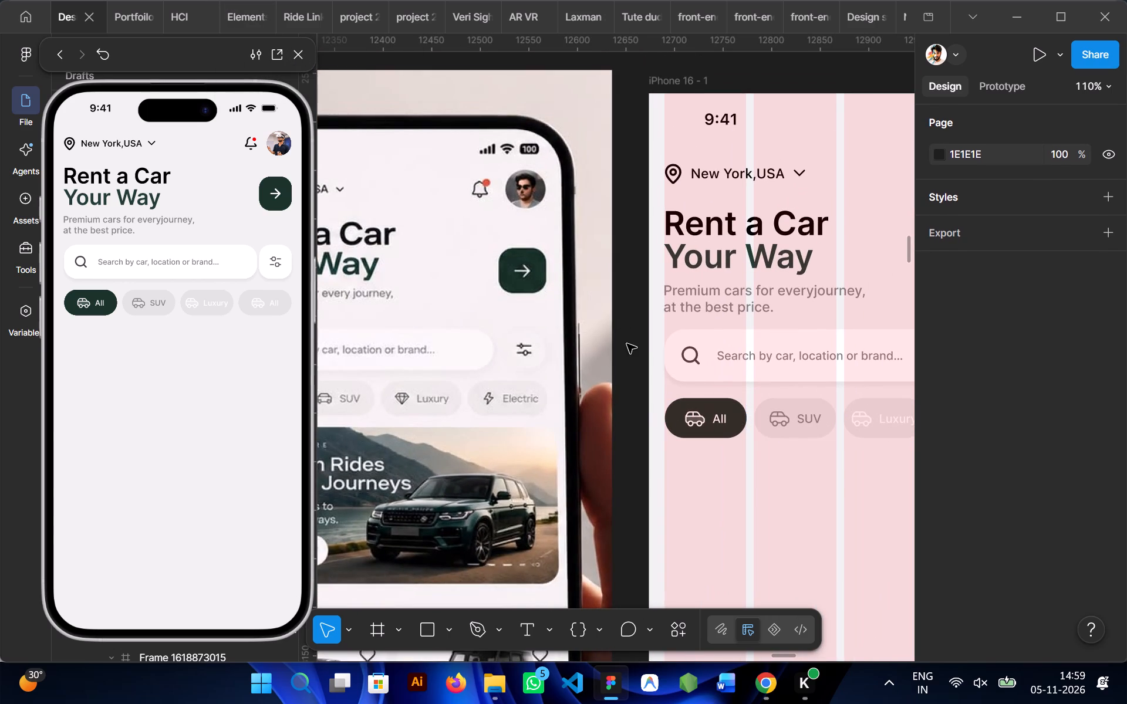
{"action": "scroll", "coordinate": [600, 269], "scroll_direction": "left", "scroll_amount": 1}
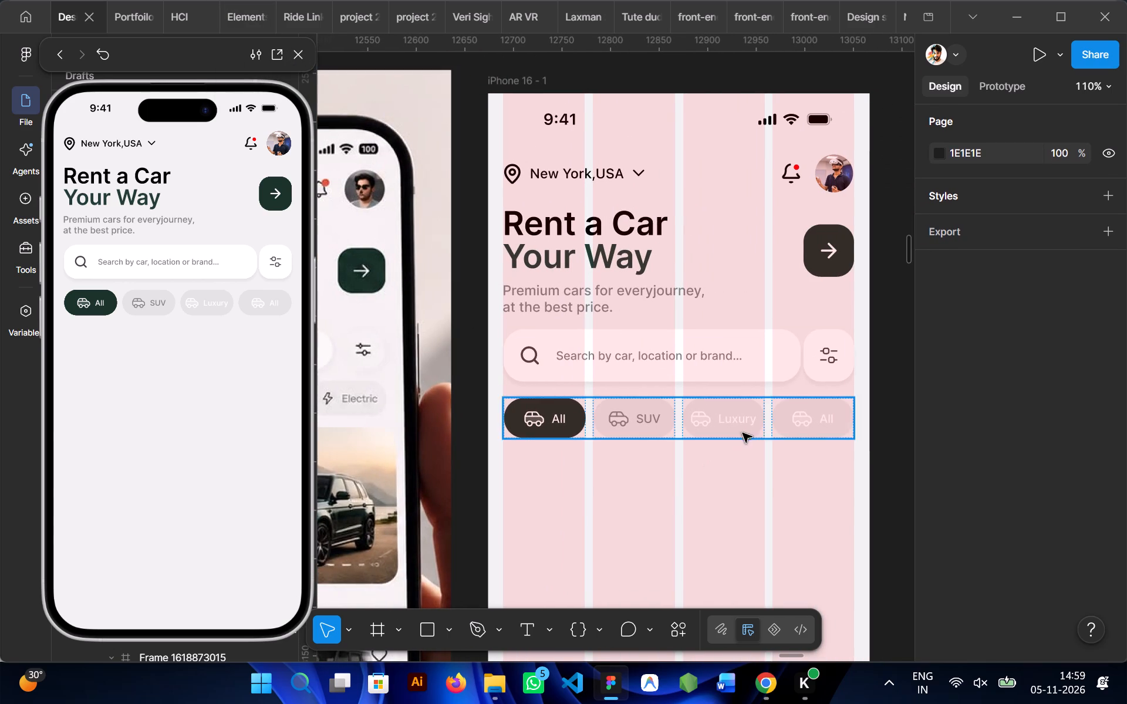
{"action": "left_click", "coordinate": [294, 51]}
Search the Lucide Icons plugin for "diamond", insert the gem icon and place it in the empty area below the category chips.
{"action": "left_click", "coordinate": [674, 624]}
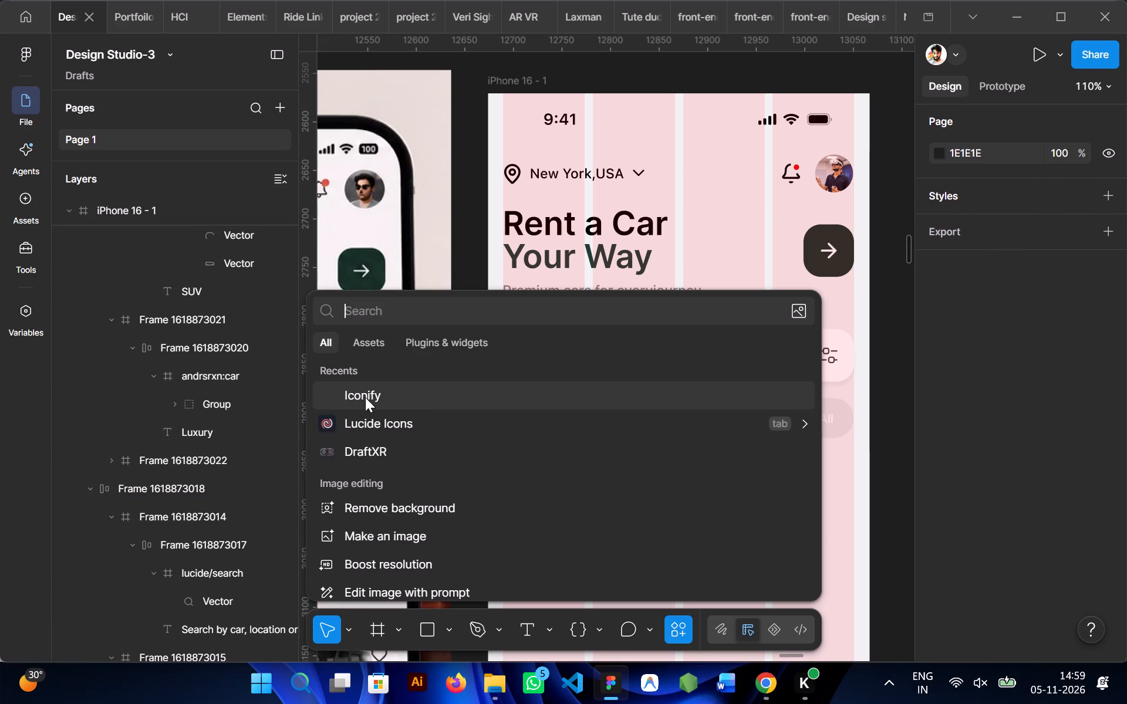
{"action": "left_click", "coordinate": [369, 421]}
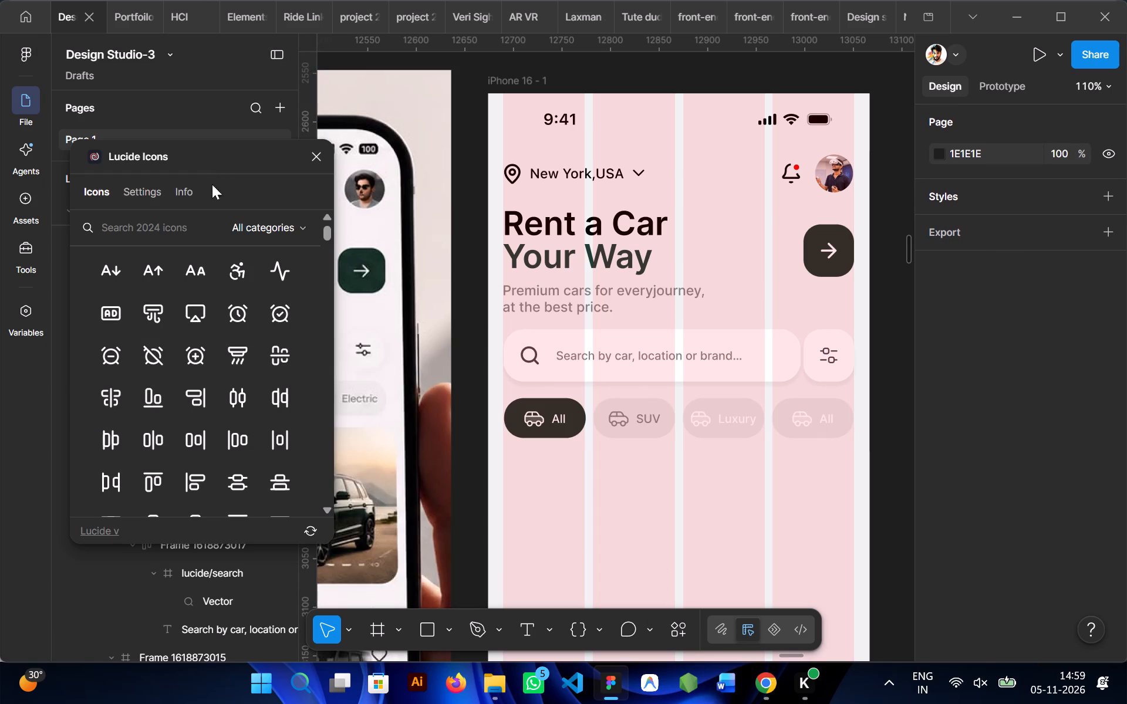
{"action": "left_click", "coordinate": [154, 233]}
{"action": "type", "text": "diamond"}
{"action": "left_click", "coordinate": [262, 272]}
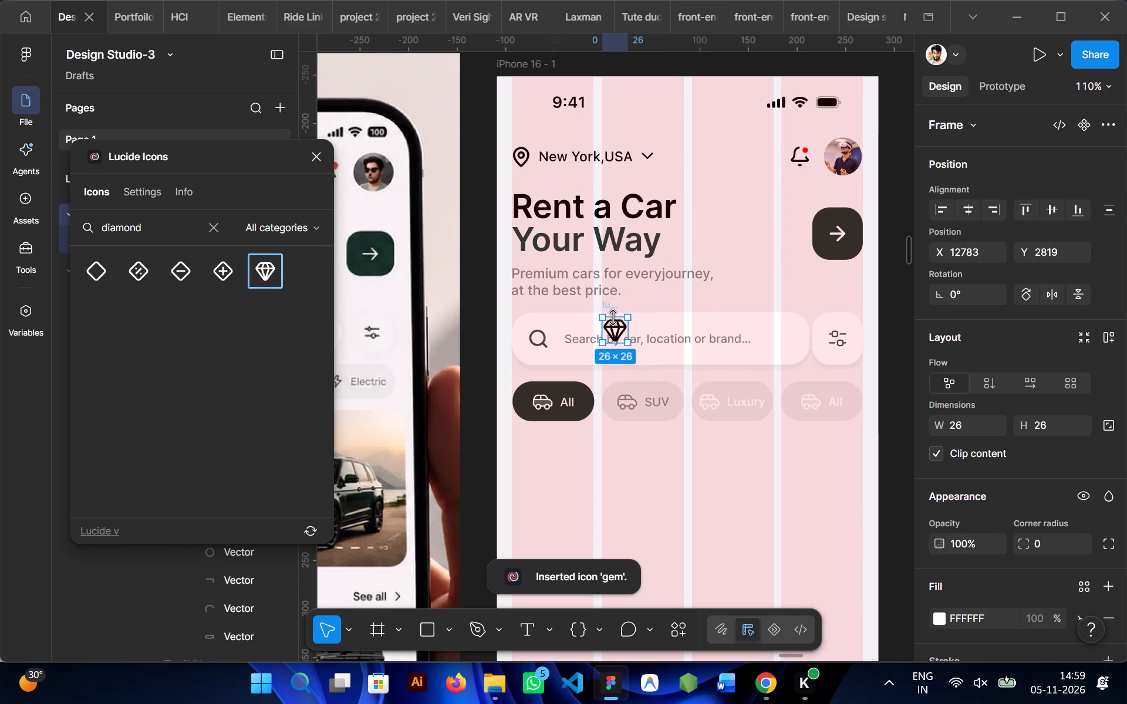
{"action": "left_click_drag", "start_coordinate": [606, 302], "coordinate": [679, 477]}
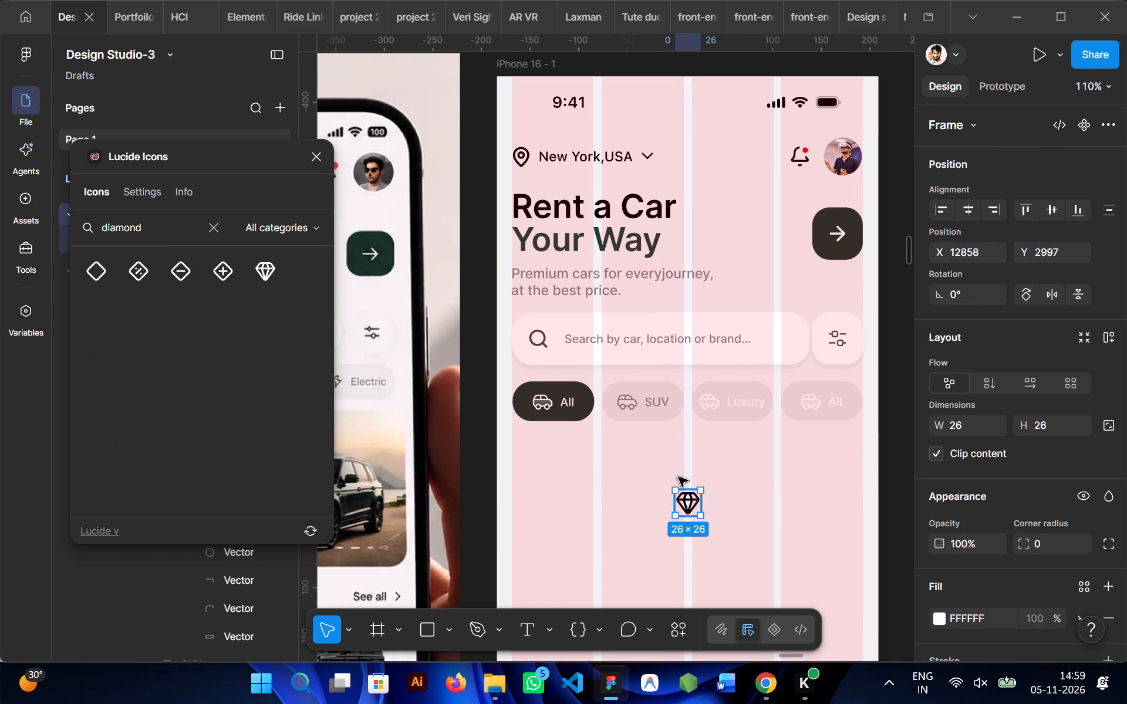
Search the Lucide icons for "elect" and look through the icons for a lightning bolt like the reference's Electric chip.
{"action": "scroll", "coordinate": [601, 464], "scroll_direction": "right", "scroll_amount": 1}
{"action": "left_click", "coordinate": [155, 235]}
{"action": "key", "text": "ctrl+BackSpace"}
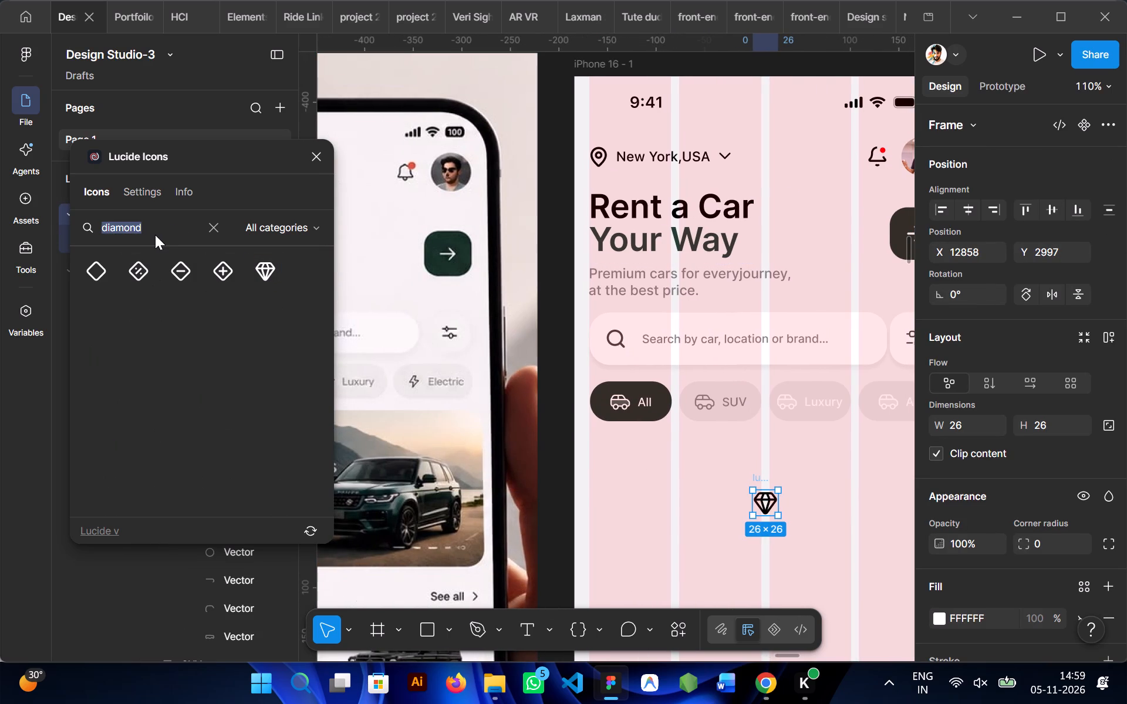
{"action": "type", "text": "ele"}
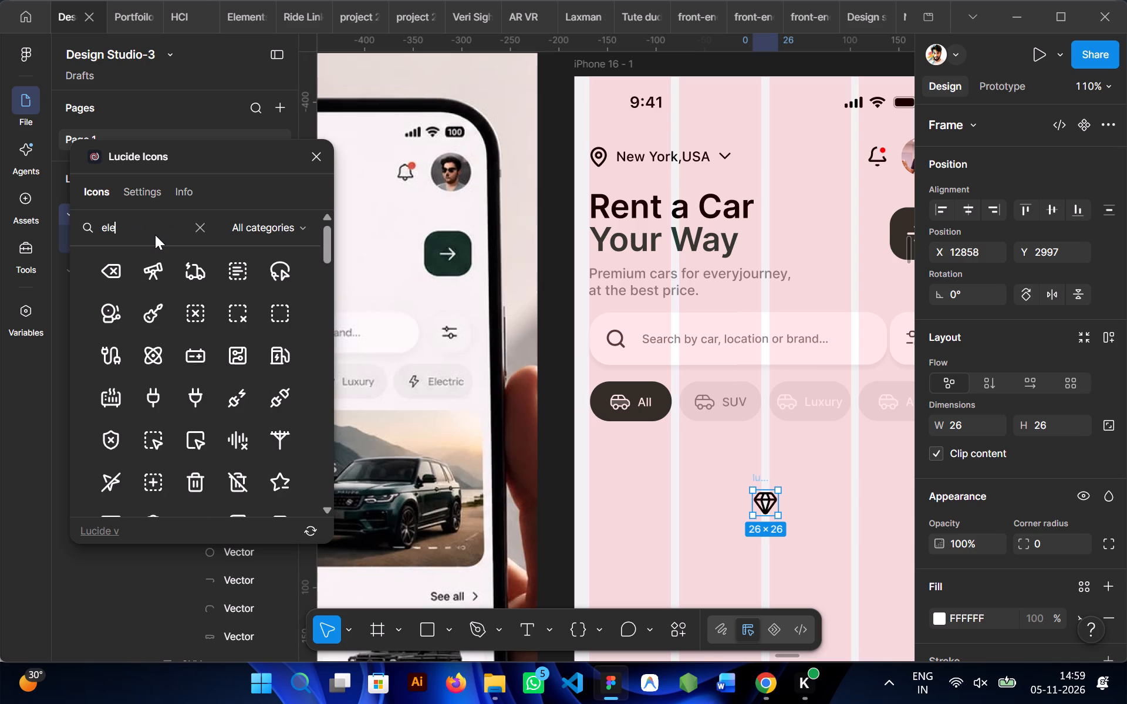
{"action": "type", "text": "ct"}
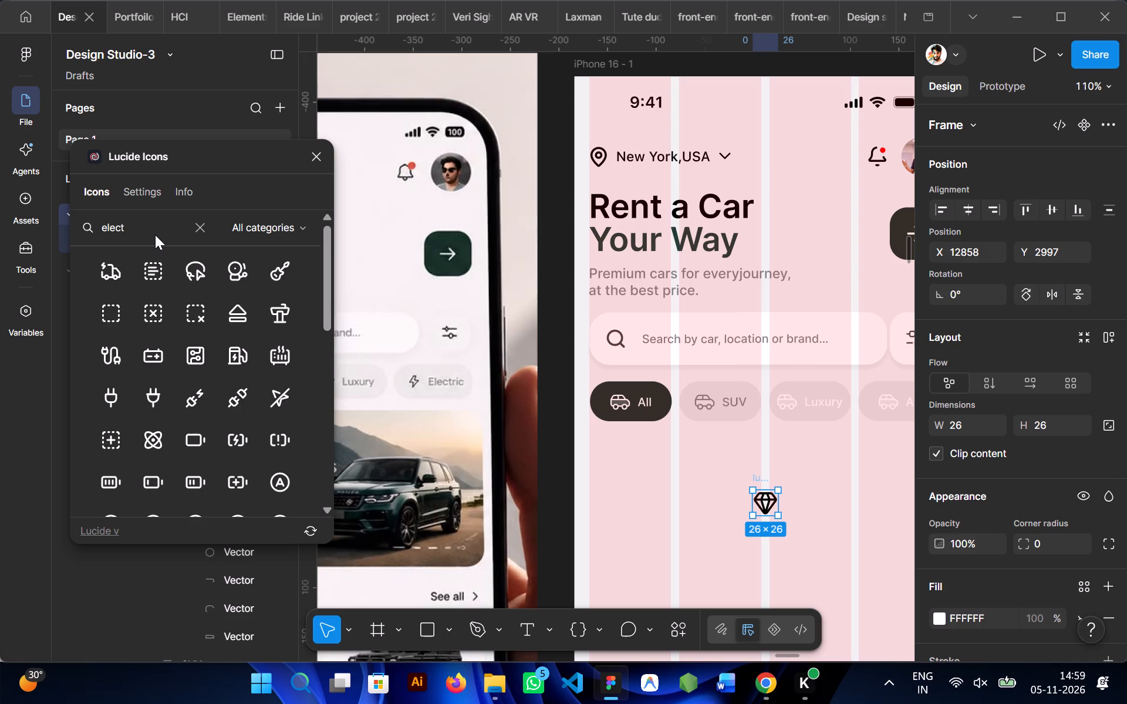
{"action": "scroll", "coordinate": [205, 305], "scroll_direction": "down", "scroll_amount": 2}
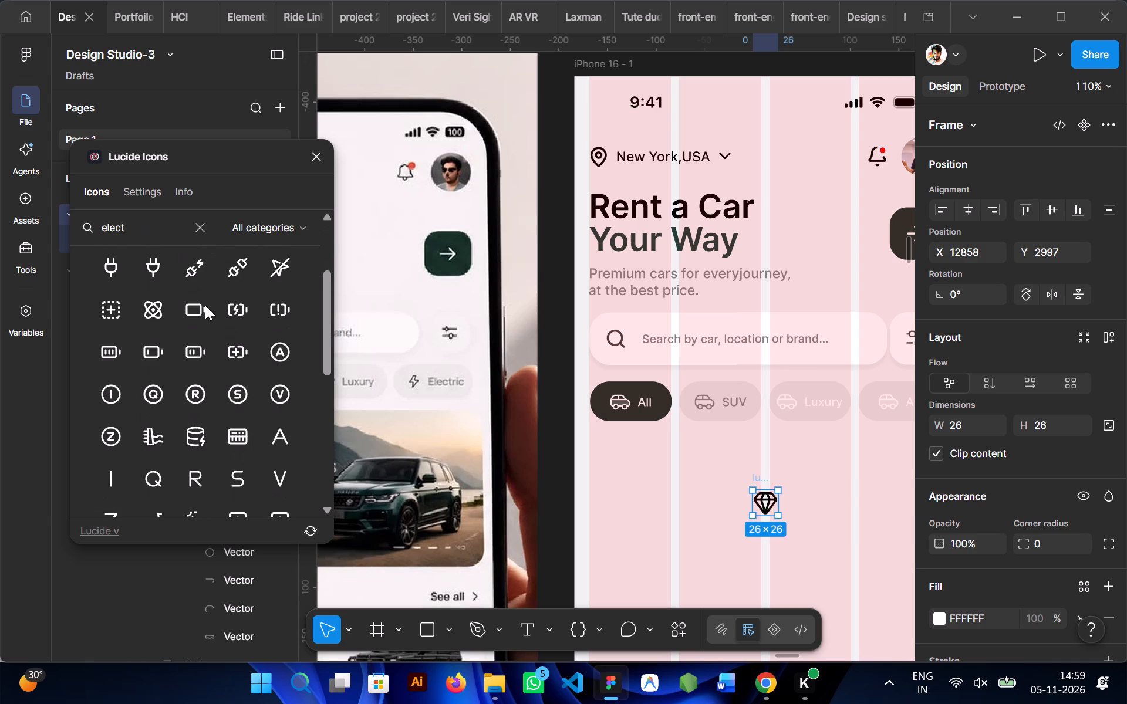
{"action": "scroll", "coordinate": [205, 305], "scroll_direction": "down", "scroll_amount": 1}
{"action": "scroll", "coordinate": [205, 305], "scroll_direction": "up", "scroll_amount": 3}
Search the Lucide icons for "current" instead.
{"action": "key", "text": "BackSpace"}
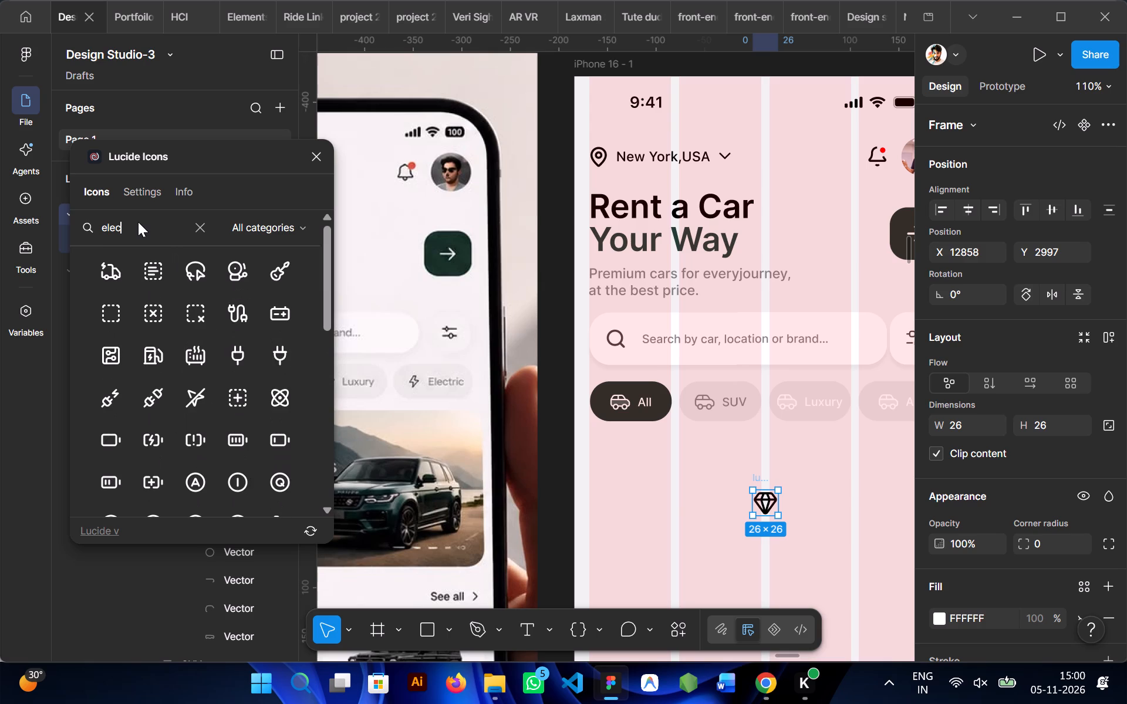
{"action": "key", "text": "BackSpace"}
{"action": "key", "text": "BackSpace"}
{"action": "key", "text": "BackSpace"}
{"action": "key", "text": "BackSpace"}
{"action": "key", "text": "BackSpace"}
{"action": "key", "text": "BackSpace"}
{"action": "type", "text": "curr"}
{"action": "type", "text": "en"}
{"action": "key", "text": "t"}
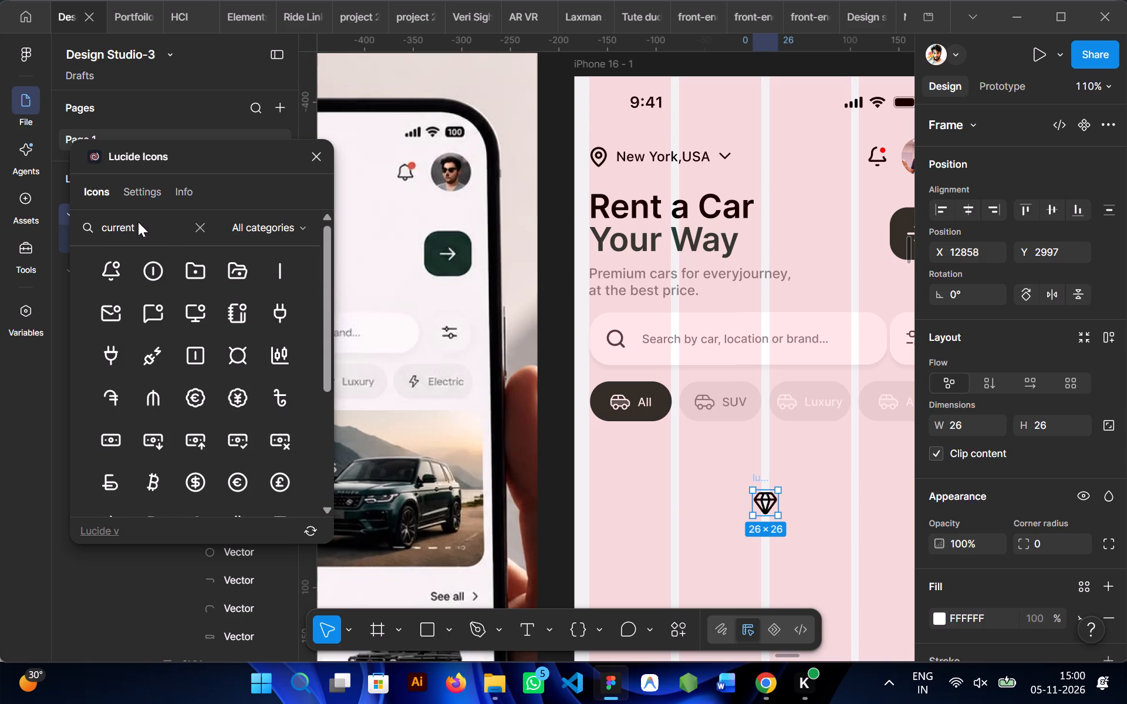
Search the Lucide icons for "thun" instead.
{"action": "key", "text": "BackSpace"}
{"action": "key", "text": "BackSpace"}
{"action": "key", "text": "BackSpace"}
{"action": "key", "text": "BackSpace"}
{"action": "key", "text": "BackSpace"}
{"action": "key", "text": "BackSpace"}
{"action": "key", "text": "BackSpace"}
{"action": "key", "text": "BackSpace"}
{"action": "key", "text": "BackSpace"}
{"action": "key", "text": "BackSpace"}
{"action": "key", "text": "BackSpace"}
{"action": "key", "text": "BackSpace"}
{"action": "key", "text": "BackSpace"}
{"action": "key", "text": "BackSpace"}
{"action": "key", "text": "BackSpace"}
{"action": "key", "text": "BackSpace"}
{"action": "key", "text": "BackSpace"}
{"action": "key", "text": "BackSpace"}
{"action": "key", "text": "BackSpace"}
{"action": "key", "text": "BackSpace"}
{"action": "key", "text": "BackSpace"}
{"action": "key", "text": "BackSpace"}
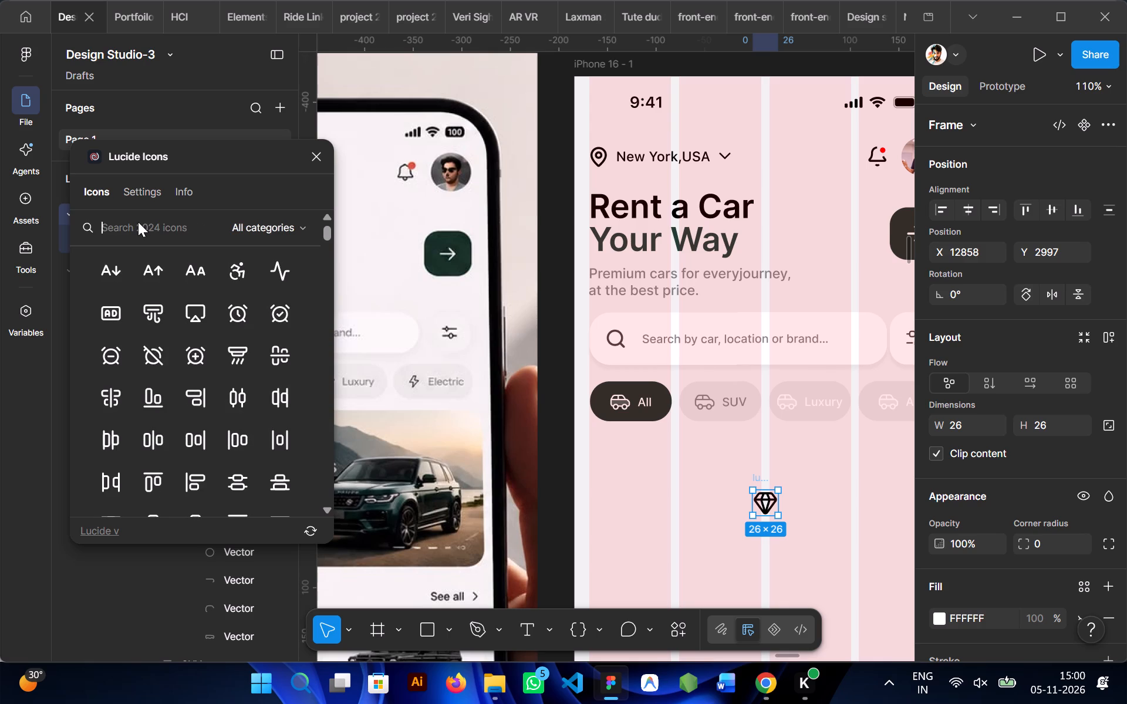
{"action": "type", "text": "thun"}
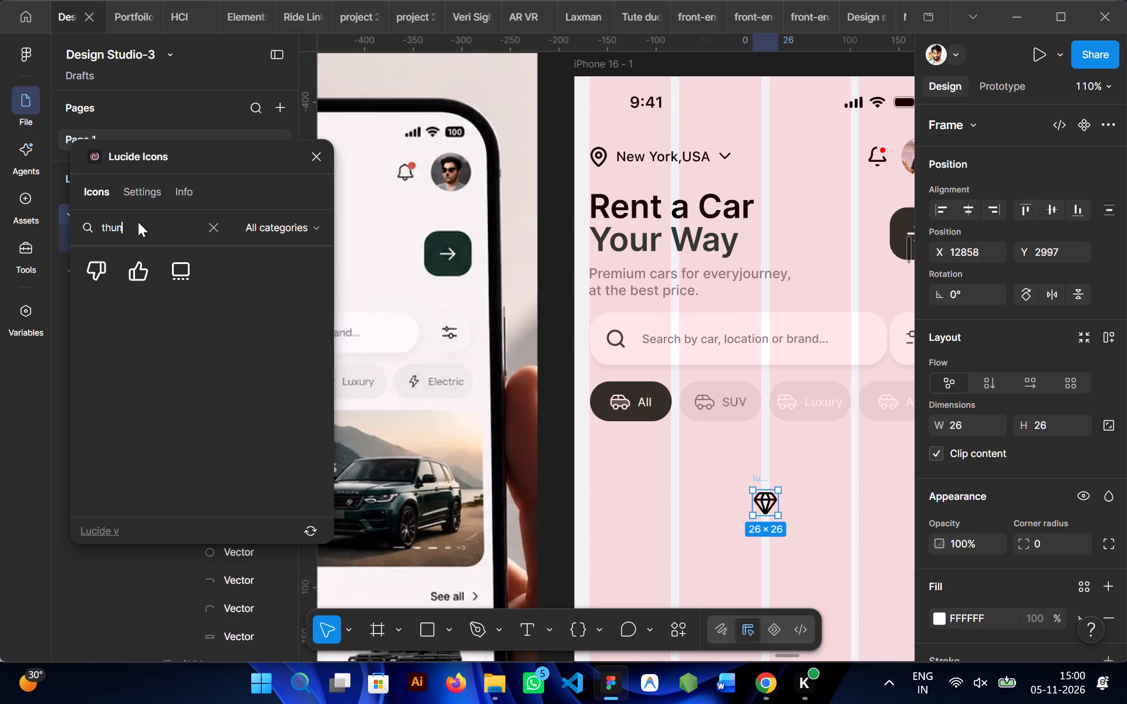
Search the Lucide icons for "elect" again, insert the zap lightning icon and close the plugin.
{"action": "key", "text": "BackSpace"}
{"action": "key", "text": "BackSpace"}
{"action": "key", "text": "BackSpace"}
{"action": "key", "text": "BackSpace"}
{"action": "key", "text": "BackSpace"}
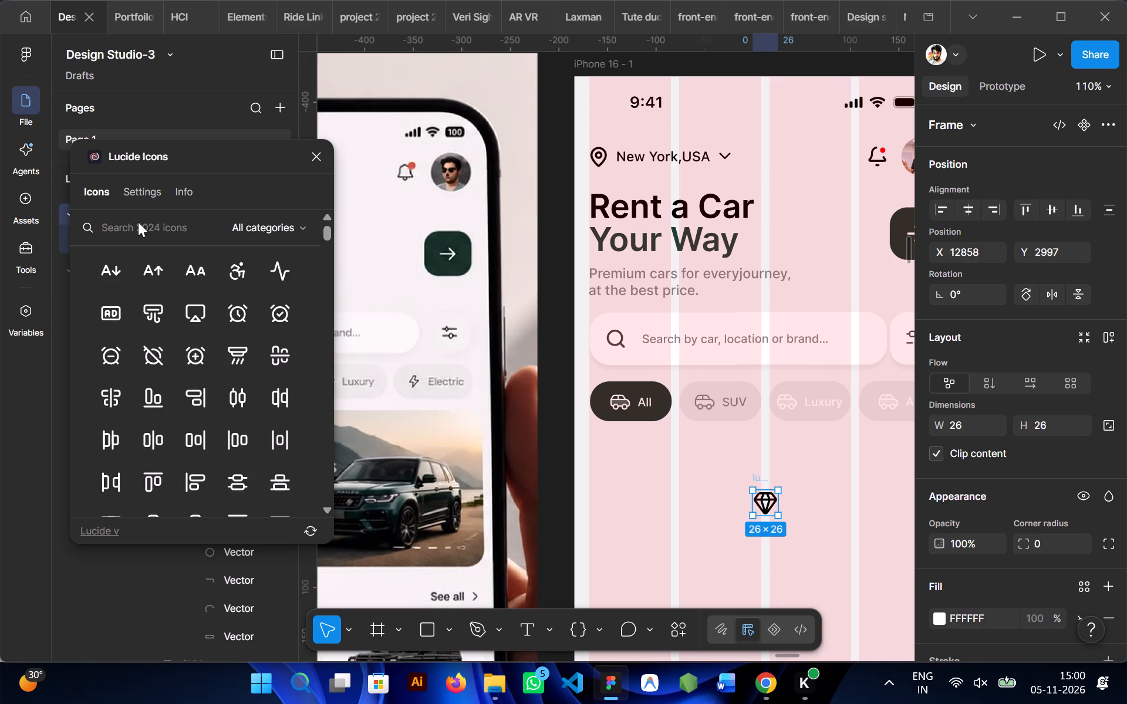
{"action": "type", "text": "el"}
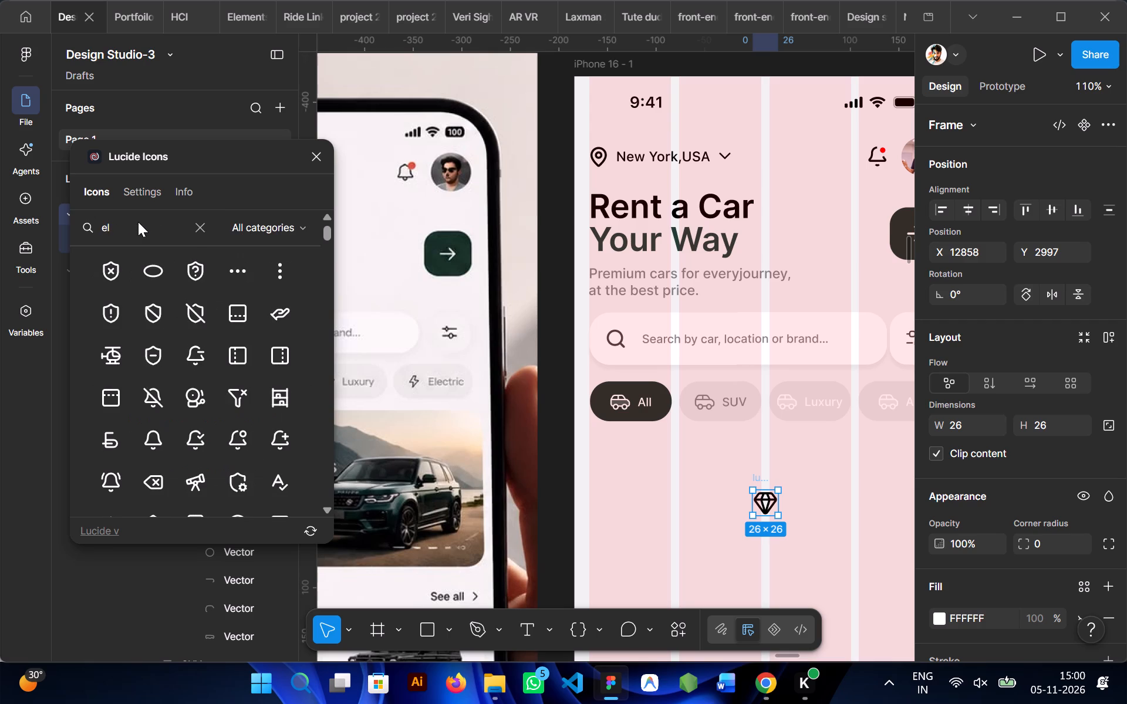
{"action": "key", "text": "e"}
{"action": "key", "text": "c"}
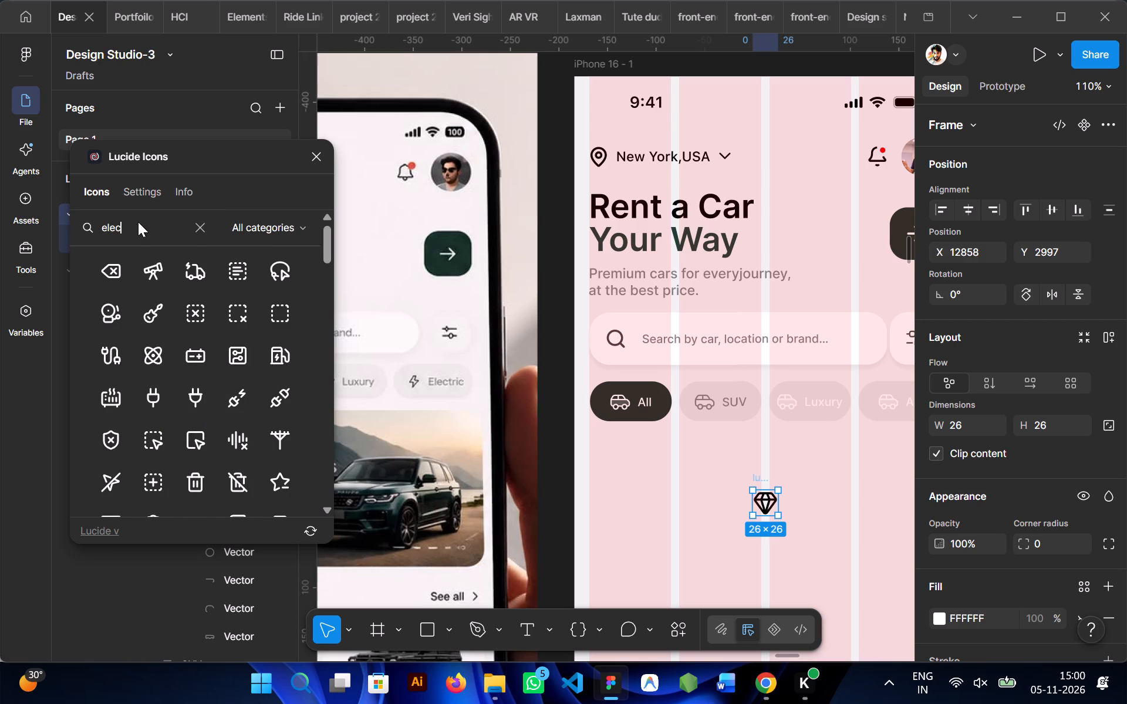
{"action": "key", "text": "t"}
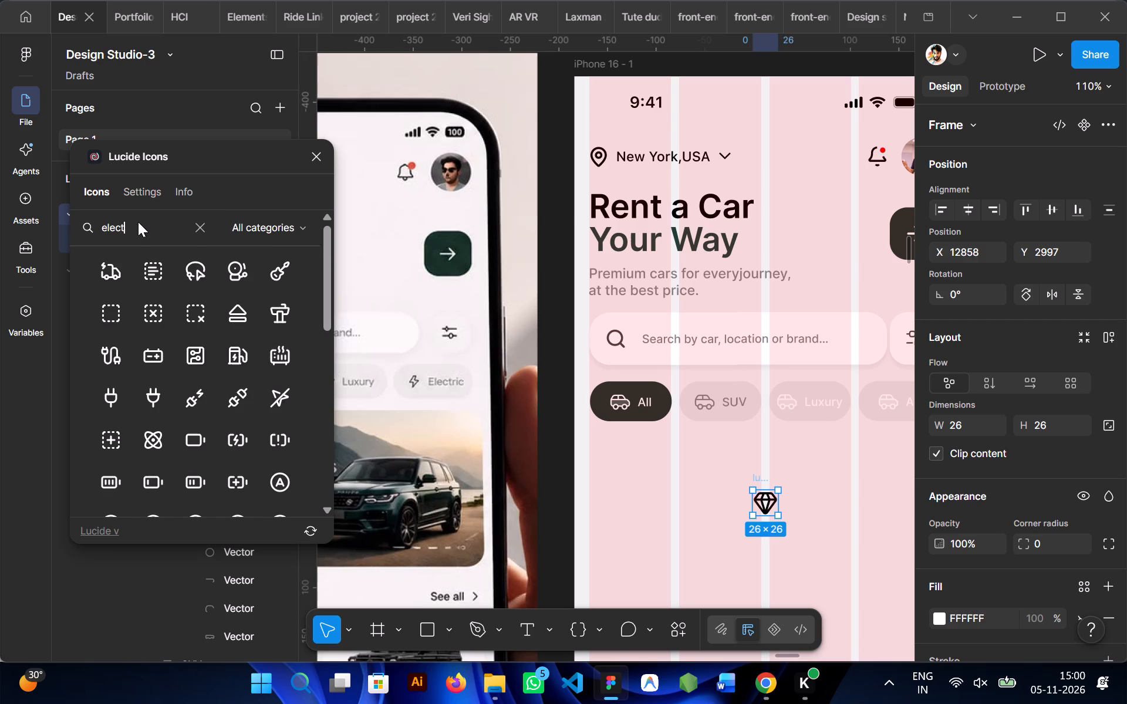
{"action": "scroll", "coordinate": [158, 387], "scroll_direction": "down", "scroll_amount": 1}
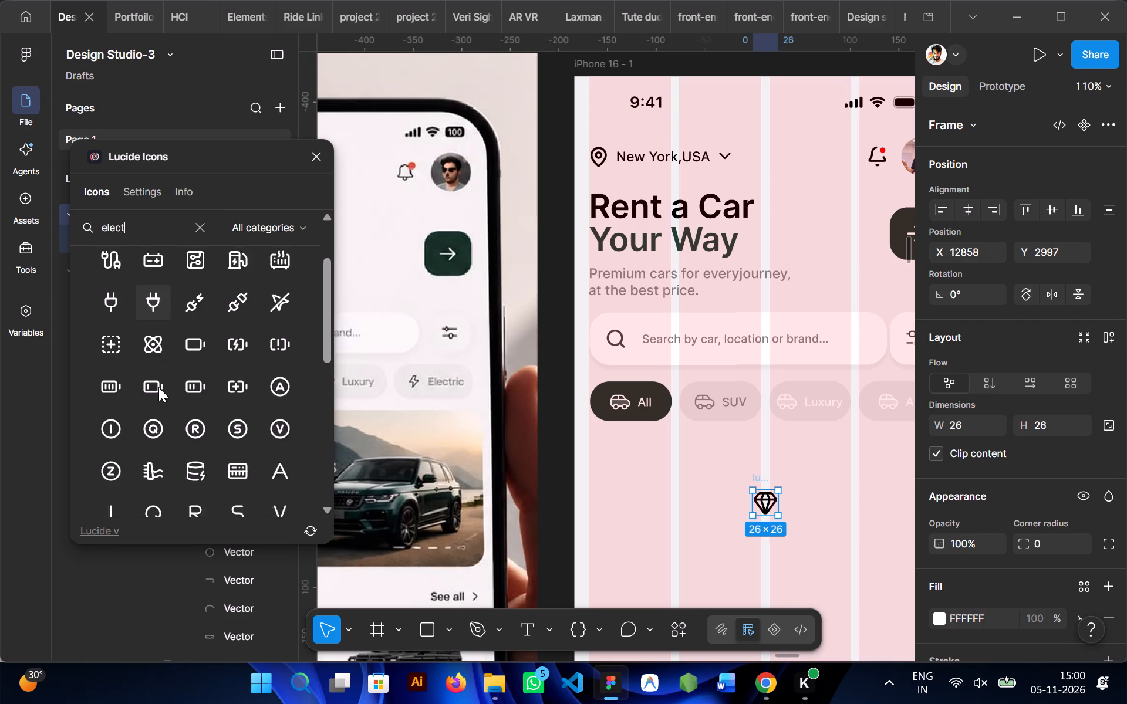
{"action": "scroll", "coordinate": [158, 387], "scroll_direction": "down", "scroll_amount": 4}
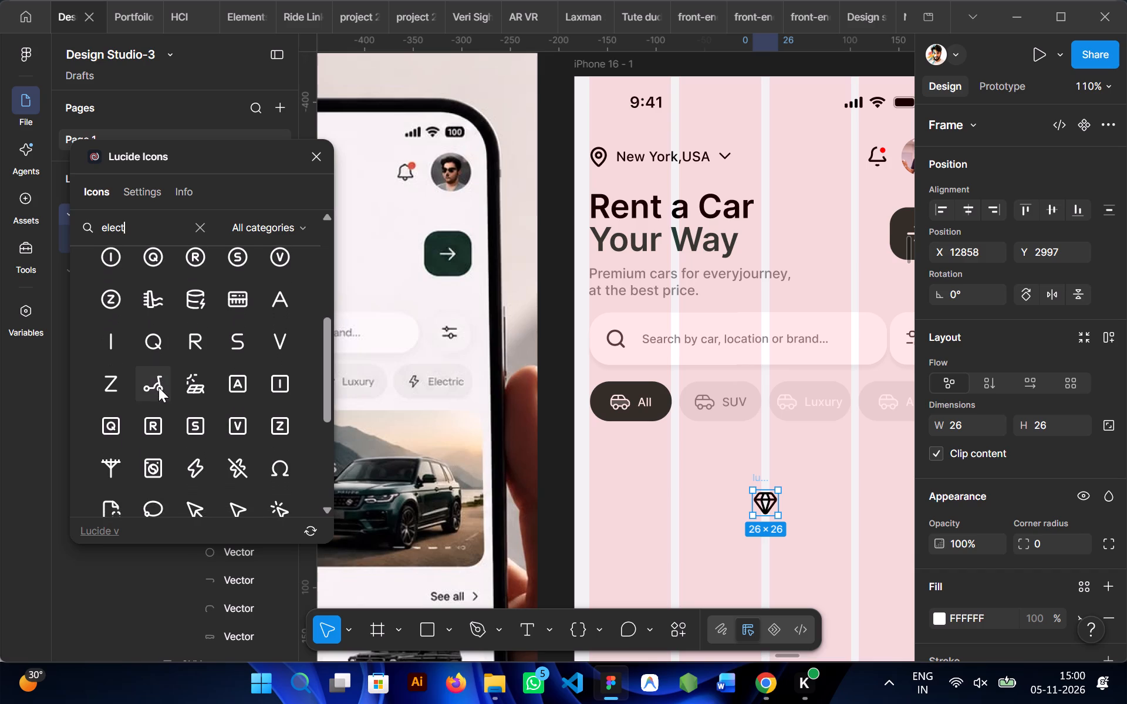
{"action": "scroll", "coordinate": [158, 387], "scroll_direction": "down", "scroll_amount": 1}
{"action": "left_click", "coordinate": [196, 397]}
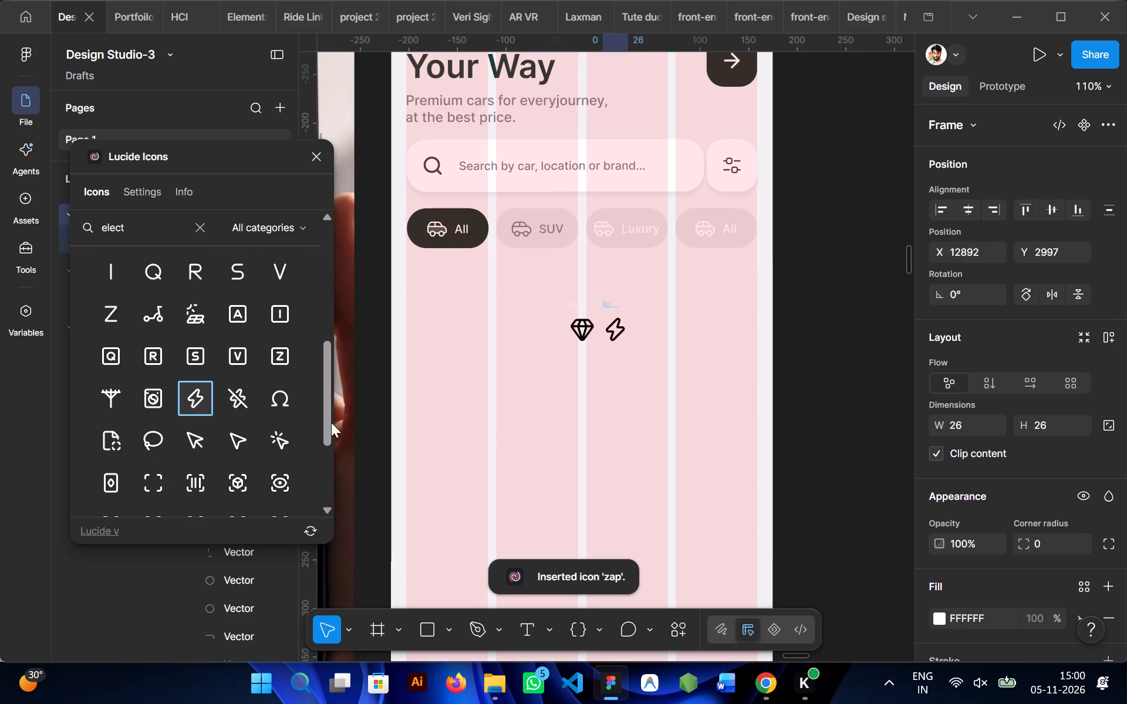
{"action": "left_click", "coordinate": [316, 152]}
Move the zap icon to just below the fourth category chip.
{"action": "scroll", "coordinate": [521, 371], "scroll_direction": "right", "scroll_amount": 1}
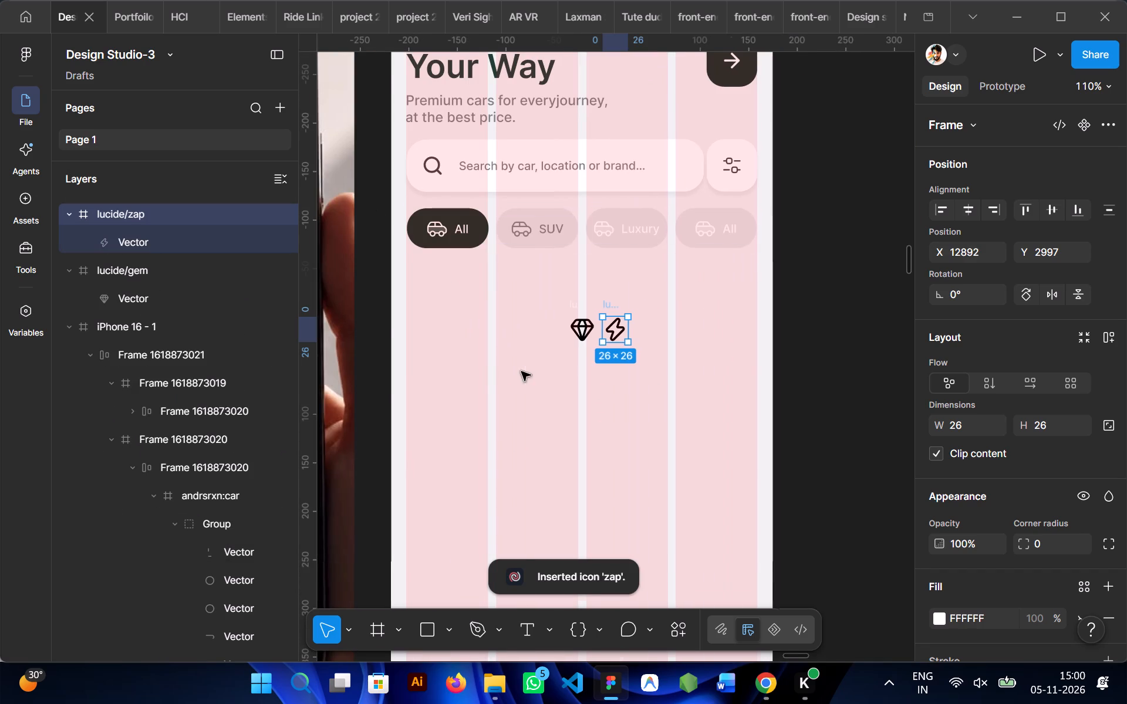
{"action": "scroll", "coordinate": [521, 371], "scroll_direction": "right", "scroll_amount": 2}
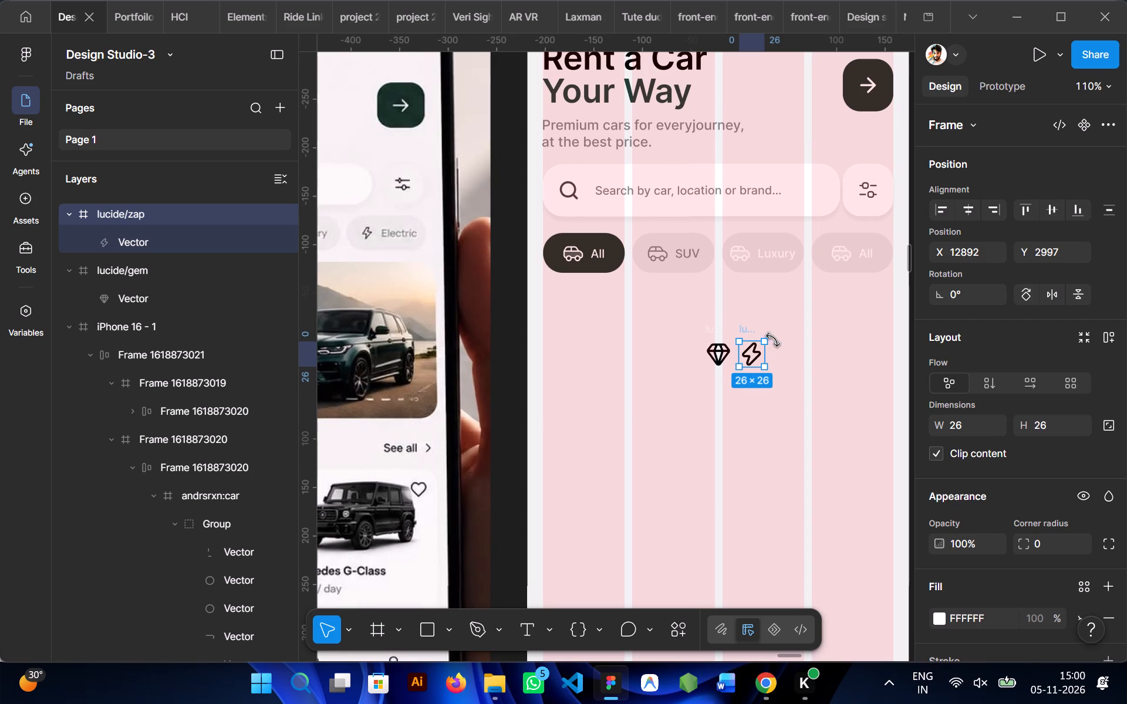
{"action": "left_click_drag", "start_coordinate": [748, 351], "coordinate": [842, 330]}
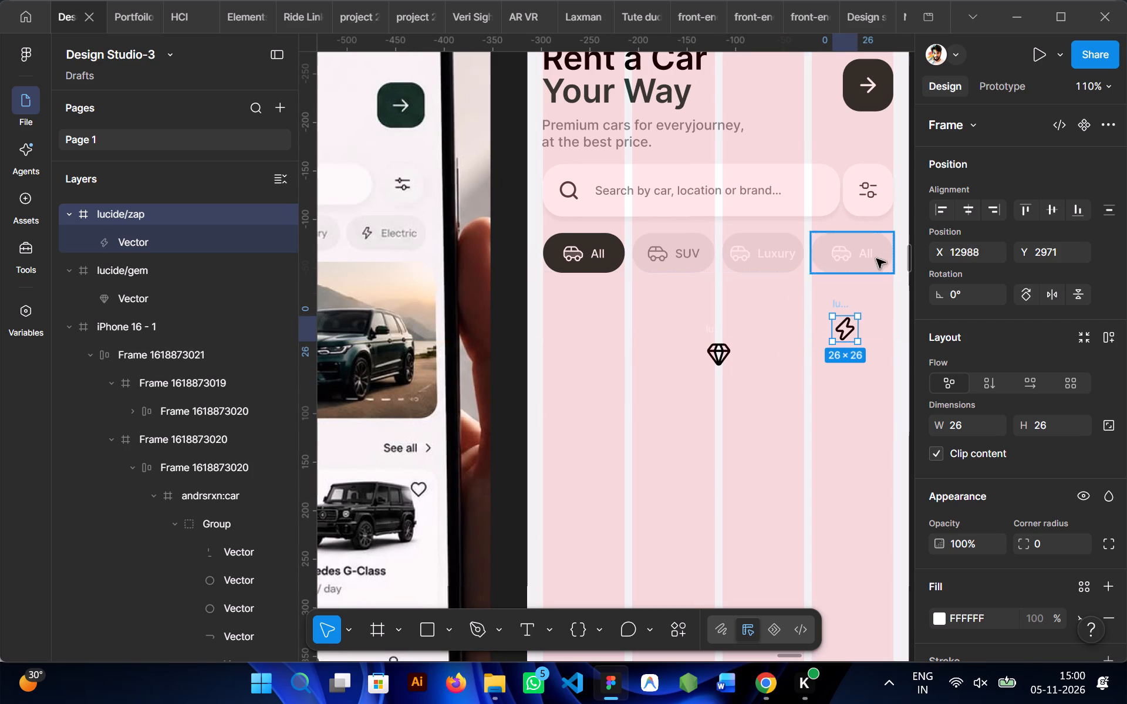
Change the fourth category chip's label to "Electric".
{"action": "double_click", "coordinate": [868, 259], "text": "ctrl"}
{"action": "type", "text": "Elr"}
{"action": "key", "text": "BackSpace"}
{"action": "key", "text": "e"}
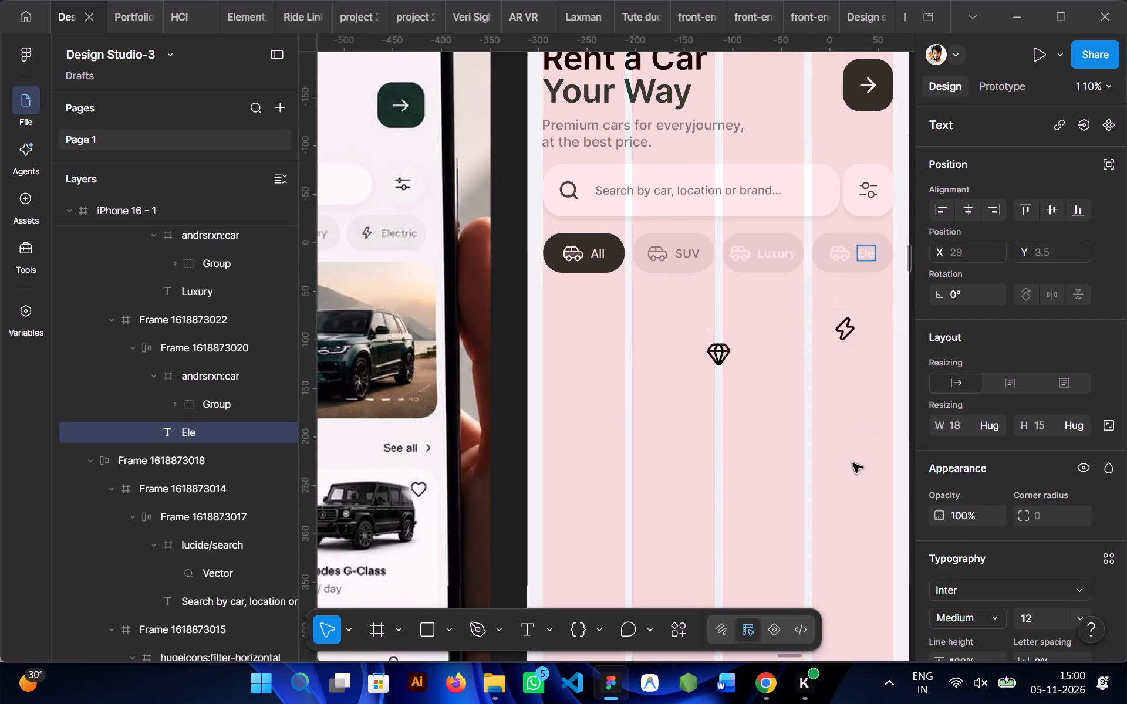
{"action": "type", "text": "ctric"}
{"action": "left_click", "coordinate": [781, 435]}
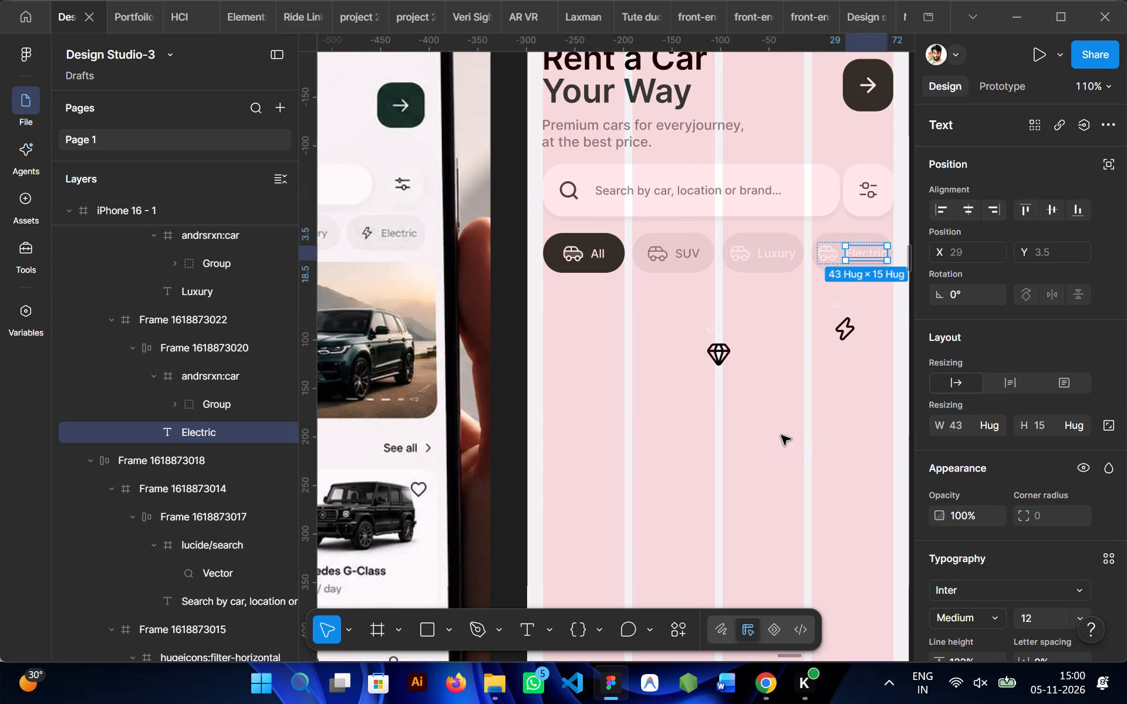
{"action": "left_click", "coordinate": [781, 435]}
Resize the loose zap and gem icon frames together to 22 by 22.
{"action": "scroll", "coordinate": [781, 435], "scroll_direction": "left", "scroll_amount": 1}
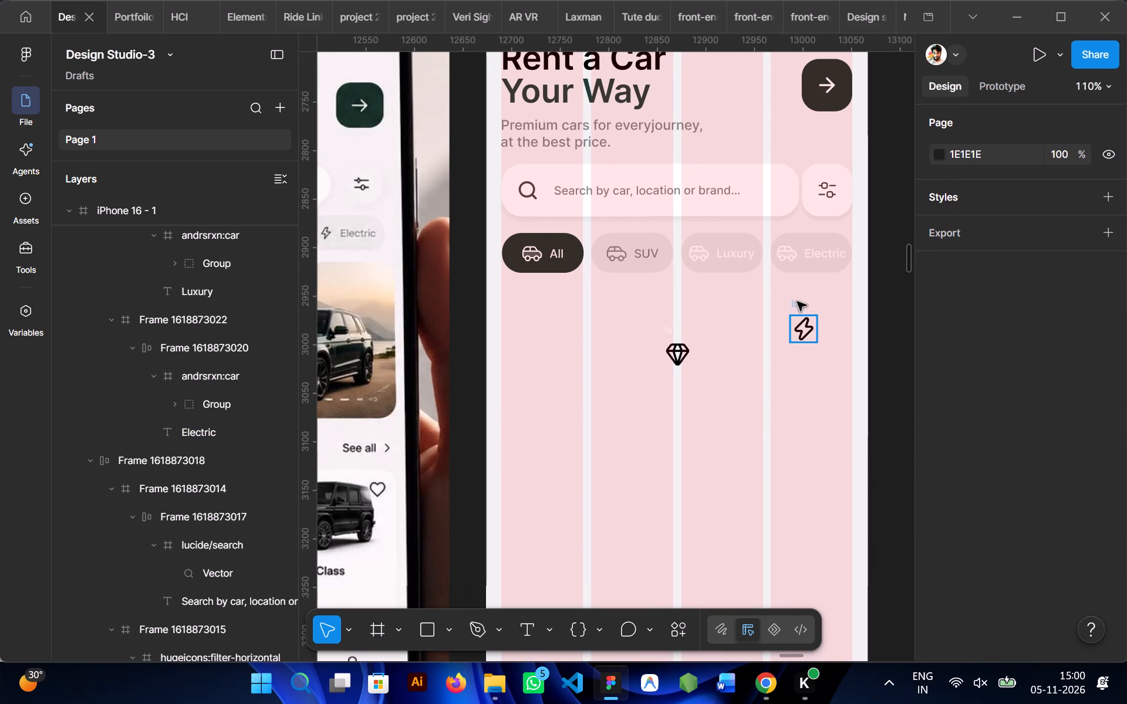
{"action": "triple_click", "coordinate": [788, 256]}
{"action": "left_click", "coordinate": [788, 256]}
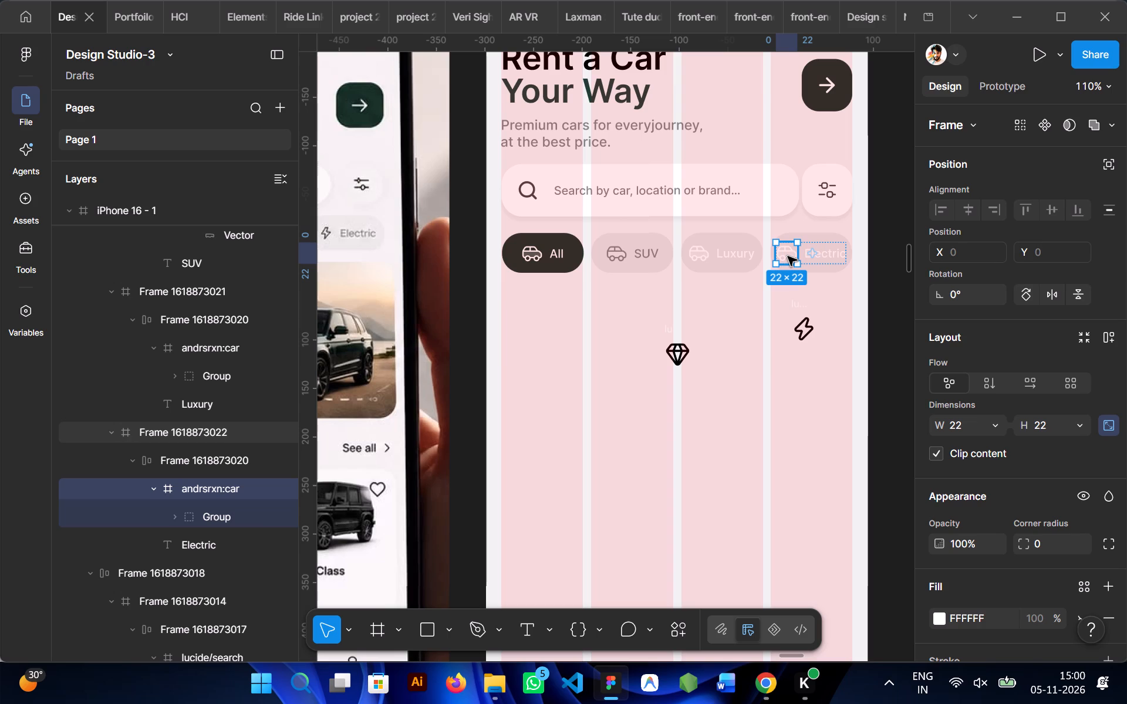
{"action": "left_click", "coordinate": [809, 335]}
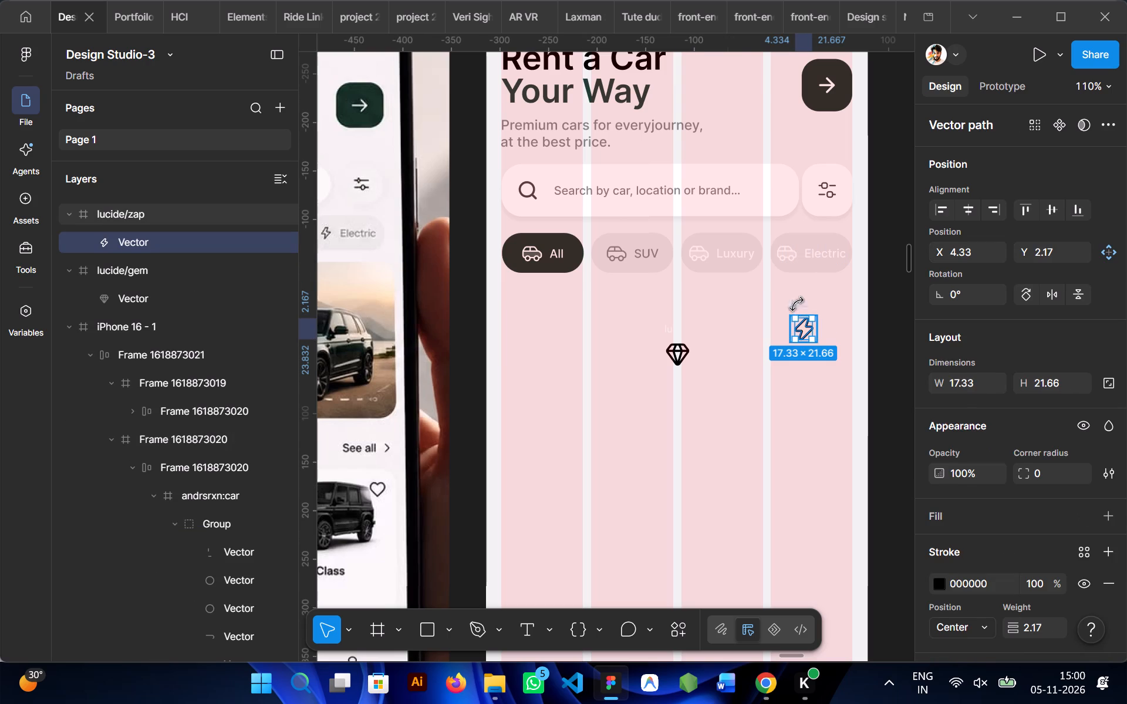
{"action": "left_click", "coordinate": [797, 304]}
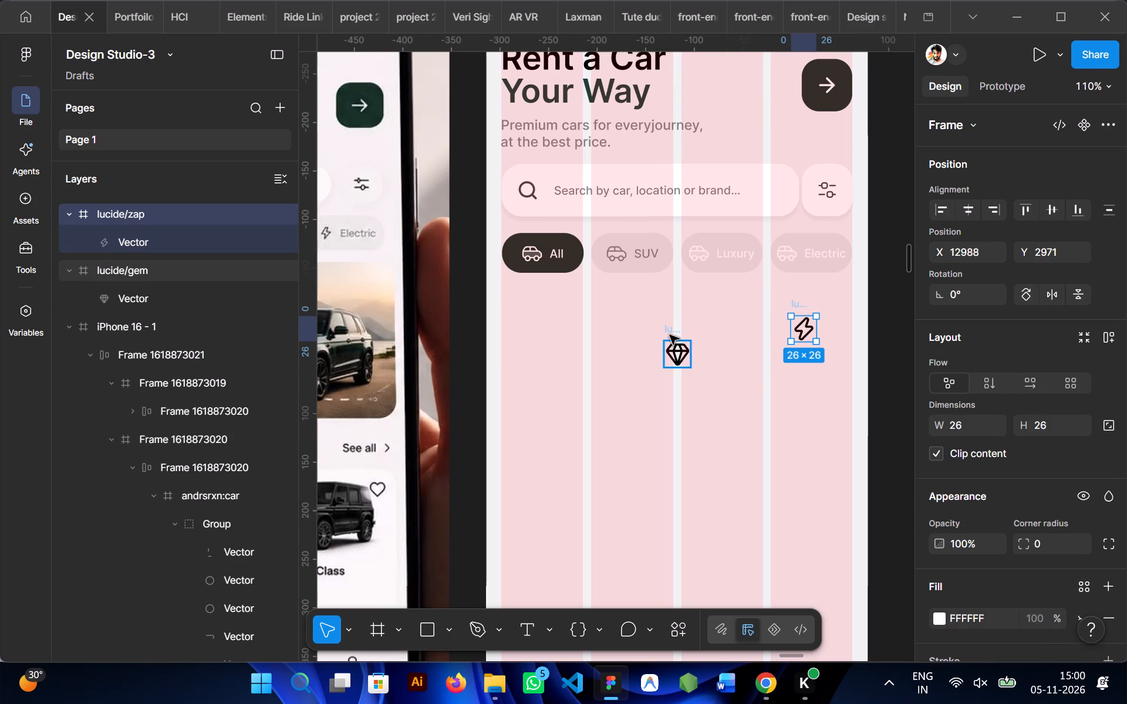
{"action": "left_click", "coordinate": [671, 331], "text": "shift"}
{"action": "left_click", "coordinate": [962, 435]}
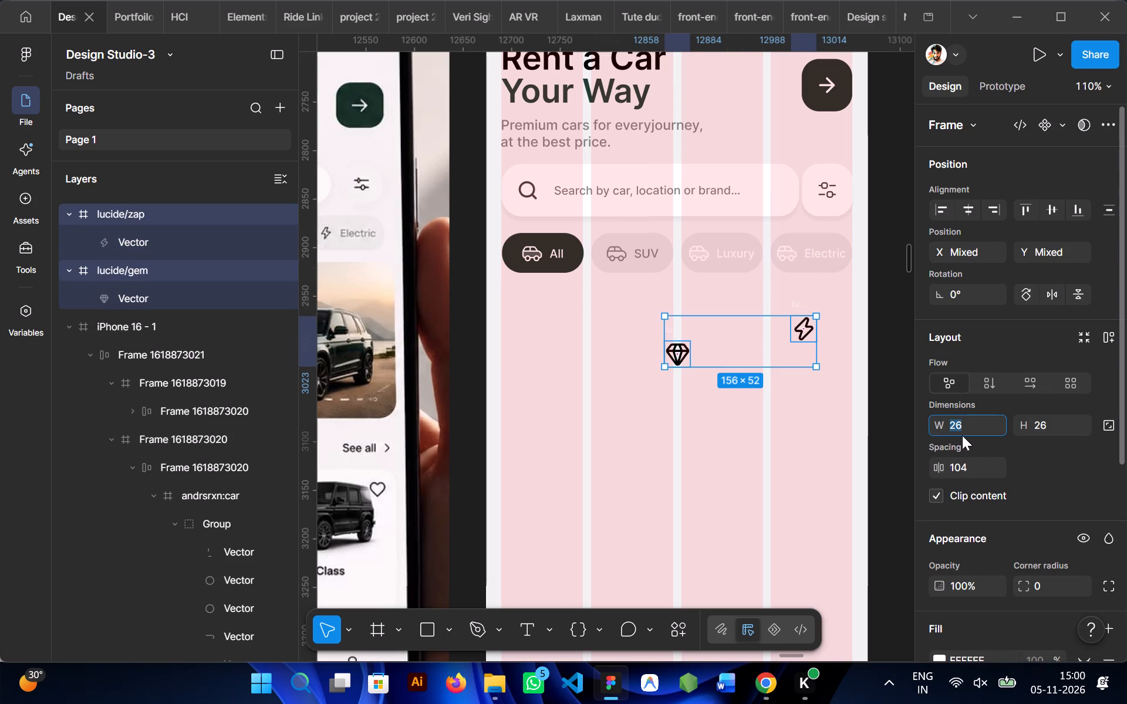
{"action": "type", "text": "22"}
{"action": "left_click_drag", "start_coordinate": [1027, 428], "coordinate": [563, 347]}
{"action": "type", "text": "22"}
{"action": "left_click", "coordinate": [743, 422]}
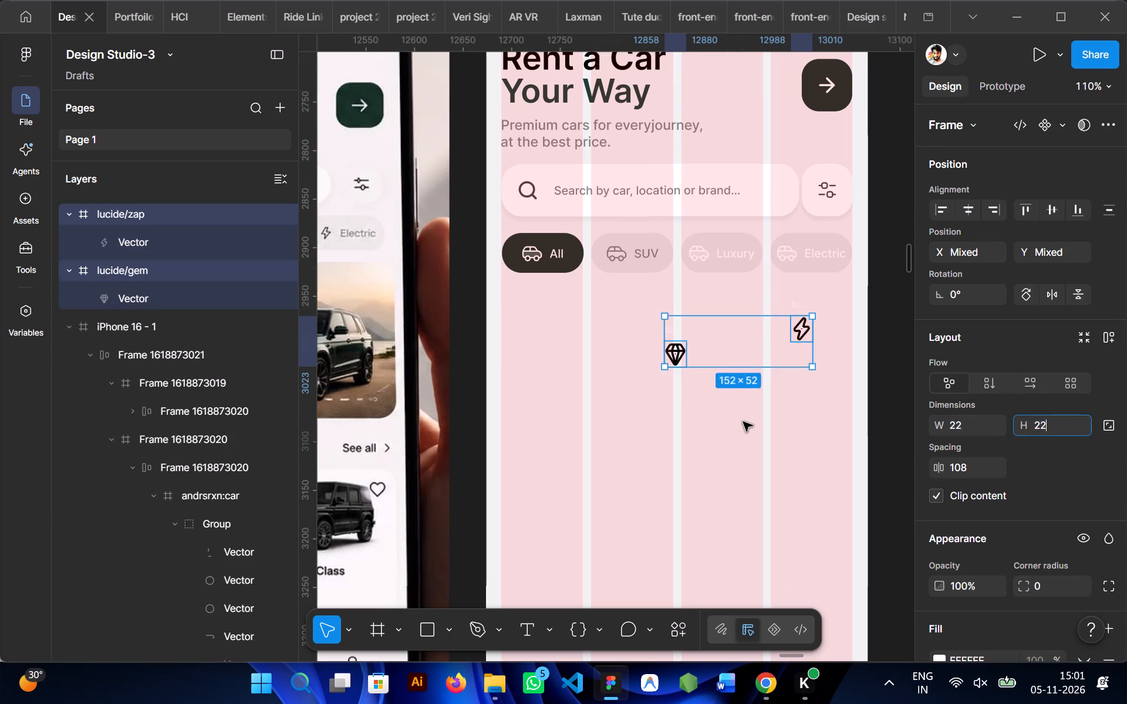
Copy the 1.38 stroke weight from the Luxury chip's car icon and apply it to the gem and zap vectors.
{"action": "left_click", "coordinate": [673, 348], "text": "ctrl"}
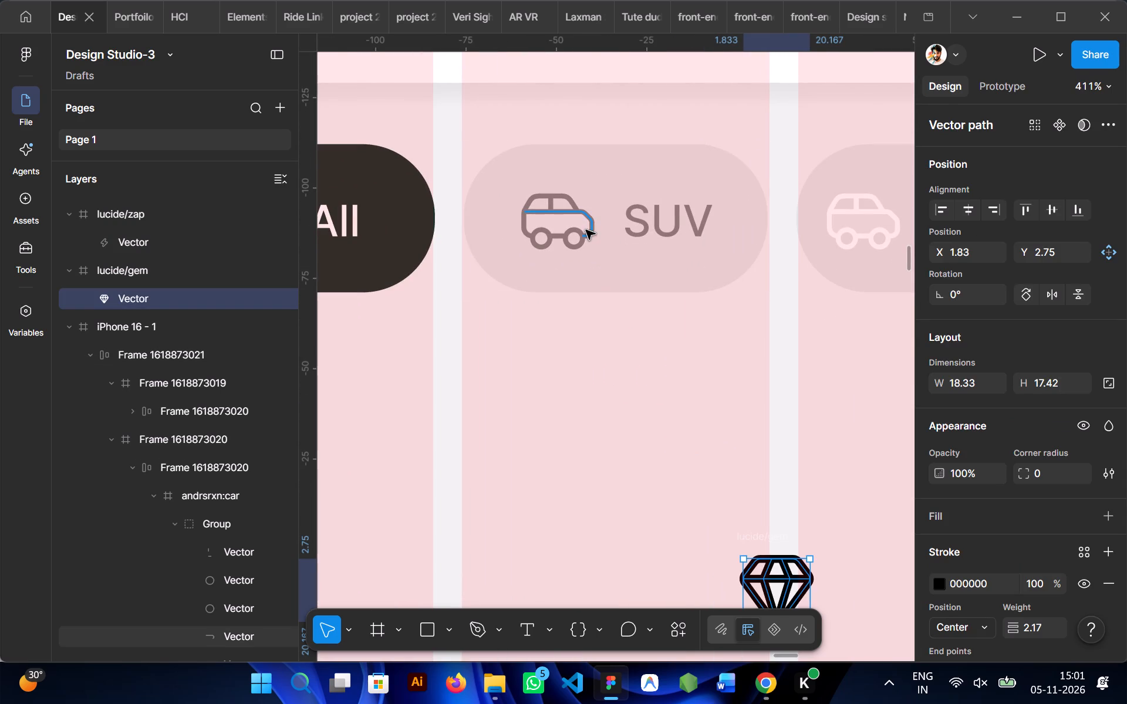
{"action": "left_click", "coordinate": [586, 230], "text": "ctrl"}
{"action": "scroll", "coordinate": [1002, 491], "scroll_direction": "down", "scroll_amount": 1}
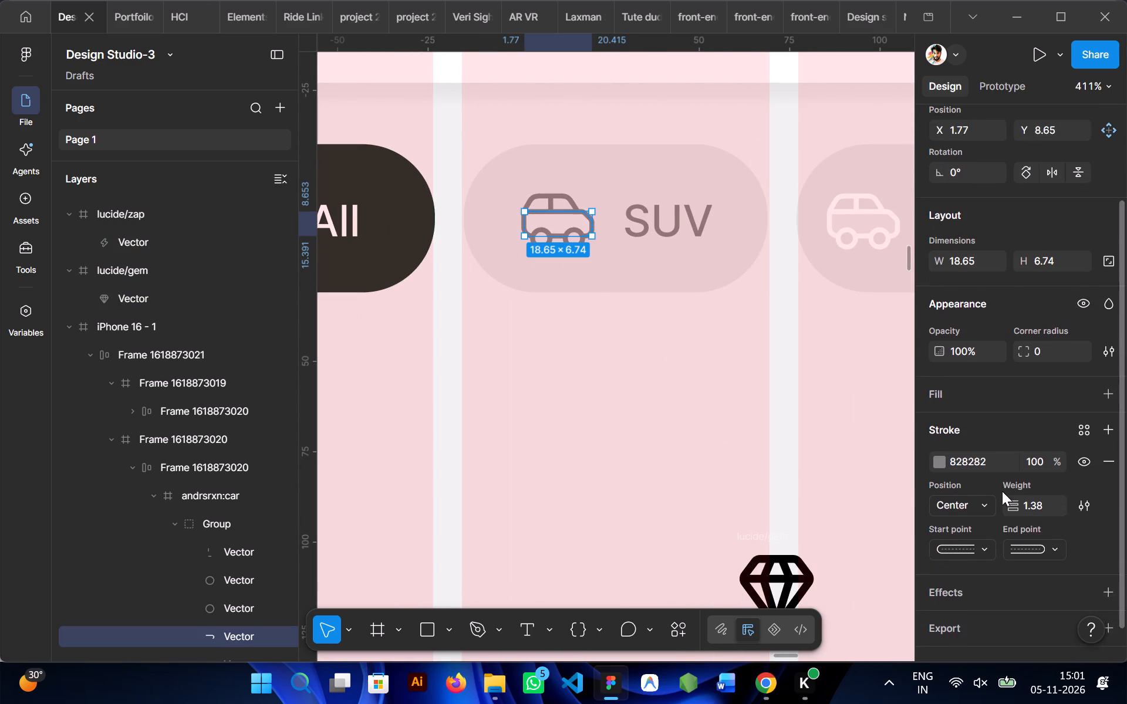
{"action": "scroll", "coordinate": [1002, 491], "scroll_direction": "down", "scroll_amount": 1}
{"action": "left_click", "coordinate": [688, 437]}
{"action": "scroll", "coordinate": [688, 437], "scroll_direction": "down", "scroll_amount": 1}
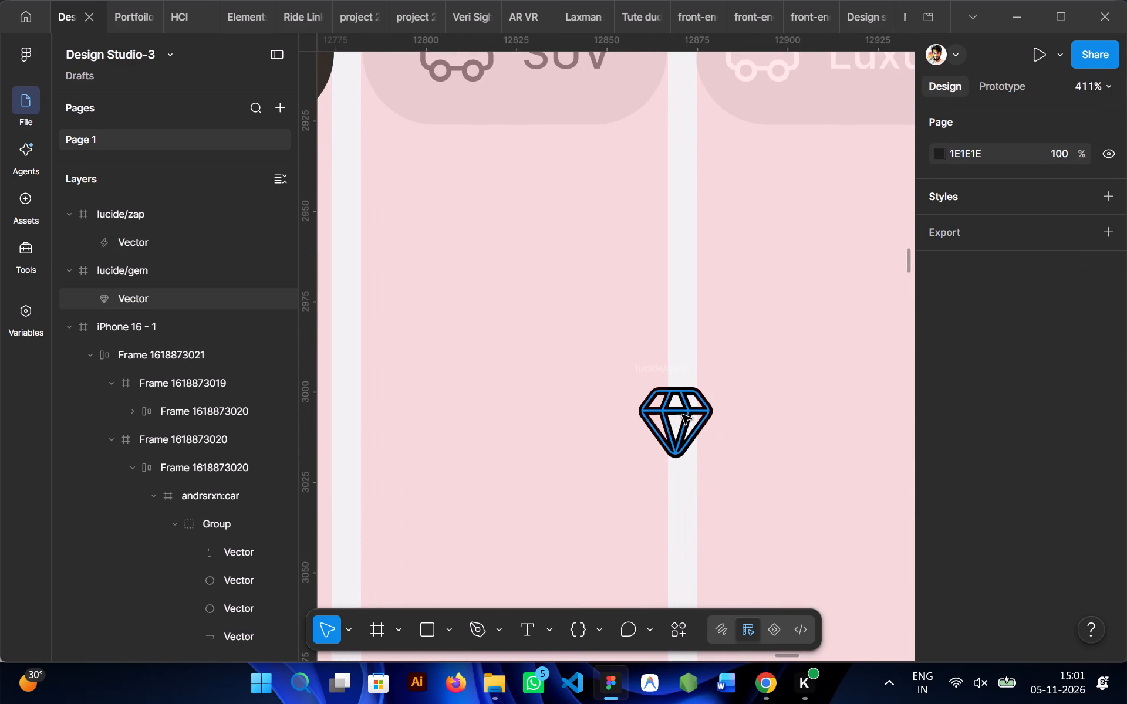
{"action": "left_click", "coordinate": [681, 415], "text": "ctrl"}
{"action": "scroll", "coordinate": [681, 415], "scroll_direction": "left", "scroll_amount": 1}
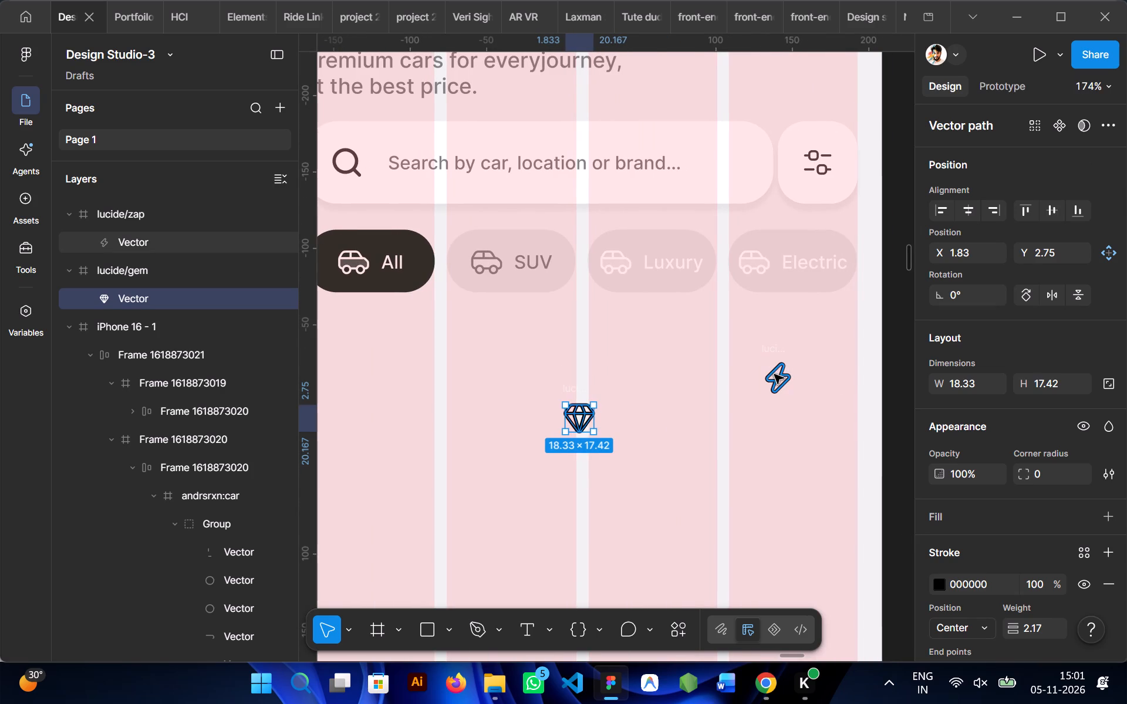
{"action": "left_click", "coordinate": [774, 374], "text": "ctrl+shift"}
{"action": "left_click", "coordinate": [755, 328]}
{"action": "left_click", "coordinate": [618, 267], "text": "ctrl"}
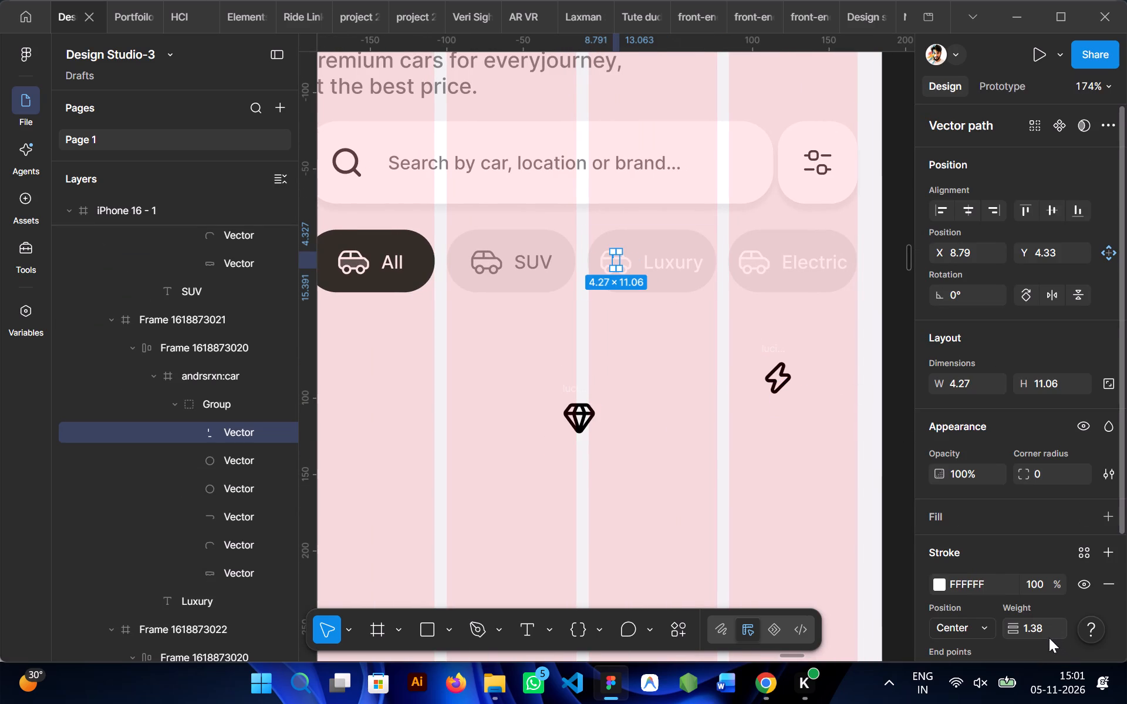
{"action": "left_click", "coordinate": [1046, 634]}
{"action": "key", "text": "ctrl+c"}
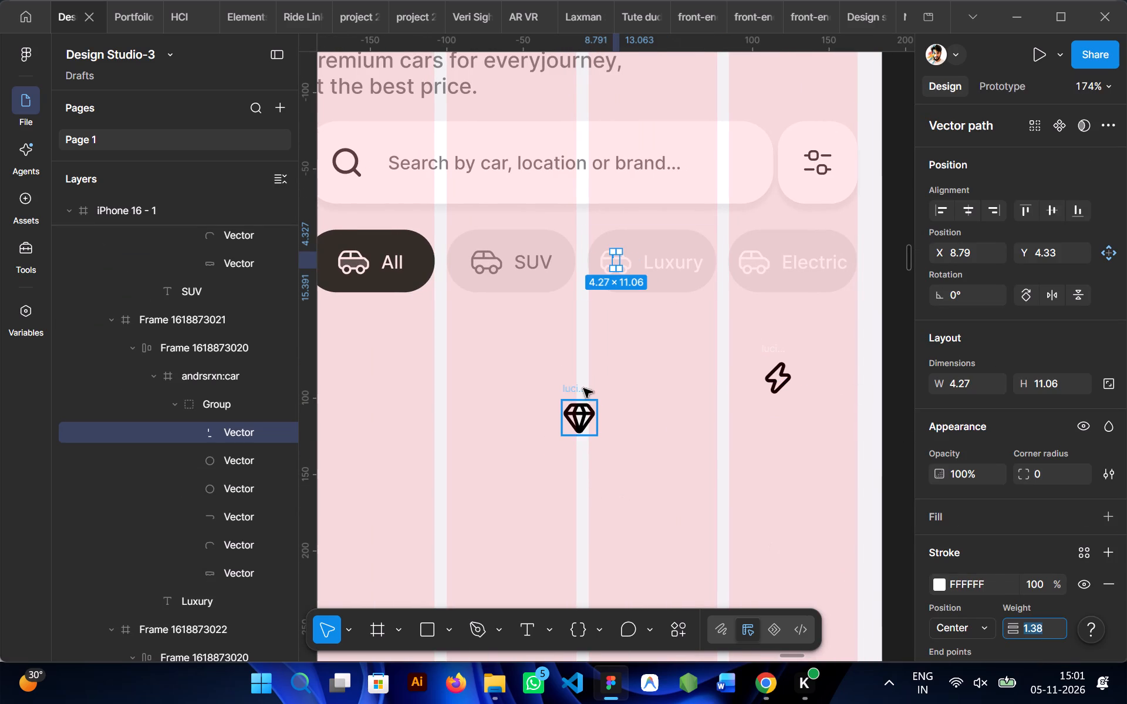
{"action": "left_click", "coordinate": [583, 412]}
{"action": "left_click", "coordinate": [774, 391], "text": "ctrl+shift"}
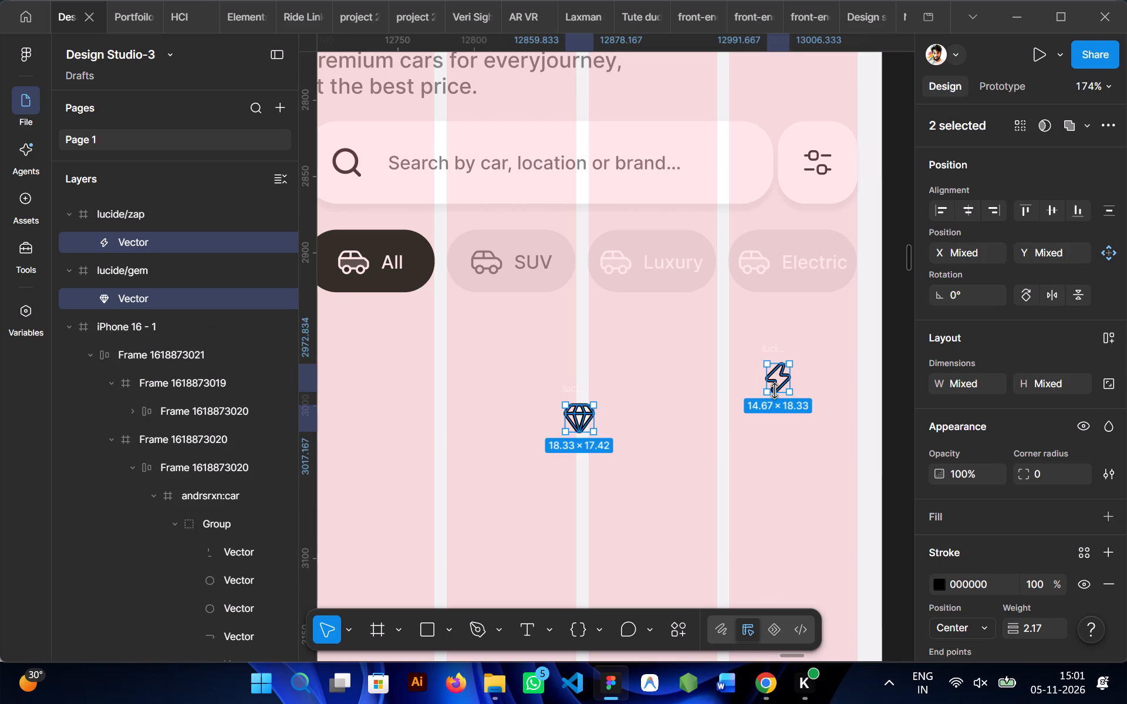
{"action": "scroll", "coordinate": [1011, 570], "scroll_direction": "down", "scroll_amount": 1}
{"action": "left_click", "coordinate": [1037, 531]}
{"action": "key", "text": "ctrl+v"}
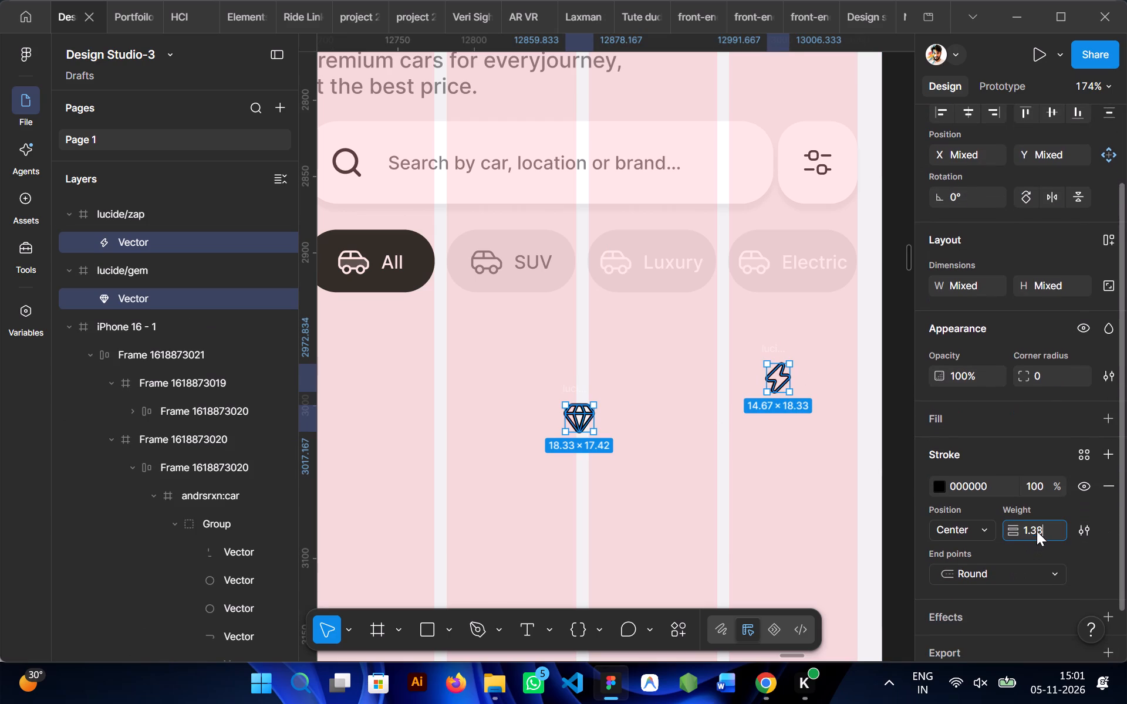
{"action": "left_click", "coordinate": [684, 493]}
{"action": "left_click", "coordinate": [606, 455]}
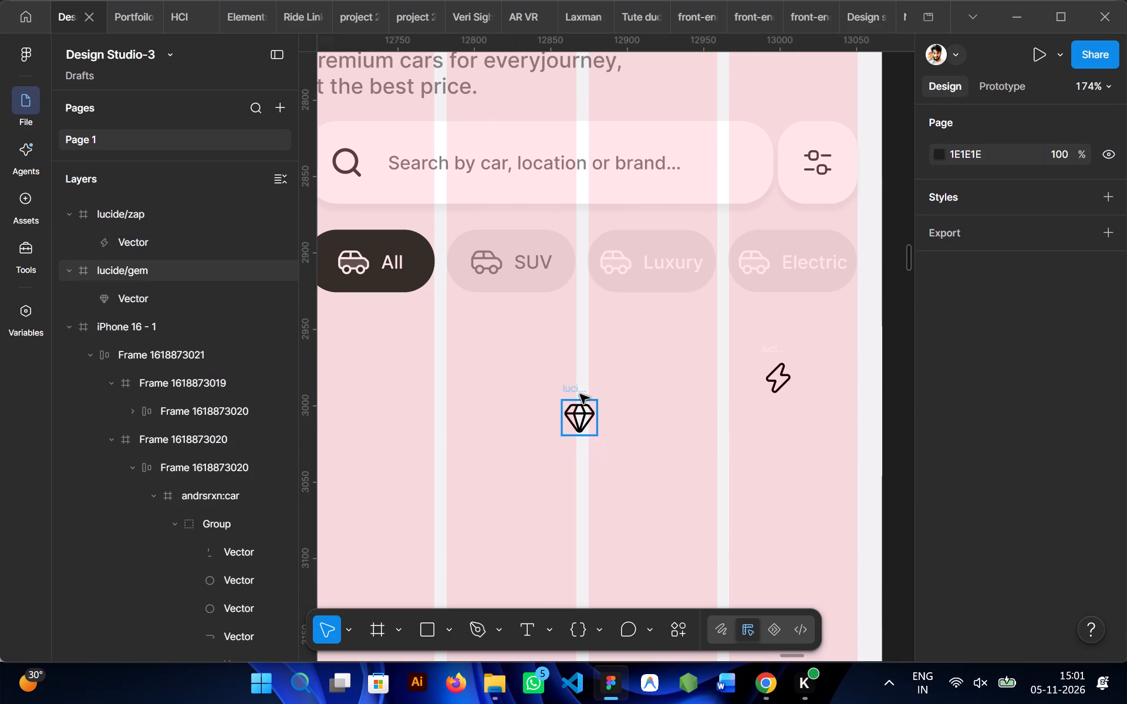
Resize the gem icon frame to 16 by 16.
{"action": "left_click", "coordinate": [566, 378]}
{"action": "left_click", "coordinate": [570, 384]}
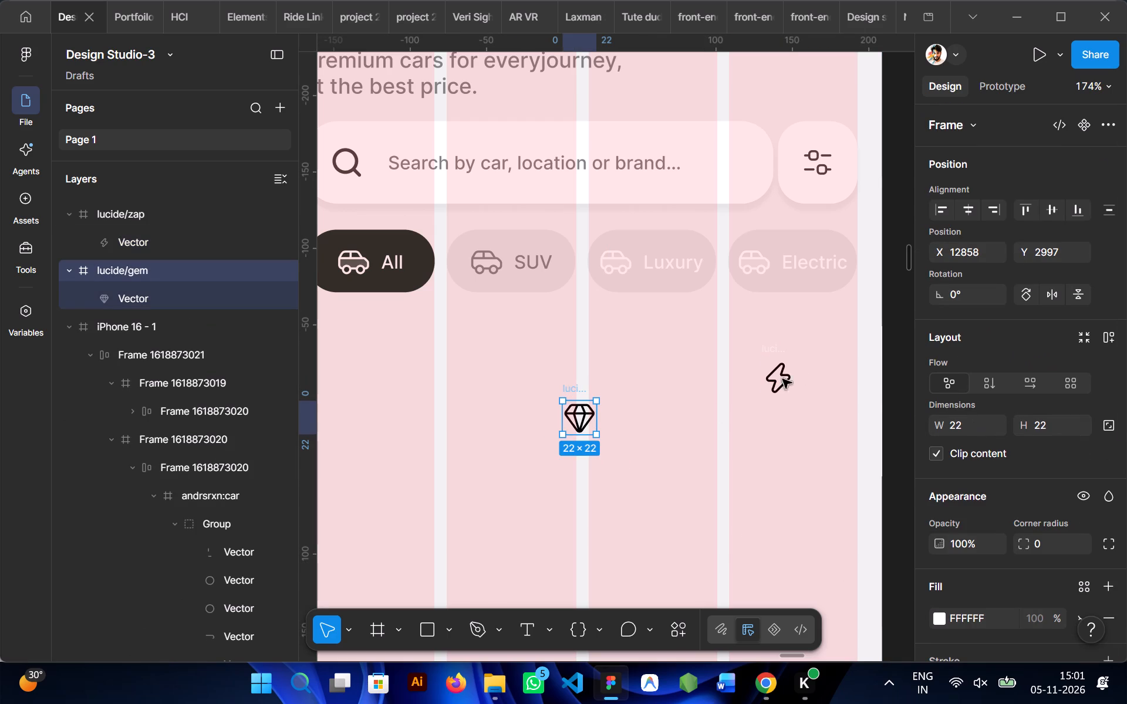
{"action": "triple_click", "coordinate": [616, 260]}
{"action": "left_click", "coordinate": [616, 260]}
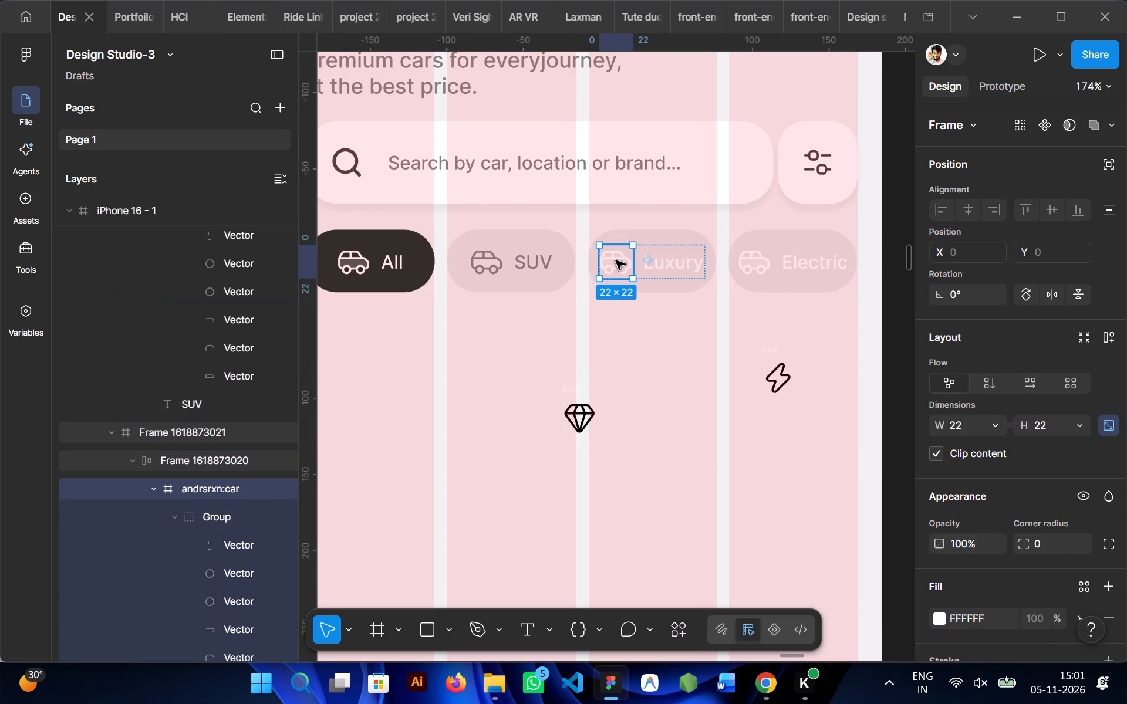
{"action": "left_click", "coordinate": [569, 393]}
{"action": "left_click", "coordinate": [966, 422]}
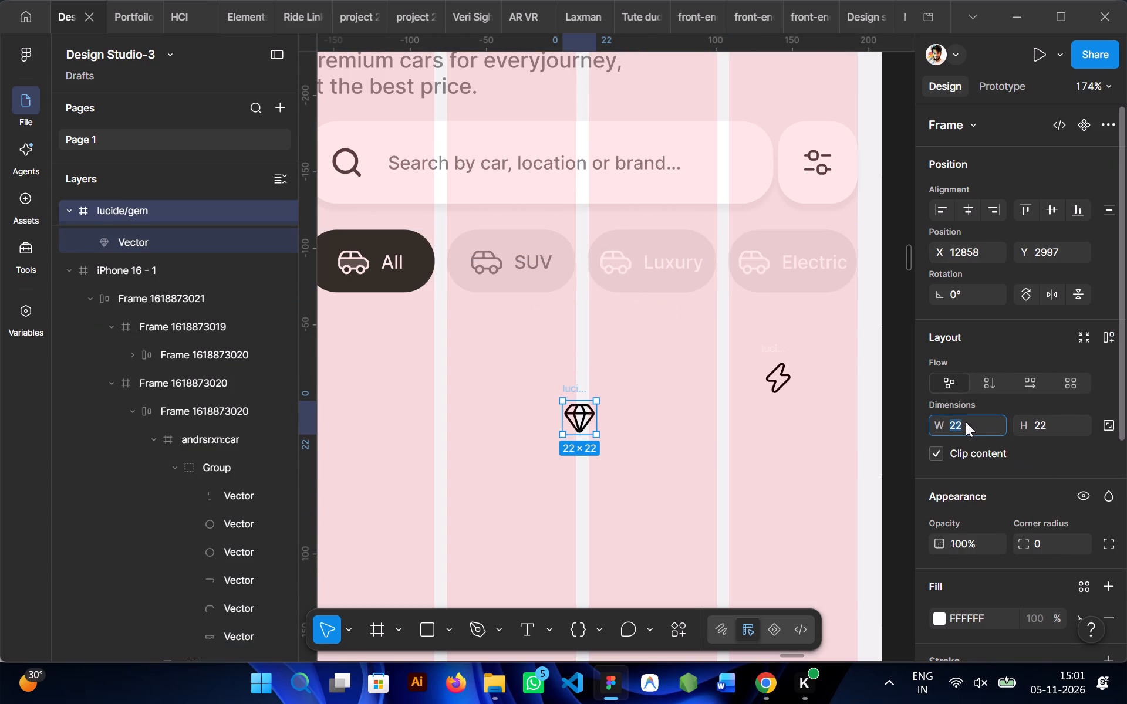
{"action": "type", "text": "16"}
{"action": "key", "text": "Return"}
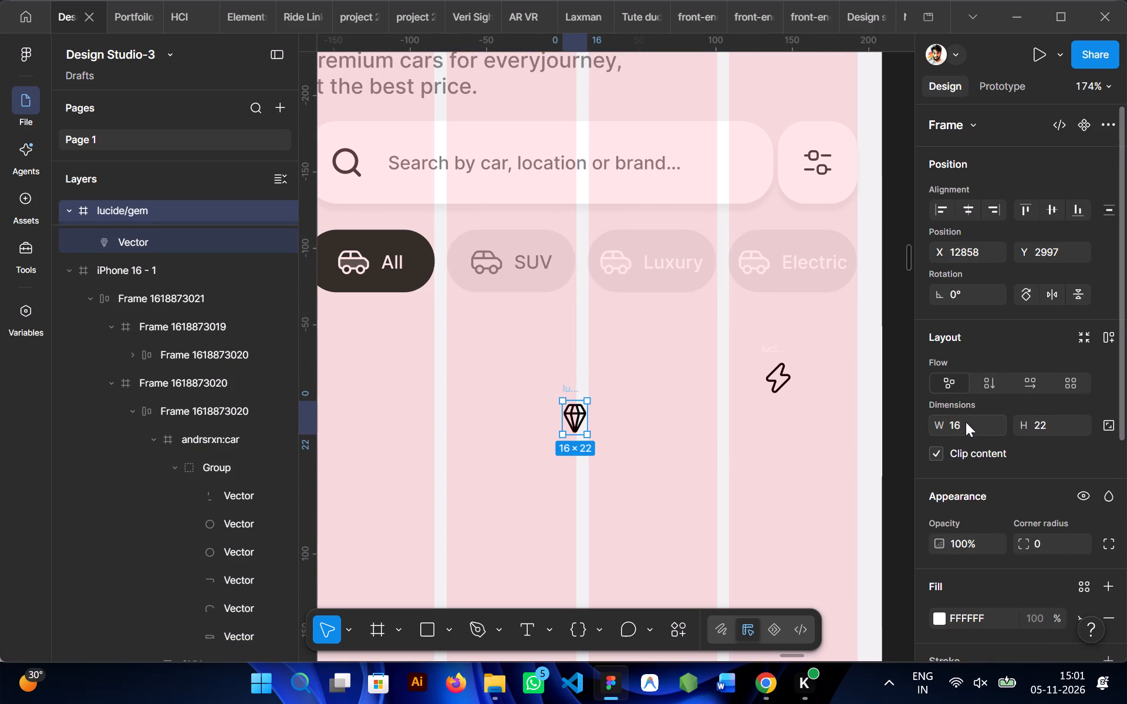
{"action": "left_click", "coordinate": [1057, 426]}
{"action": "type", "text": "16"}
{"action": "key", "text": "Return"}
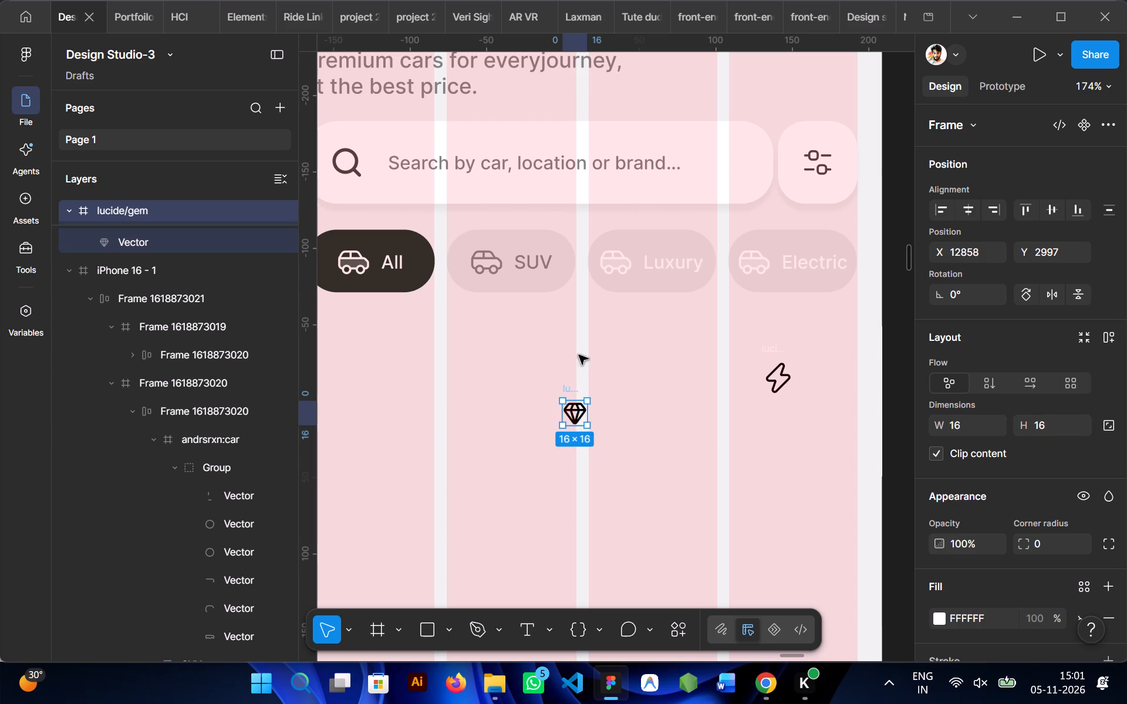
Recolour the gem icon's stroke to 828282, sampled from the SUV chip's label.
{"action": "scroll", "coordinate": [983, 504], "scroll_direction": "down", "scroll_amount": 1}
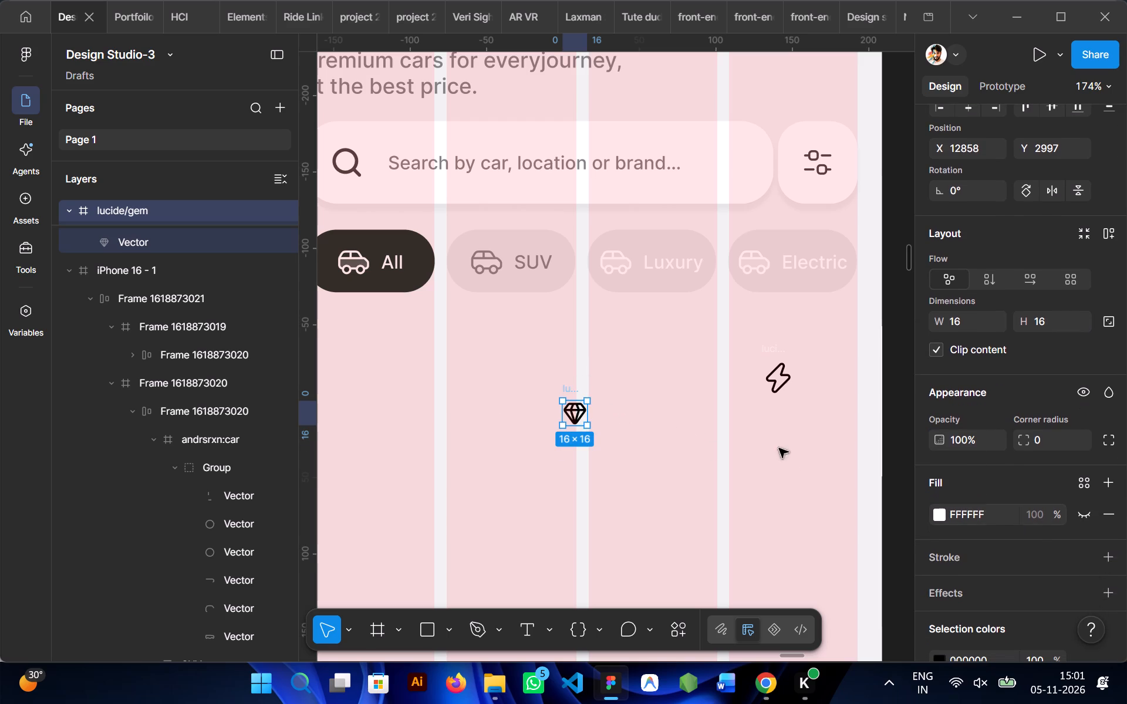
{"action": "left_click", "coordinate": [577, 412], "text": "ctrl"}
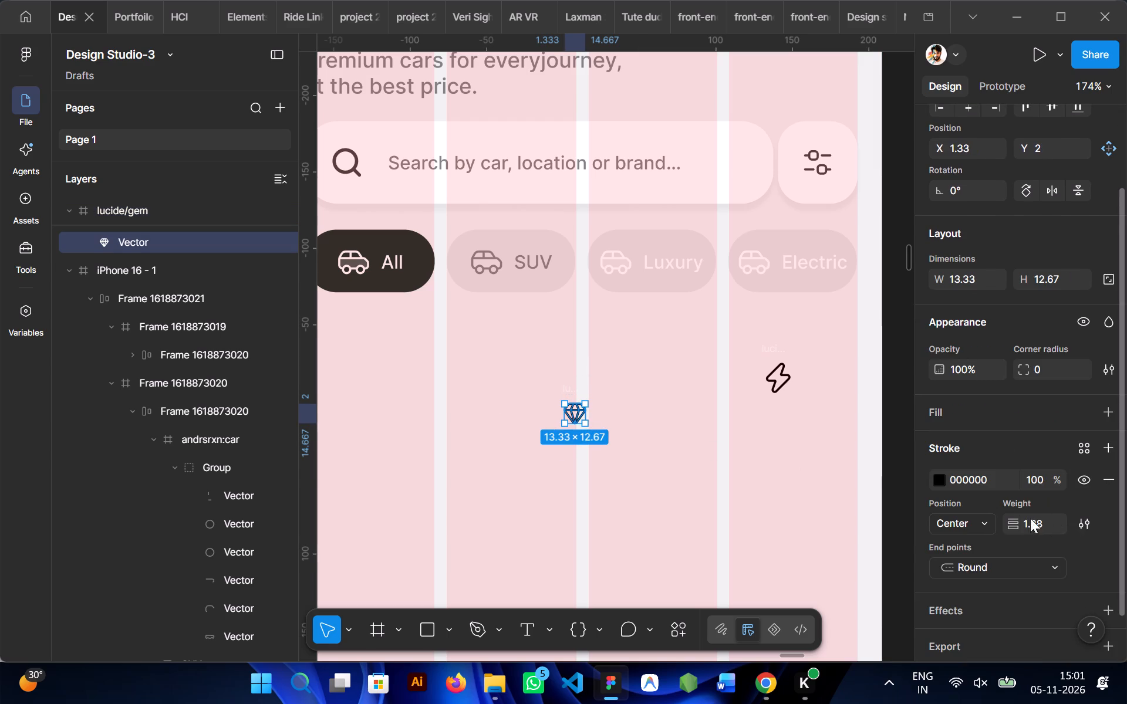
{"action": "left_click", "coordinate": [629, 380]}
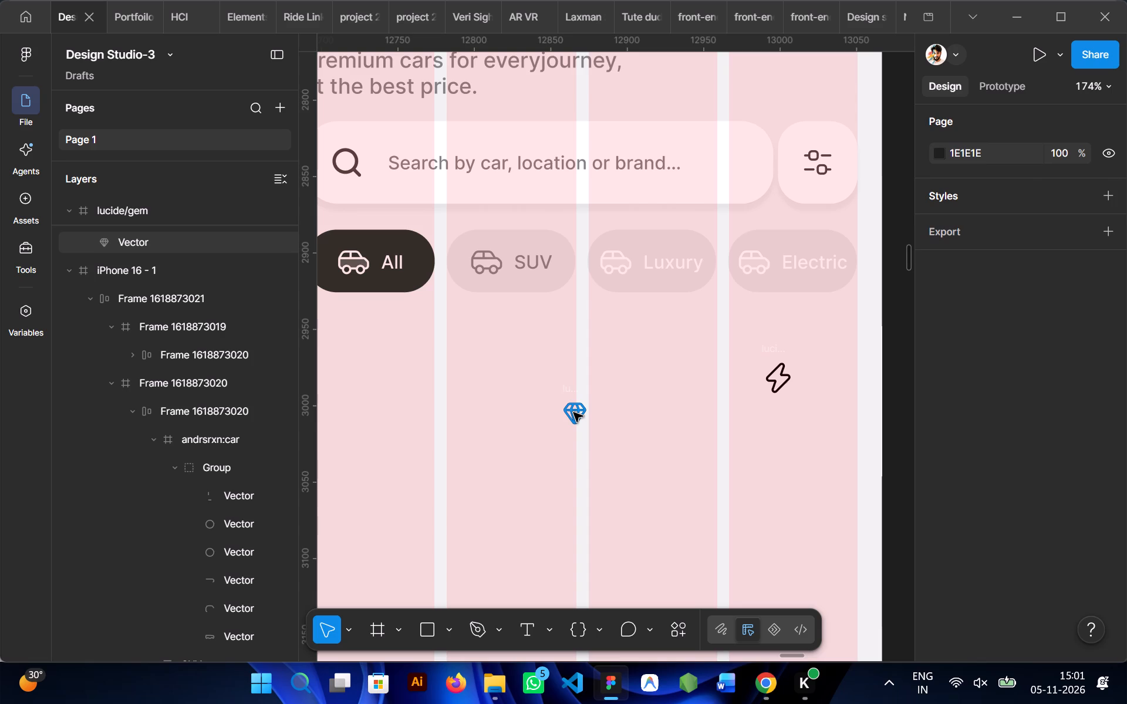
{"action": "double_click", "coordinate": [573, 412]}
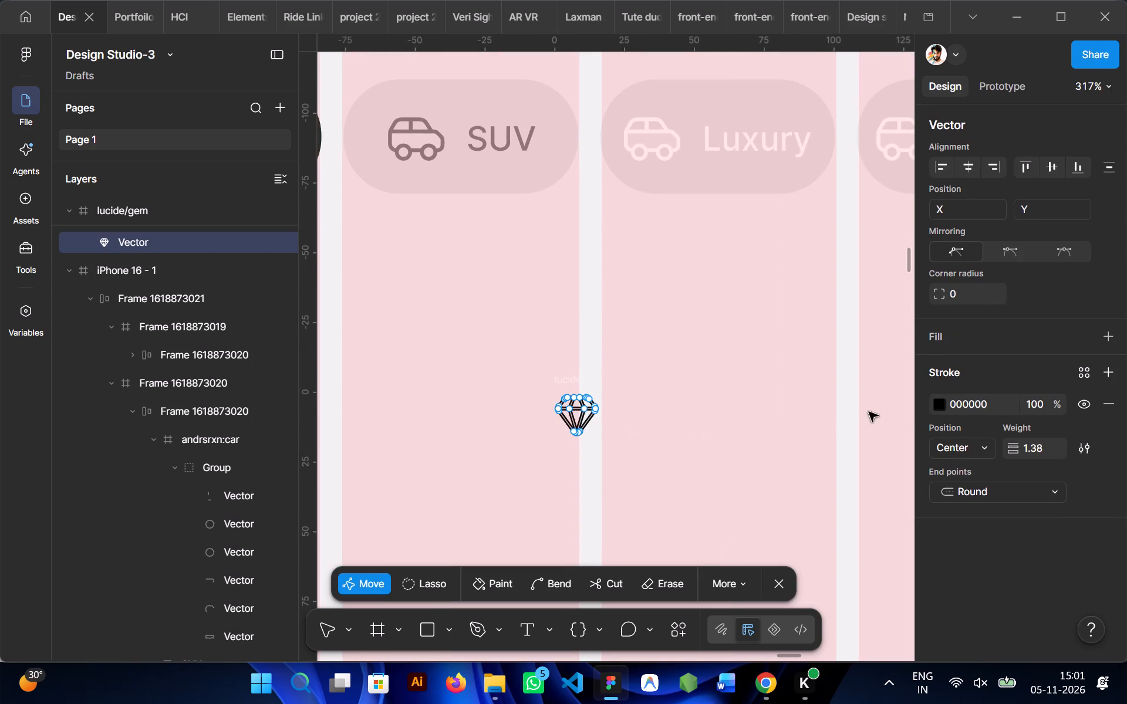
{"action": "left_click", "coordinate": [934, 407]}
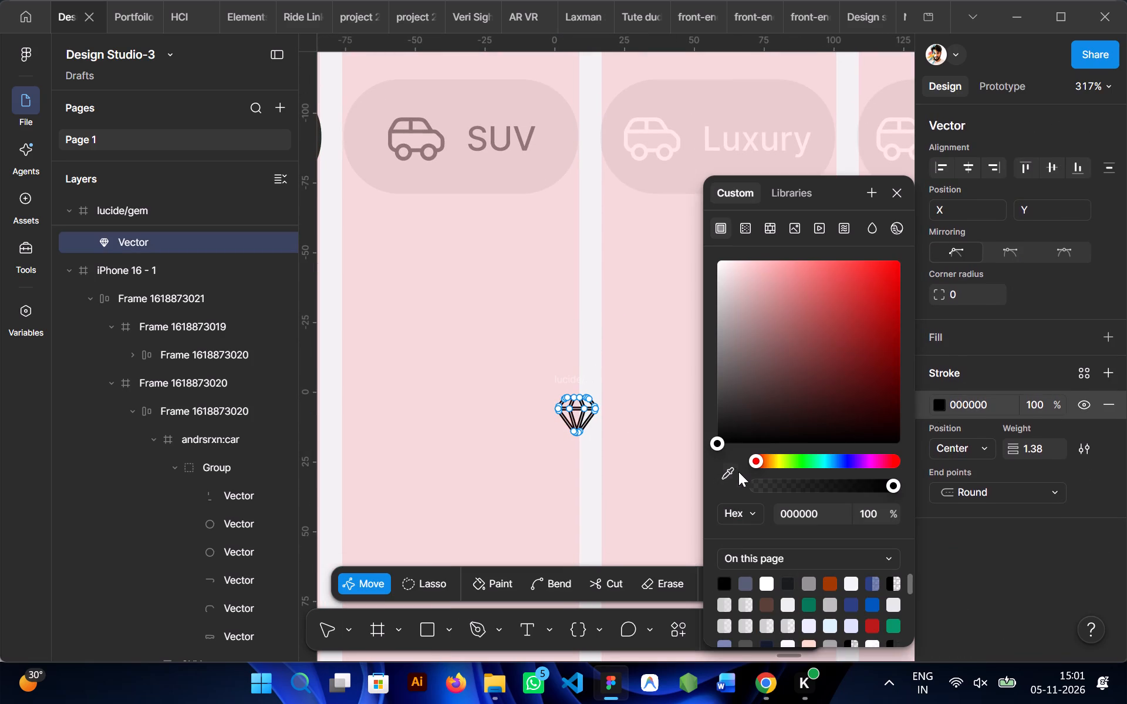
{"action": "left_click", "coordinate": [740, 475]}
{"action": "left_click", "coordinate": [727, 473]}
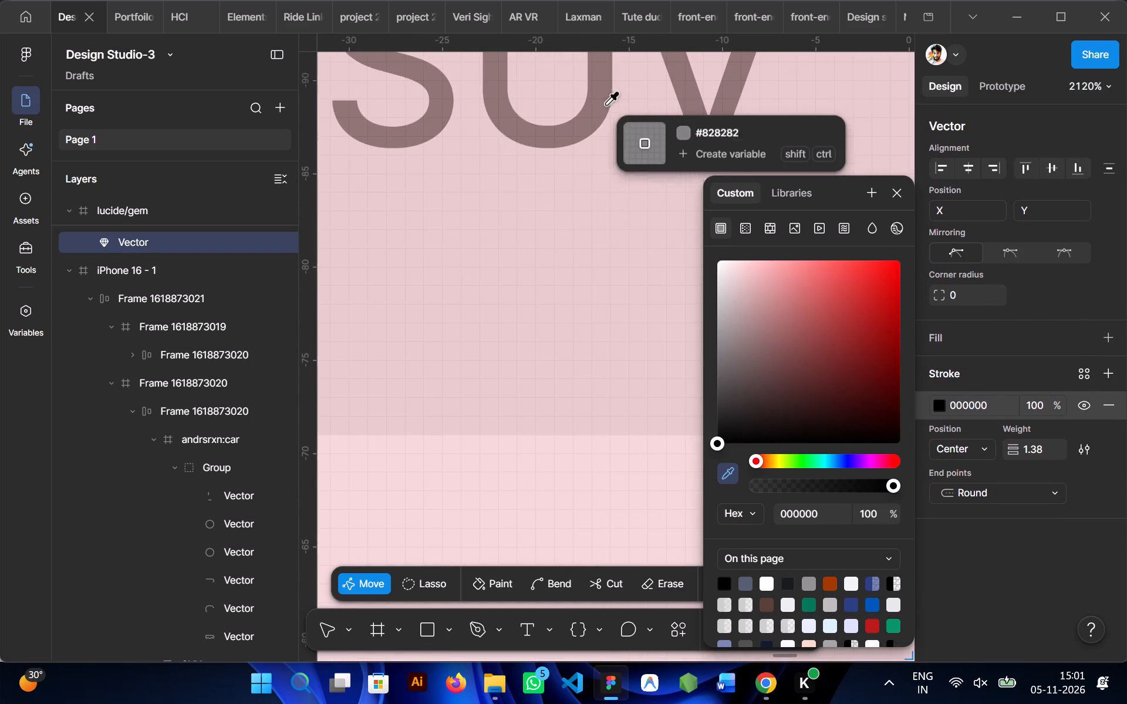
{"action": "left_click", "coordinate": [585, 117]}
{"action": "double_click", "coordinate": [563, 242]}
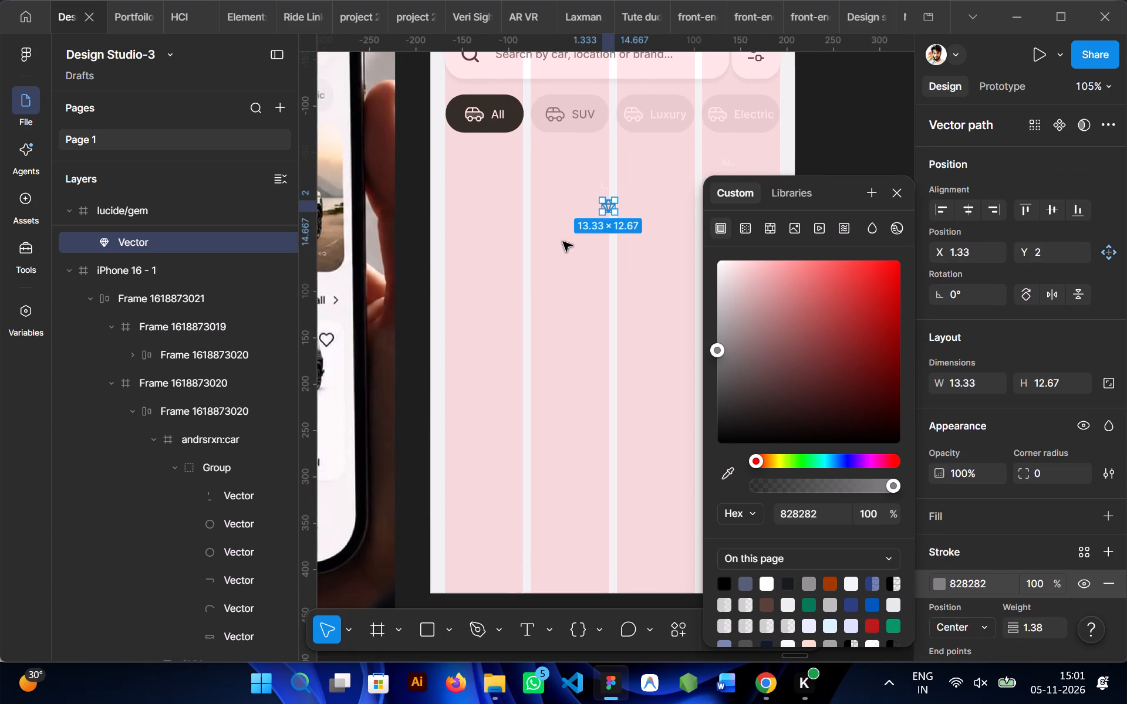
{"action": "left_click", "coordinate": [539, 328]}
Set the gem vector's stroke weight to 1.
{"action": "scroll", "coordinate": [539, 328], "scroll_direction": "up", "scroll_amount": 1}
{"action": "left_click", "coordinate": [608, 287]}
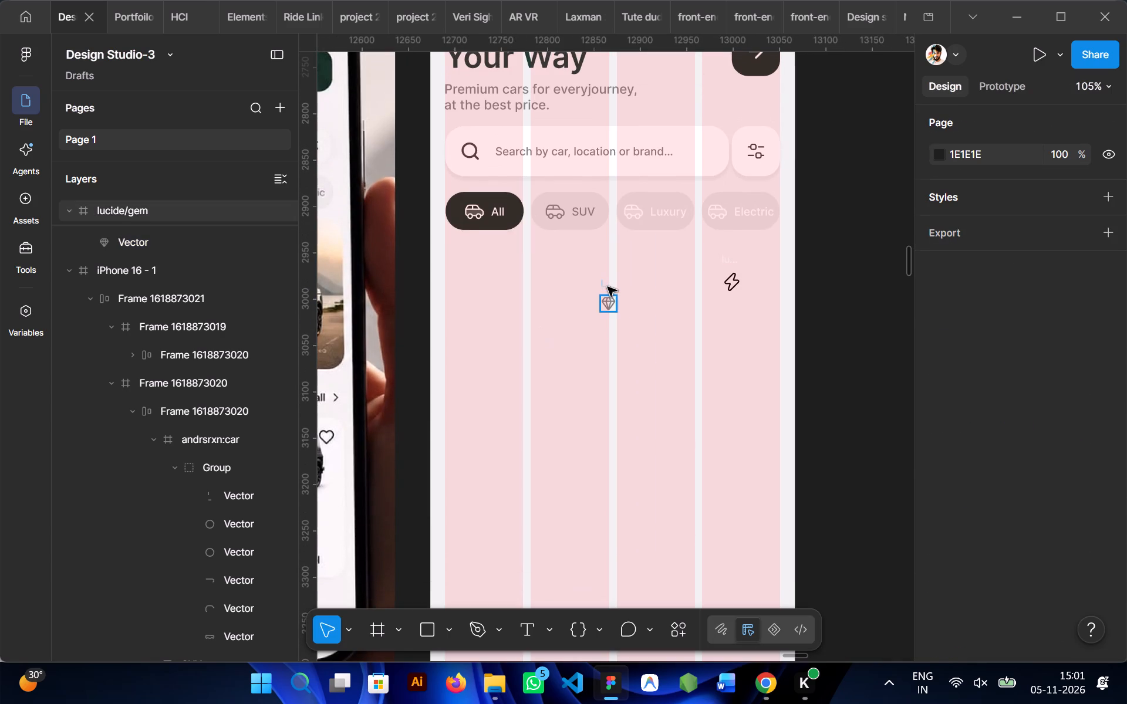
{"action": "left_click", "coordinate": [603, 321], "text": "ctrl"}
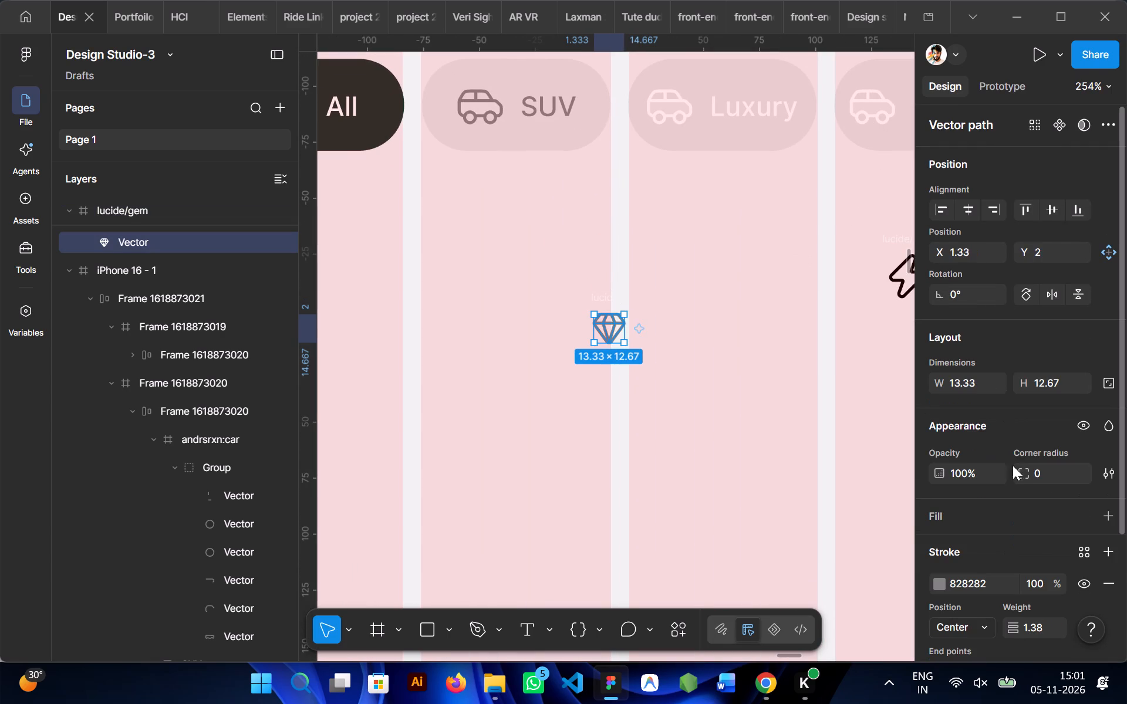
{"action": "scroll", "coordinate": [983, 497], "scroll_direction": "down", "scroll_amount": 1}
{"action": "left_click", "coordinate": [1048, 516]}
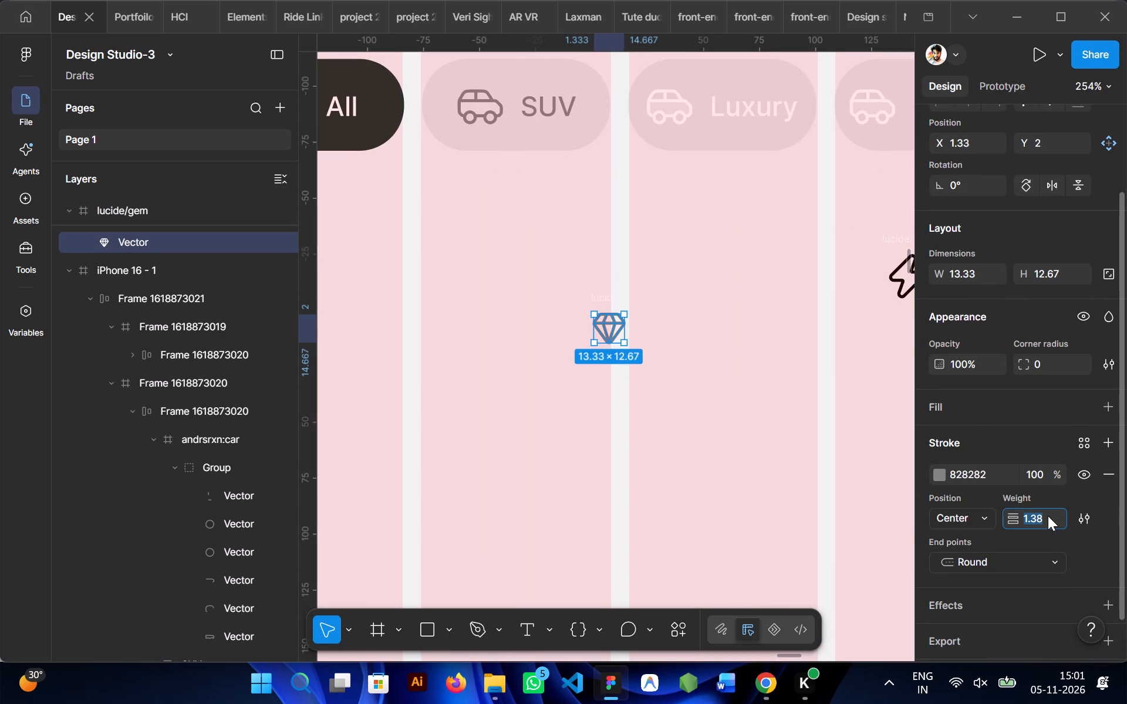
{"action": "key", "text": "1"}
{"action": "key", "text": "Return"}
{"action": "double_click", "coordinate": [702, 432]}
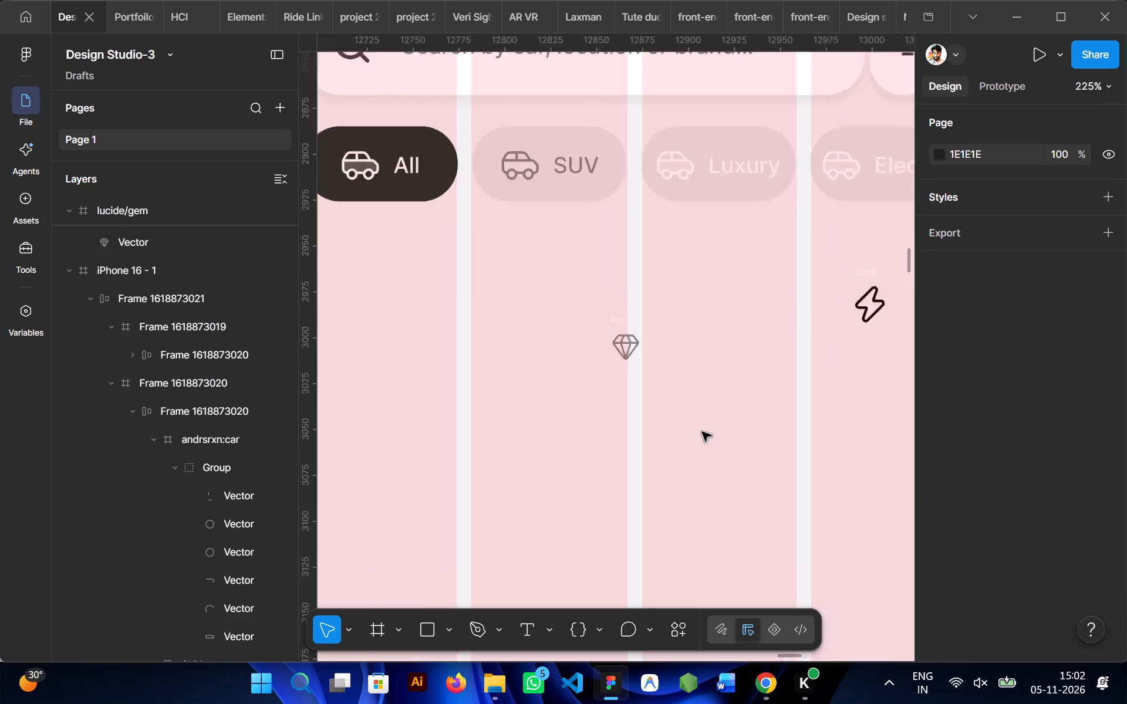
Replace the car icon in the Luxury chip with a copy of the 16 by 16 gem icon.
{"action": "scroll", "coordinate": [702, 432], "scroll_direction": "left", "scroll_amount": 1}
{"action": "left_click", "coordinate": [596, 336]}
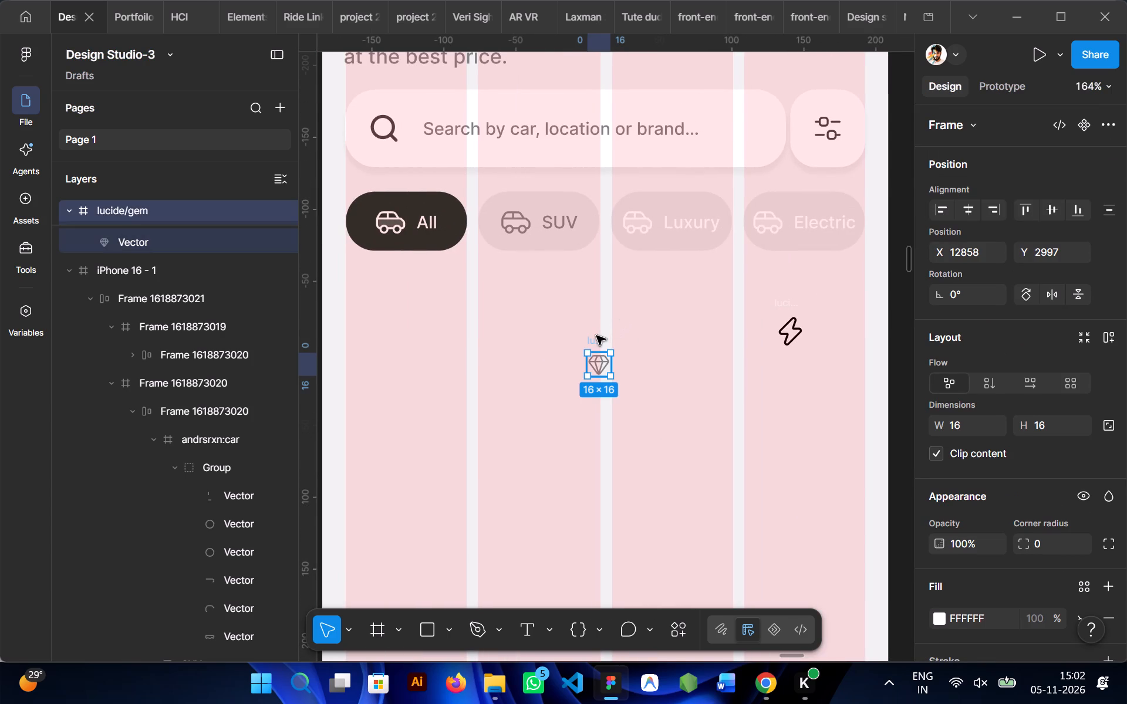
{"action": "key", "text": "ctrl+c"}
{"action": "triple_click", "coordinate": [630, 224]}
{"action": "left_click", "coordinate": [630, 224]}
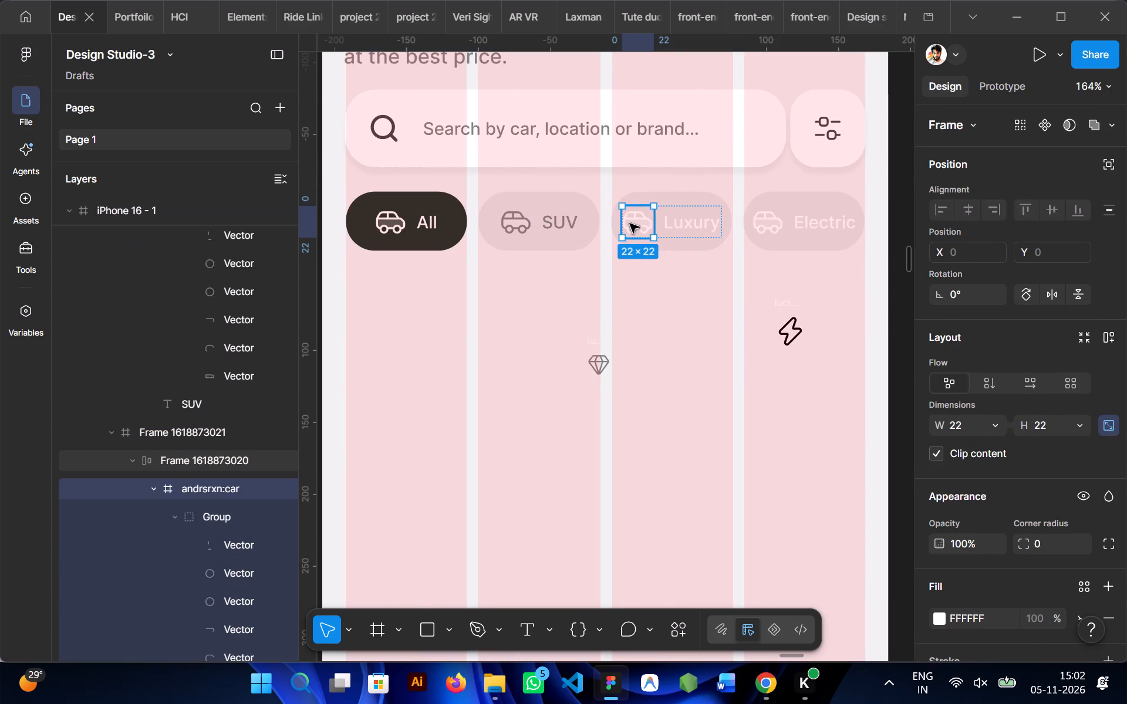
{"action": "right_click", "coordinate": [630, 224]}
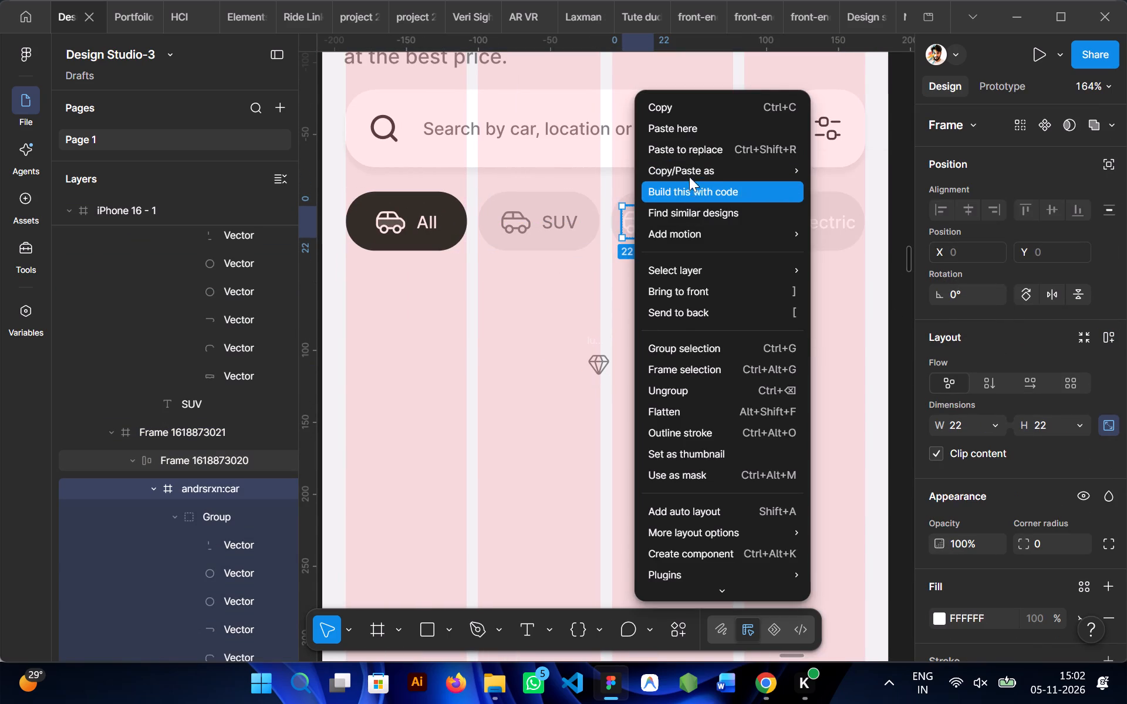
{"action": "left_click", "coordinate": [676, 151]}
{"action": "left_click", "coordinate": [672, 268]}
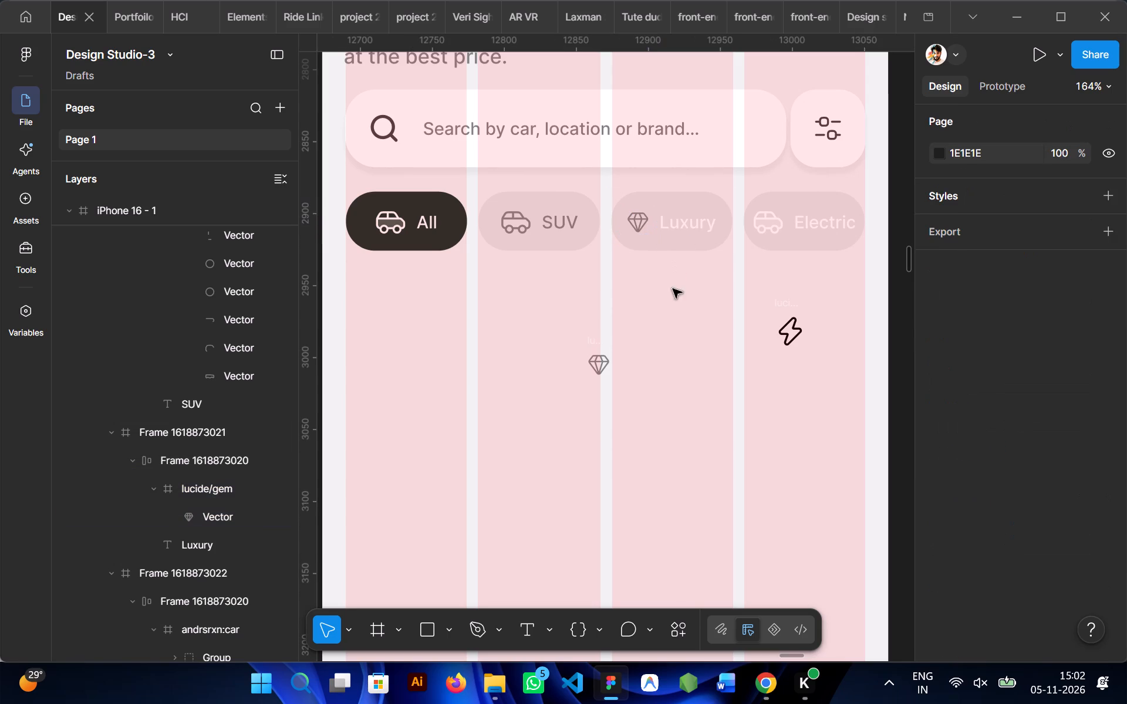
Recolour the Luxury chip's label with the grey sampled from the SUV chip's label.
{"action": "left_click", "coordinate": [675, 223], "text": "ctrl"}
{"action": "key", "text": "i"}
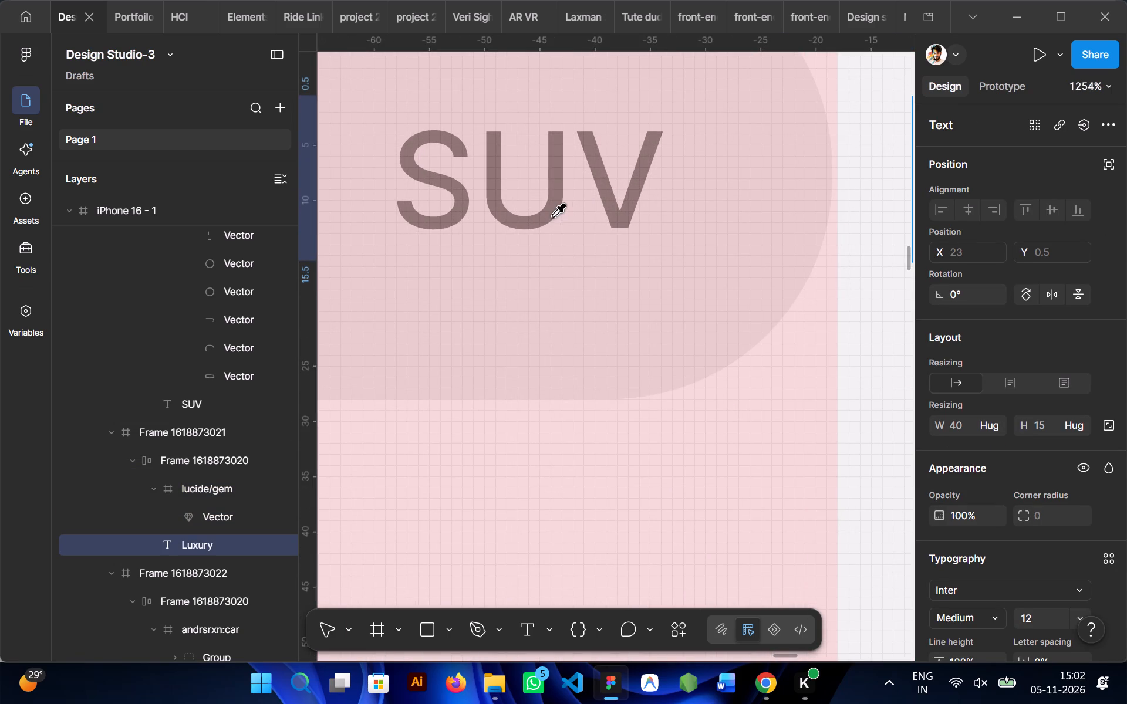
{"action": "left_click", "coordinate": [551, 216]}
{"action": "double_click", "coordinate": [646, 325]}
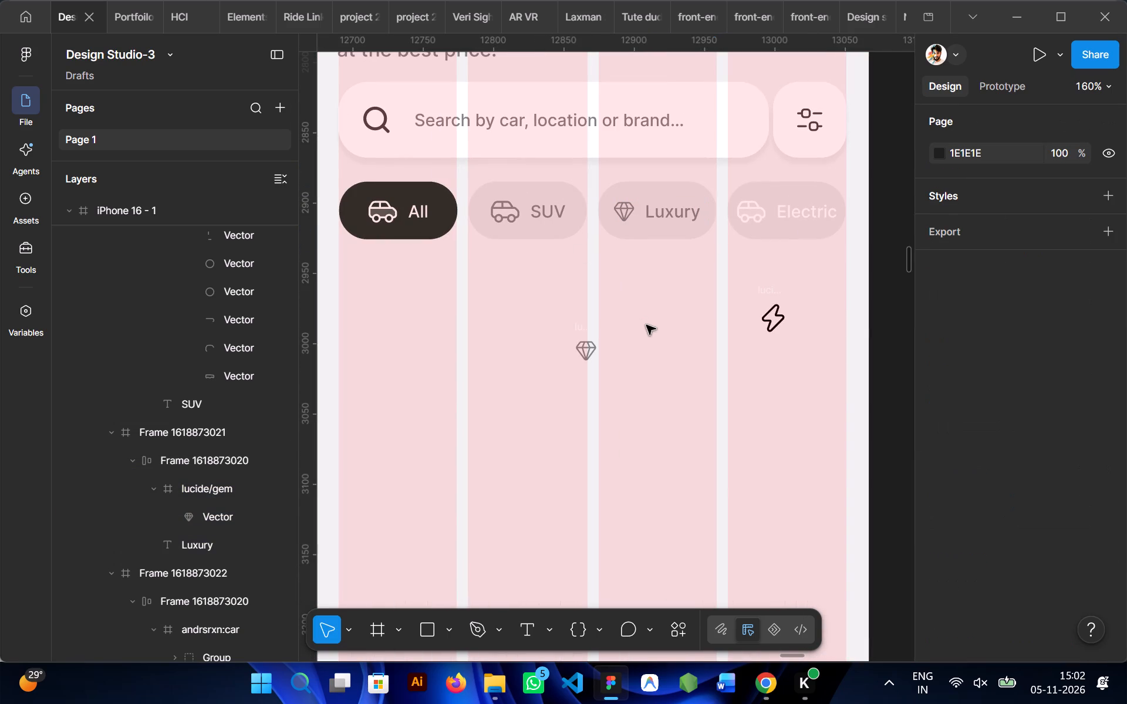
Delete the loose gem icon frame below the category chips.
{"action": "left_click", "coordinate": [585, 329]}
{"action": "key", "text": "Delete"}
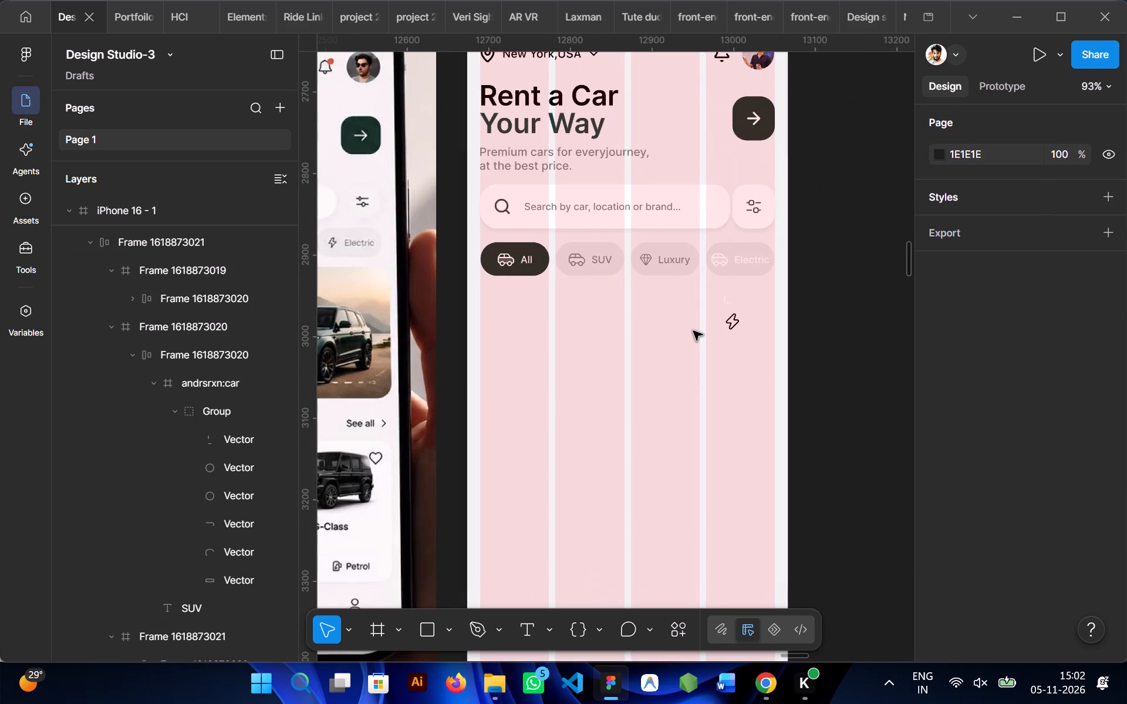
Resize the loose zap icon frame to 16 by 16, the same size as the Luxury chip's gem icon.
{"action": "scroll", "coordinate": [740, 335], "scroll_direction": "up", "scroll_amount": 1}
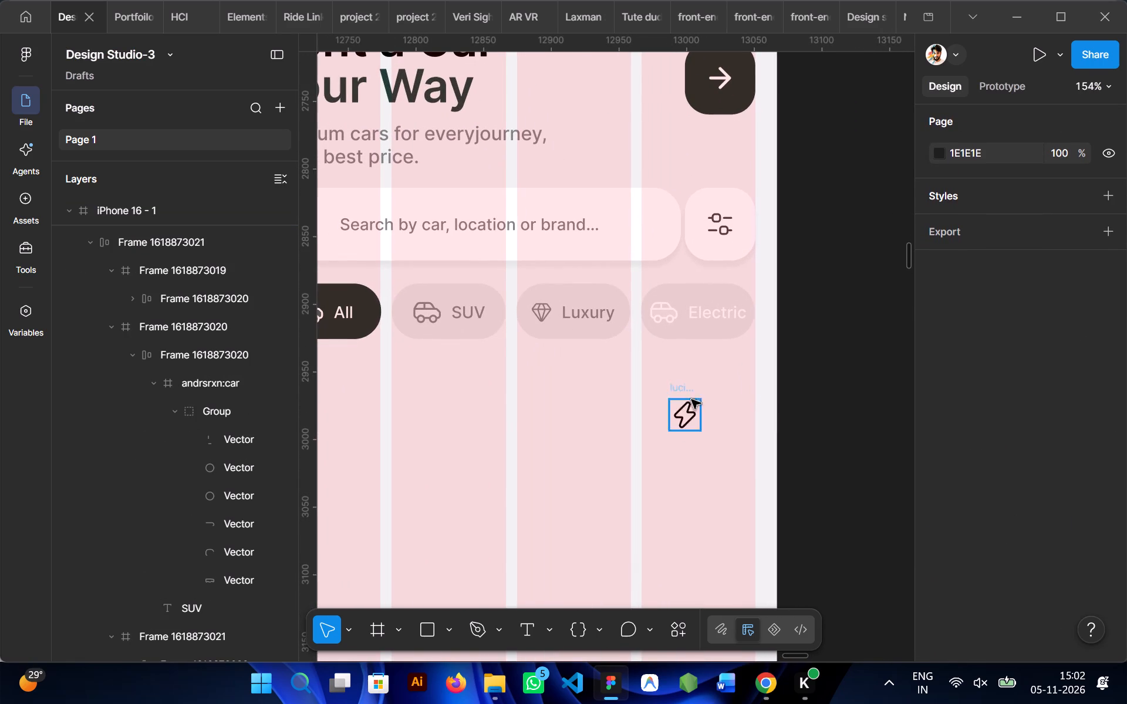
{"action": "triple_click", "coordinate": [541, 309]}
{"action": "left_click", "coordinate": [541, 309]}
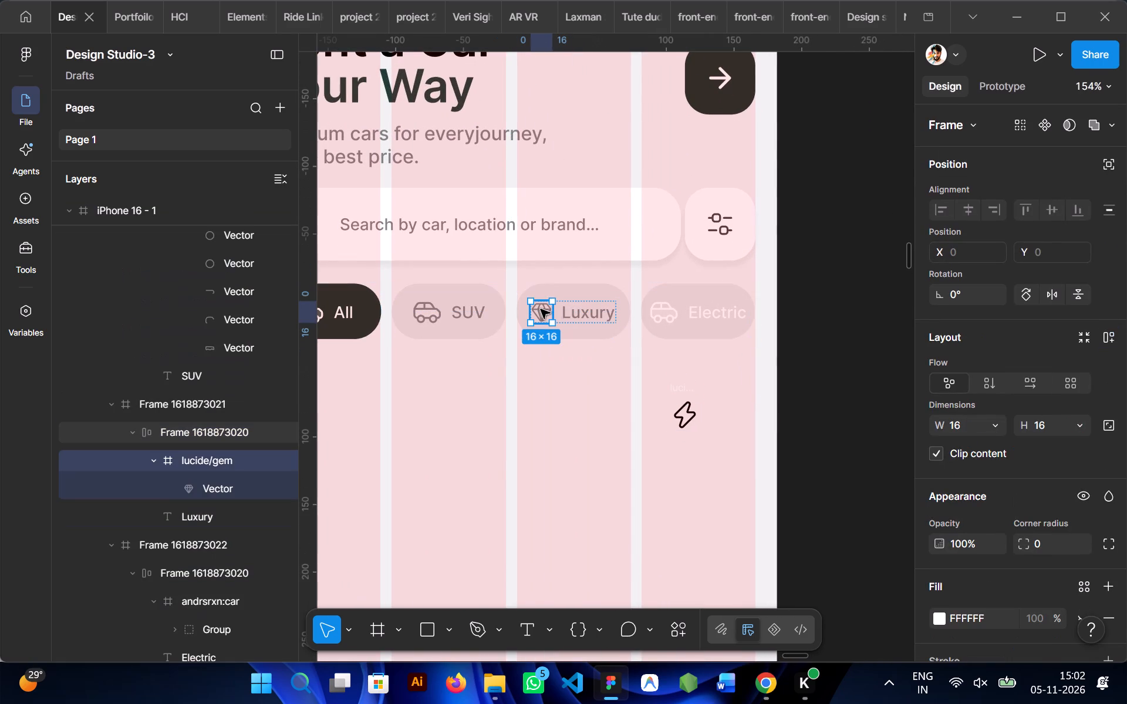
{"action": "left_click", "coordinate": [680, 390]}
{"action": "left_click", "coordinate": [973, 428]}
{"action": "key", "text": "1"}
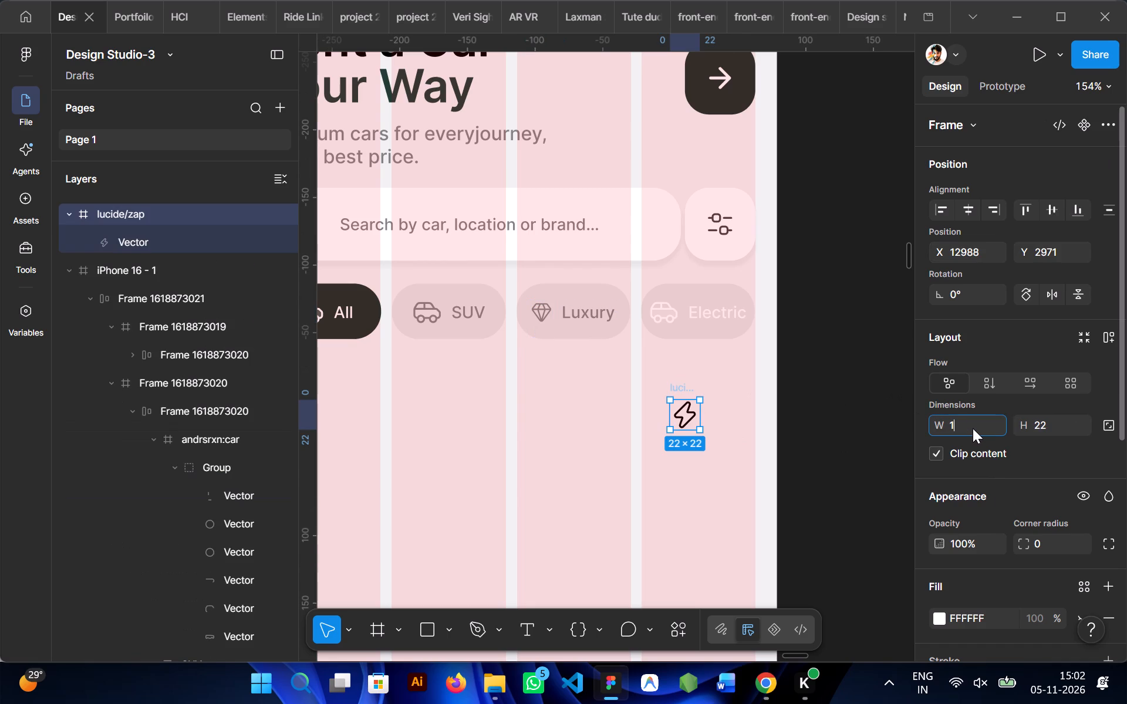
{"action": "key", "text": "6"}
{"action": "left_click", "coordinate": [1055, 434]}
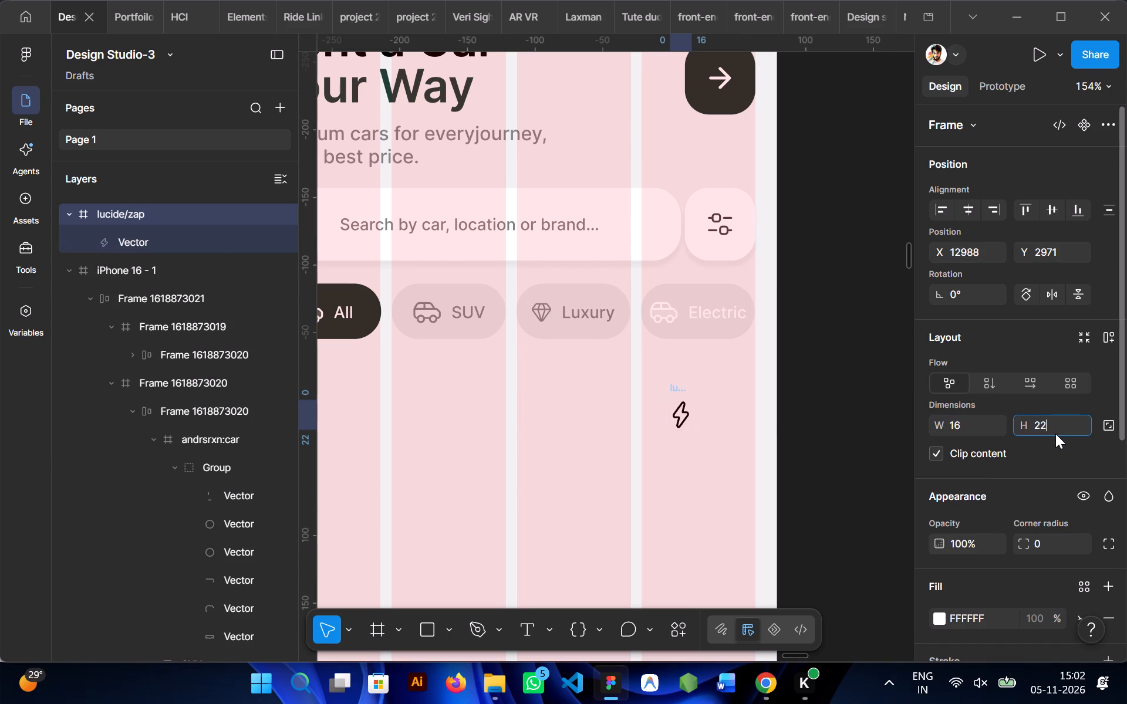
{"action": "type", "text": "16"}
{"action": "left_click", "coordinate": [699, 461]}
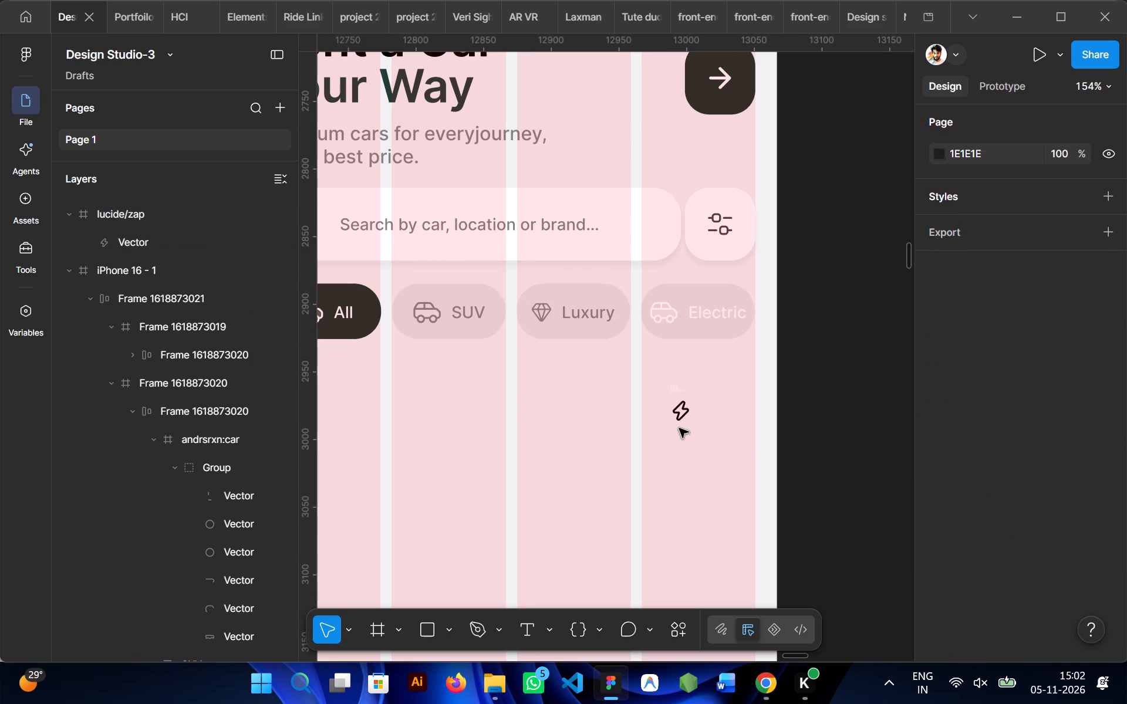
Set the zap vector's stroke weight to 1.
{"action": "left_click", "coordinate": [678, 419], "text": "ctrl"}
{"action": "scroll", "coordinate": [1000, 533], "scroll_direction": "down", "scroll_amount": 2}
{"action": "left_click", "coordinate": [1035, 522]}
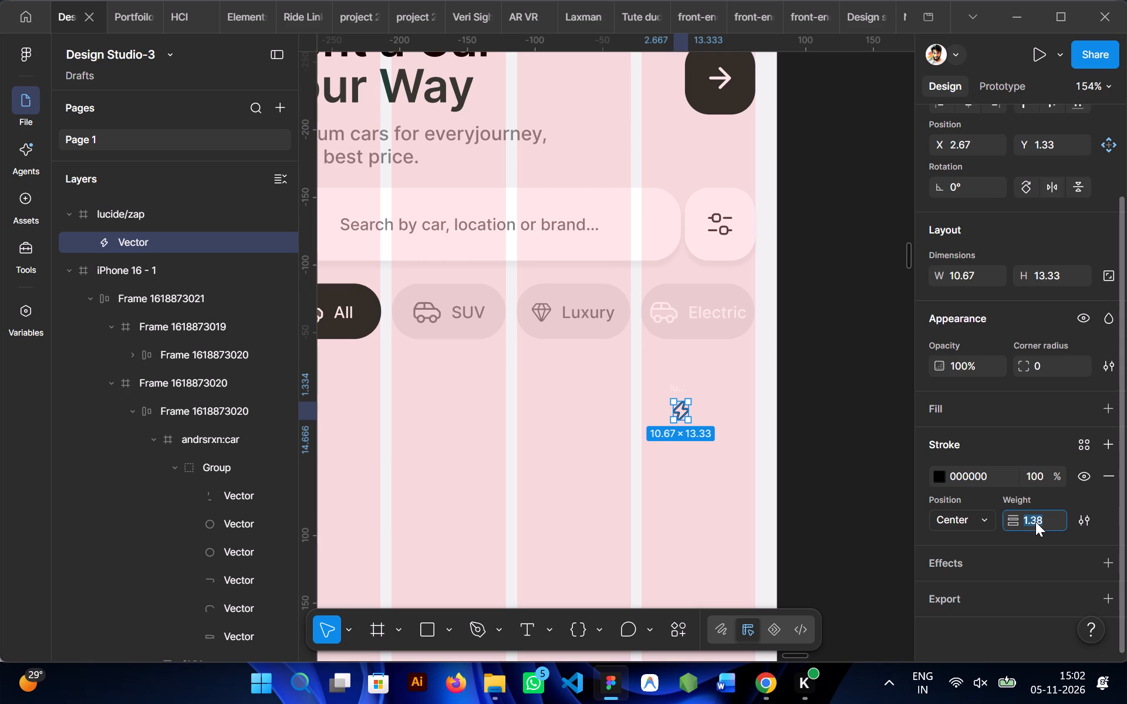
{"action": "key", "text": "1"}
{"action": "left_click", "coordinate": [658, 507]}
Recolour the zap vector's stroke to 828282, sampled from the gem icon in the Luxury chip.
{"action": "left_click", "coordinate": [678, 384]}
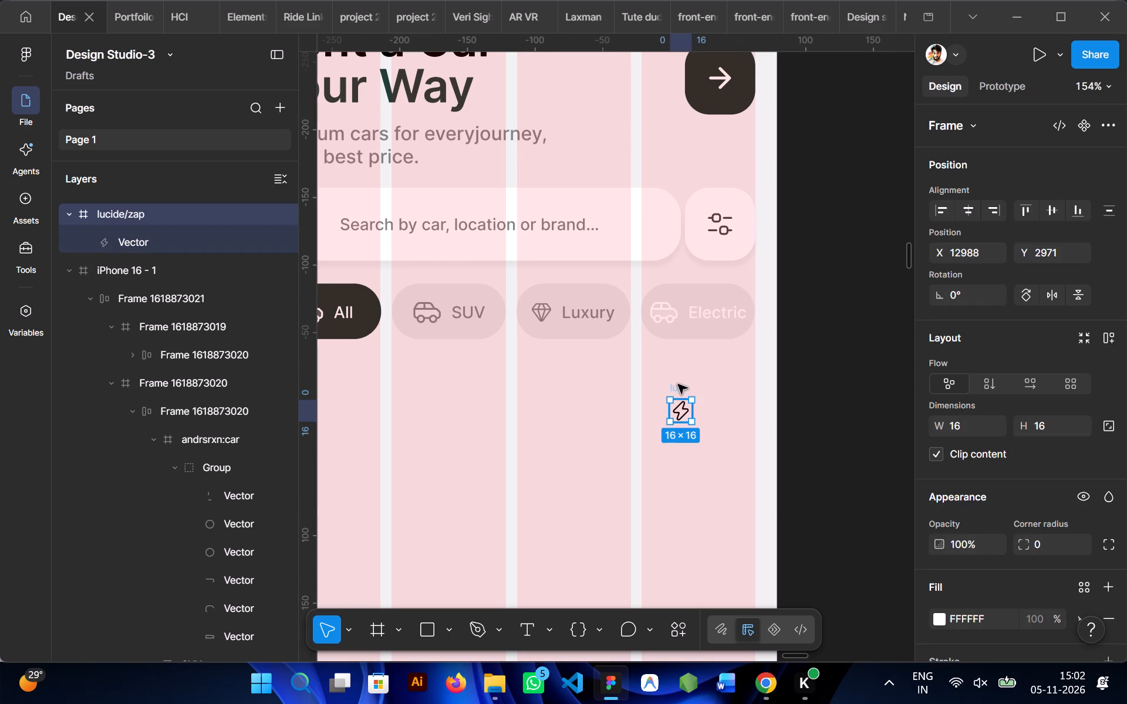
{"action": "left_click", "coordinate": [679, 415], "text": "ctrl"}
{"action": "key", "text": "i"}
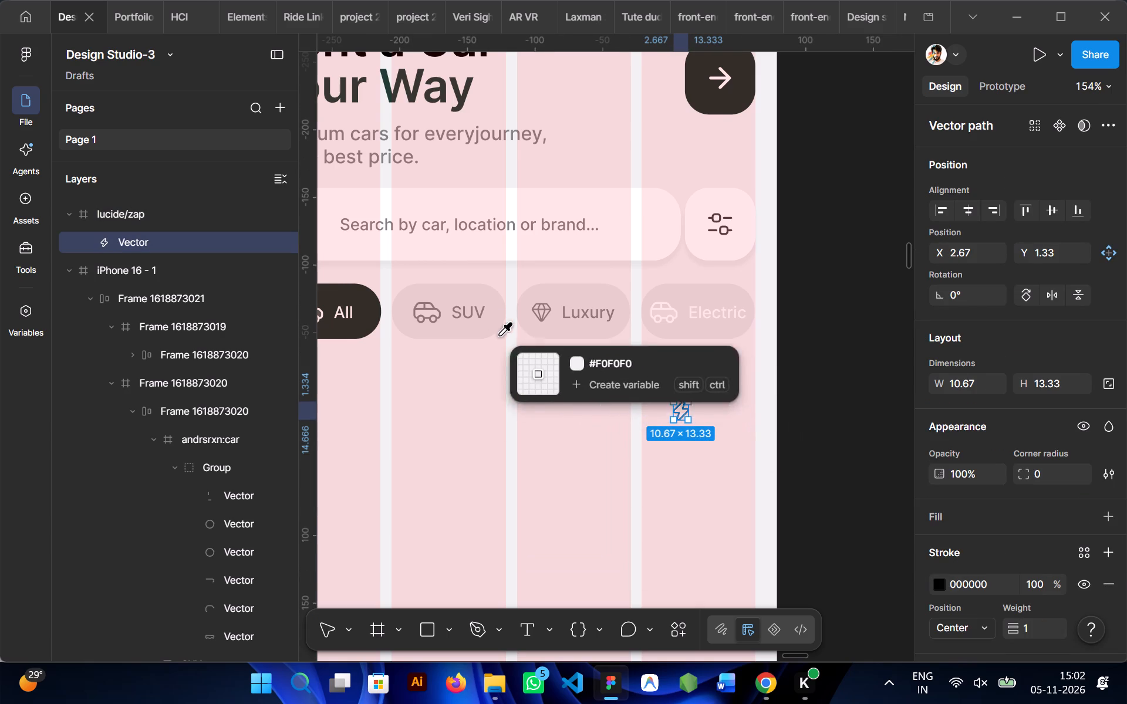
{"action": "left_click", "coordinate": [544, 326]}
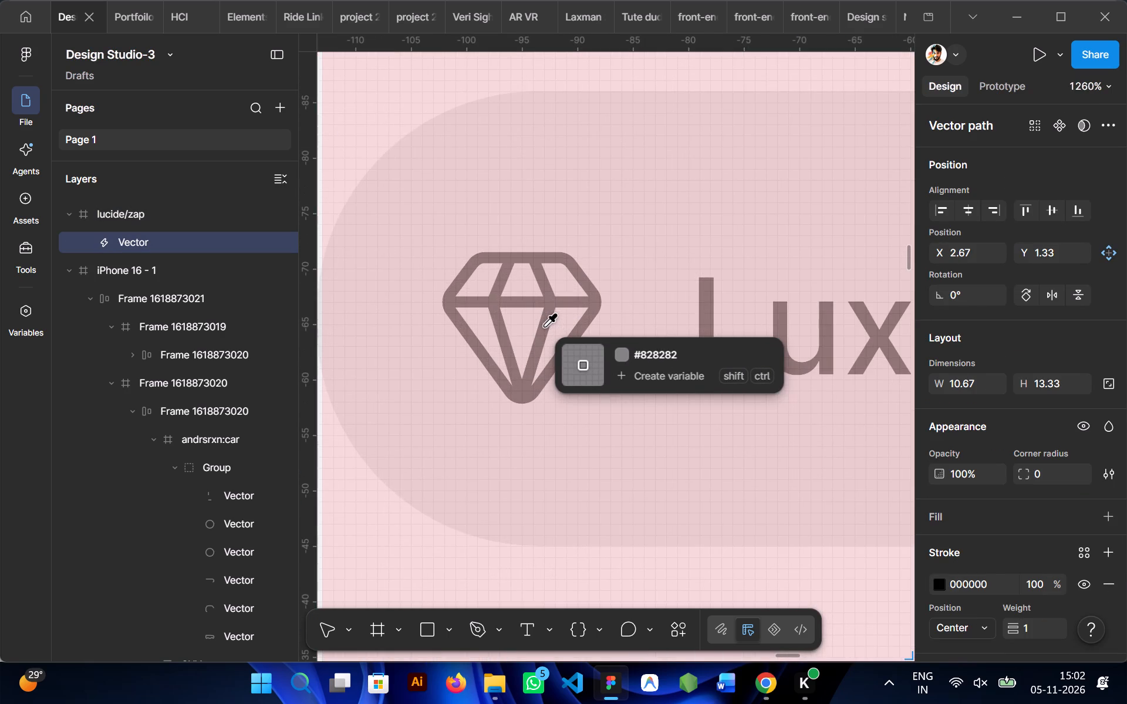
{"action": "left_click", "coordinate": [571, 422]}
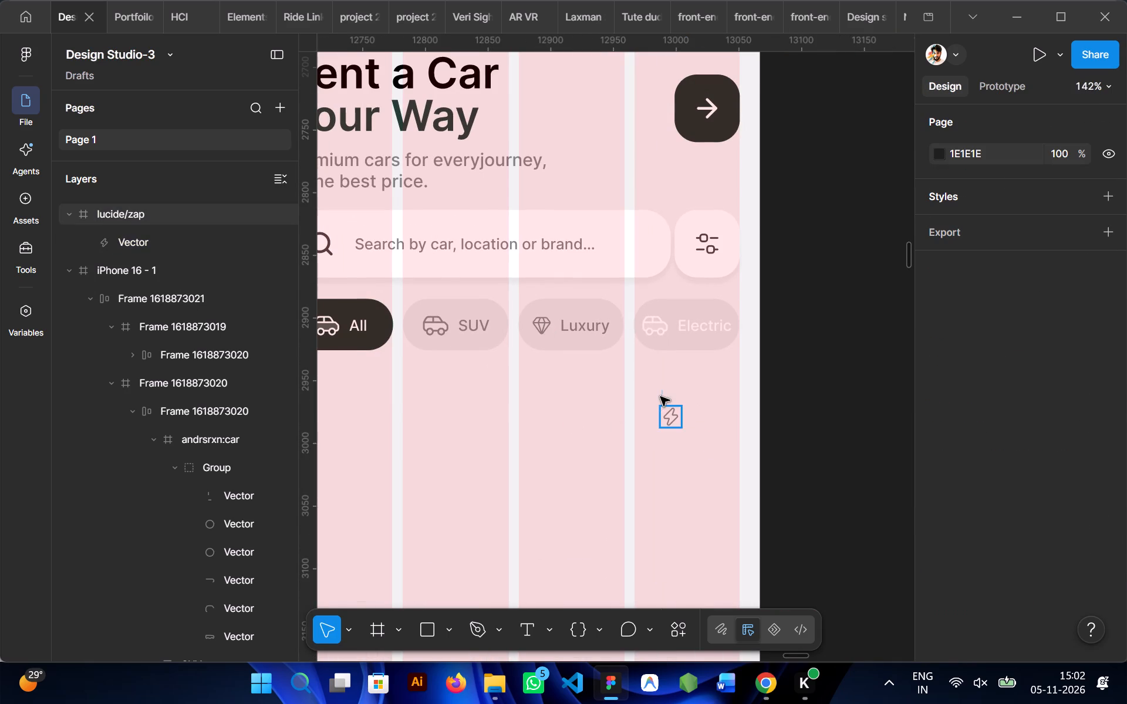
Replace the car icon in the Electric chip with a copy of the zap icon.
{"action": "left_click", "coordinate": [663, 394]}
{"action": "key", "text": "ctrl+c"}
{"action": "triple_click", "coordinate": [654, 317]}
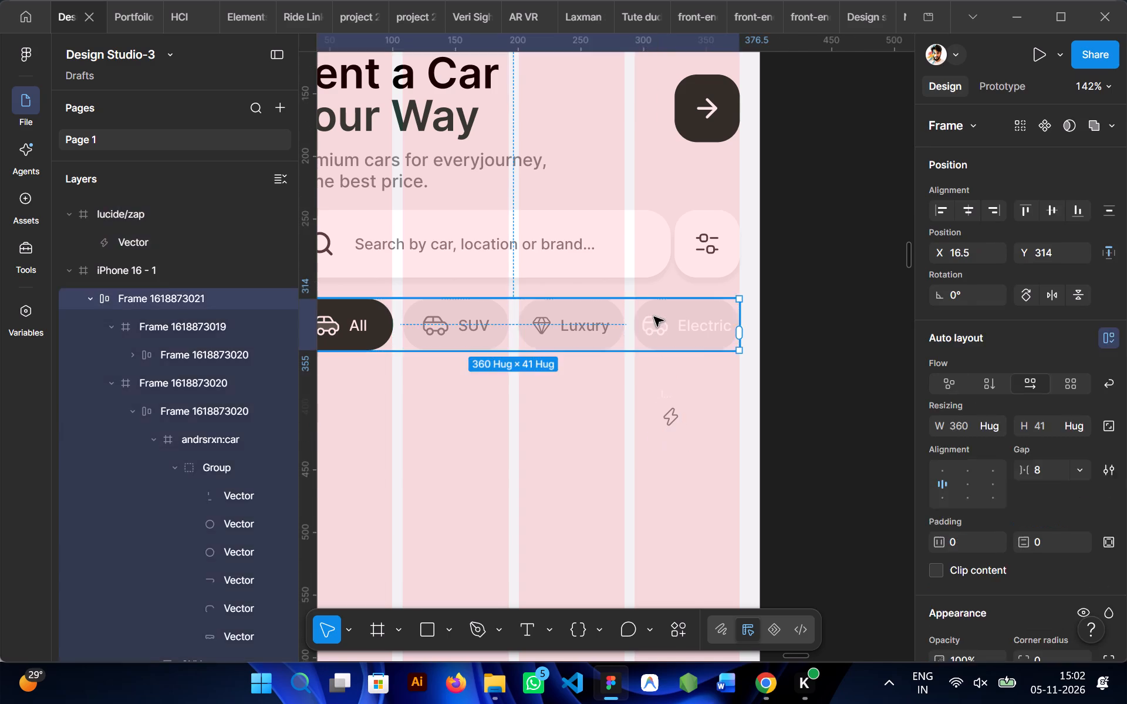
{"action": "double_click", "coordinate": [654, 317]}
{"action": "right_click", "coordinate": [654, 321]}
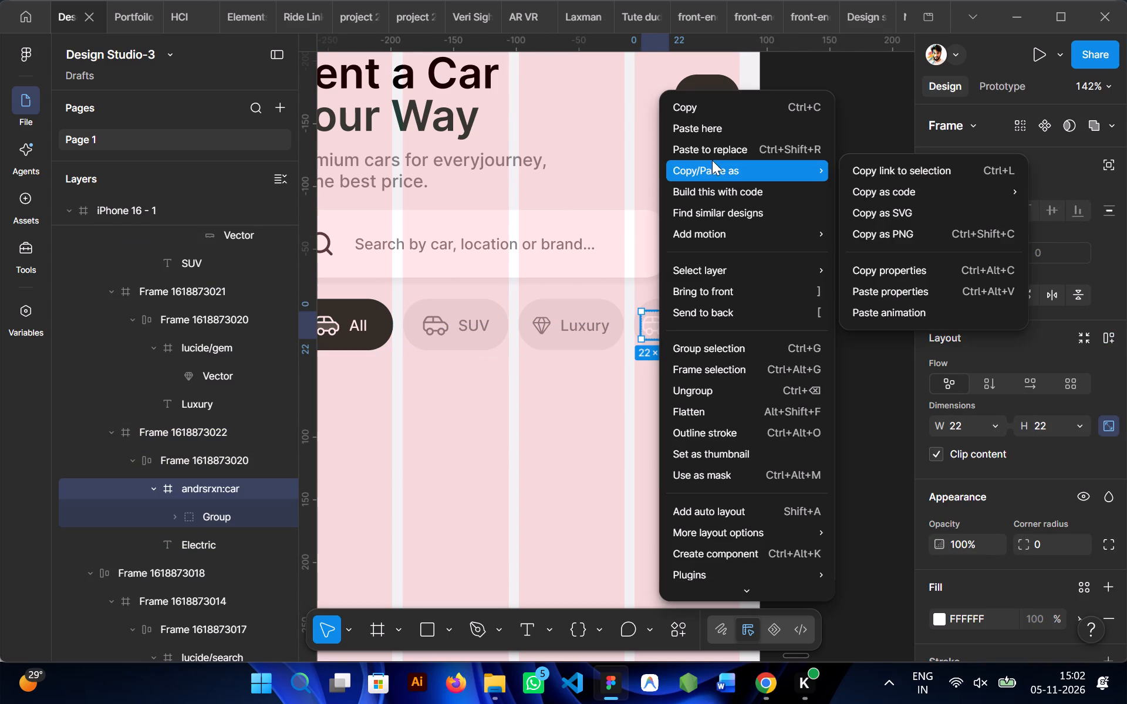
{"action": "left_click", "coordinate": [711, 157]}
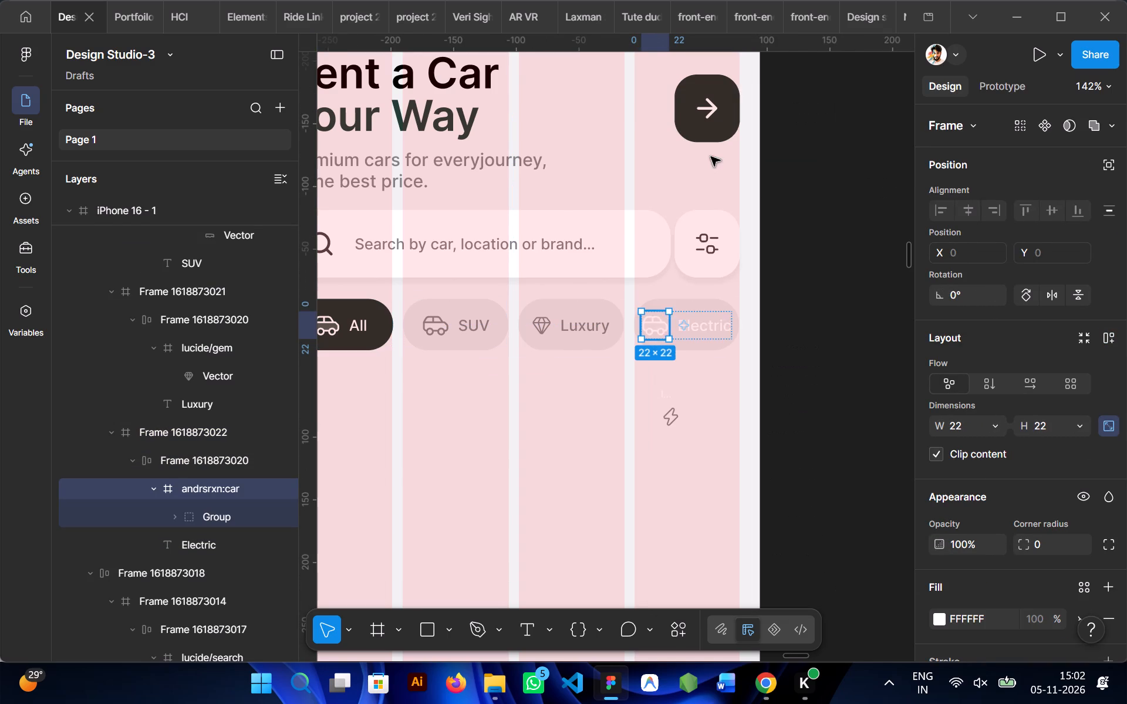
{"action": "left_click", "coordinate": [772, 392]}
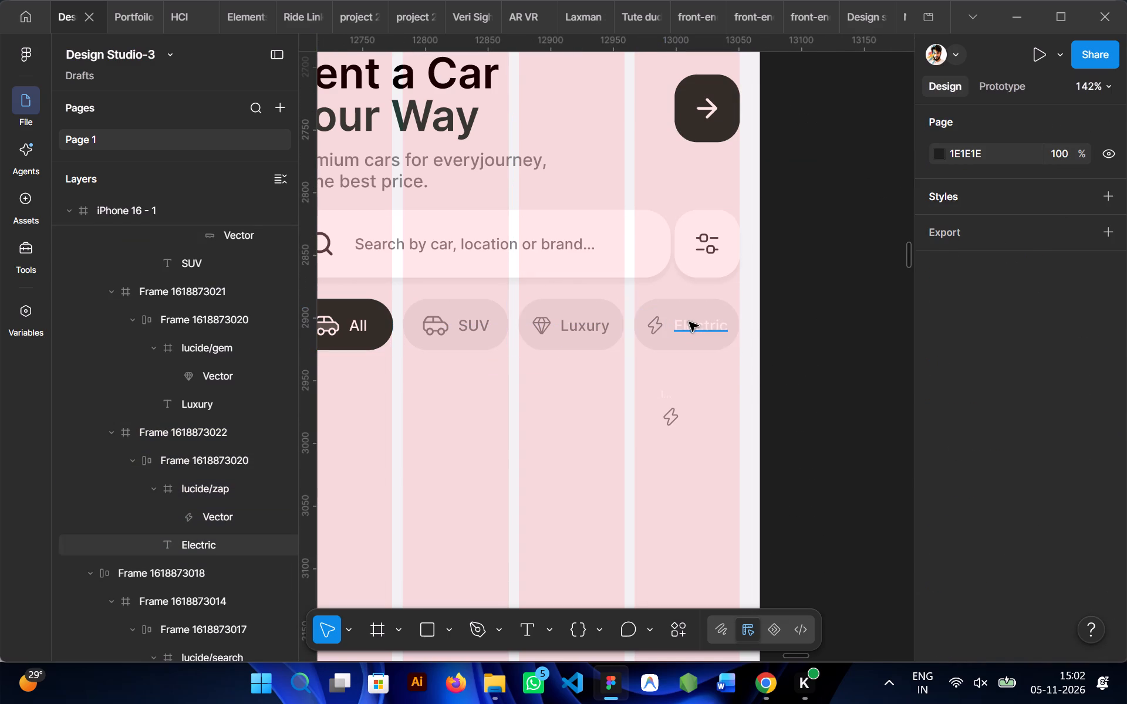
Recolour the Electric chip's label with the grey sampled from the Luxury chip's label.
{"action": "left_click", "coordinate": [688, 327], "text": "ctrl"}
{"action": "key", "text": "i"}
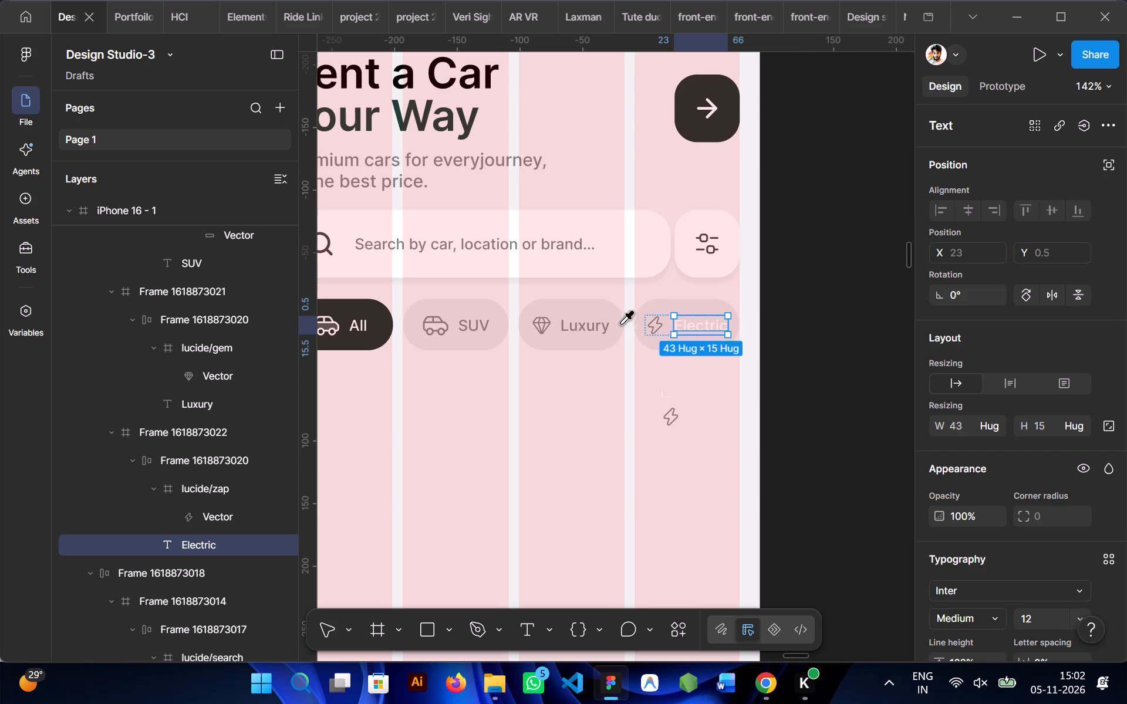
{"action": "left_click", "coordinate": [573, 375]}
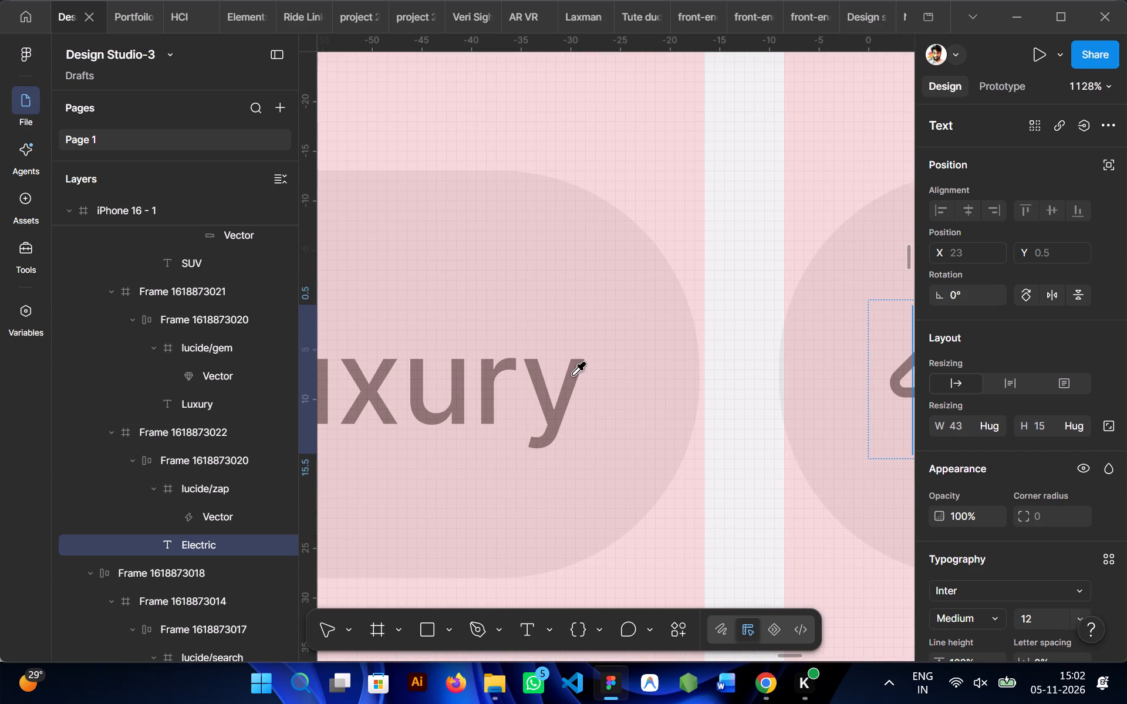
Delete the leftover lucide/zap icon together with its frame from the empty area below the Electric chip.
{"action": "left_click", "coordinate": [582, 505]}
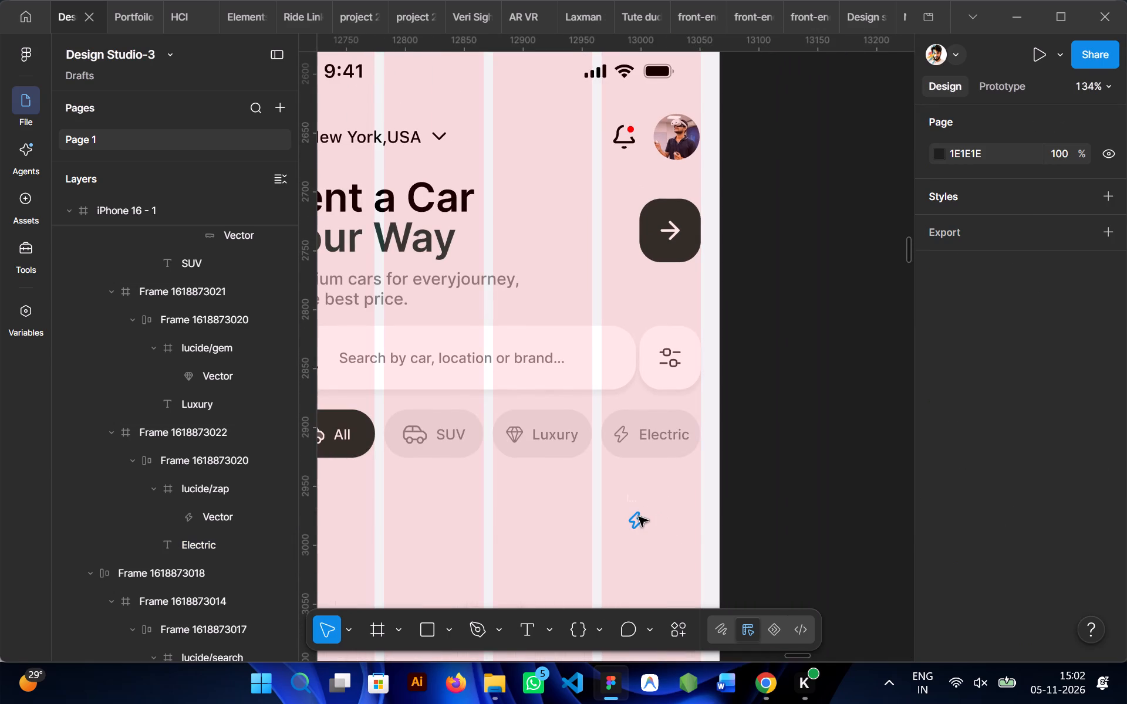
{"action": "left_click", "coordinate": [639, 518]}
{"action": "left_click", "coordinate": [633, 500]}
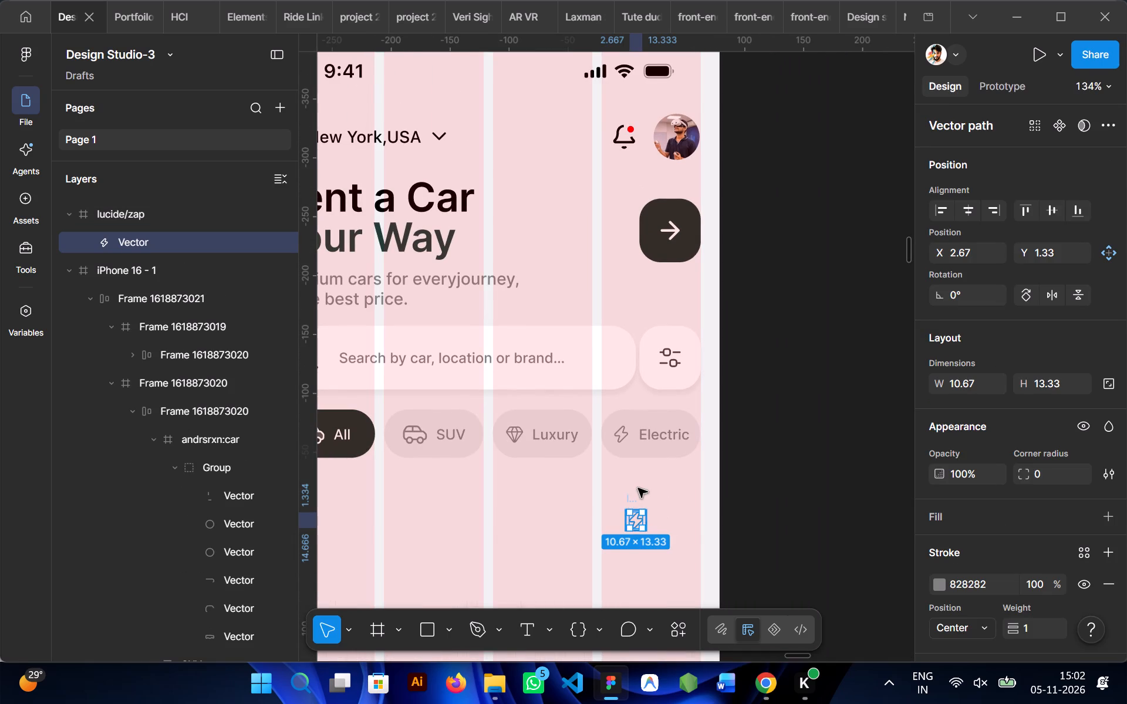
{"action": "left_click", "coordinate": [644, 492]}
{"action": "left_click", "coordinate": [634, 493]}
{"action": "key", "text": "Delete"}
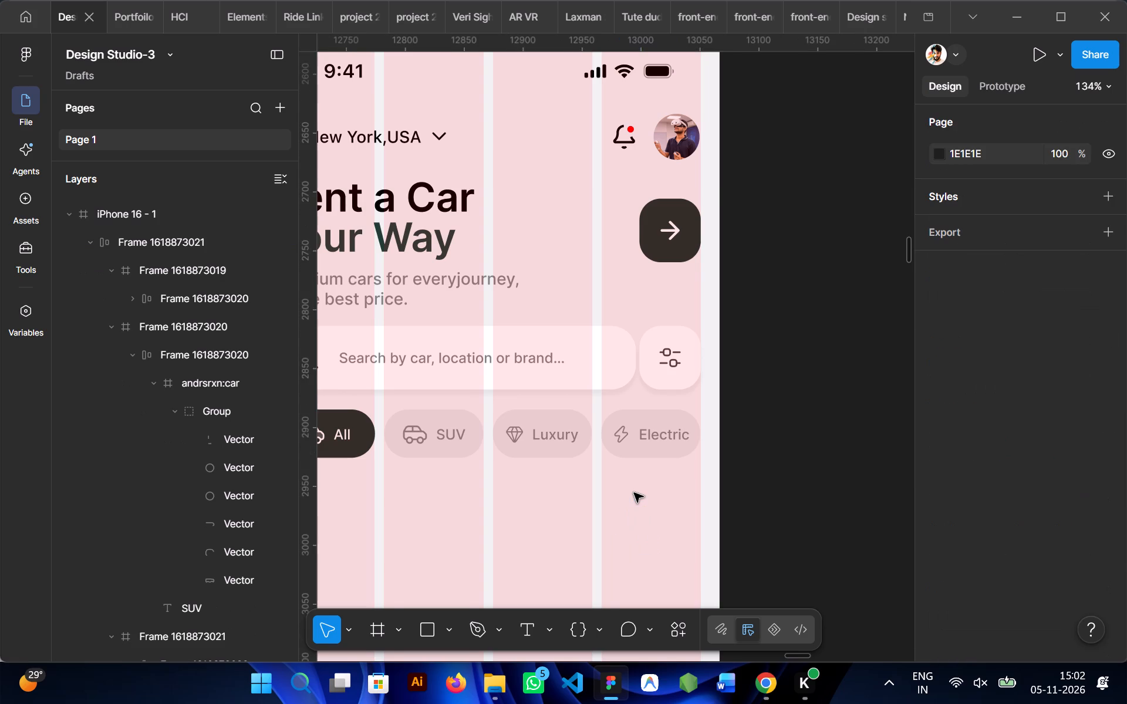
Open an inline preview of the iPhone 16 - 1 frame and check the layout built so far.
{"action": "scroll", "coordinate": [634, 493], "scroll_direction": "right", "scroll_amount": 1}
{"action": "scroll", "coordinate": [634, 493], "scroll_direction": "down", "scroll_amount": 1}
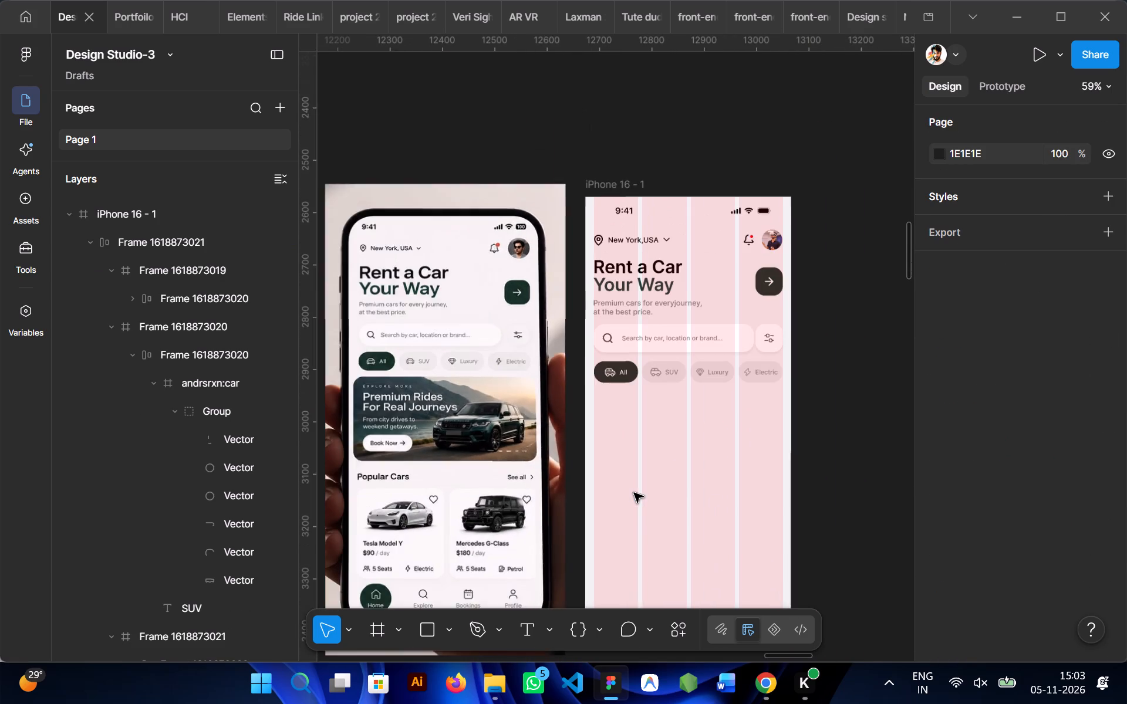
{"action": "scroll", "coordinate": [634, 493], "scroll_direction": "down", "scroll_amount": 1}
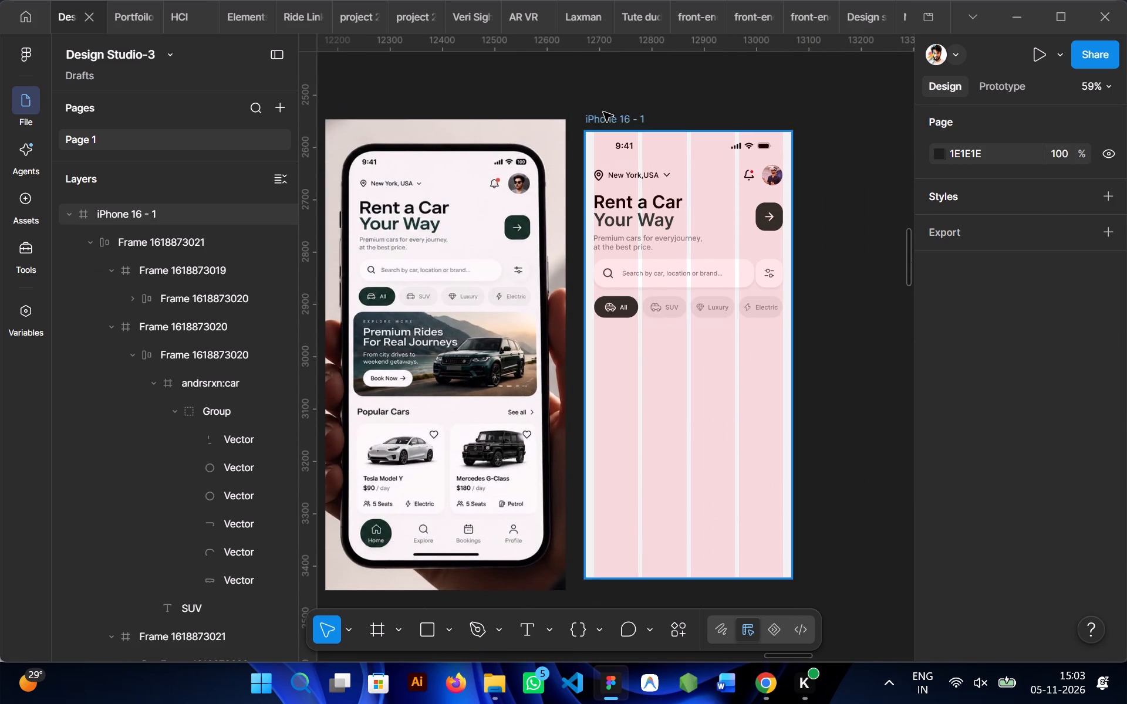
{"action": "left_click", "coordinate": [598, 117]}
{"action": "key", "text": "shift+space"}
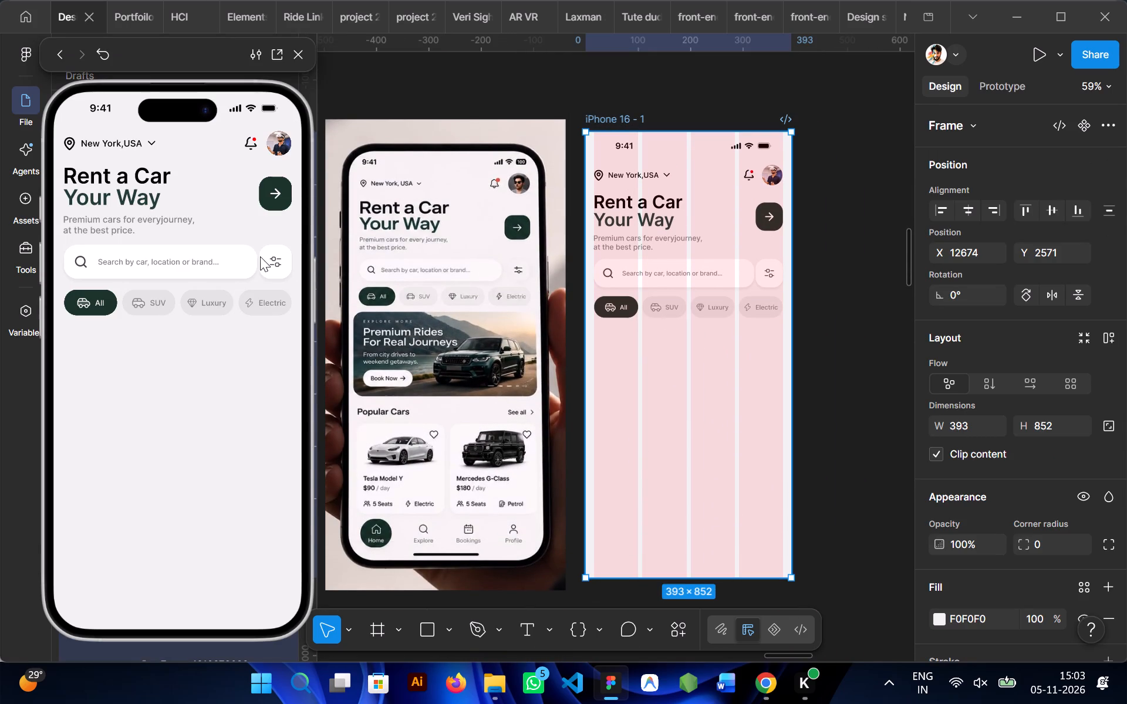
{"action": "scroll", "coordinate": [260, 256], "scroll_direction": "up", "scroll_amount": 1}
{"action": "triple_click", "coordinate": [177, 262]}
Nudge the dark arrow button beside the Rent a Car heading up to Y 131.
{"action": "left_click", "coordinate": [646, 204]}
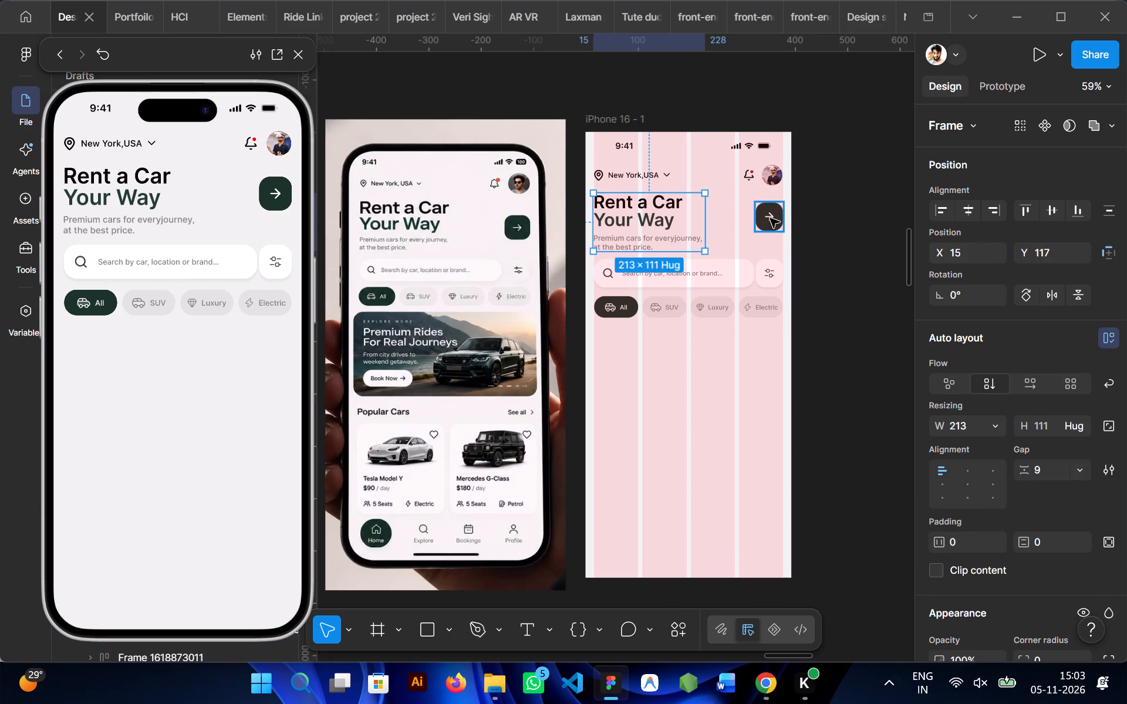
{"action": "left_click", "coordinate": [770, 218]}
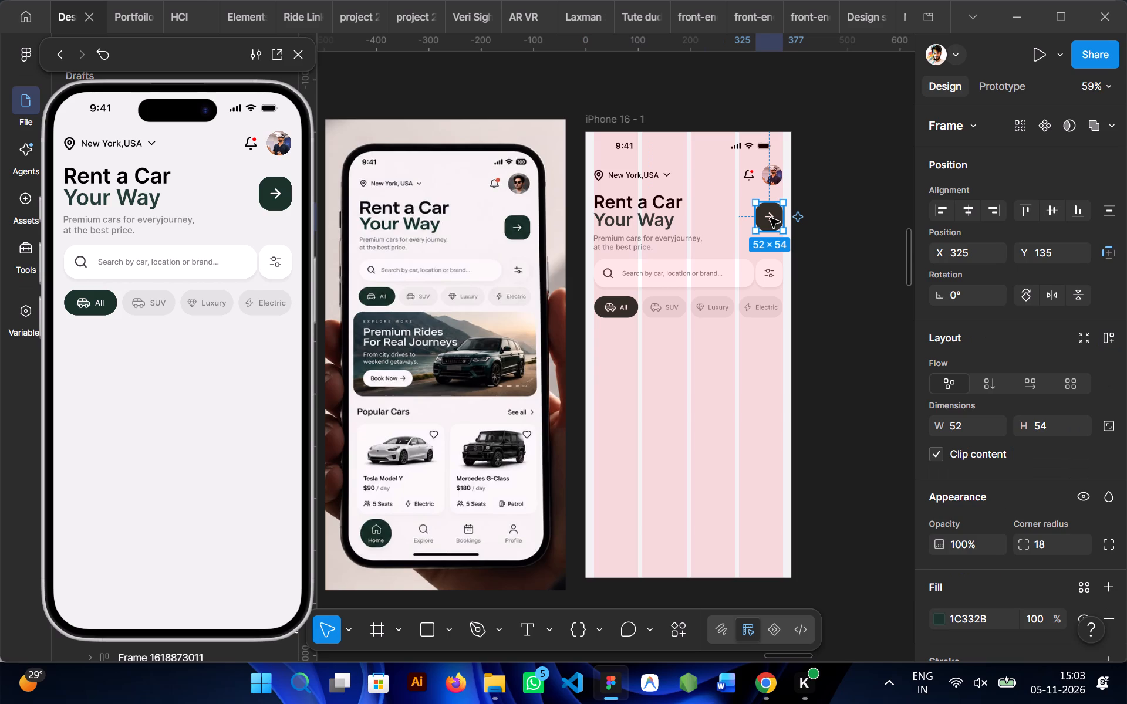
{"action": "key", "text": "Up"}
{"action": "key", "text": "Up"}
{"action": "key", "text": "Up"}
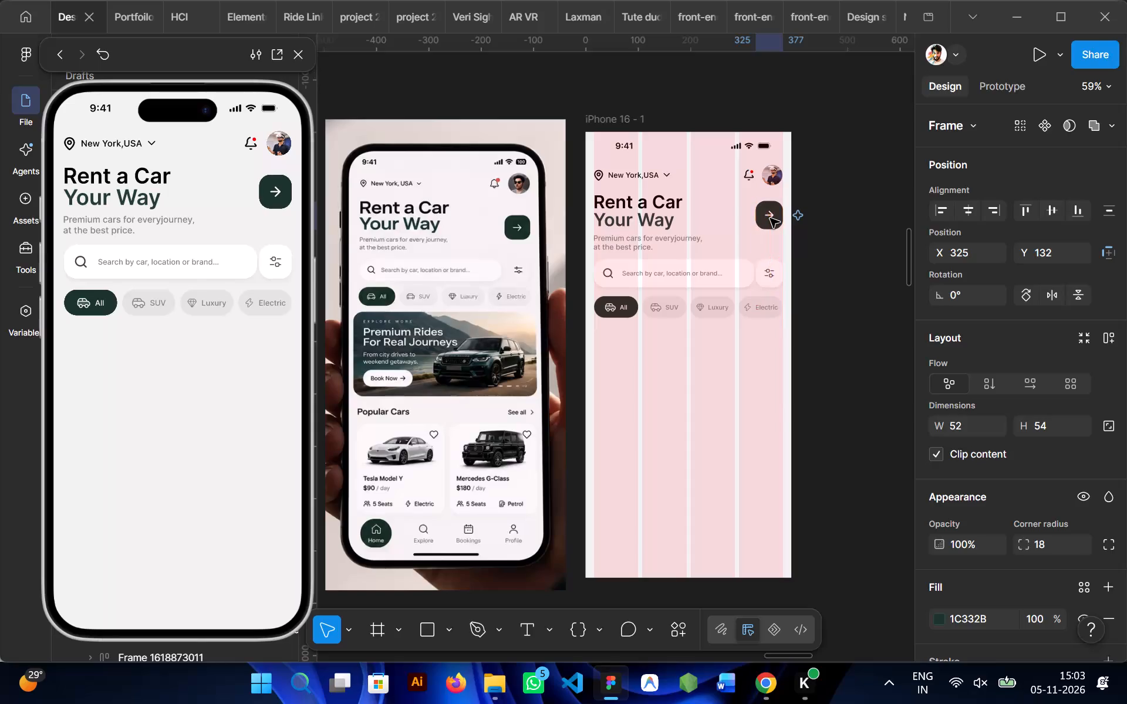
{"action": "key", "text": "Up"}
{"action": "key", "text": "Up"}
{"action": "key", "text": "Down"}
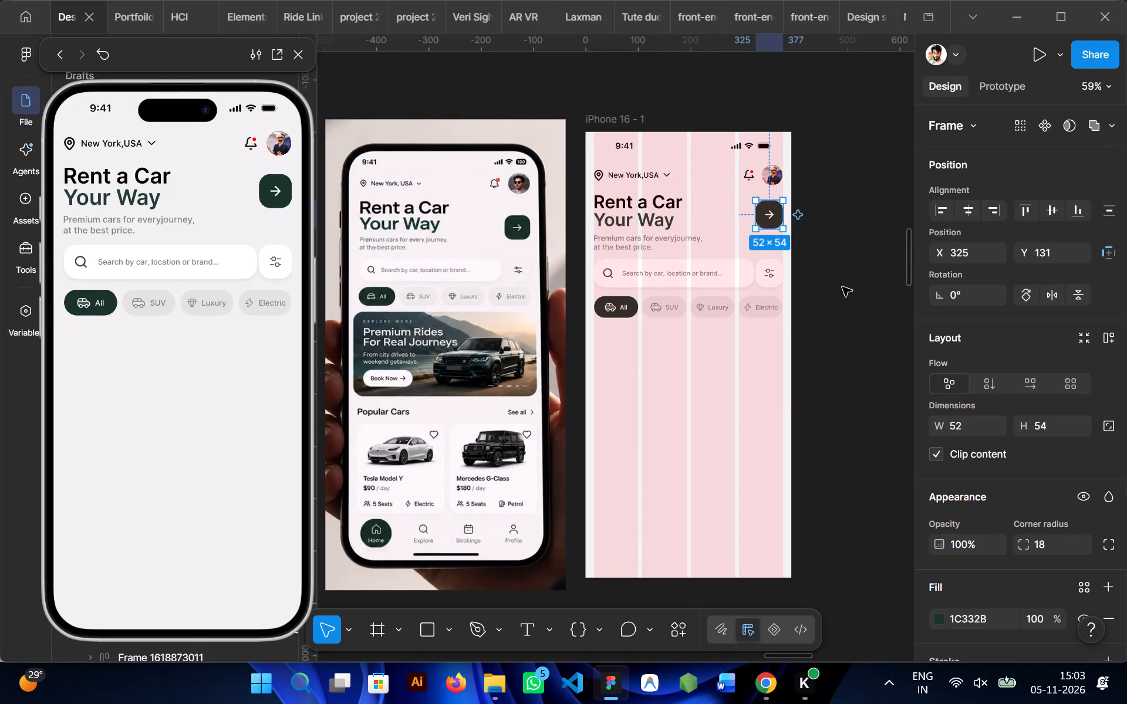
{"action": "left_click", "coordinate": [842, 287]}
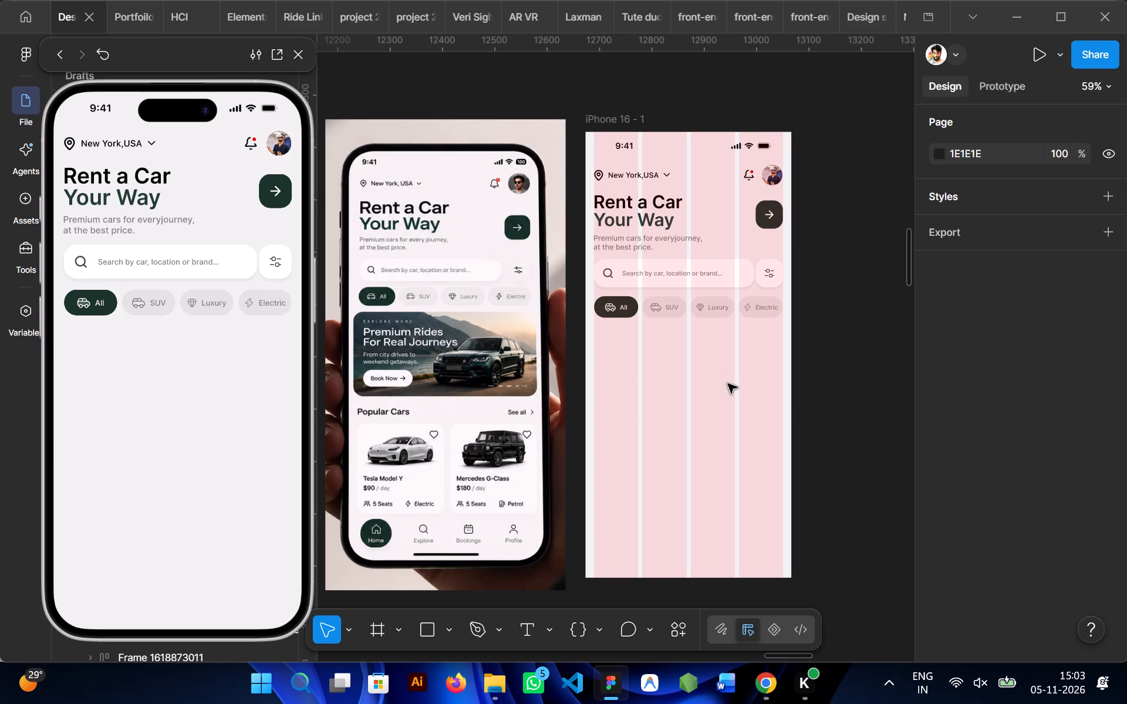
Switch to Chrome and search Google Images for "car add image" in the new tab.
{"action": "left_click", "coordinate": [767, 683]}
{"action": "left_click", "coordinate": [675, 15]}
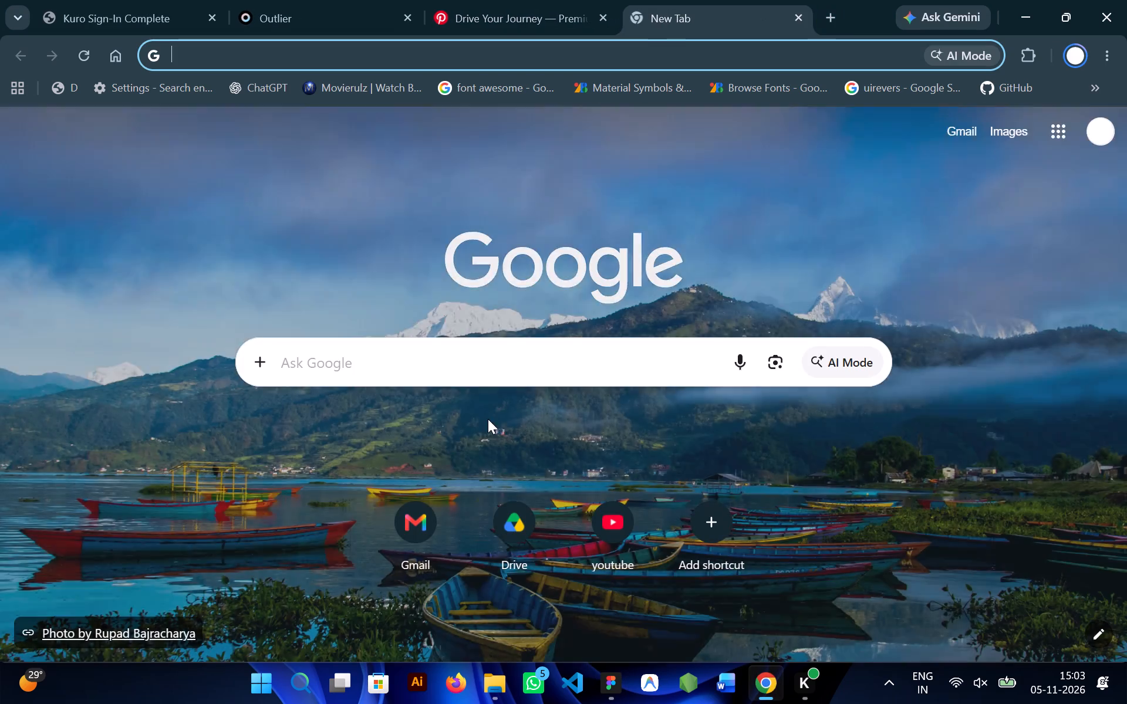
{"action": "left_click", "coordinate": [442, 365]}
{"action": "type", "text": "car"}
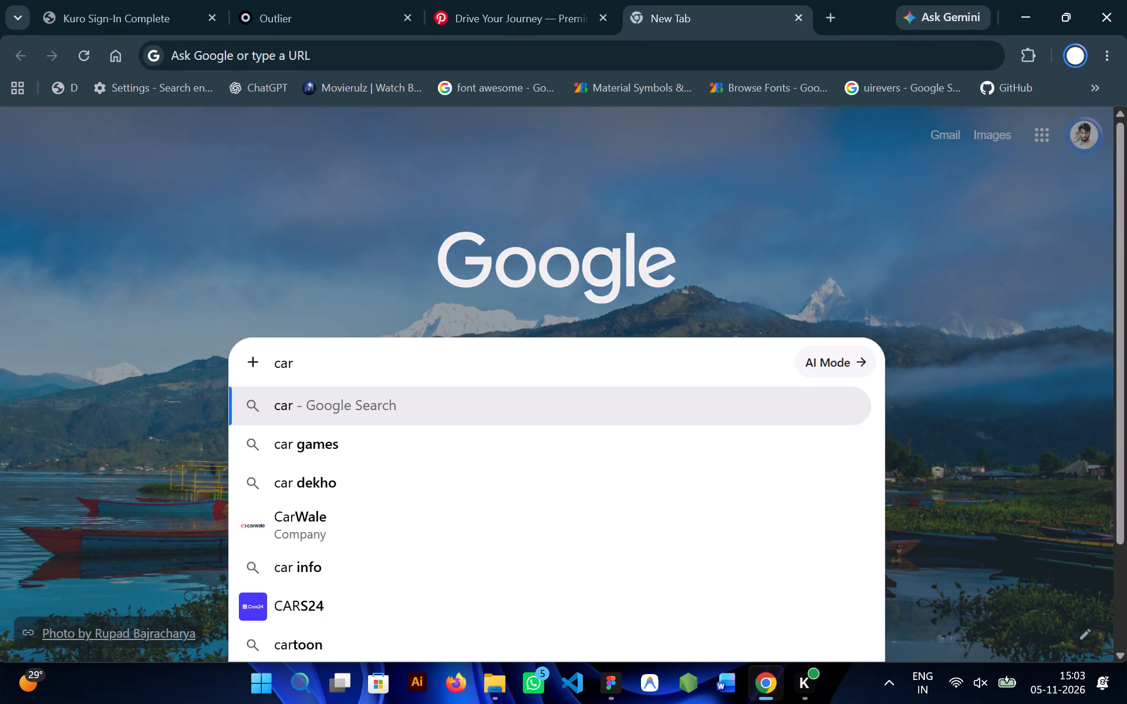
{"action": "key", "text": "space"}
{"action": "type", "text": "add image"}
{"action": "key", "text": "Return"}
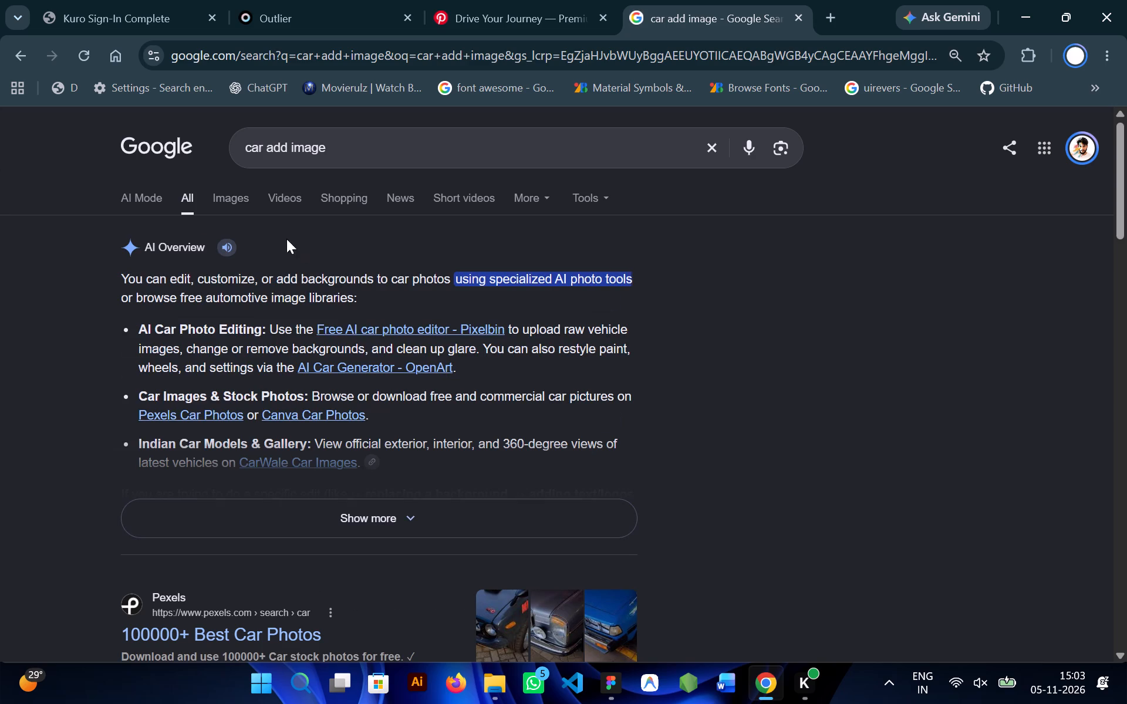
{"action": "left_click", "coordinate": [221, 203]}
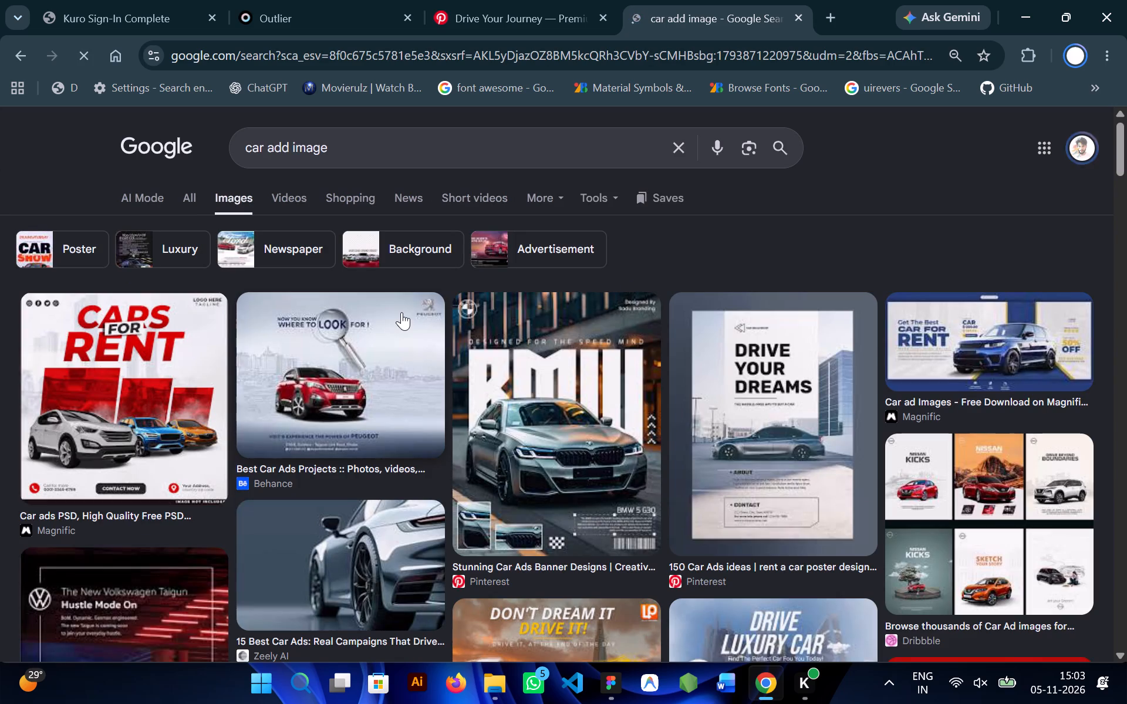
Look through the image results for a car advertisement photo suited to the home screen's promo banner.
{"action": "scroll", "coordinate": [505, 426], "scroll_direction": "down", "scroll_amount": 2}
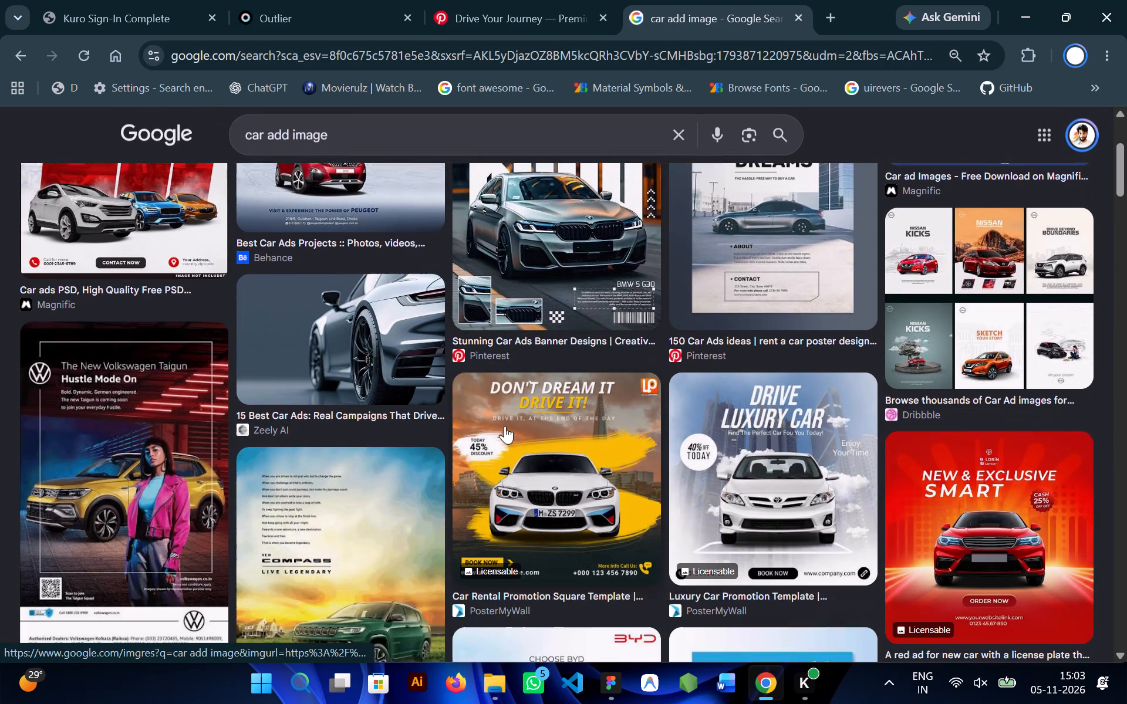
{"action": "scroll", "coordinate": [505, 426], "scroll_direction": "down", "scroll_amount": 5}
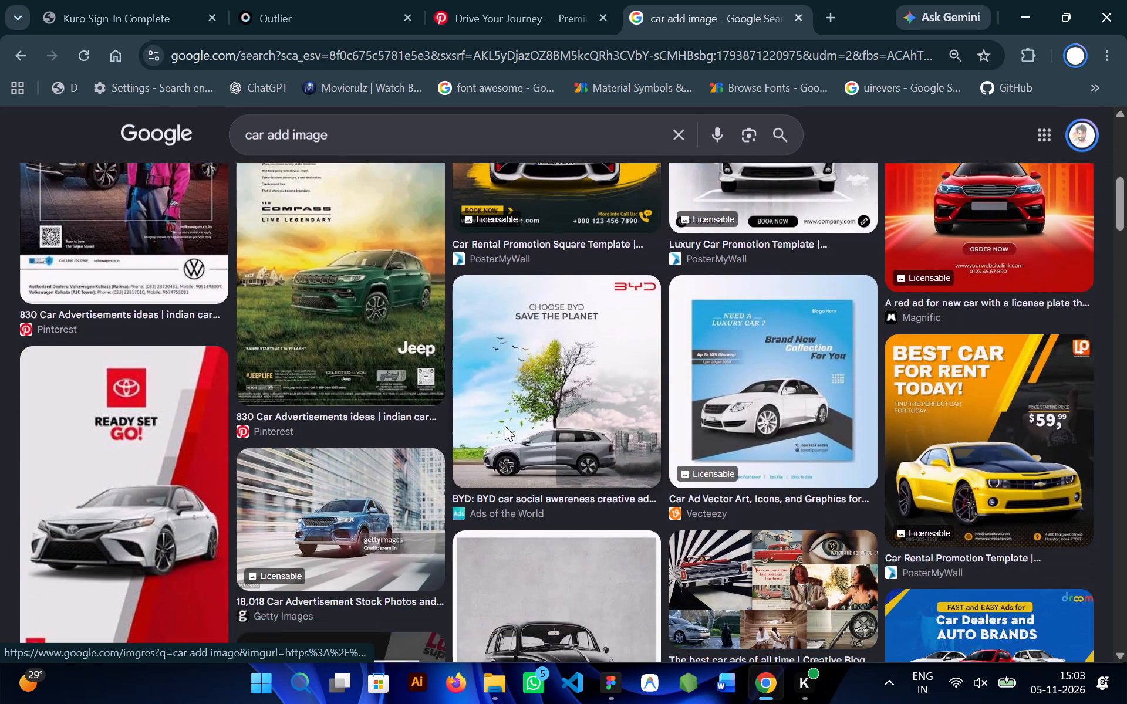
{"action": "scroll", "coordinate": [505, 426], "scroll_direction": "down", "scroll_amount": 2}
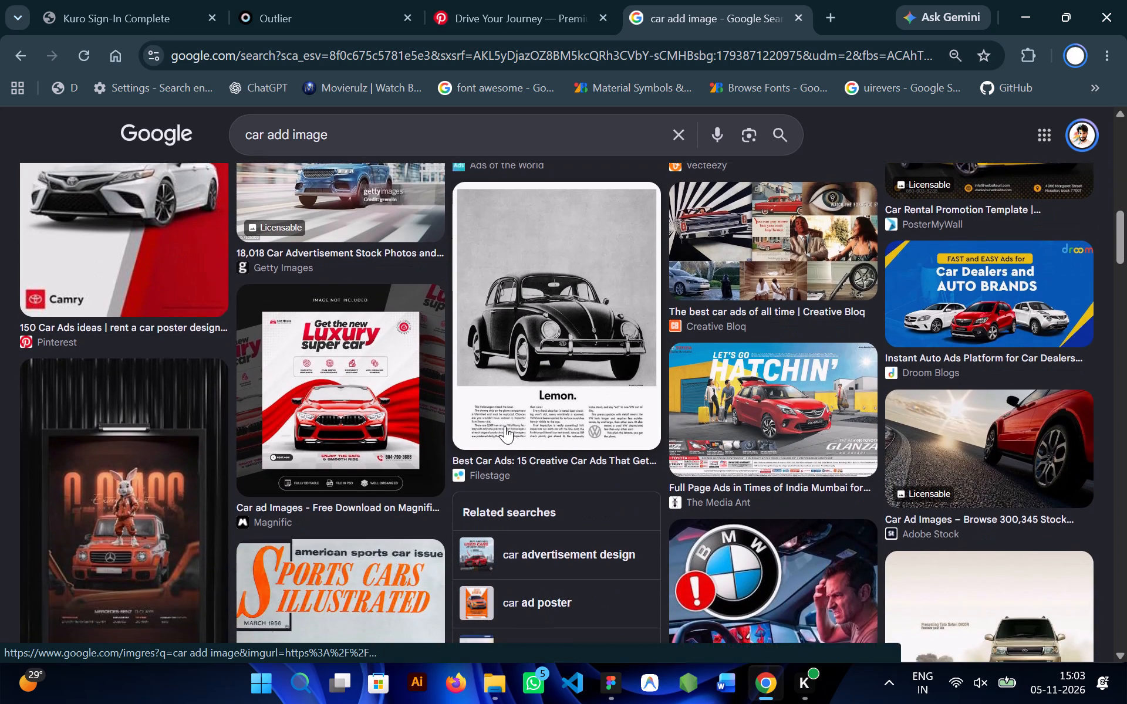
{"action": "scroll", "coordinate": [505, 426], "scroll_direction": "up", "scroll_amount": 2}
{"action": "scroll", "coordinate": [498, 501], "scroll_direction": "up", "scroll_amount": 1}
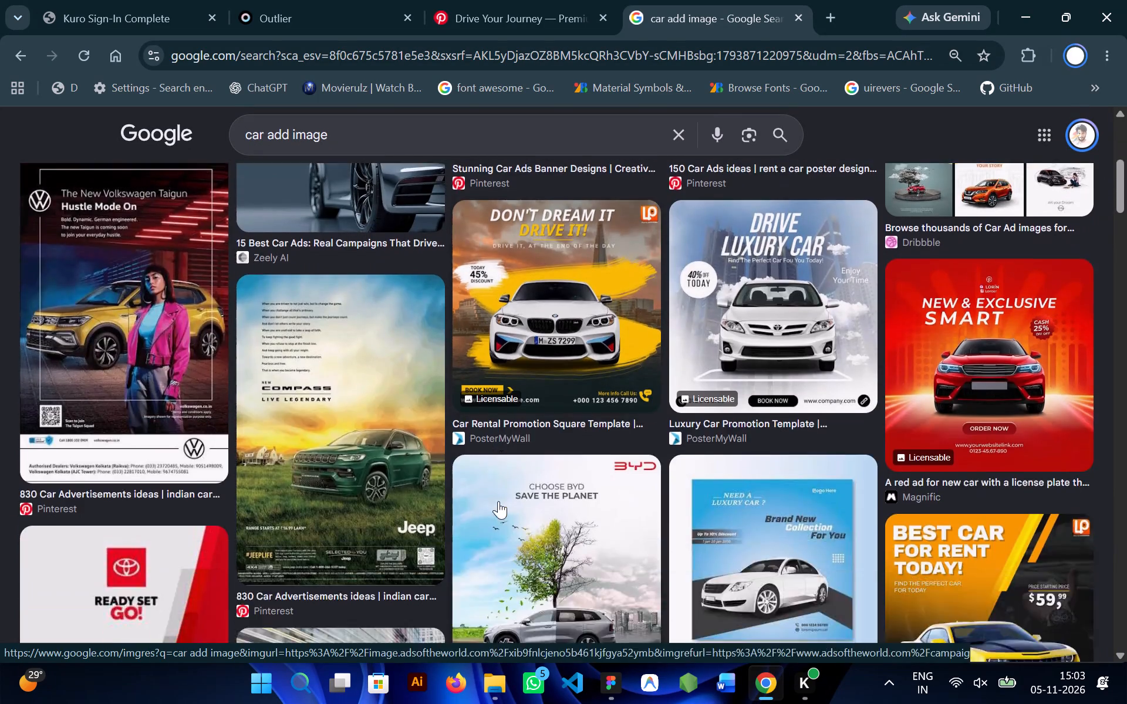
{"action": "scroll", "coordinate": [498, 501], "scroll_direction": "up", "scroll_amount": 1}
{"action": "scroll", "coordinate": [475, 536], "scroll_direction": "down", "scroll_amount": 5}
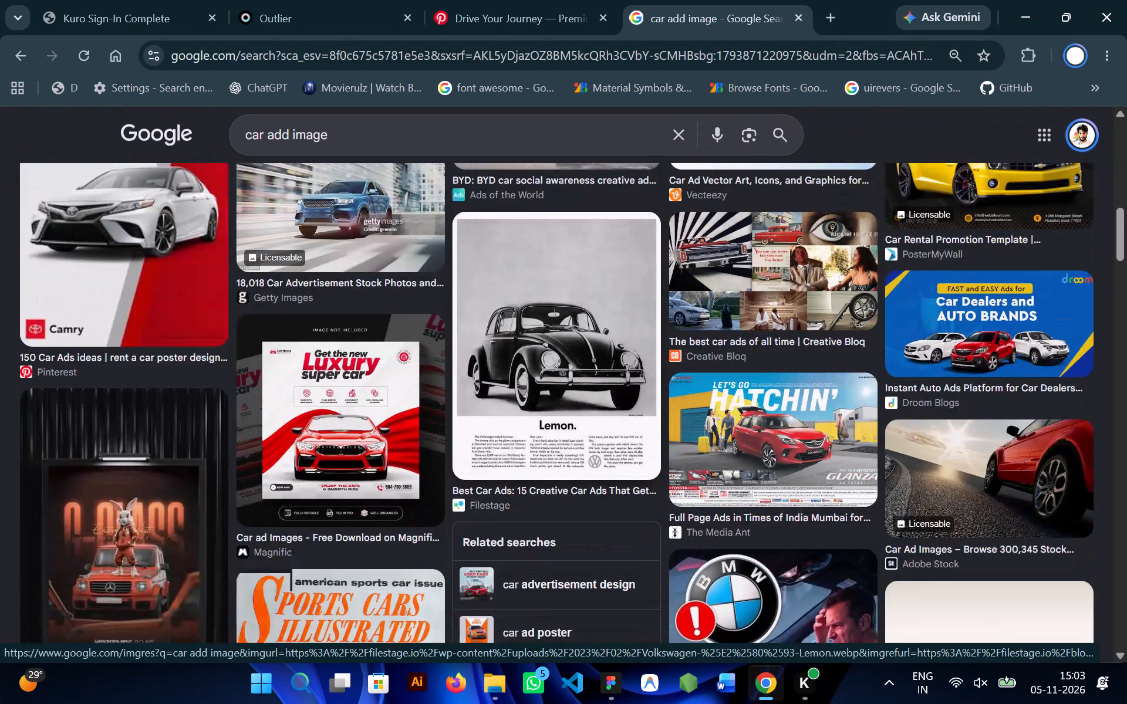
{"action": "scroll", "coordinate": [475, 536], "scroll_direction": "down", "scroll_amount": 2}
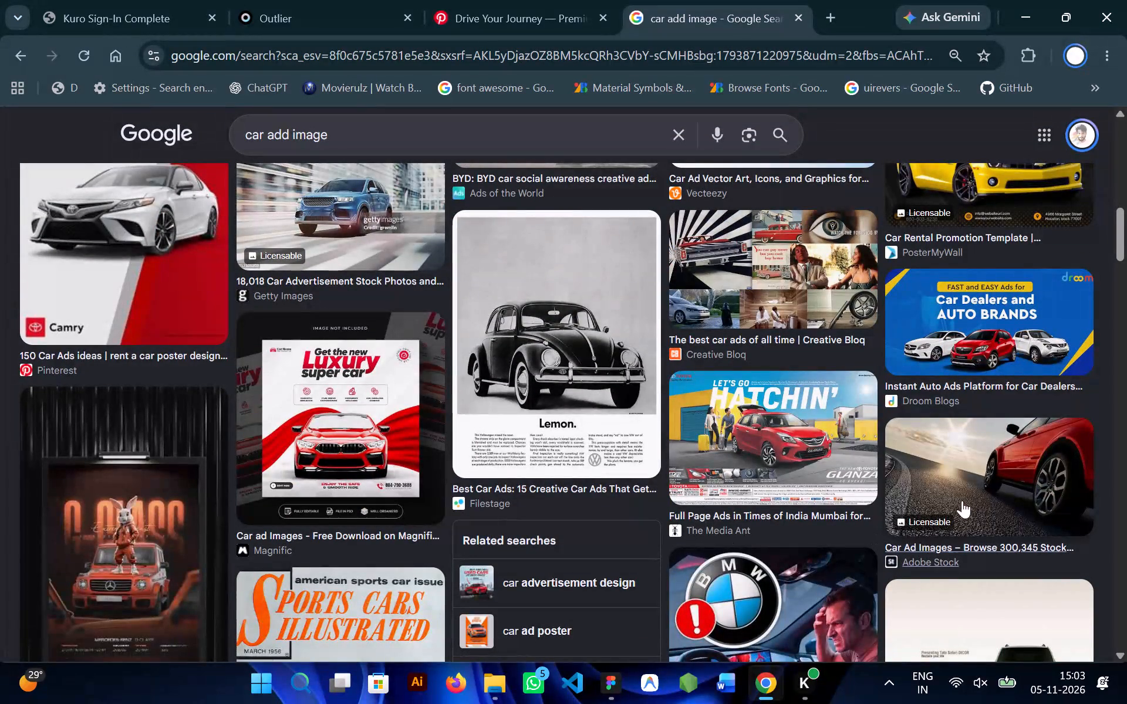
Open the Adobe Stock result showing a red car on an asphalt road and copy its image.
{"action": "left_click", "coordinate": [961, 482]}
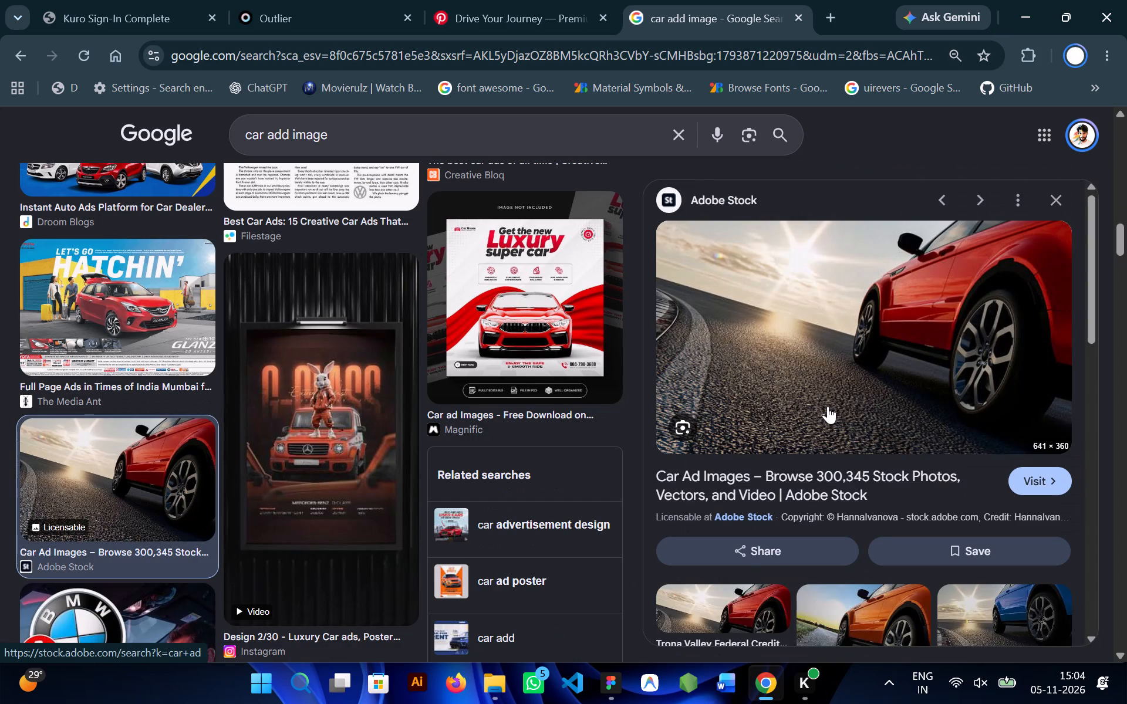
{"action": "scroll", "coordinate": [828, 406], "scroll_direction": "down", "scroll_amount": 2}
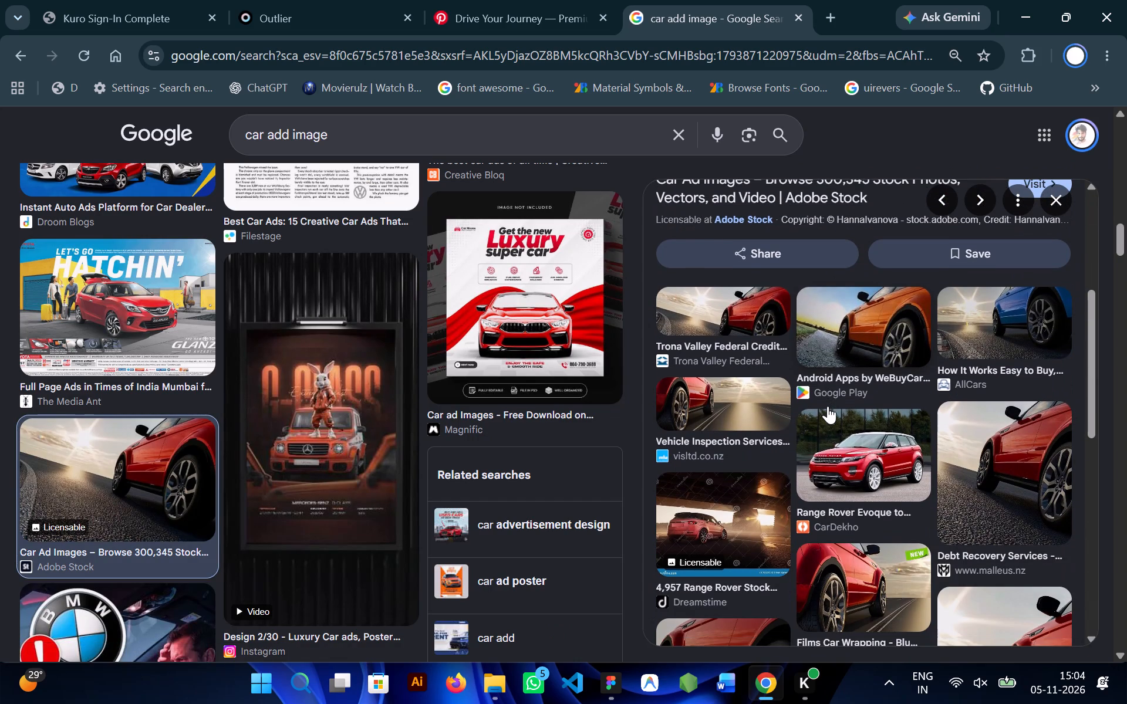
{"action": "scroll", "coordinate": [828, 406], "scroll_direction": "down", "scroll_amount": 2}
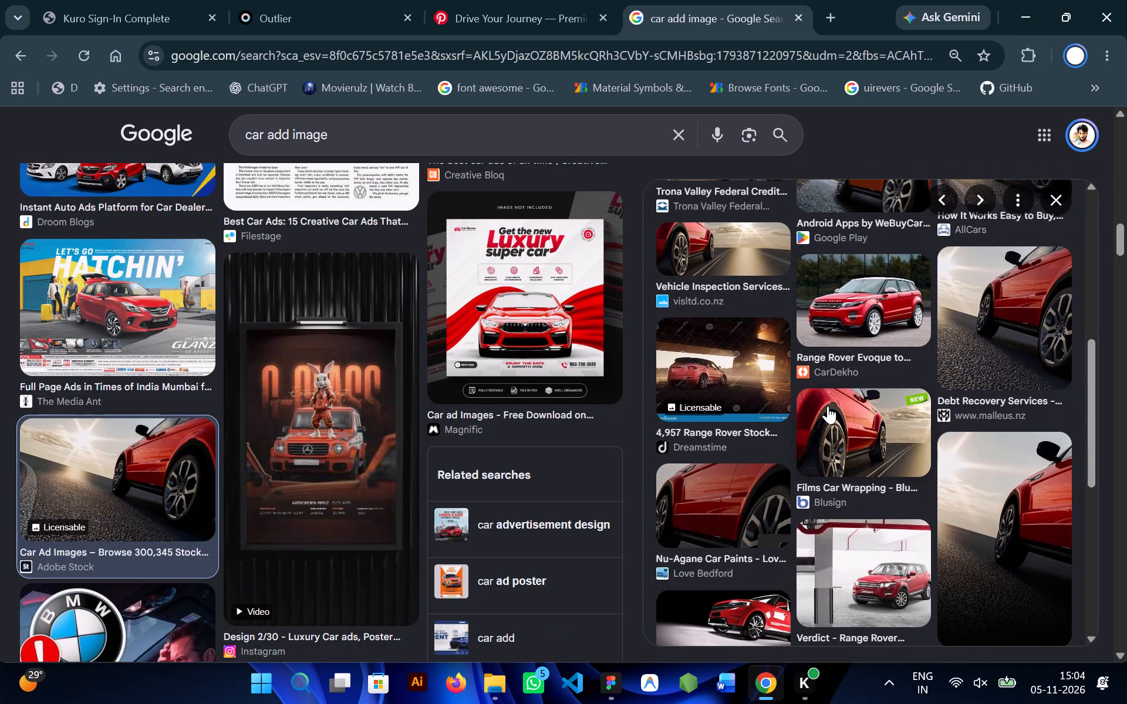
{"action": "scroll", "coordinate": [828, 406], "scroll_direction": "up", "scroll_amount": 4}
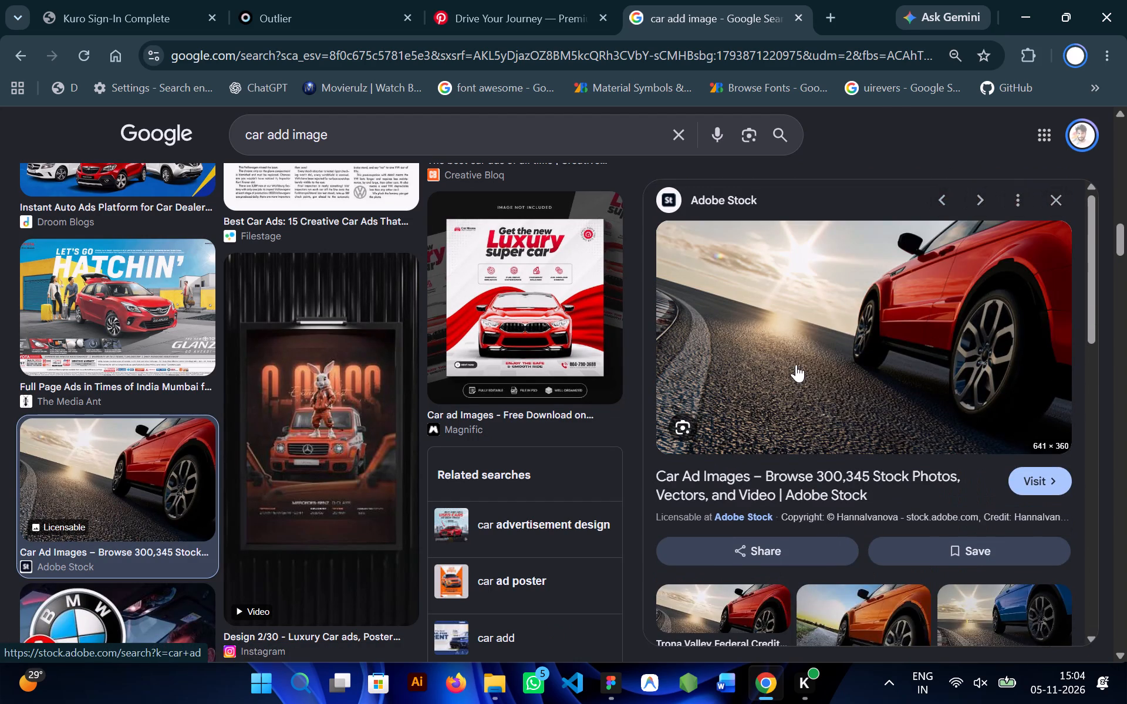
{"action": "right_click", "coordinate": [796, 364]}
{"action": "left_click", "coordinate": [873, 481]}
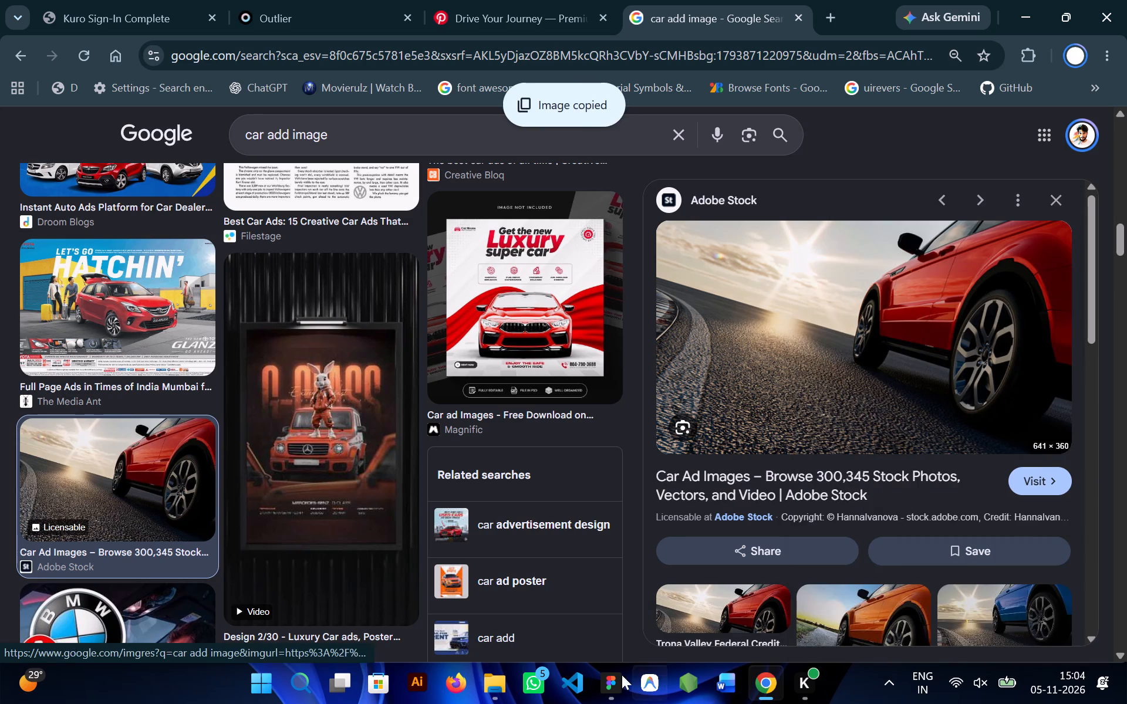
Switch to Figma, paste the copied car image and place it on the canvas just outside the iPhone 16 - 1 frame.
{"action": "left_click", "coordinate": [611, 675]}
{"action": "scroll", "coordinate": [701, 442], "scroll_direction": "down", "scroll_amount": 1}
{"action": "scroll", "coordinate": [805, 396], "scroll_direction": "left", "scroll_amount": 1}
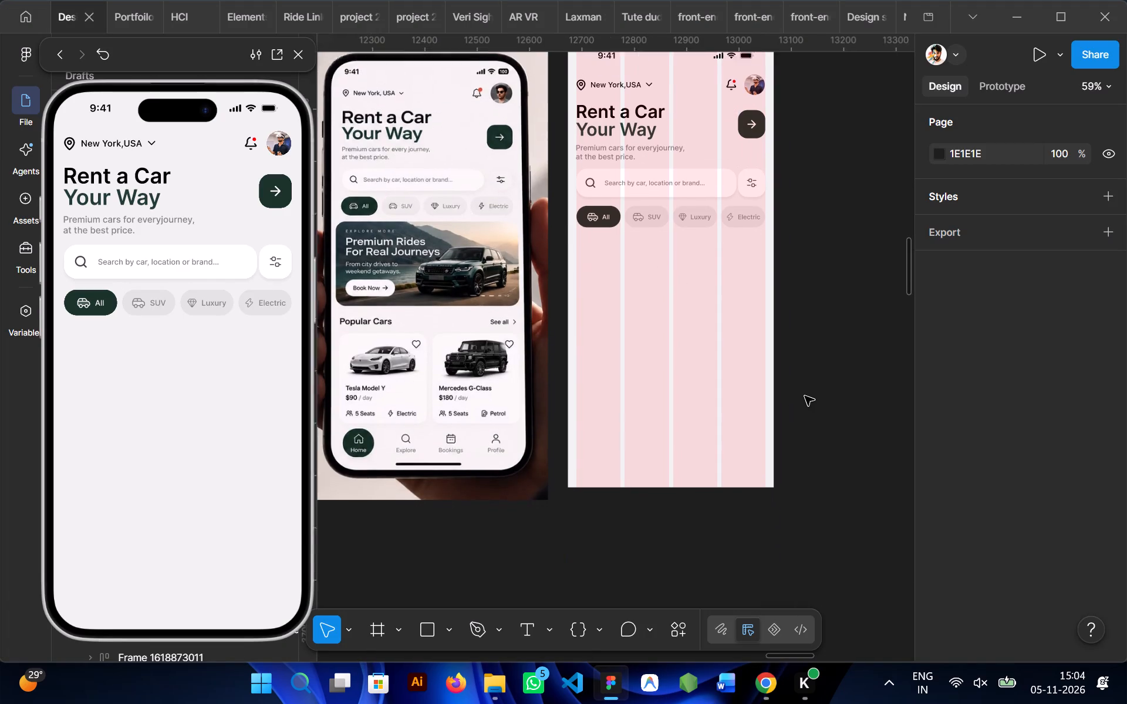
{"action": "scroll", "coordinate": [805, 396], "scroll_direction": "left", "scroll_amount": 1}
{"action": "key", "text": "ctrl+v"}
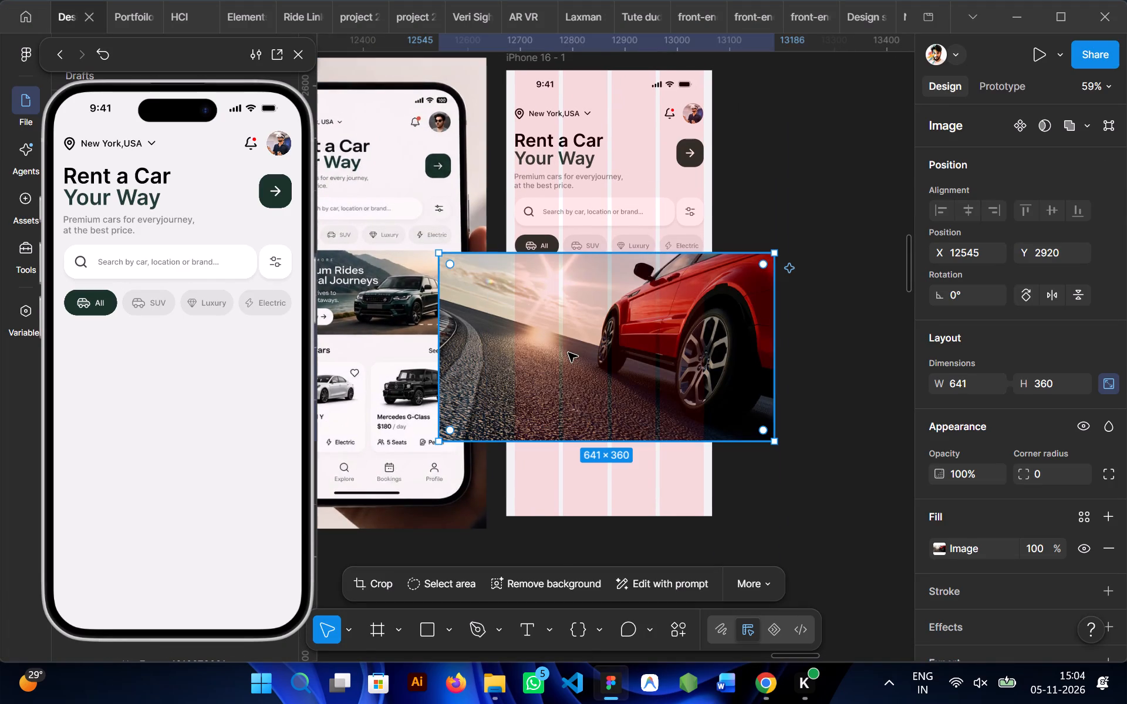
{"action": "left_click_drag", "start_coordinate": [568, 353], "coordinate": [849, 292]}
{"action": "left_click", "coordinate": [807, 173]}
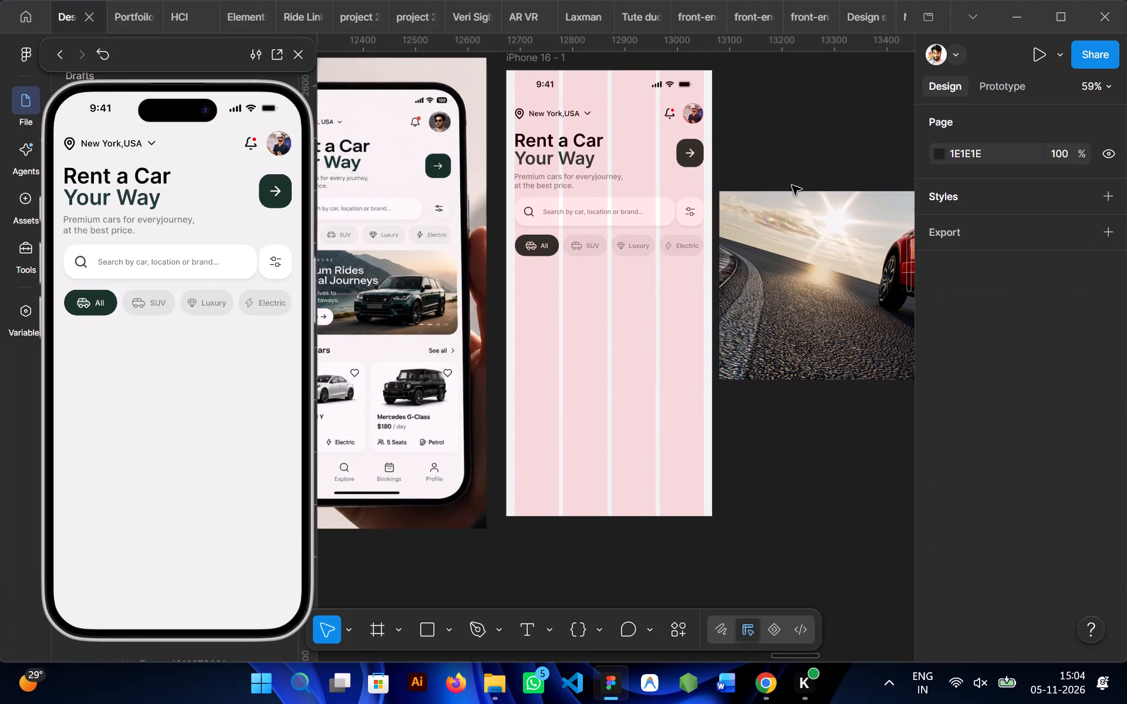
Draw a 363 × 145 banner frame at X 16, Y 396 below the category chips in iPhone 16 - 1.
{"action": "key", "text": "f"}
{"action": "scroll", "coordinate": [547, 302], "scroll_direction": "right", "scroll_amount": 1}
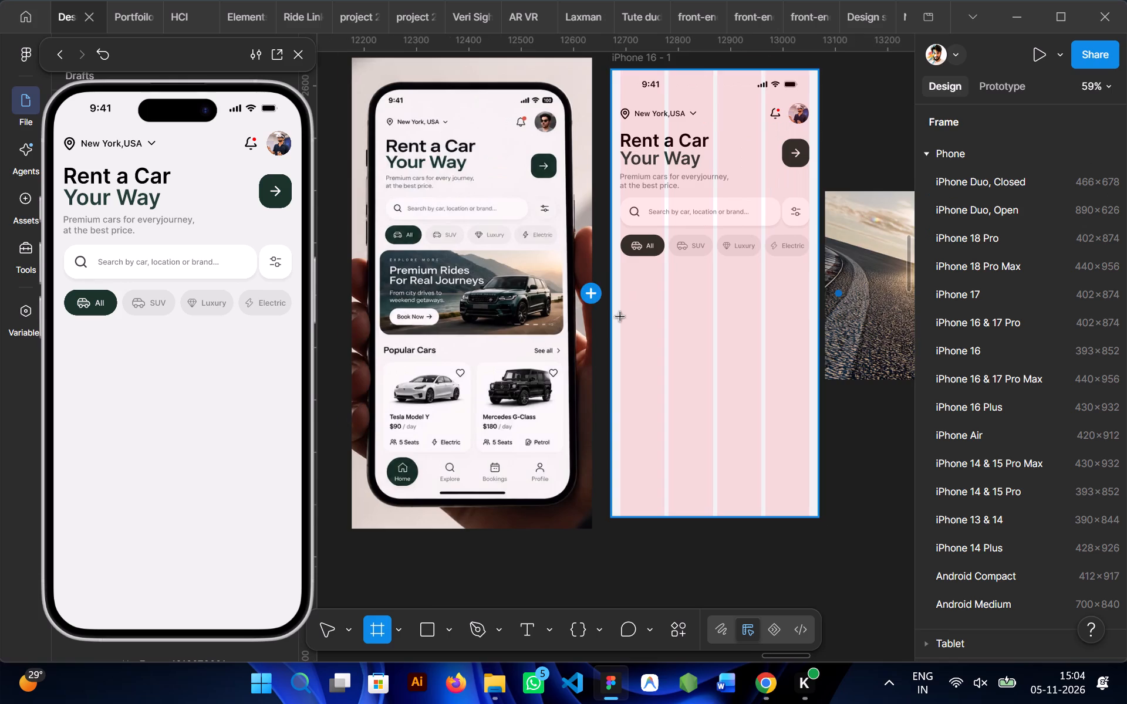
{"action": "left_click_drag", "start_coordinate": [622, 267], "coordinate": [780, 353]}
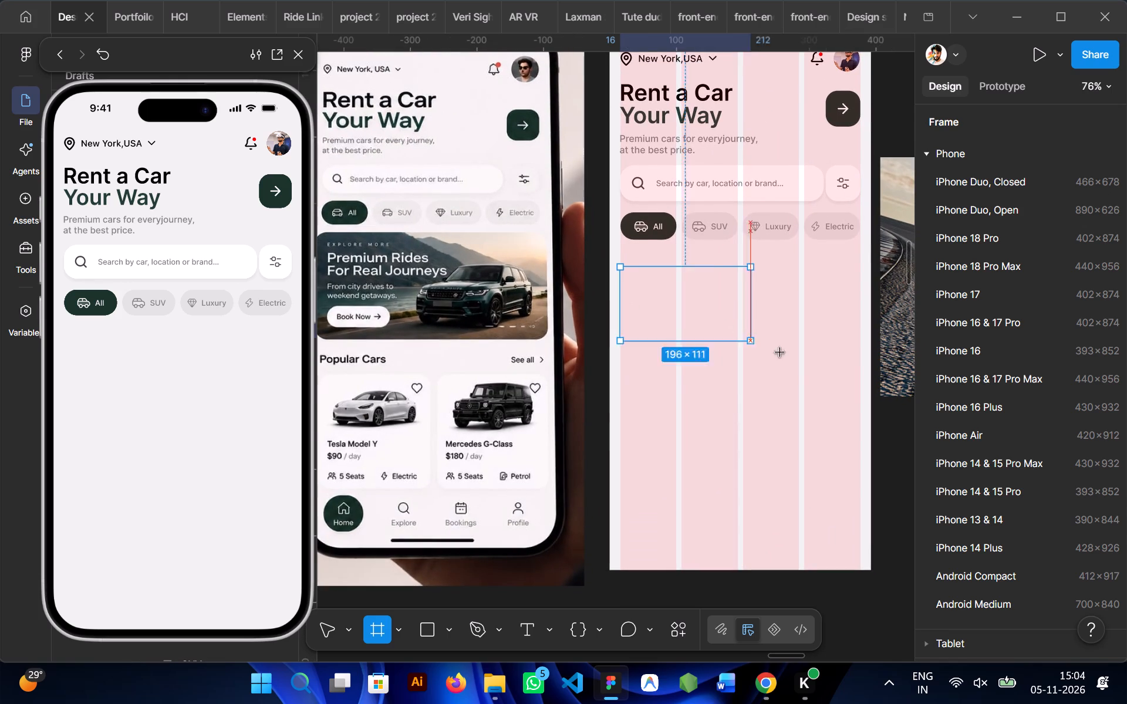
{"action": "left_click_drag", "start_coordinate": [780, 353], "coordinate": [863, 363]}
Add an FFFFFF fill at 100% opacity to the new banner frame.
{"action": "scroll", "coordinate": [789, 320], "scroll_direction": "left", "scroll_amount": 1}
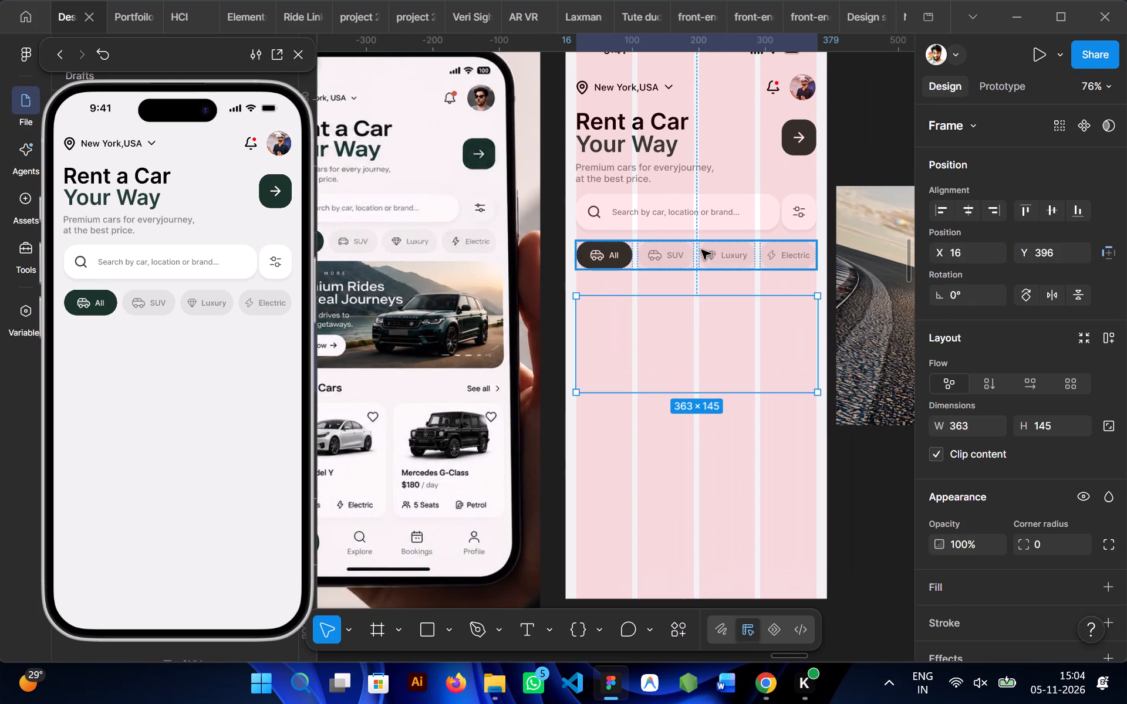
{"action": "scroll", "coordinate": [1028, 499], "scroll_direction": "down", "scroll_amount": 1}
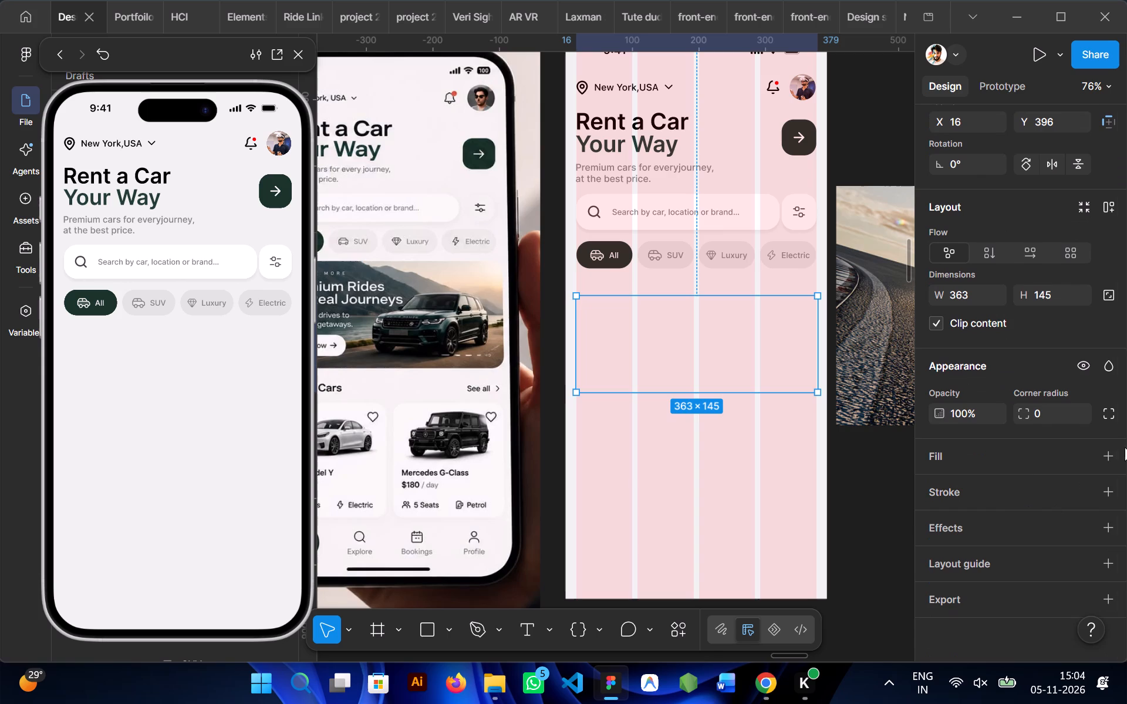
{"action": "left_click", "coordinate": [1111, 453]}
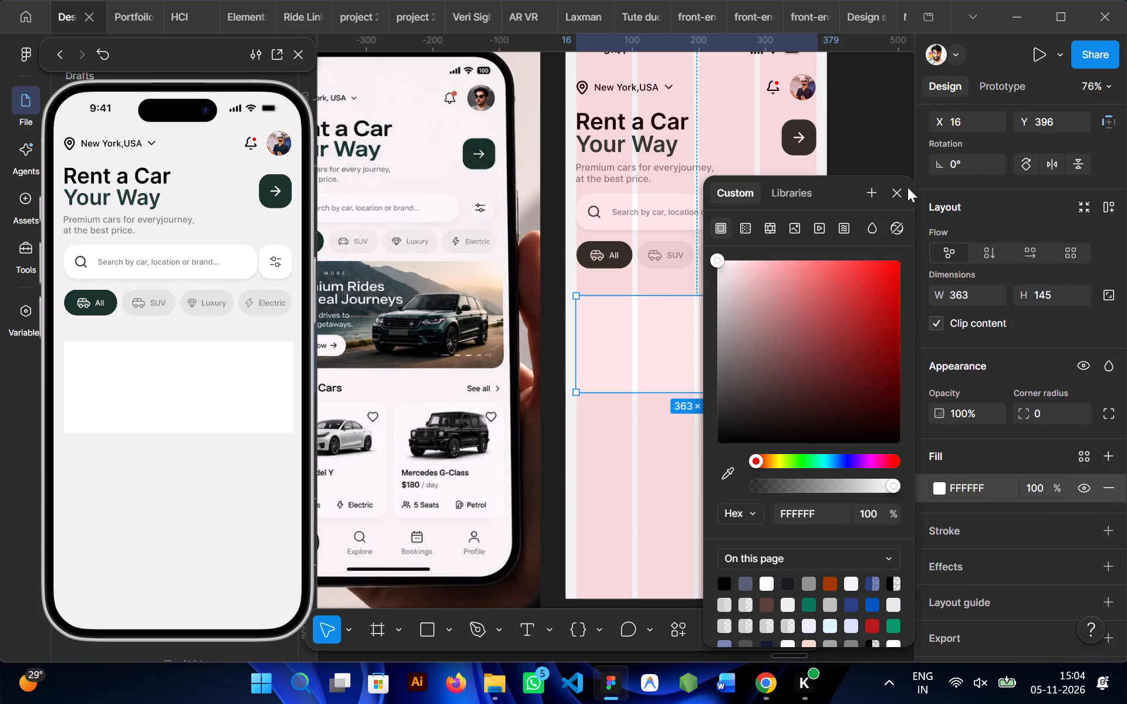
Set the white banner frame's corner radius to 18.
{"action": "left_click", "coordinate": [897, 194]}
{"action": "left_click_drag", "start_coordinate": [1027, 414], "coordinate": [800, 310]}
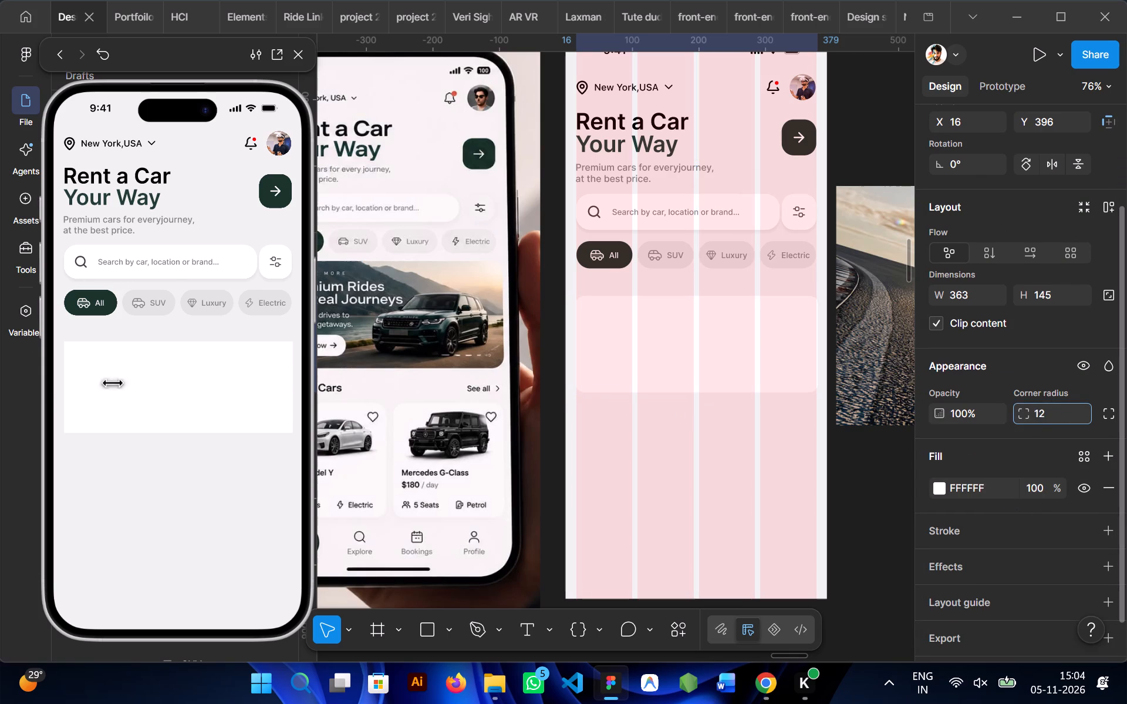
{"action": "left_click_drag", "start_coordinate": [800, 310], "coordinate": [613, 331]}
{"action": "left_click", "coordinate": [1051, 418]}
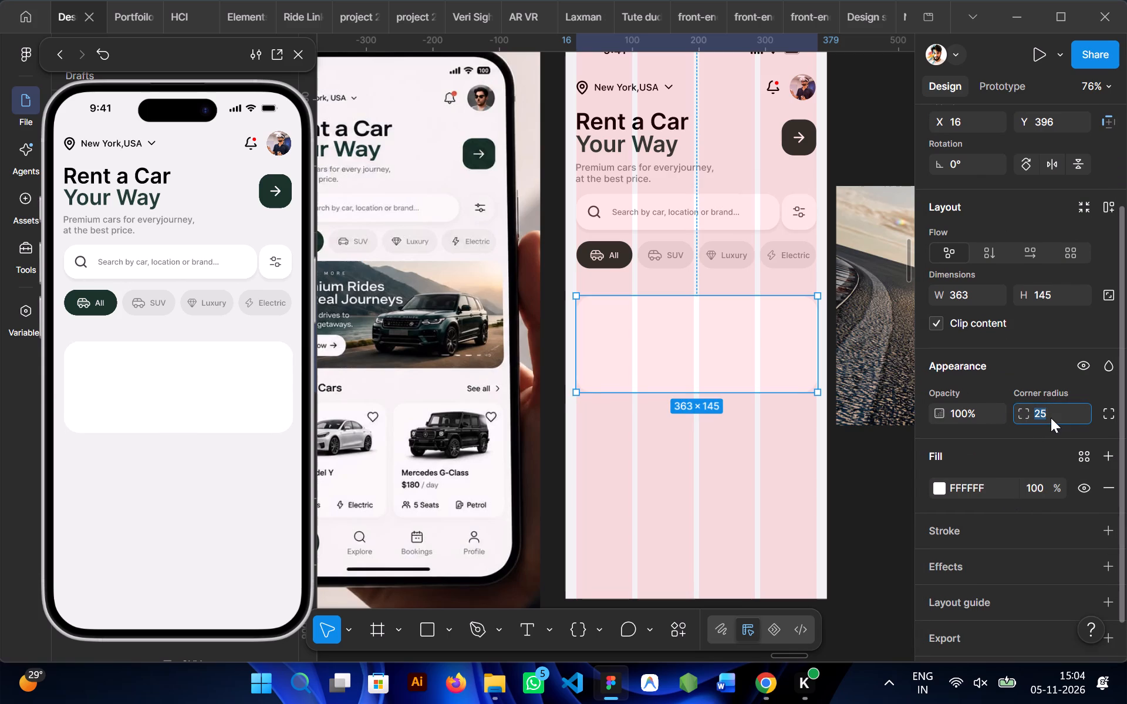
{"action": "double_click", "coordinate": [1051, 418]}
{"action": "type", "text": "18"}
{"action": "key", "text": "Return"}
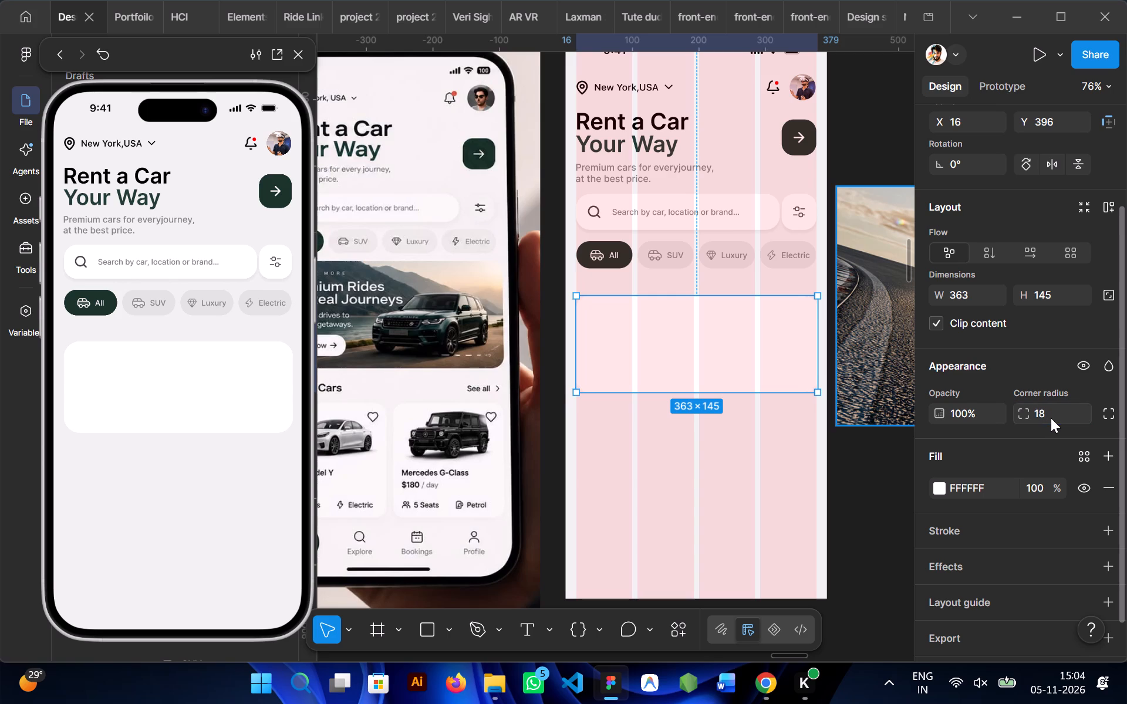
{"action": "left_click", "coordinate": [748, 465]}
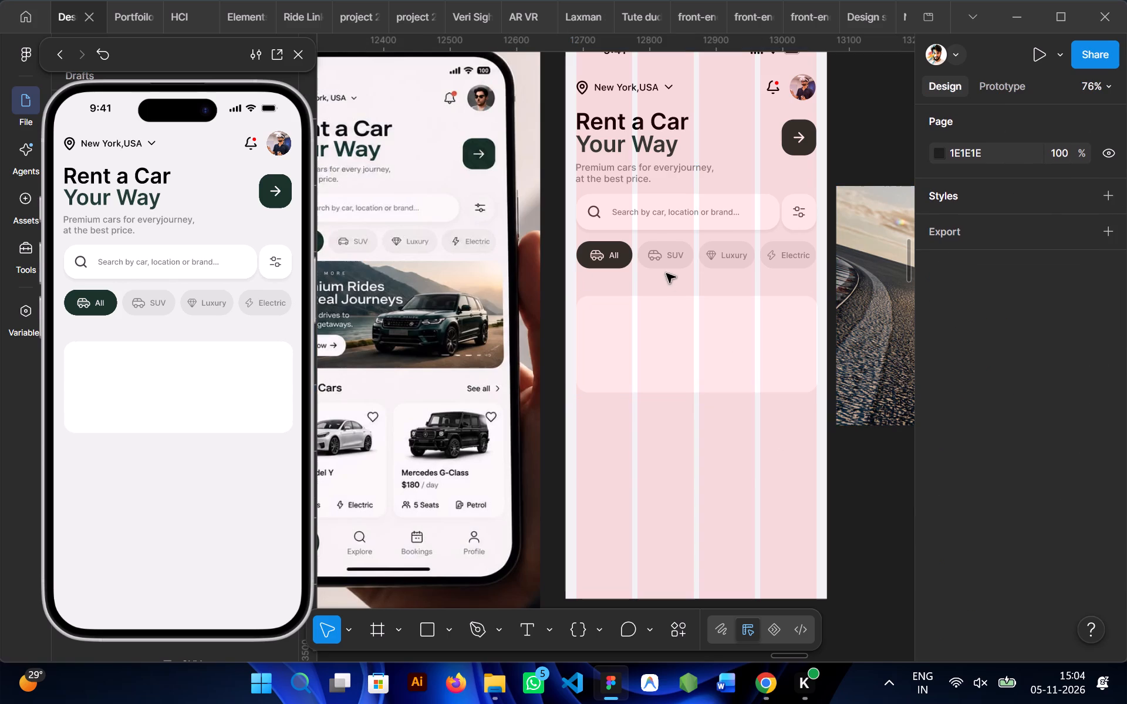
Wrap the heading block and the search-and-category block of iPhone 16 - 1 together in a vertical auto layout frame.
{"action": "left_click", "coordinate": [646, 239]}
{"action": "left_click", "coordinate": [642, 202], "text": "shift"}
{"action": "key", "text": "shift+a"}
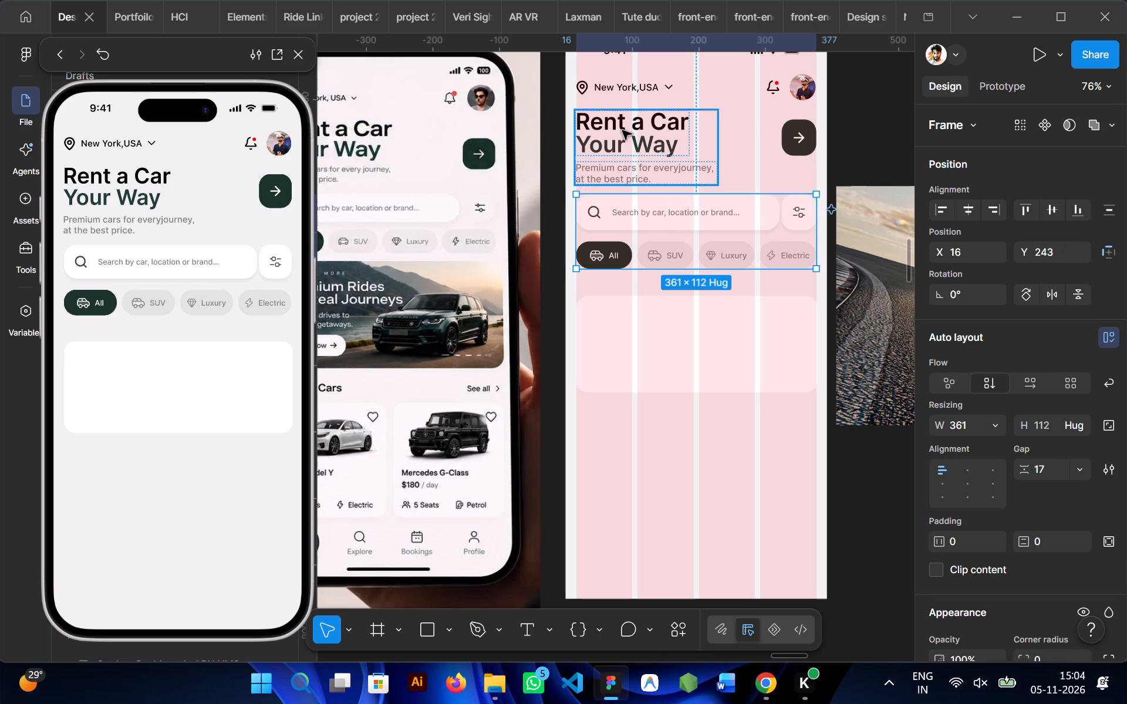
{"action": "left_click", "coordinate": [616, 150]}
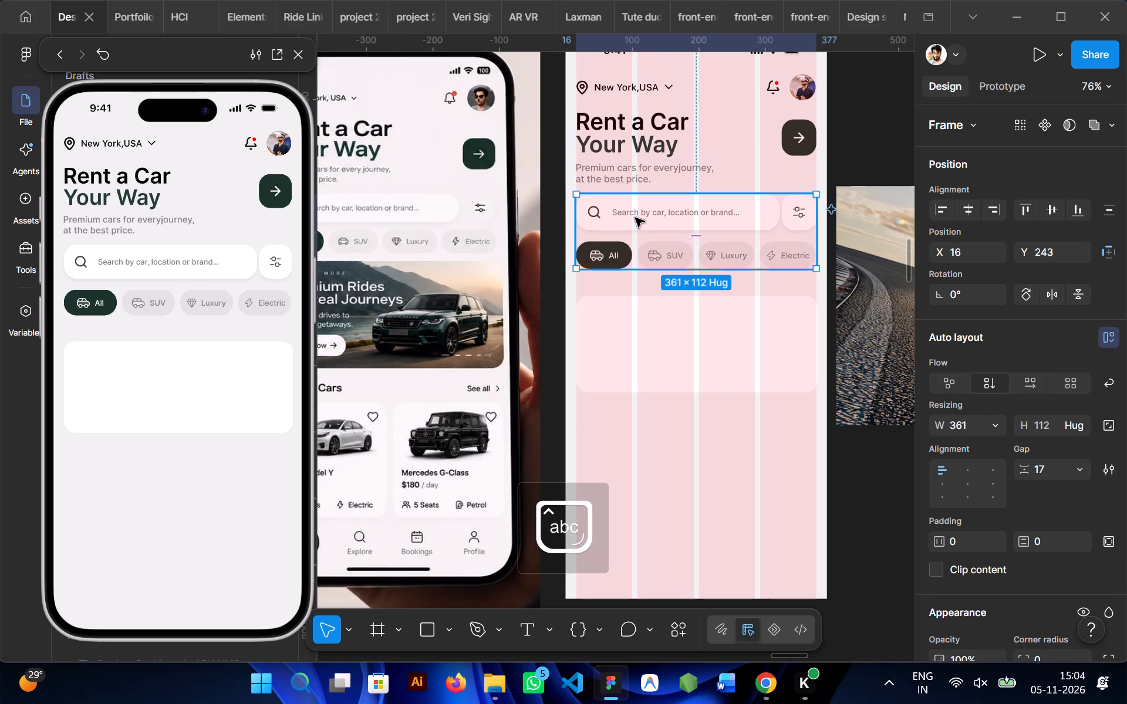
{"action": "left_click", "coordinate": [615, 145], "text": "shift"}
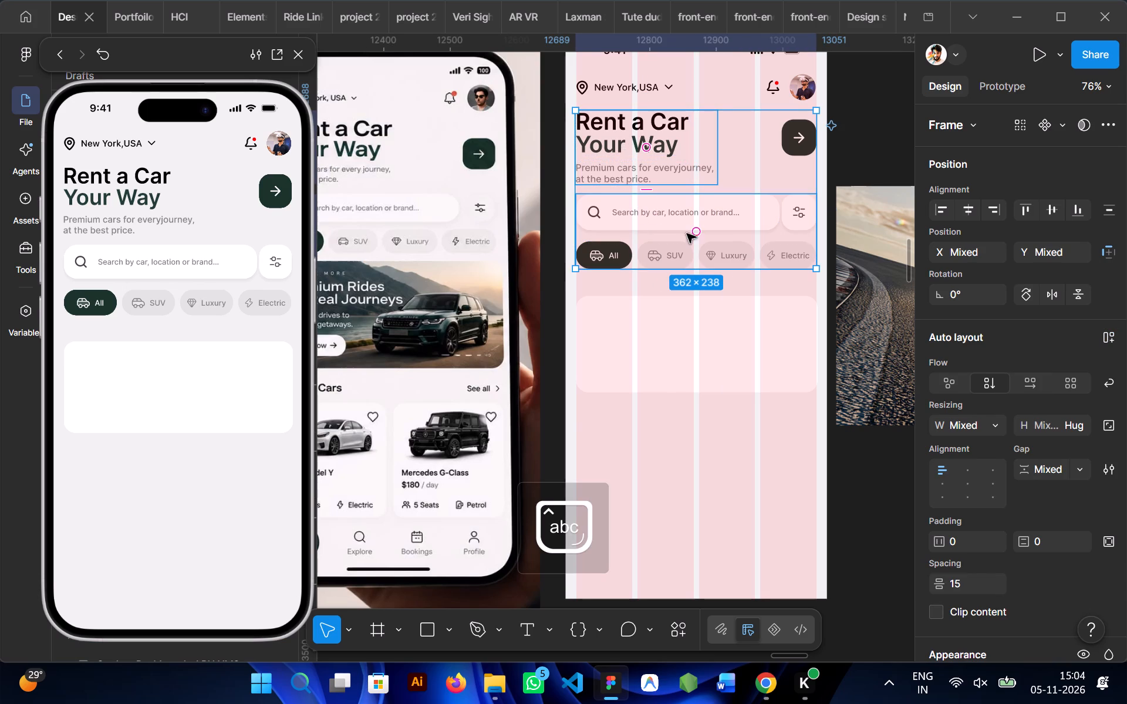
{"action": "key", "text": "shift+a"}
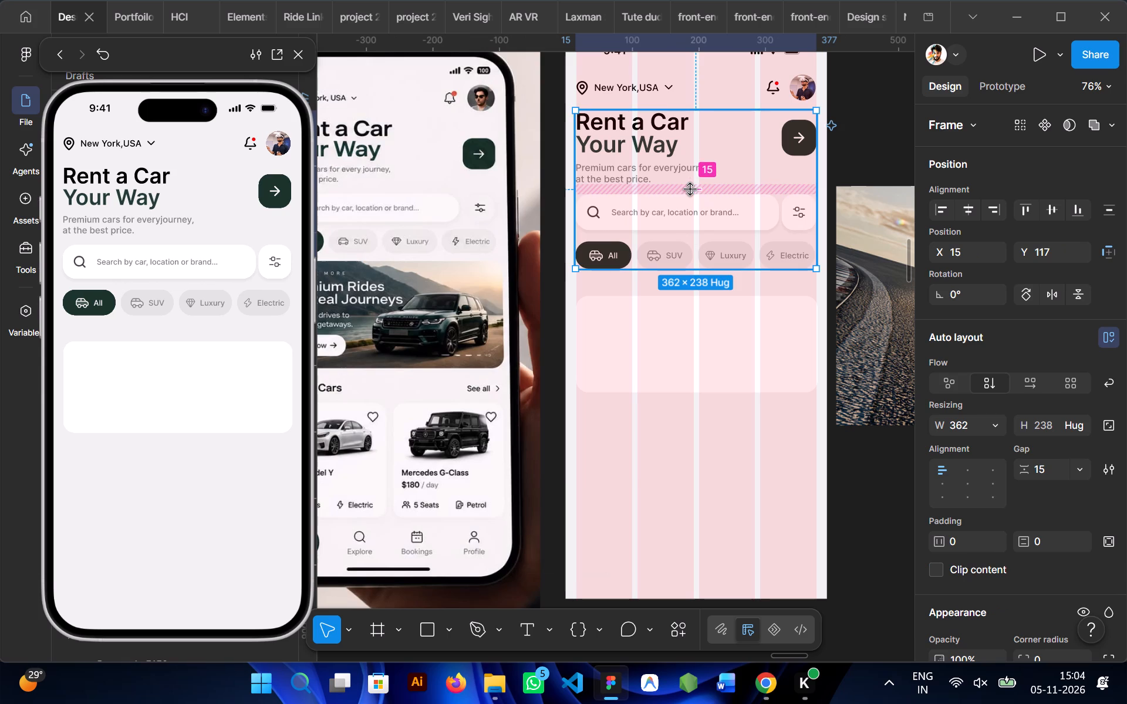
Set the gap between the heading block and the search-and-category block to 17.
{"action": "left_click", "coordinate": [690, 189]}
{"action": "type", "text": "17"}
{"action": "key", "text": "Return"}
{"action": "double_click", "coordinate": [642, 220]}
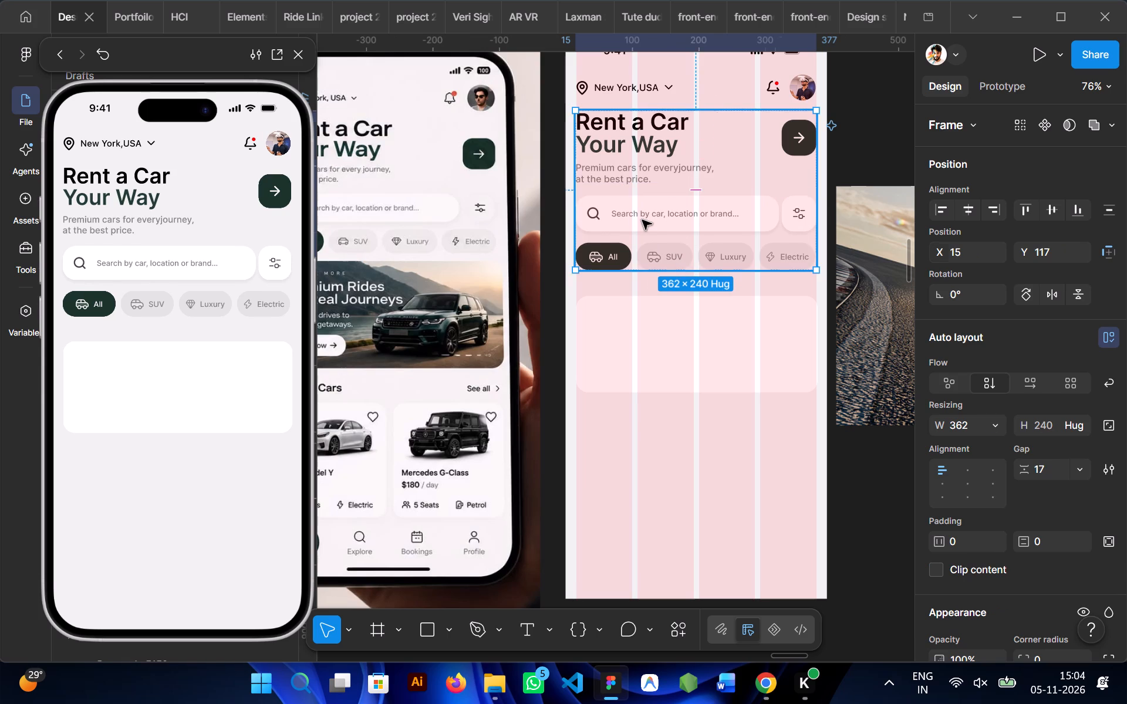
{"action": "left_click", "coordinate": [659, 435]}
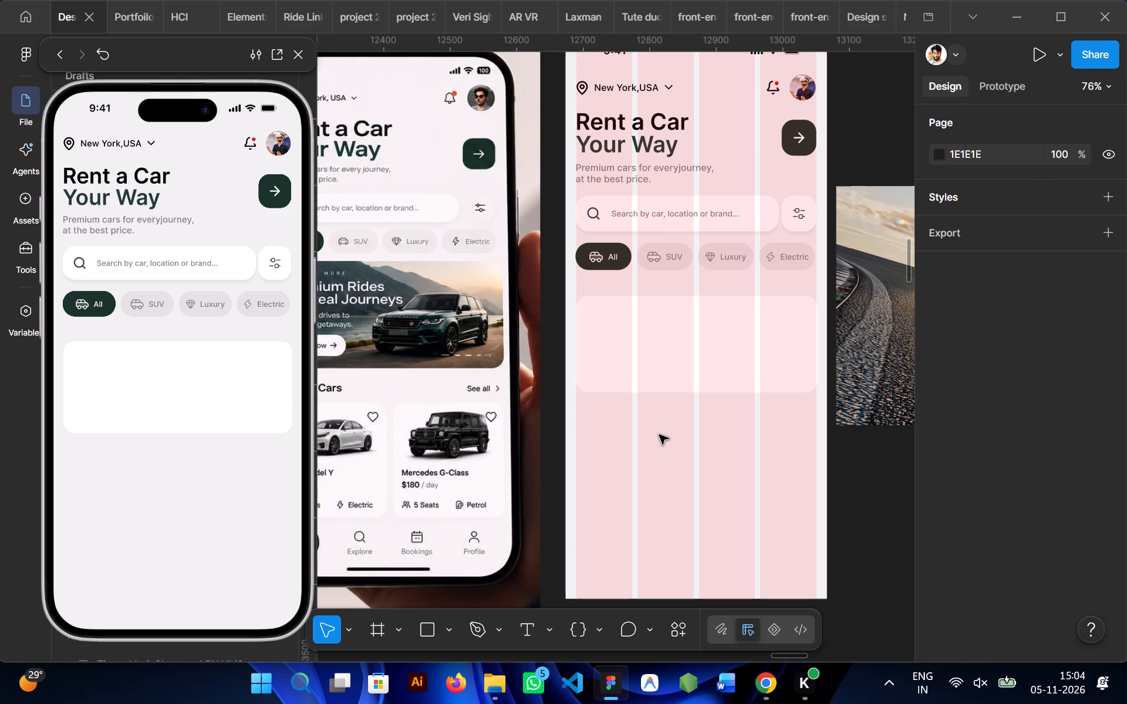
Set the gap between the heading block and the search-and-category block to 15.
{"action": "left_click", "coordinate": [659, 185]}
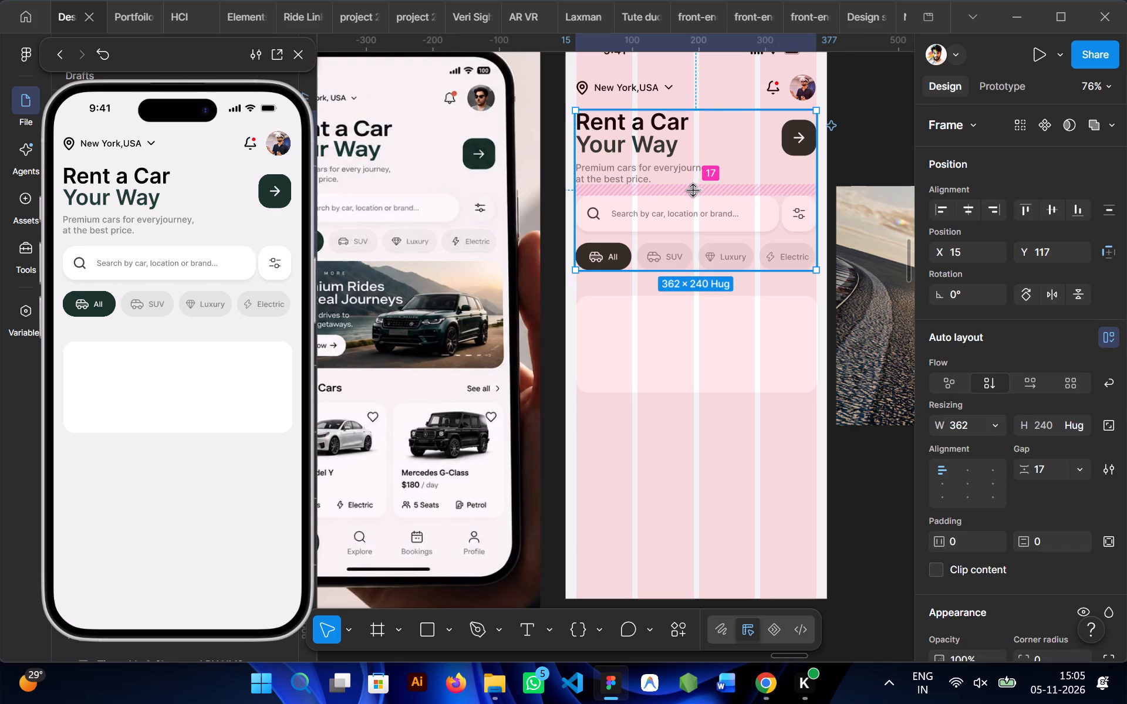
{"action": "left_click", "coordinate": [693, 191]}
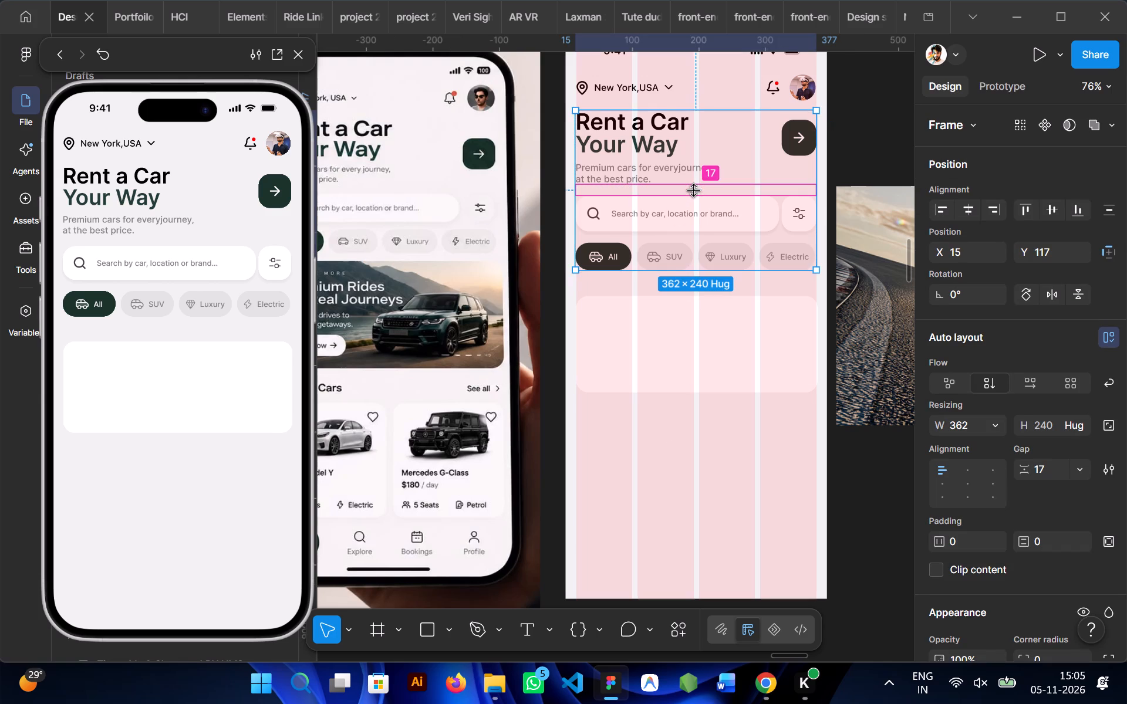
{"action": "type", "text": "15"}
{"action": "left_click", "coordinate": [639, 223]}
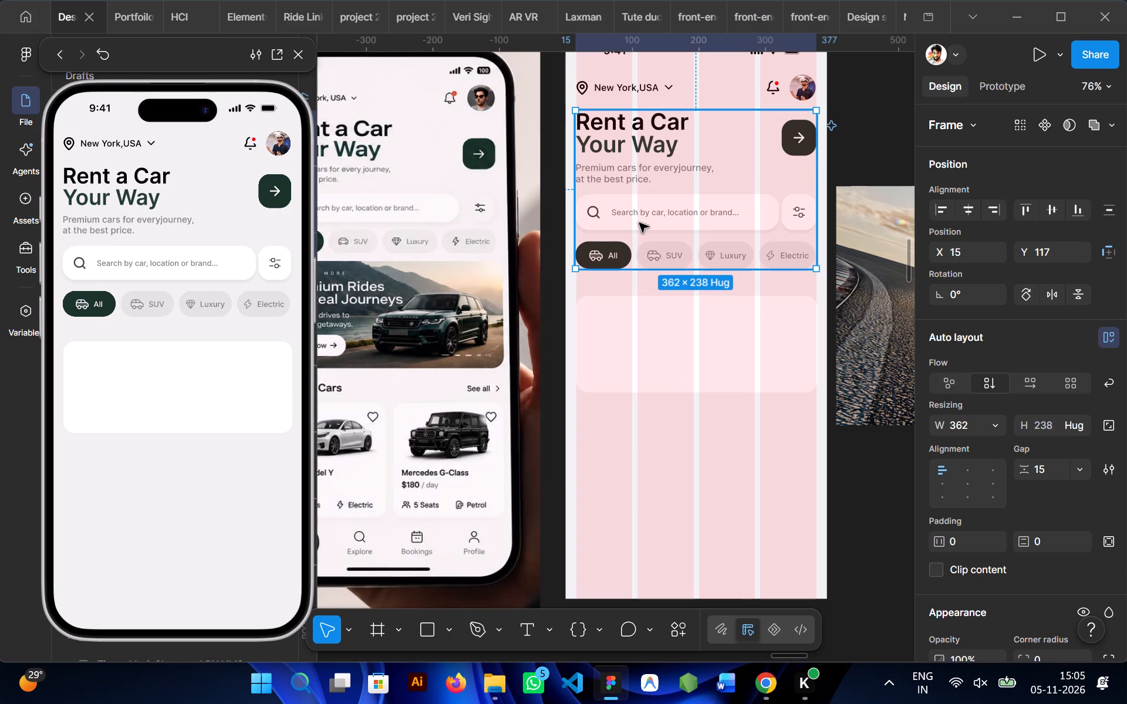
Set the gap between the search bar row and the category chips row to 15.
{"action": "double_click", "coordinate": [696, 234]}
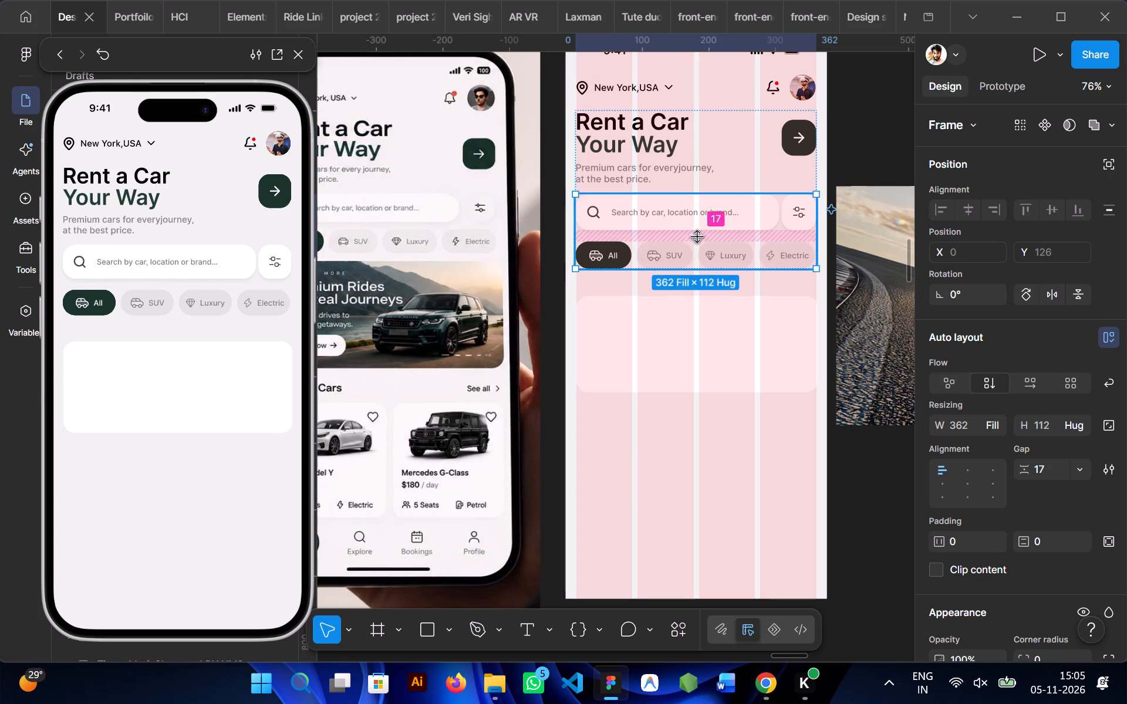
{"action": "left_click", "coordinate": [697, 238]}
{"action": "type", "text": "15"}
{"action": "key", "text": "Return"}
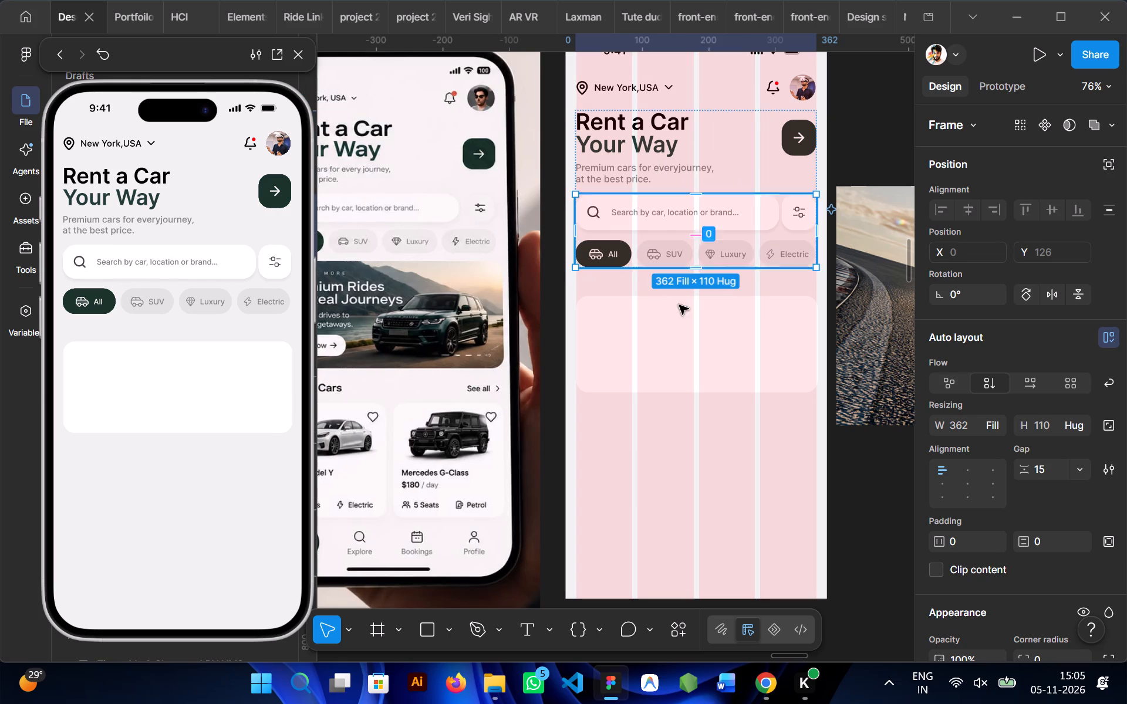
{"action": "left_click", "coordinate": [674, 421]}
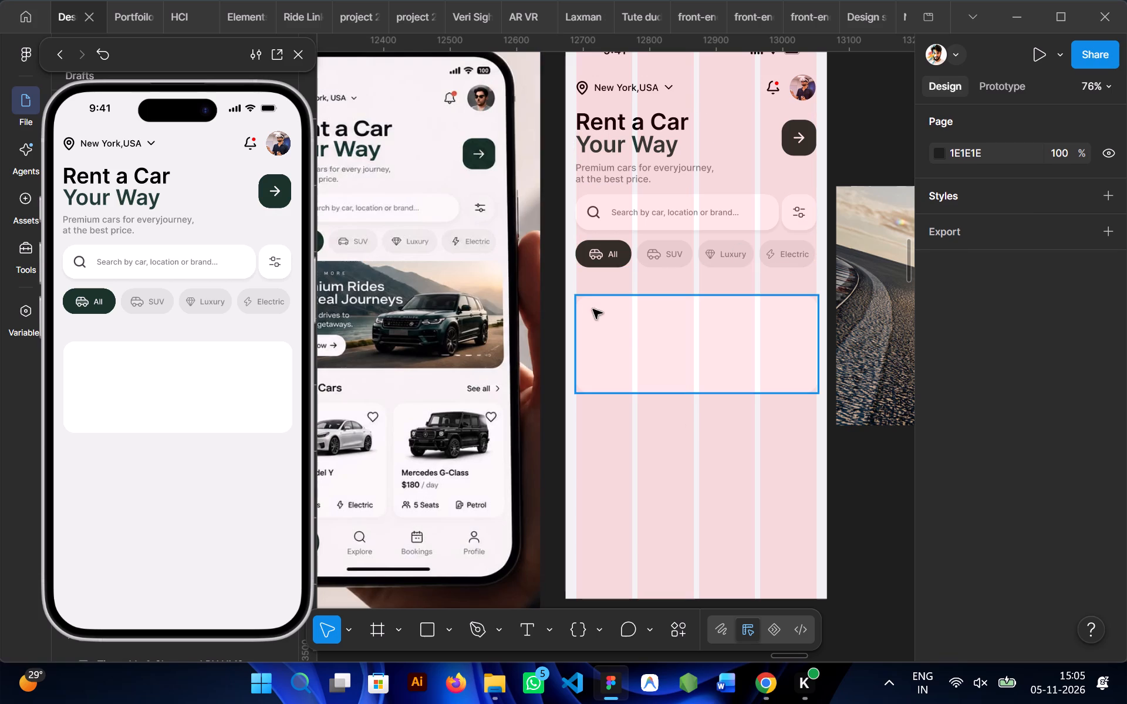
Copy the red car image beside the iPhone 16 - 1 frame and paste it into the banner frame.
{"action": "left_click", "coordinate": [645, 338]}
{"action": "scroll", "coordinate": [645, 338], "scroll_direction": "left", "scroll_amount": 1}
{"action": "left_click", "coordinate": [875, 327]}
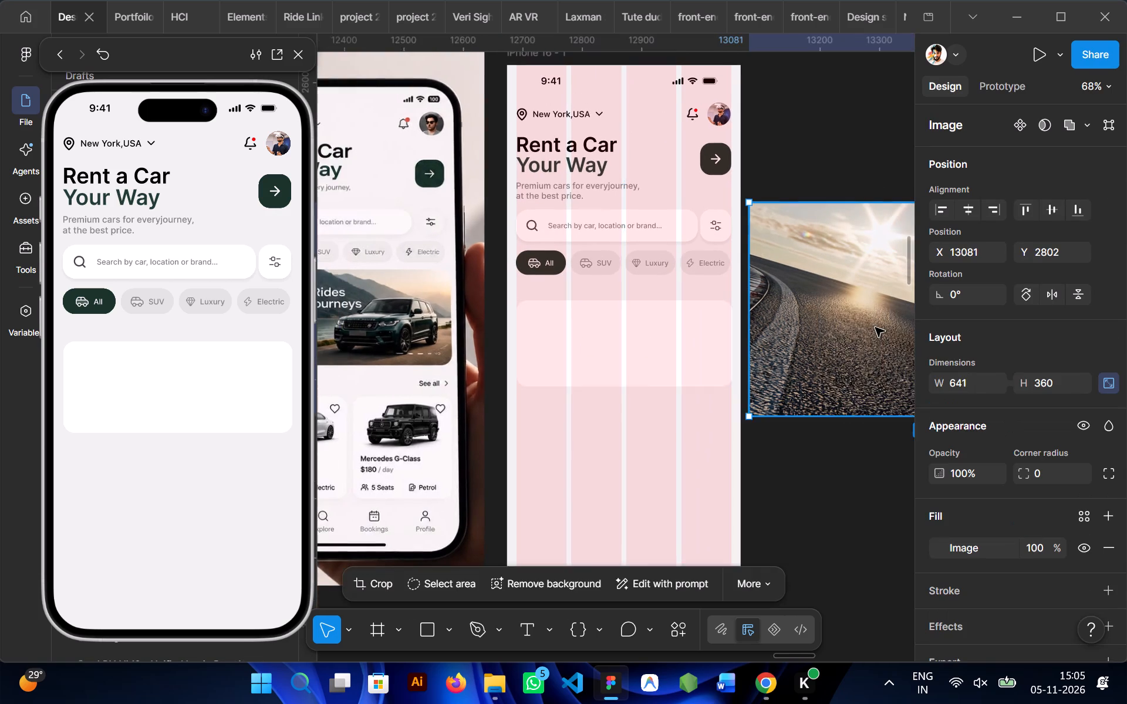
{"action": "scroll", "coordinate": [875, 327], "scroll_direction": "left", "scroll_amount": 2}
{"action": "key", "text": "ctrl+c"}
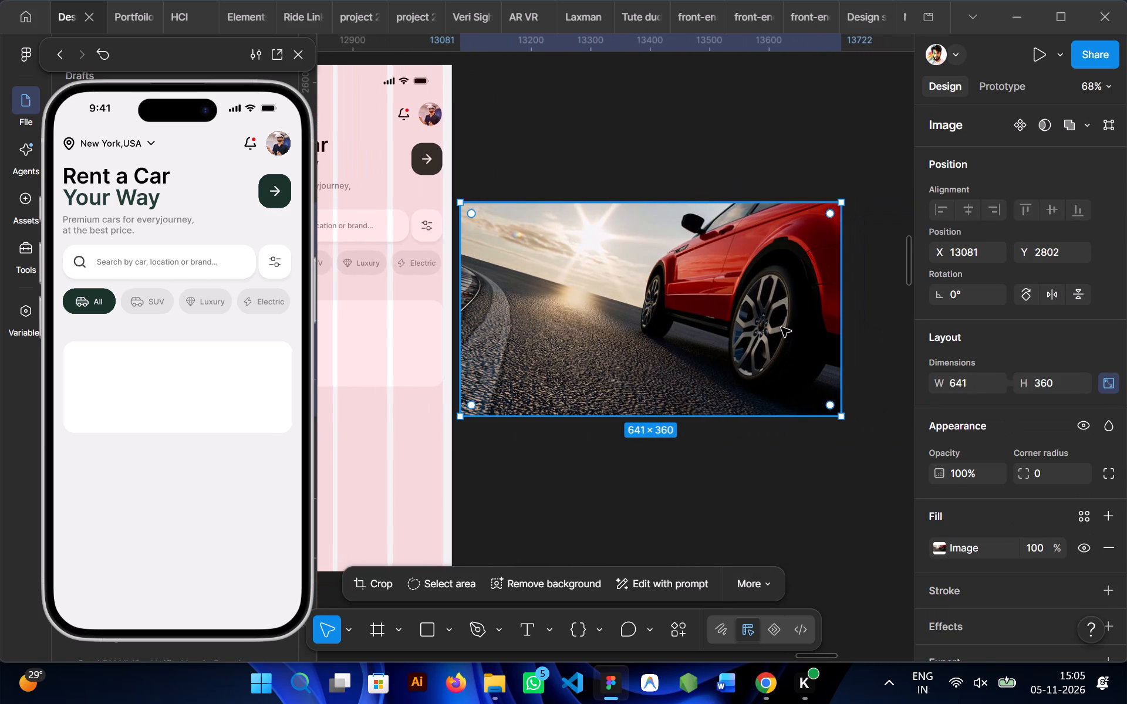
{"action": "key", "text": "ctrl+c"}
{"action": "scroll", "coordinate": [781, 327], "scroll_direction": "right", "scroll_amount": 1}
{"action": "left_click", "coordinate": [541, 339]}
{"action": "key", "text": "ctrl+v"}
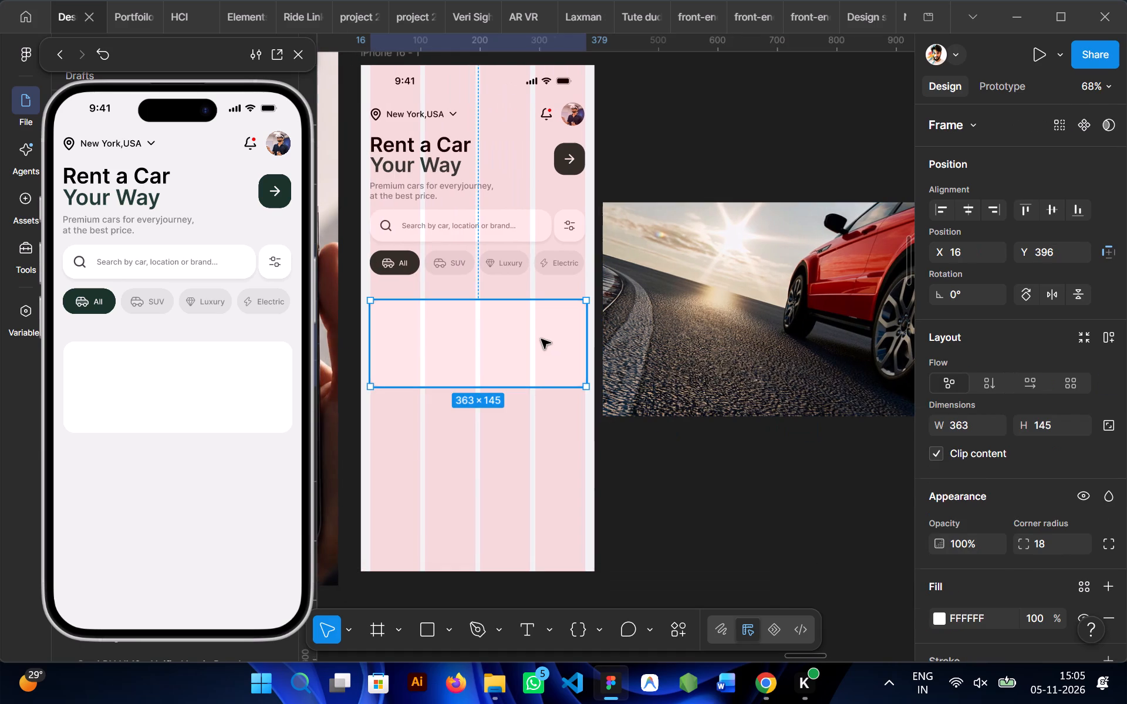
{"action": "scroll", "coordinate": [629, 369], "scroll_direction": "right", "scroll_amount": 1}
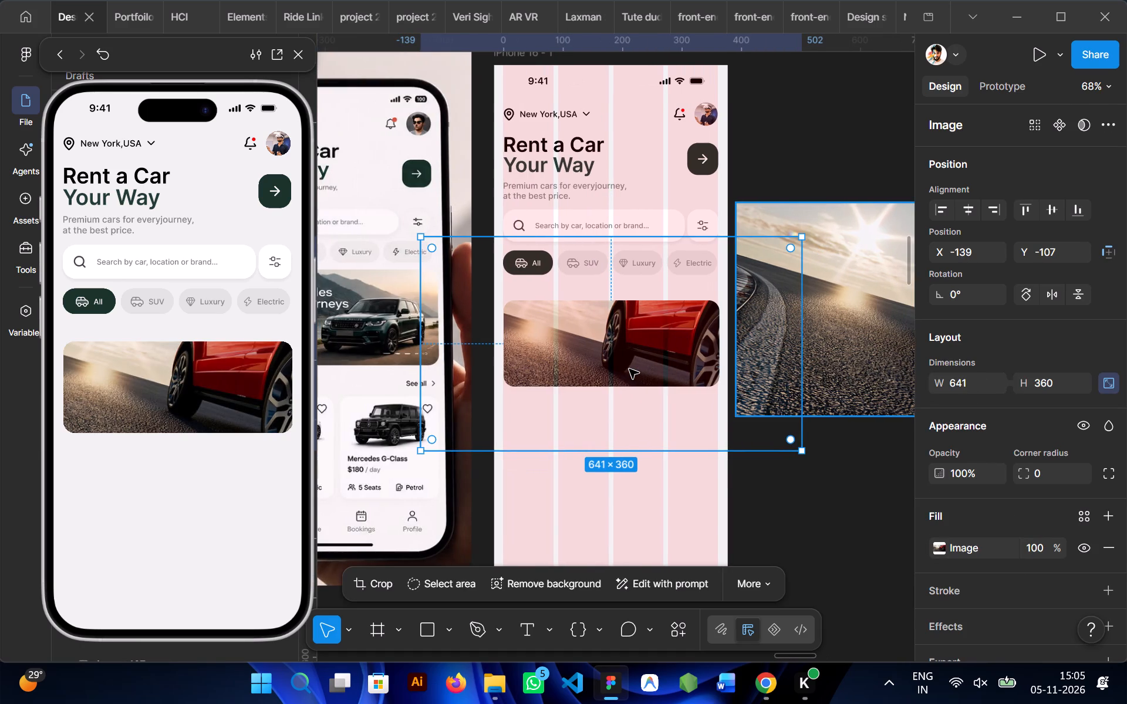
Scale the pasted car image proportionally to 363 × 204 at X 0, Y 0 inside the banner frame.
{"action": "left_click_drag", "start_coordinate": [595, 241], "coordinate": [595, 270]}
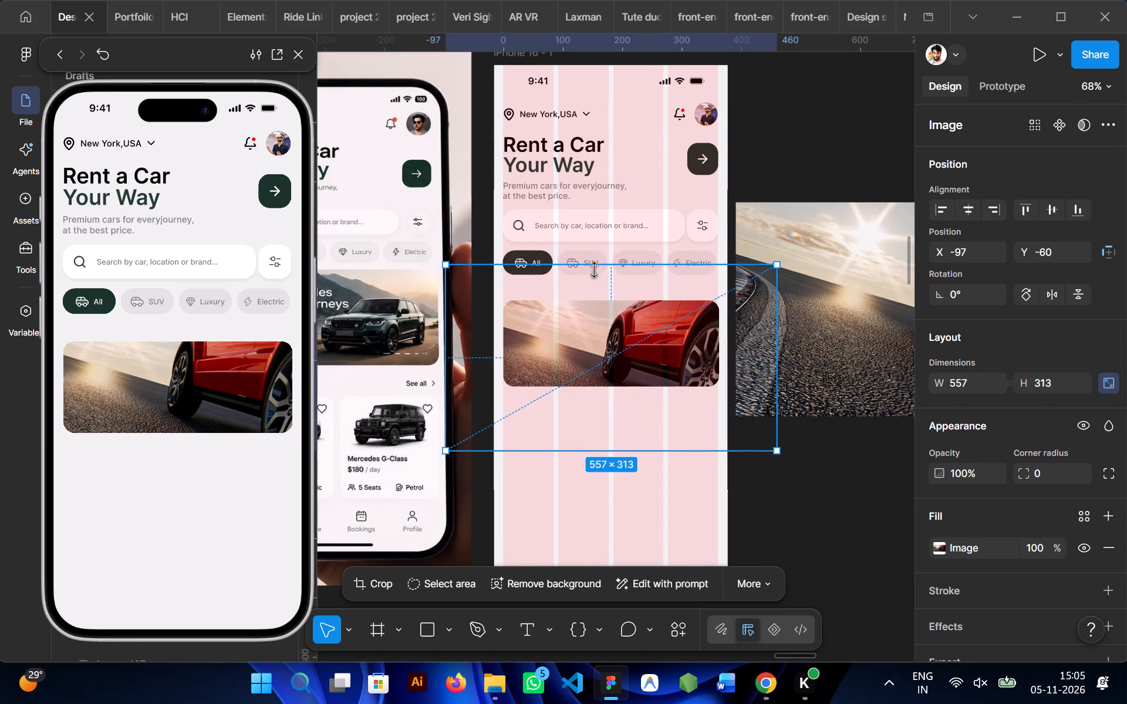
{"action": "left_click_drag", "start_coordinate": [595, 270], "coordinate": [598, 299]}
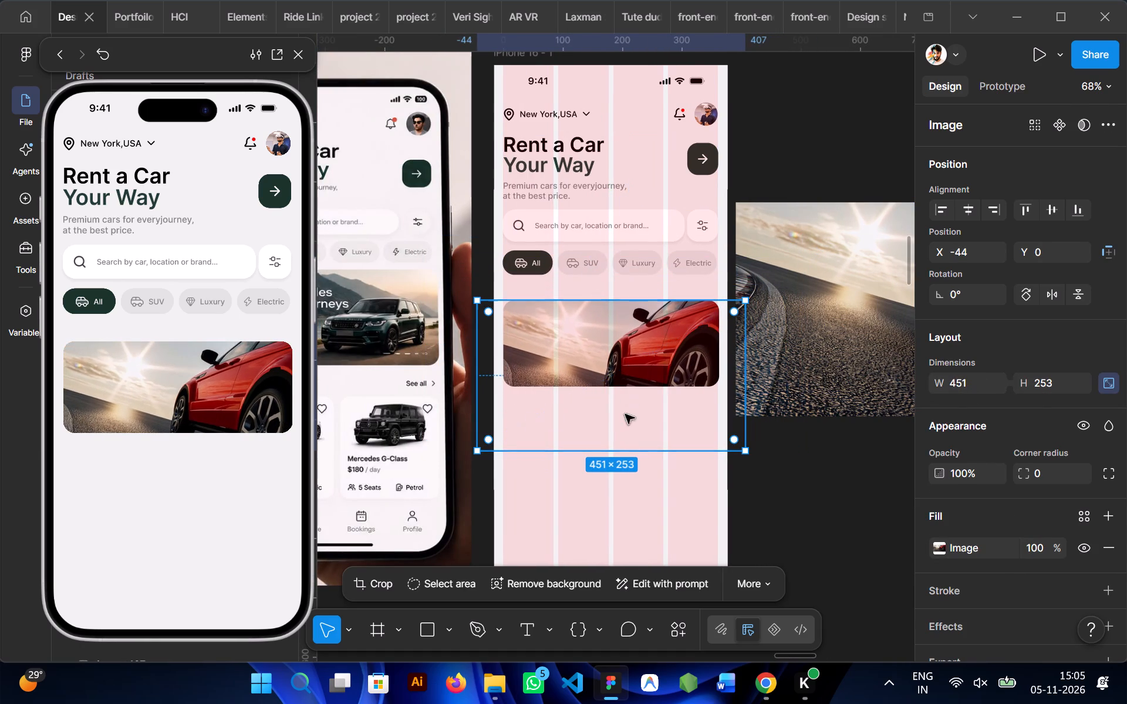
{"action": "left_click_drag", "start_coordinate": [610, 453], "coordinate": [610, 424]}
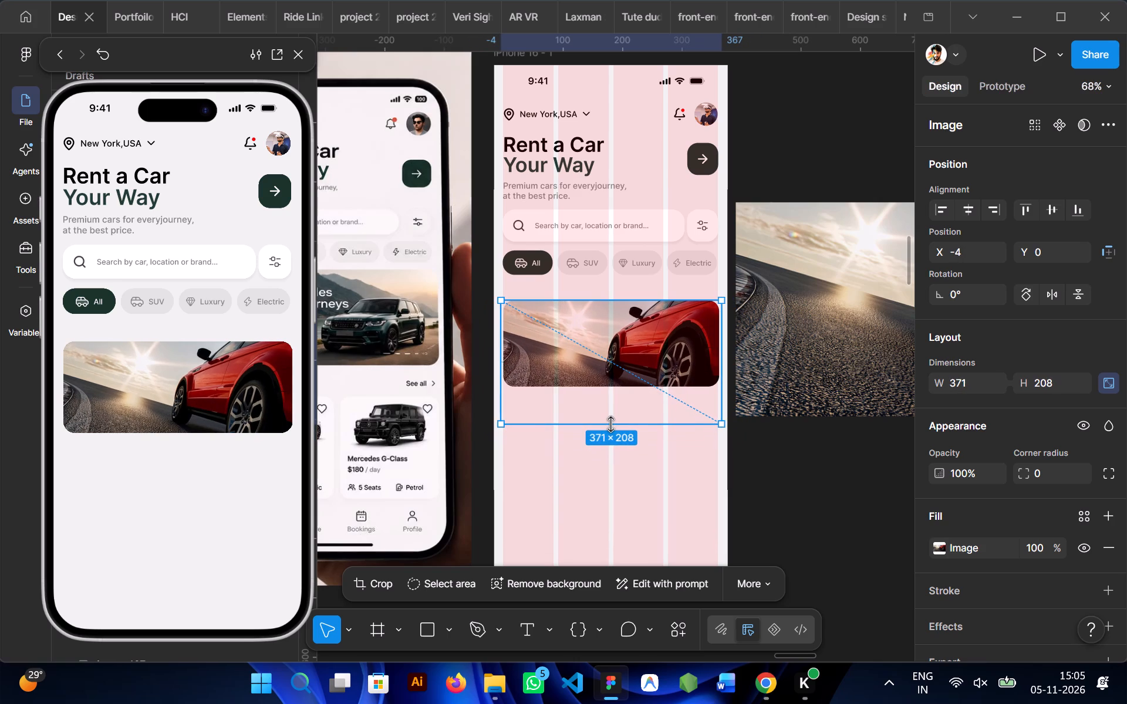
{"action": "left_click_drag", "start_coordinate": [610, 424], "coordinate": [610, 421]}
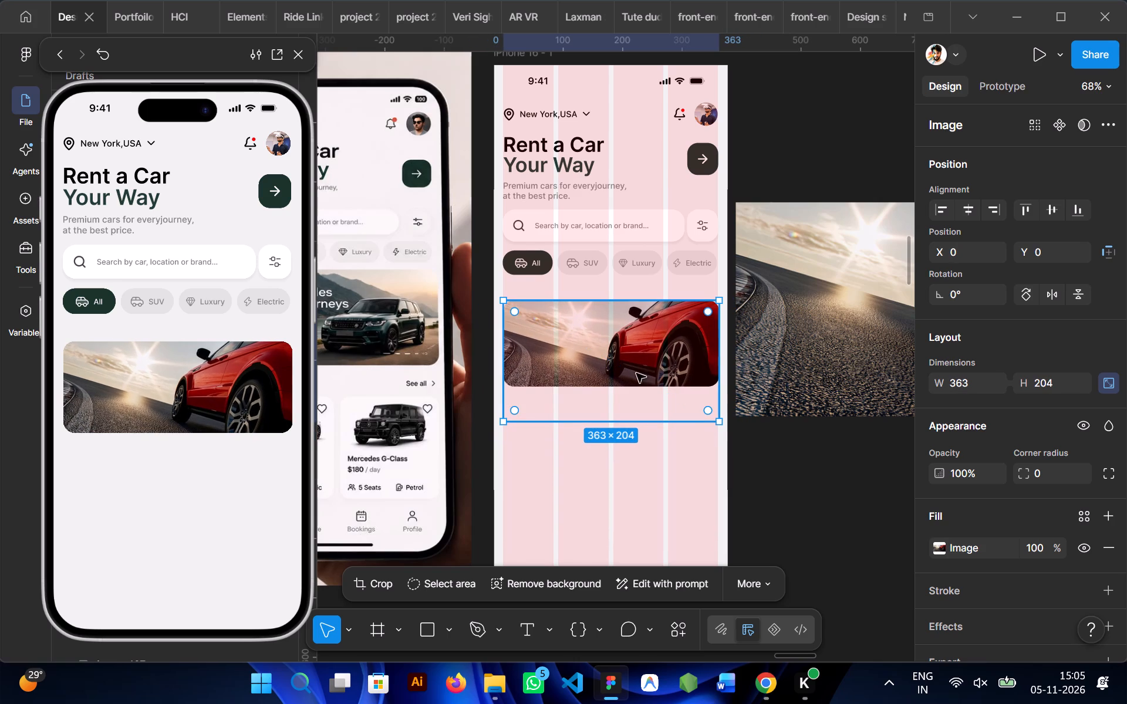
Crop the lower part of the banner's car image so that it measures 363 × 145.
{"action": "double_click", "coordinate": [617, 353]}
{"action": "scroll", "coordinate": [617, 353], "scroll_direction": "left", "scroll_amount": 1}
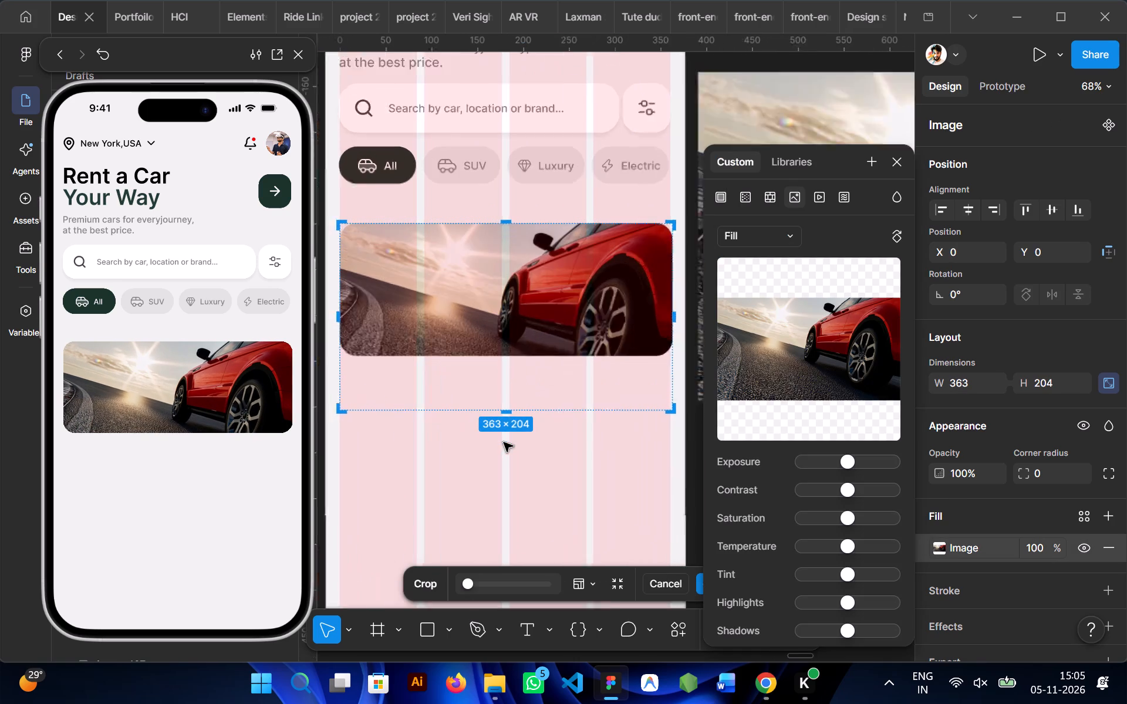
{"action": "left_click_drag", "start_coordinate": [504, 400], "coordinate": [509, 331]}
{"action": "double_click", "coordinate": [672, 438]}
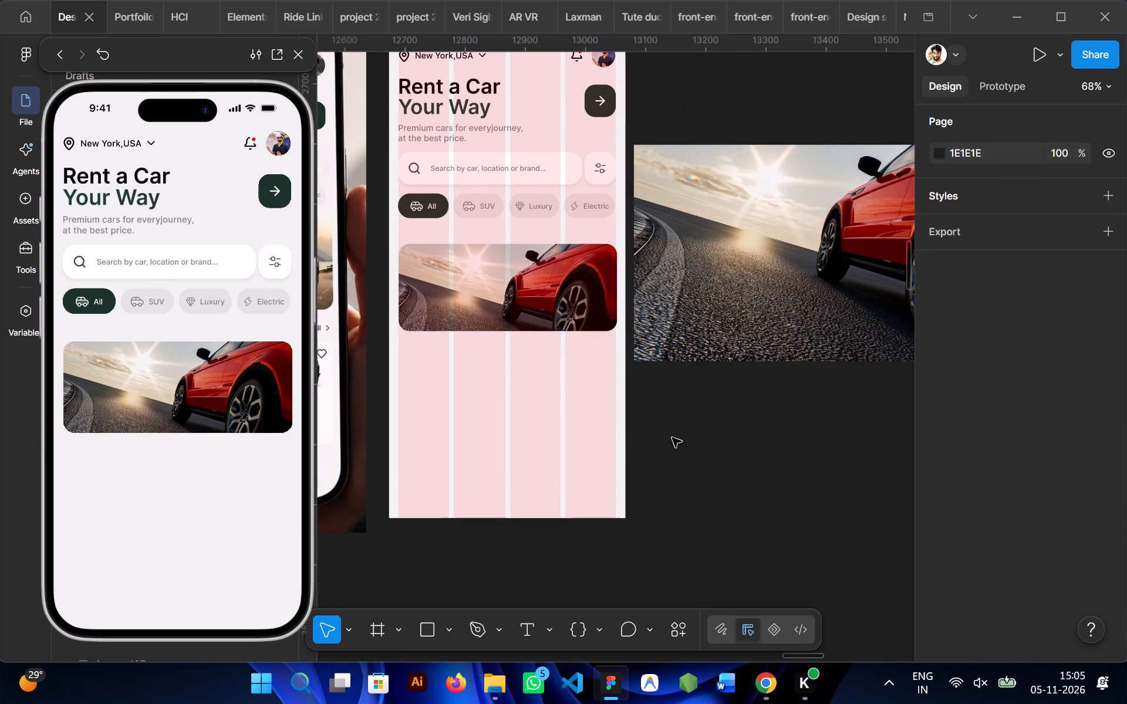
Set the banner frame's corner radius to 21.
{"action": "scroll", "coordinate": [672, 438], "scroll_direction": "right", "scroll_amount": 1}
{"action": "left_click", "coordinate": [585, 288]}
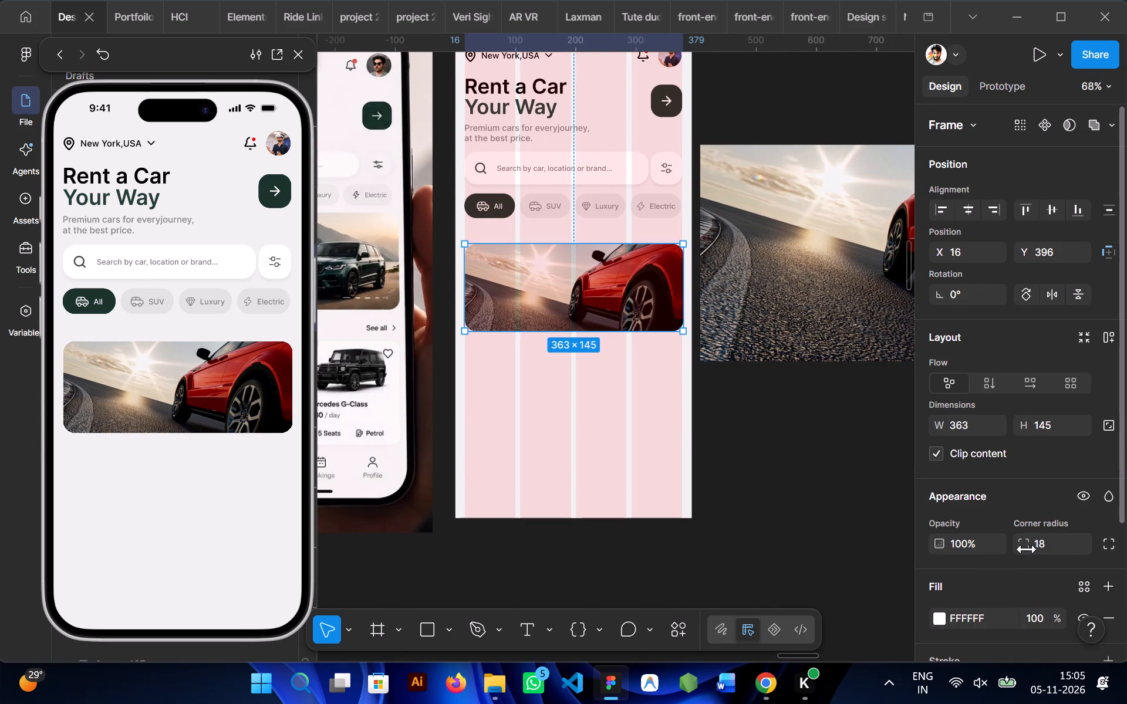
{"action": "left_click_drag", "start_coordinate": [1025, 543], "coordinate": [620, 341]}
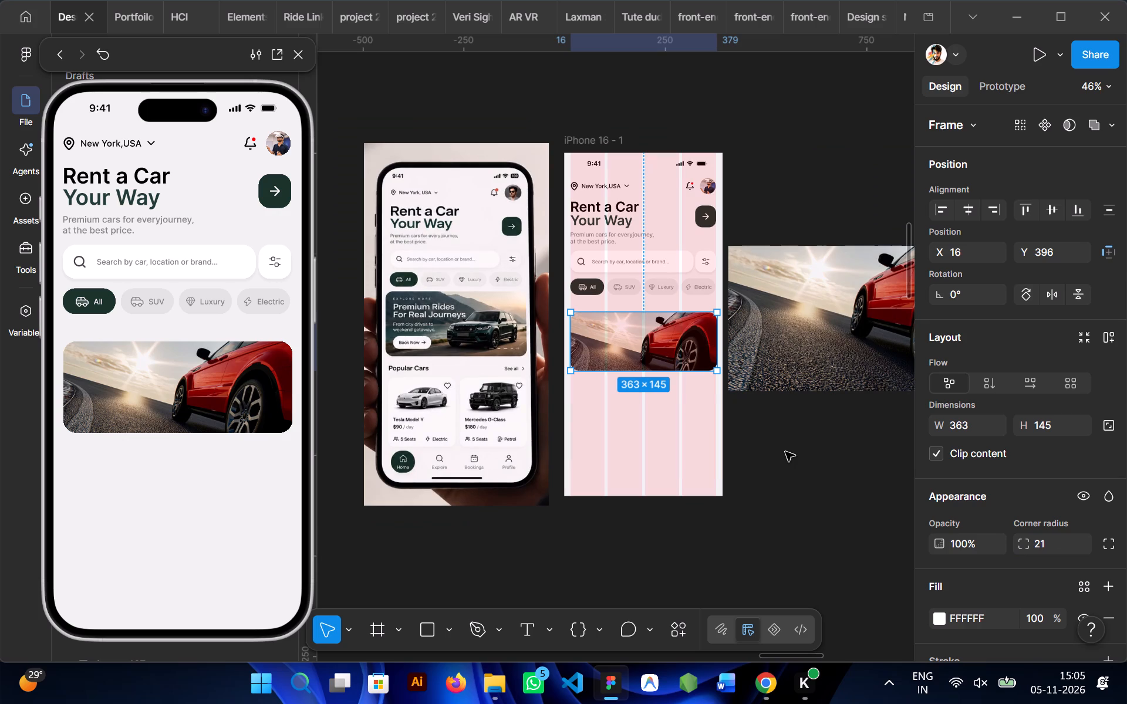
{"action": "scroll", "coordinate": [785, 452], "scroll_direction": "right", "scroll_amount": 1}
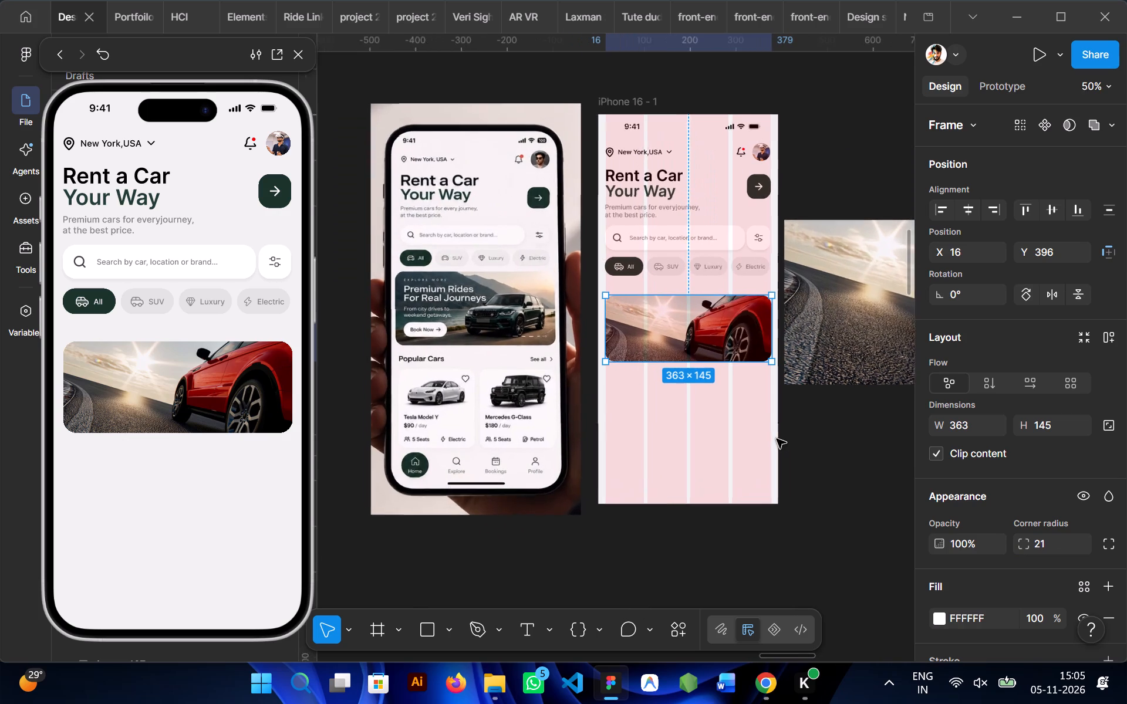
Extend the banner frame's bottom edge downward to a height of 162, keeping its width at 363.
{"action": "left_click", "coordinate": [673, 334]}
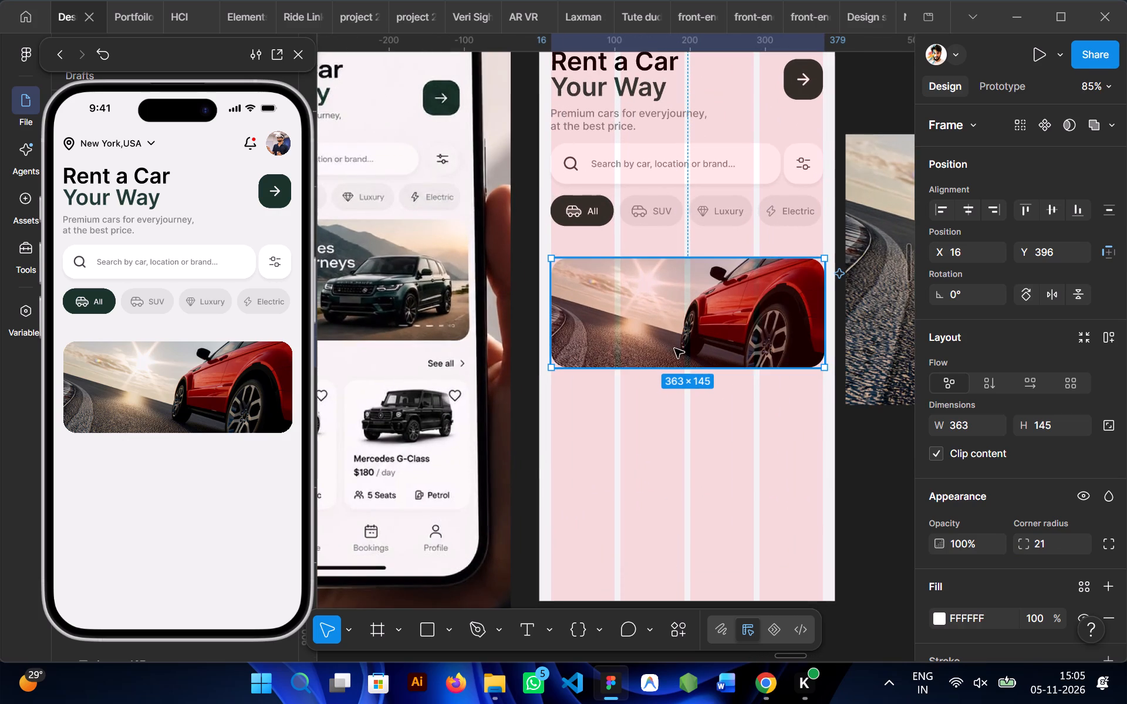
{"action": "left_click_drag", "start_coordinate": [663, 364], "coordinate": [663, 370]}
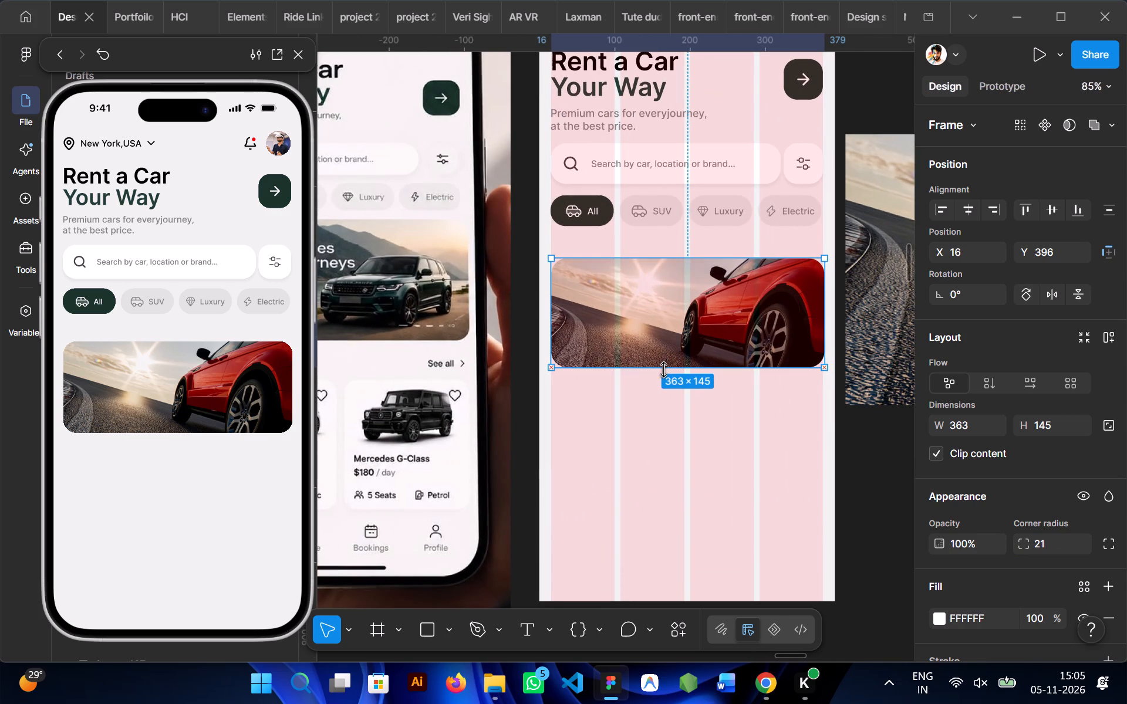
{"action": "left_click_drag", "start_coordinate": [663, 370], "coordinate": [666, 380]}
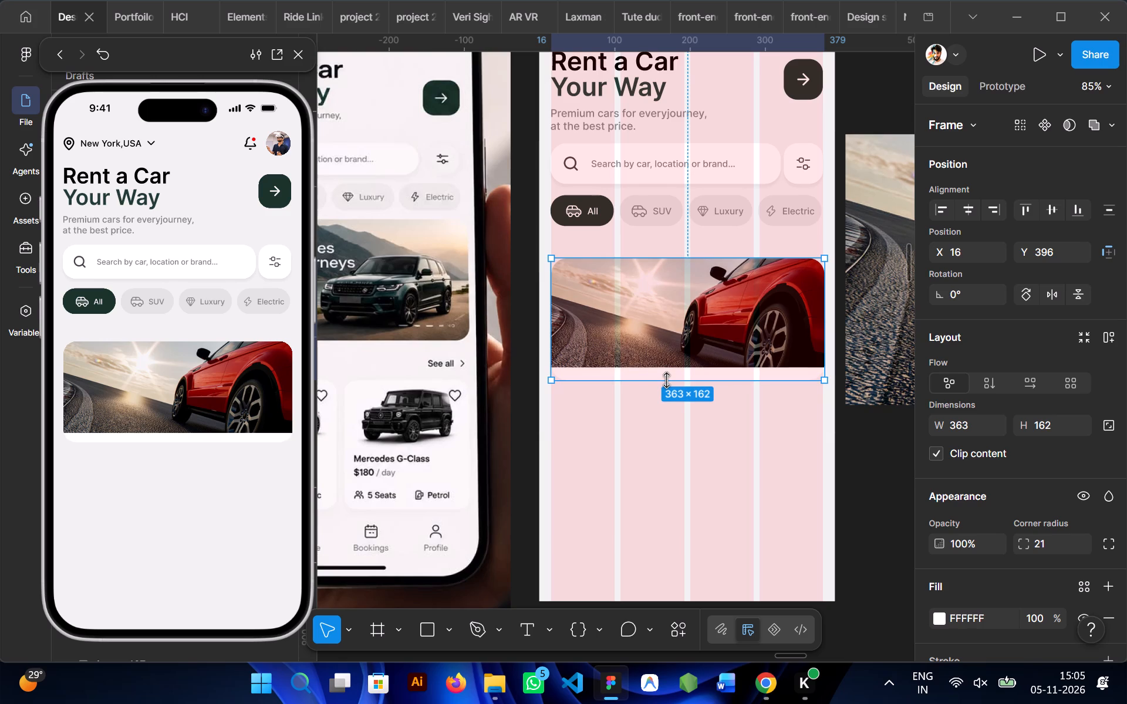
Extend the crop of the banner's car image downward so that it measures 363 × 162 and fills the banner frame.
{"action": "left_click", "coordinate": [660, 332]}
{"action": "double_click", "coordinate": [667, 339]}
{"action": "scroll", "coordinate": [667, 339], "scroll_direction": "left", "scroll_amount": 1}
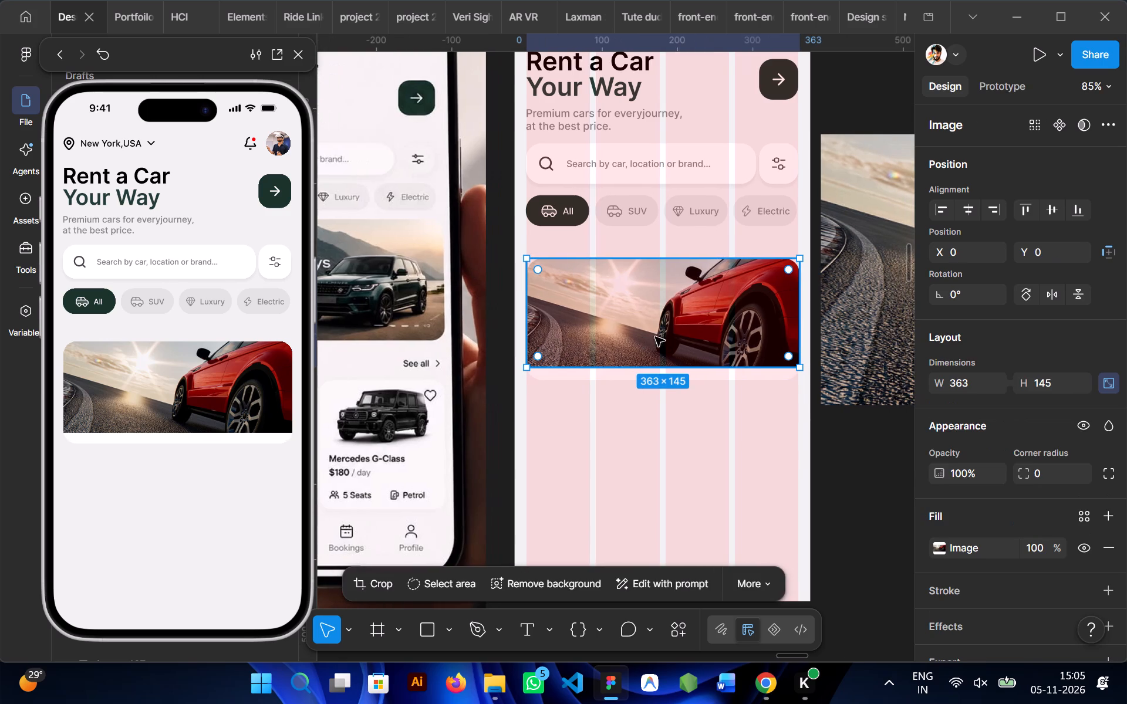
{"action": "double_click", "coordinate": [635, 306]}
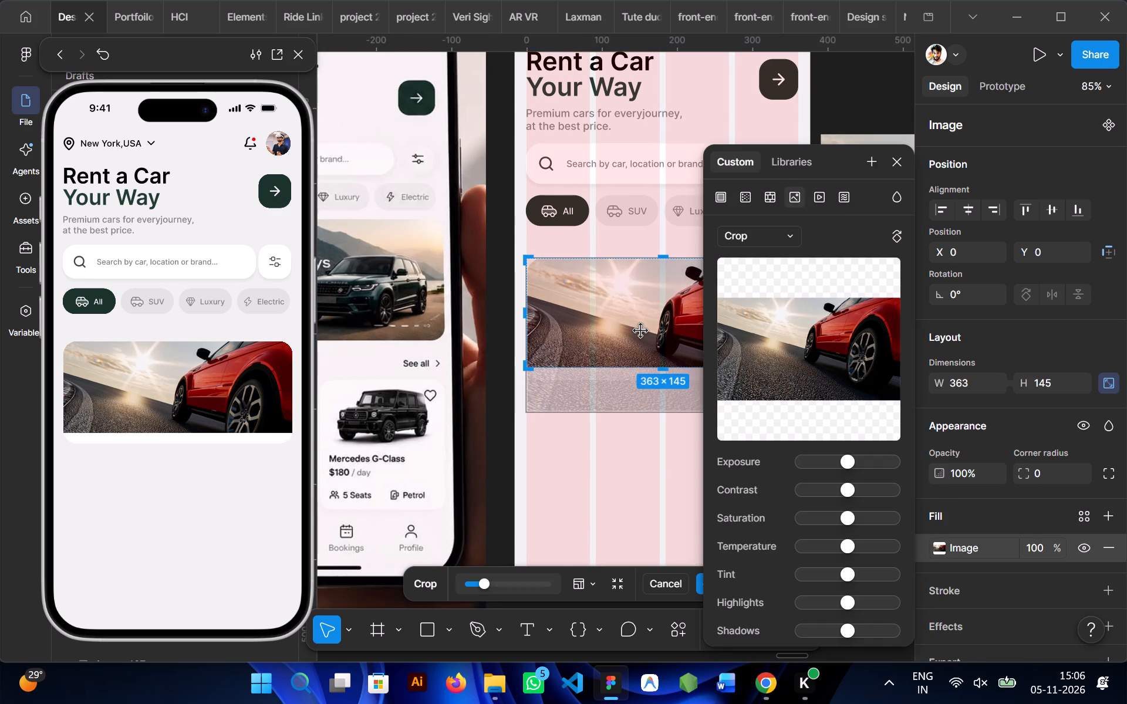
{"action": "scroll", "coordinate": [641, 331], "scroll_direction": "left", "scroll_amount": 1}
{"action": "left_click_drag", "start_coordinate": [623, 371], "coordinate": [623, 376]}
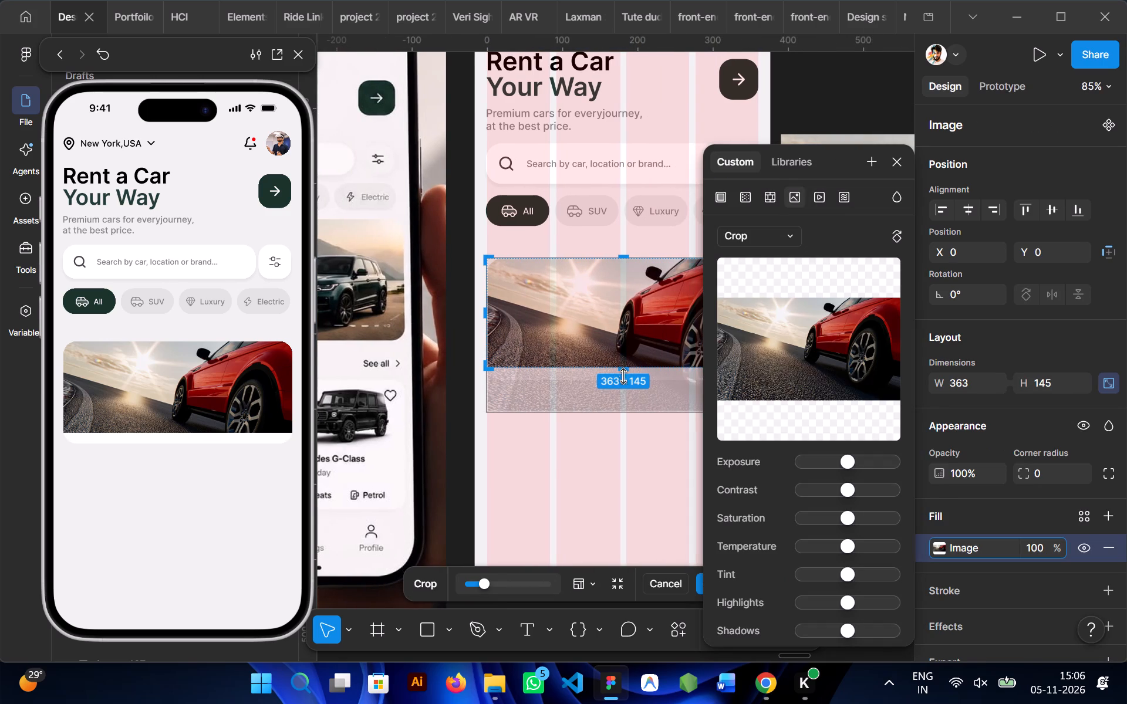
{"action": "left_click_drag", "start_coordinate": [623, 376], "coordinate": [622, 383]}
{"action": "double_click", "coordinate": [613, 439]}
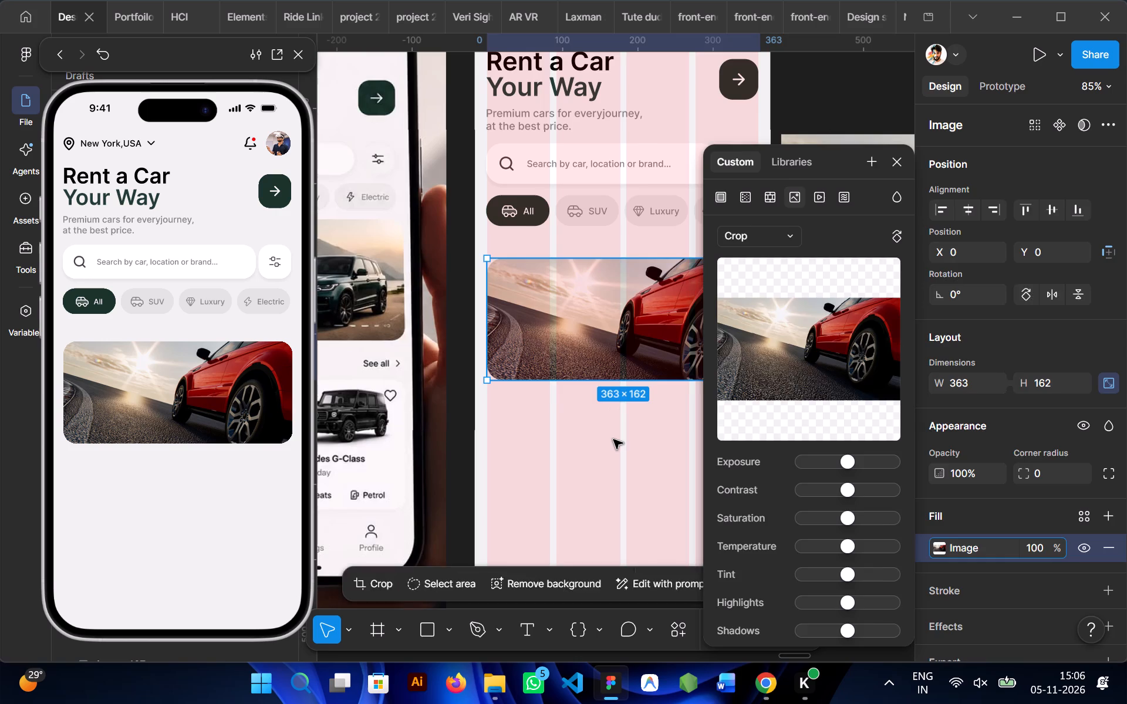
Move the banner frame up to Y 370, closer to the category chips, keeping X at 16.
{"action": "left_click", "coordinate": [615, 381]}
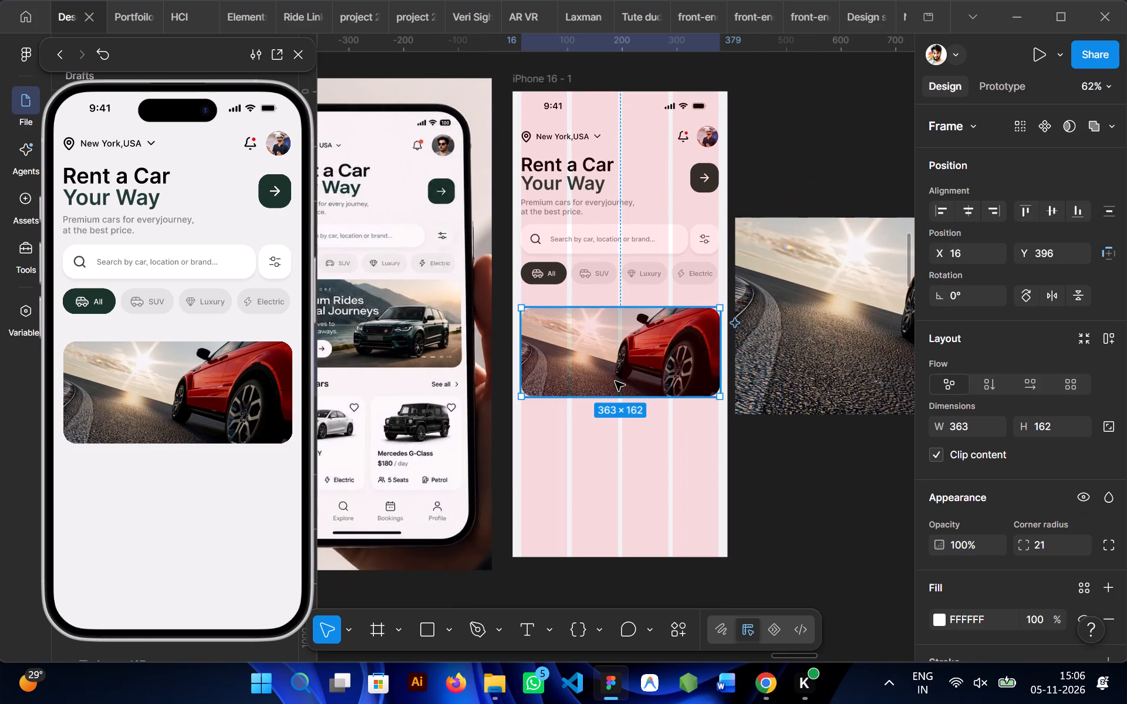
{"action": "key", "text": "Up"}
{"action": "key", "text": "Up"}
{"action": "key", "text": "Up"}
{"action": "key", "text": "Up"}
{"action": "key", "text": "Up"}
{"action": "key", "text": "Up"}
{"action": "key", "text": "Up"}
{"action": "key", "text": "Up"}
{"action": "key", "text": "Up"}
{"action": "key", "text": "Up"}
{"action": "key", "text": "Up"}
{"action": "key", "text": "Up"}
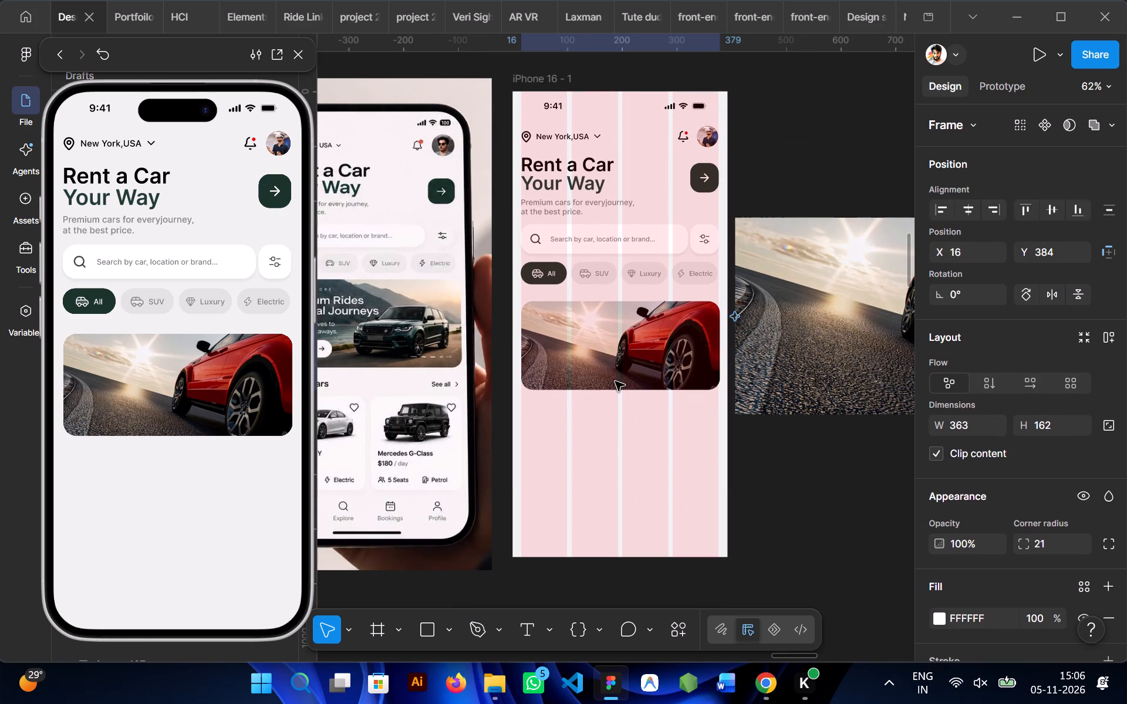
{"action": "key", "text": "Up"}
{"action": "key", "text": "Up"}
{"action": "key", "text": "Up"}
{"action": "key", "text": "Up"}
{"action": "key", "text": "Up"}
{"action": "key", "text": "Up"}
{"action": "key", "text": "Up"}
{"action": "key", "text": "Up"}
{"action": "key", "text": "Up"}
{"action": "key", "text": "Up"}
{"action": "key", "text": "Up"}
{"action": "key", "text": "Up"}
{"action": "key", "text": "Up"}
{"action": "key", "text": "Up"}
{"action": "key", "text": "Up"}
{"action": "key", "text": "Up"}
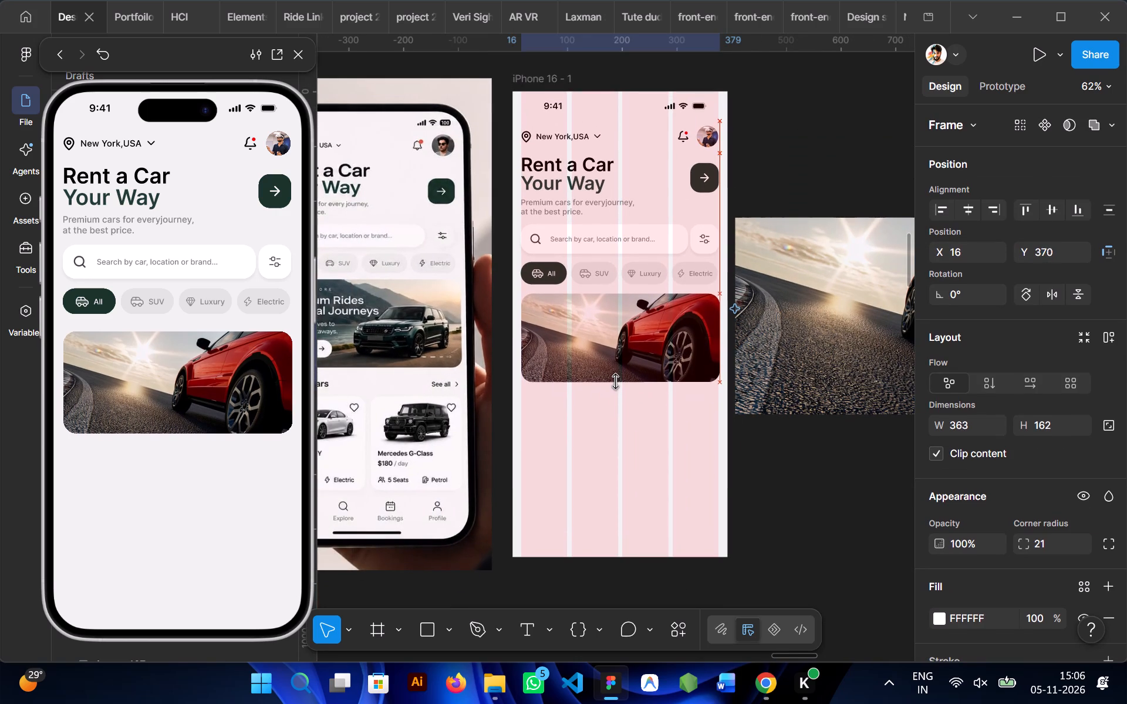
{"action": "key", "text": "Down"}
{"action": "key", "text": "Down"}
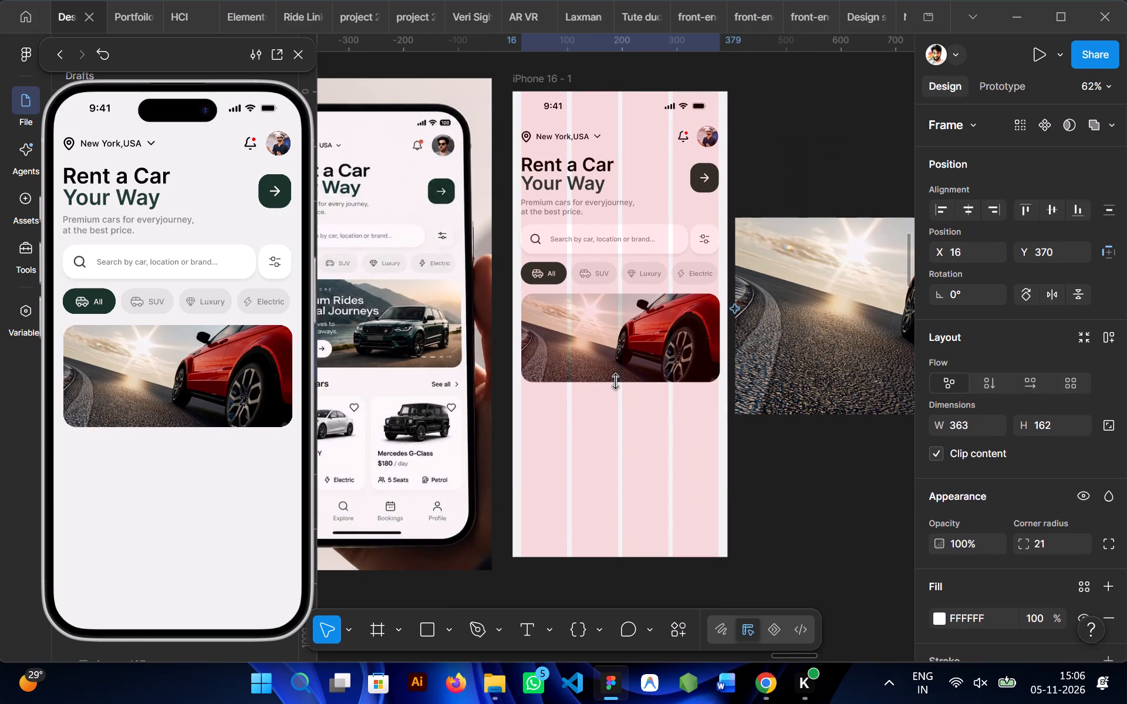
Delete the spare 641 × 360 car image beside the iPhone 16 - 1 frame.
{"action": "scroll", "coordinate": [696, 383], "scroll_direction": "left", "scroll_amount": 1}
{"action": "left_click", "coordinate": [775, 288]}
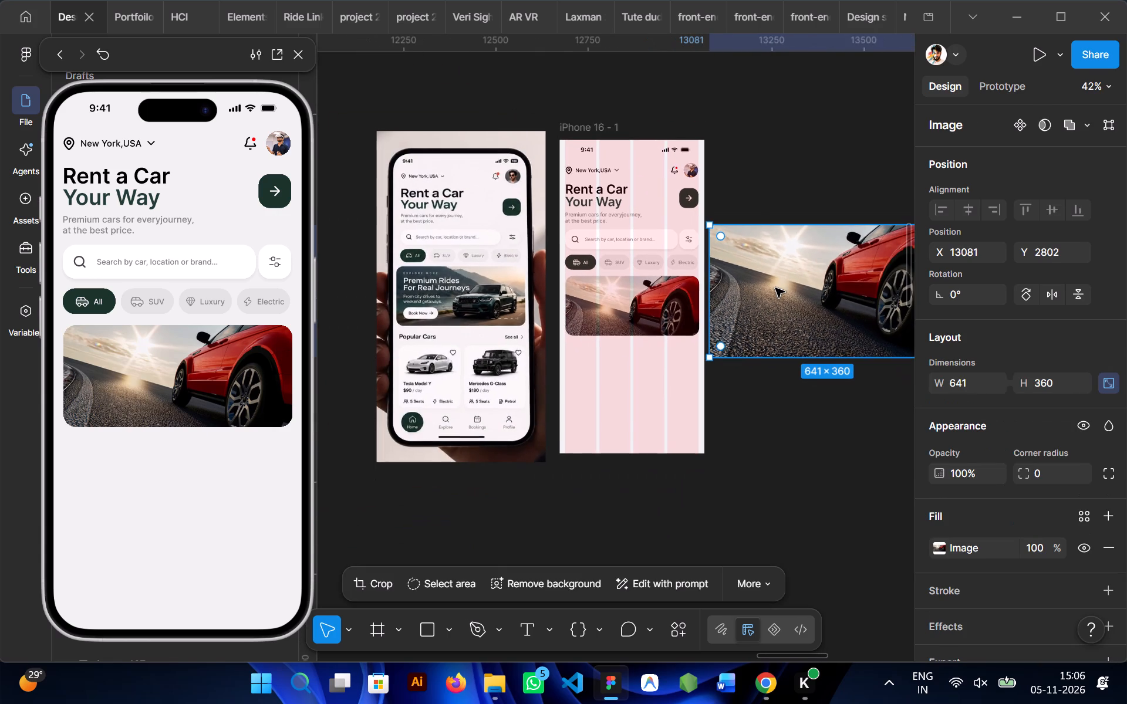
{"action": "key", "text": "Delete"}
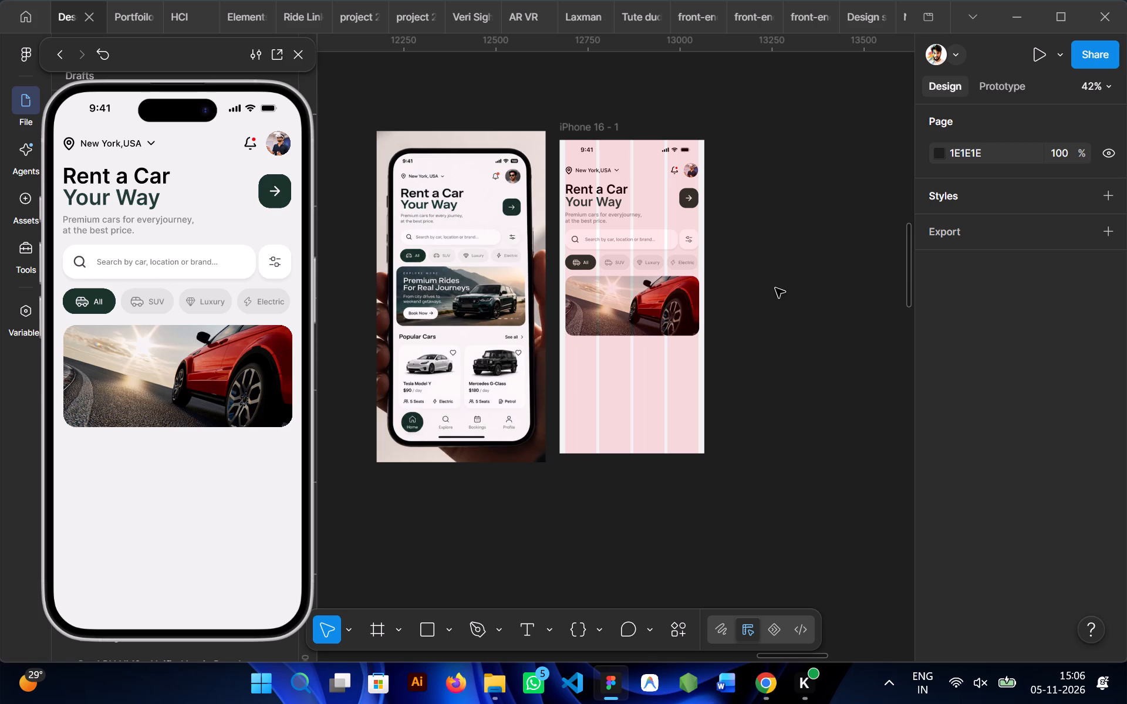
Draw a 110 × 44 frame in the empty area below the banner at about X 66, Y 594.
{"action": "scroll", "coordinate": [632, 301], "scroll_direction": "right", "scroll_amount": 1}
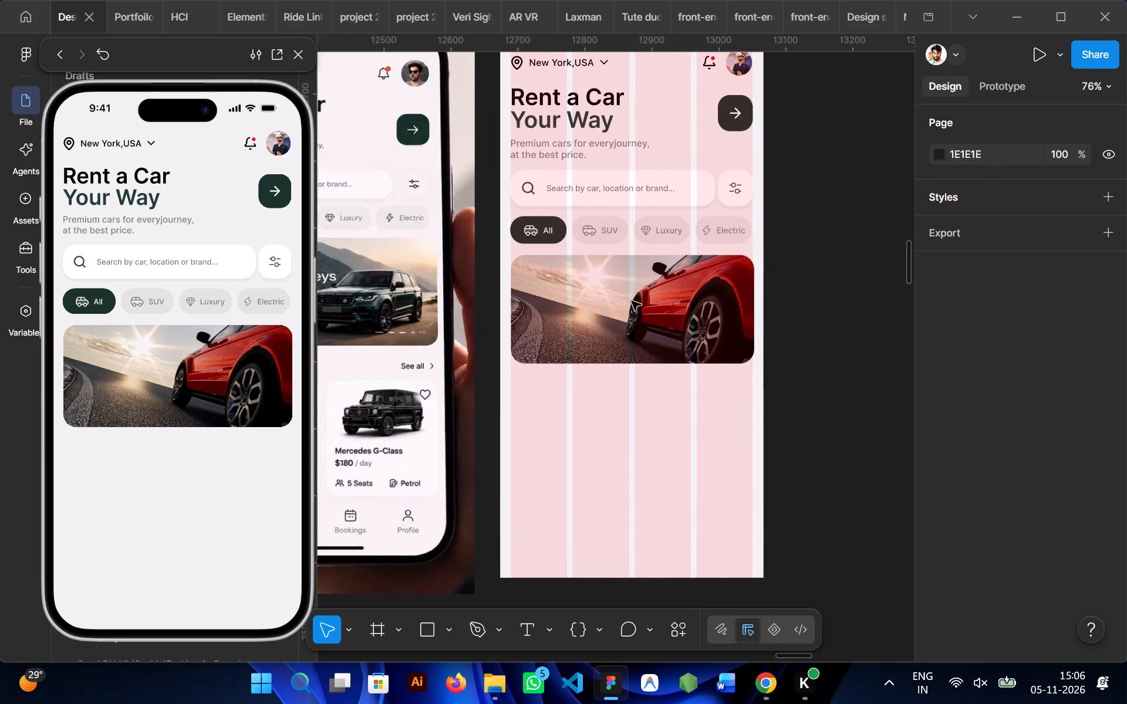
{"action": "scroll", "coordinate": [632, 301], "scroll_direction": "right", "scroll_amount": 1}
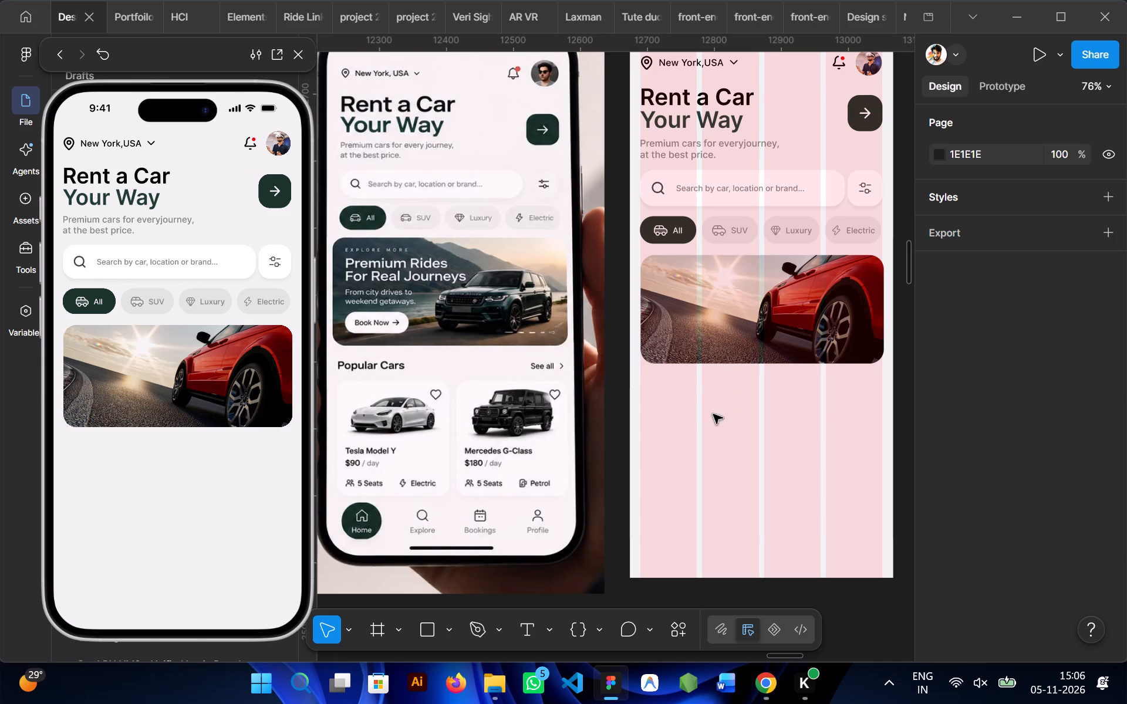
{"action": "key", "text": "f"}
{"action": "left_click_drag", "start_coordinate": [673, 405], "coordinate": [756, 432]}
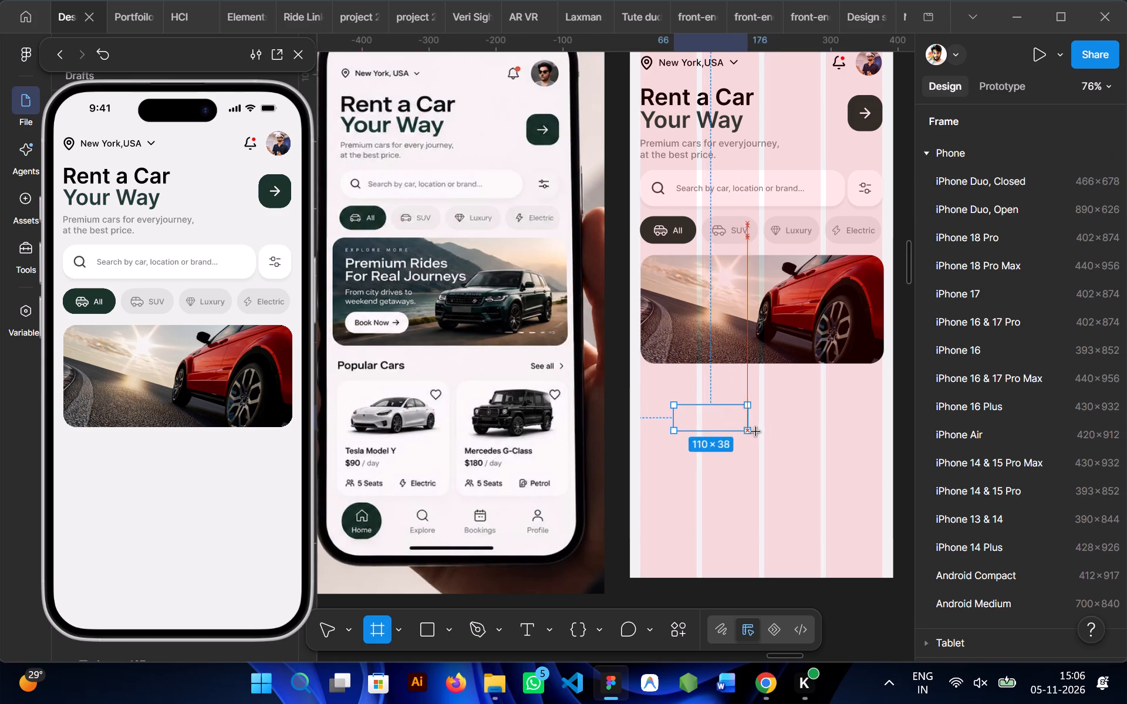
{"action": "left_click_drag", "start_coordinate": [756, 432], "coordinate": [746, 435]}
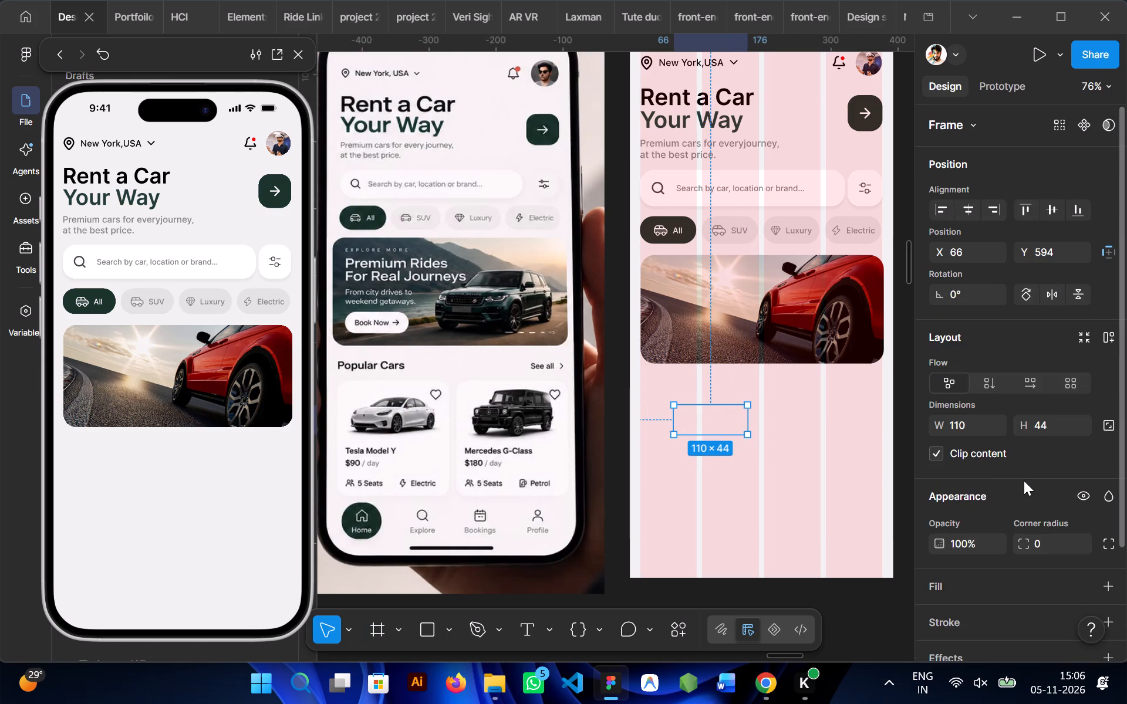
Give the new frame a white FFFFFF fill and a corner radius of 26.
{"action": "scroll", "coordinate": [1024, 480], "scroll_direction": "down", "scroll_amount": 1}
{"action": "left_click", "coordinate": [1099, 453]}
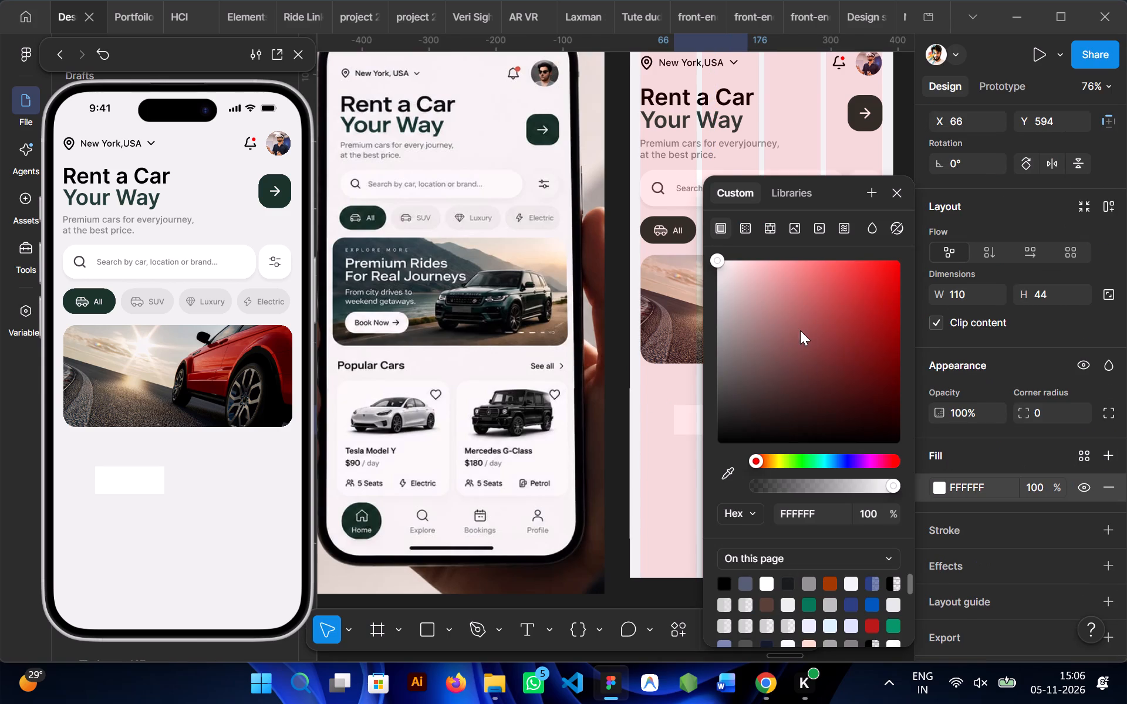
{"action": "left_click", "coordinate": [896, 193]}
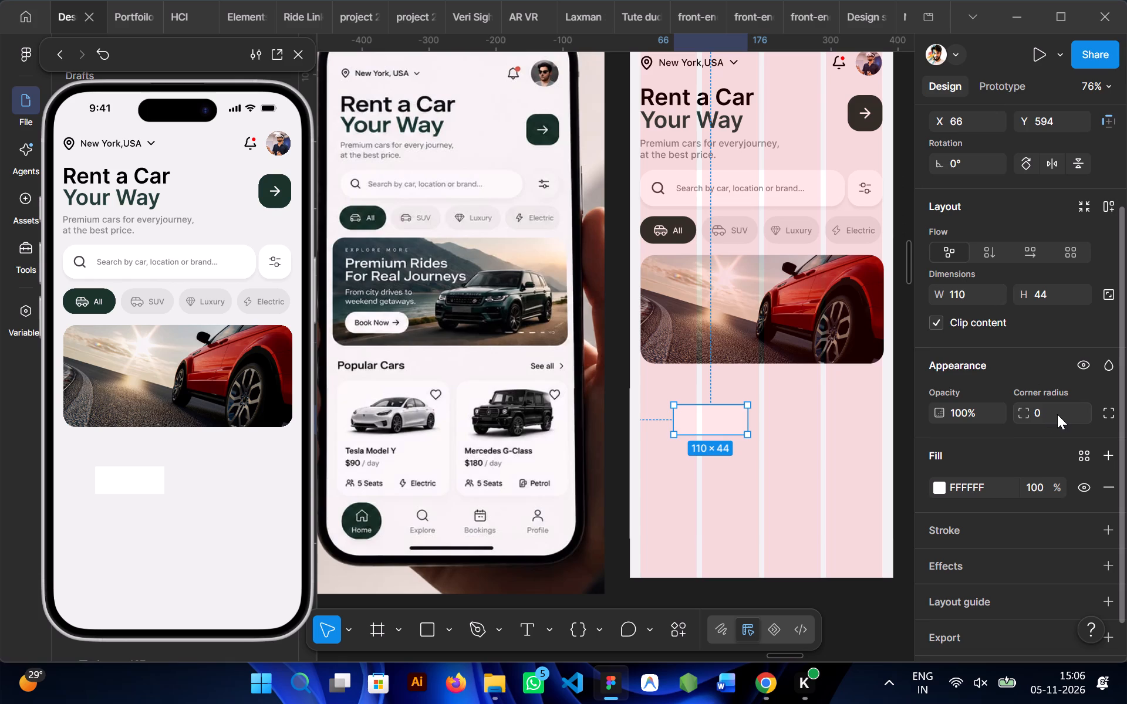
{"action": "left_click_drag", "start_coordinate": [1022, 411], "coordinate": [862, 307]}
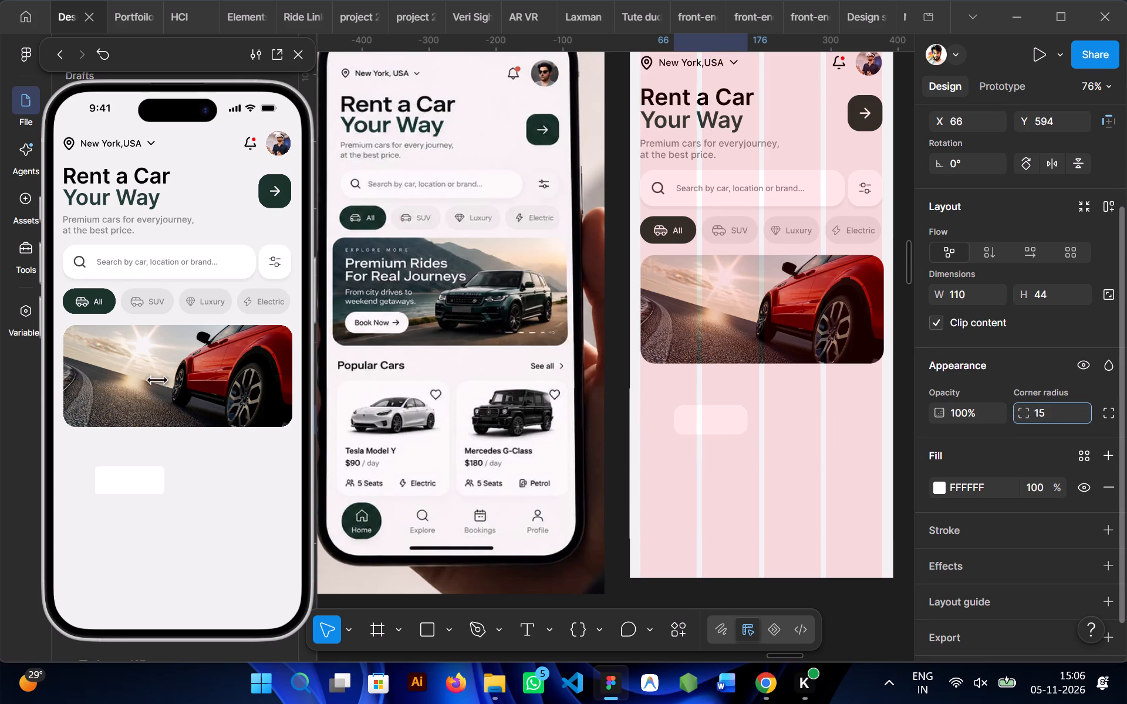
{"action": "left_click_drag", "start_coordinate": [862, 307], "coordinate": [623, 341]}
Move the white pill frame onto the lower left part of the banner at X 24, Y 102.
{"action": "left_click_drag", "start_coordinate": [708, 421], "coordinate": [690, 339]}
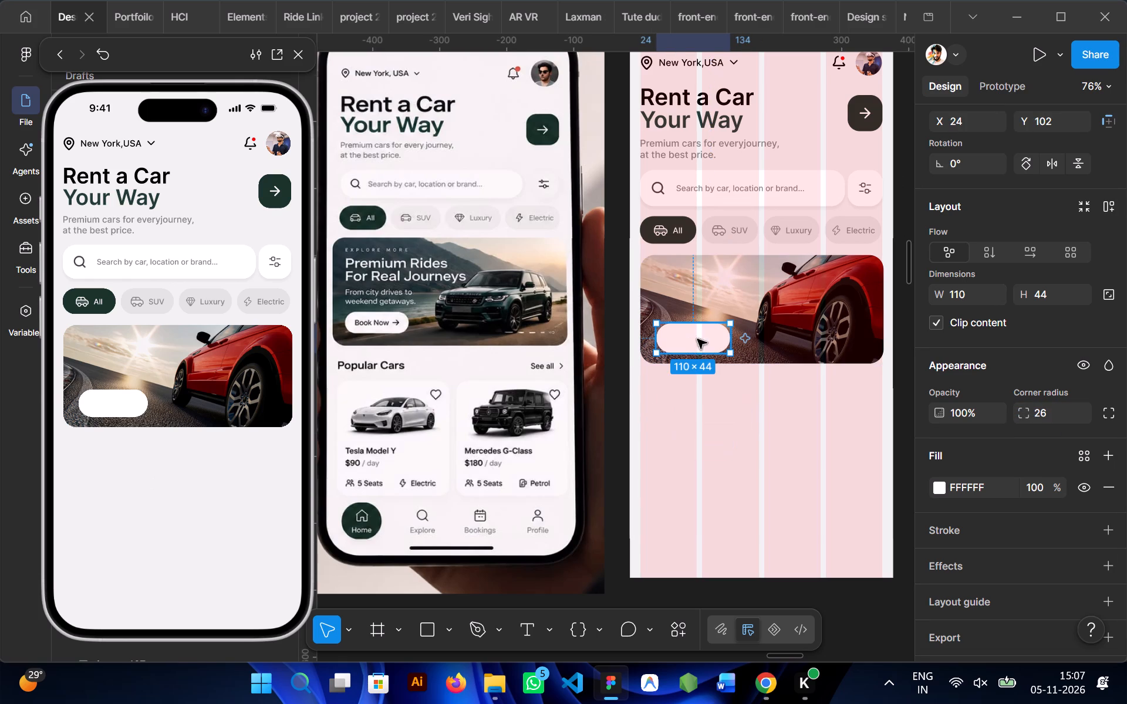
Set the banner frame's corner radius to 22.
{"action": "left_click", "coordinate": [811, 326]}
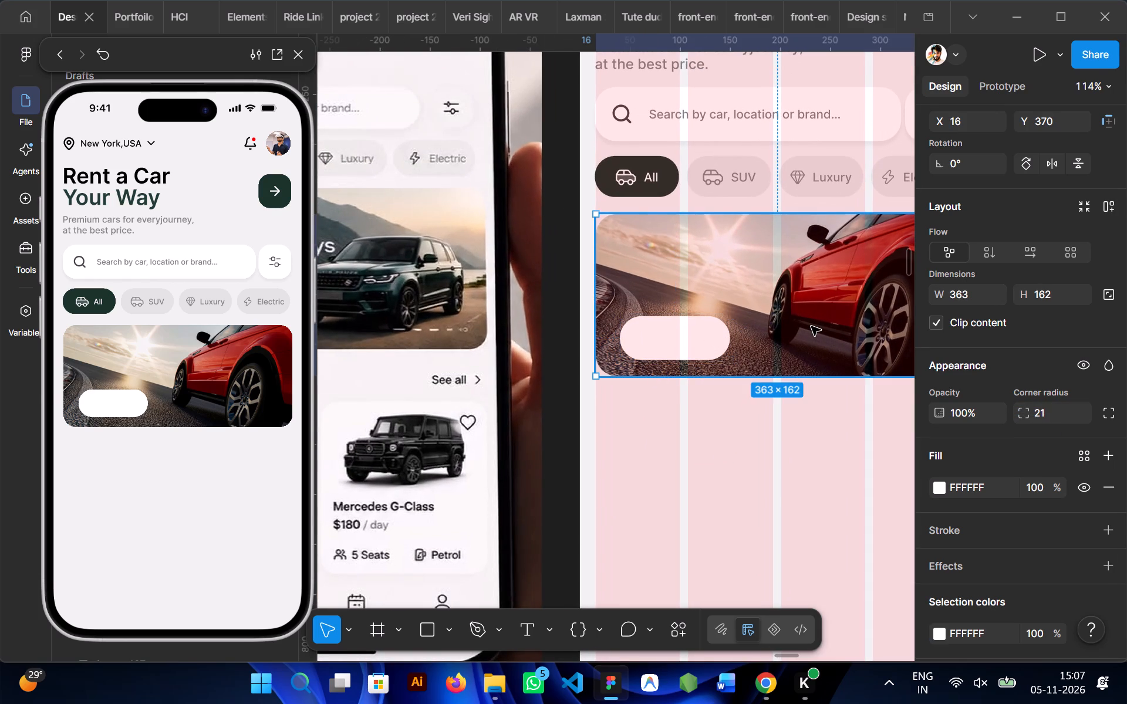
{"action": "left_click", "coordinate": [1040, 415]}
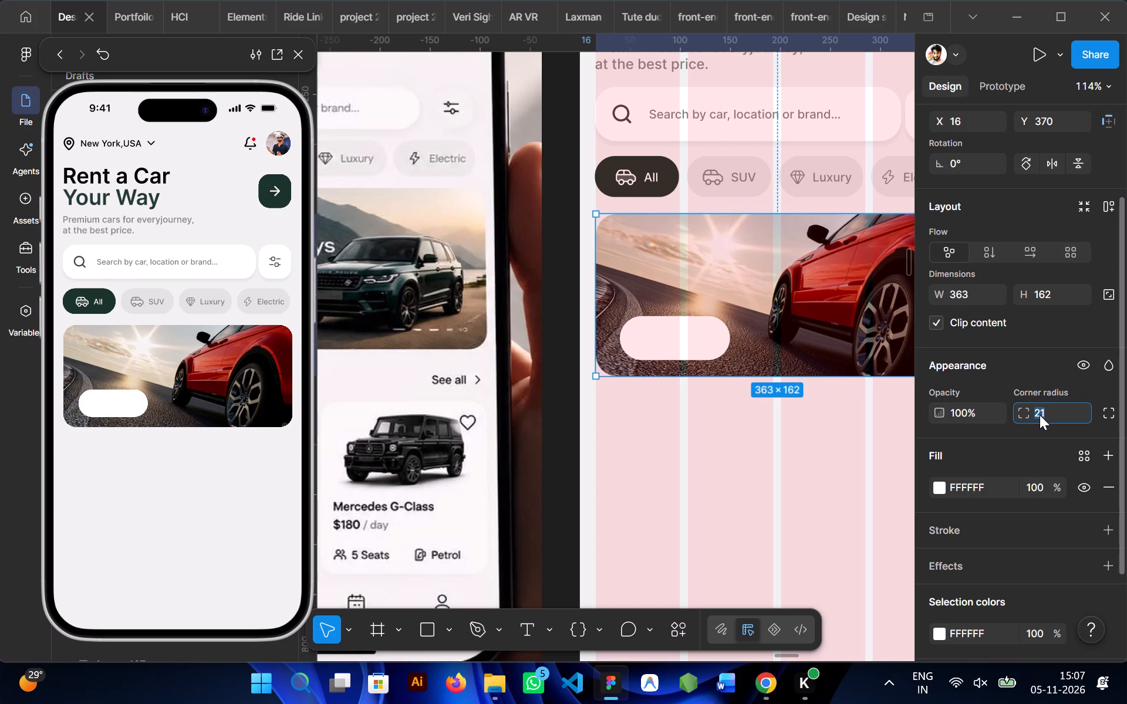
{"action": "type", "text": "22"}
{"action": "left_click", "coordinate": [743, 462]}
Shift the white pill frame inside the banner to X 14, Y 103.
{"action": "double_click", "coordinate": [672, 336]}
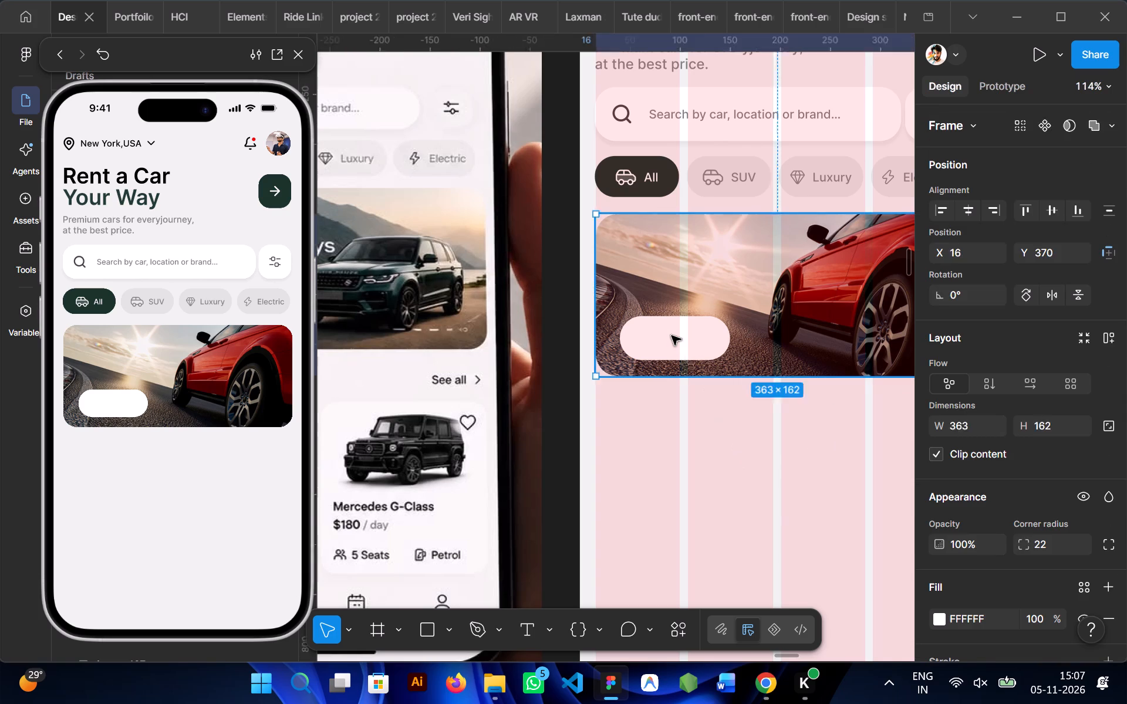
{"action": "left_click_drag", "start_coordinate": [683, 336], "coordinate": [680, 336]}
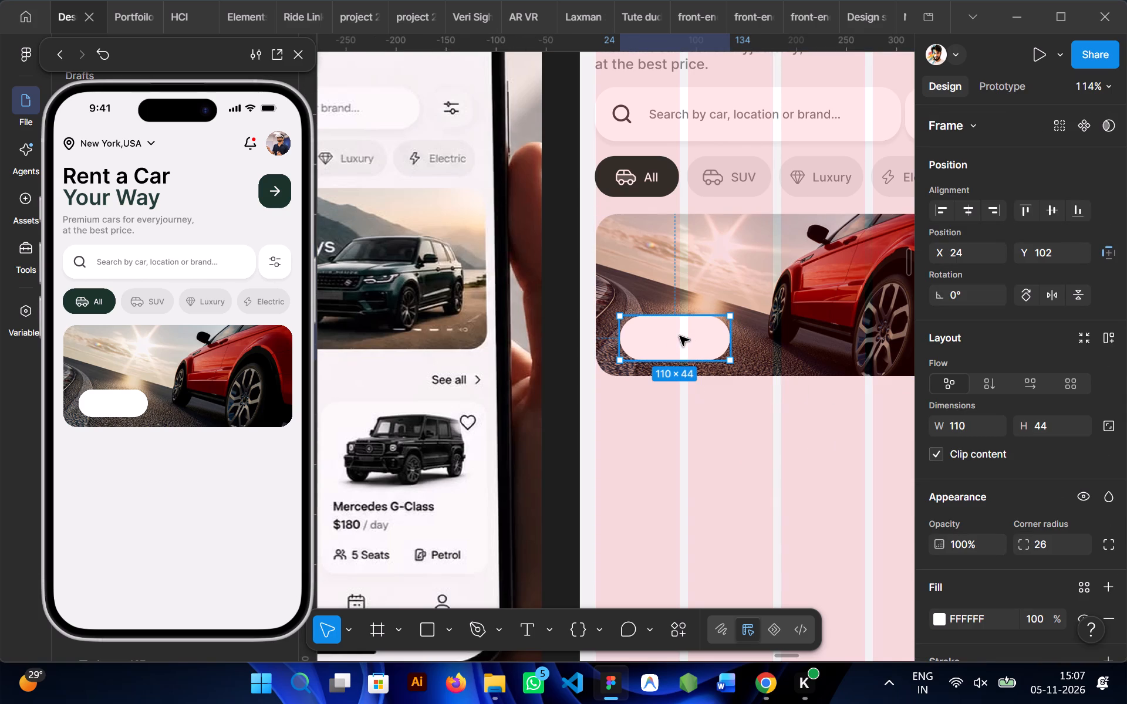
{"action": "left_click_drag", "start_coordinate": [680, 336], "coordinate": [674, 337]}
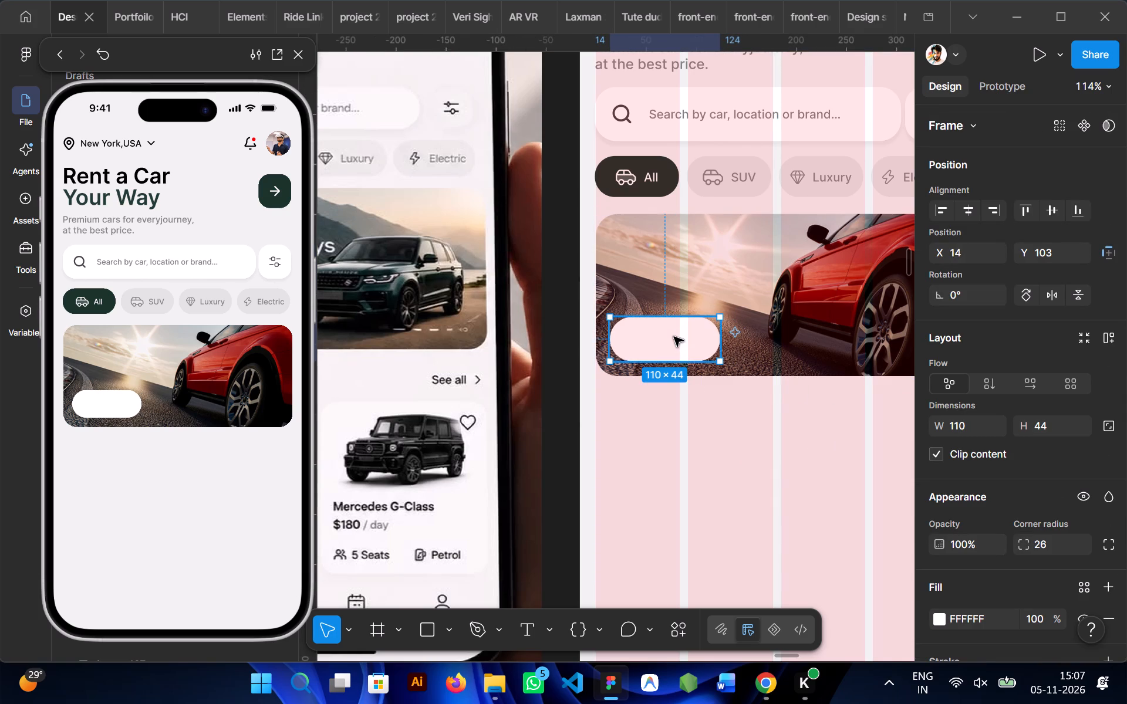
{"action": "left_click", "coordinate": [681, 449]}
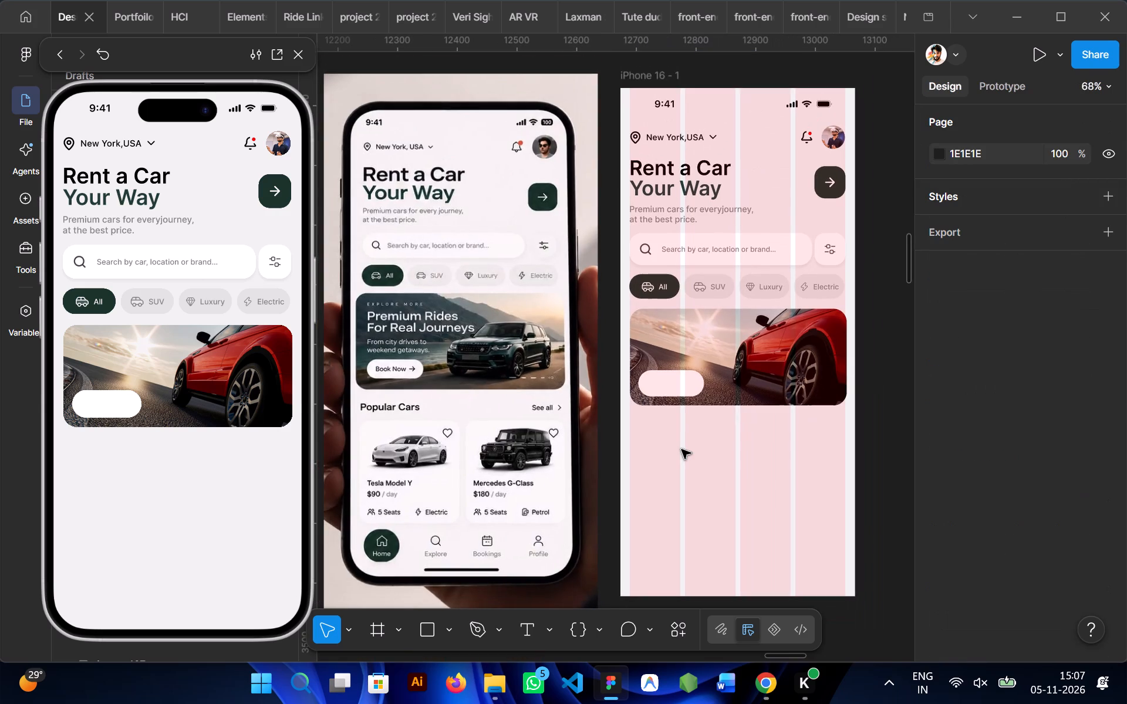
Set the banner frame's corner radius to 32.
{"action": "left_click", "coordinate": [667, 376], "text": "ctrl"}
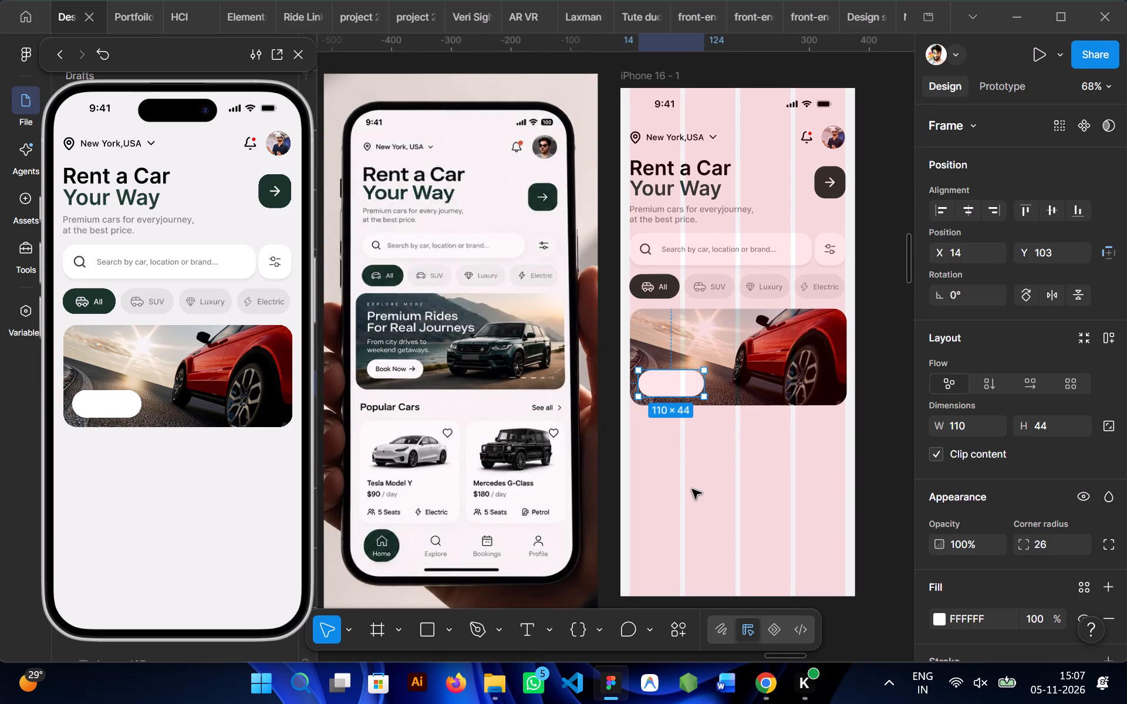
{"action": "left_click", "coordinate": [743, 375]}
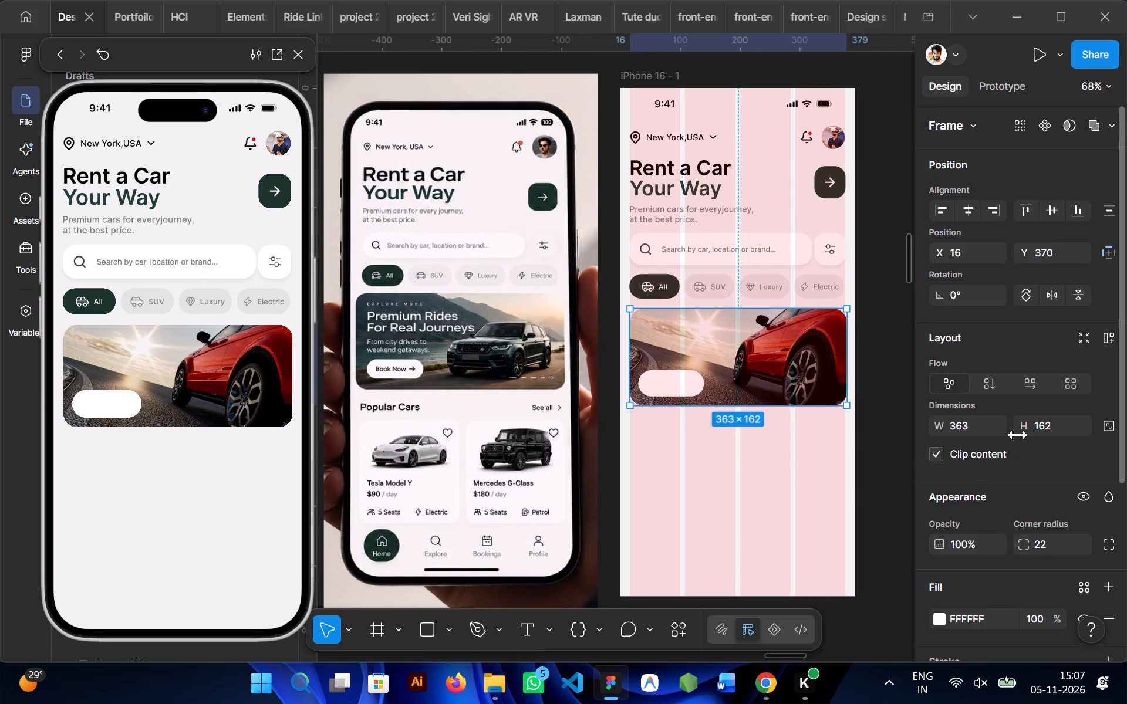
{"action": "left_click_drag", "start_coordinate": [1025, 550], "coordinate": [666, 330]}
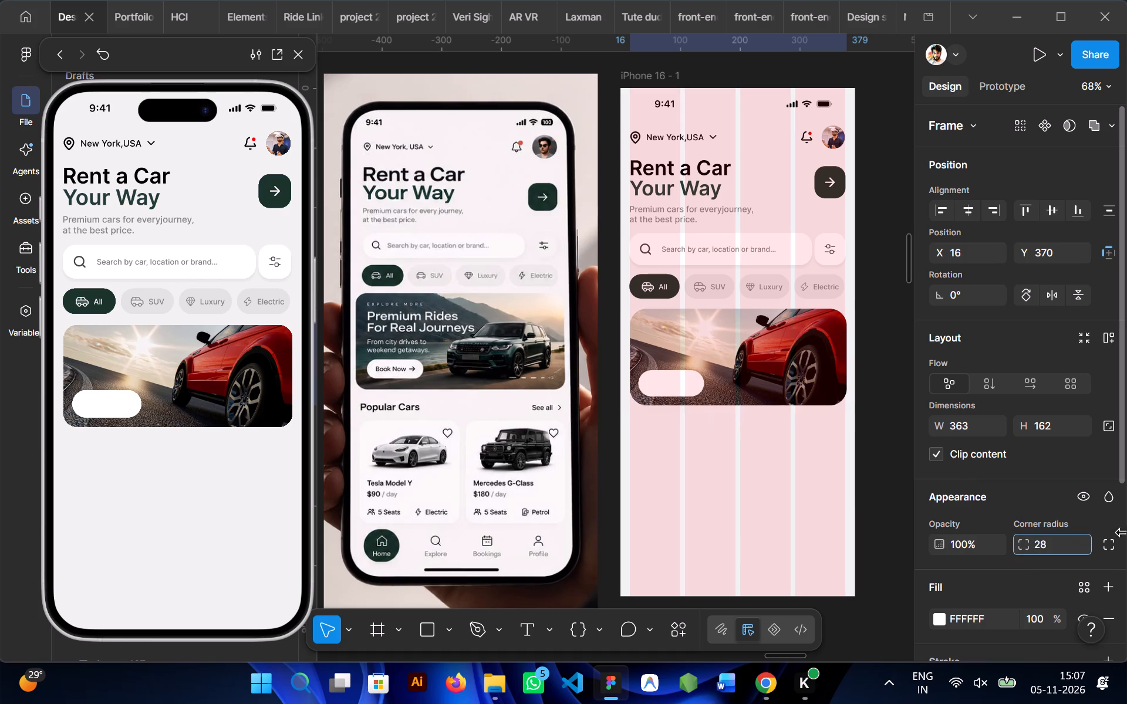
{"action": "left_click_drag", "start_coordinate": [666, 330], "coordinate": [733, 321]}
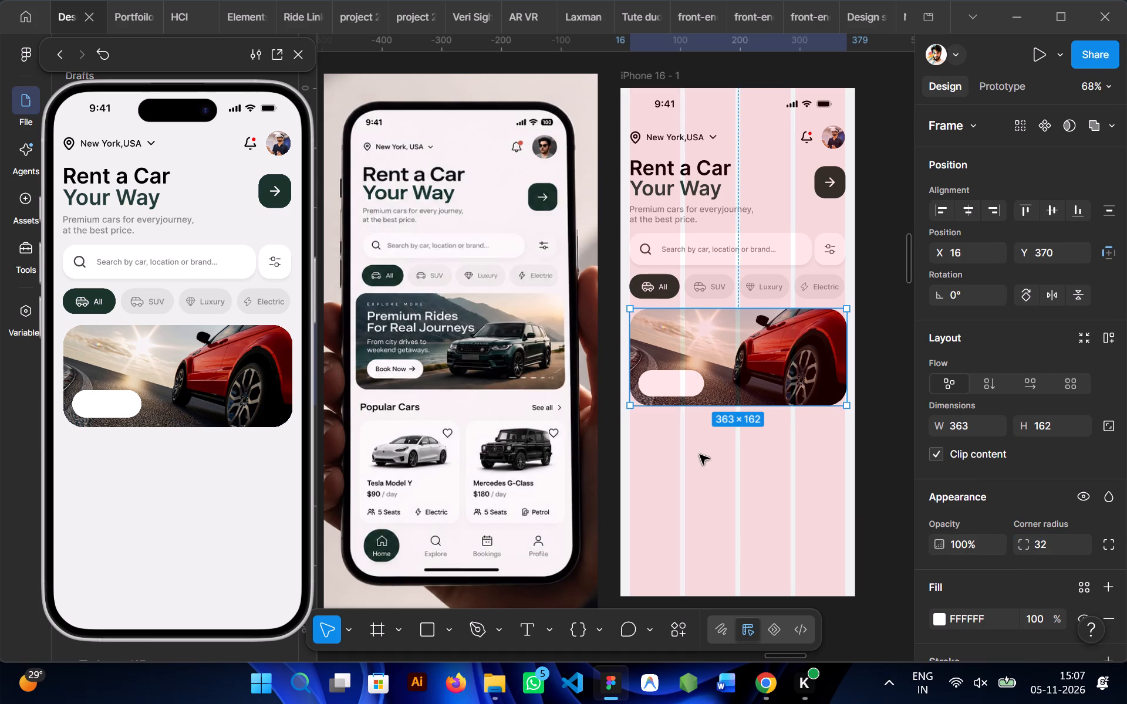
{"action": "left_click", "coordinate": [686, 449]}
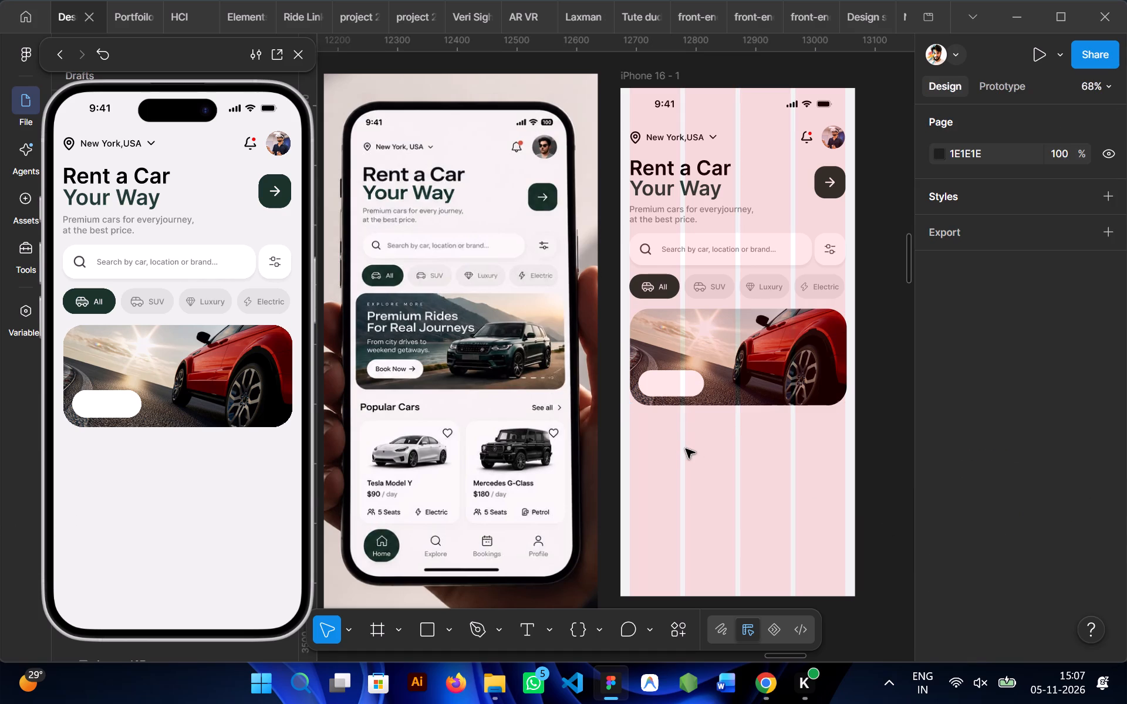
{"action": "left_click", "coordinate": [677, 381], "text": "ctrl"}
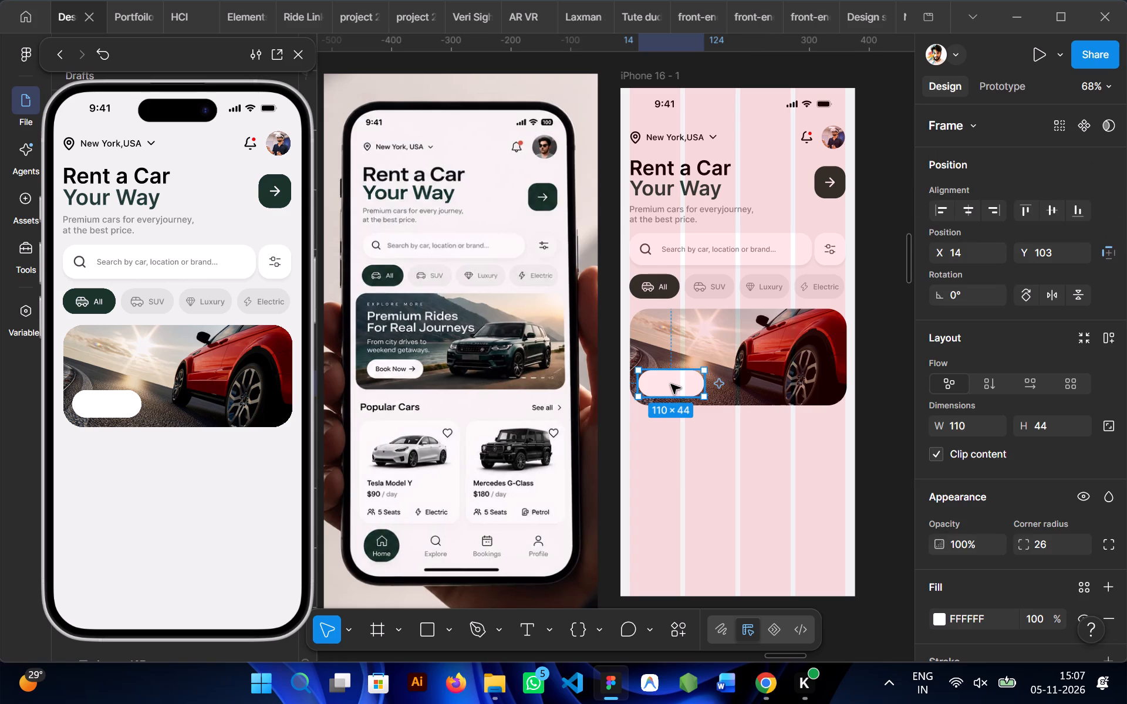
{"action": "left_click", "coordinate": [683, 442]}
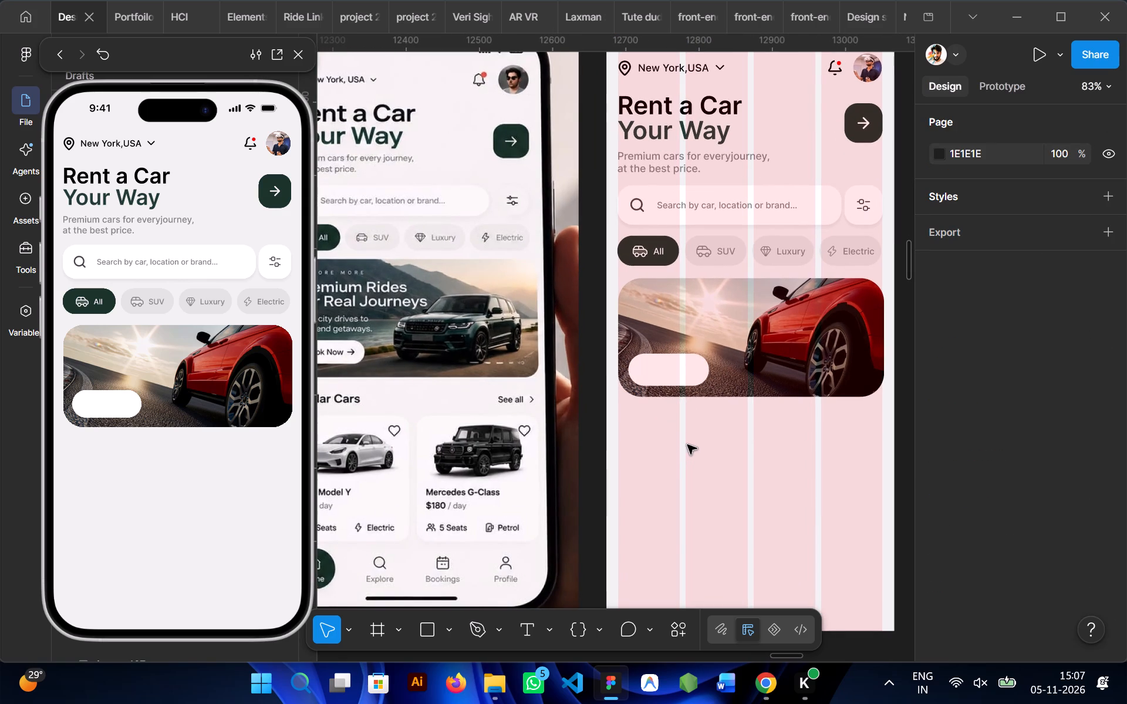
Add the text "Book Now" in the empty area below the banner at X 79, Y 597.
{"action": "key", "text": "t"}
{"action": "left_click", "coordinate": [664, 444]}
{"action": "type", "text": "Book"}
{"action": "scroll", "coordinate": [680, 500], "scroll_direction": "right", "scroll_amount": 1}
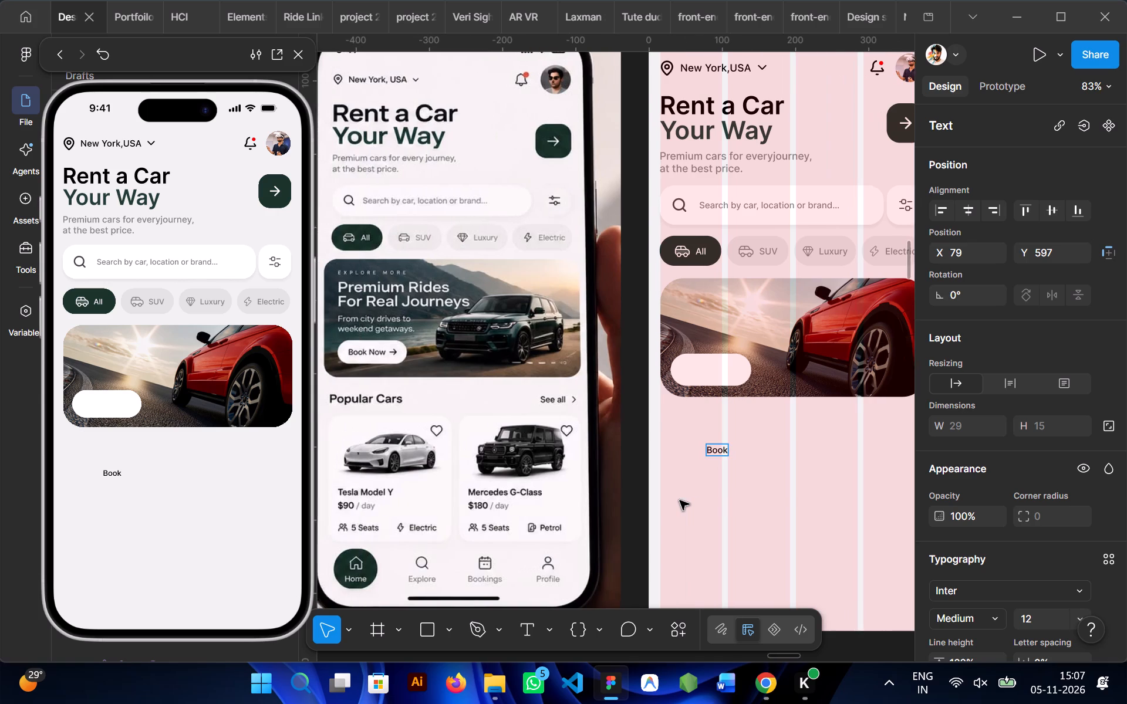
{"action": "key", "text": "space"}
{"action": "type", "text": "No"}
{"action": "key", "text": "w"}
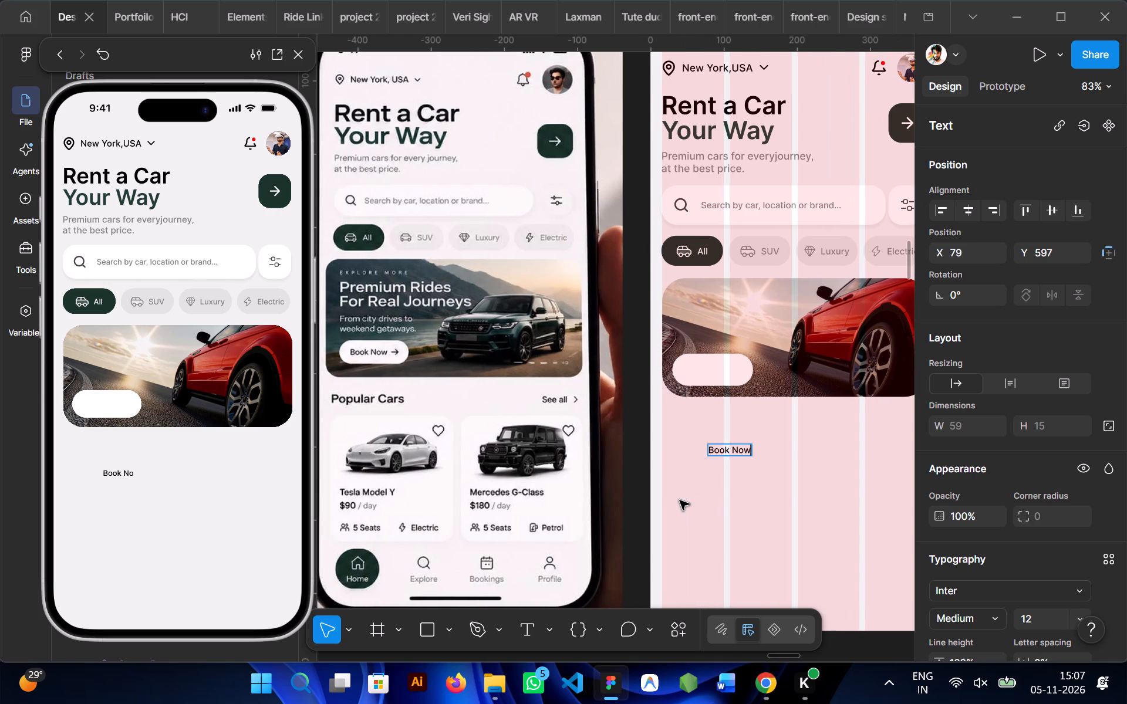
{"action": "left_click", "coordinate": [729, 499]}
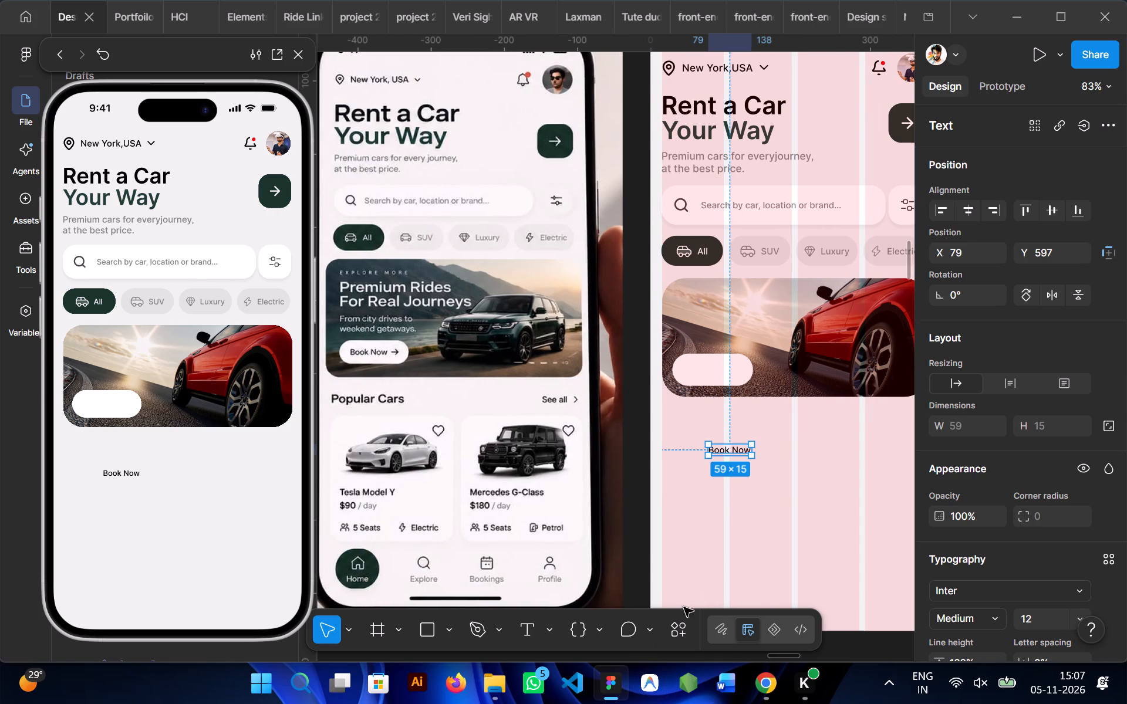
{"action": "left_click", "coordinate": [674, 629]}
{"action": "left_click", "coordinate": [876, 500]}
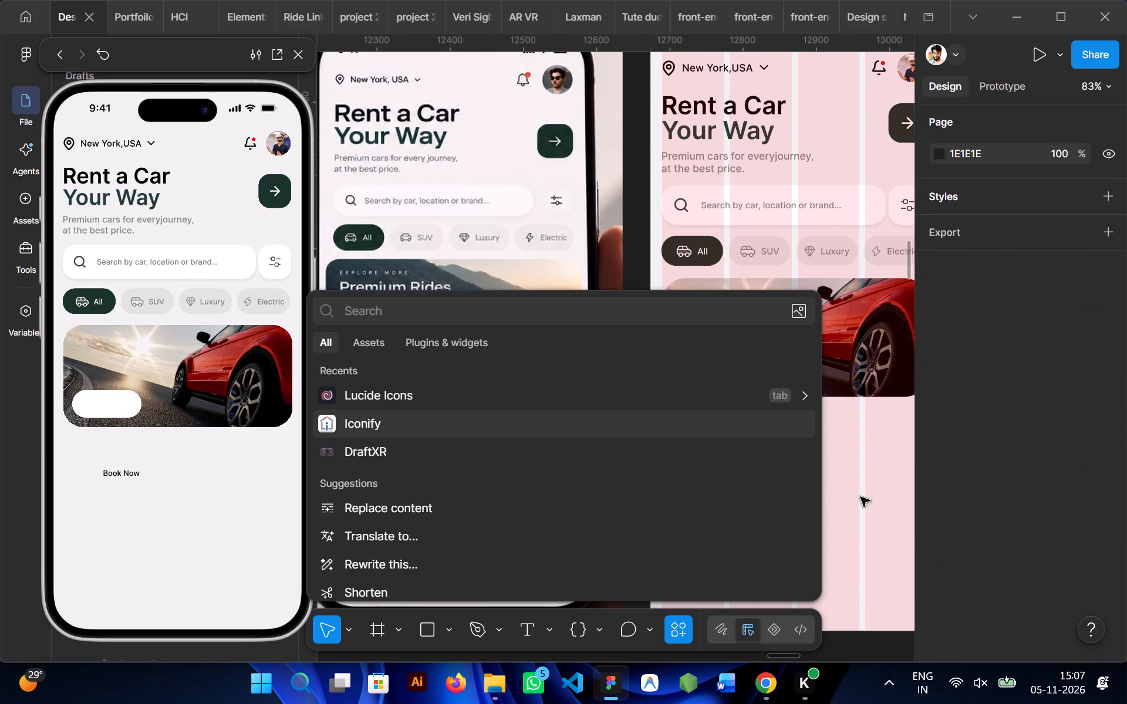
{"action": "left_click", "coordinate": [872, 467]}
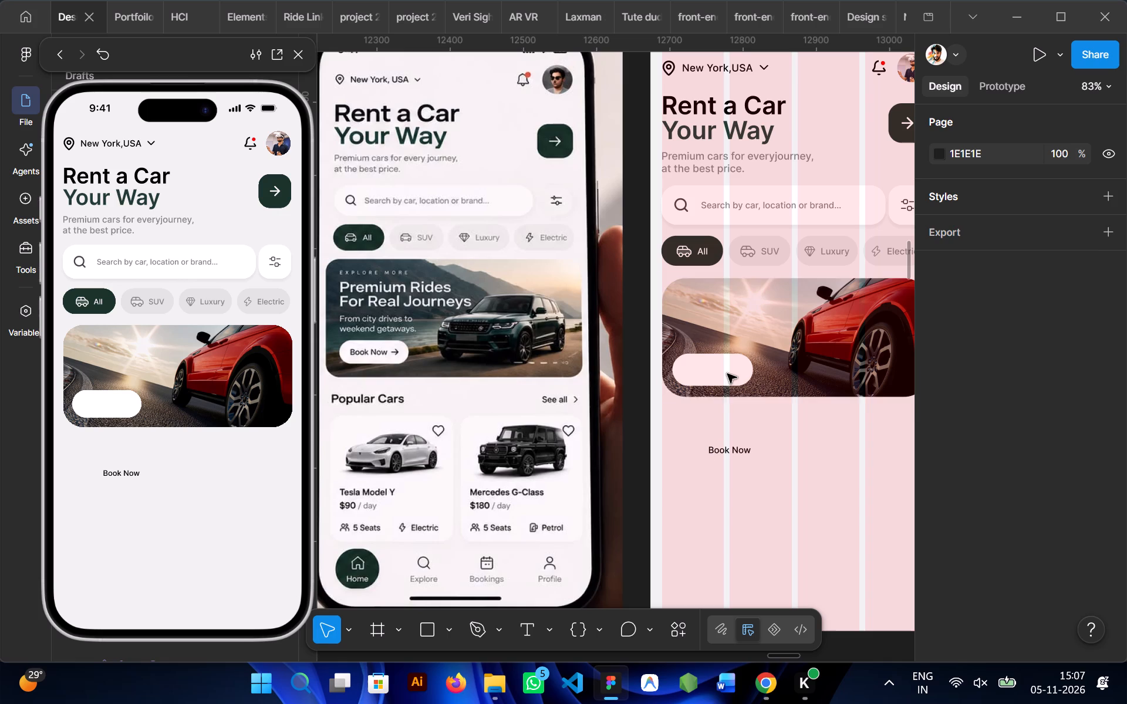
Wrap the Book Now text below the banner in an auto layout frame and size it 112 wide by 44 high.
{"action": "left_click", "coordinate": [718, 367], "text": "ctrl"}
{"action": "scroll", "coordinate": [990, 465], "scroll_direction": "down", "scroll_amount": 1}
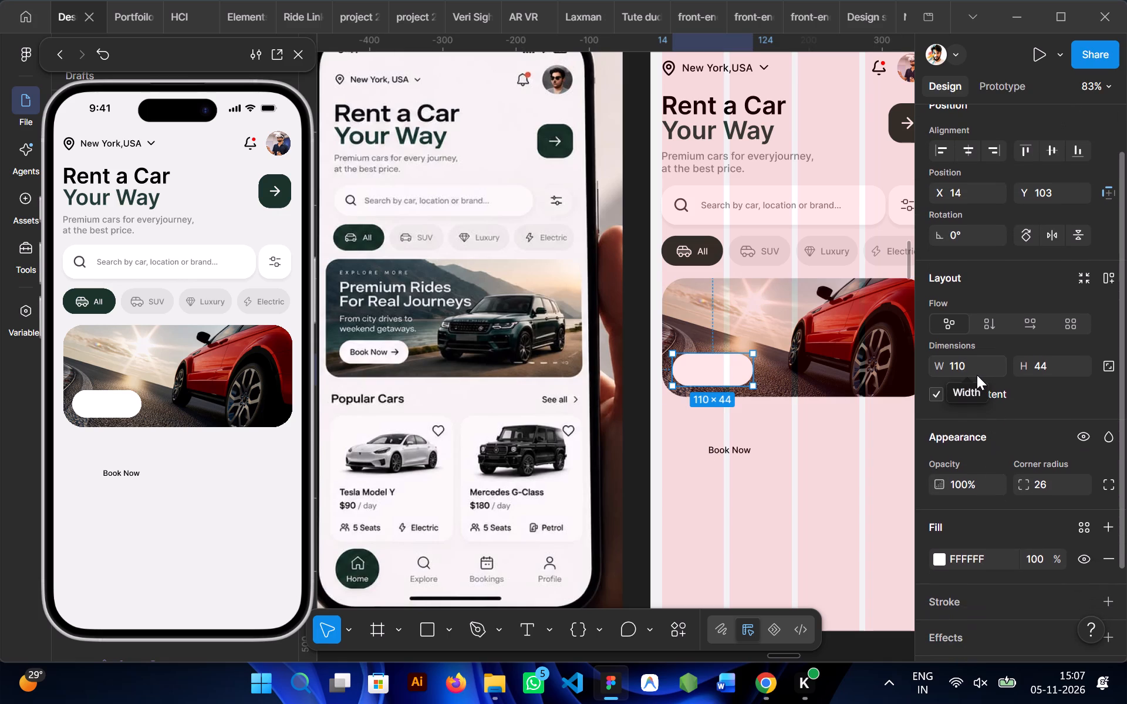
{"action": "left_click", "coordinate": [728, 450]}
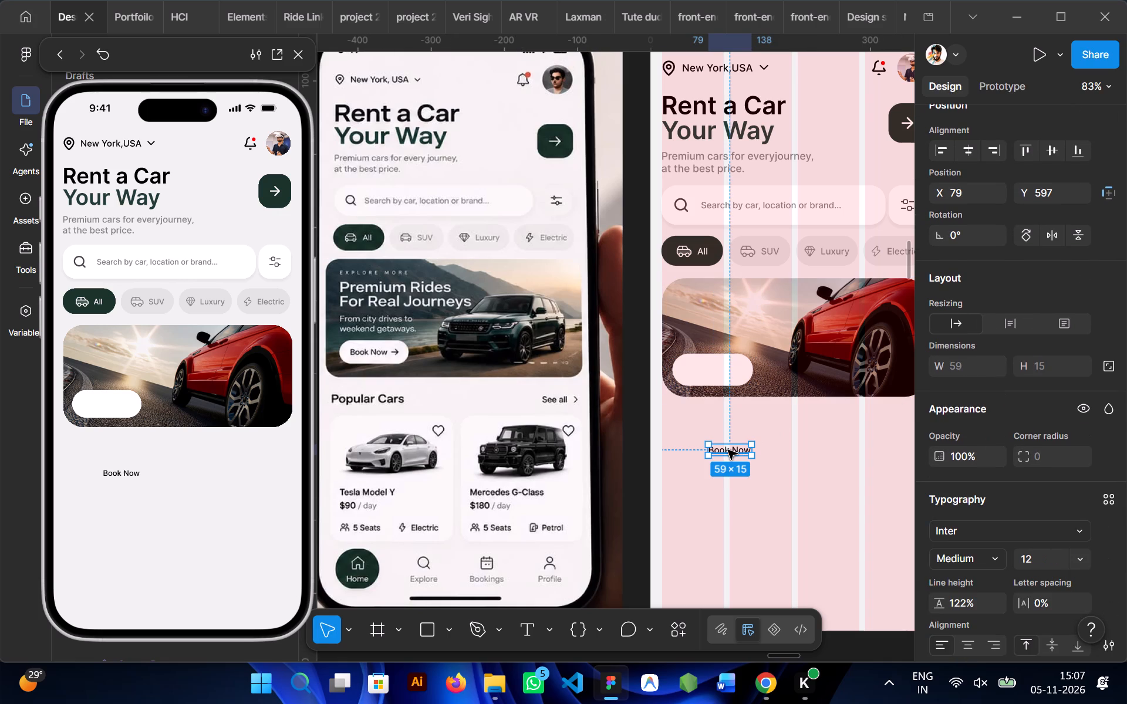
{"action": "key", "text": "shift+a"}
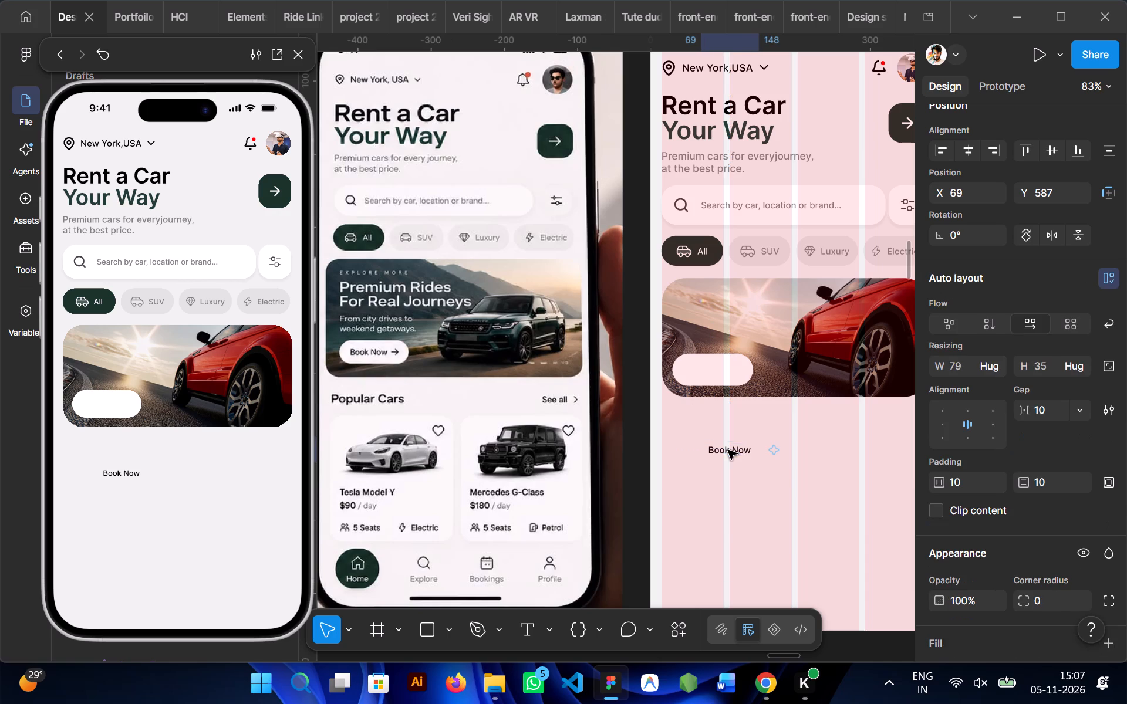
{"action": "left_click", "coordinate": [1040, 373]}
{"action": "type", "text": "44"}
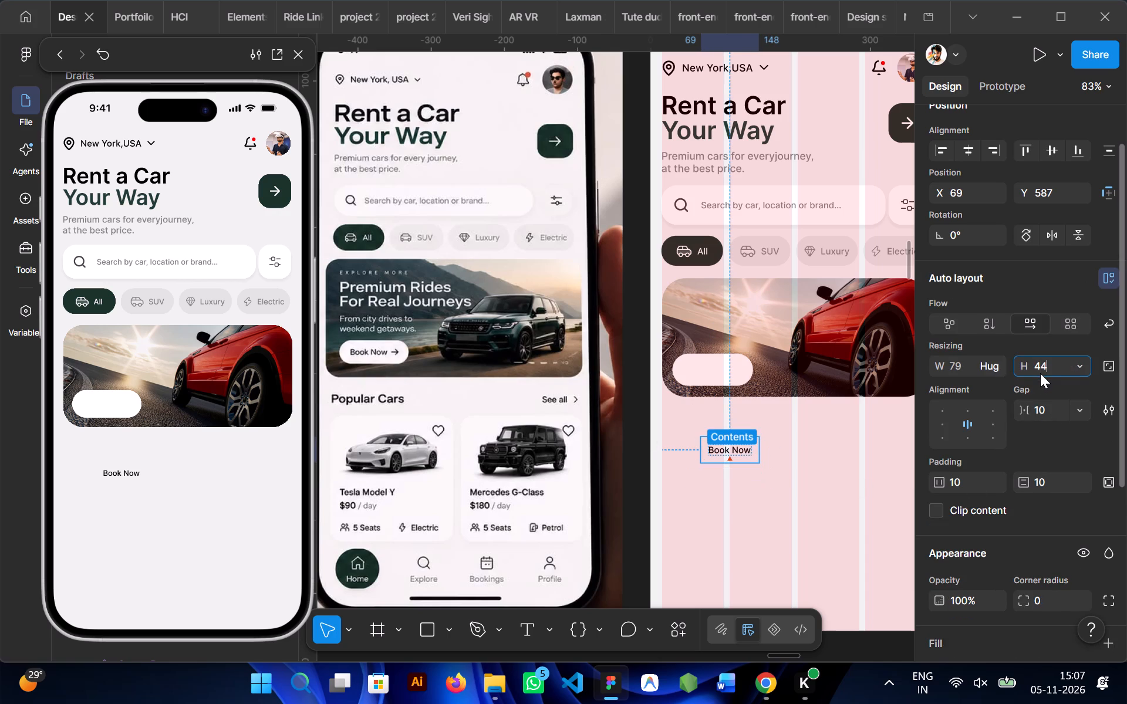
{"action": "left_click", "coordinate": [951, 365]}
{"action": "type", "text": "112"}
{"action": "left_click", "coordinate": [800, 459]}
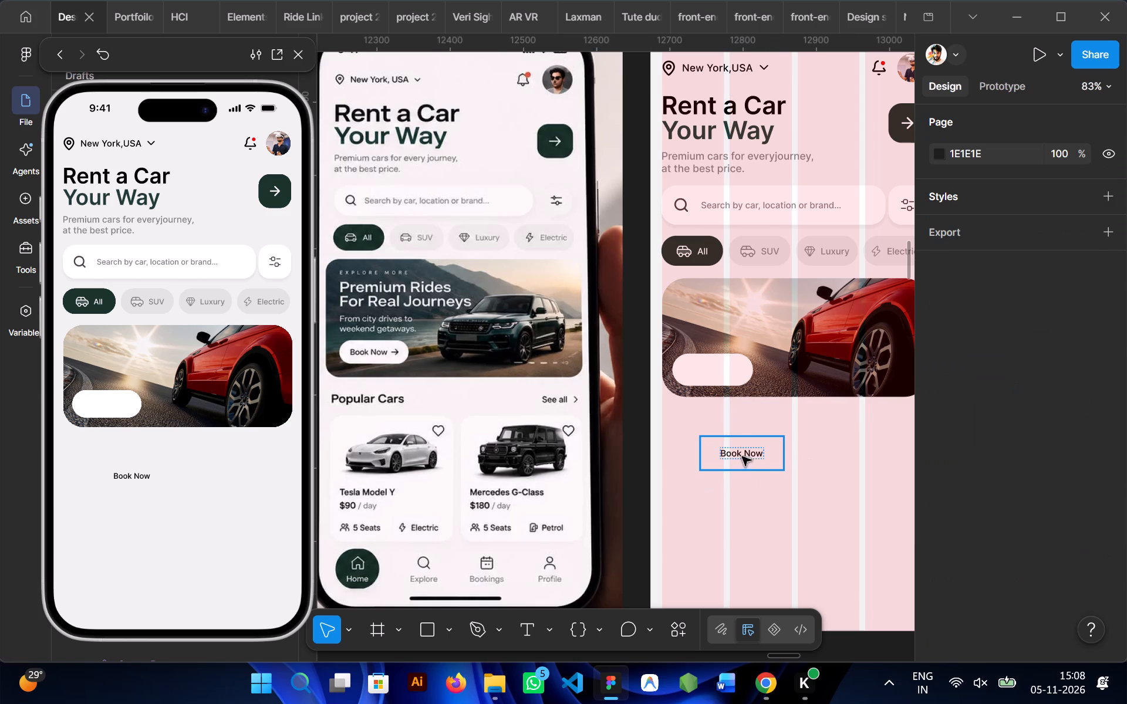
Set the Book Now frame's width to 108.
{"action": "left_click", "coordinate": [742, 456]}
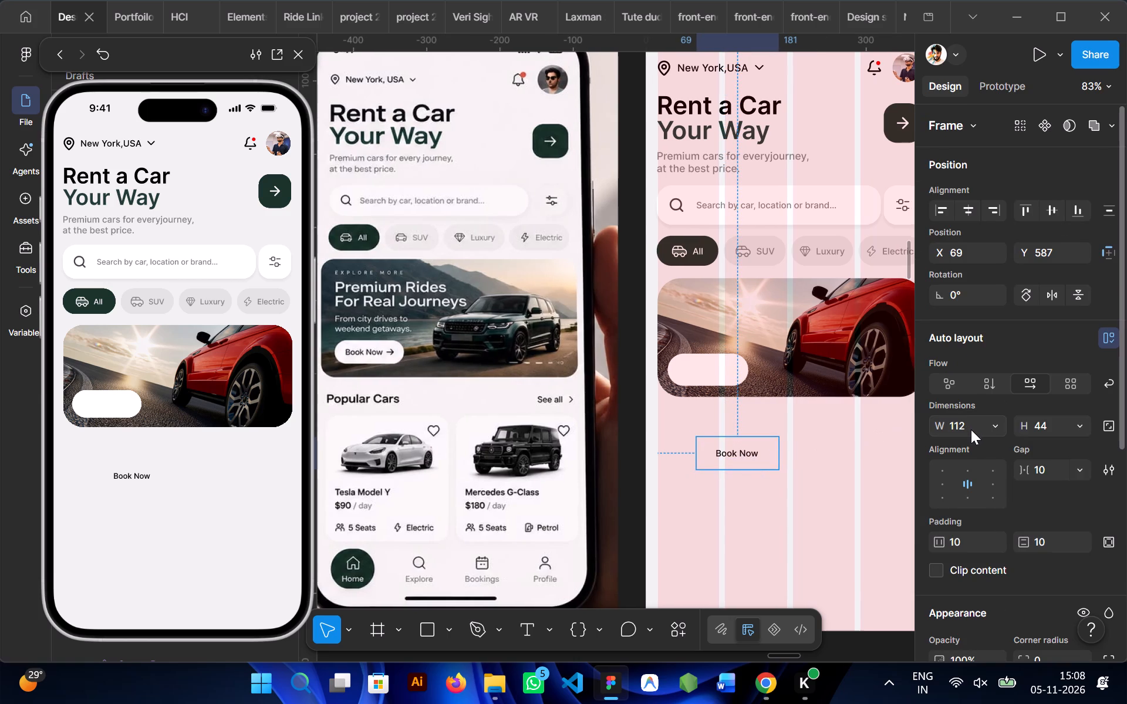
{"action": "left_click", "coordinate": [971, 430]}
{"action": "type", "text": "108"}
{"action": "left_click", "coordinate": [811, 446]}
{"action": "left_click", "coordinate": [730, 458]}
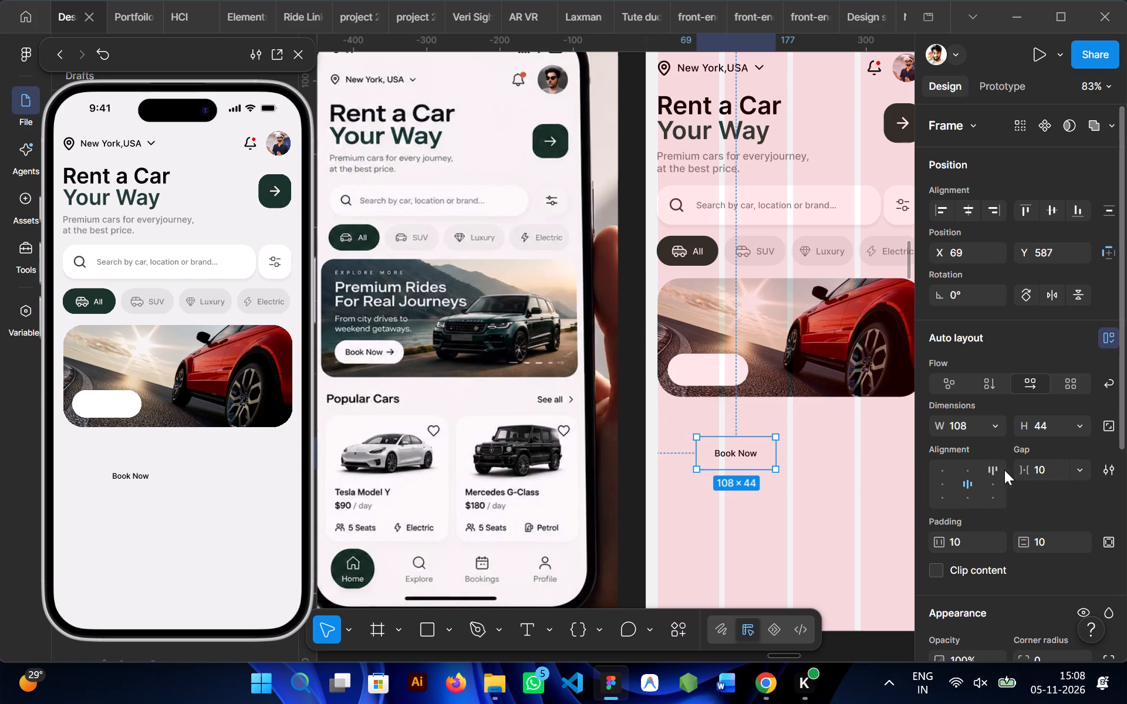
{"action": "scroll", "coordinate": [1006, 478], "scroll_direction": "down", "scroll_amount": 1}
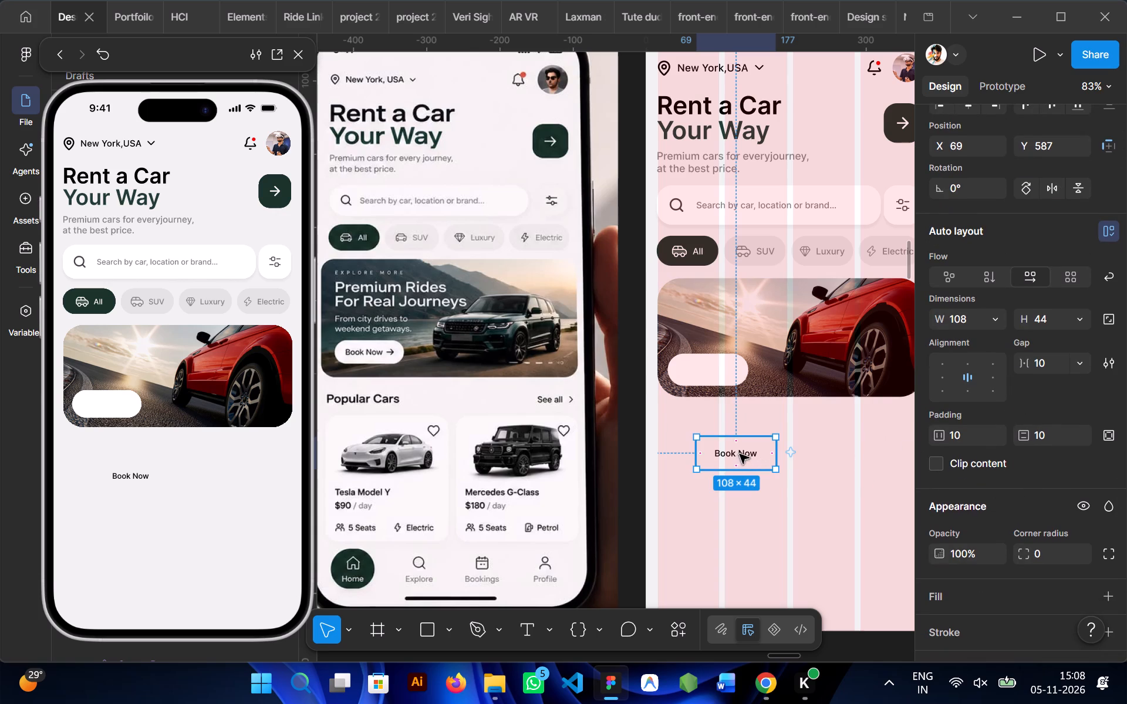
{"action": "left_click", "coordinate": [843, 492]}
Search Lucide Icons for "left", insert the arrow-left icon, and place it beside the Book Now text at X 227, Y 609.
{"action": "left_click", "coordinate": [673, 629]}
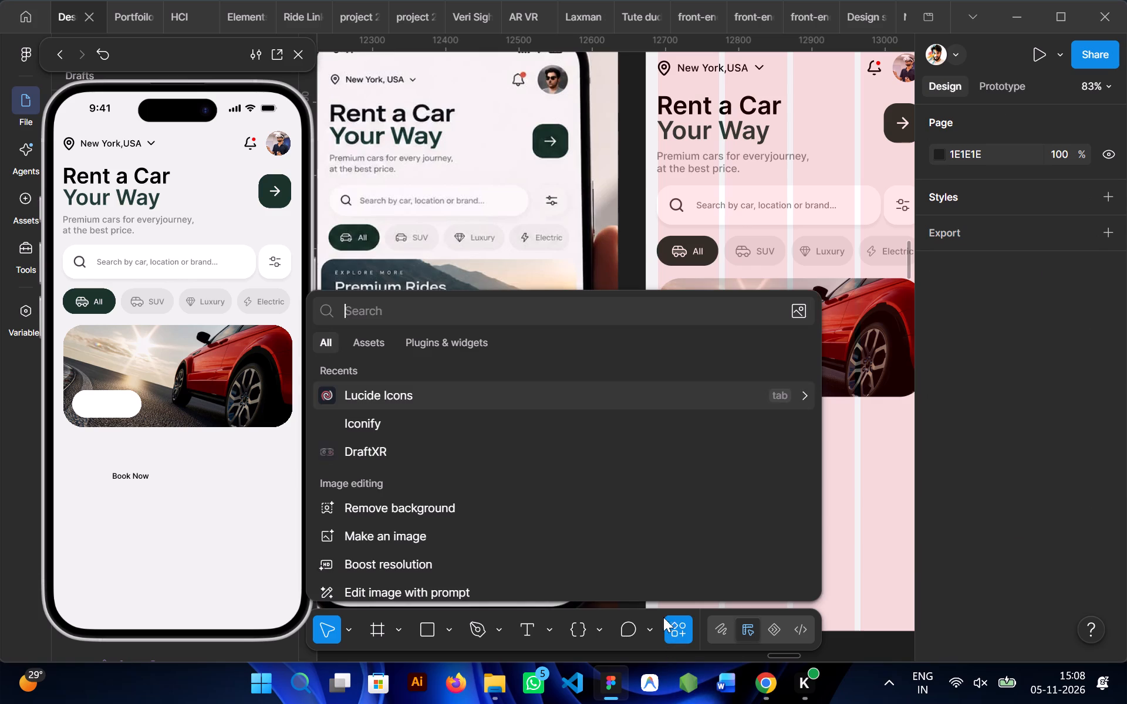
{"action": "left_click", "coordinate": [388, 403]}
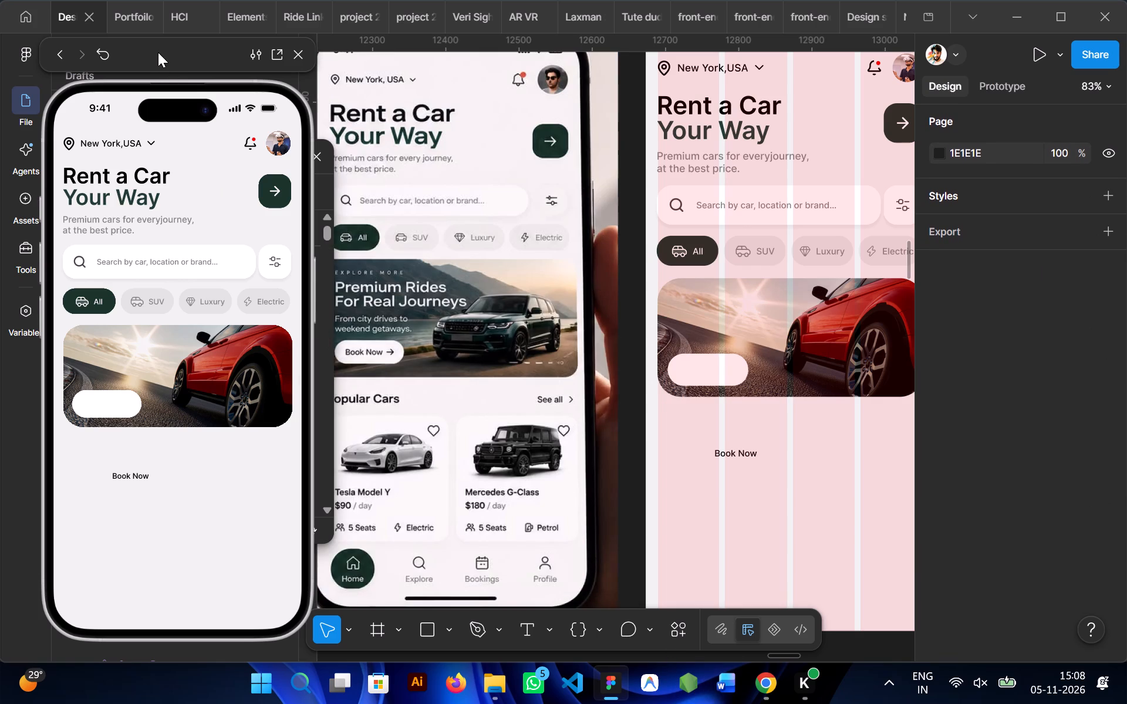
{"action": "left_click_drag", "start_coordinate": [156, 51], "coordinate": [958, 87]}
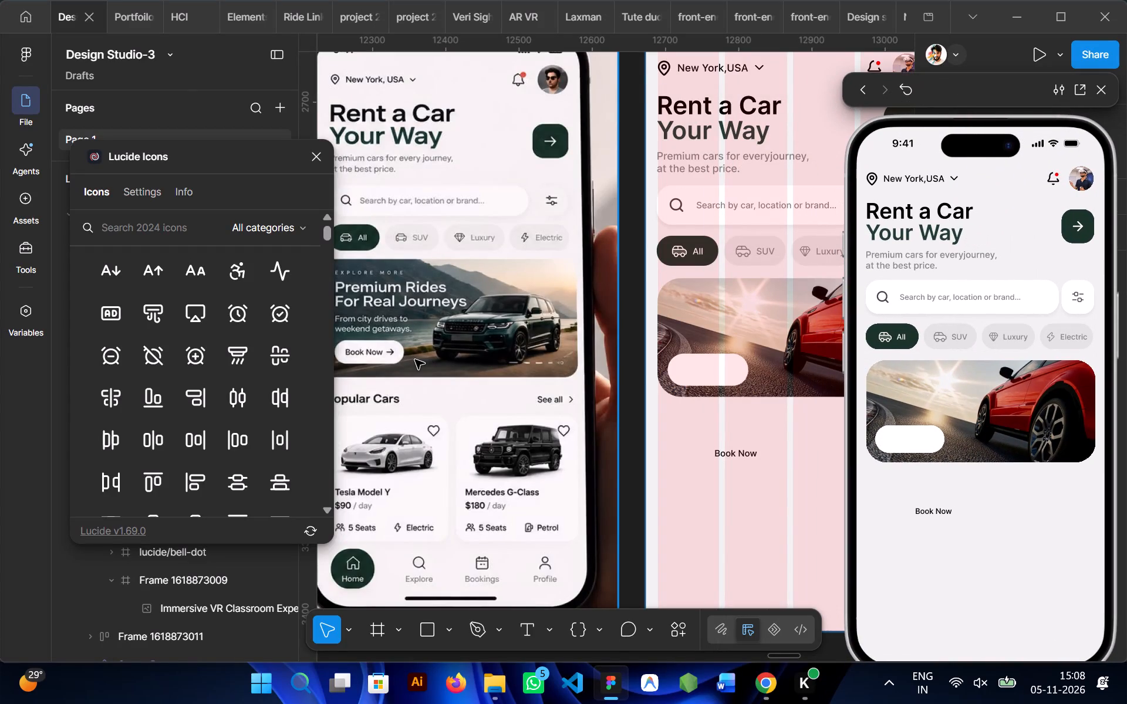
{"action": "left_click", "coordinate": [121, 220]}
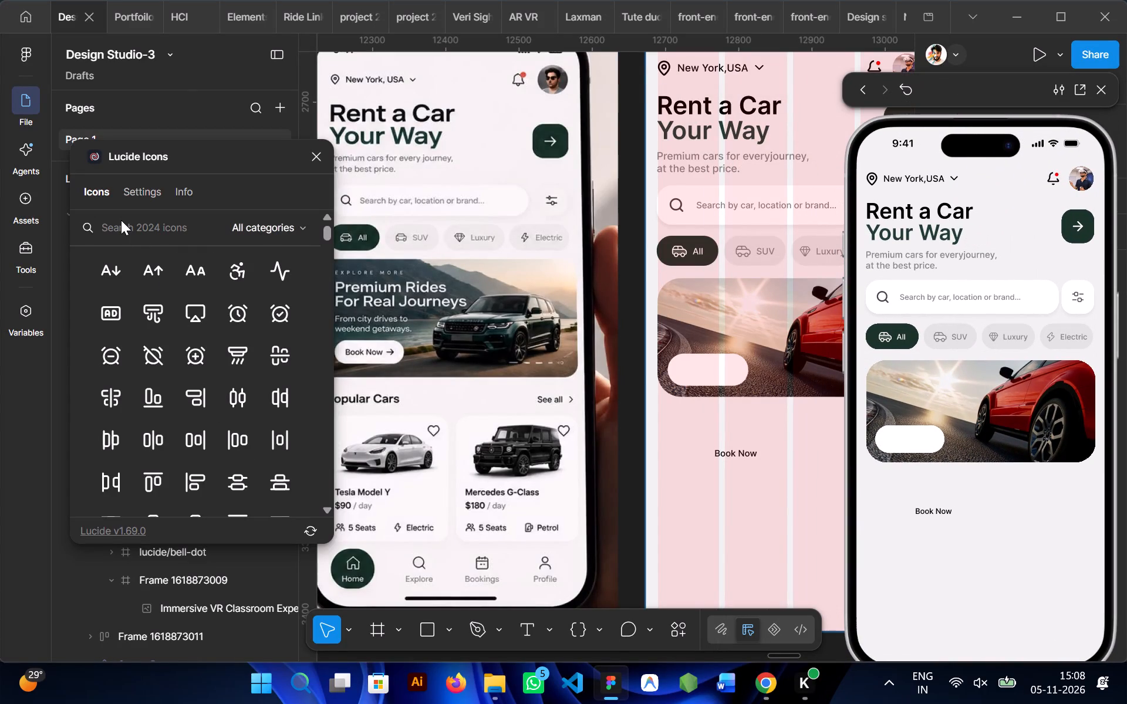
{"action": "type", "text": "left"}
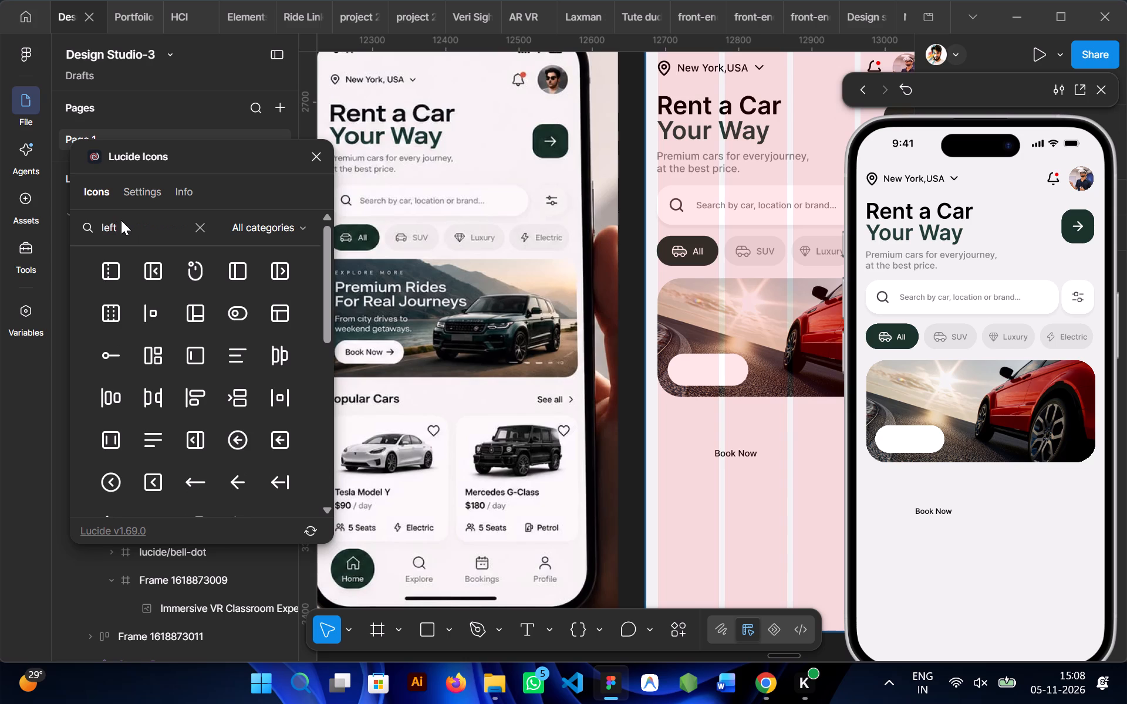
{"action": "left_click", "coordinate": [239, 477]}
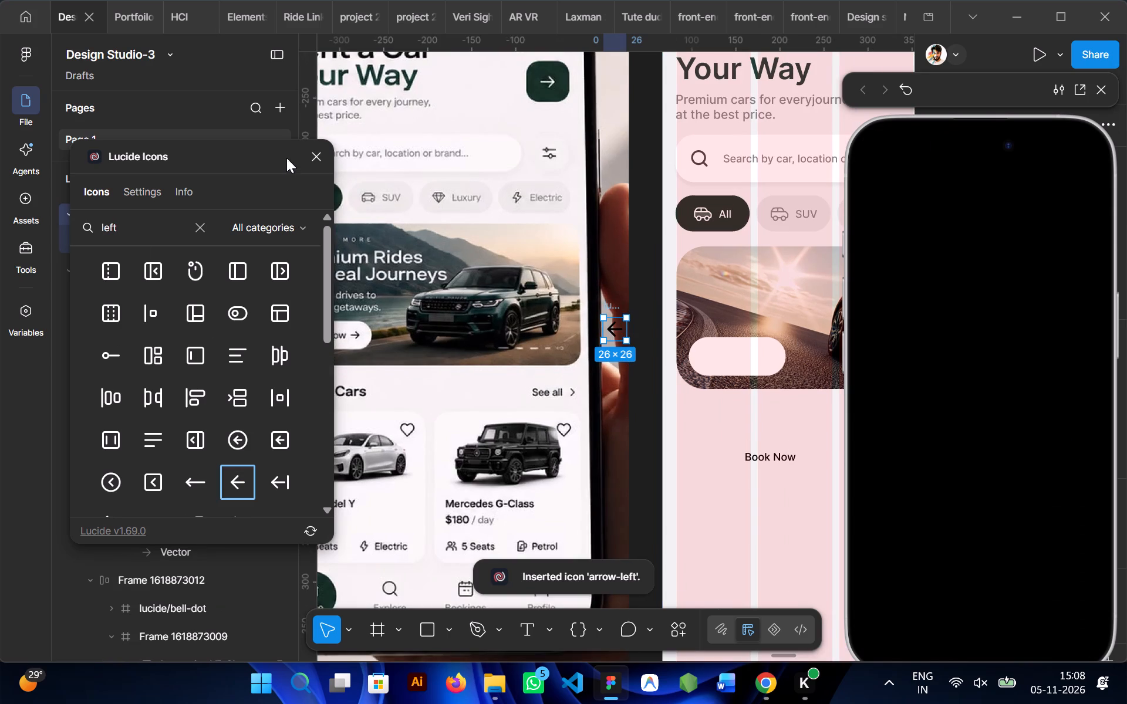
{"action": "left_click", "coordinate": [320, 160]}
{"action": "scroll", "coordinate": [544, 289], "scroll_direction": "left", "scroll_amount": 1}
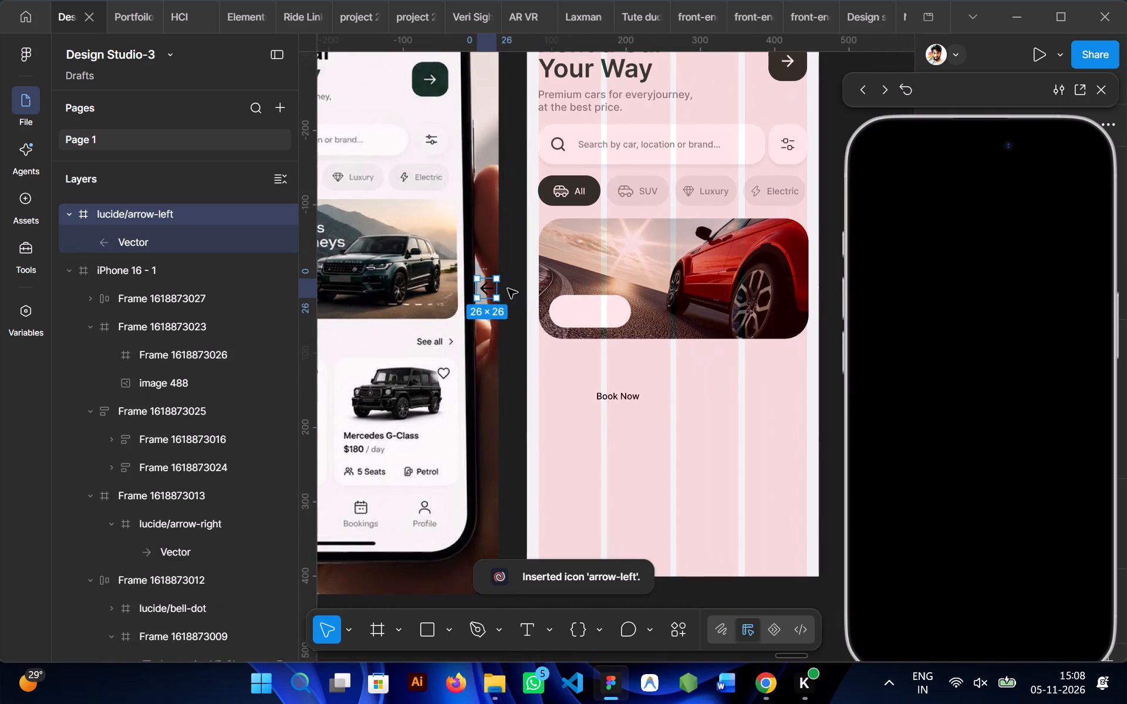
{"action": "left_click_drag", "start_coordinate": [484, 269], "coordinate": [703, 386]}
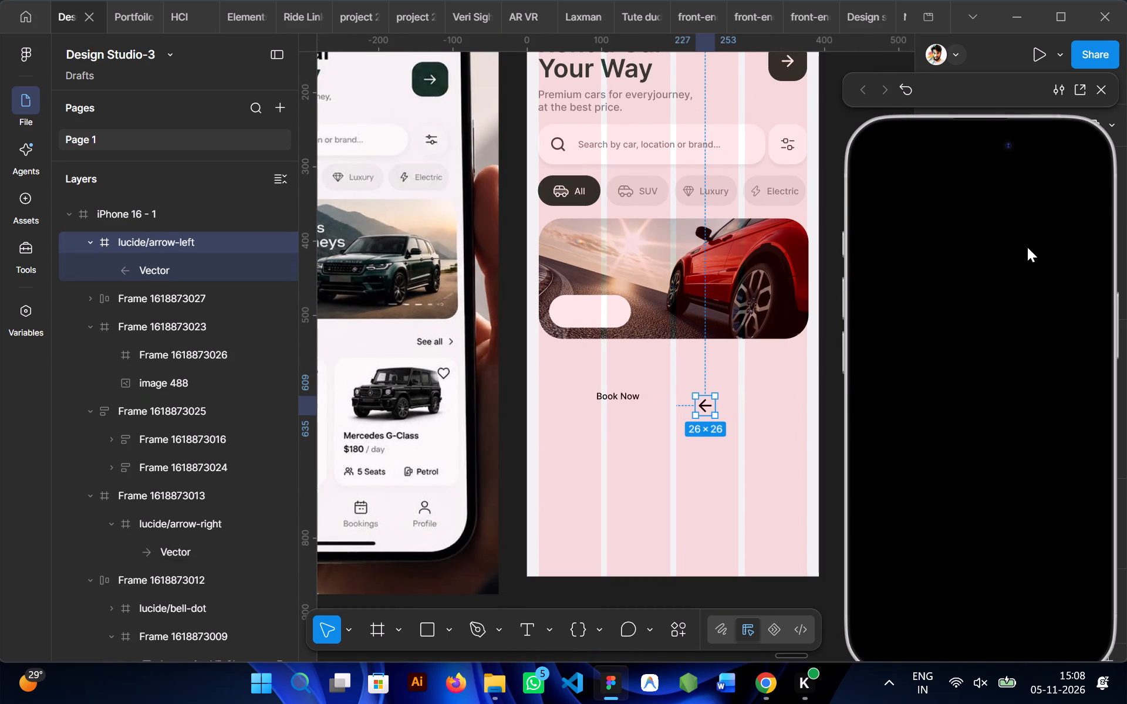
{"action": "left_click_drag", "start_coordinate": [981, 81], "coordinate": [184, 30]}
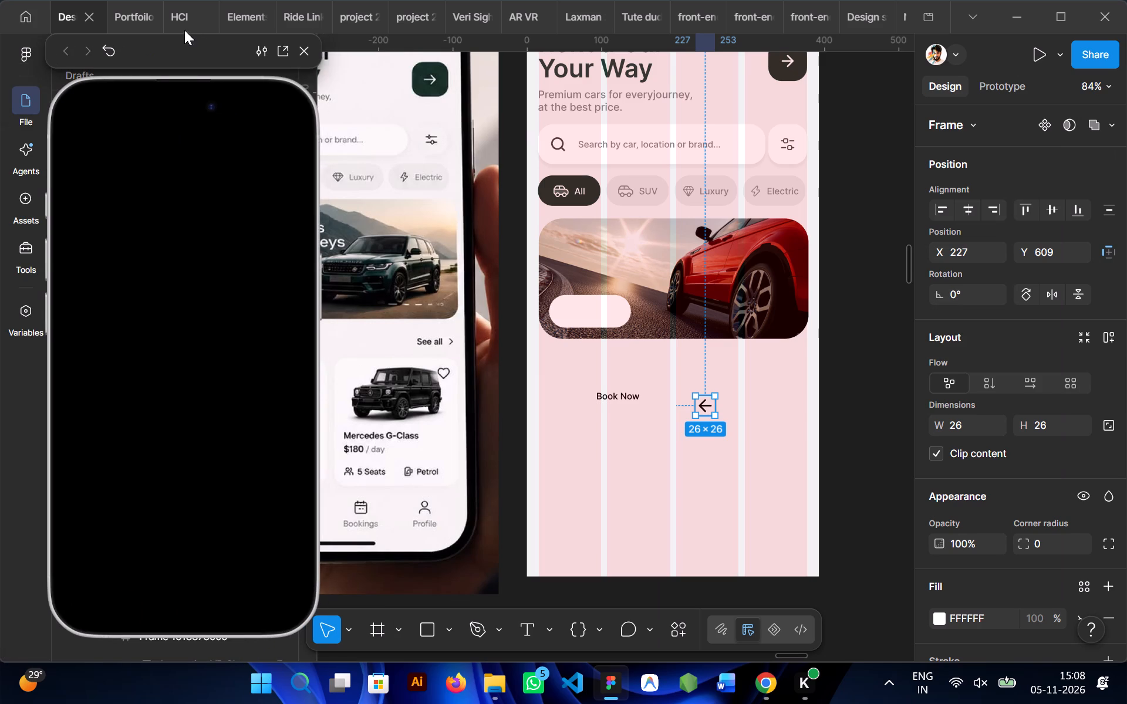
Flip the arrow icon horizontally so it points right.
{"action": "scroll", "coordinate": [978, 412], "scroll_direction": "up", "scroll_amount": 1}
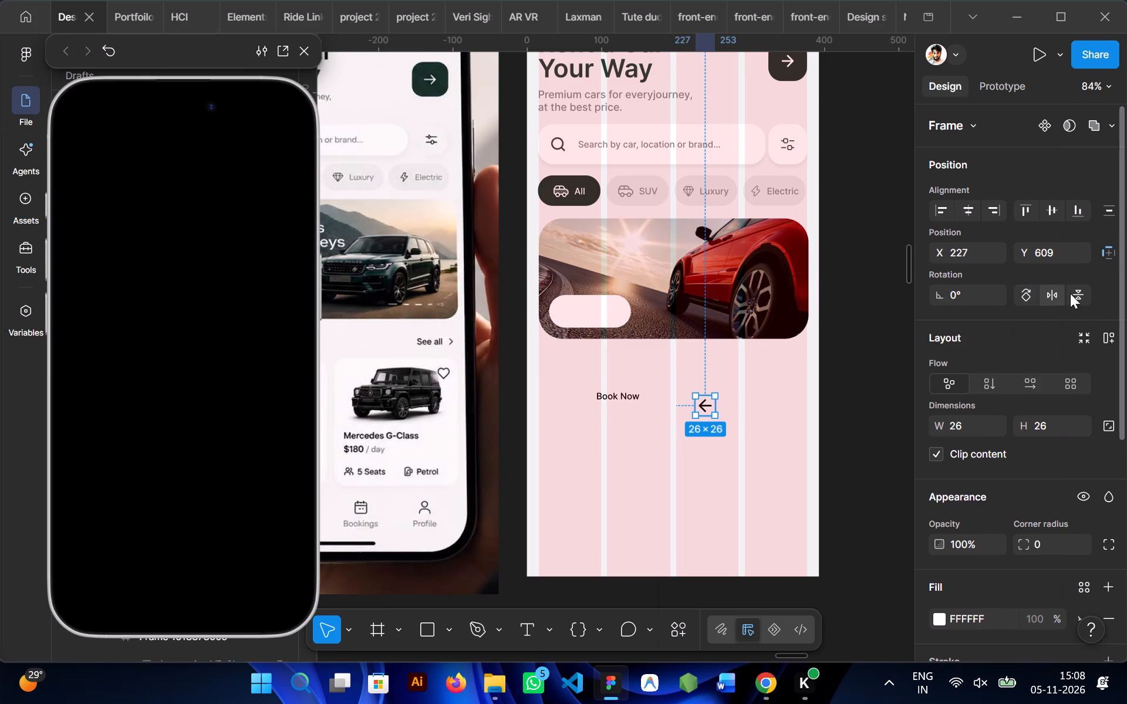
{"action": "left_click", "coordinate": [1054, 294]}
{"action": "left_click", "coordinate": [700, 395]}
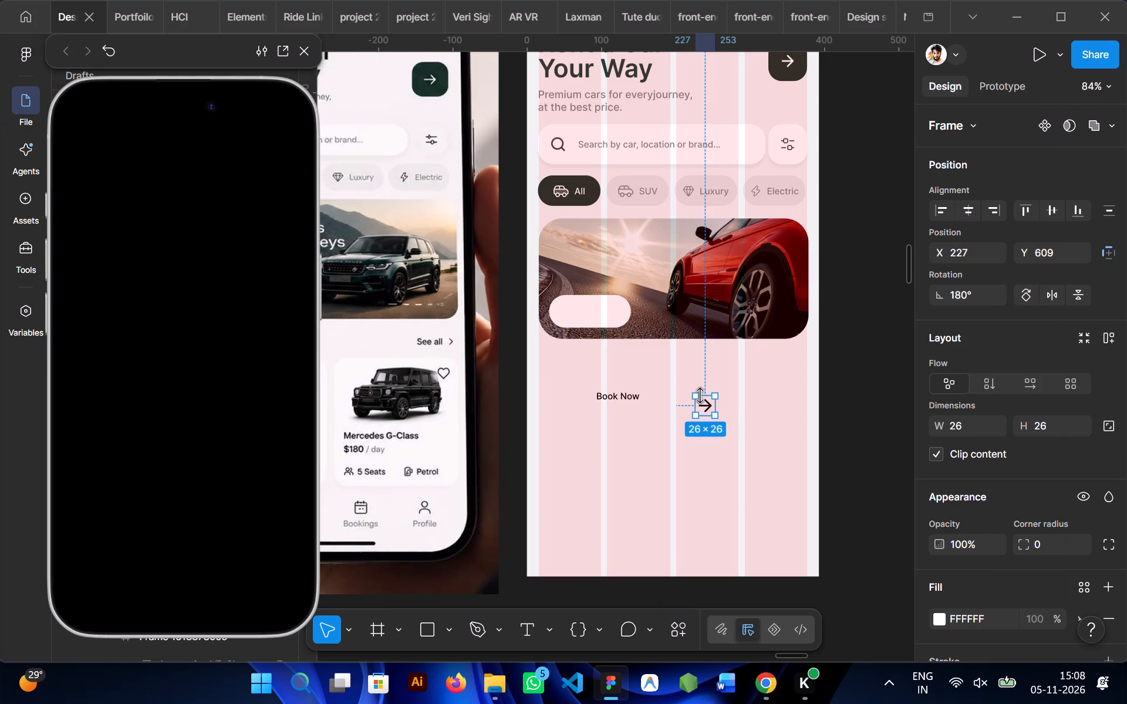
Move the arrow icon into the Book Now auto layout frame, directly after the text.
{"action": "left_click_drag", "start_coordinate": [703, 406], "coordinate": [855, 391]}
{"action": "left_click_drag", "start_coordinate": [855, 391], "coordinate": [709, 383]}
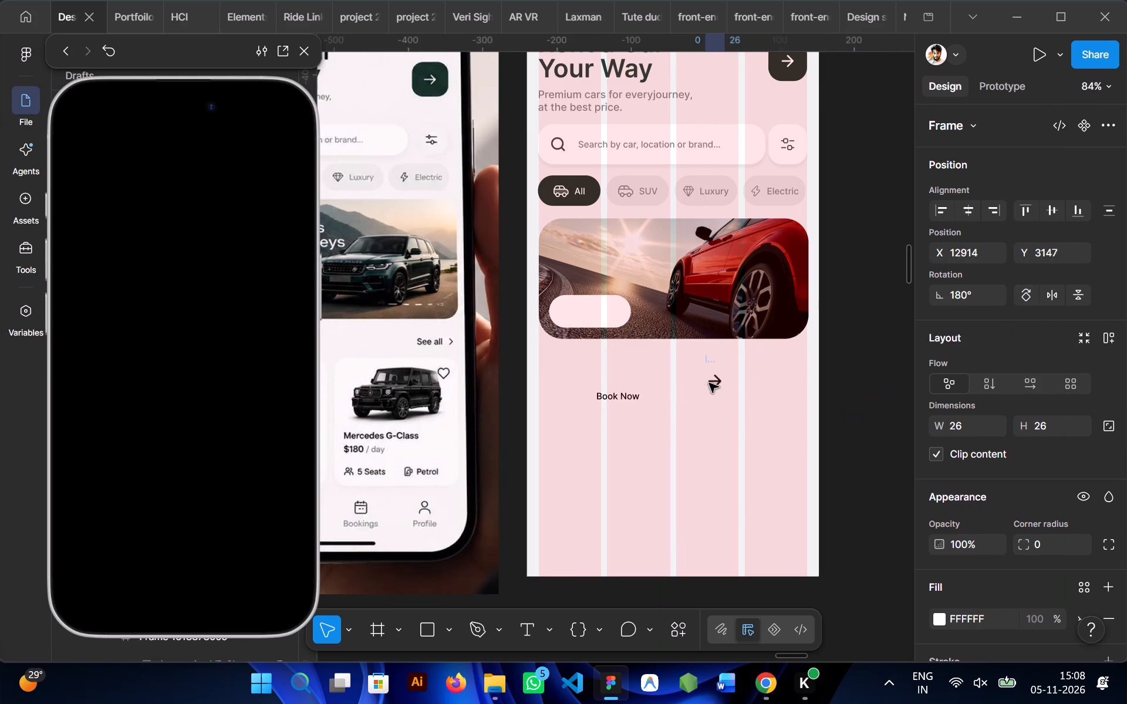
{"action": "left_click_drag", "start_coordinate": [709, 383], "coordinate": [630, 395]}
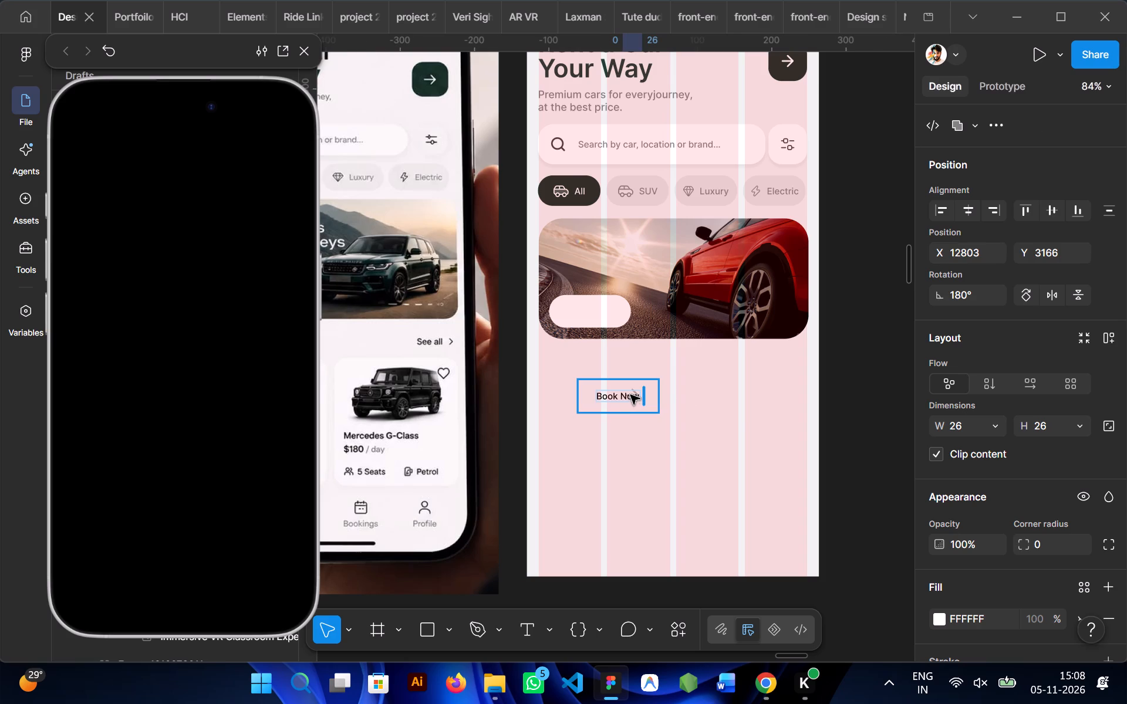
{"action": "left_click", "coordinate": [733, 415]}
Check the All category chip's inner spacing and set the Book Now frame's gap to 7 to match.
{"action": "left_click", "coordinate": [586, 401]}
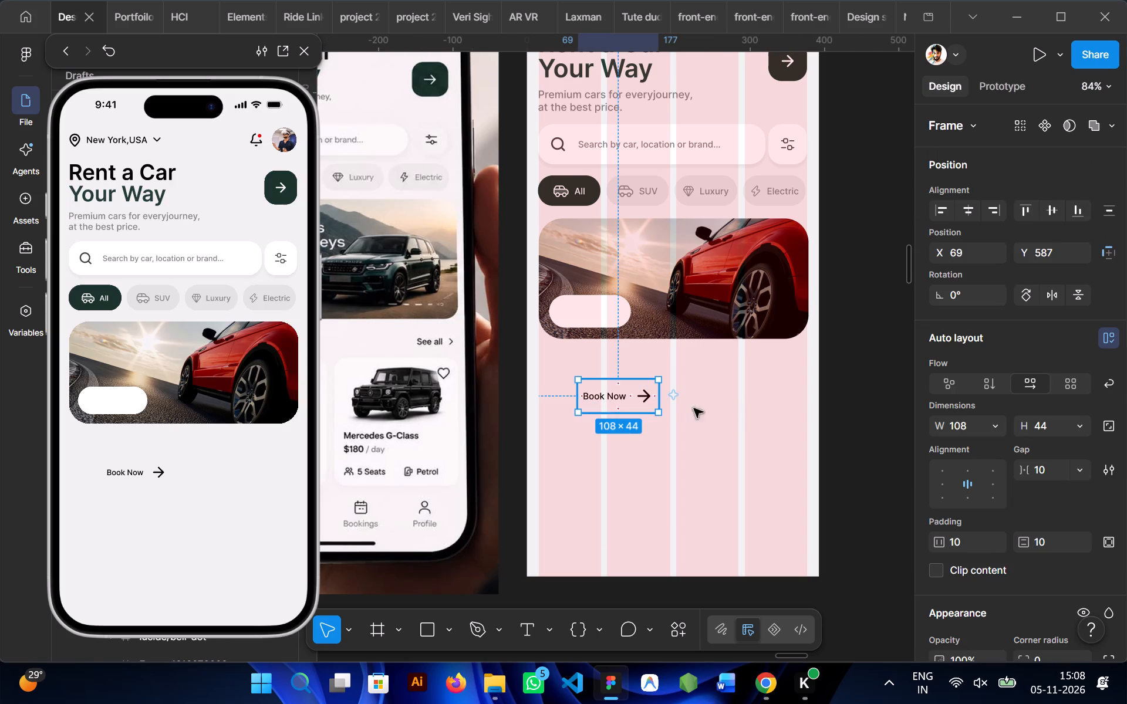
{"action": "scroll", "coordinate": [547, 276], "scroll_direction": "up", "scroll_amount": 1}
{"action": "triple_click", "coordinate": [573, 250]}
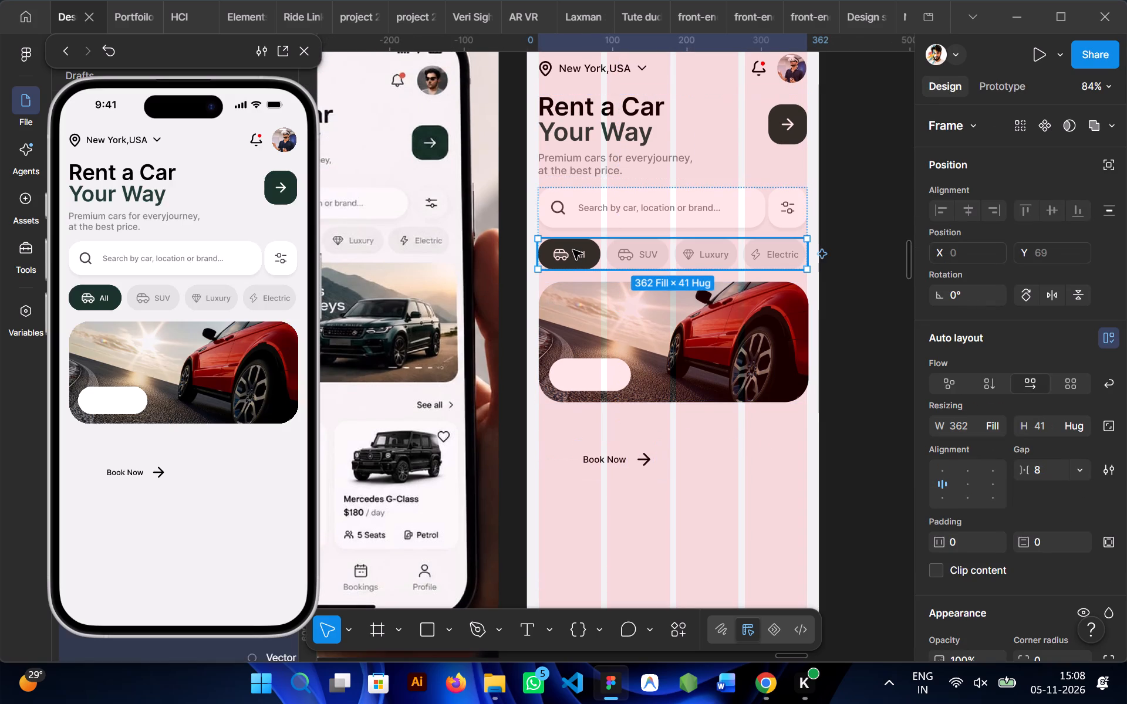
{"action": "double_click", "coordinate": [573, 250]}
{"action": "double_click", "coordinate": [572, 252]}
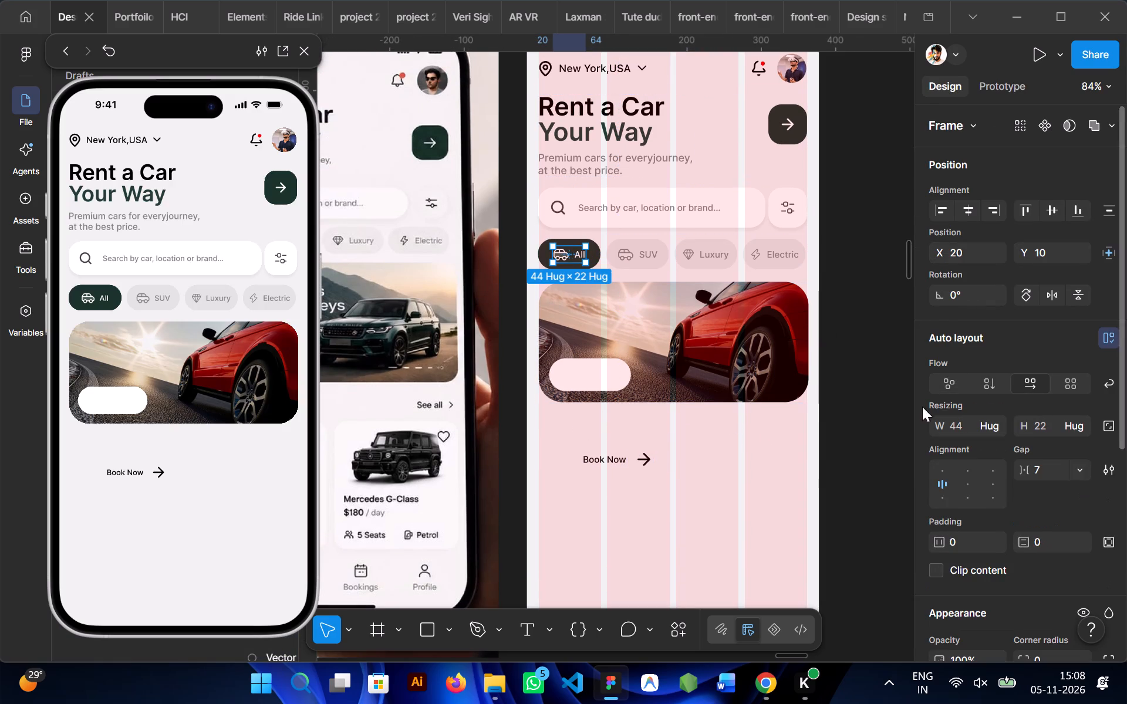
{"action": "left_click", "coordinate": [622, 452]}
{"action": "left_click", "coordinate": [1049, 468]}
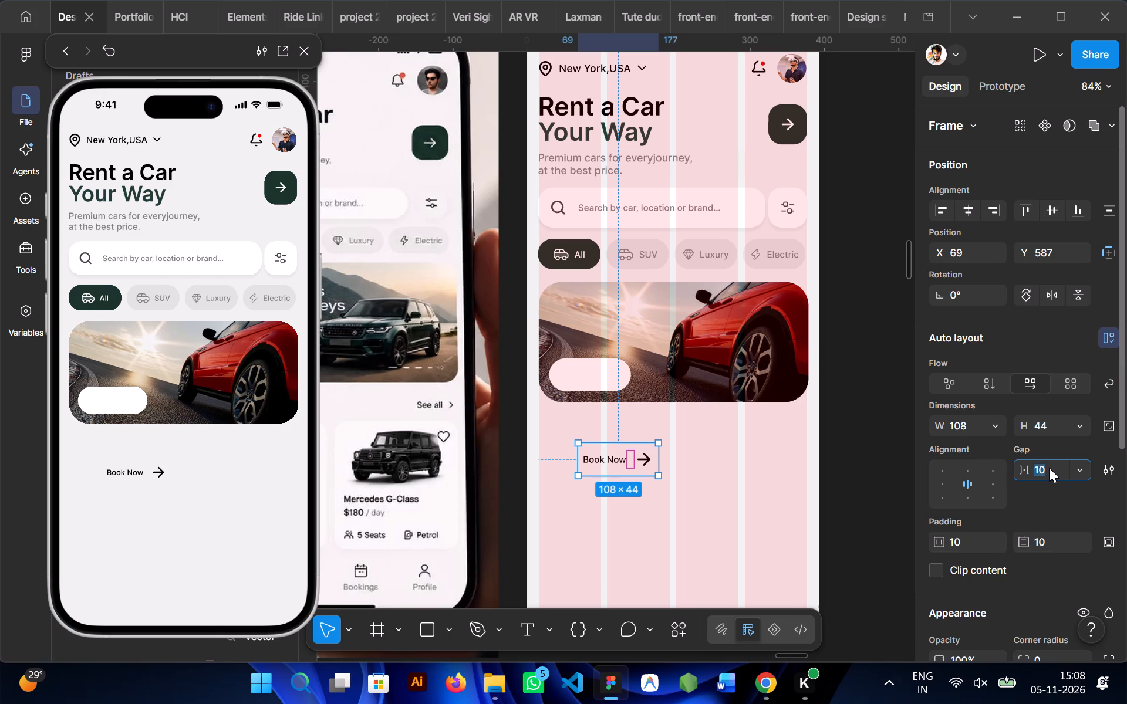
{"action": "key", "text": "7"}
{"action": "key", "text": "Return"}
{"action": "left_click", "coordinate": [727, 482]}
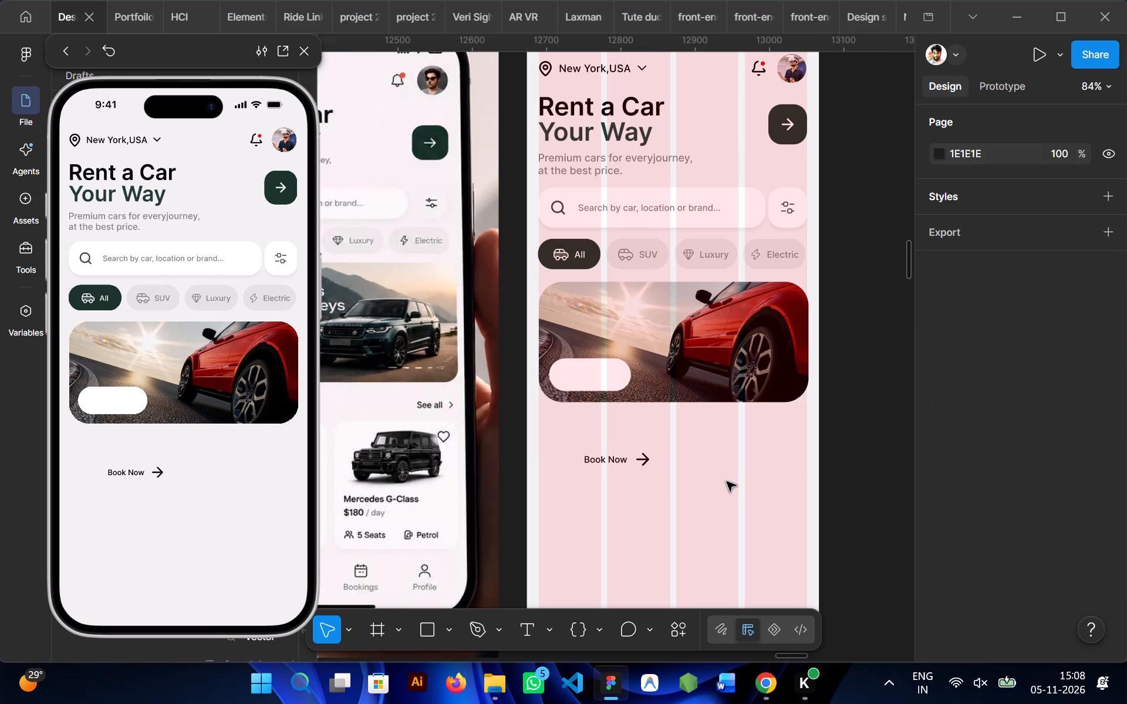
Set the Book Now frame's corner radius to 26 and add a white fill to it.
{"action": "left_click", "coordinate": [628, 460]}
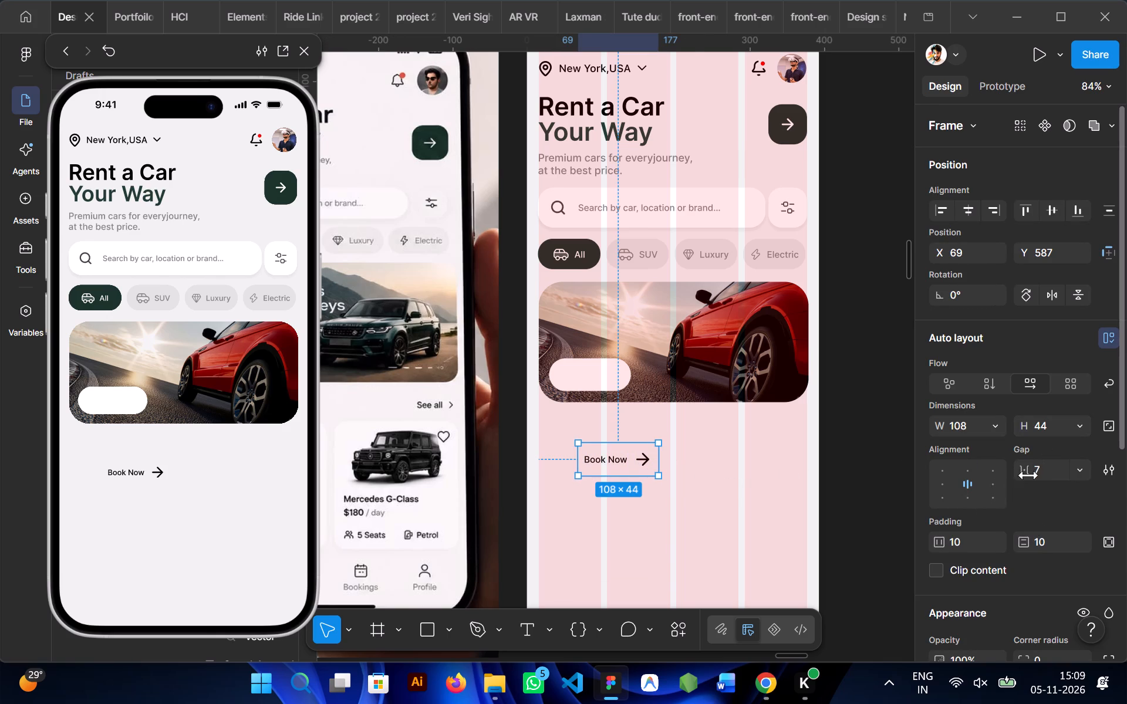
{"action": "scroll", "coordinate": [1037, 536], "scroll_direction": "down", "scroll_amount": 1}
{"action": "left_click_drag", "start_coordinate": [1031, 533], "coordinate": [563, 347]}
{"action": "type", "text": "26"}
{"action": "key", "text": "Return"}
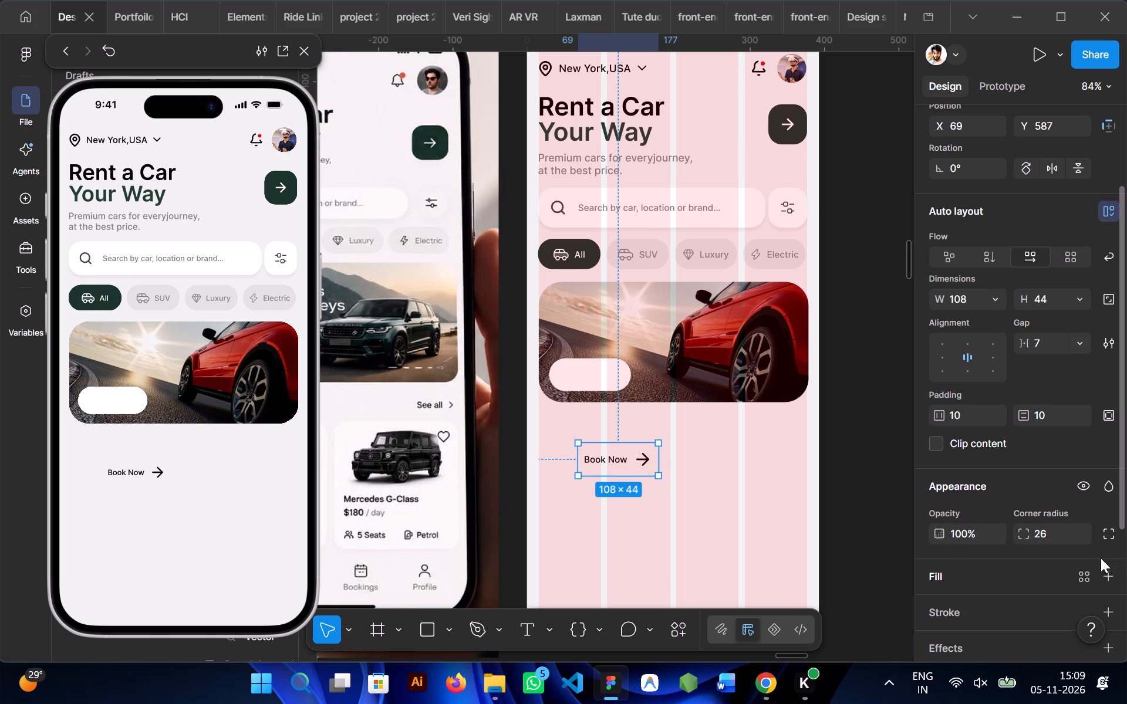
{"action": "left_click", "coordinate": [1109, 577]}
{"action": "left_click", "coordinate": [609, 521]}
Set the Book Now frame's horizontal and vertical padding to 0.
{"action": "scroll", "coordinate": [609, 521], "scroll_direction": "down", "scroll_amount": 1}
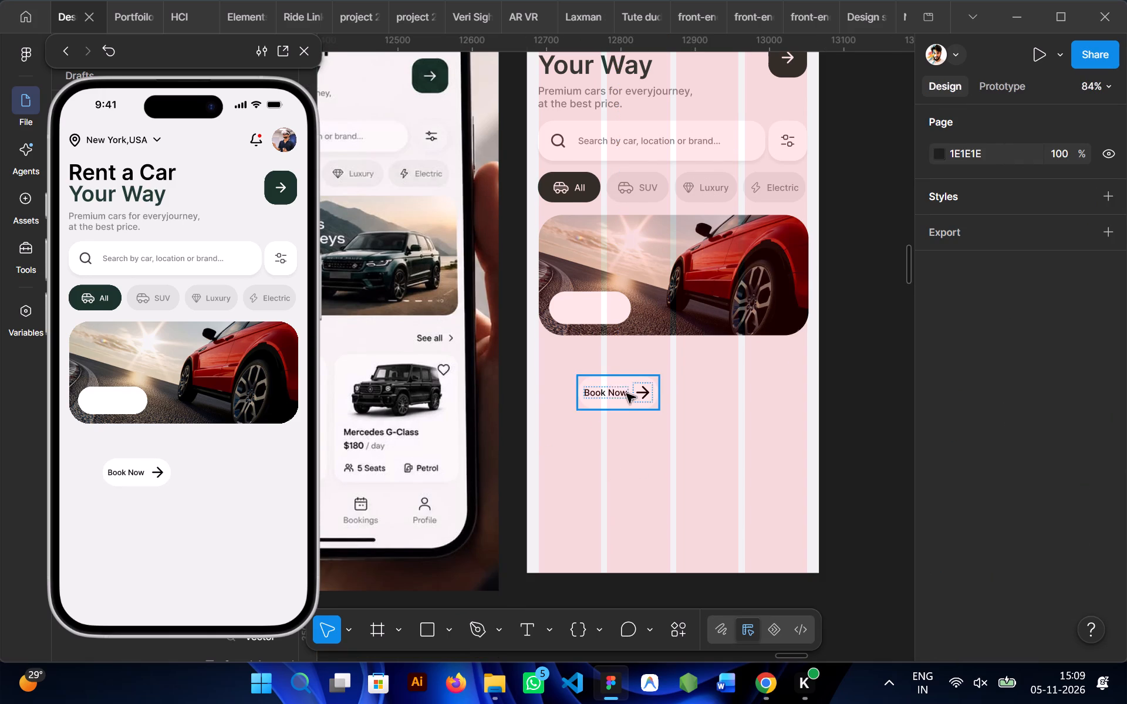
{"action": "left_click", "coordinate": [609, 388]}
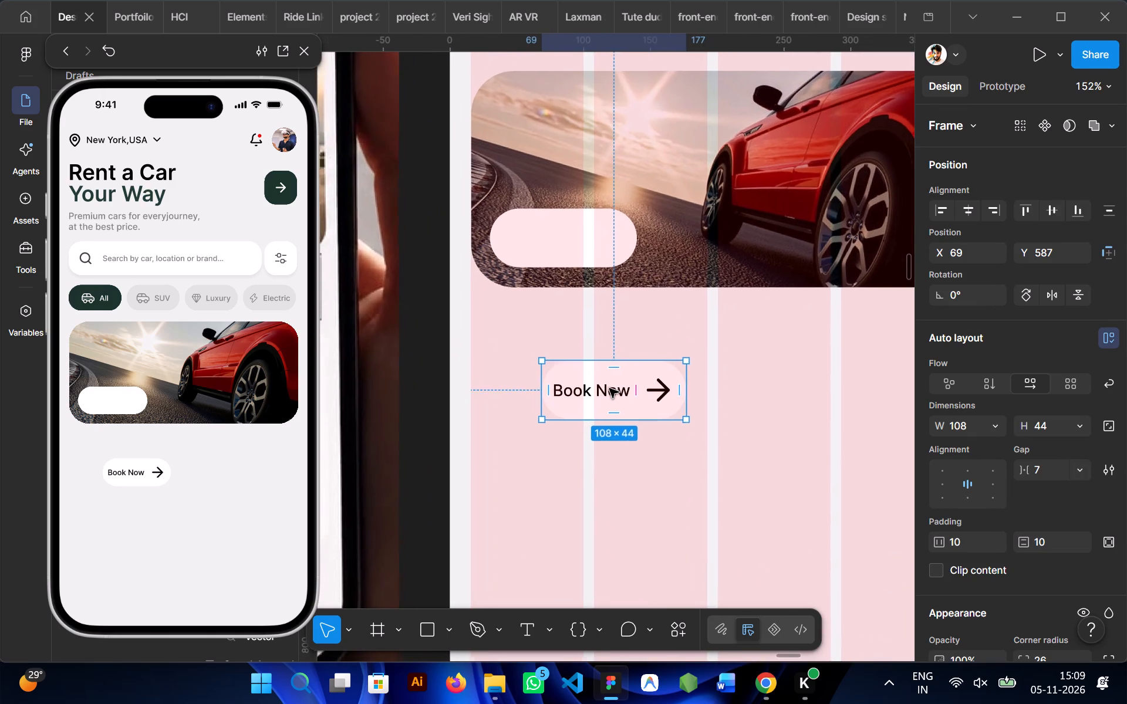
{"action": "scroll", "coordinate": [579, 392], "scroll_direction": "left", "scroll_amount": 1}
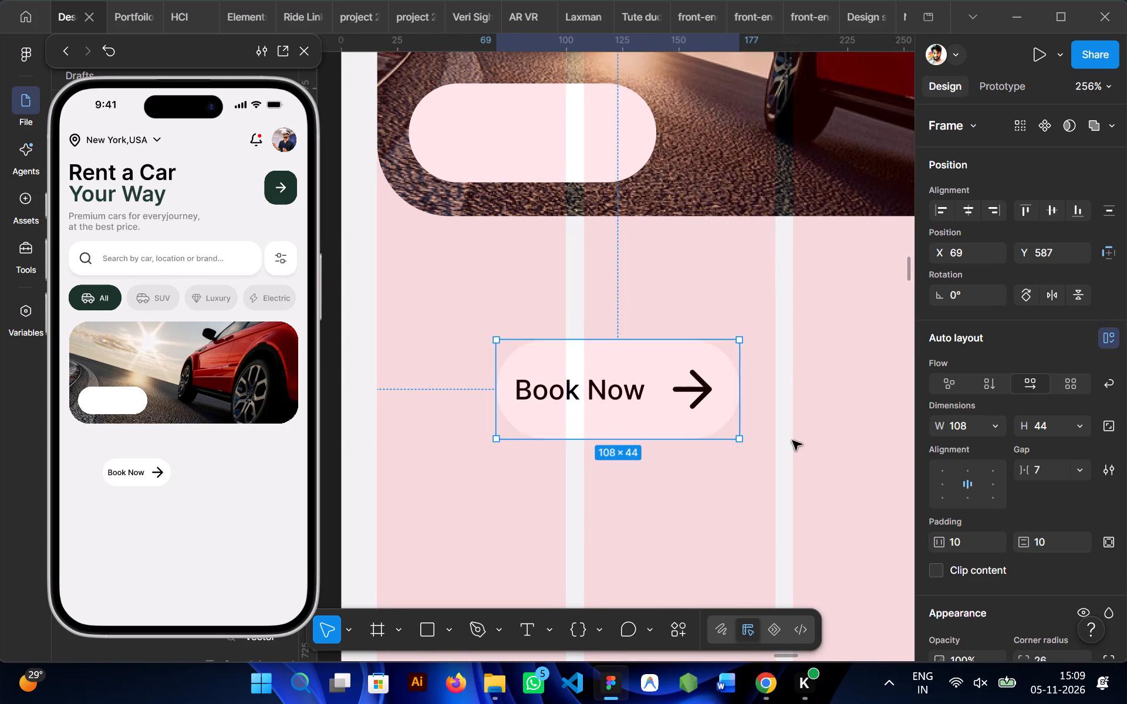
{"action": "scroll", "coordinate": [1032, 463], "scroll_direction": "down", "scroll_amount": 1}
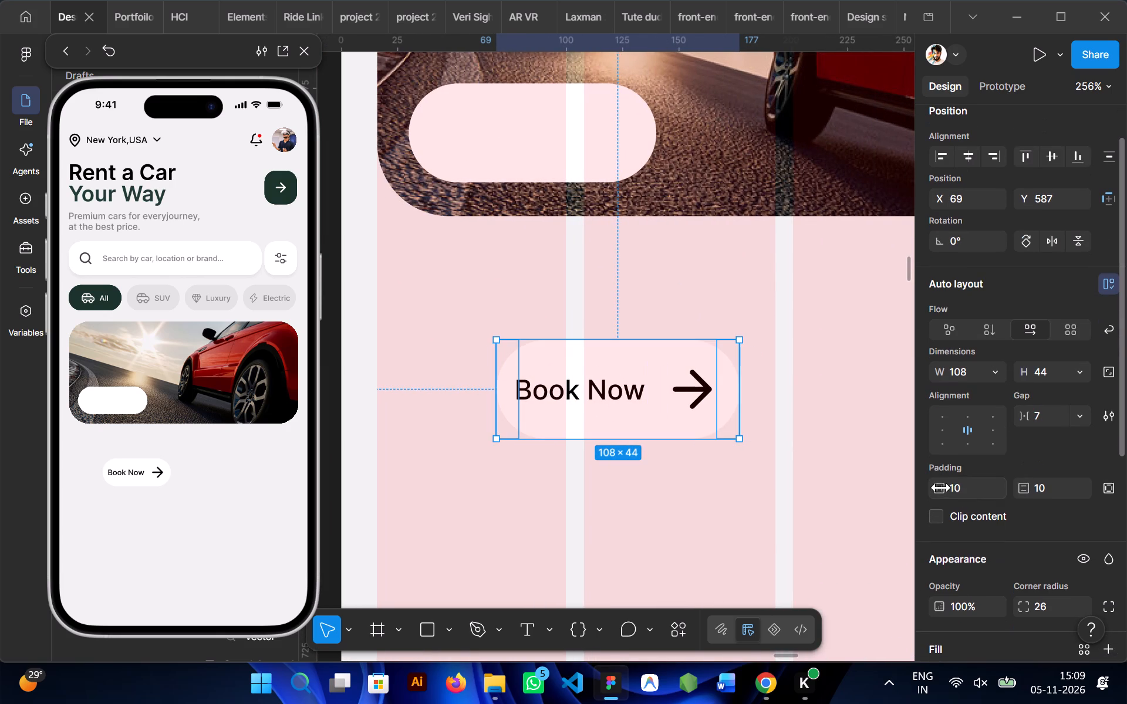
{"action": "left_click_drag", "start_coordinate": [941, 488], "coordinate": [905, 487]}
{"action": "scroll", "coordinate": [1017, 477], "scroll_direction": "down", "scroll_amount": 1}
{"action": "left_click", "coordinate": [1047, 458]}
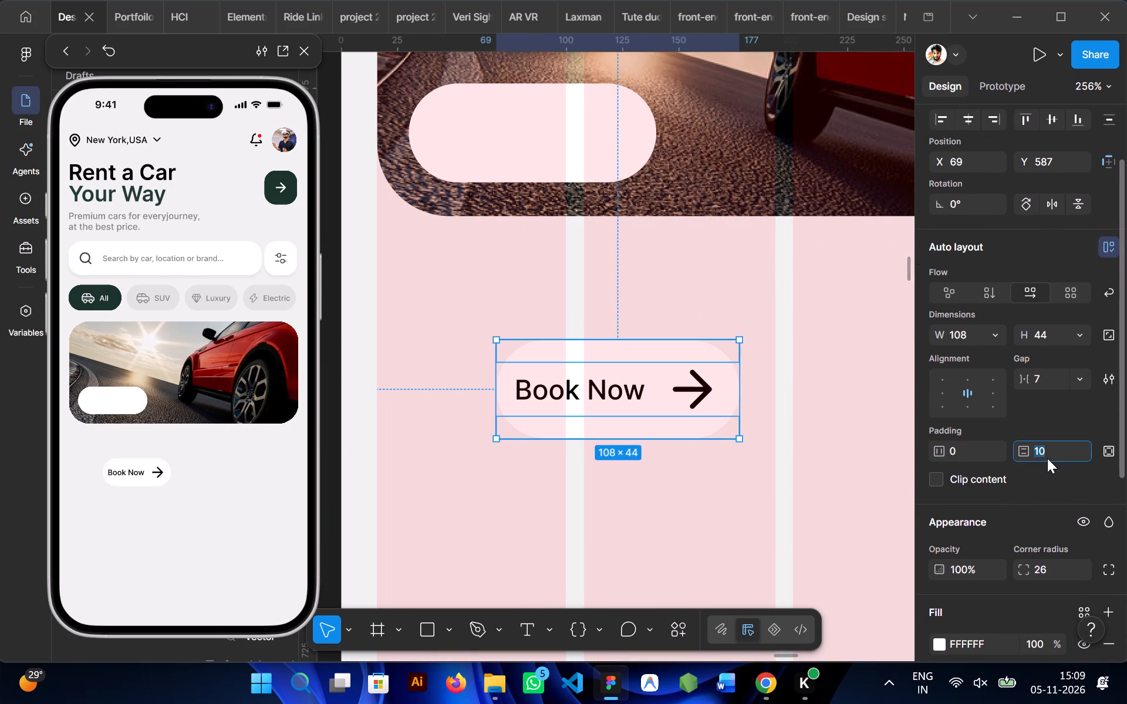
{"action": "key", "text": "0"}
{"action": "left_click", "coordinate": [932, 444]}
{"action": "left_click", "coordinate": [716, 455]}
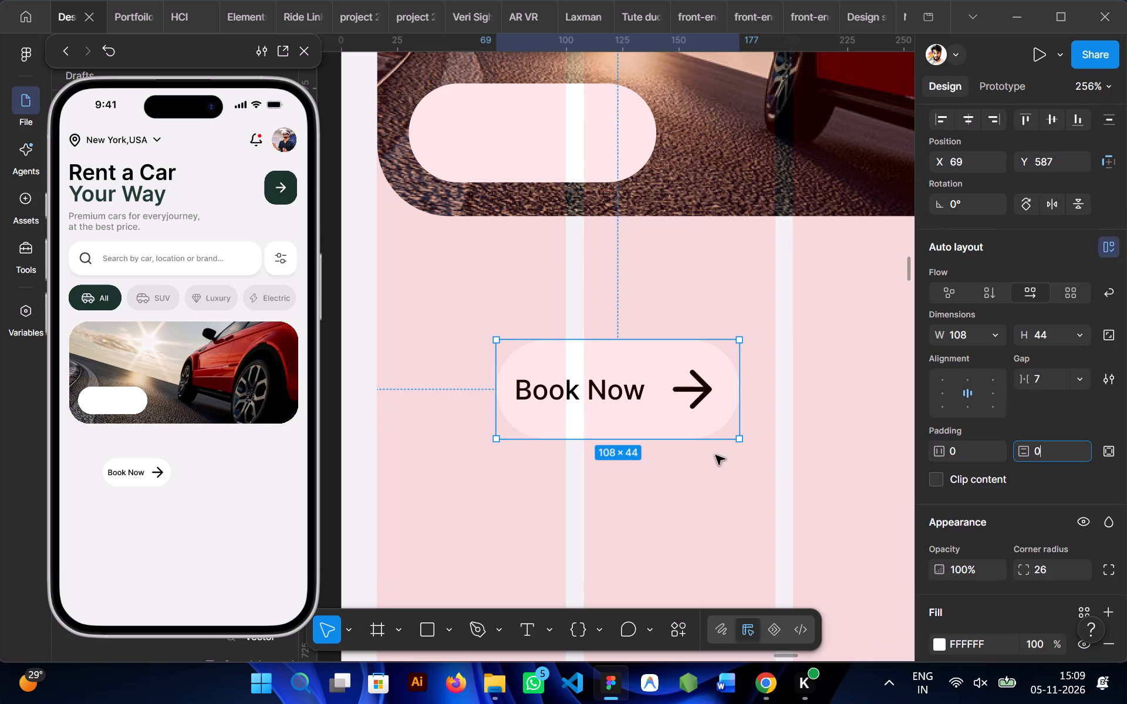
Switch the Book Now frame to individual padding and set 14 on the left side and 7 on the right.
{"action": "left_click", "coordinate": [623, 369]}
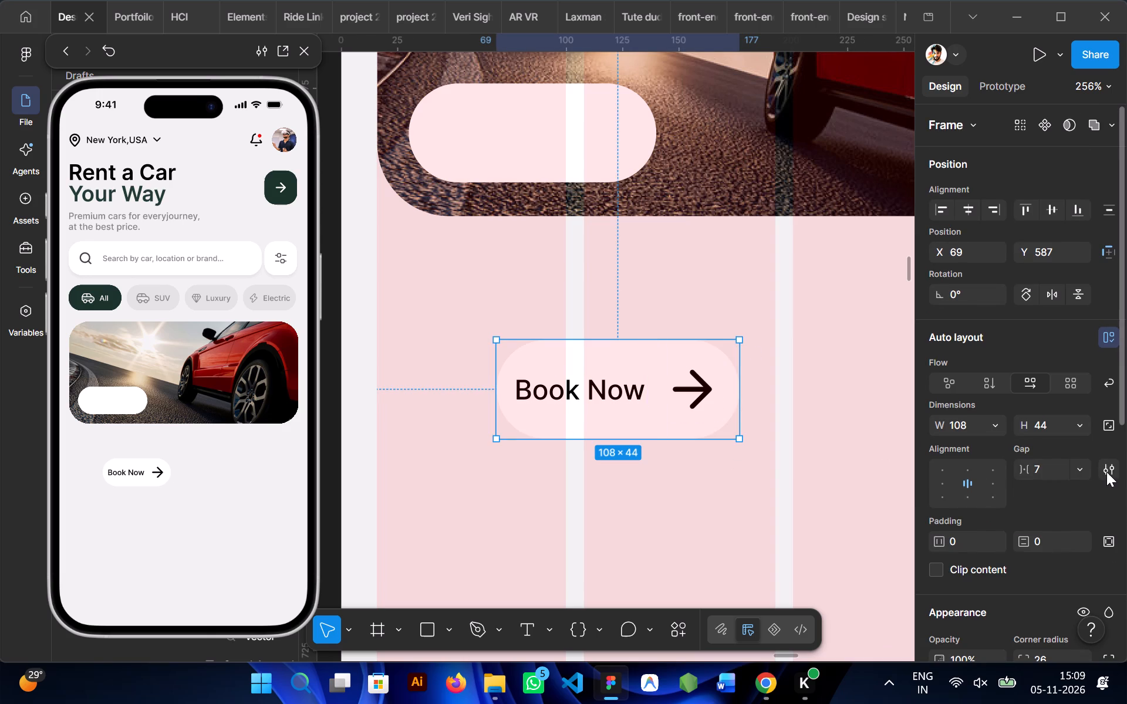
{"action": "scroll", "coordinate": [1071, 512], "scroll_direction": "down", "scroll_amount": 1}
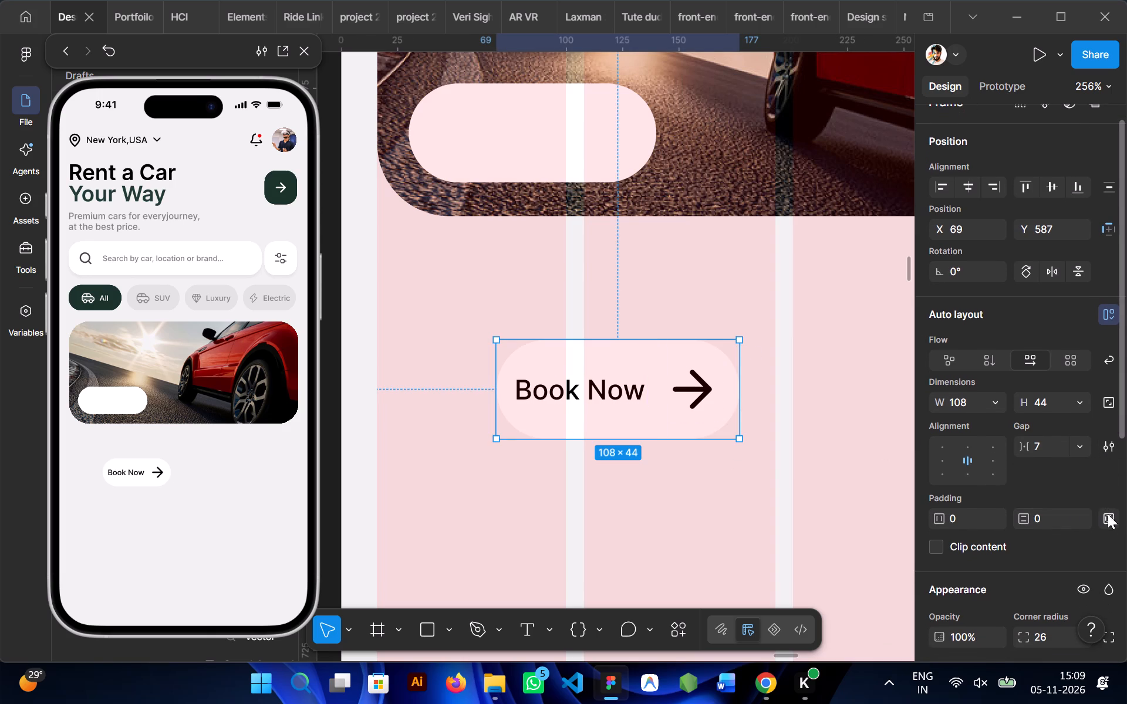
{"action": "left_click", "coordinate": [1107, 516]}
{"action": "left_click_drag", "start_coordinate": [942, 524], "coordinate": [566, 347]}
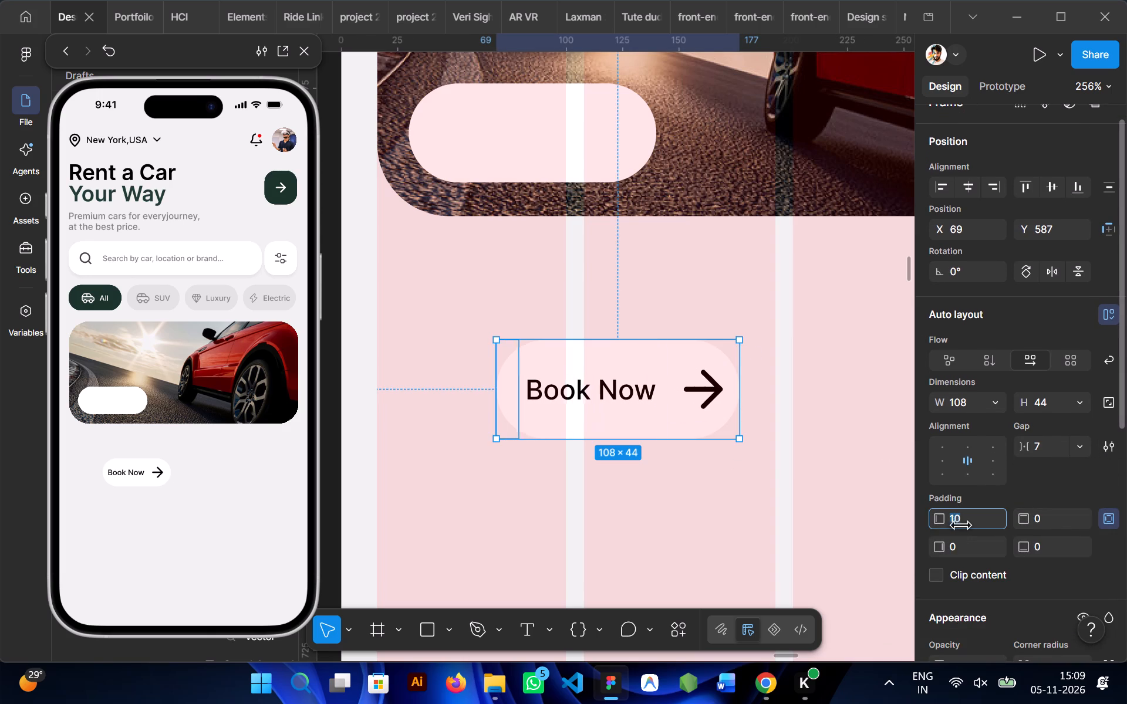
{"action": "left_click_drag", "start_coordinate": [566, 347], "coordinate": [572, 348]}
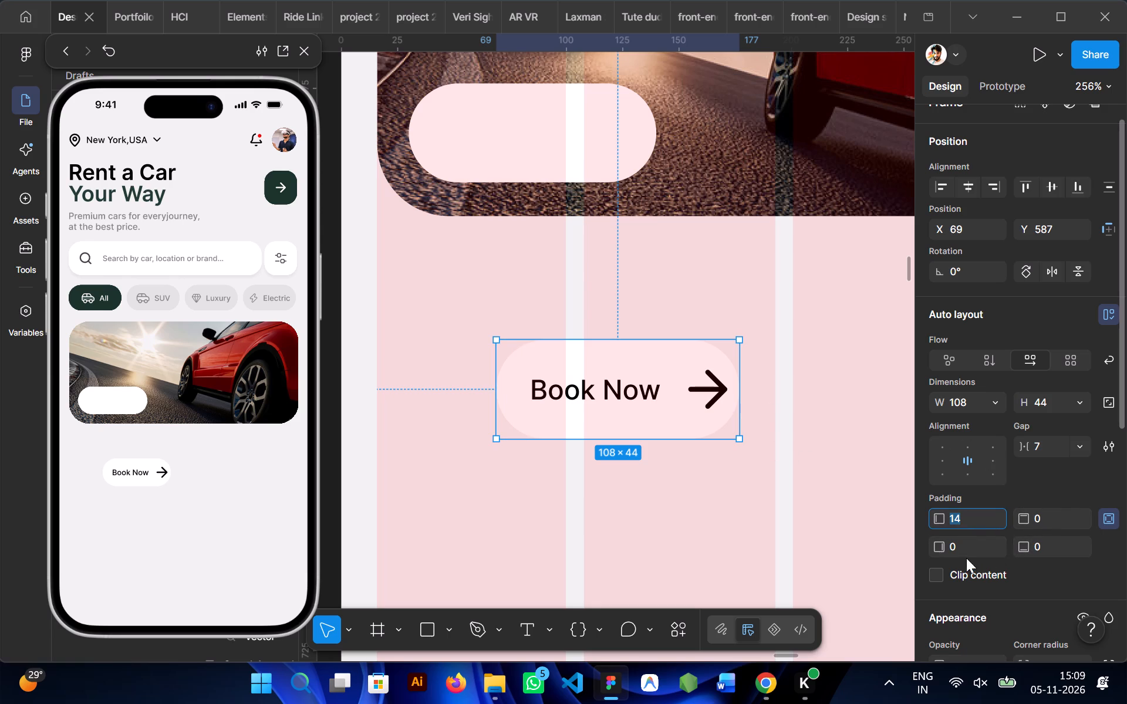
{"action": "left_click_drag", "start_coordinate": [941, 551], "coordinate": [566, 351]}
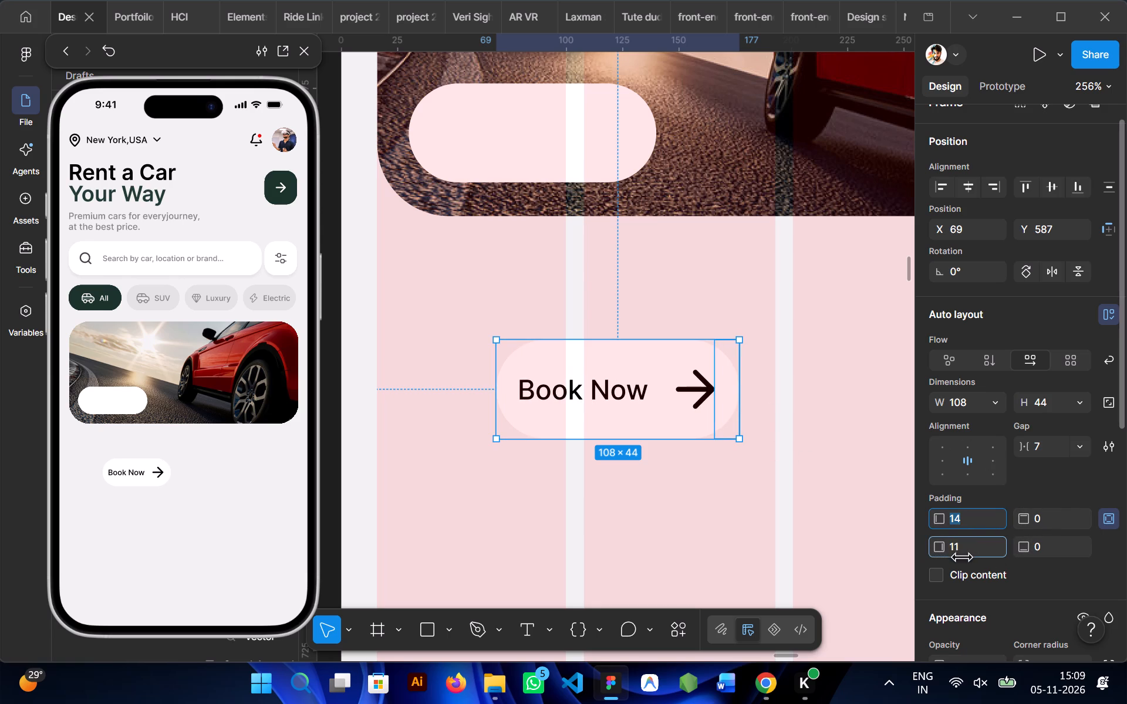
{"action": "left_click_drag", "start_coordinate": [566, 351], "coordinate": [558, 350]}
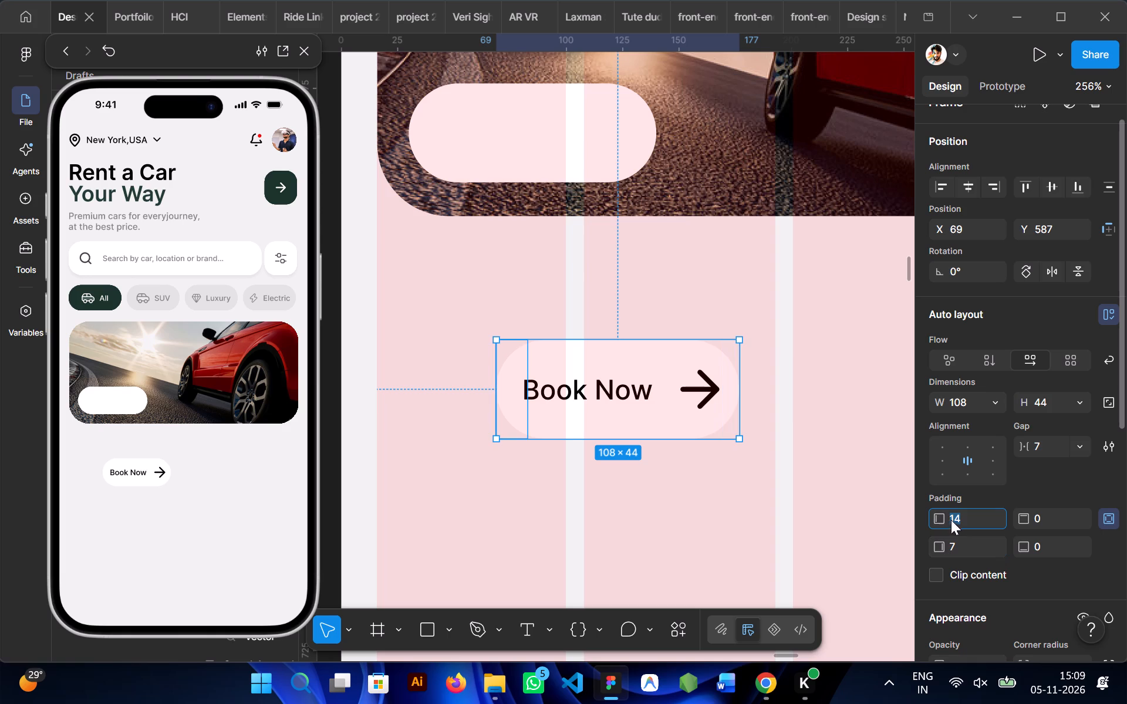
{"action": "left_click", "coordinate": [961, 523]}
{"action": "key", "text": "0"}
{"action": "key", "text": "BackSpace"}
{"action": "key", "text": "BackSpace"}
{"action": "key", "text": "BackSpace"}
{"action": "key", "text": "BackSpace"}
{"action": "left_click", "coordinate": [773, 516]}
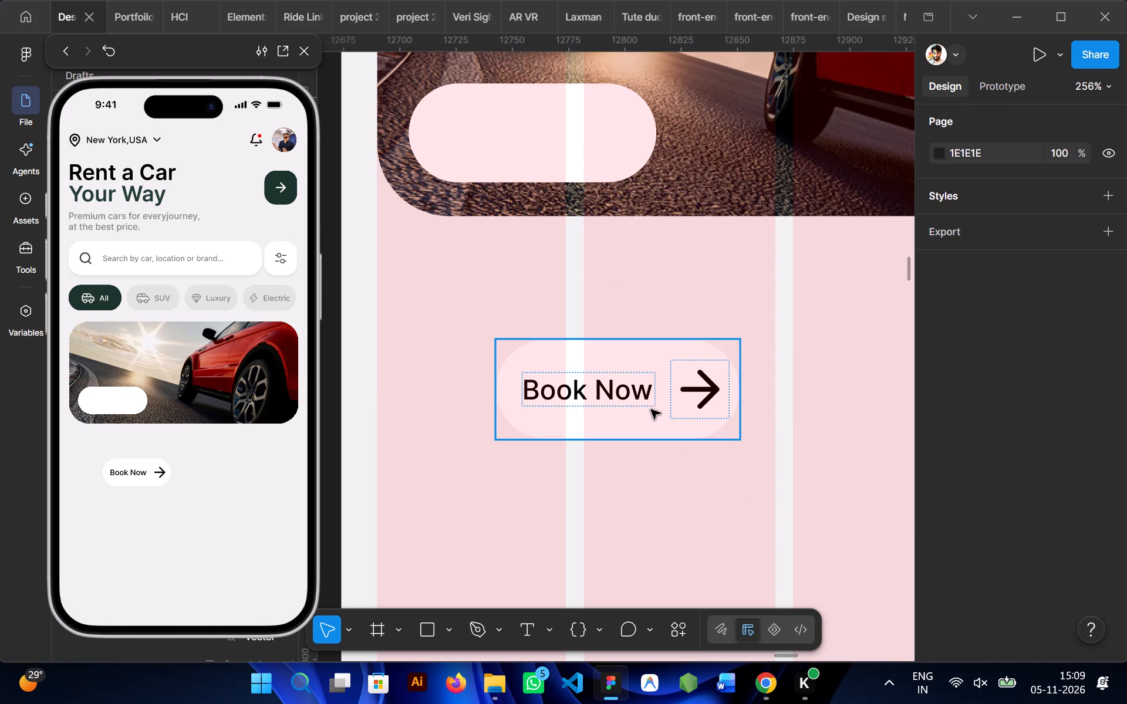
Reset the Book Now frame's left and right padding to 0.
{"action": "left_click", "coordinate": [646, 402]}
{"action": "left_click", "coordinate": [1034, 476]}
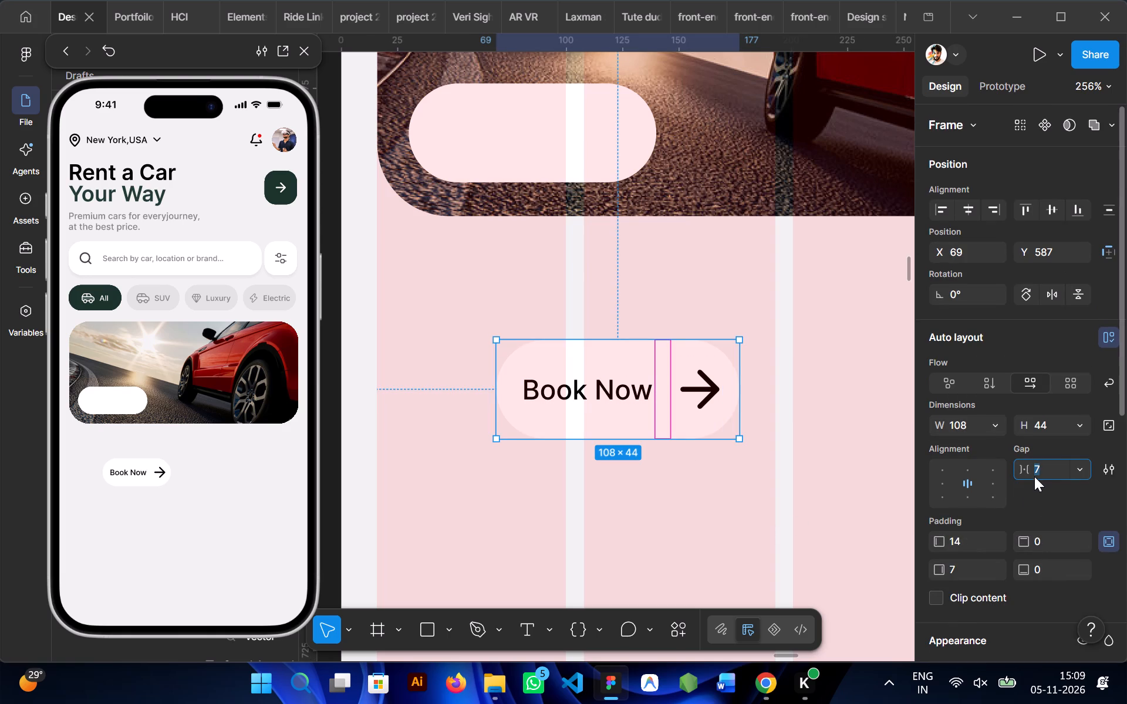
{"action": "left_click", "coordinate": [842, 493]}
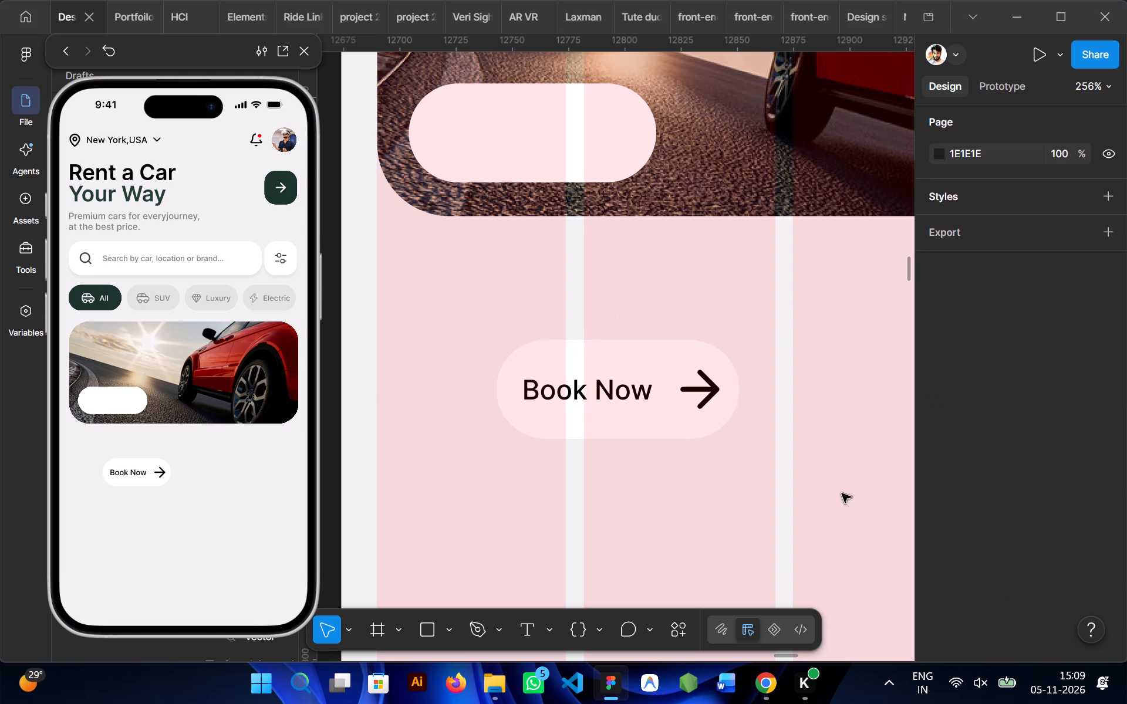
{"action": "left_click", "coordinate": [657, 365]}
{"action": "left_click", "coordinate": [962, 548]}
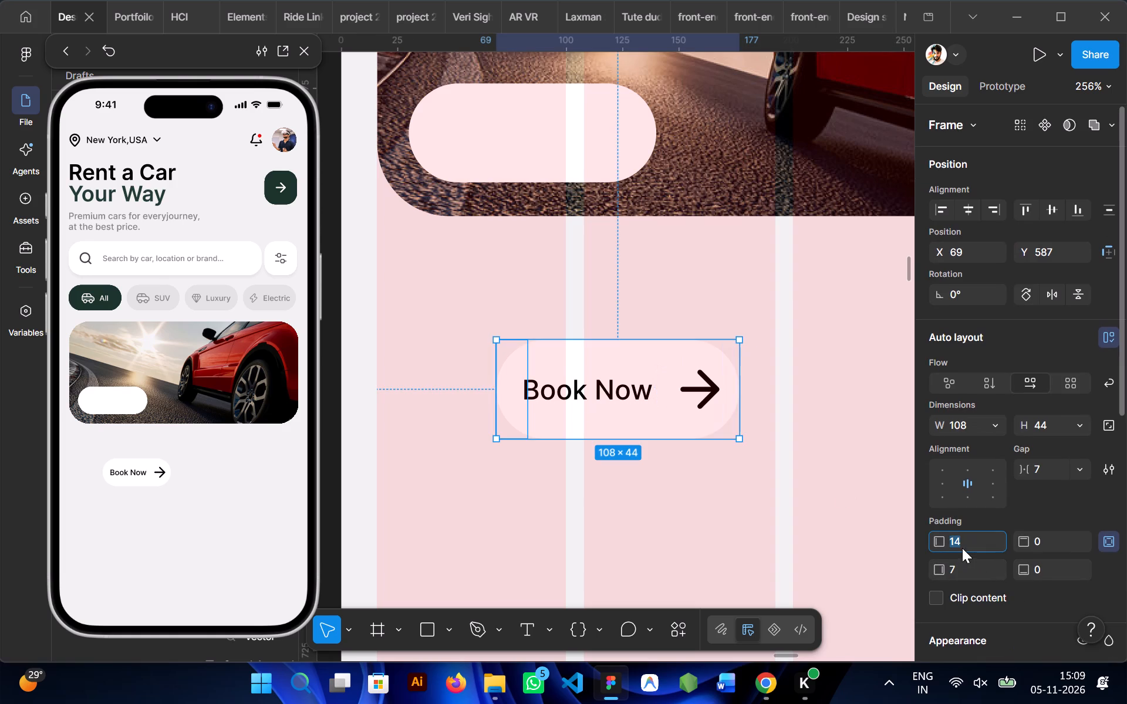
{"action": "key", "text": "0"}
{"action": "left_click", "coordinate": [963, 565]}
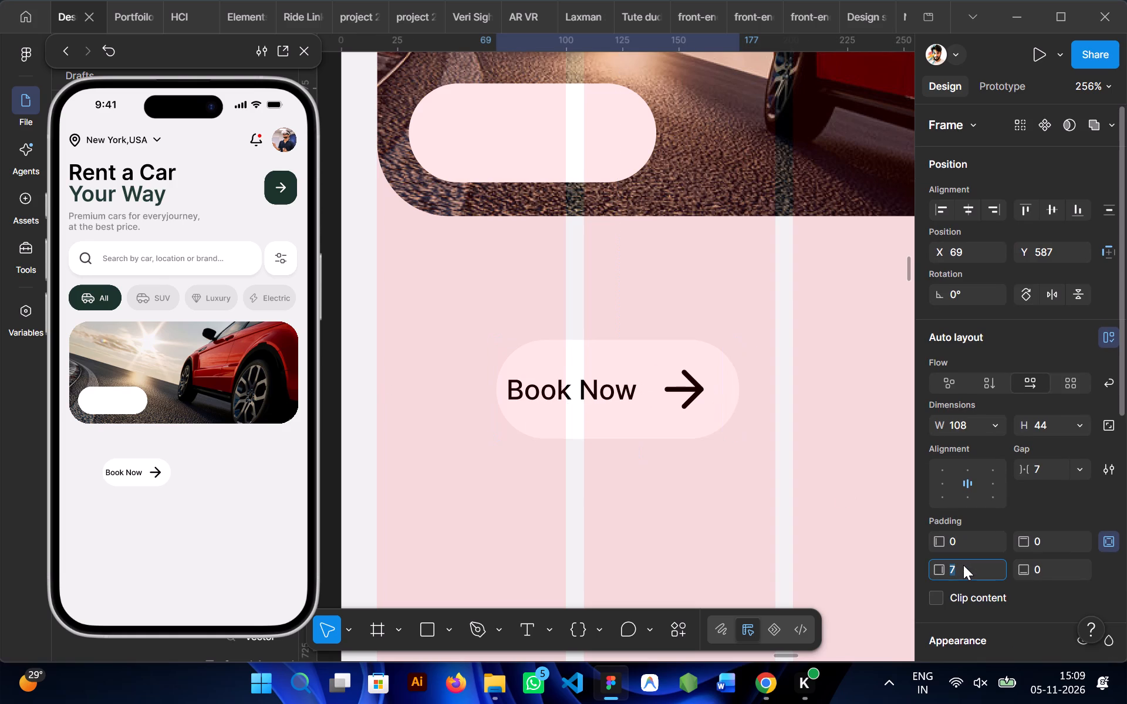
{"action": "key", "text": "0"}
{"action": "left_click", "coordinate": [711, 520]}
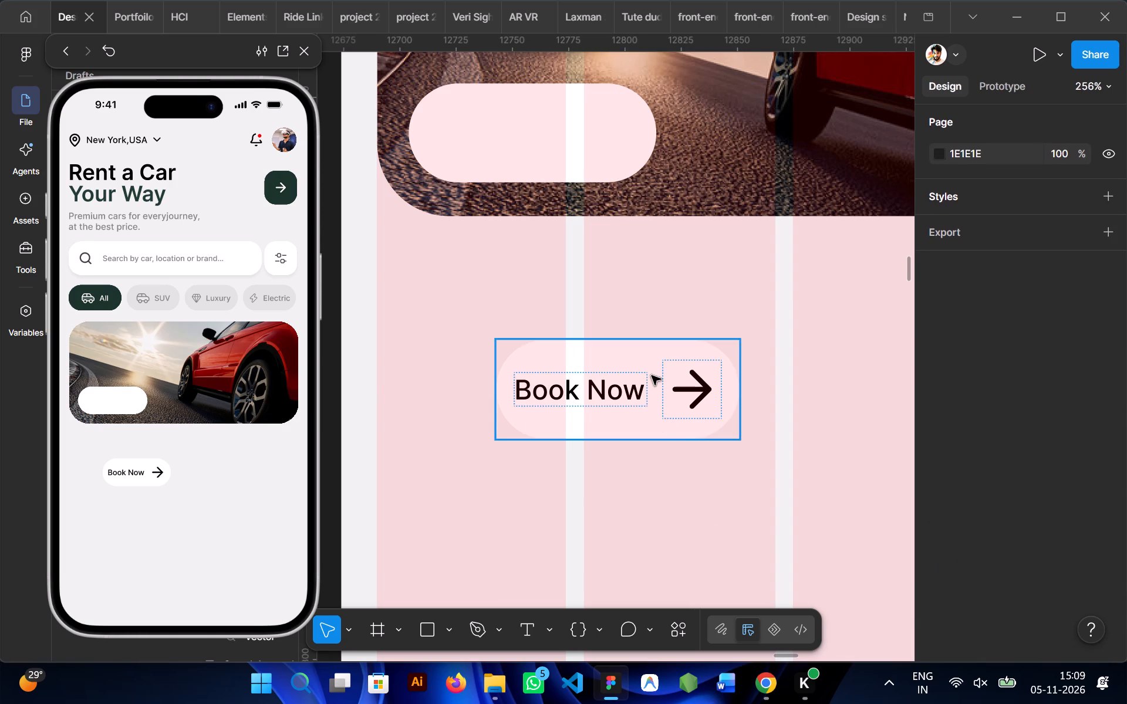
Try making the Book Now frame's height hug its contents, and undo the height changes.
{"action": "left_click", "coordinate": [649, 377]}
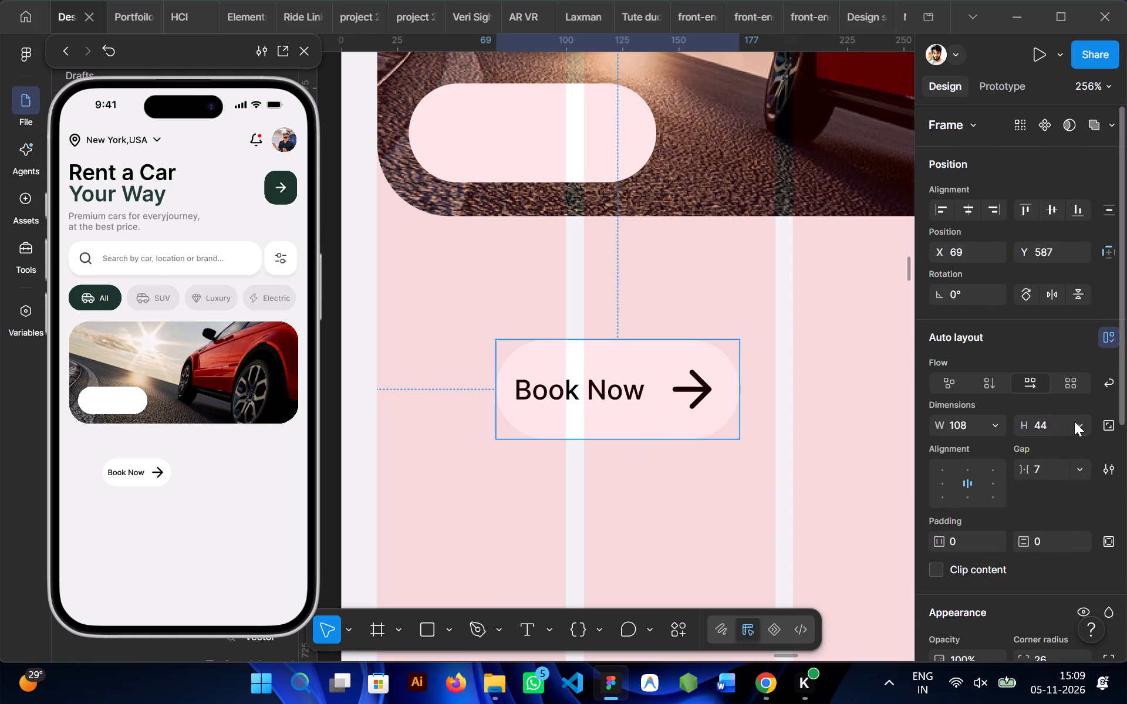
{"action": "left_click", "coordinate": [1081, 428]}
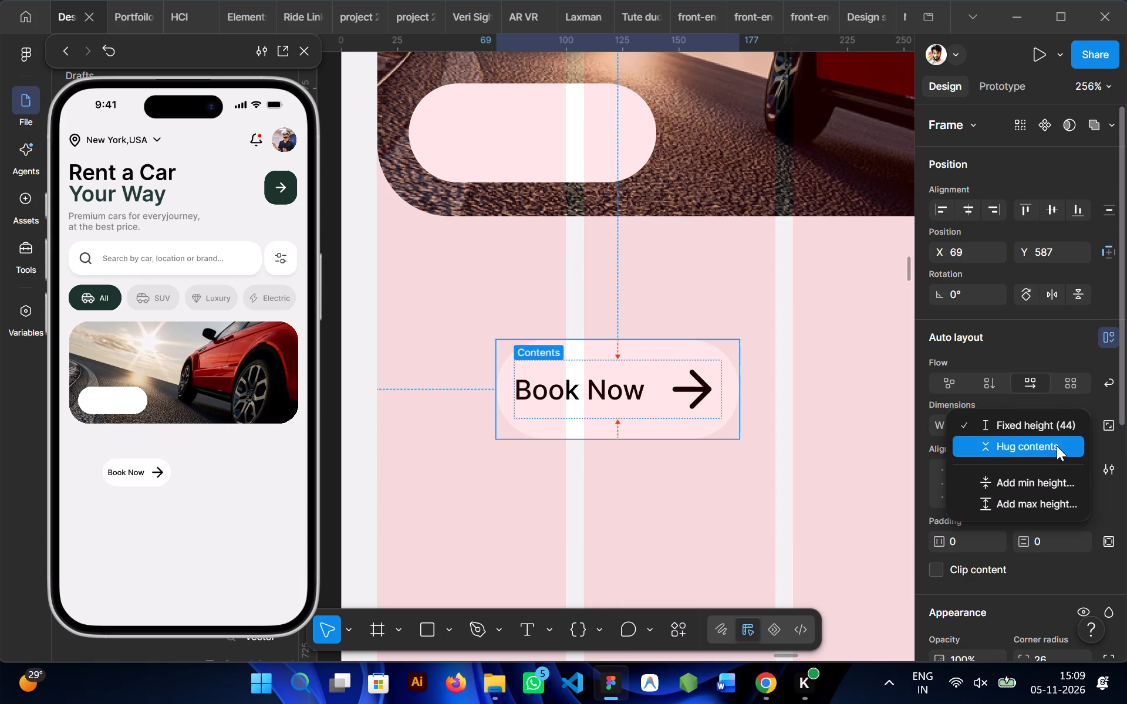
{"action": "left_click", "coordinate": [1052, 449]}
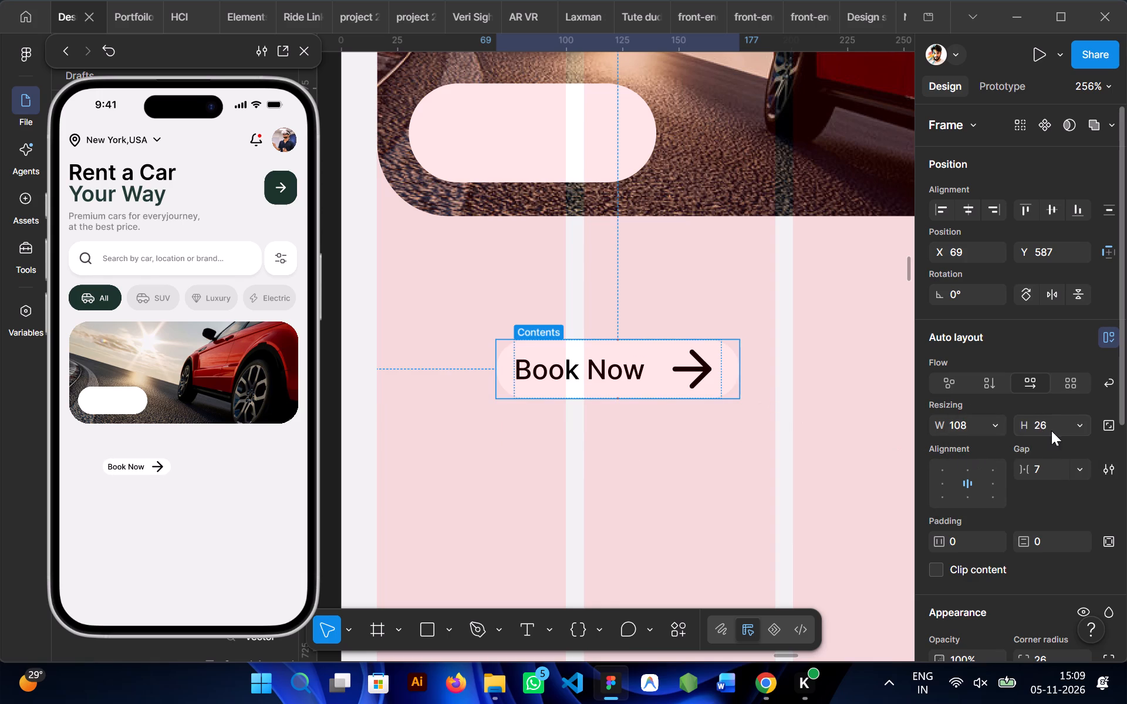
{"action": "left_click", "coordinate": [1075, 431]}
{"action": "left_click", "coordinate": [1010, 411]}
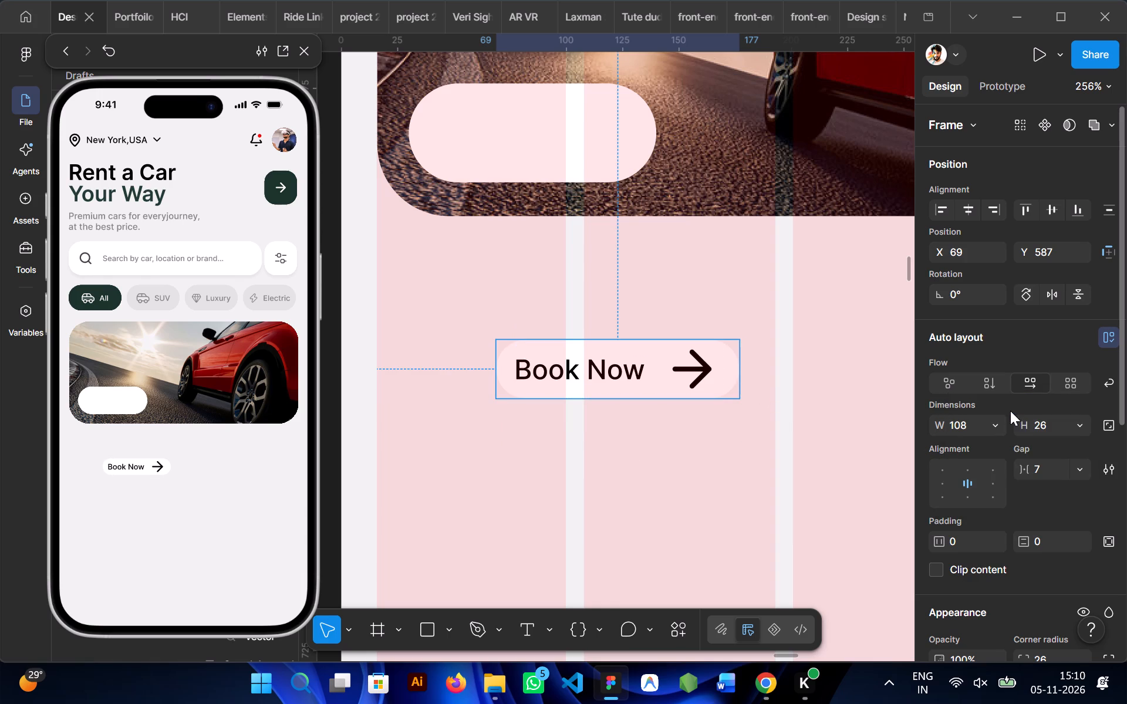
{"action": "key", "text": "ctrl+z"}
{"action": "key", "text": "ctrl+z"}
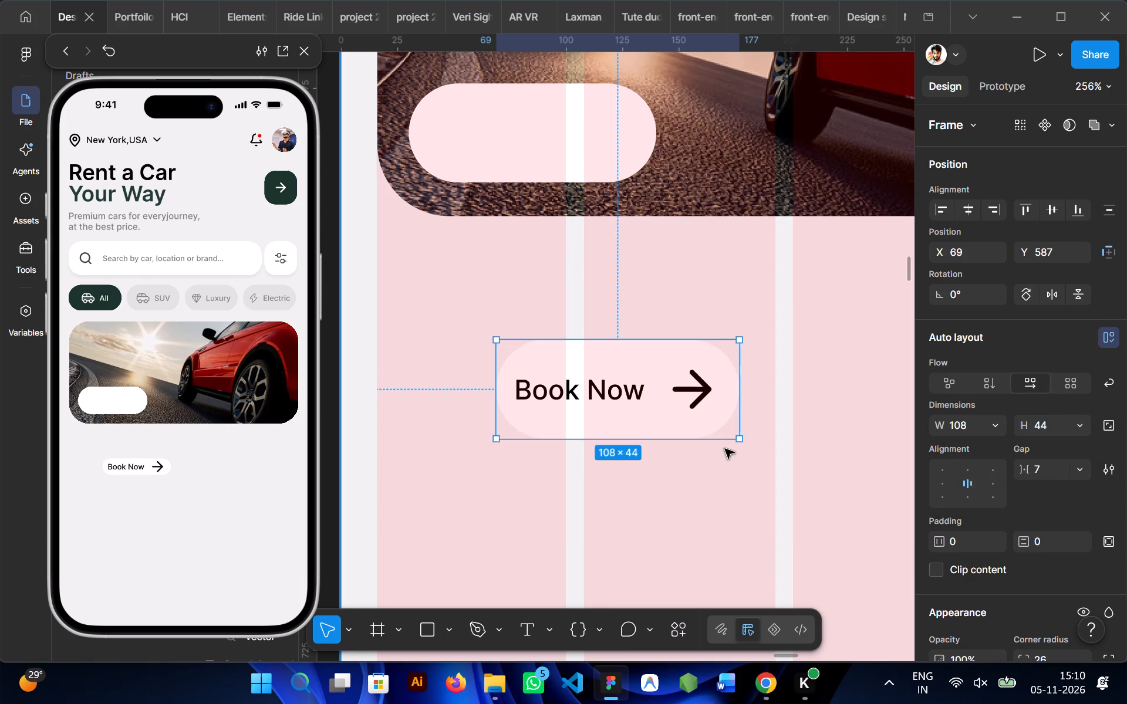
Make the Book Now frame's width hug its contents, with a horizontal padding of 16.
{"action": "left_click", "coordinate": [994, 431]}
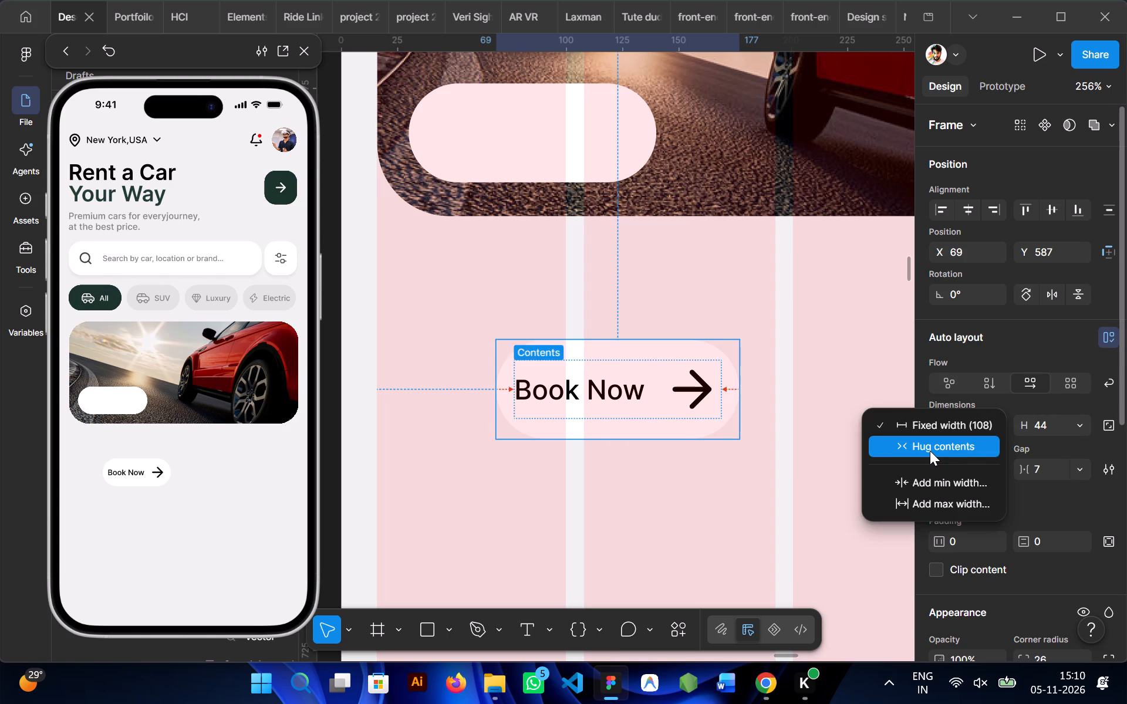
{"action": "left_click", "coordinate": [930, 451]}
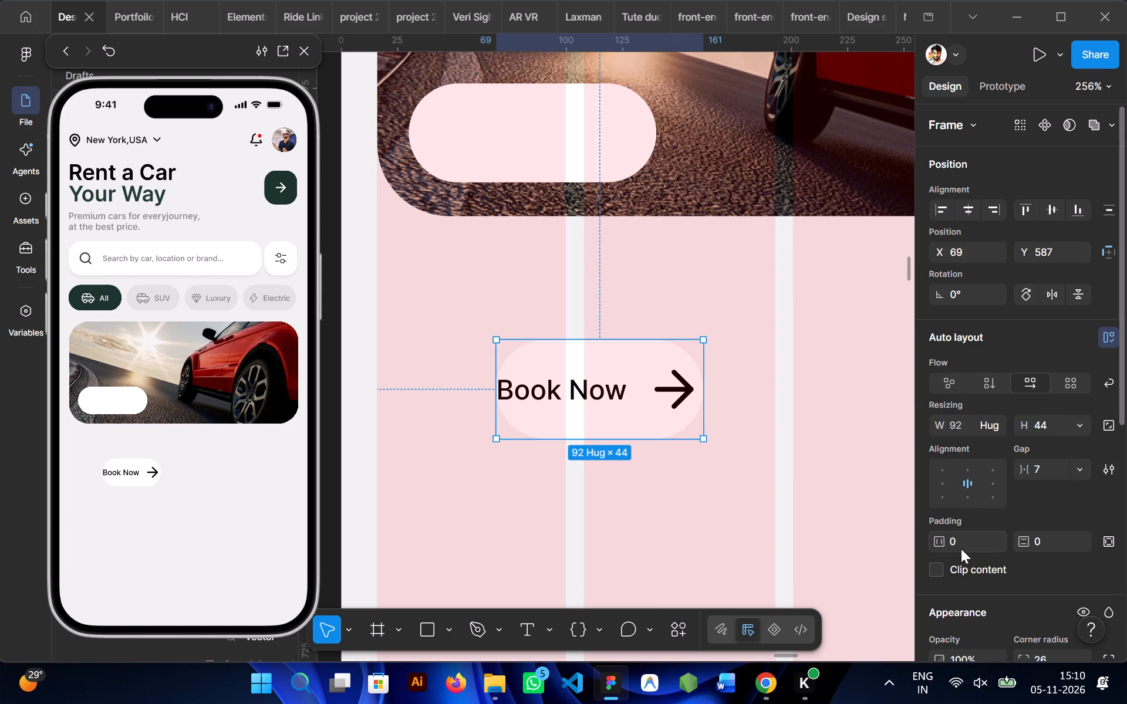
{"action": "scroll", "coordinate": [961, 549], "scroll_direction": "down", "scroll_amount": 1}
{"action": "left_click_drag", "start_coordinate": [936, 524], "coordinate": [565, 347]}
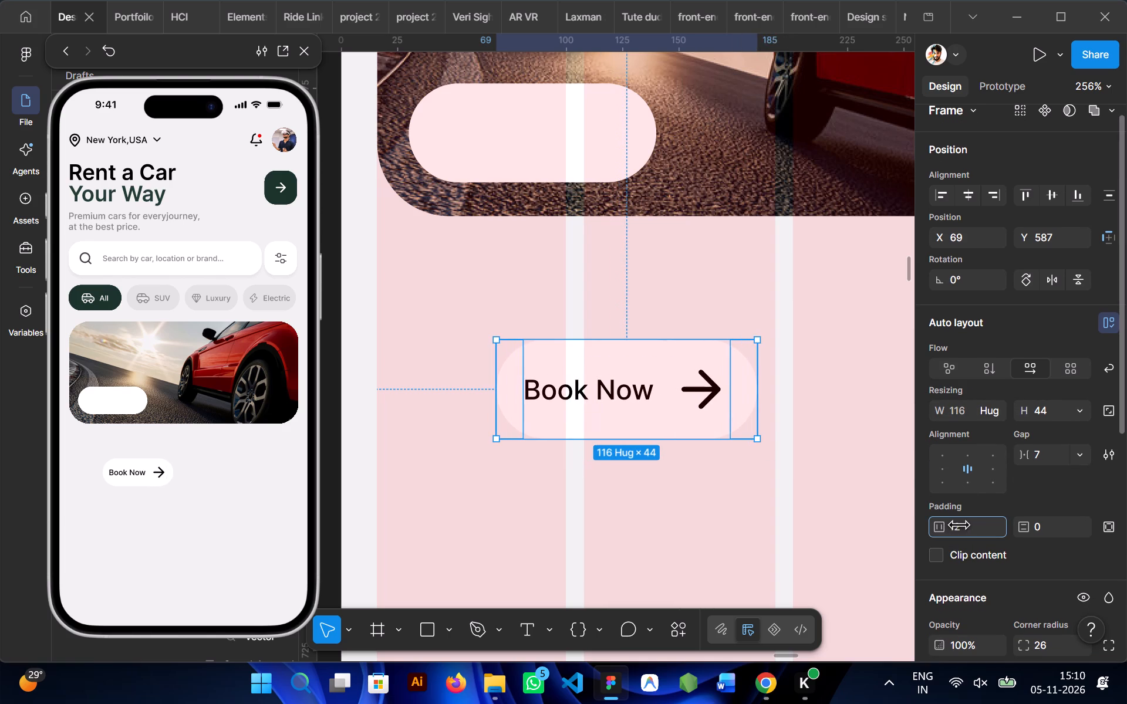
{"action": "left_click_drag", "start_coordinate": [565, 347], "coordinate": [571, 351]}
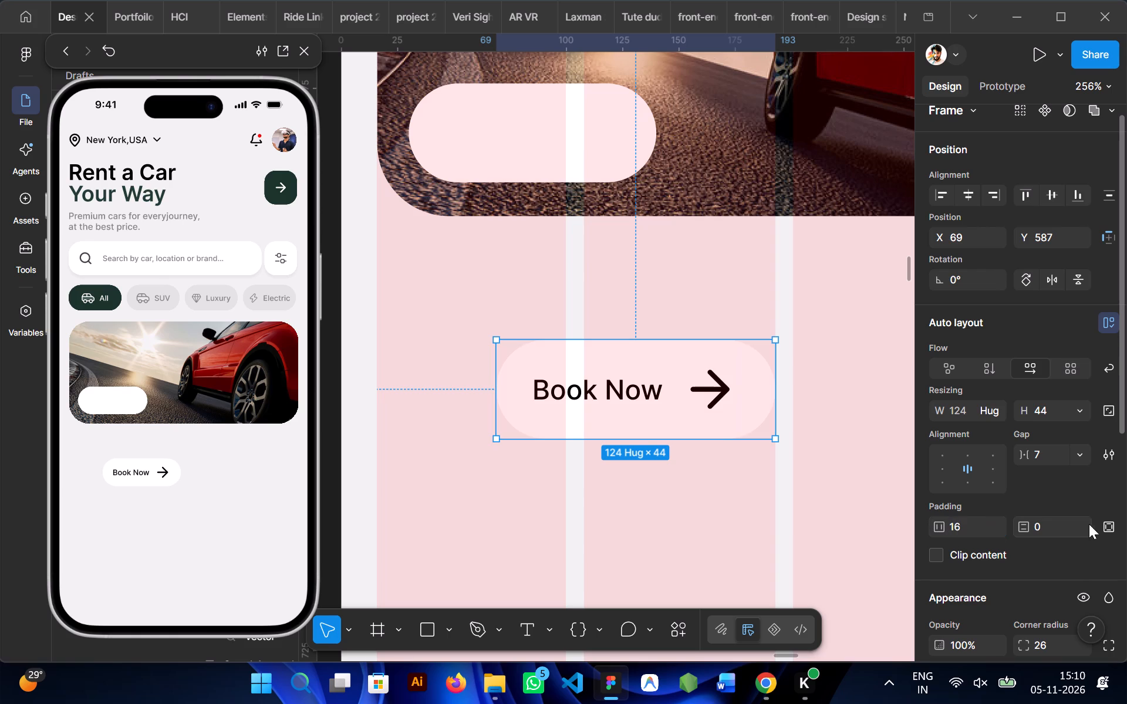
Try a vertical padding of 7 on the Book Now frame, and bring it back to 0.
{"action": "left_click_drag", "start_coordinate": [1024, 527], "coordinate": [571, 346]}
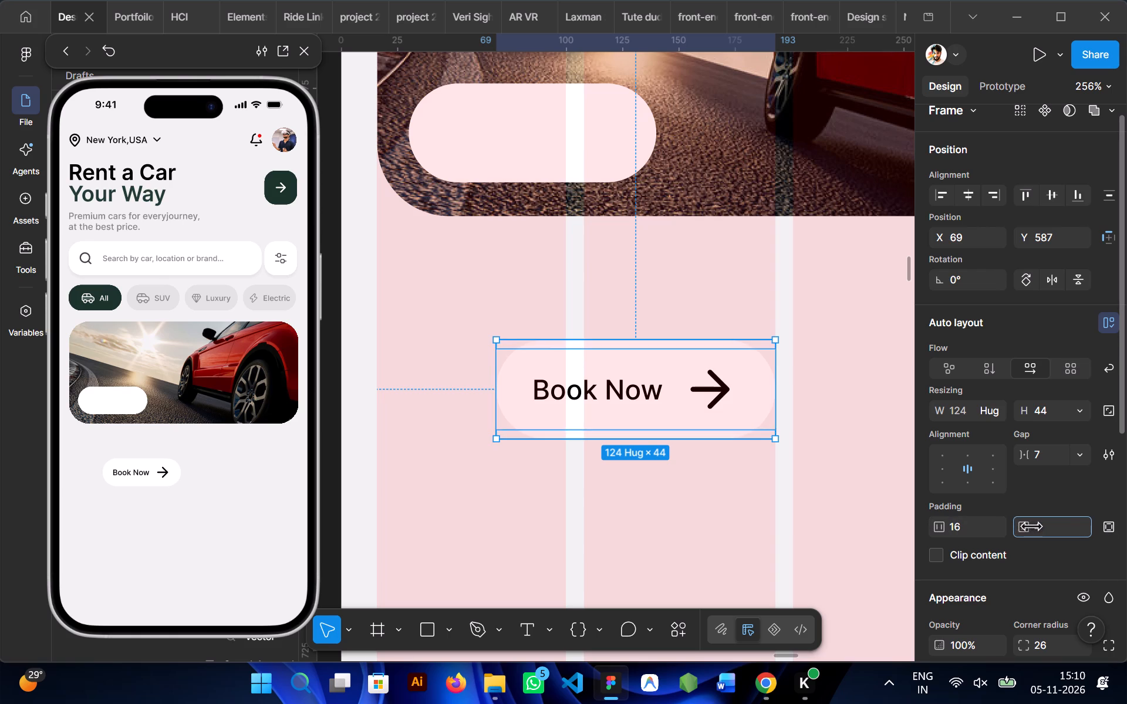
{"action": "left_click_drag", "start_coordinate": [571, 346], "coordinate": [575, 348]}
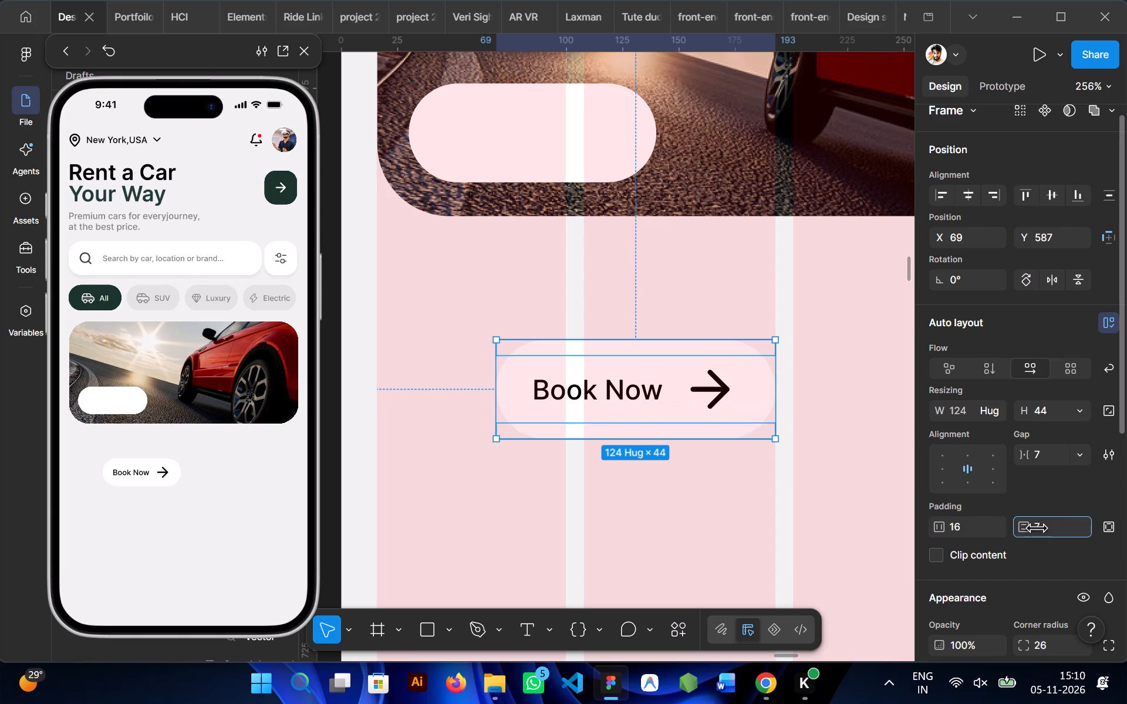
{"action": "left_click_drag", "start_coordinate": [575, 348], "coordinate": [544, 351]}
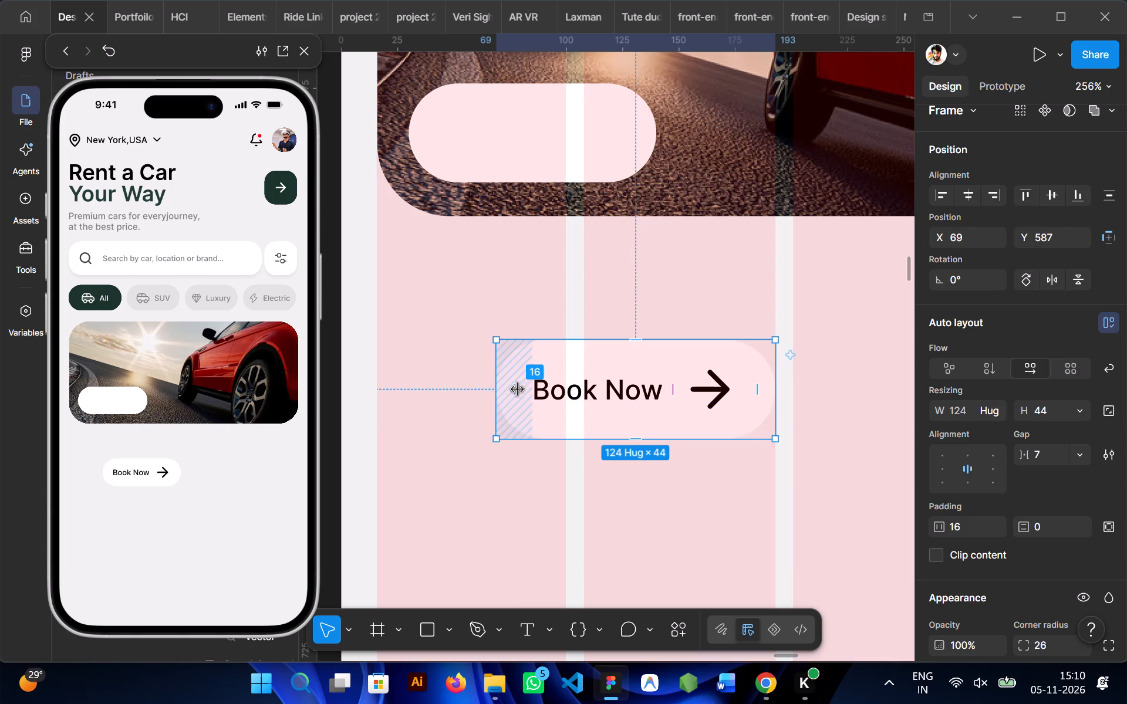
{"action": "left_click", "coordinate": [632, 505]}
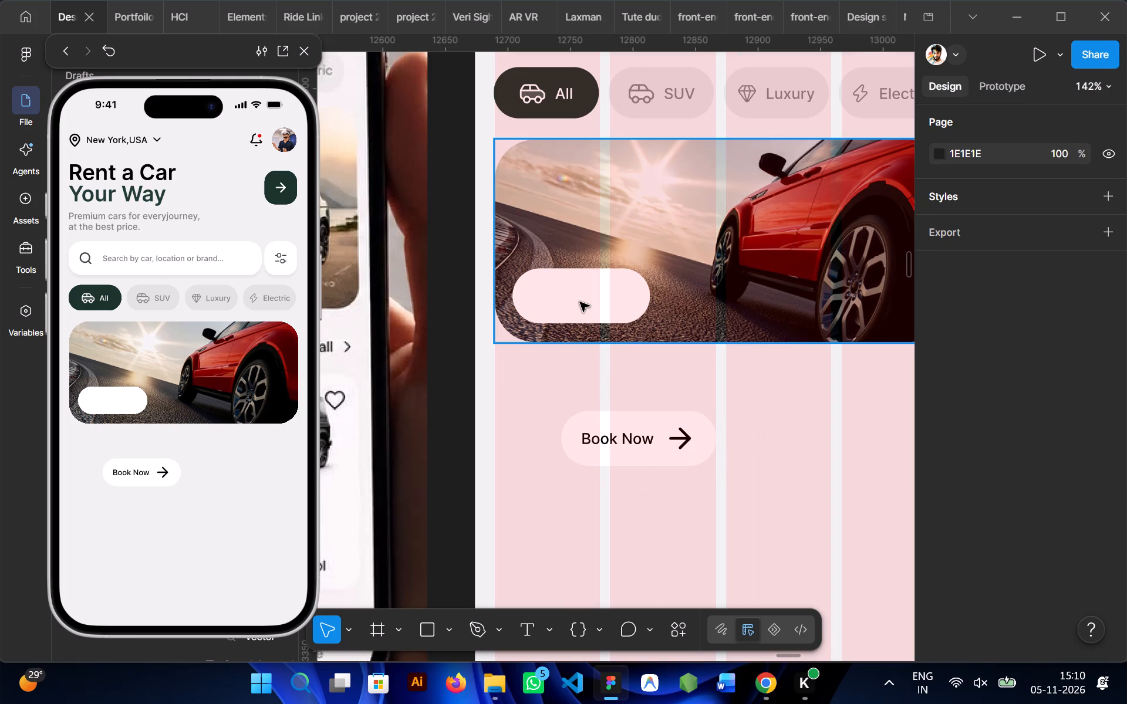
Copy the Book Now frame and paste it to replace the blank white button on the car banner.
{"action": "left_click", "coordinate": [621, 446]}
{"action": "right_click", "coordinate": [621, 446]}
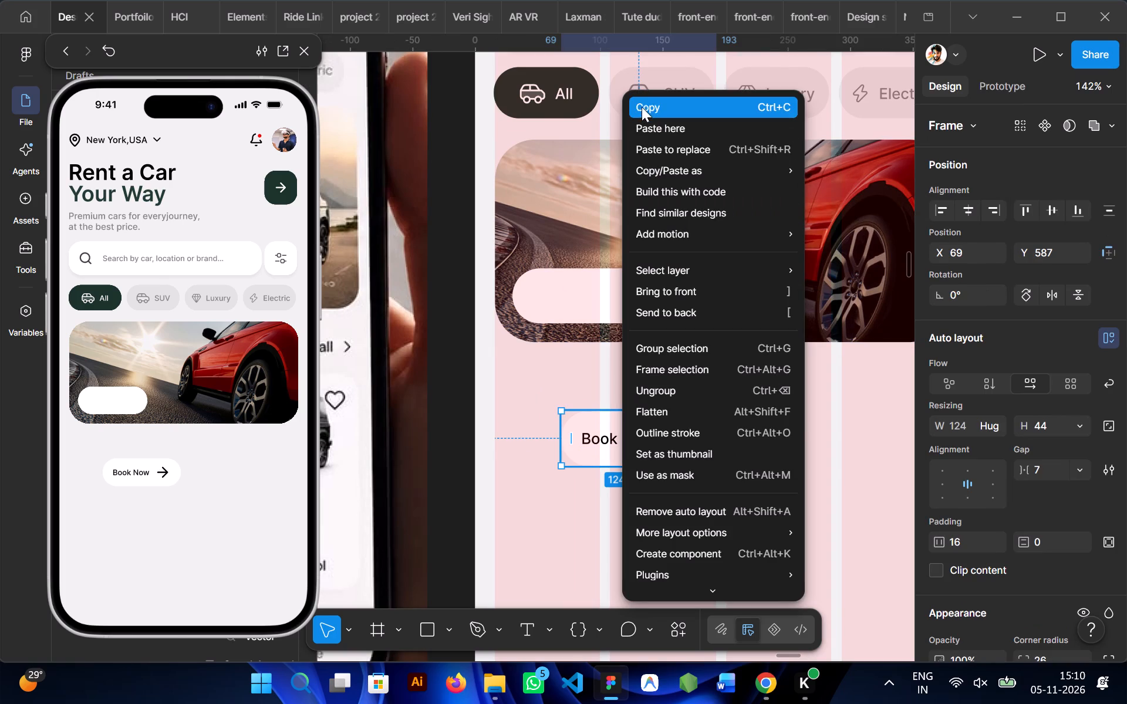
{"action": "left_click", "coordinate": [641, 107]}
{"action": "double_click", "coordinate": [598, 310]}
{"action": "right_click", "coordinate": [596, 309]}
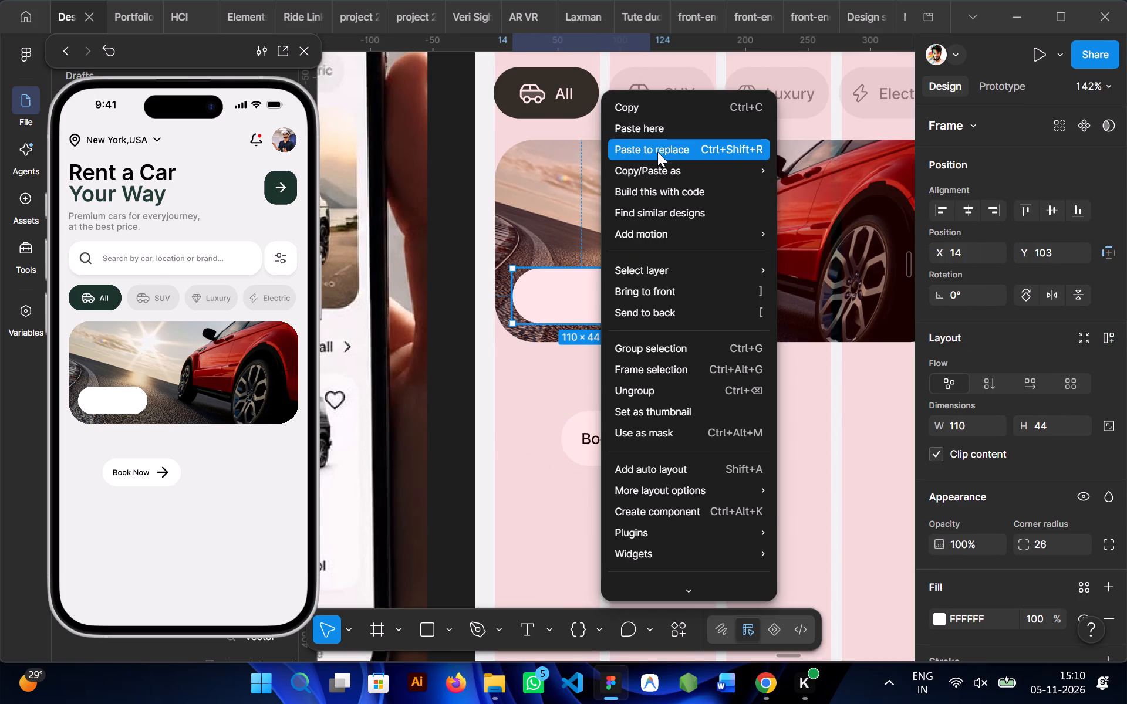
{"action": "left_click", "coordinate": [654, 150]}
{"action": "left_click", "coordinate": [779, 439]}
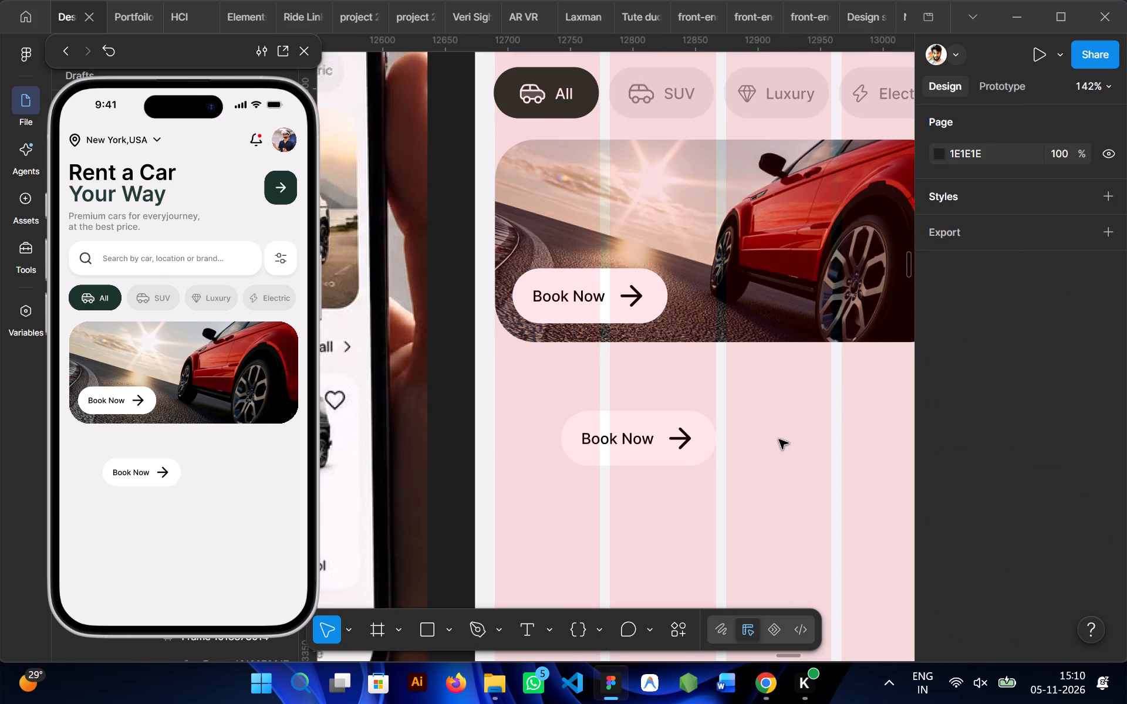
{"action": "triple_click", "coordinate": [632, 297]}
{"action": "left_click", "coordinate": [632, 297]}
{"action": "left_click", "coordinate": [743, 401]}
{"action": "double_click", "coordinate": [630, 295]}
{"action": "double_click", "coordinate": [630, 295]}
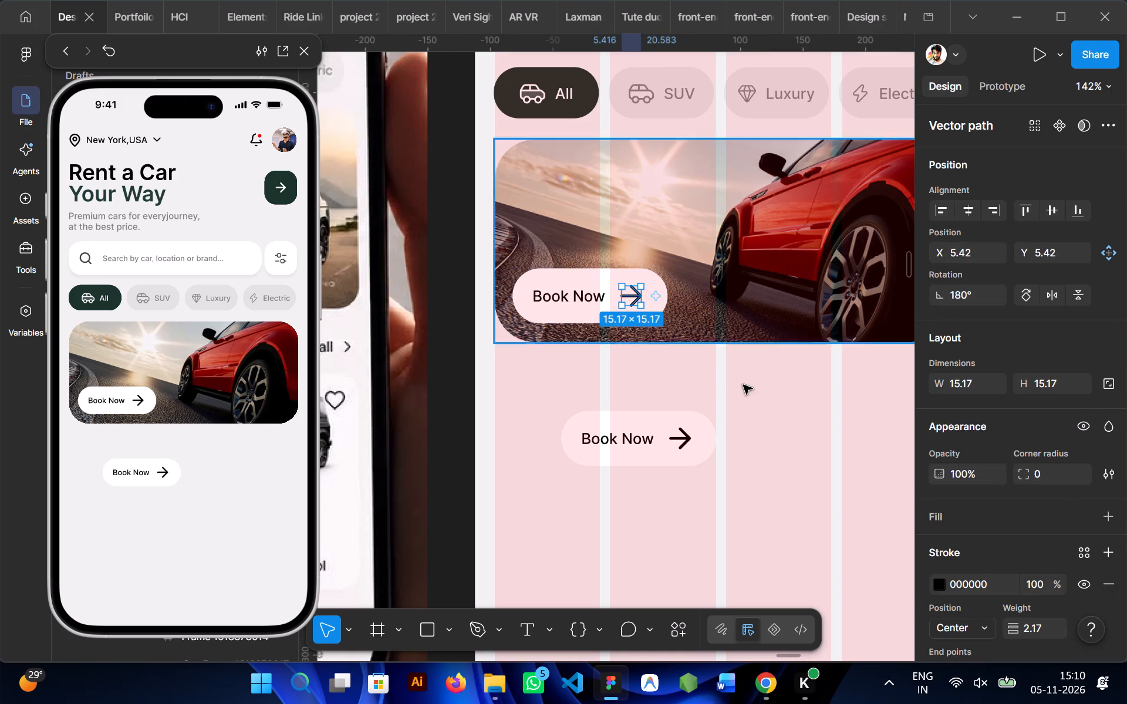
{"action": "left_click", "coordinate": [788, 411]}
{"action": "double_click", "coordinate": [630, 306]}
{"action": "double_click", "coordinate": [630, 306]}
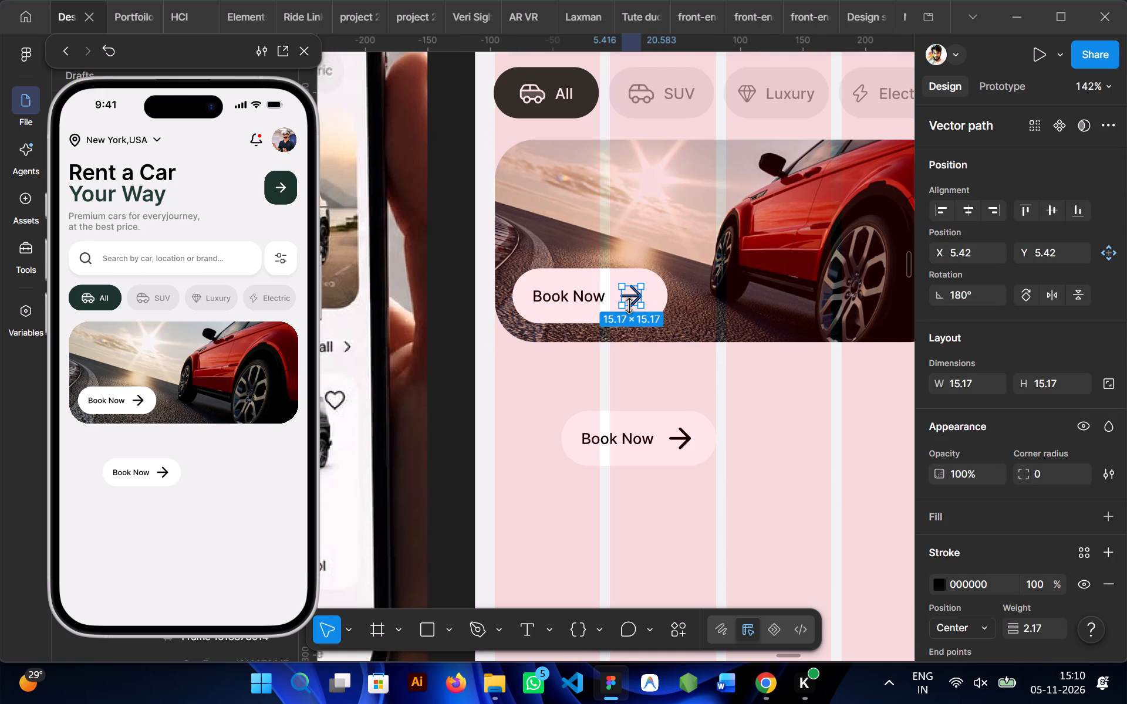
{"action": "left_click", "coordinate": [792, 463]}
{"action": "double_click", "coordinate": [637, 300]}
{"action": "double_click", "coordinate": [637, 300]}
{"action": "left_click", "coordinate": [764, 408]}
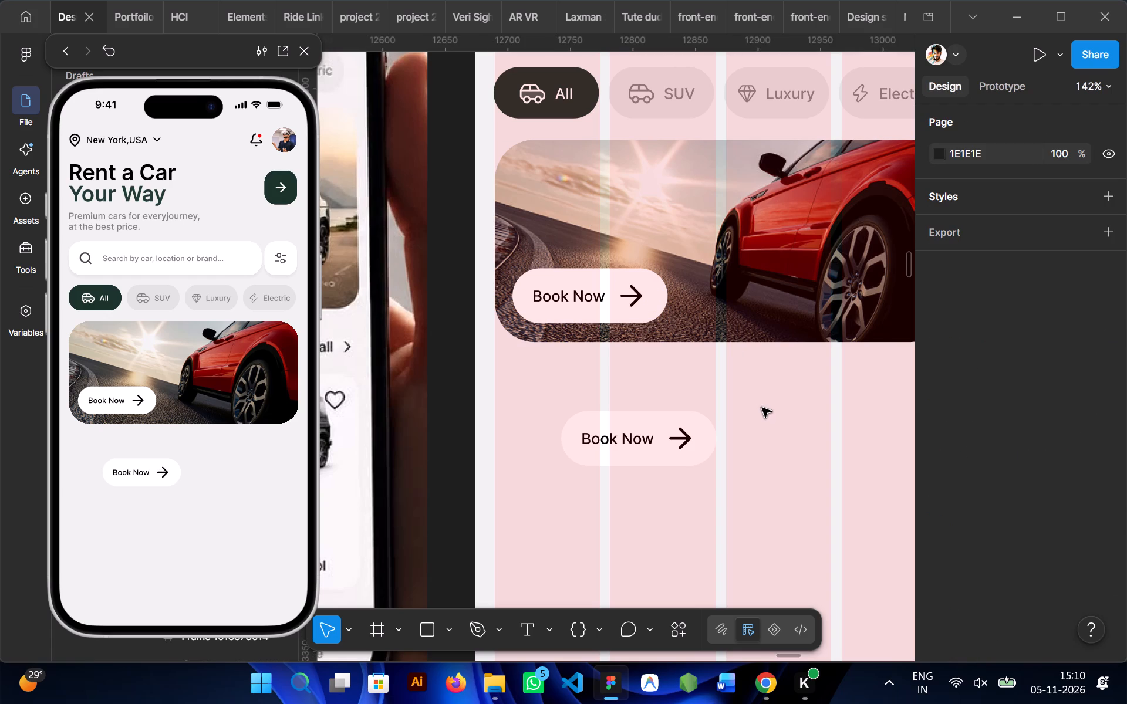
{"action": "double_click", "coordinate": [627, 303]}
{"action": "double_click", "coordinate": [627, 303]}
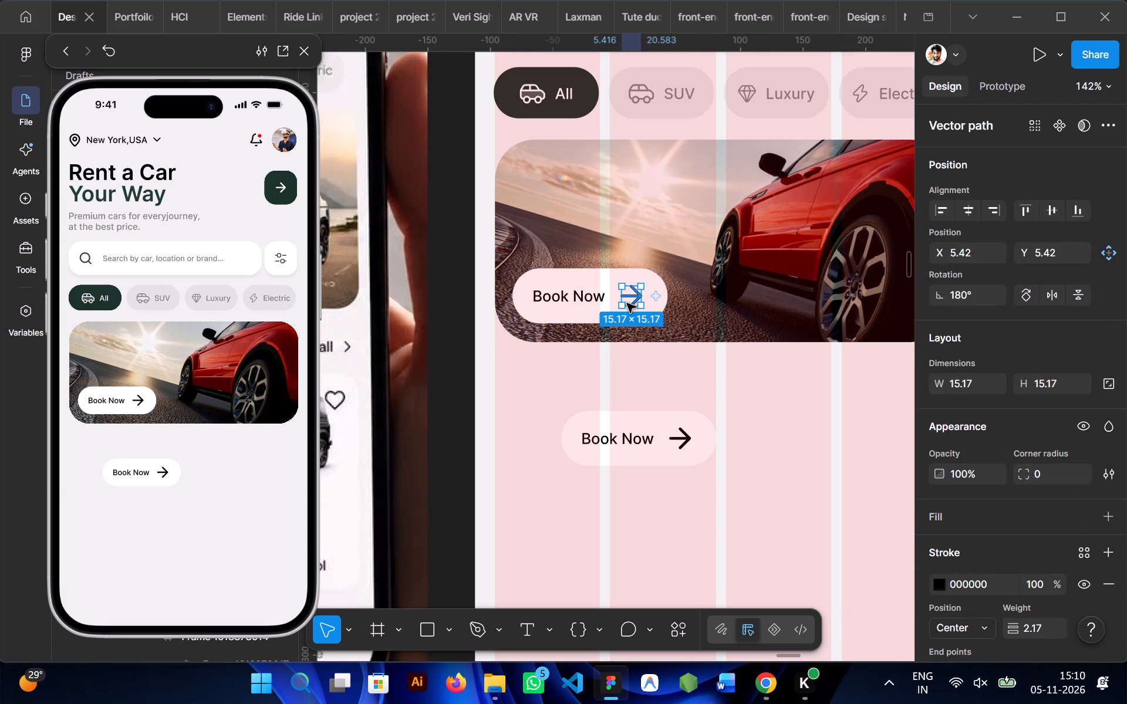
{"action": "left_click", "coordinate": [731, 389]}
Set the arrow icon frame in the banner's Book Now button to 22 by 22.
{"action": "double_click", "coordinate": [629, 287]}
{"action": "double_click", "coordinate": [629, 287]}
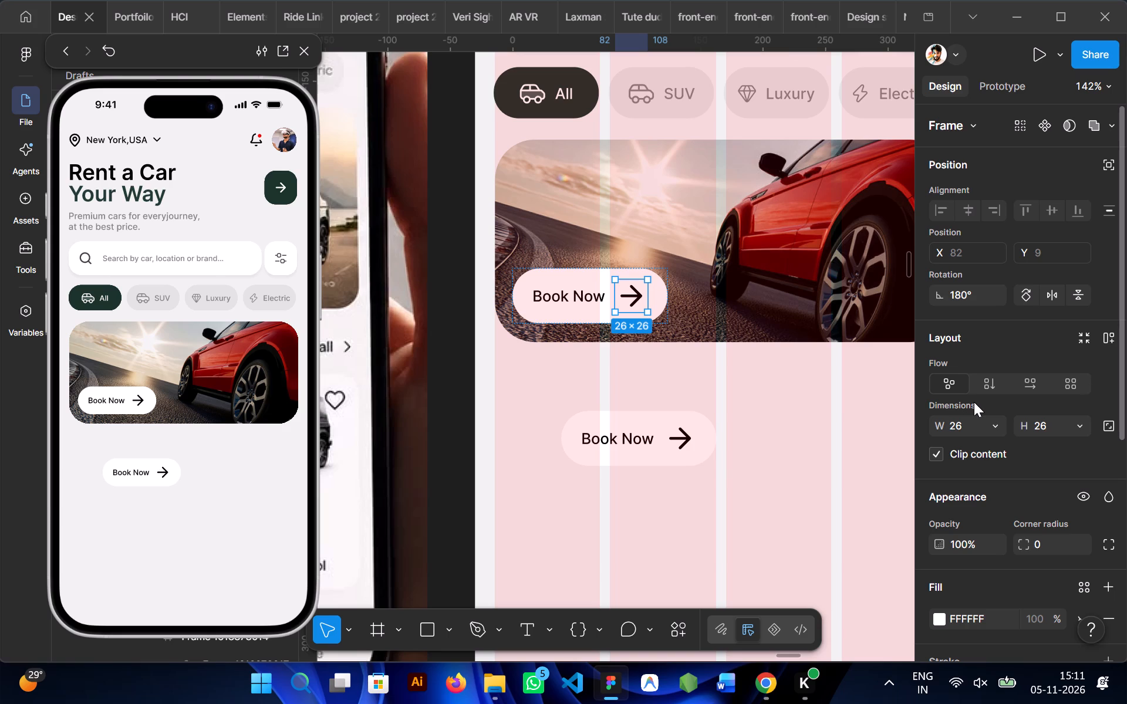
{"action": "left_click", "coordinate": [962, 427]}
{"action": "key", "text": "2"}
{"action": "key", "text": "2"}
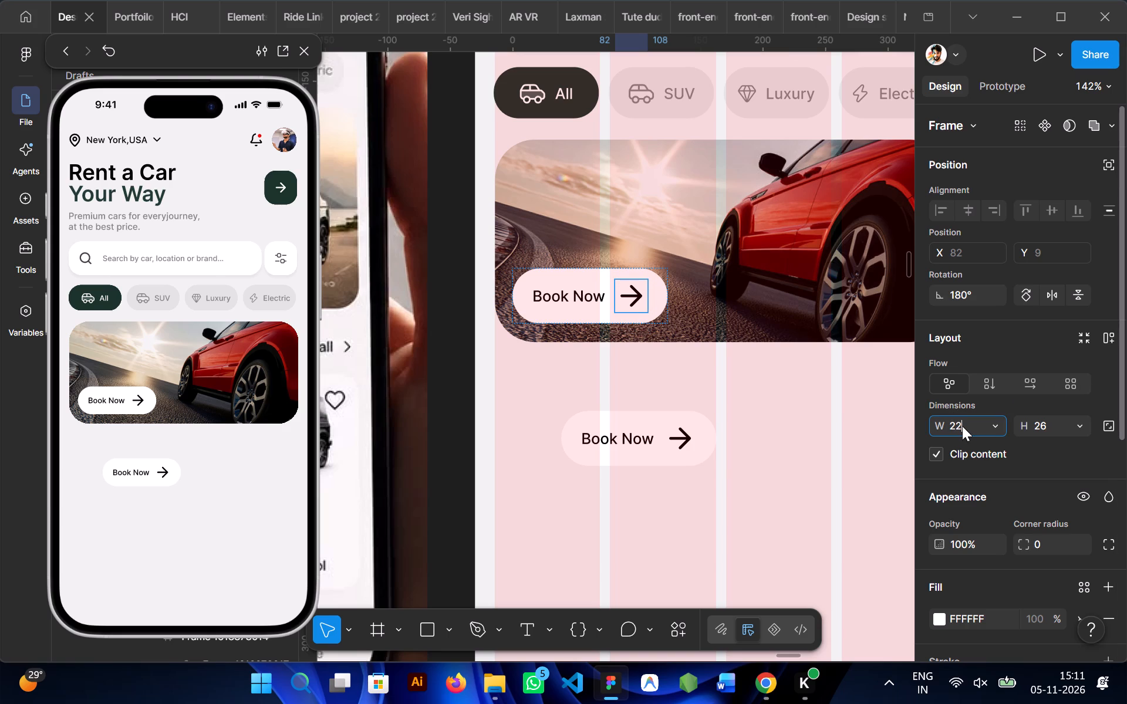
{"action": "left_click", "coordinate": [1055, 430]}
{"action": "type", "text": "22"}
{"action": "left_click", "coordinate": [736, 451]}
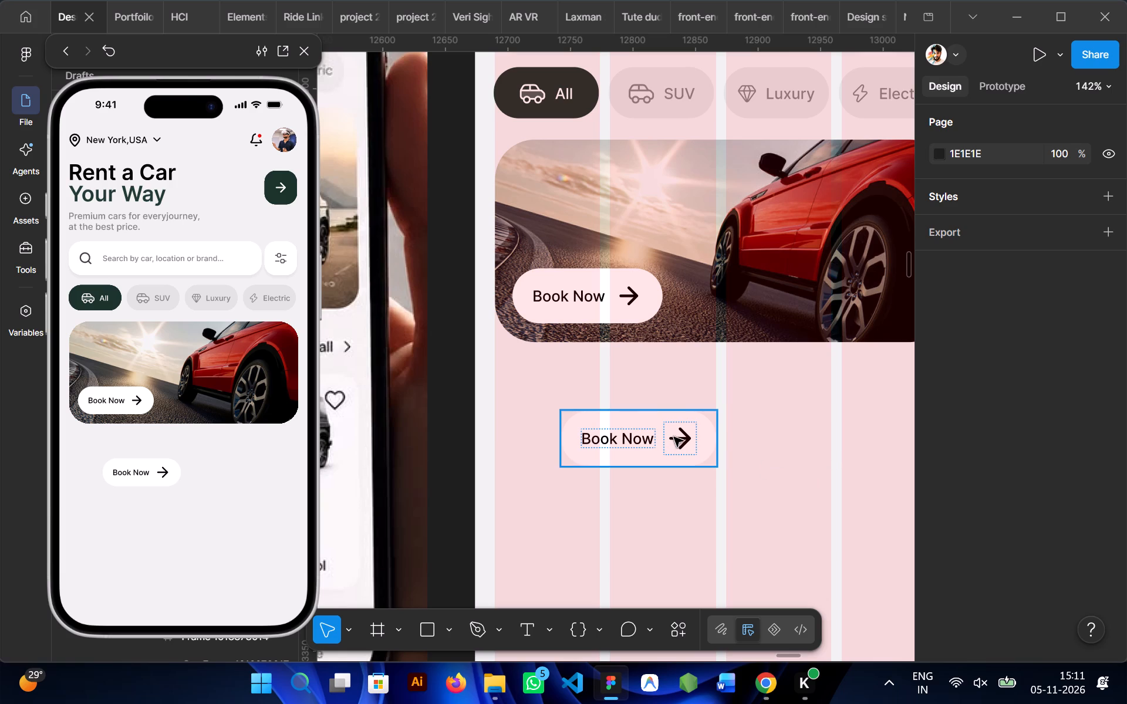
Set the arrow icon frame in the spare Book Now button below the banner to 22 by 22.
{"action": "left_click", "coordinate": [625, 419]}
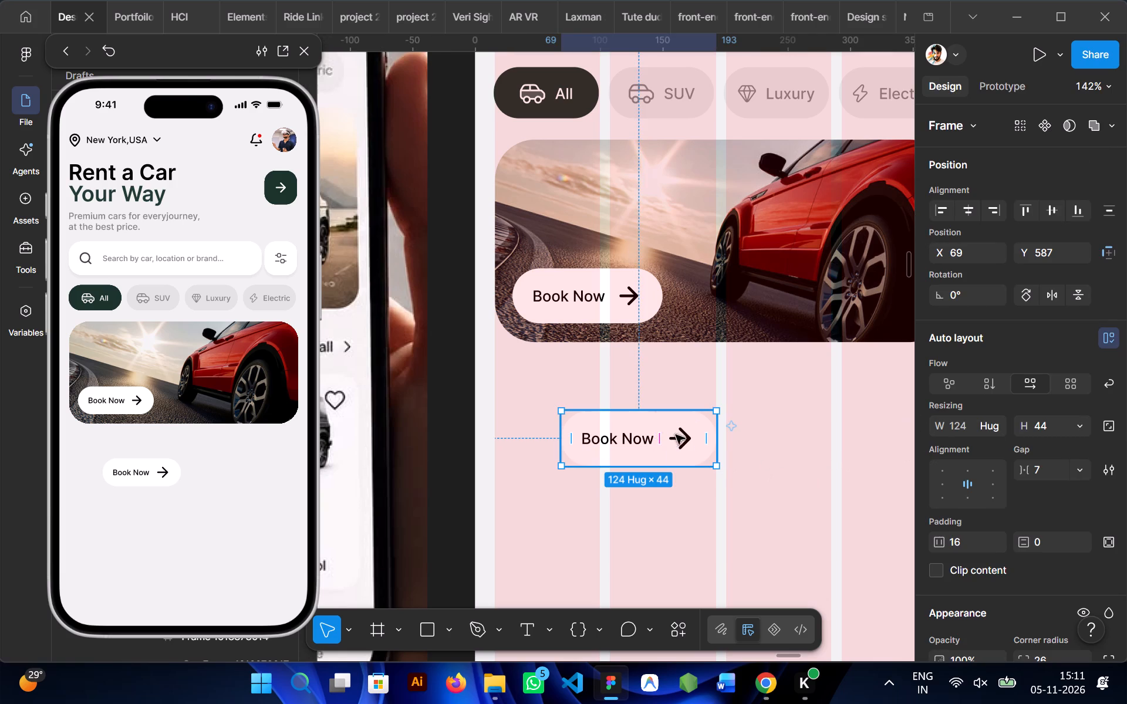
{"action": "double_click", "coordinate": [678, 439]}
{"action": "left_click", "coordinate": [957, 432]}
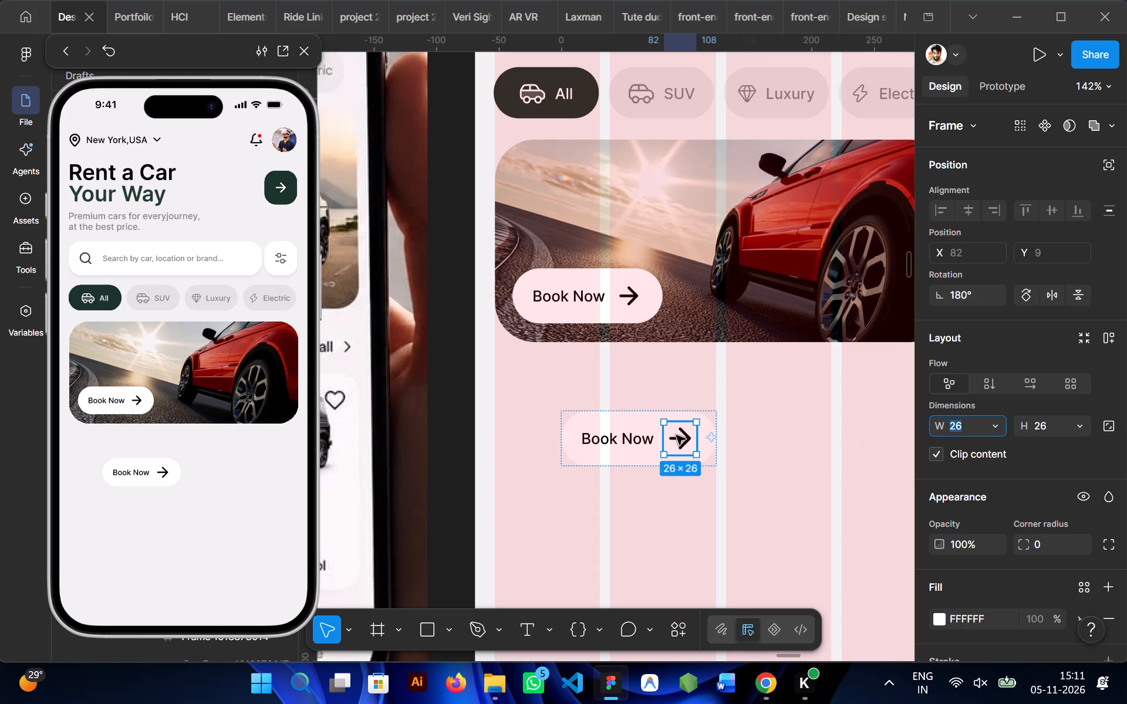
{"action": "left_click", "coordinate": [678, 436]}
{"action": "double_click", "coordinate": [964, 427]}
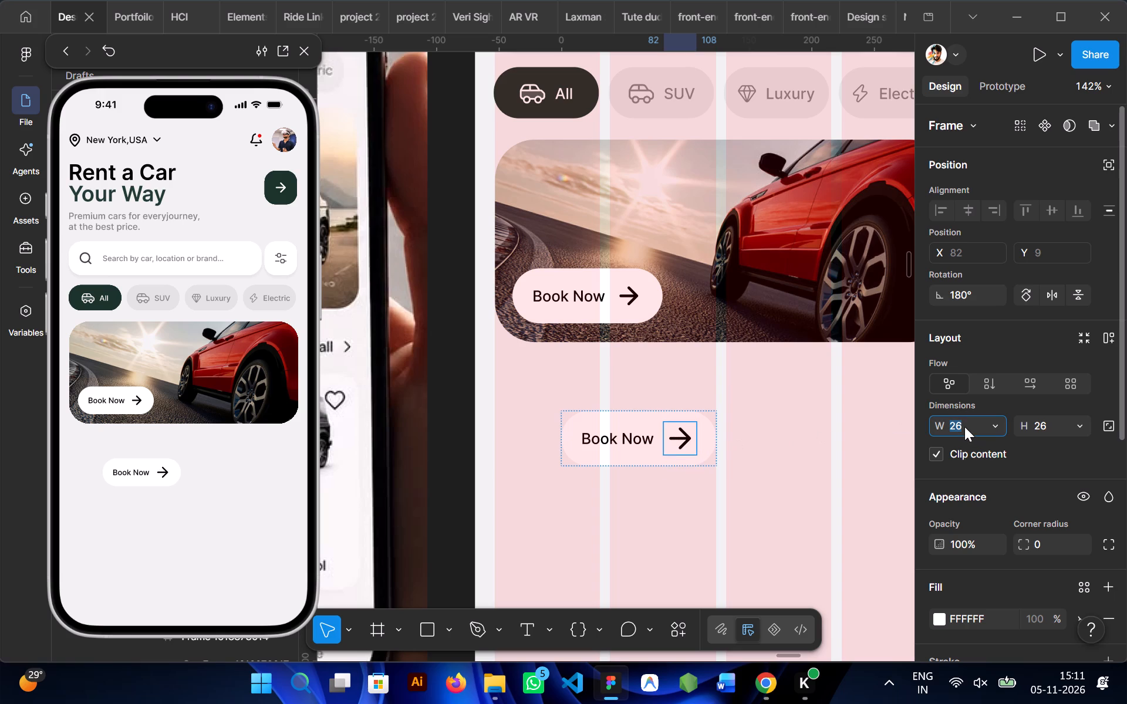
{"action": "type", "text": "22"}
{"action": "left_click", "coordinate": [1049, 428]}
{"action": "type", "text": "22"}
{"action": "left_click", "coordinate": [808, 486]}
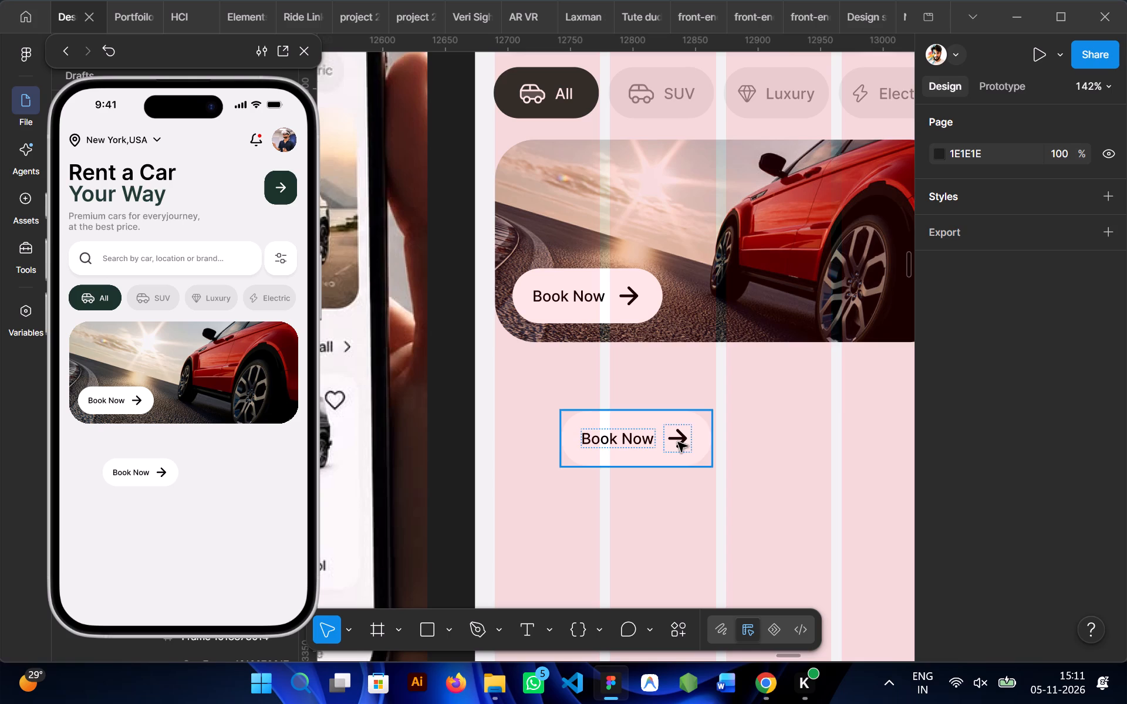
Set the arrow icon frame in the banner's Book Now button to 20 by 20.
{"action": "triple_click", "coordinate": [625, 294]}
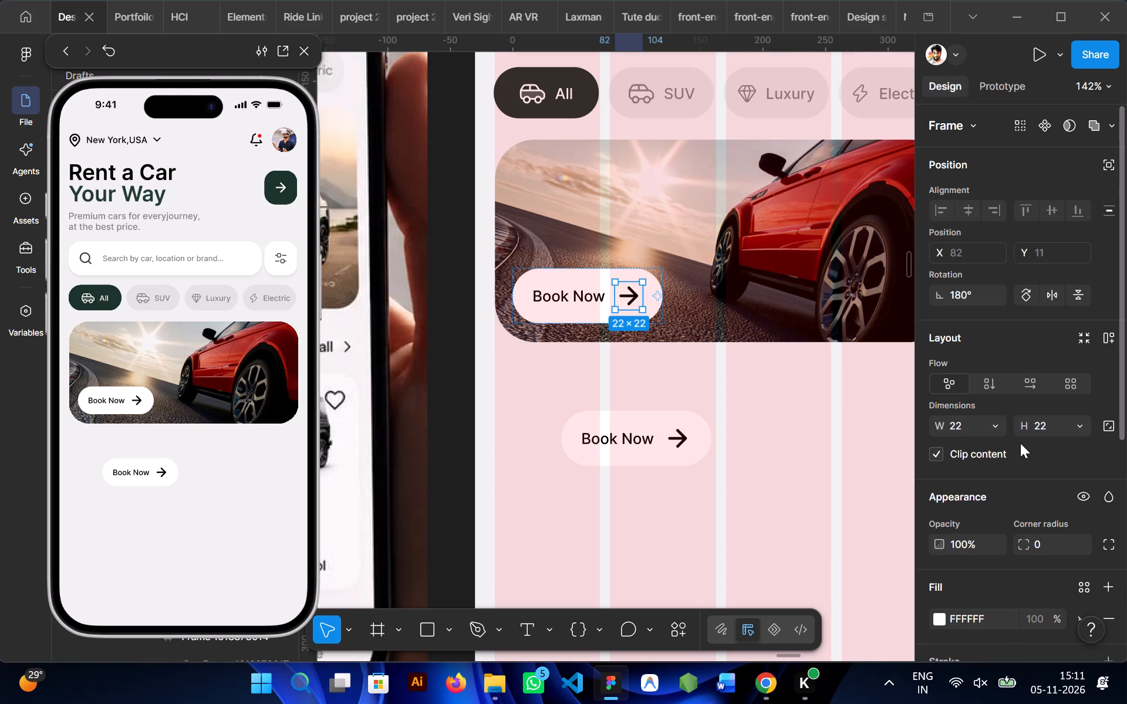
{"action": "double_click", "coordinate": [963, 427]}
{"action": "key", "text": "2"}
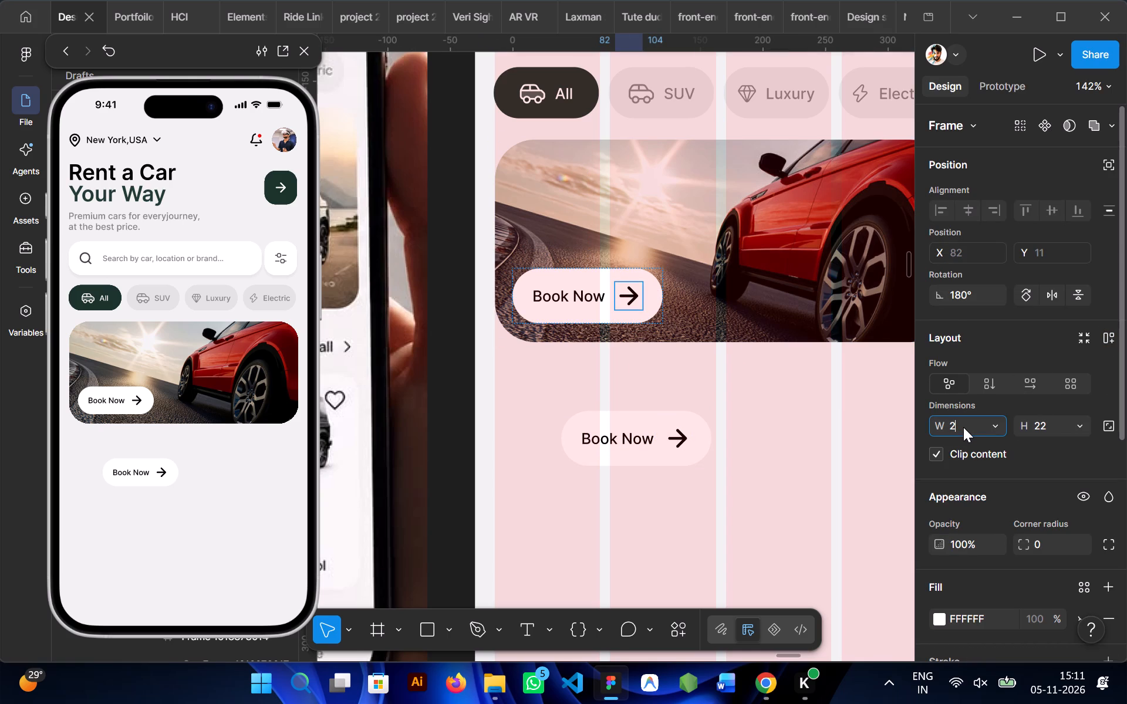
{"action": "key", "text": "0"}
{"action": "left_click", "coordinate": [1043, 428]}
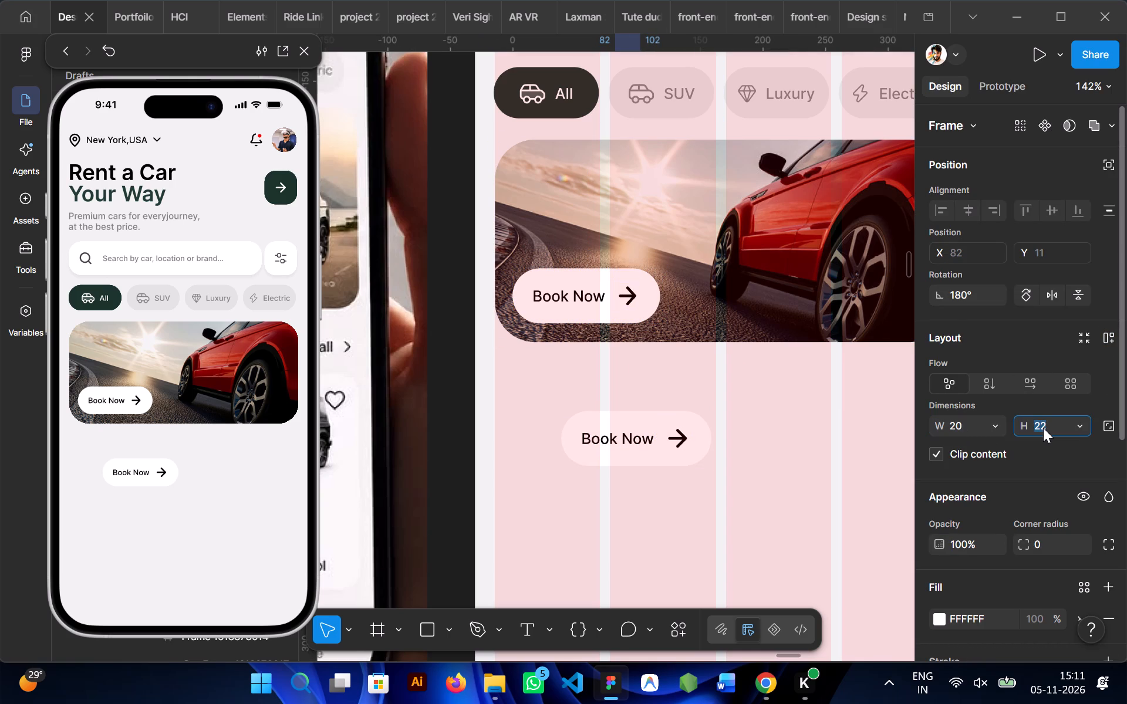
{"action": "type", "text": "20"}
{"action": "left_click", "coordinate": [797, 401]}
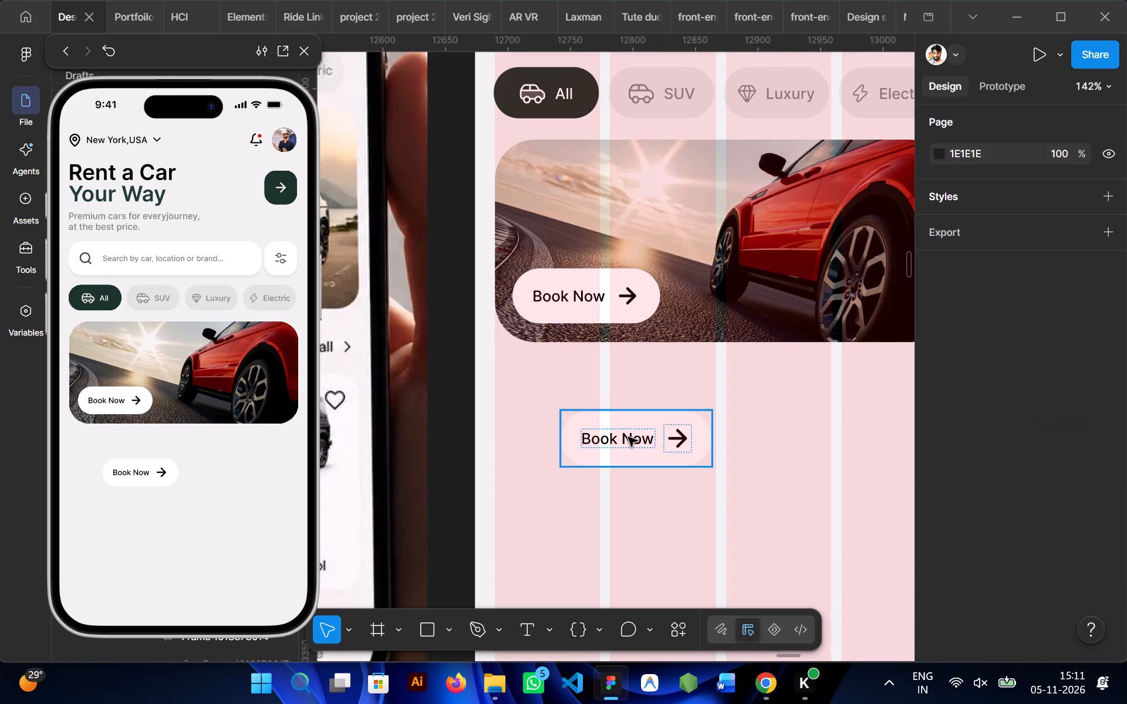
Delete the spare Book Now button below the car banner.
{"action": "left_click", "coordinate": [627, 437]}
{"action": "key", "text": "BackSpace"}
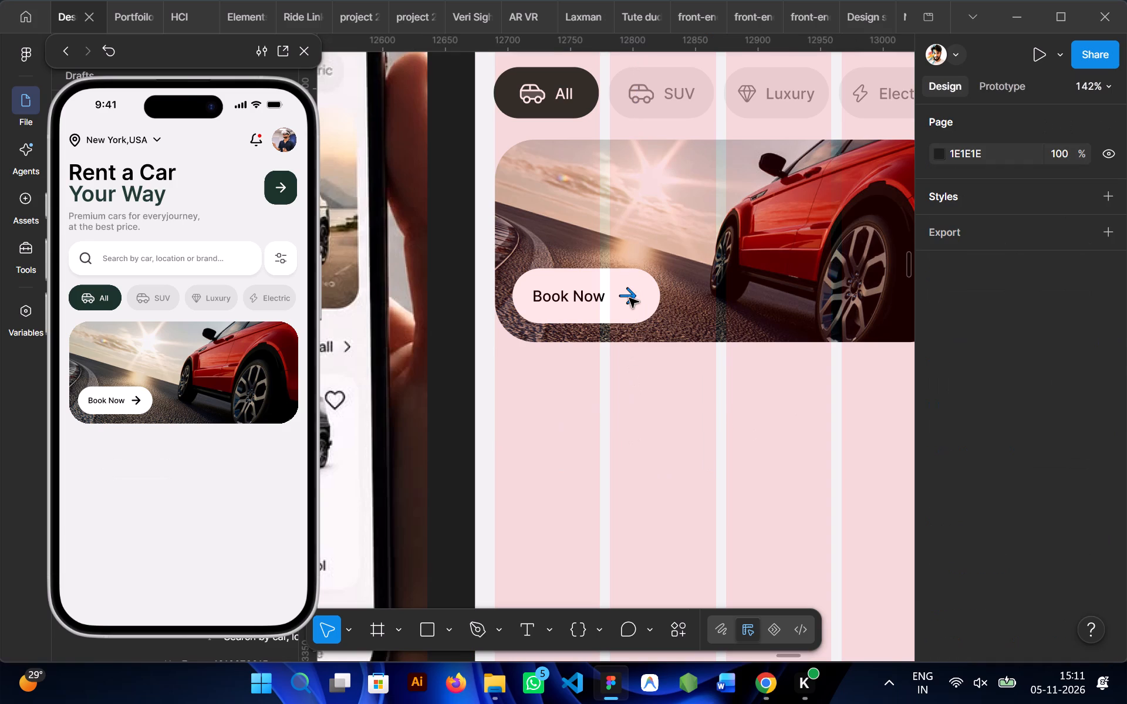
Set the stroke weight of the arrow in the banner's Book Now button to 2.
{"action": "left_click", "coordinate": [629, 297], "text": "ctrl"}
{"action": "scroll", "coordinate": [970, 501], "scroll_direction": "down", "scroll_amount": 2}
{"action": "left_click", "coordinate": [1035, 482]}
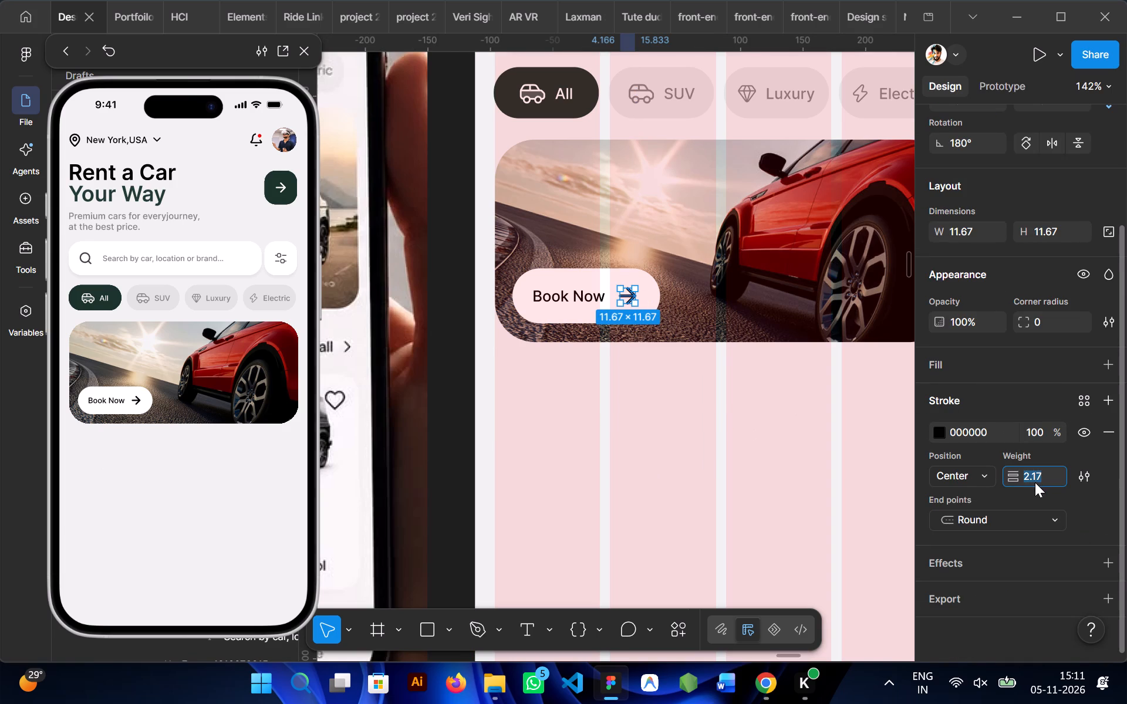
{"action": "key", "text": "2"}
{"action": "key", "text": "Return"}
{"action": "left_click", "coordinate": [673, 473]}
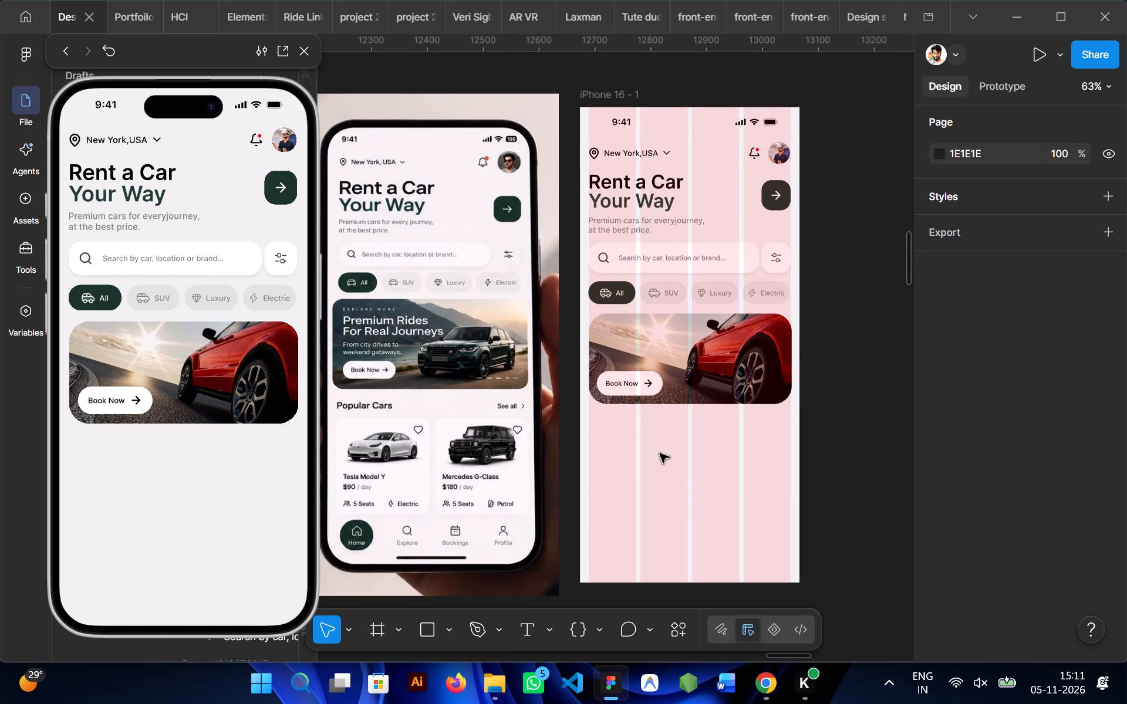
Duplicate the button's Book Now text into the empty area below the banner, at about X 69, Y 634.
{"action": "scroll", "coordinate": [660, 453], "scroll_direction": "right", "scroll_amount": 1}
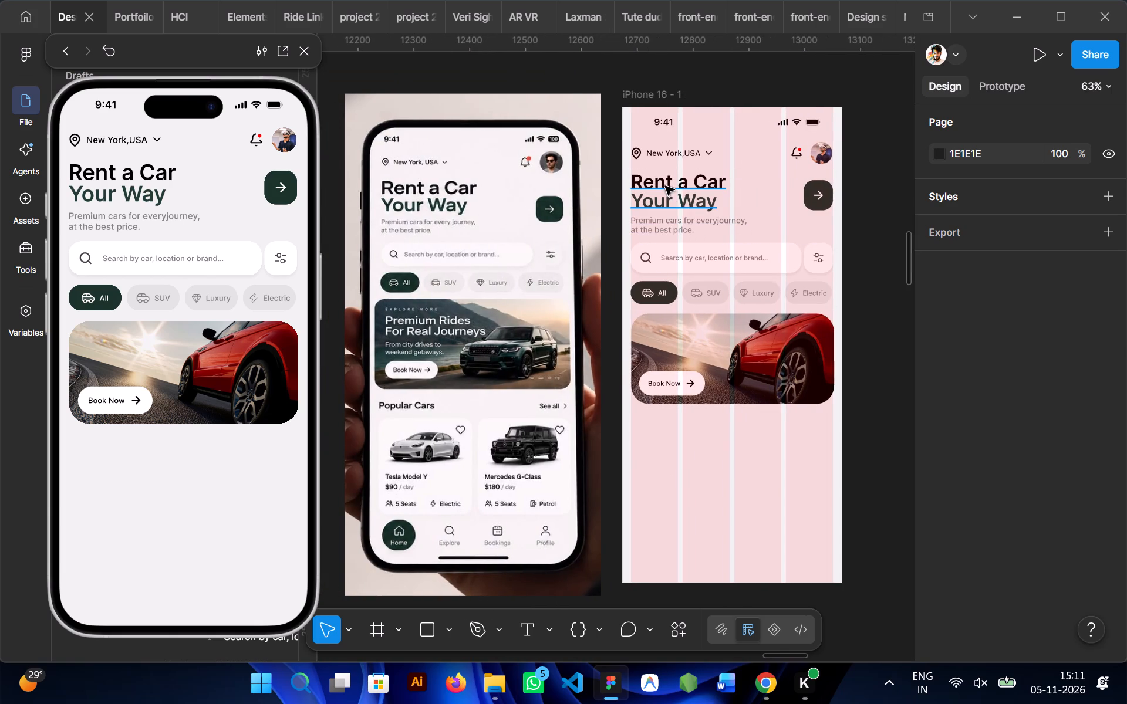
{"action": "left_click", "coordinate": [660, 384], "text": "ctrl"}
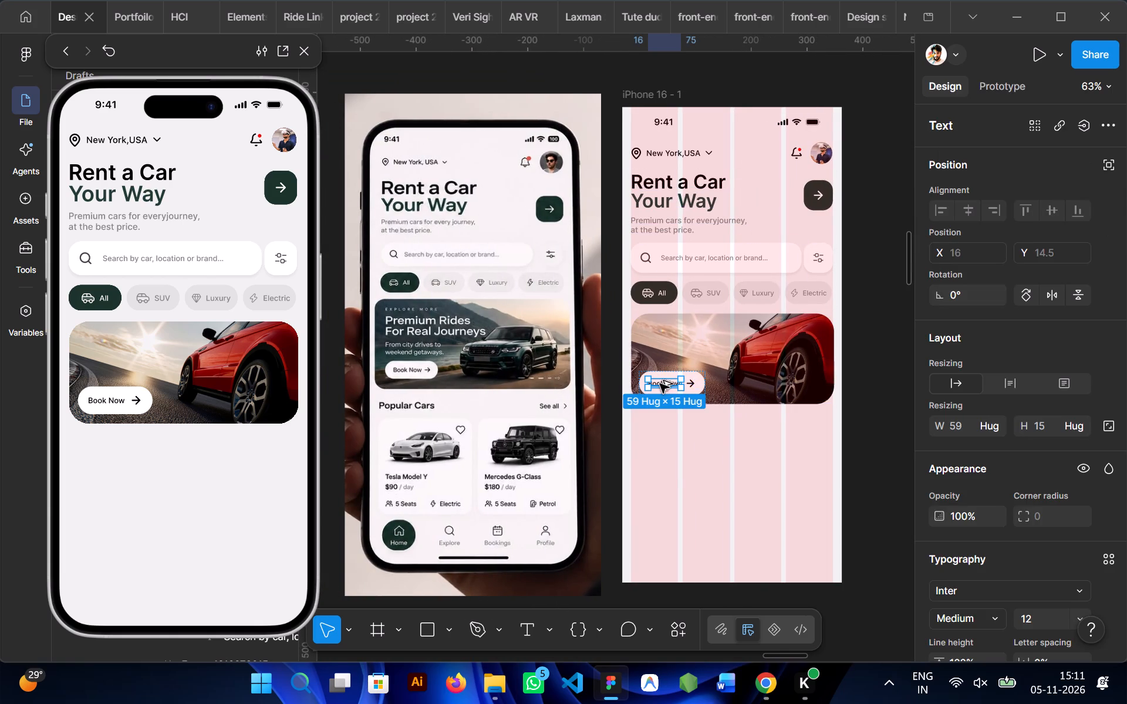
{"action": "left_click_drag", "start_coordinate": [660, 384], "coordinate": [672, 465], "text": "alt"}
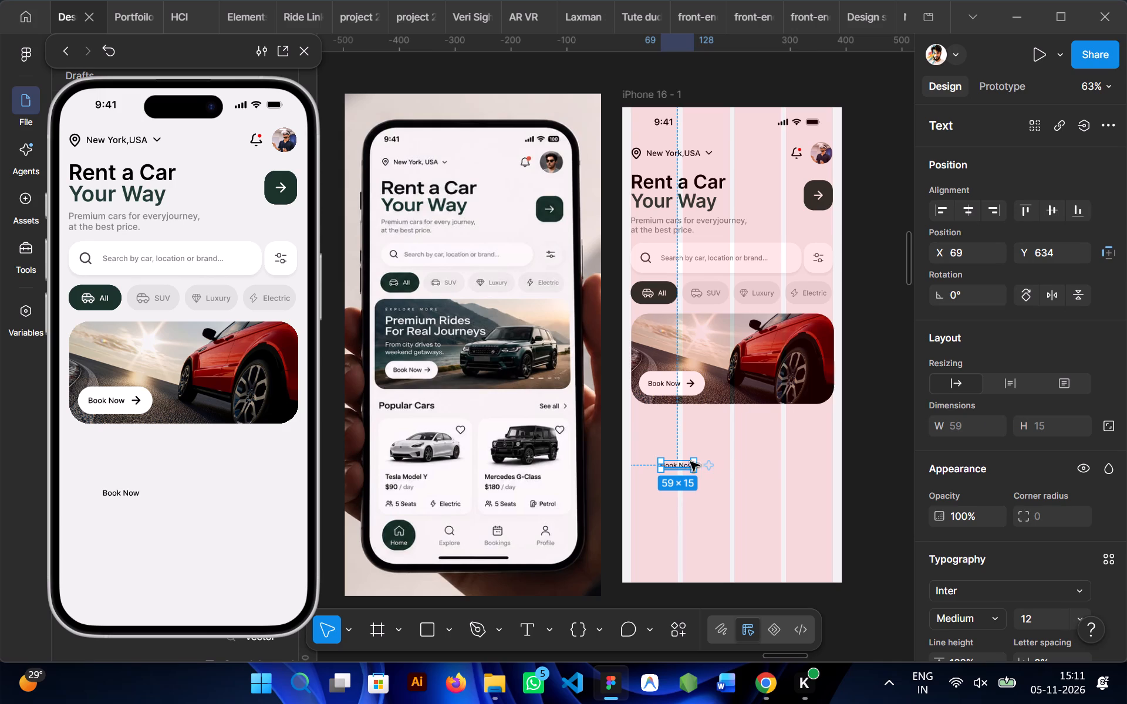
Replace the duplicated text with two lines reading "Premium Rides" and "For Real journys".
{"action": "scroll", "coordinate": [934, 503], "scroll_direction": "down", "scroll_amount": 1}
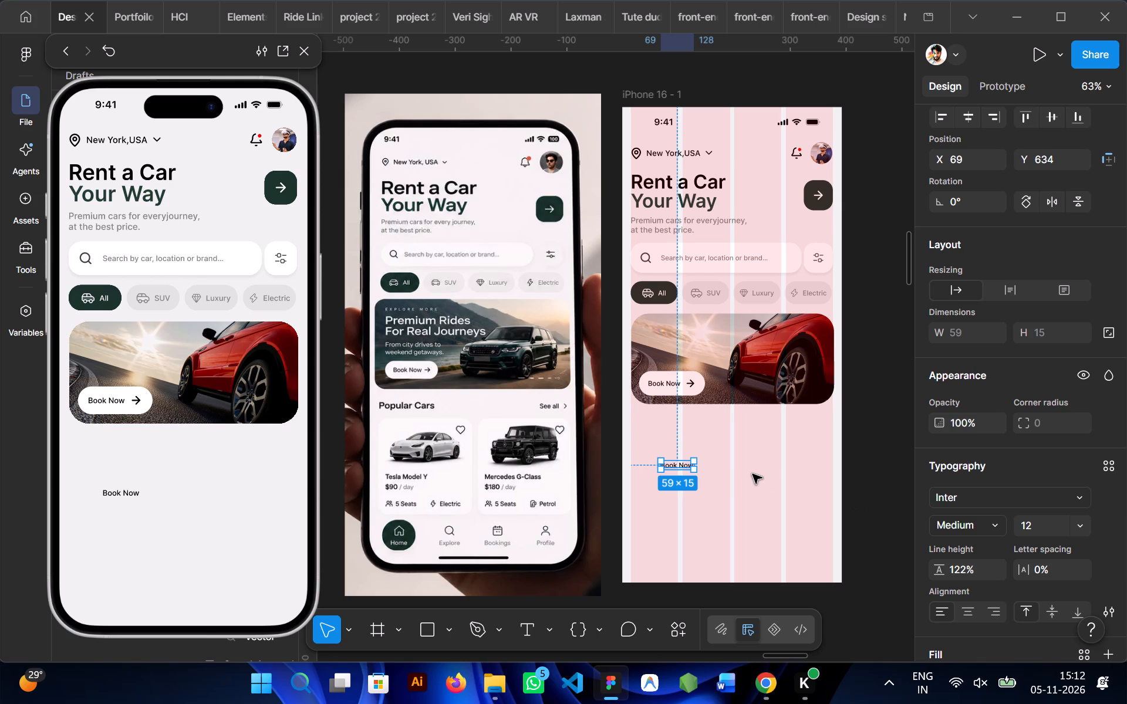
{"action": "left_click", "coordinate": [674, 463]}
{"action": "double_click", "coordinate": [674, 463]}
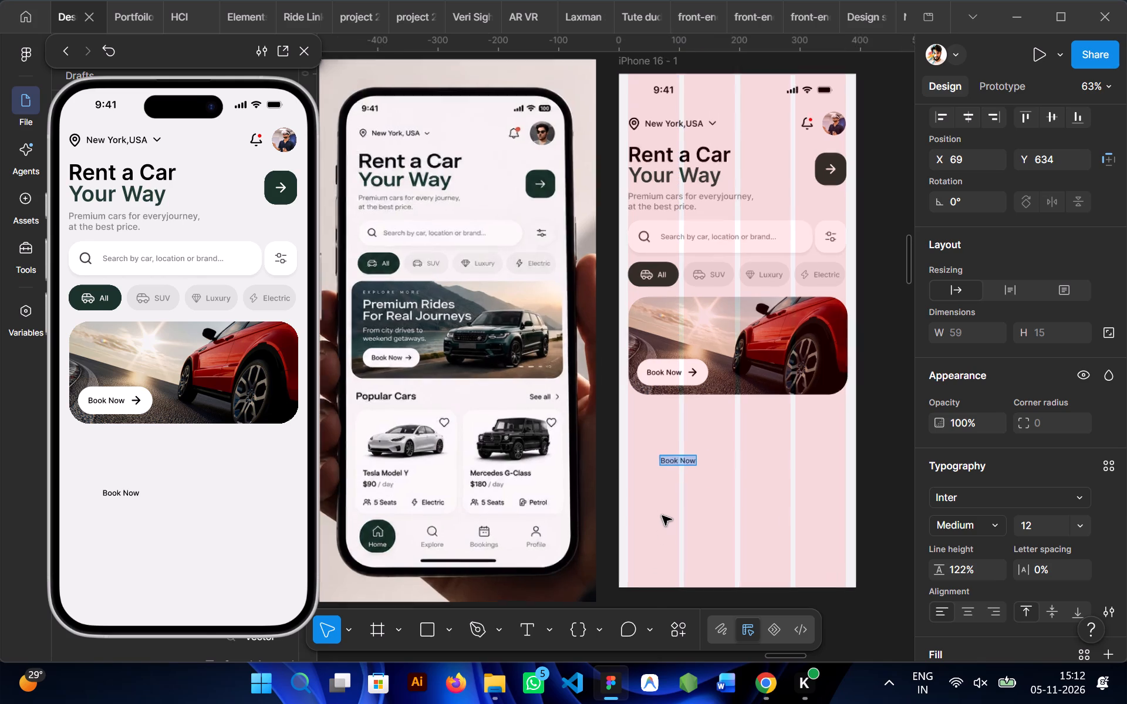
{"action": "key", "text": "shift+p"}
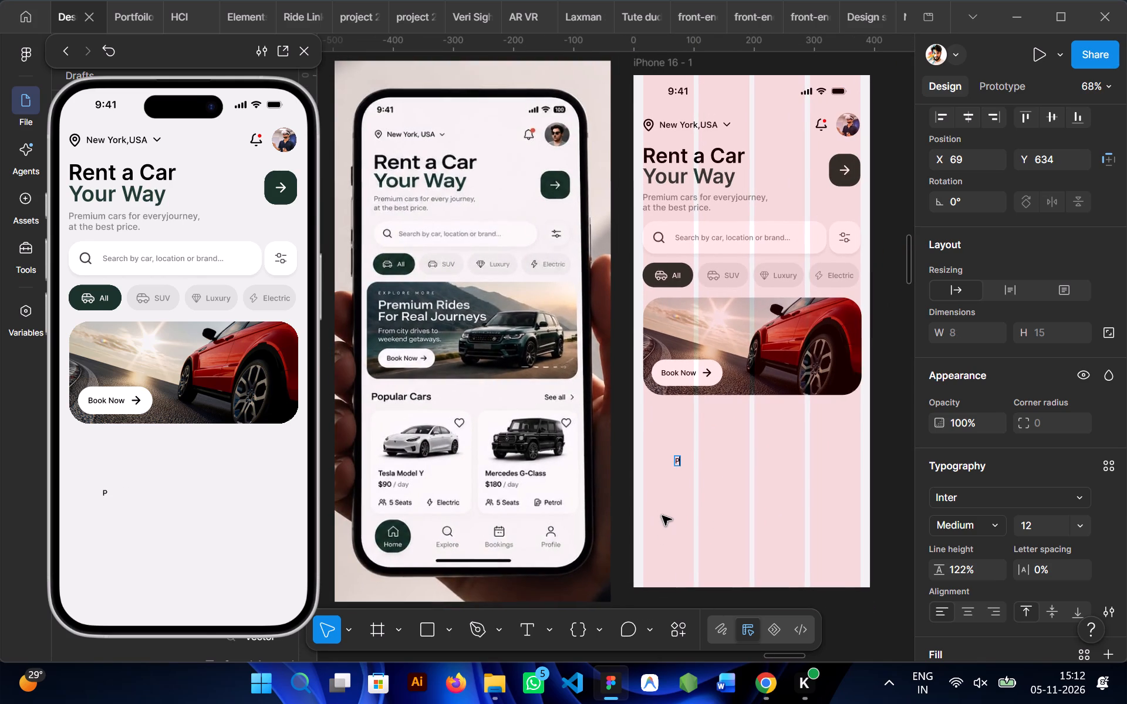
{"action": "type", "text": "re"}
{"action": "type", "text": "mium Rides"}
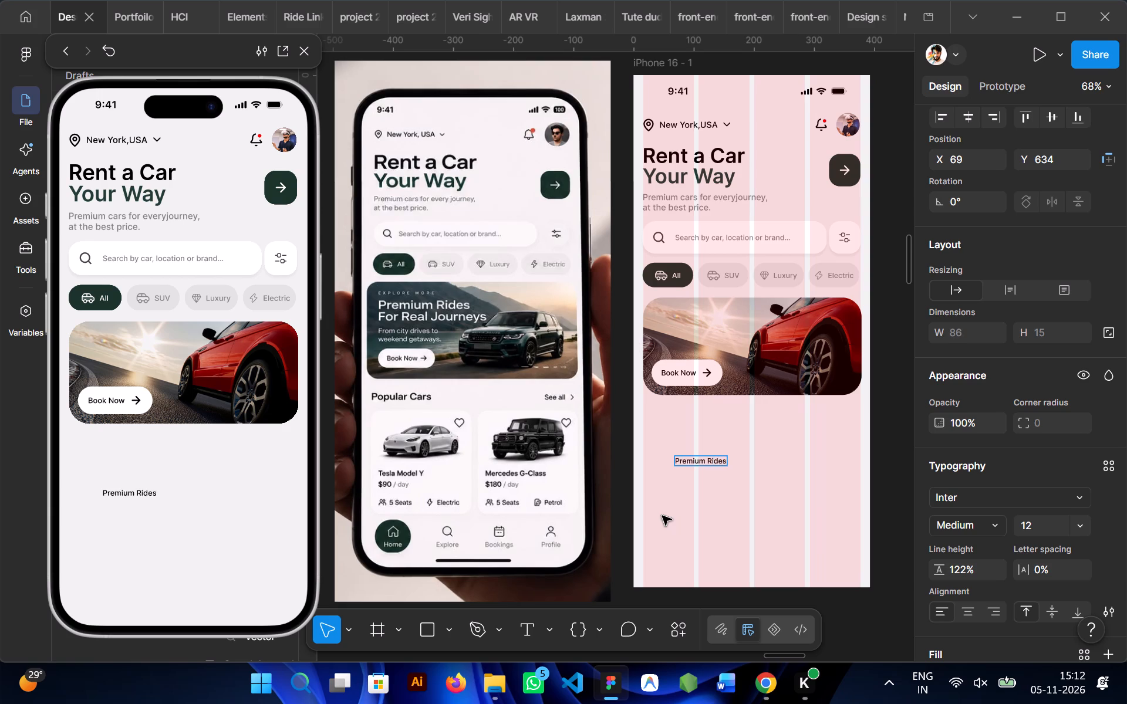
{"action": "key", "text": "Return"}
{"action": "type", "text": "for"}
{"action": "key", "text": "BackSpace"}
{"action": "key", "text": "BackSpace"}
{"action": "key", "text": "BackSpace"}
{"action": "type", "text": "For"}
{"action": "key", "text": "space"}
{"action": "type", "text": "Real jpirny"}
{"action": "key", "text": "BackSpace"}
{"action": "key", "text": "BackSpace"}
{"action": "key", "text": "BackSpace"}
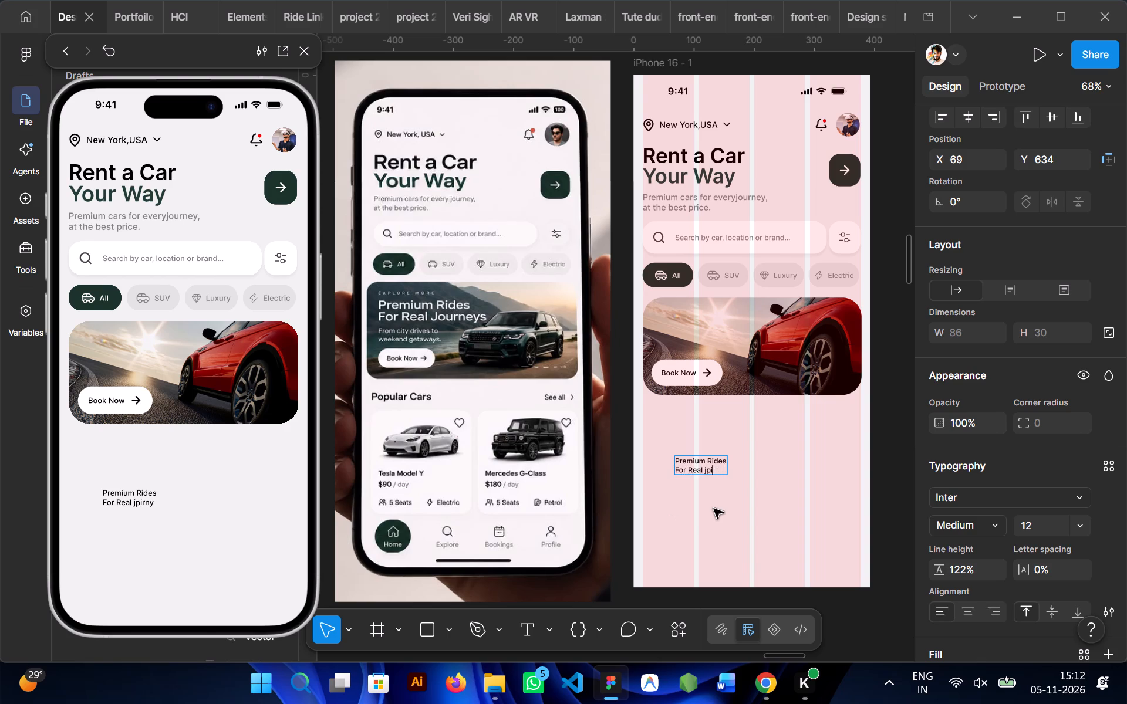
{"action": "key", "text": "BackSpace"}
{"action": "key", "text": "BackSpace"}
{"action": "type", "text": "ourny"}
{"action": "key", "text": "s"}
{"action": "left_click", "coordinate": [705, 492]}
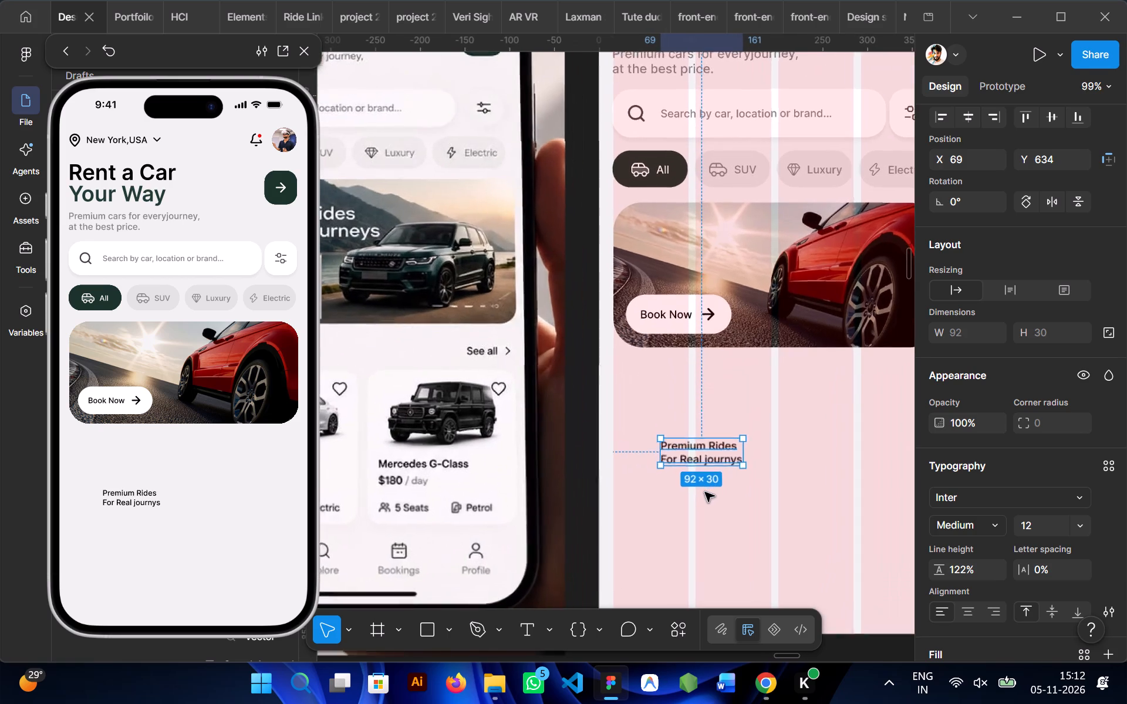
Move the Premium Rides text onto the car banner above the Book Now button, at about X 19, Y 26.
{"action": "scroll", "coordinate": [705, 492], "scroll_direction": "right", "scroll_amount": 2}
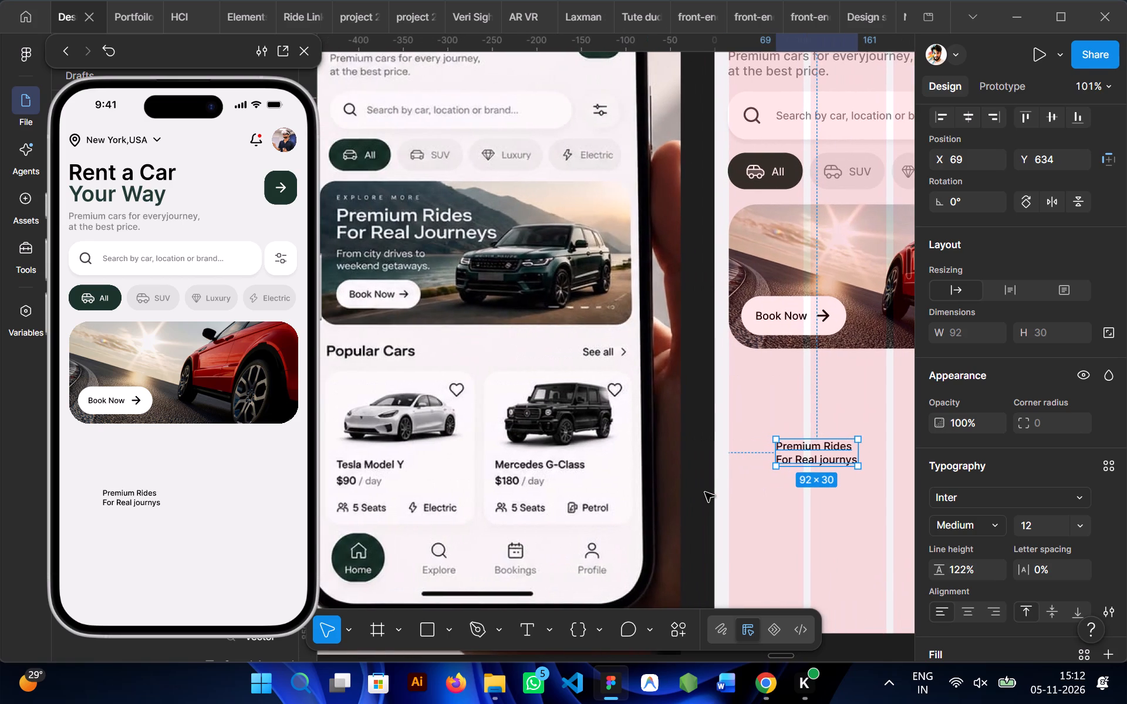
{"action": "scroll", "coordinate": [705, 492], "scroll_direction": "right", "scroll_amount": 1}
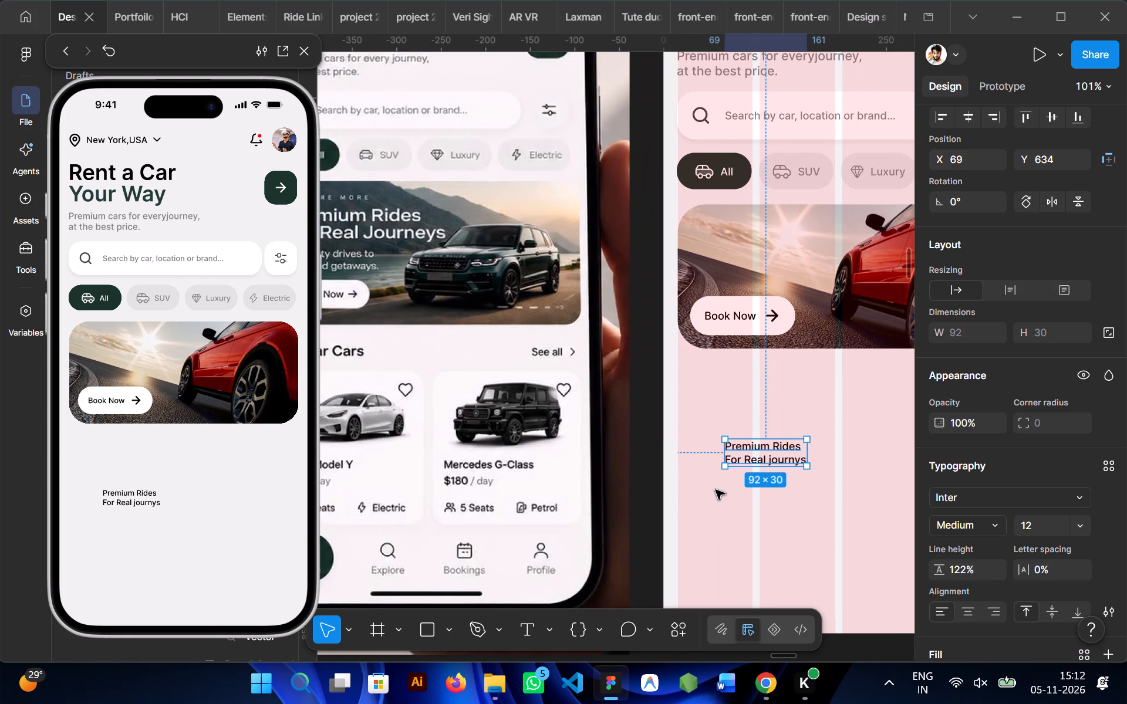
{"action": "left_click_drag", "start_coordinate": [759, 456], "coordinate": [732, 263]}
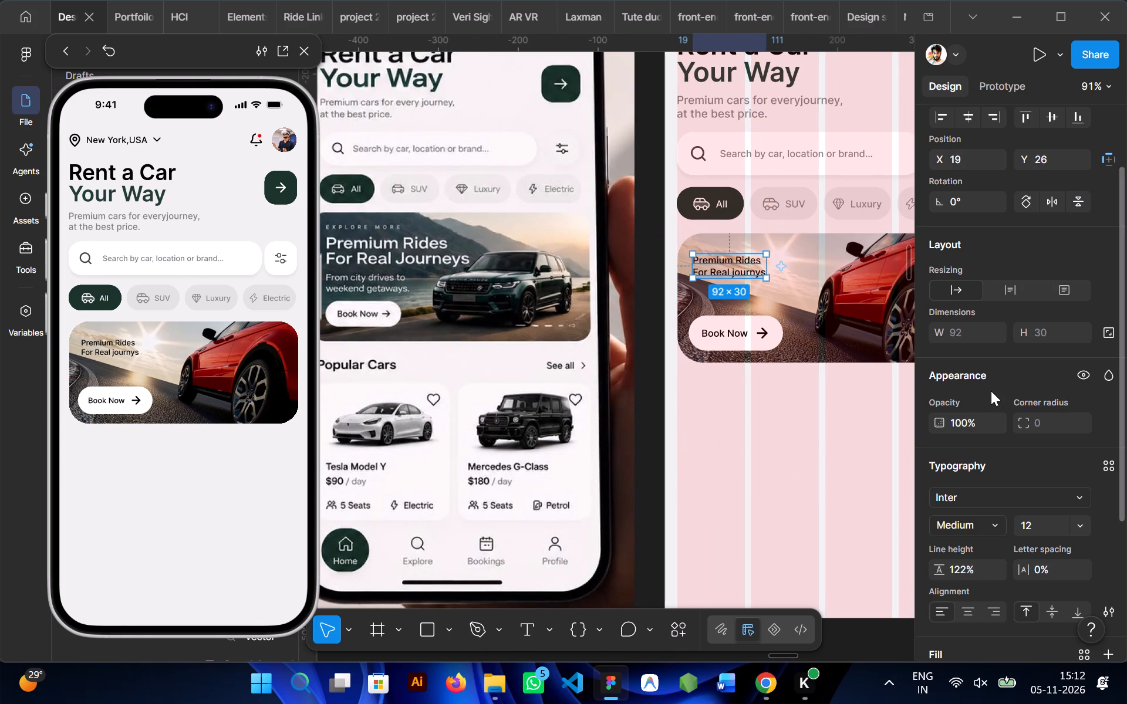
Set the font size of the banner's Premium Rides headline to 18.
{"action": "scroll", "coordinate": [991, 391], "scroll_direction": "down", "scroll_amount": 3}
{"action": "left_click", "coordinate": [1040, 320]}
{"action": "type", "text": "18"}
{"action": "key", "text": "Return"}
{"action": "scroll", "coordinate": [816, 326], "scroll_direction": "left", "scroll_amount": 1}
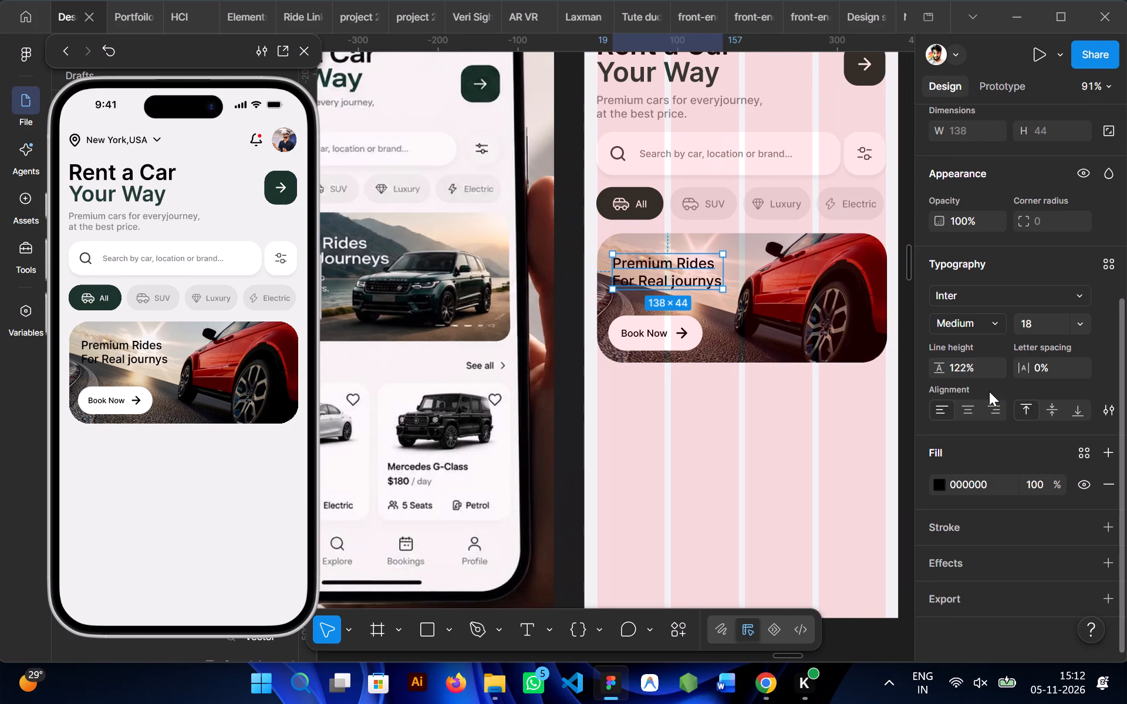
Change the headline's fill color to white, FFFFFF.
{"action": "scroll", "coordinate": [989, 391], "scroll_direction": "down", "scroll_amount": 3}
{"action": "left_click", "coordinate": [937, 480]}
{"action": "left_click_drag", "start_coordinate": [821, 383], "coordinate": [666, 188]}
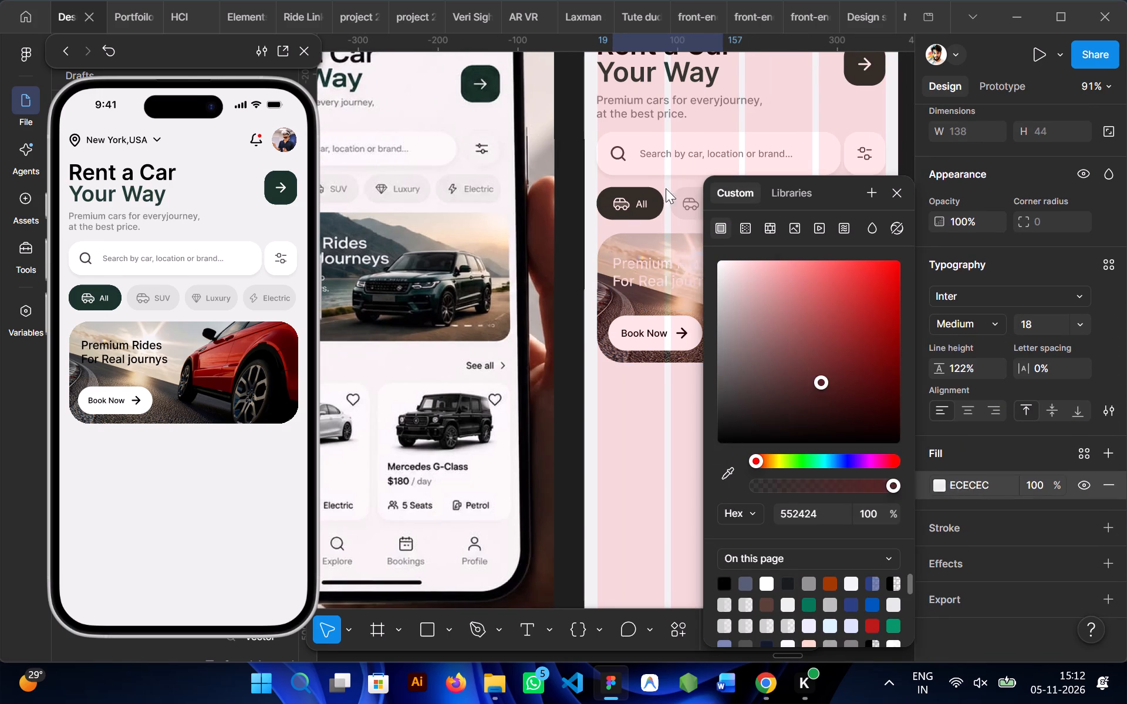
{"action": "left_click_drag", "start_coordinate": [666, 188], "coordinate": [655, 151]}
{"action": "left_click", "coordinate": [895, 194]}
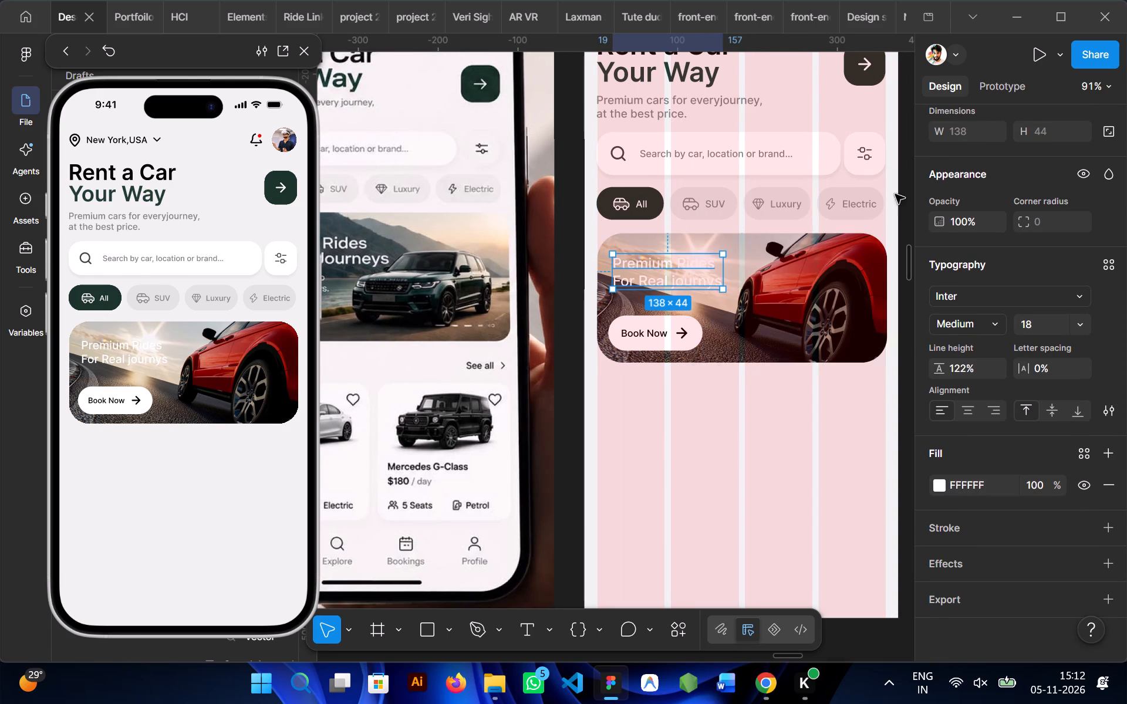
Move the headline to about X 14 in the banner so its left edge lines up with the Book Now button.
{"action": "left_click", "coordinate": [684, 276]}
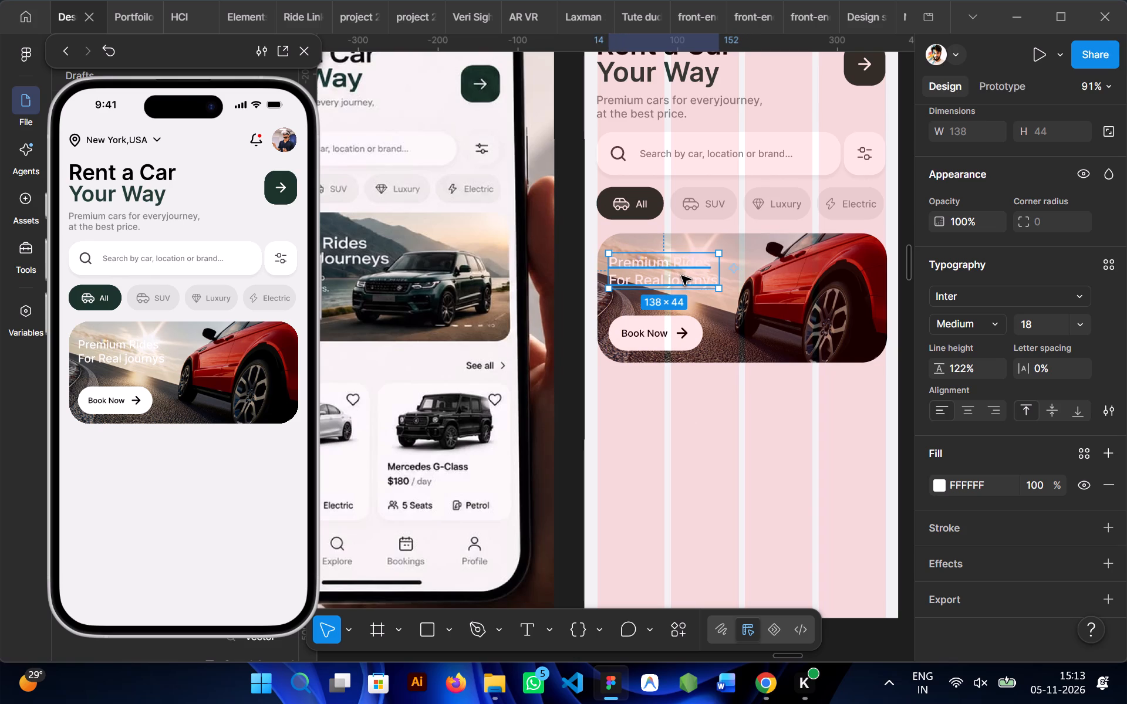
{"action": "left_click", "coordinate": [686, 468]}
{"action": "right_click", "coordinate": [686, 468]}
Set the font weight of the Premium Rides headline to Semi Bold.
{"action": "double_click", "coordinate": [642, 285]}
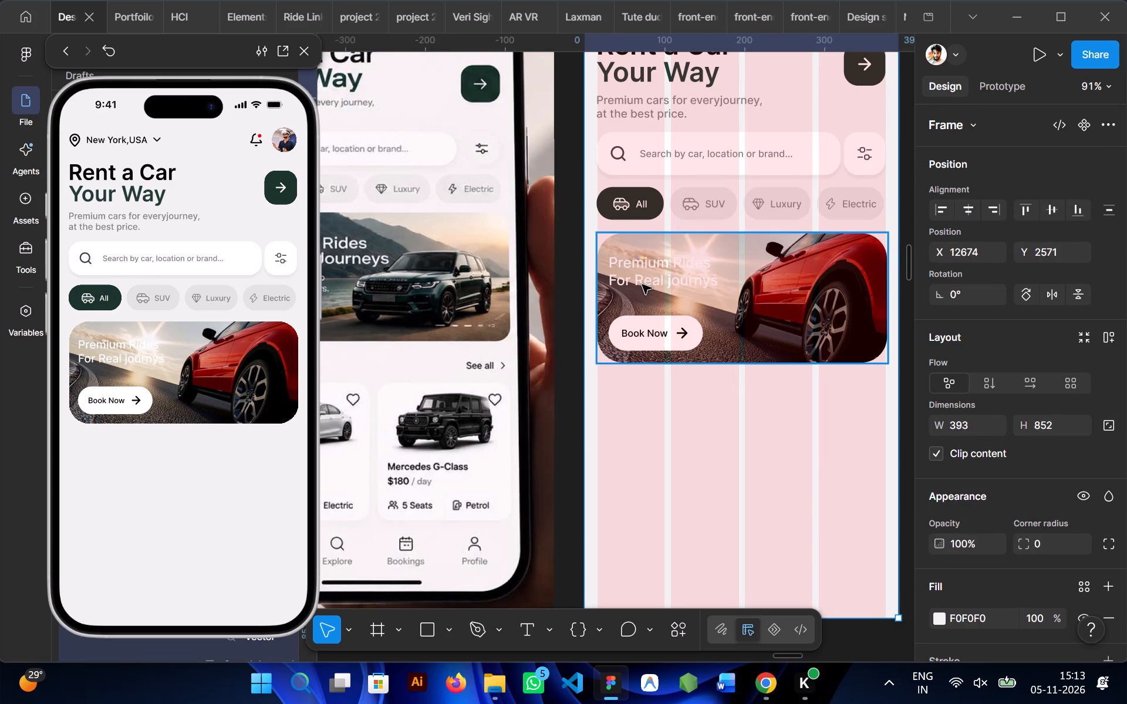
{"action": "left_click", "coordinate": [642, 263], "text": "ctrl"}
{"action": "scroll", "coordinate": [1052, 393], "scroll_direction": "down", "scroll_amount": 2}
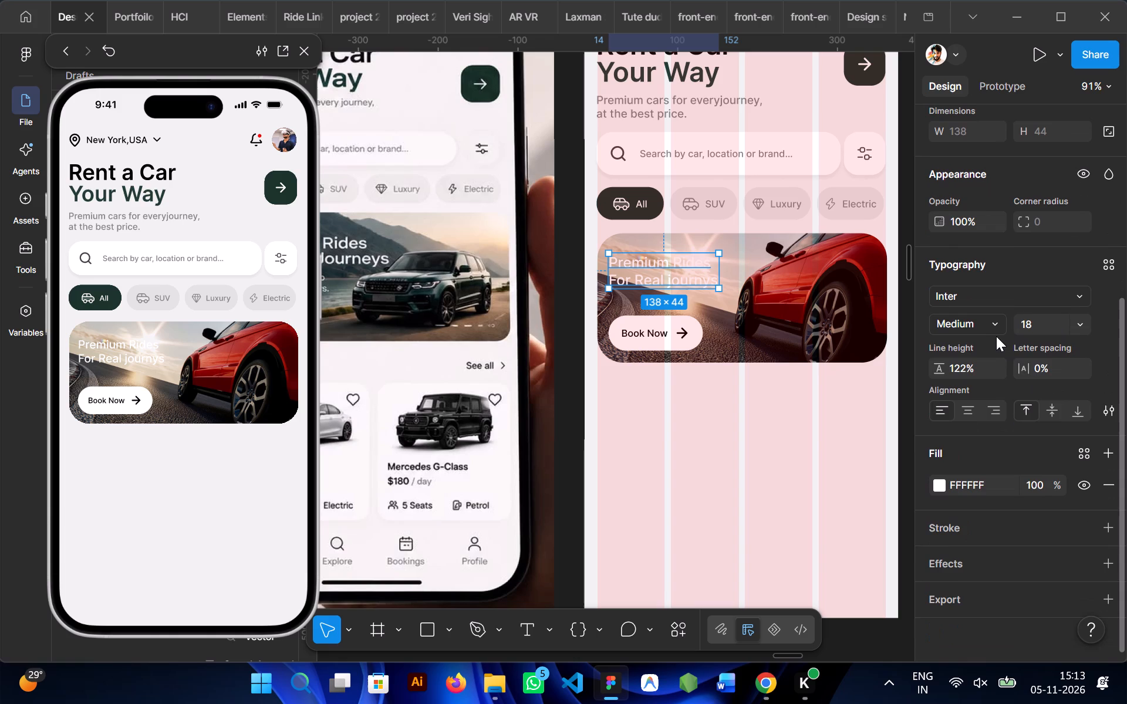
{"action": "left_click", "coordinate": [994, 333]}
{"action": "left_click", "coordinate": [980, 343]}
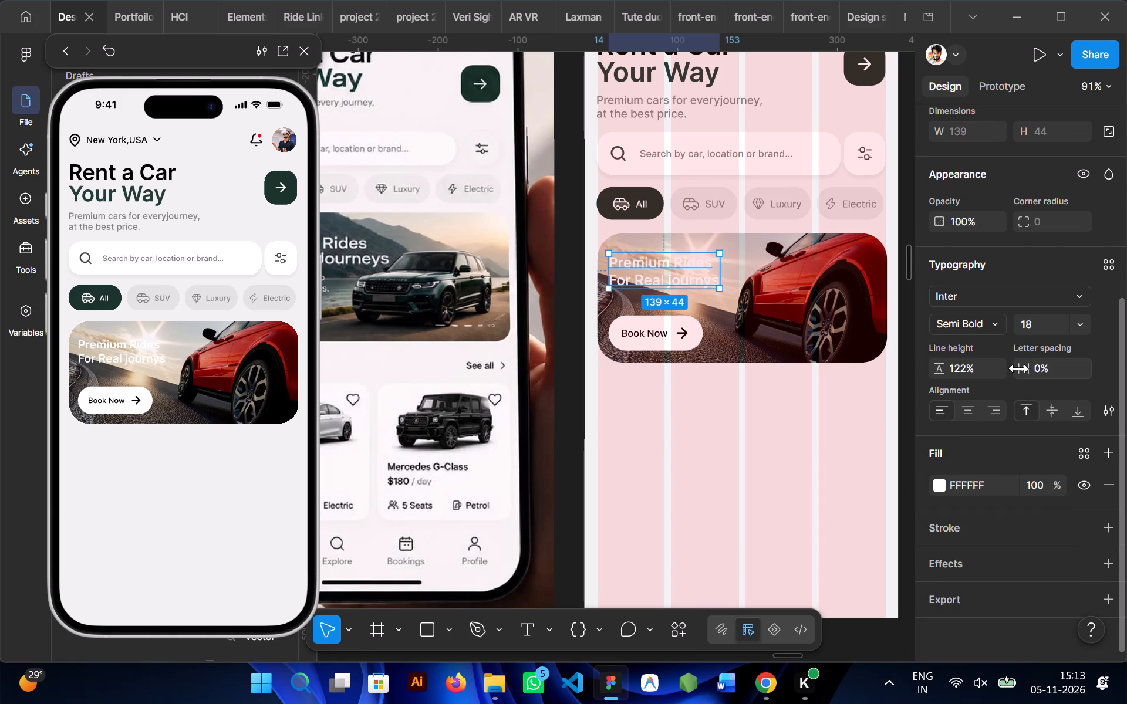
Increase the headline's letter spacing to 3%.
{"action": "left_click_drag", "start_coordinate": [1029, 373], "coordinate": [567, 347]}
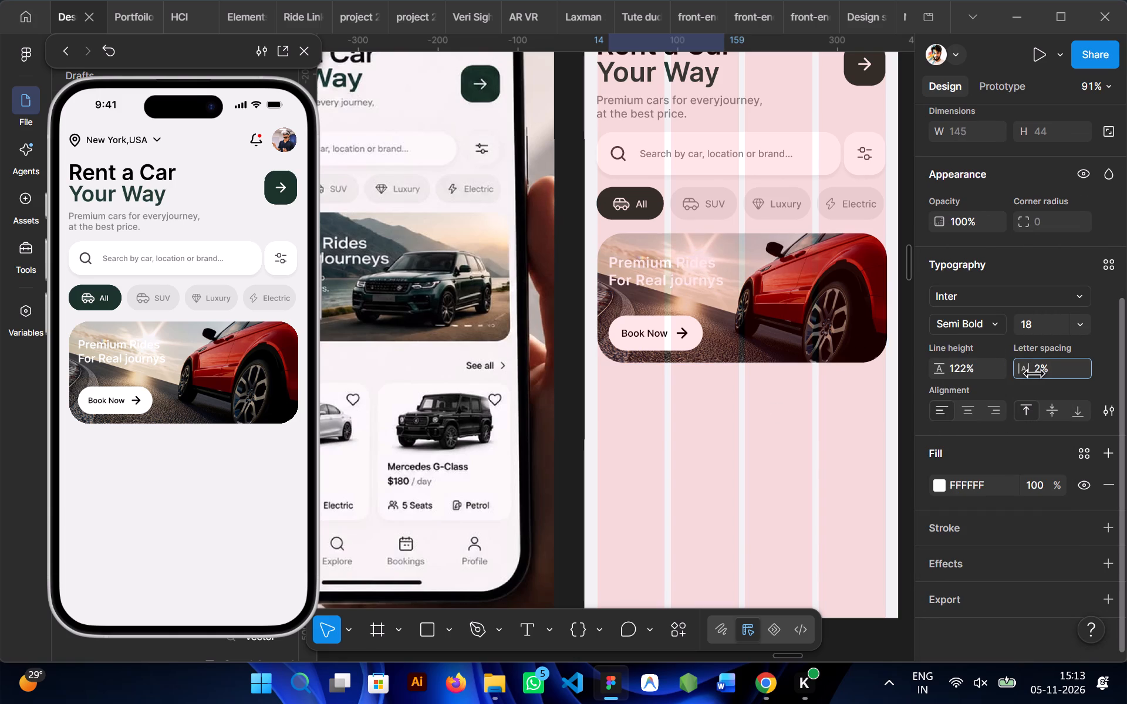
{"action": "left_click_drag", "start_coordinate": [567, 347], "coordinate": [568, 347]}
{"action": "scroll", "coordinate": [774, 444], "scroll_direction": "right", "scroll_amount": 1}
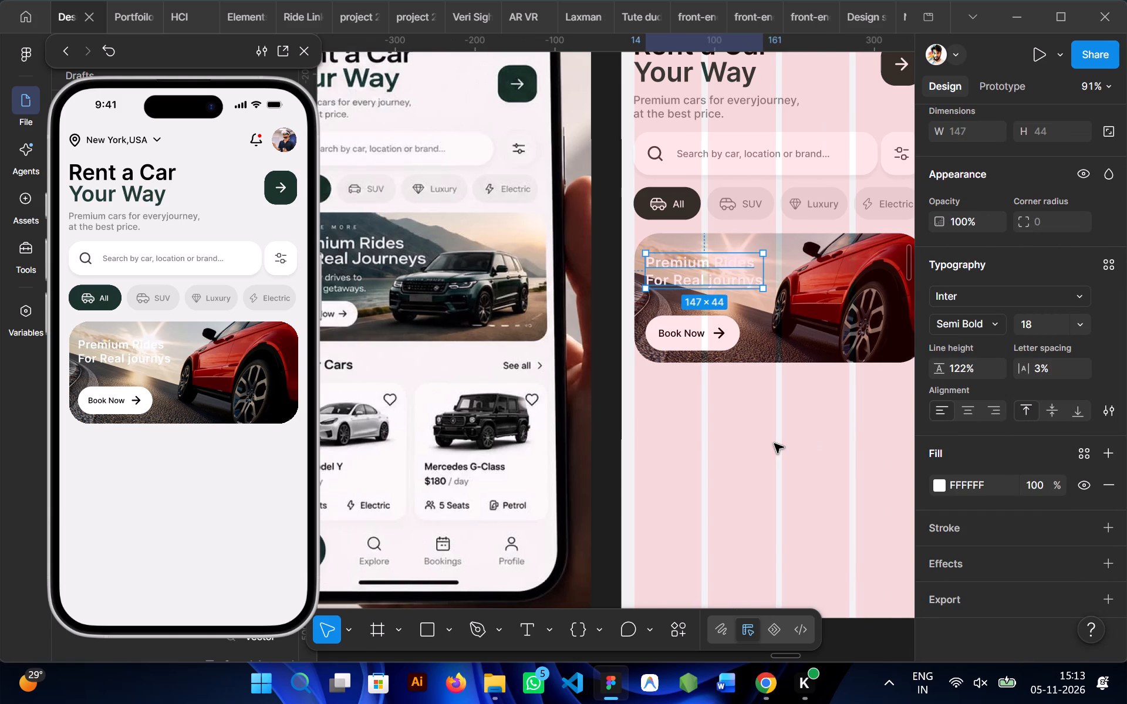
{"action": "scroll", "coordinate": [774, 444], "scroll_direction": "right", "scroll_amount": 1}
{"action": "left_click", "coordinate": [774, 444]}
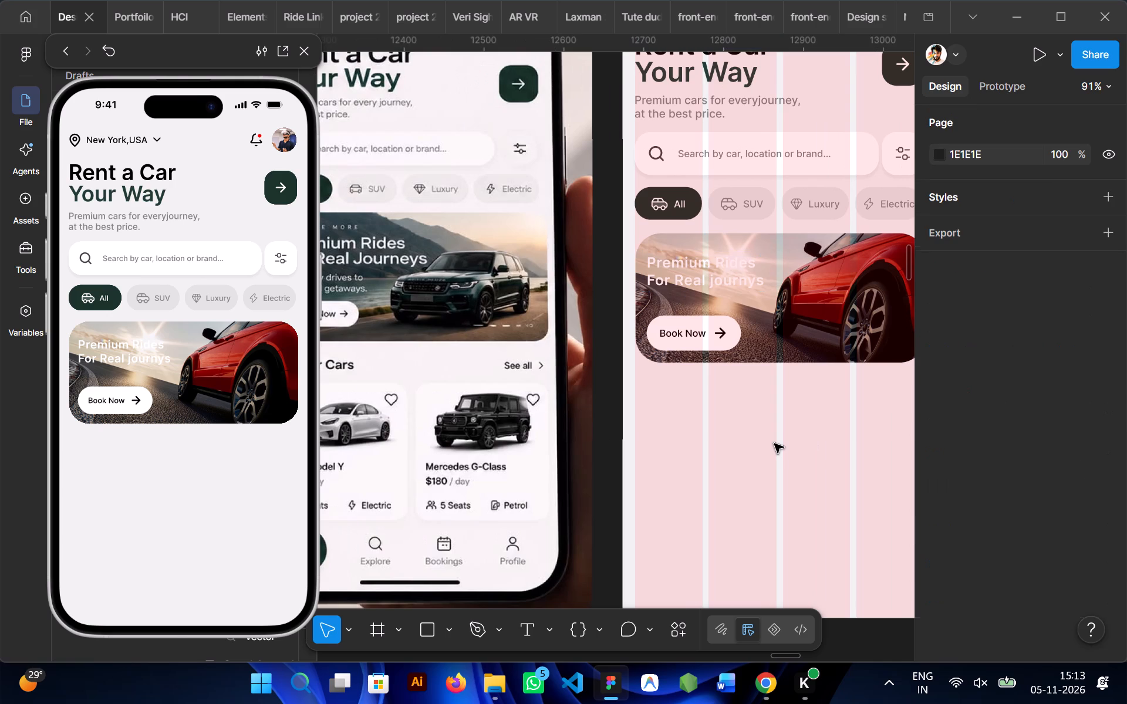
Duplicate the "Premium cars for everyjourney" subtitle into the empty area below the banner, at about X 64, Y 607.
{"action": "left_click", "coordinate": [687, 165], "text": "ctrl"}
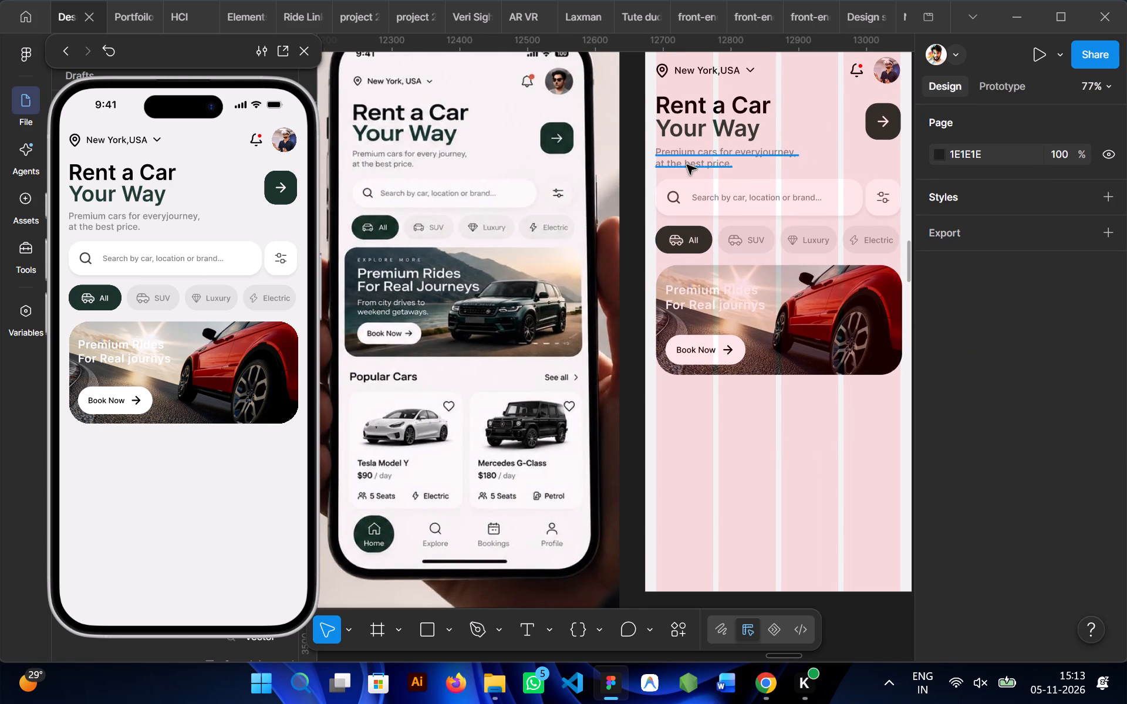
{"action": "left_click_drag", "start_coordinate": [690, 165], "coordinate": [708, 315], "text": "alt"}
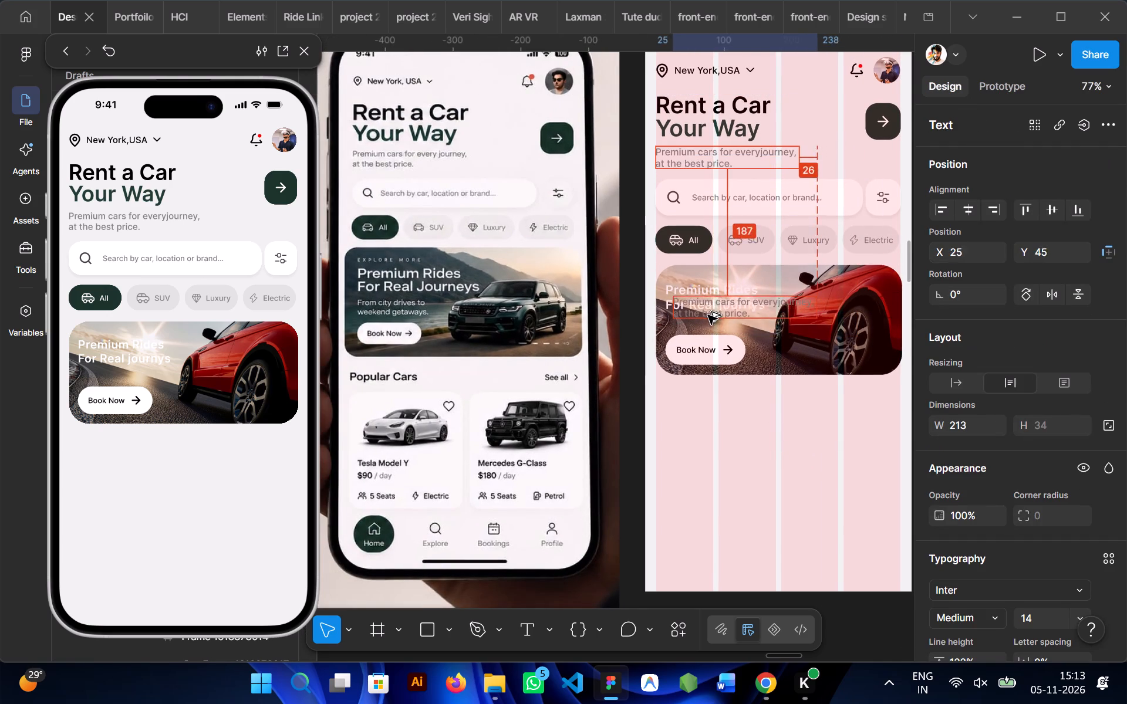
{"action": "left_click_drag", "start_coordinate": [708, 315], "coordinate": [723, 445], "text": "alt"}
Replace the duplicated subtitle's text with two lines reading "From City drivers to" and "weekend gateways".
{"action": "double_click", "coordinate": [723, 445]}
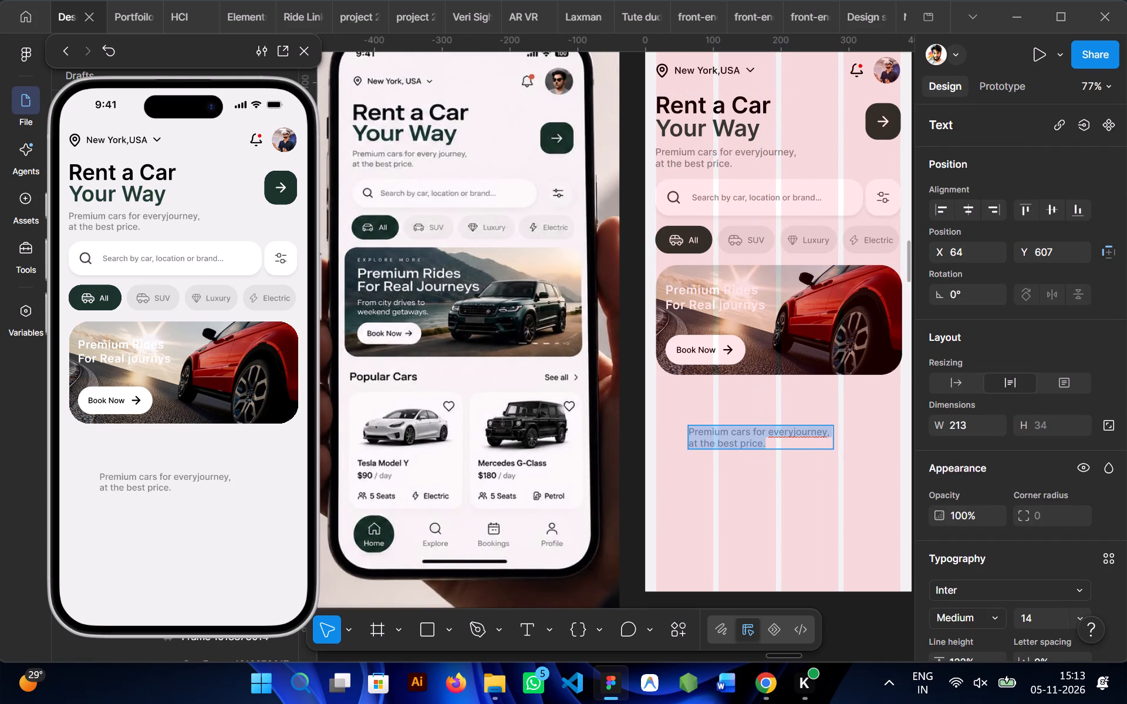
{"action": "type", "text": "Fr"}
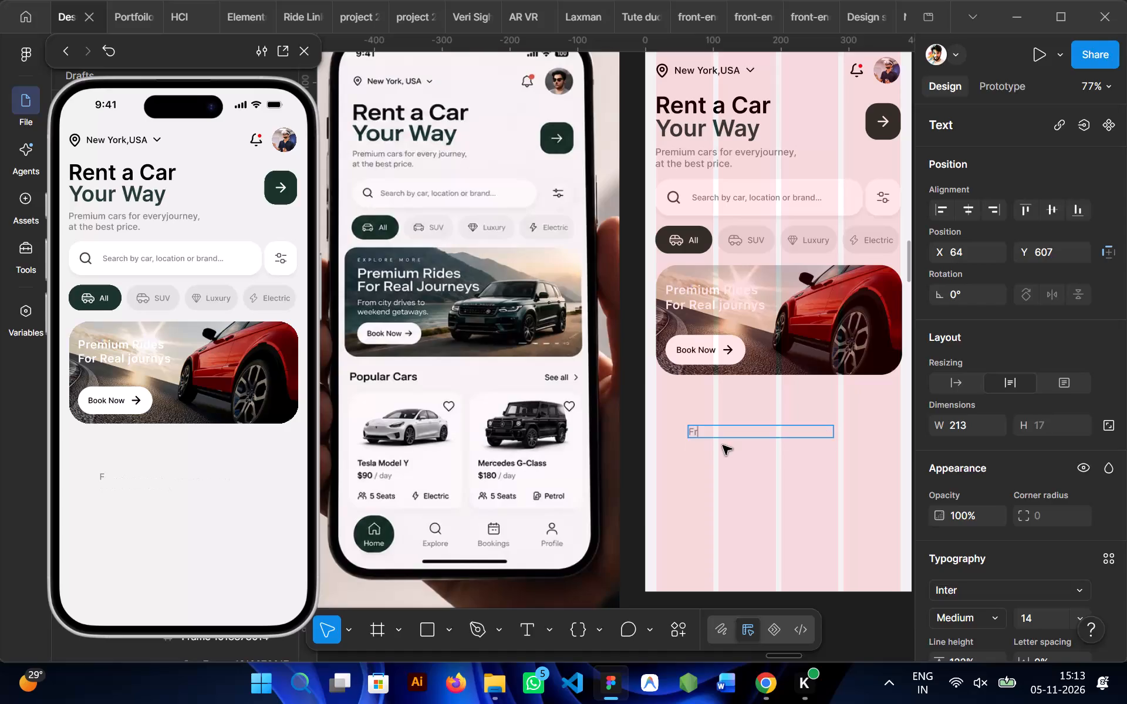
{"action": "type", "text": "om"}
{"action": "key", "text": "space"}
{"action": "type", "text": "Citys"}
{"action": "key", "text": "space"}
{"action": "type", "text": "dei"}
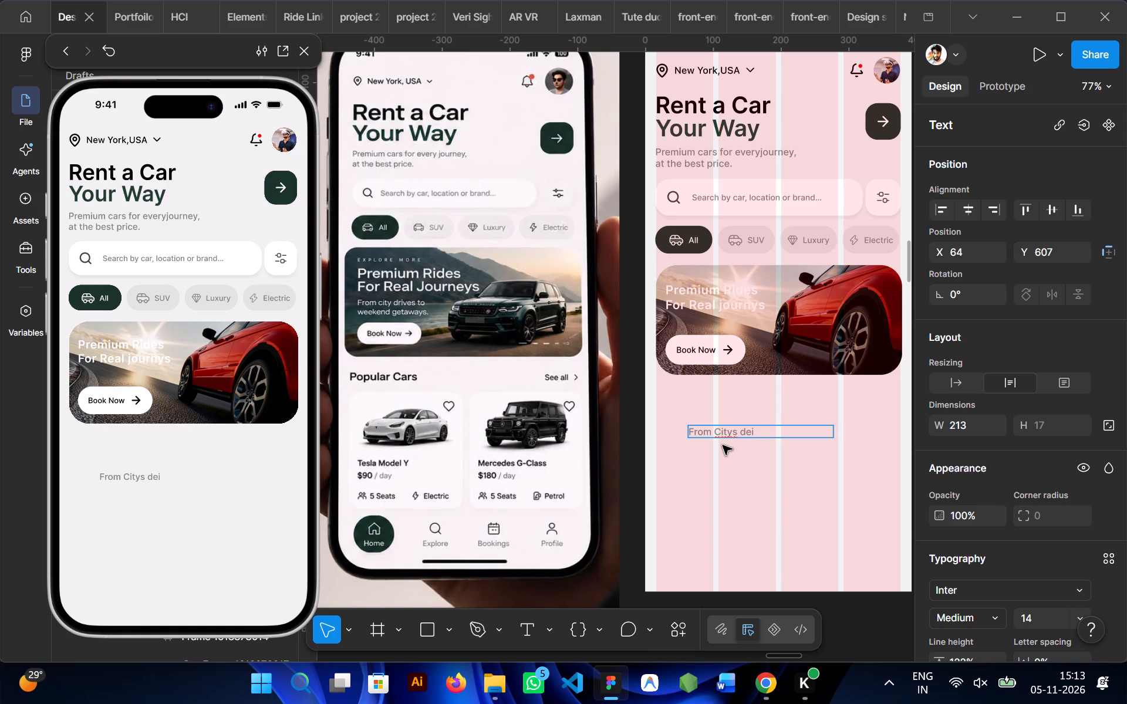
{"action": "key", "text": "BackSpace"}
{"action": "key", "text": "BackSpace"}
{"action": "key", "text": "BackSpace"}
{"action": "key", "text": "BackSpace"}
{"action": "key", "text": "BackSpace"}
{"action": "key", "text": "space"}
{"action": "type", "text": "de"}
{"action": "key", "text": "BackSpace"}
{"action": "type", "text": "rivers"}
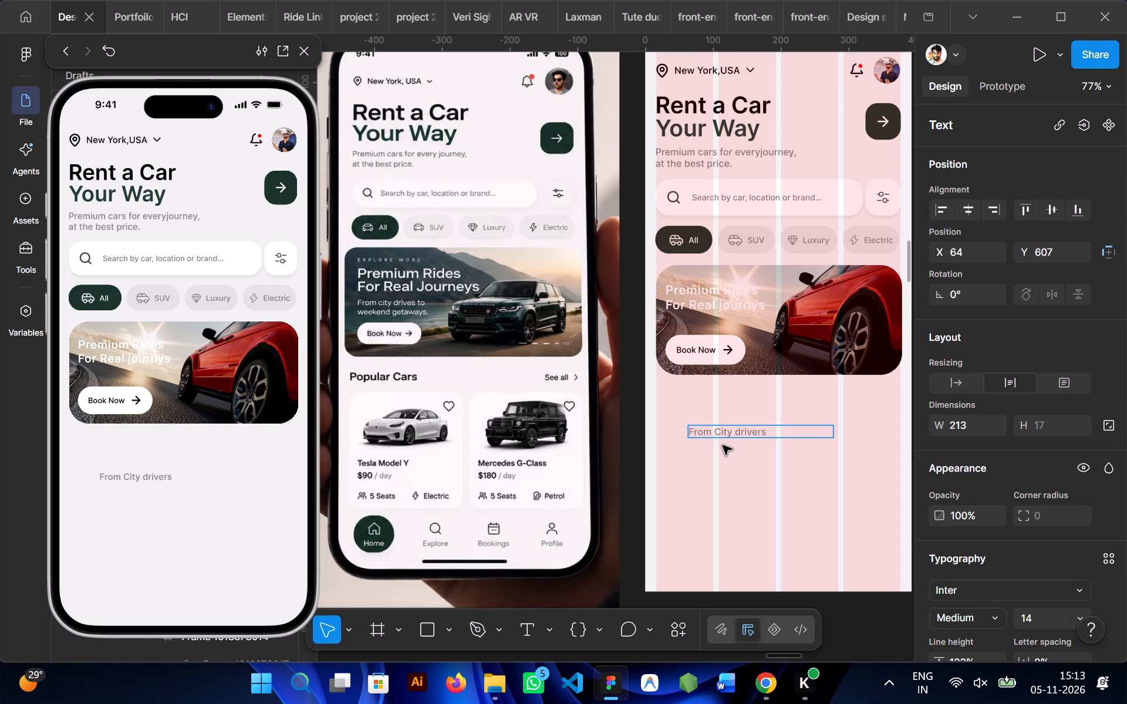
{"action": "key", "text": "space"}
{"action": "type", "text": "to"}
{"action": "key", "text": "space"}
{"action": "key", "text": "BackSpace"}
{"action": "key", "text": "Return"}
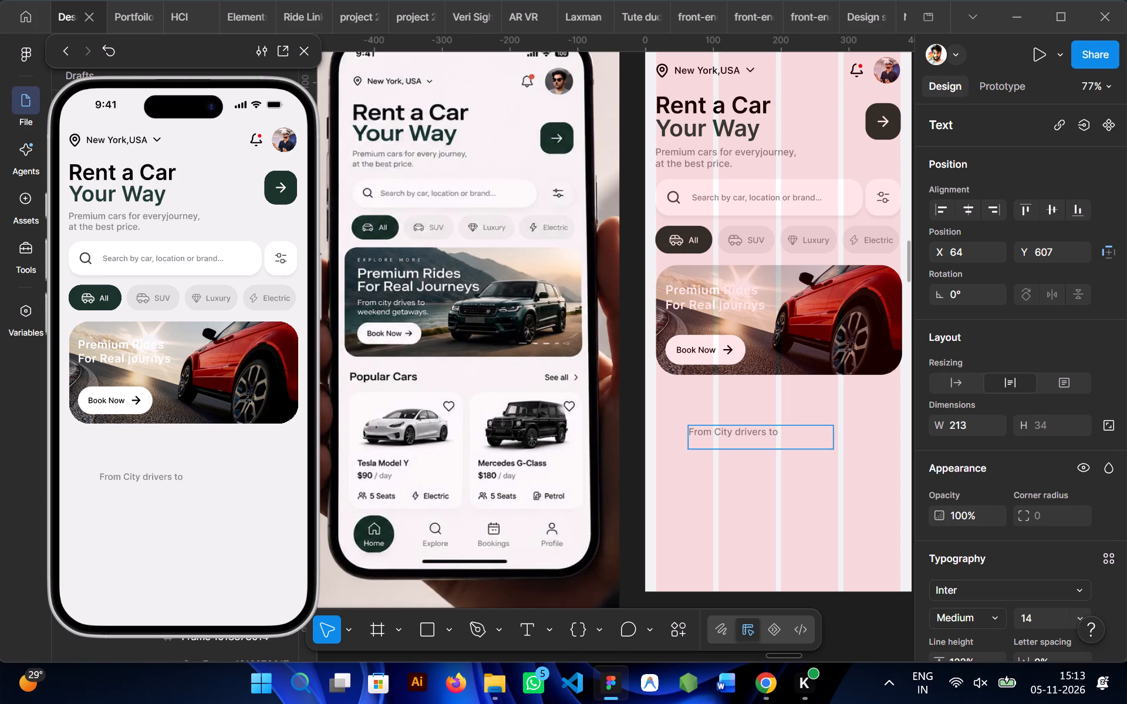
{"action": "type", "text": "week"}
{"action": "type", "text": "end"}
{"action": "key", "text": "space"}
{"action": "type", "text": "gate"}
{"action": "type", "text": "ways"}
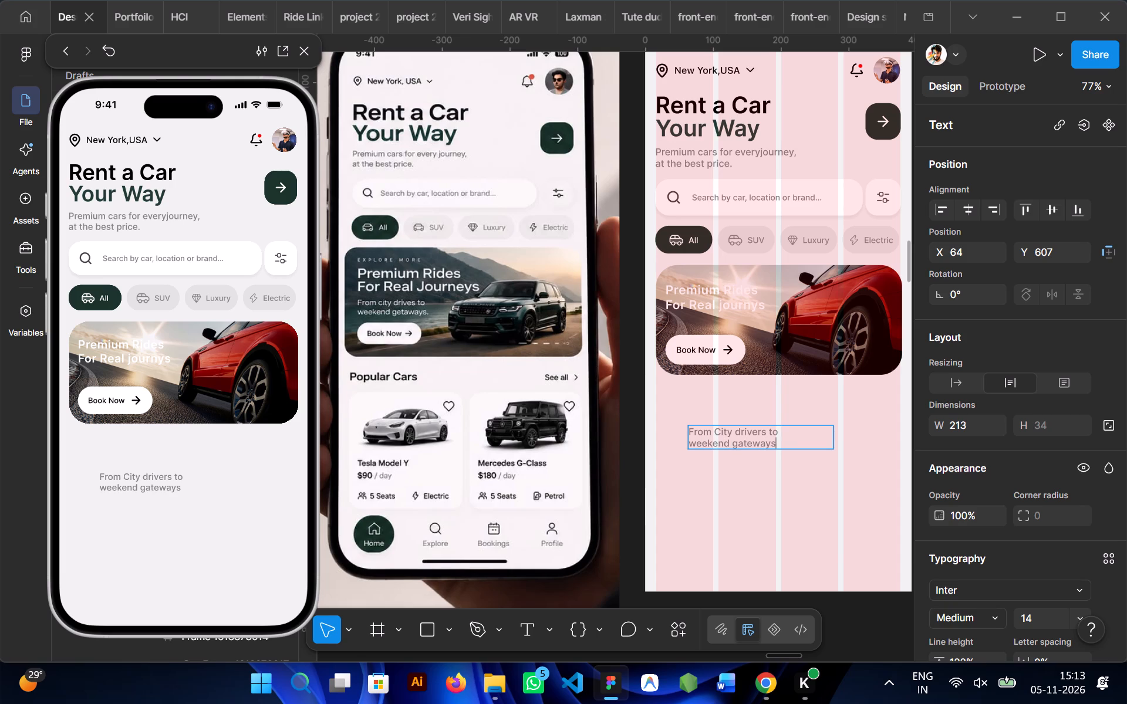
{"action": "left_click", "coordinate": [757, 503]}
Narrow the "From City drivers to" text box to a width of about 135.
{"action": "left_click_drag", "start_coordinate": [835, 435], "coordinate": [804, 435]}
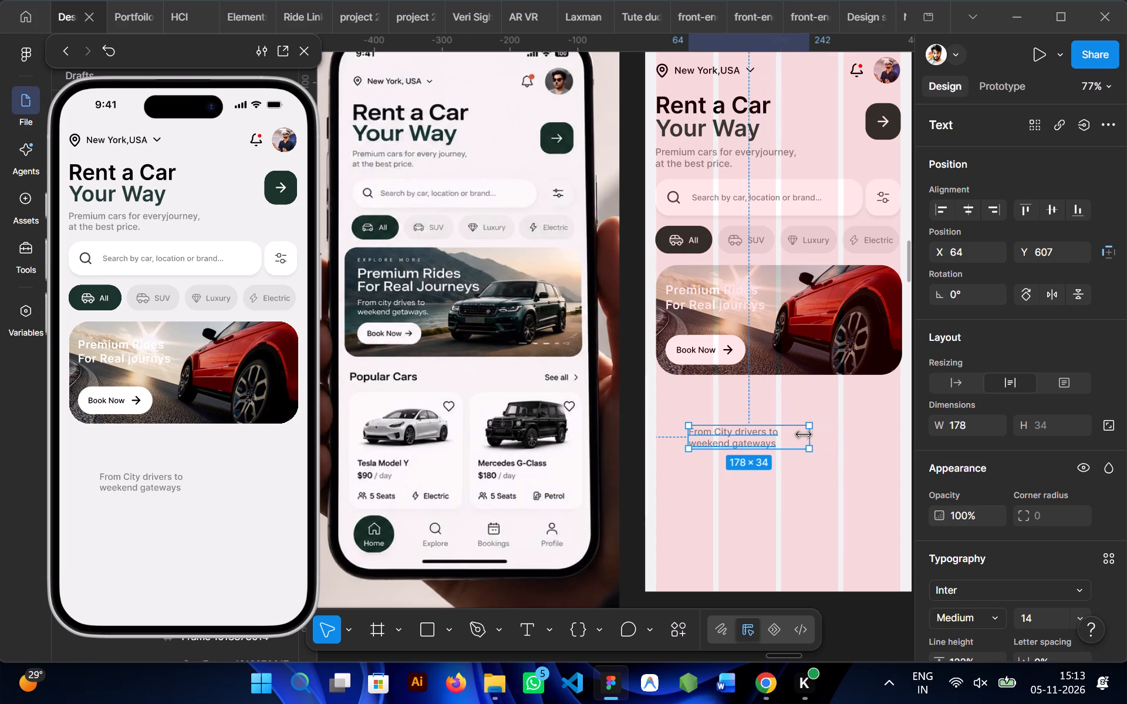
{"action": "left_click_drag", "start_coordinate": [804, 435], "coordinate": [778, 435]}
Lighten the fill of the "From City drivers to" text to D2D2D2.
{"action": "scroll", "coordinate": [1004, 477], "scroll_direction": "down", "scroll_amount": 3}
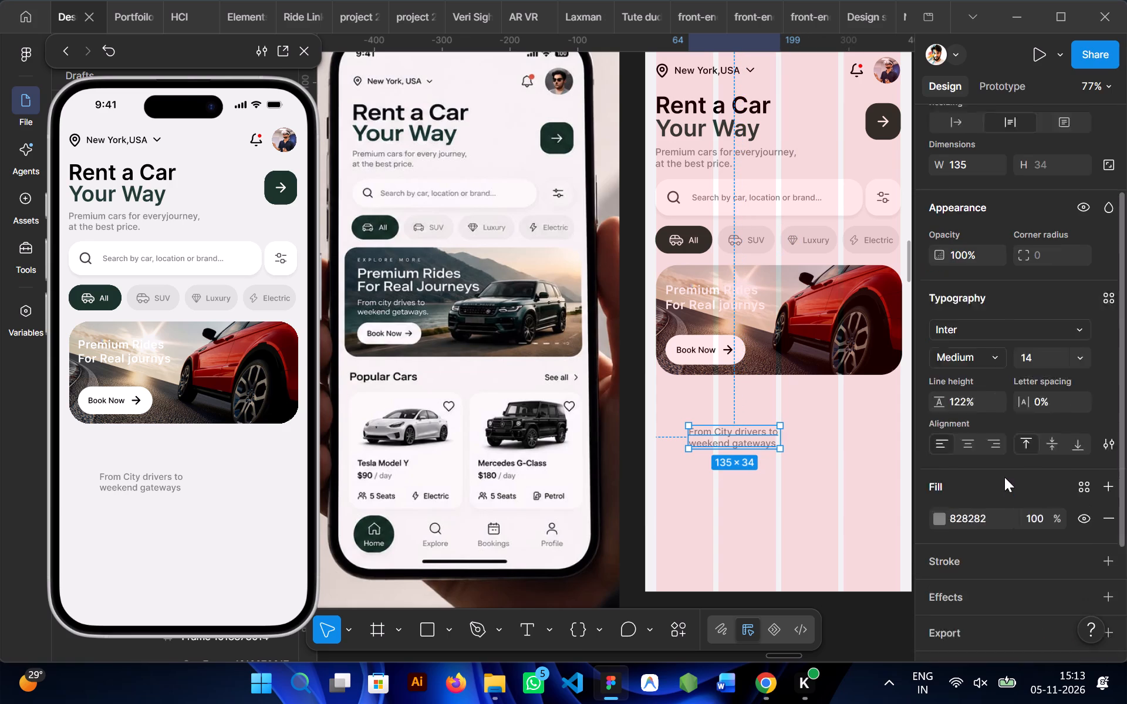
{"action": "left_click", "coordinate": [940, 483]}
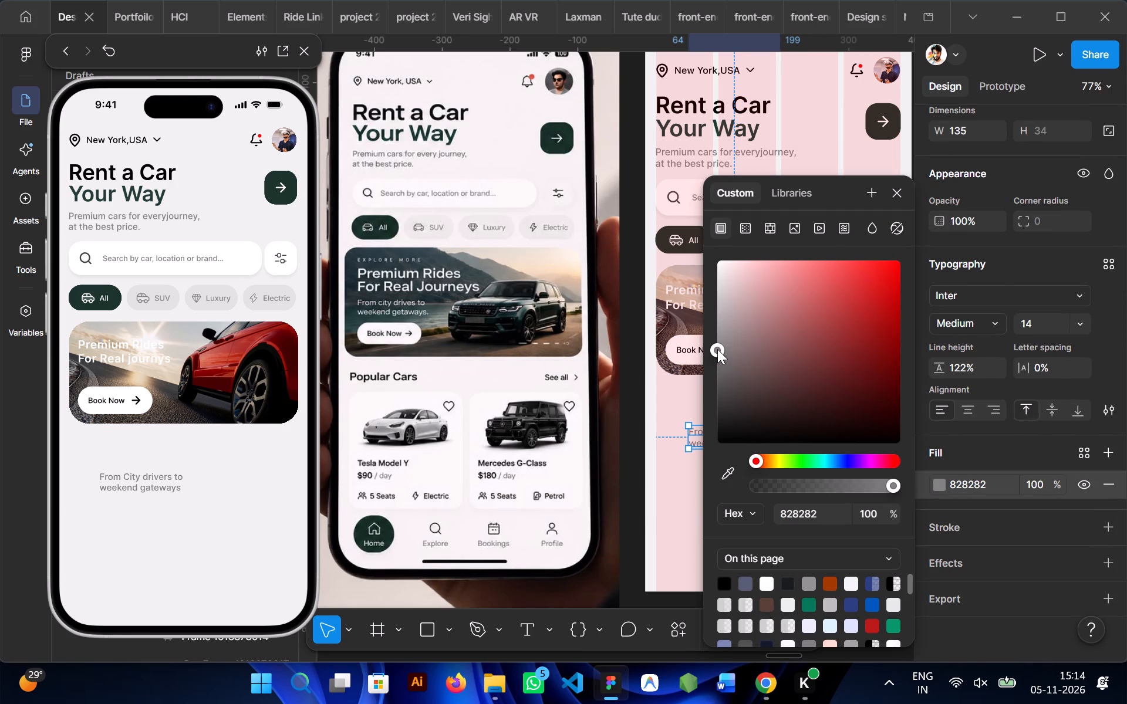
{"action": "left_click_drag", "start_coordinate": [717, 349], "coordinate": [707, 293]}
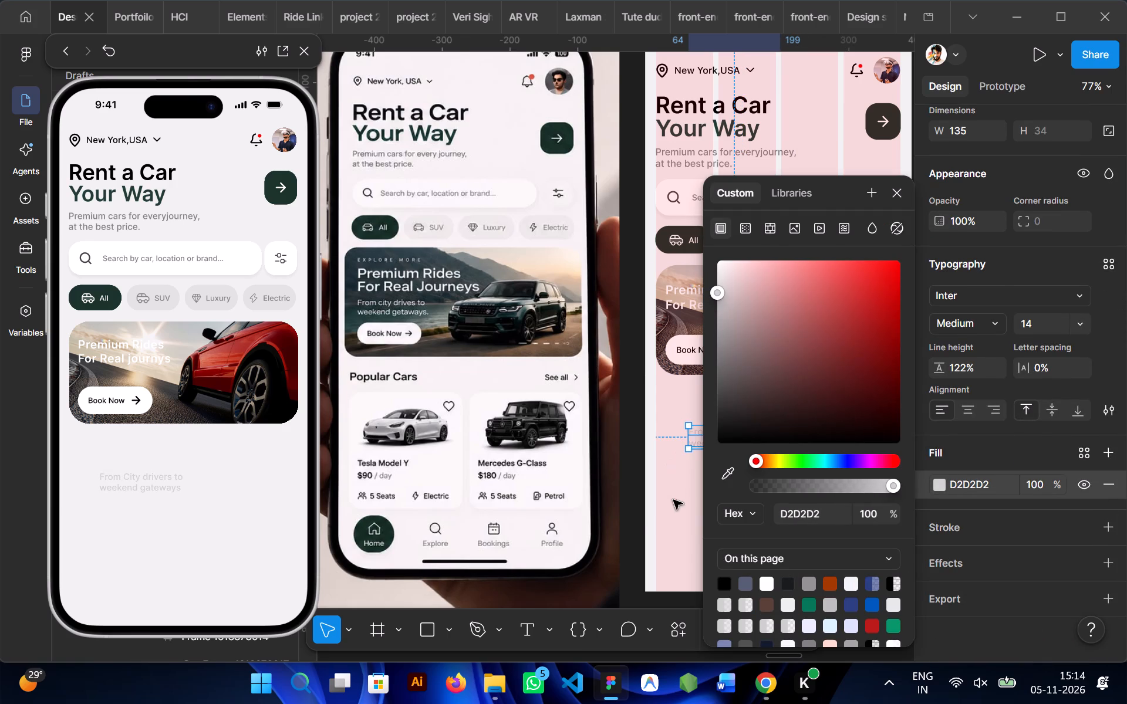
{"action": "left_click", "coordinate": [673, 501]}
Move the "From City drivers to" text onto the car banner between the headline and the Book Now button, at about X 23.
{"action": "left_click_drag", "start_coordinate": [726, 431], "coordinate": [709, 315]}
Set the font size of the banner's "From City drivers to" text to 12.
{"action": "scroll", "coordinate": [1028, 482], "scroll_direction": "down", "scroll_amount": 1}
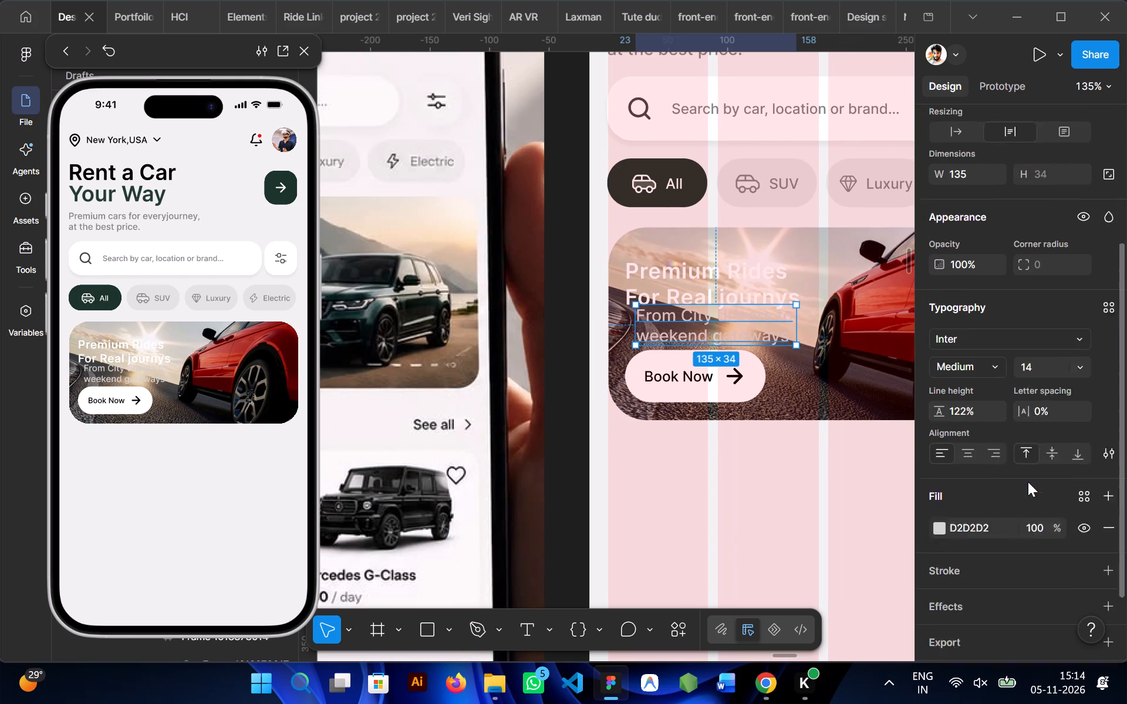
{"action": "left_click", "coordinate": [1036, 326]}
{"action": "key", "text": "1"}
{"action": "key", "text": "2"}
{"action": "key", "text": "Return"}
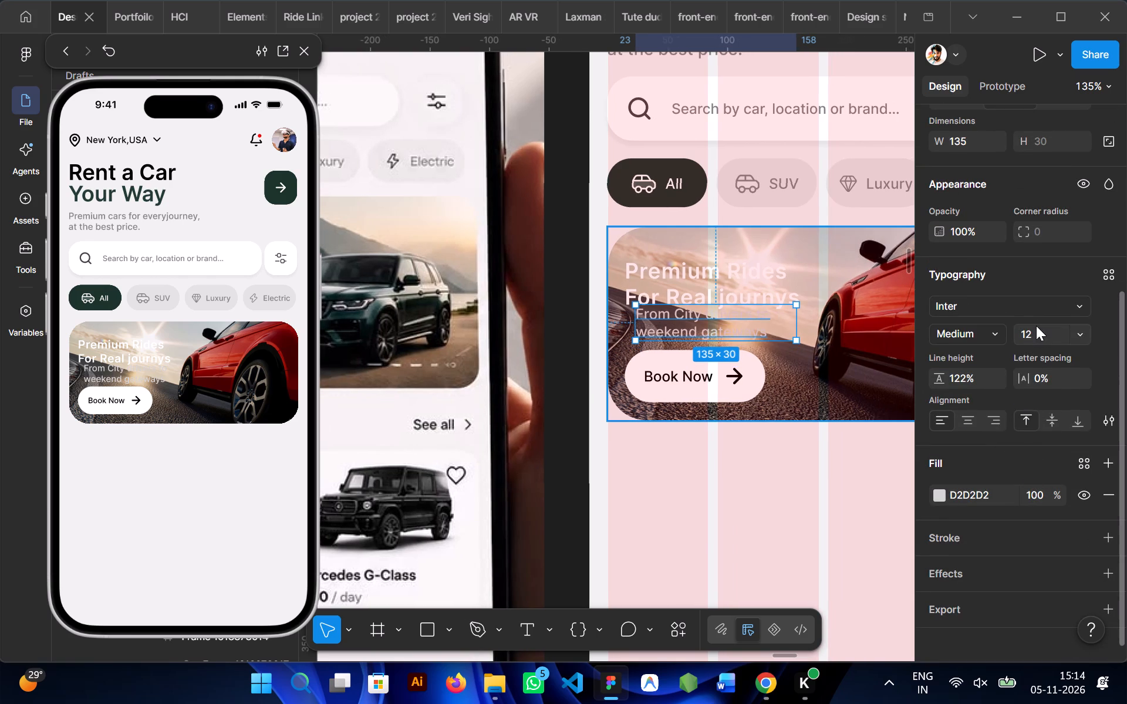
Extend the bottom edge of the banner frame to a height of about 172.
{"action": "scroll", "coordinate": [762, 454], "scroll_direction": "down", "scroll_amount": 1}
{"action": "scroll", "coordinate": [684, 485], "scroll_direction": "left", "scroll_amount": 1}
{"action": "left_click", "coordinate": [745, 358]}
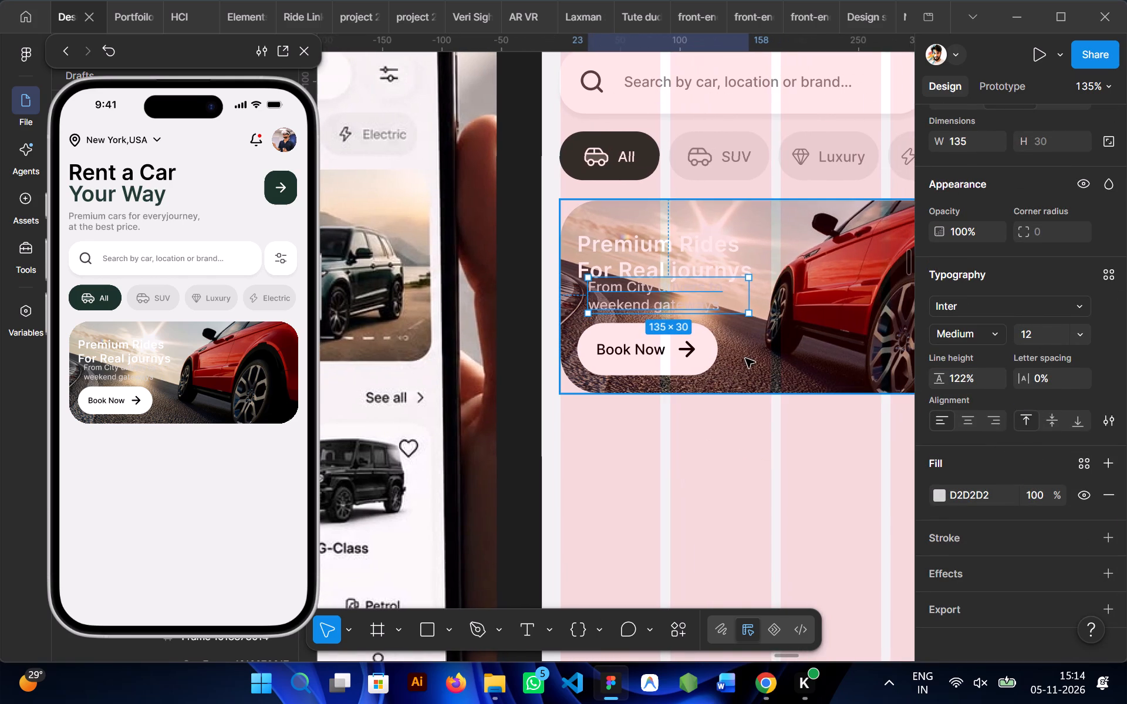
{"action": "scroll", "coordinate": [745, 358], "scroll_direction": "left", "scroll_amount": 1}
{"action": "left_click_drag", "start_coordinate": [718, 392], "coordinate": [718, 397]}
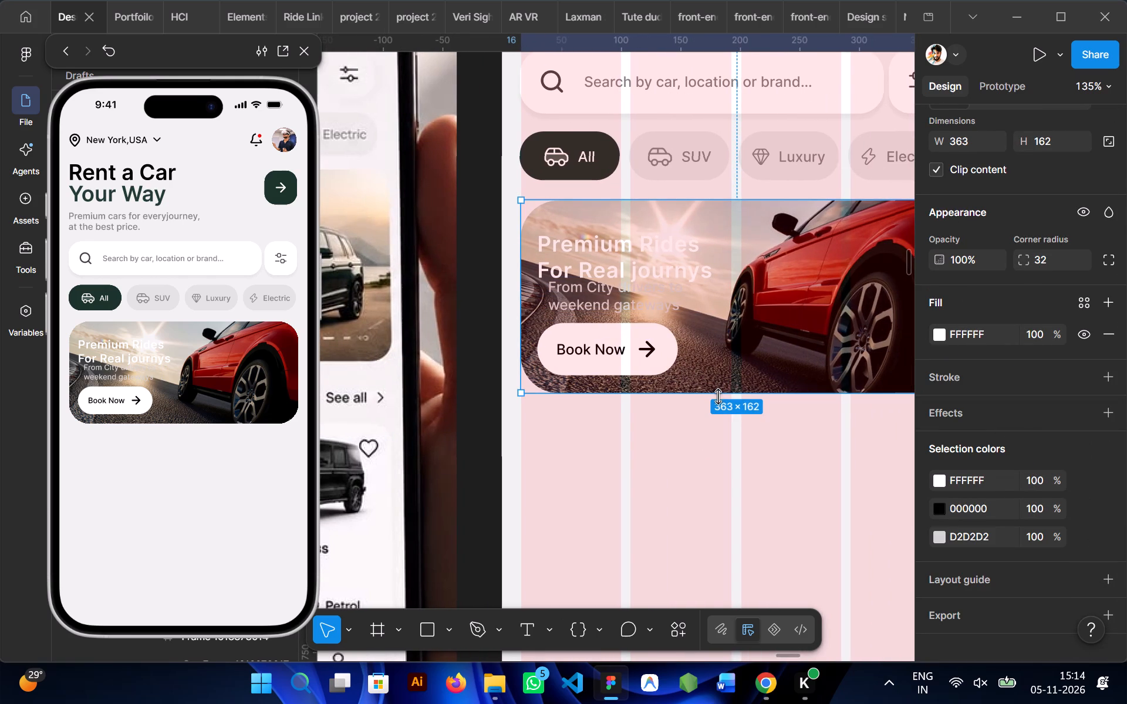
{"action": "left_click_drag", "start_coordinate": [718, 397], "coordinate": [720, 405]}
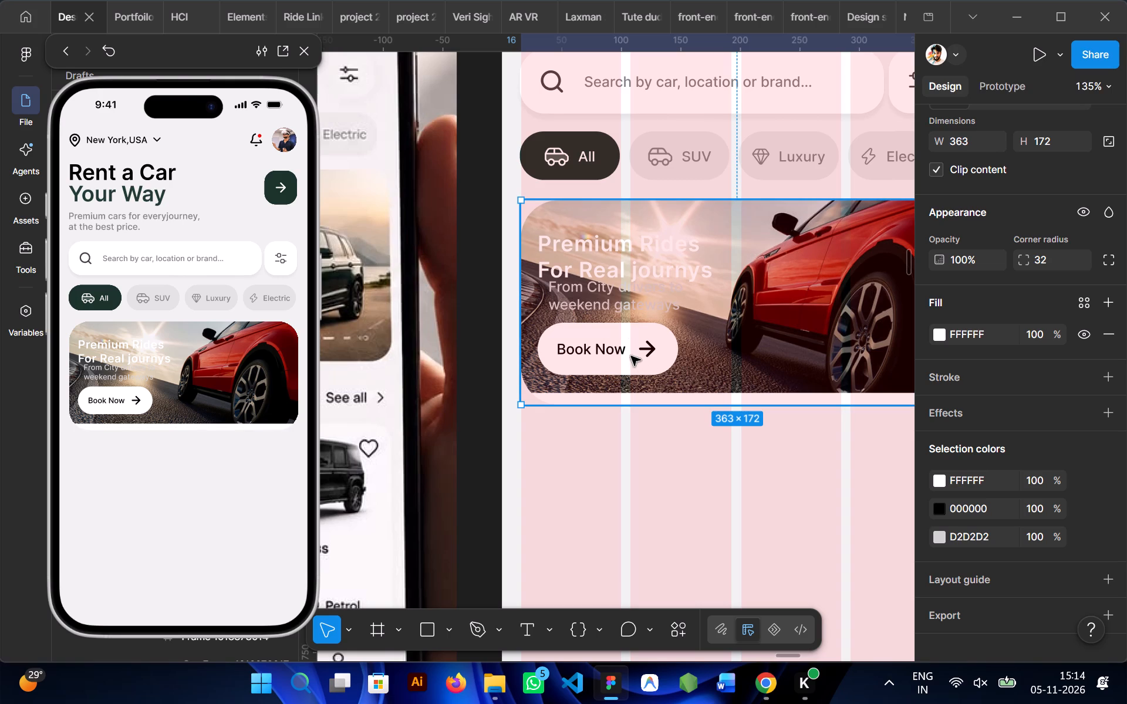
Move the banner's Book Now button down to Y 110.
{"action": "triple_click", "coordinate": [633, 333]}
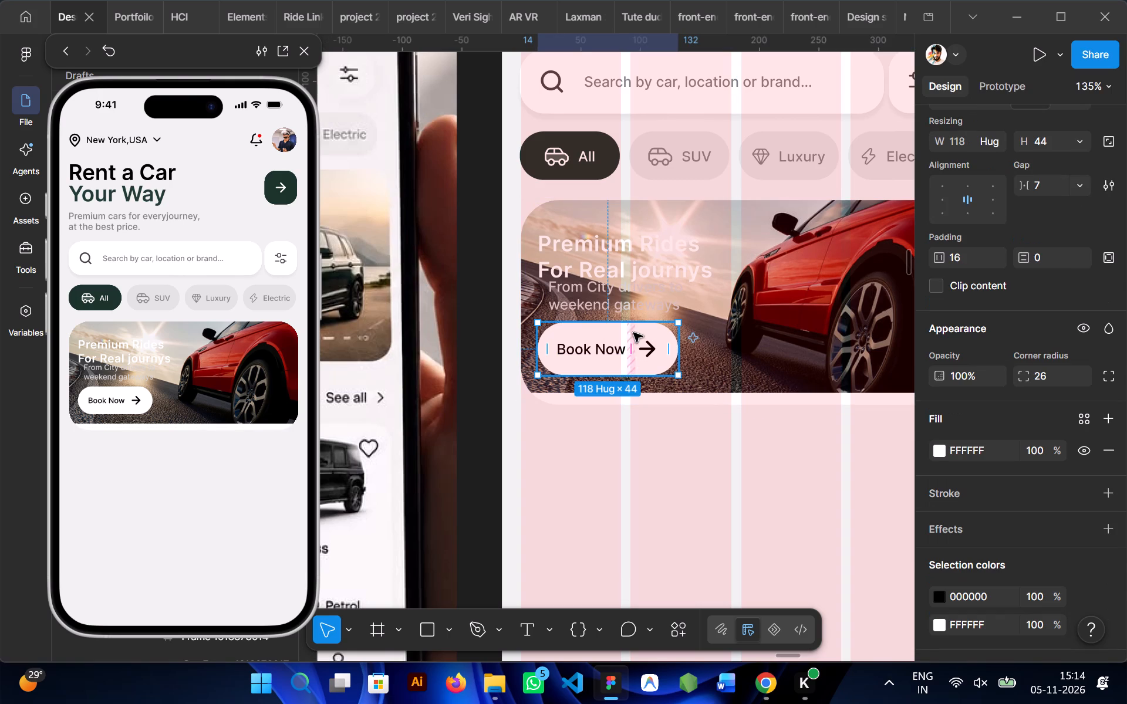
{"action": "left_click", "coordinate": [657, 452]}
{"action": "double_click", "coordinate": [629, 360]}
{"action": "key", "text": "Down"}
{"action": "key", "text": "Down"}
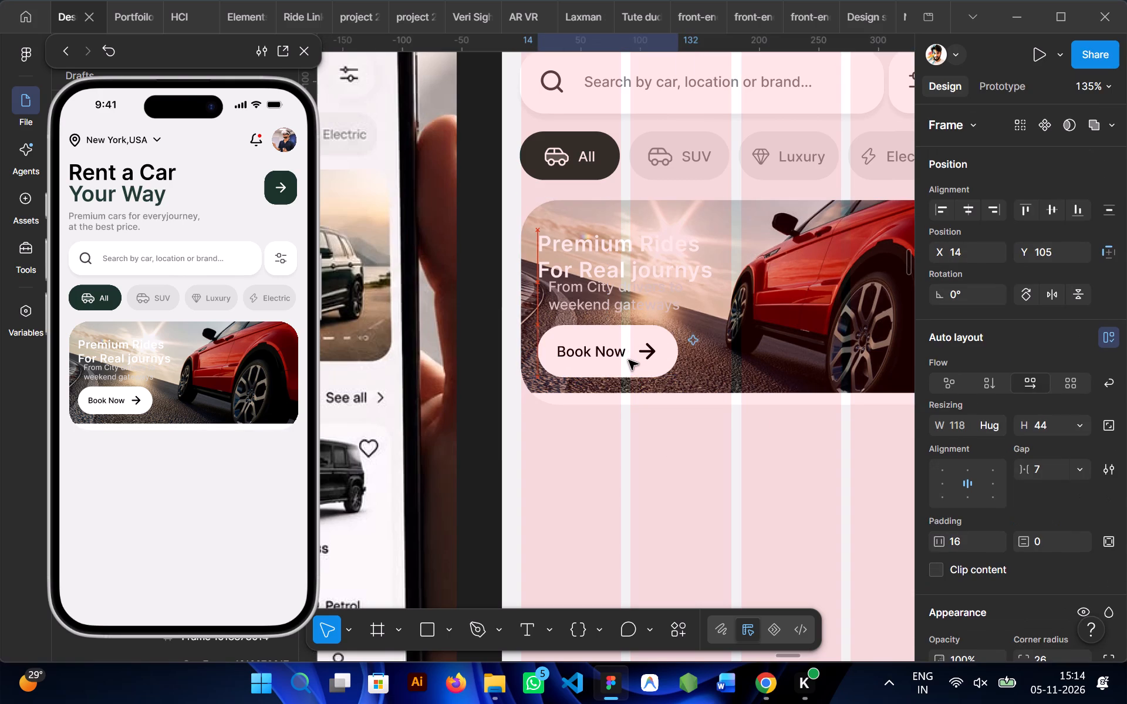
{"action": "key", "text": "Down"}
{"action": "key", "text": "Down"}
{"action": "key", "text": "Down"}
{"action": "key", "text": "Down"}
{"action": "key", "text": "Down"}
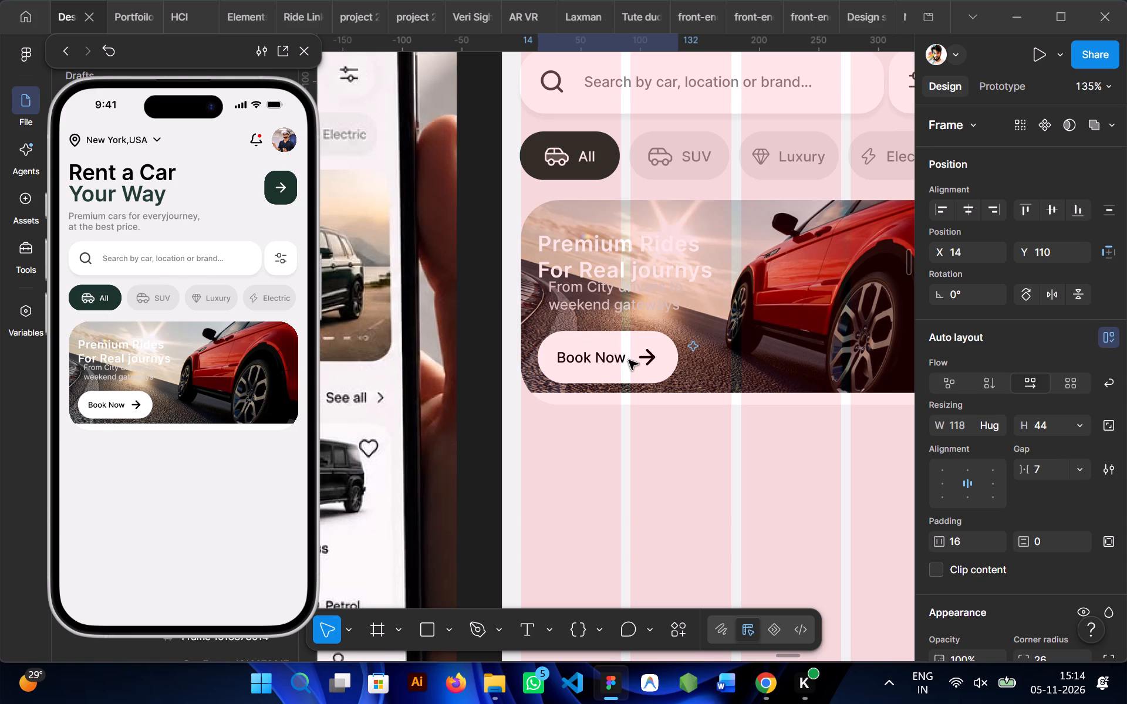
Move the "From City drivers to" text to X 14, Y 71, aligned with the headline's left edge.
{"action": "left_click", "coordinate": [588, 297]}
{"action": "left_click_drag", "start_coordinate": [592, 302], "coordinate": [584, 310]}
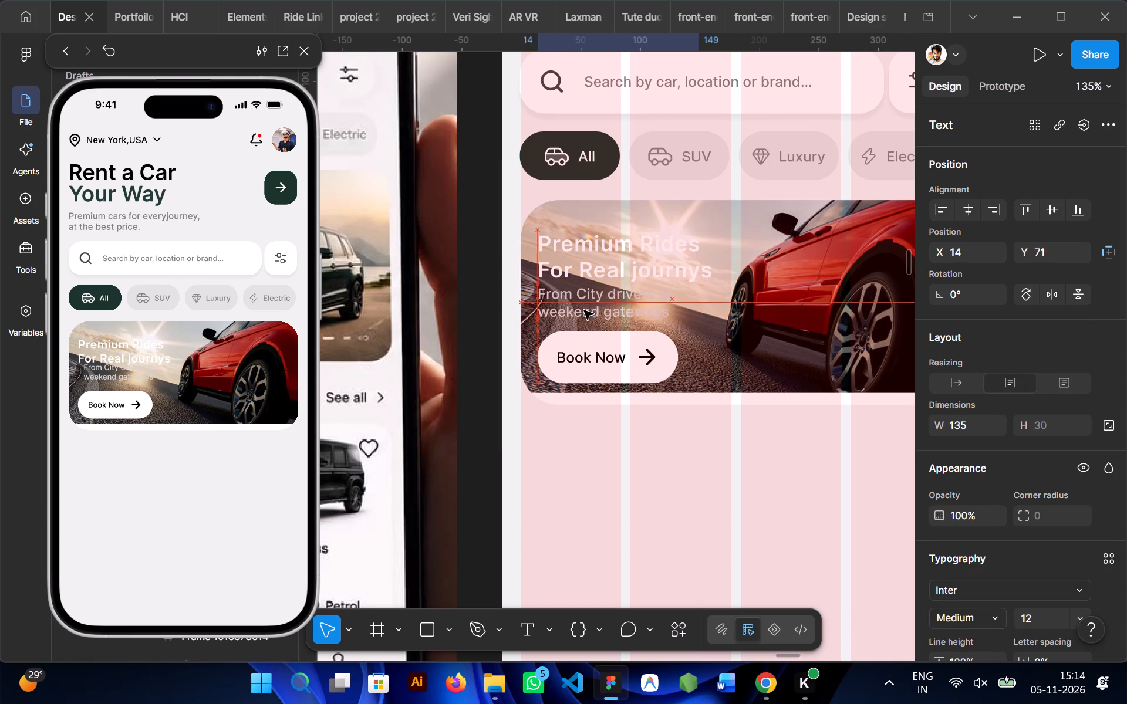
{"action": "left_click_drag", "start_coordinate": [584, 310], "coordinate": [584, 310]}
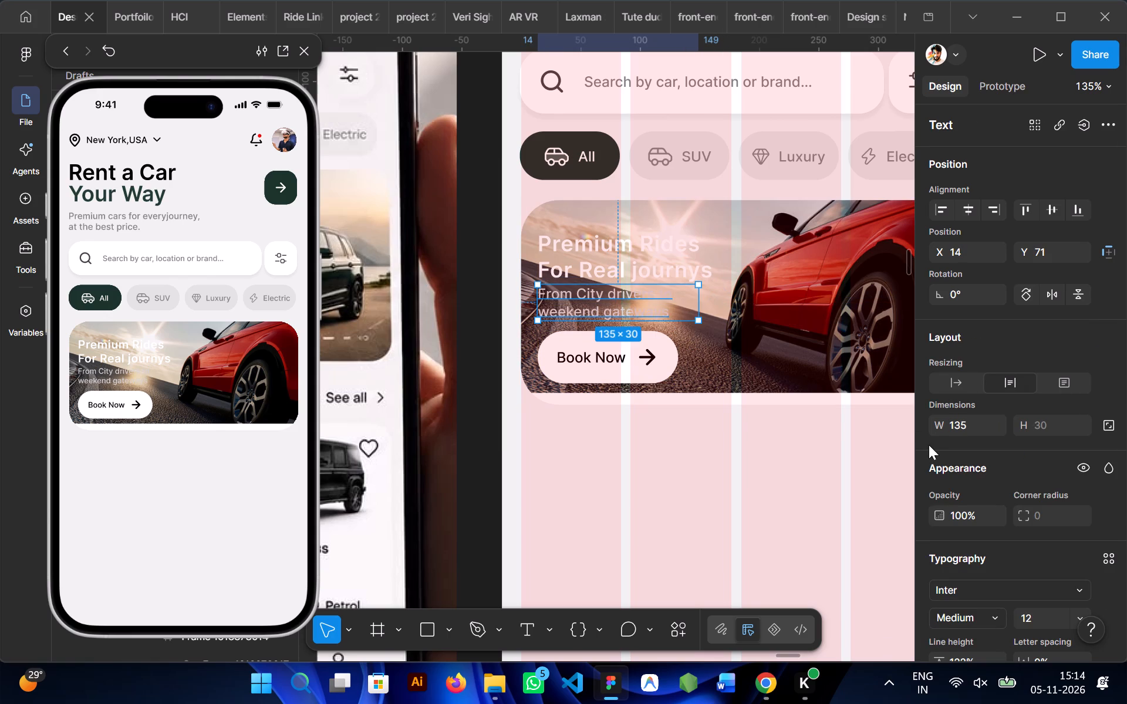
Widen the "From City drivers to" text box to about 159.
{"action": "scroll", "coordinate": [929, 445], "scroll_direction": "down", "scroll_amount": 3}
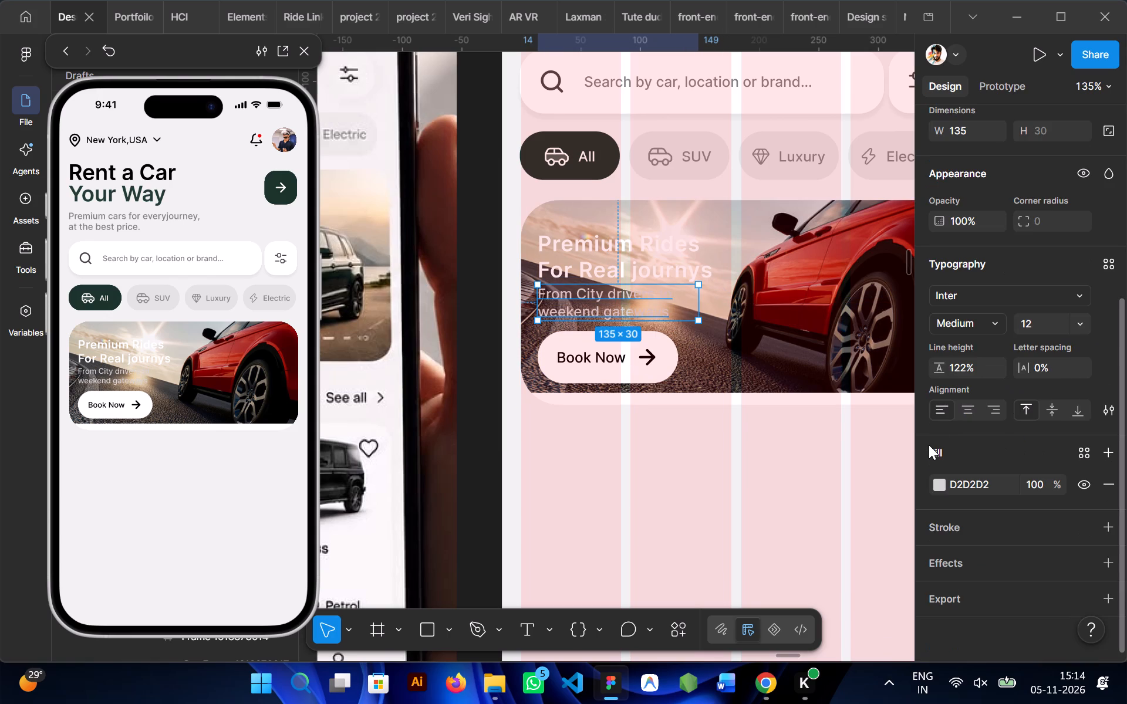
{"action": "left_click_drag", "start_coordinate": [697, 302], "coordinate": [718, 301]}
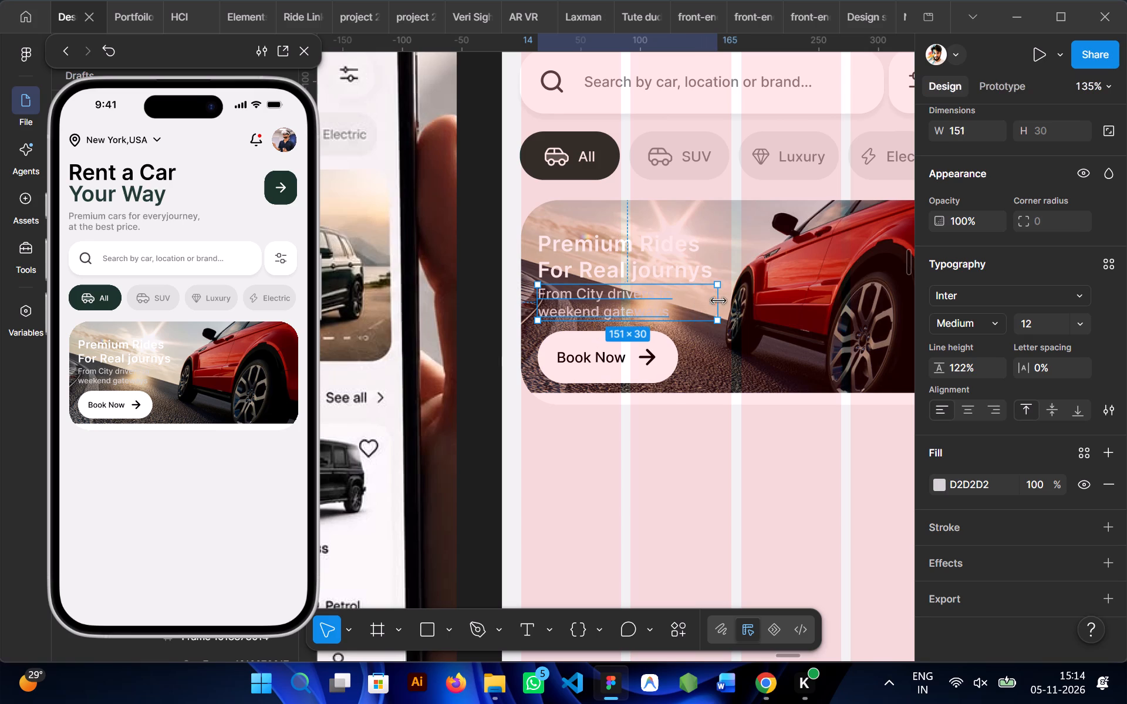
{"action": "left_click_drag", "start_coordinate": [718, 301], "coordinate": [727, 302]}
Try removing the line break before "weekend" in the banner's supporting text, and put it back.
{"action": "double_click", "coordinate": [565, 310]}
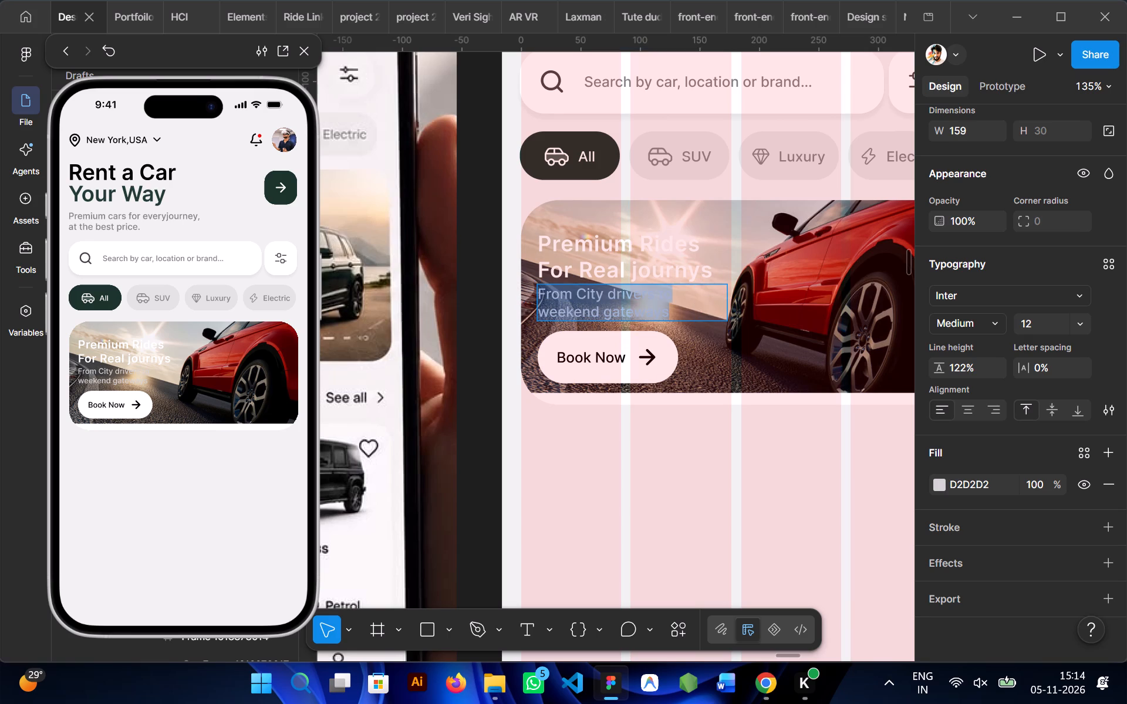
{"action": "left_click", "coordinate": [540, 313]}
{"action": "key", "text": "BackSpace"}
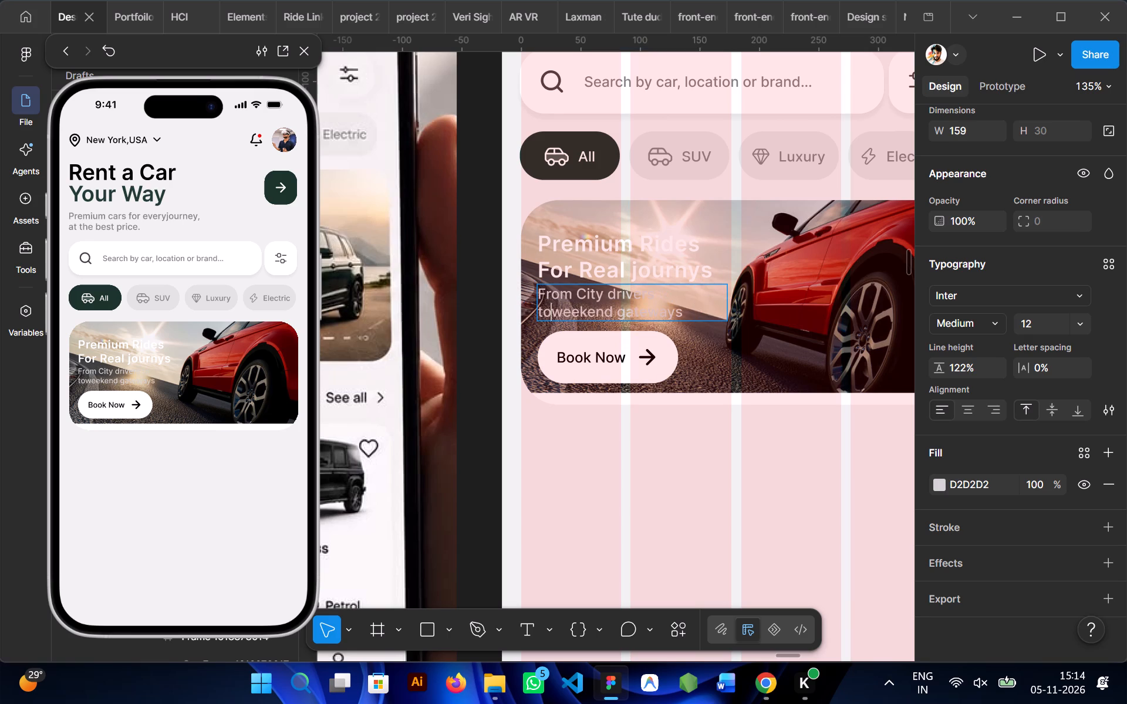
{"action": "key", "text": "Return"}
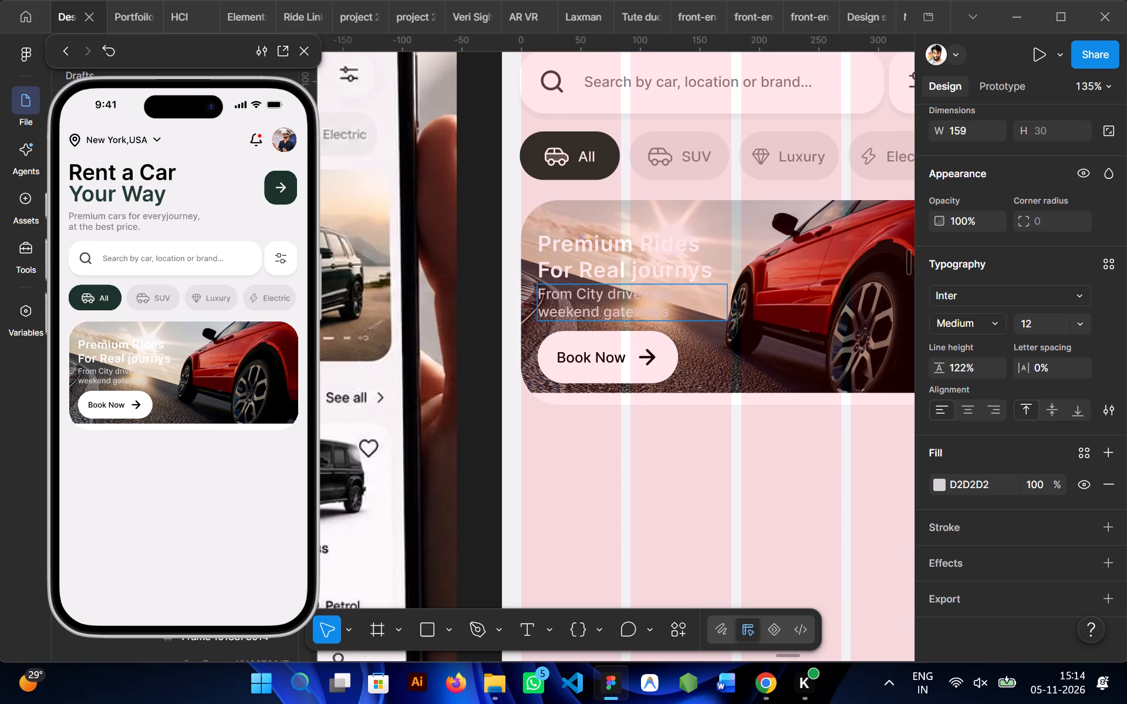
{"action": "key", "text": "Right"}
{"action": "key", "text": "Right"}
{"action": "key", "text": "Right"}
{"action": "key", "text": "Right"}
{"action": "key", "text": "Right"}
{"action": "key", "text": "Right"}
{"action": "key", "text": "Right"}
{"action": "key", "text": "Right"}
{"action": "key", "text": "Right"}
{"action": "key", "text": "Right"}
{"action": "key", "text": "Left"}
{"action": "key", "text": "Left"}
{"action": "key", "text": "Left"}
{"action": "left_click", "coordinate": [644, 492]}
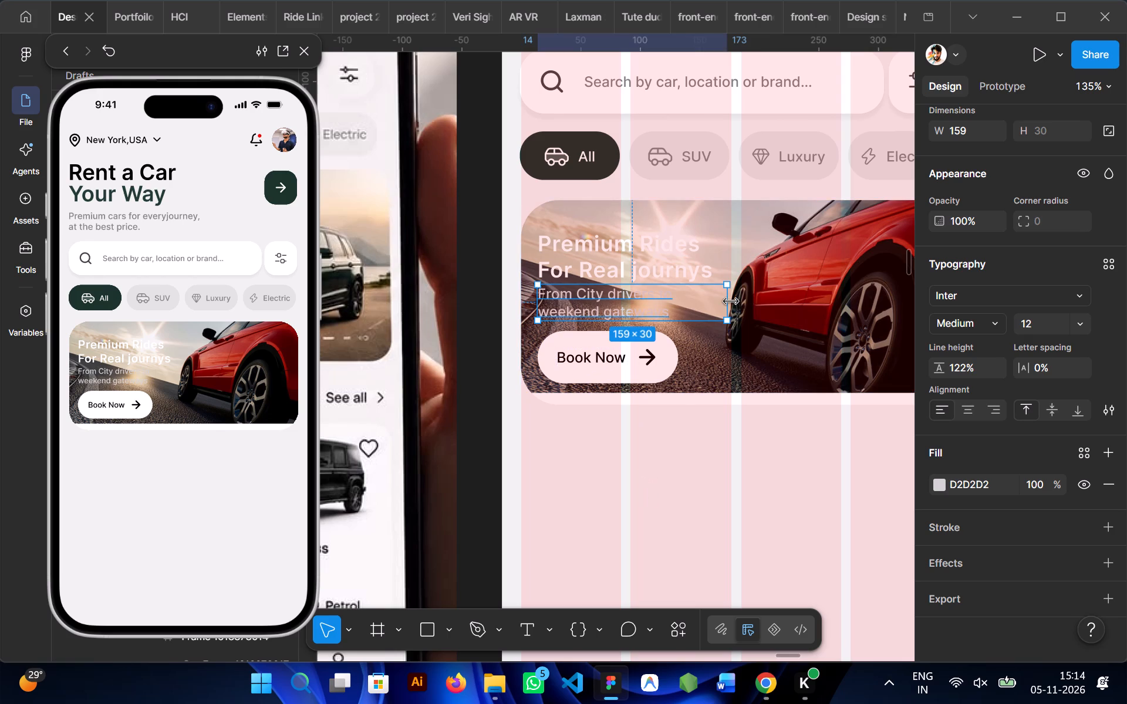
Widen the supporting text box to about 191 and replace its line break with a space, bringing "weekend" up to the first line.
{"action": "left_click_drag", "start_coordinate": [730, 302], "coordinate": [765, 300]}
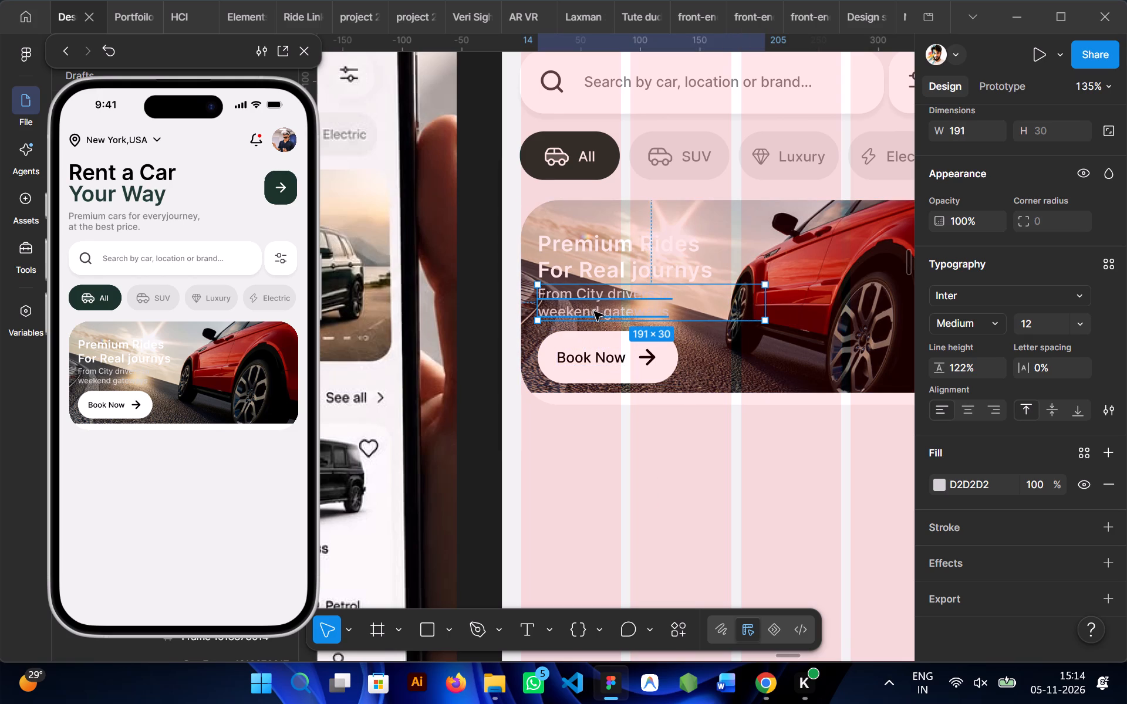
{"action": "double_click", "coordinate": [601, 313]}
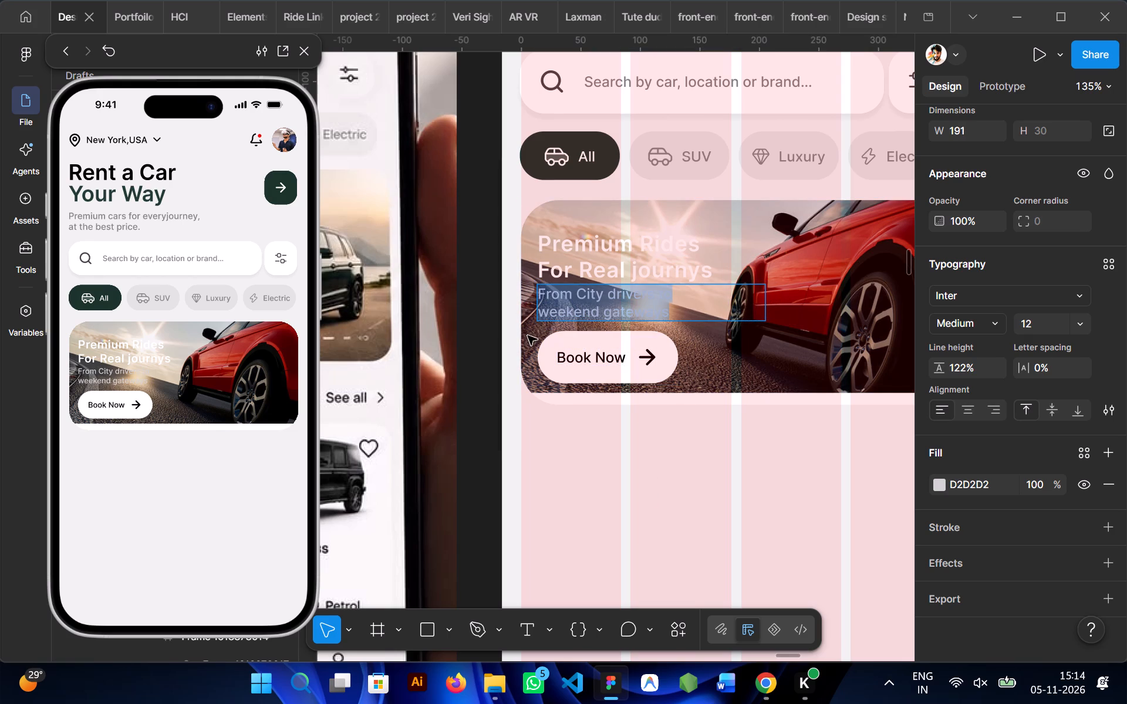
{"action": "left_click", "coordinate": [542, 318]}
{"action": "key", "text": "BackSpace"}
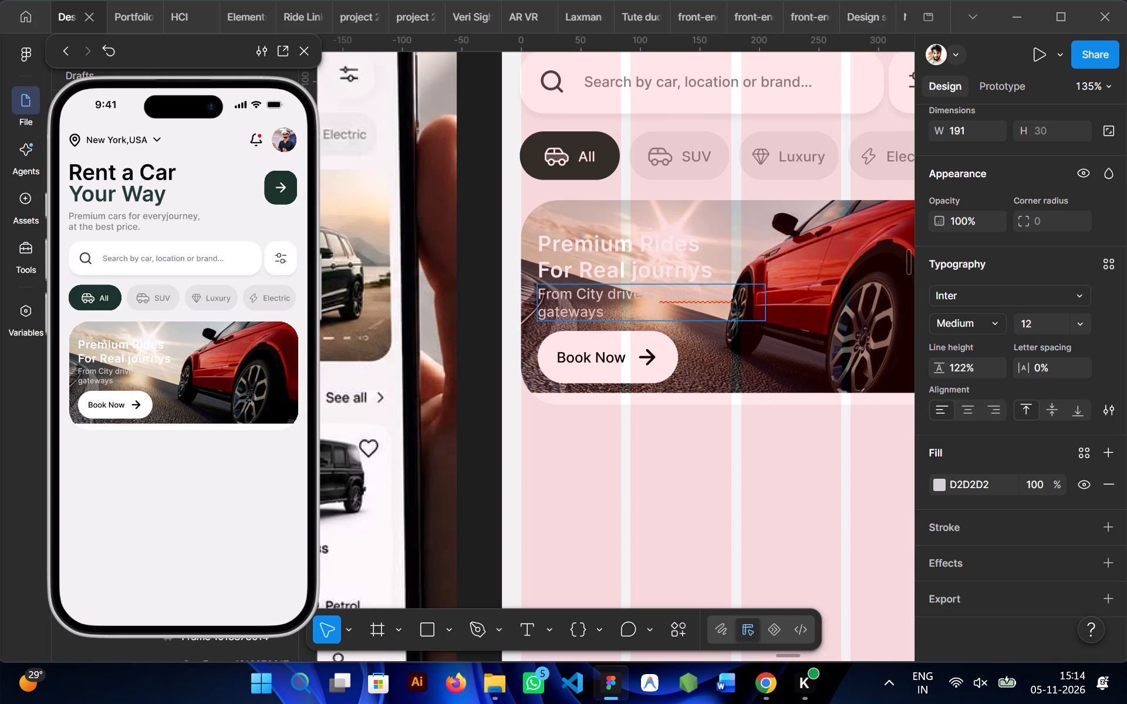
{"action": "key", "text": "space"}
{"action": "left_click", "coordinate": [636, 500]}
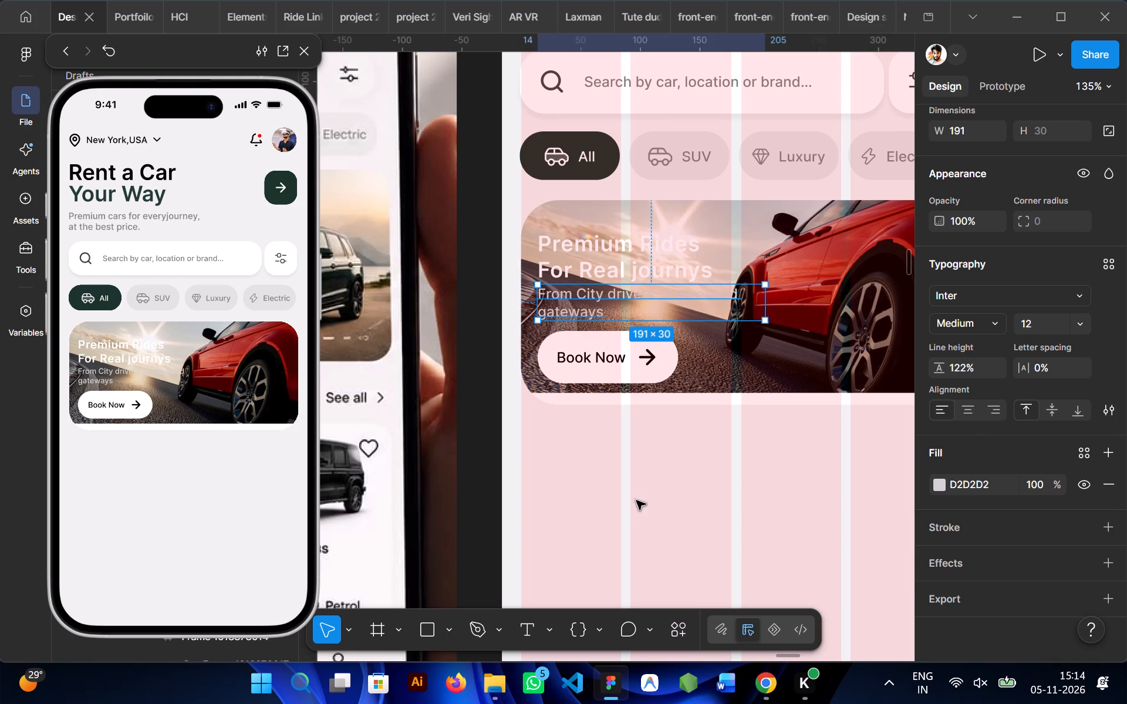
Lighten the fill of the banner's supporting text to FBFBFB.
{"action": "left_click", "coordinate": [941, 478]}
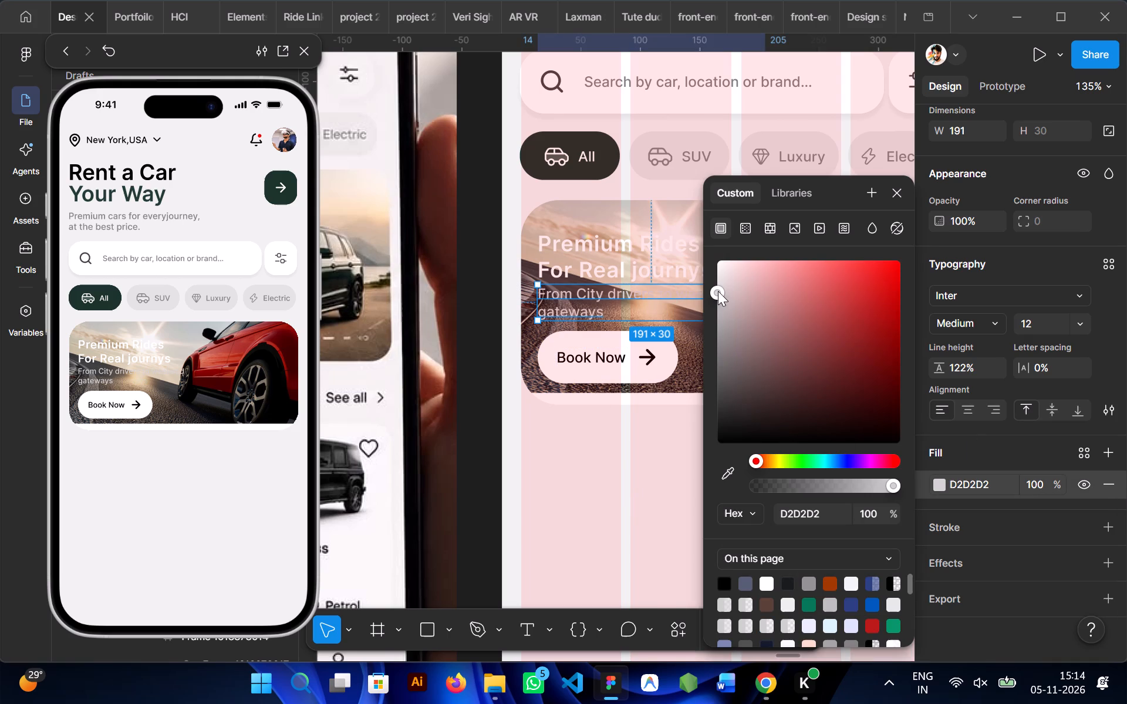
{"action": "left_click_drag", "start_coordinate": [718, 291], "coordinate": [707, 255]}
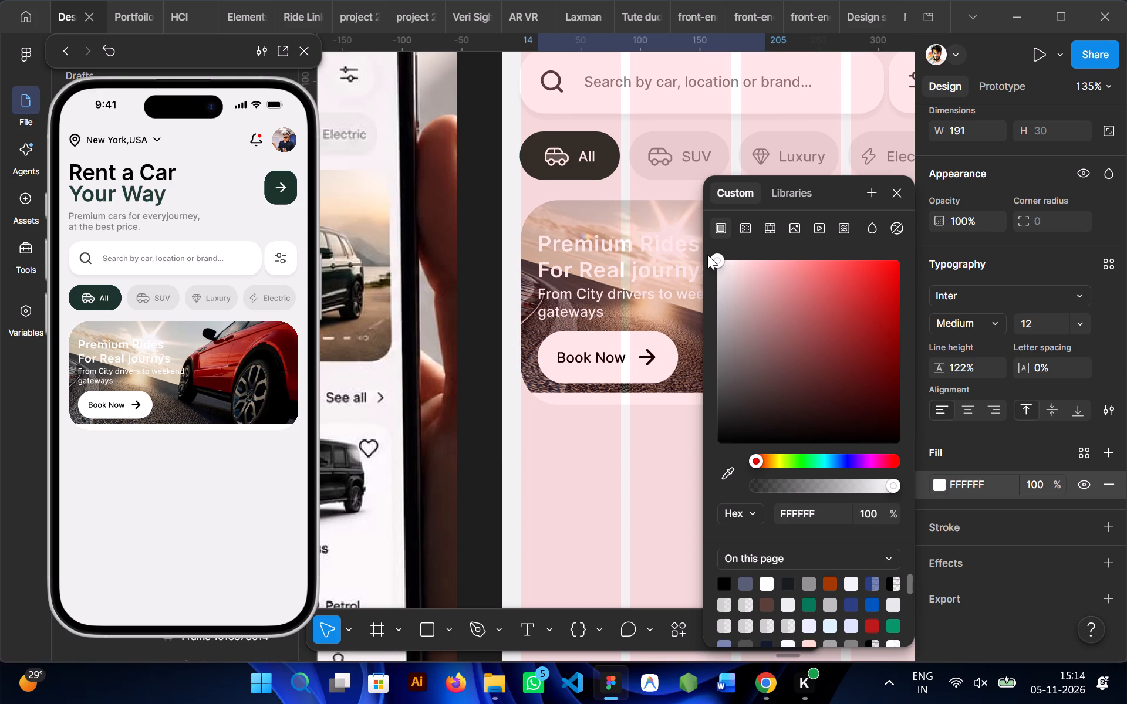
{"action": "left_click_drag", "start_coordinate": [707, 255], "coordinate": [707, 263]}
{"action": "left_click_drag", "start_coordinate": [707, 263], "coordinate": [708, 263]}
{"action": "left_click", "coordinate": [895, 192]}
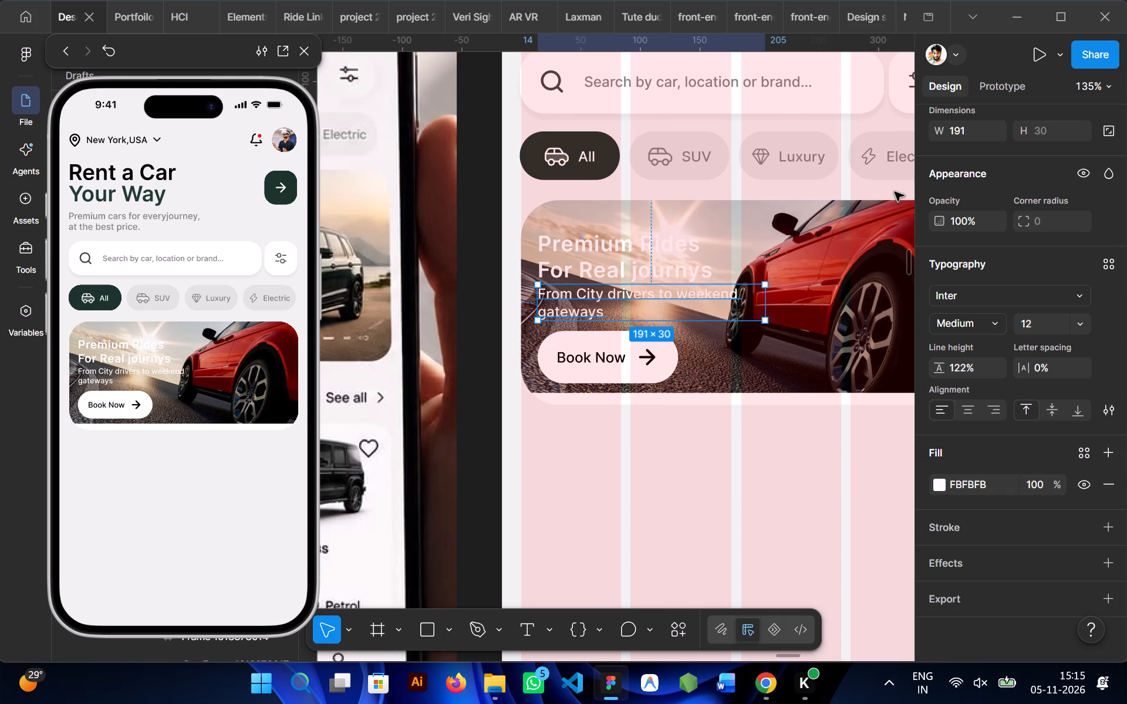
Reduce the line height of the "Premium Rides For Real journys" headline to 106%.
{"action": "left_click", "coordinate": [603, 265]}
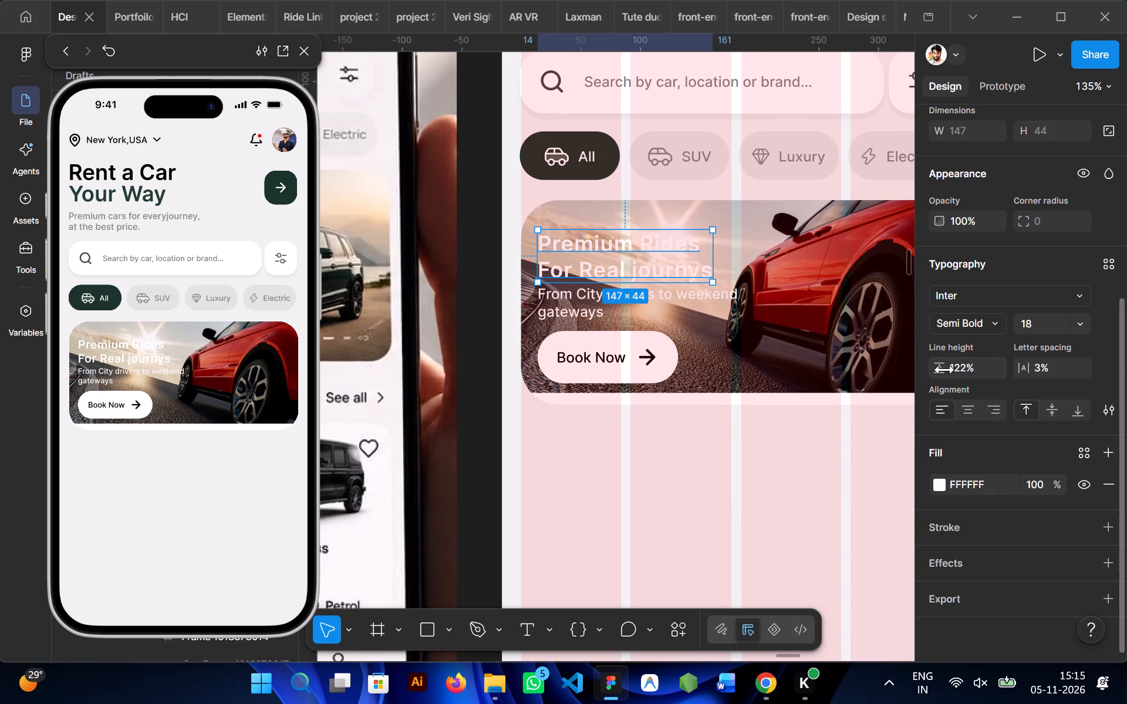
{"action": "left_click_drag", "start_coordinate": [943, 368], "coordinate": [920, 366]}
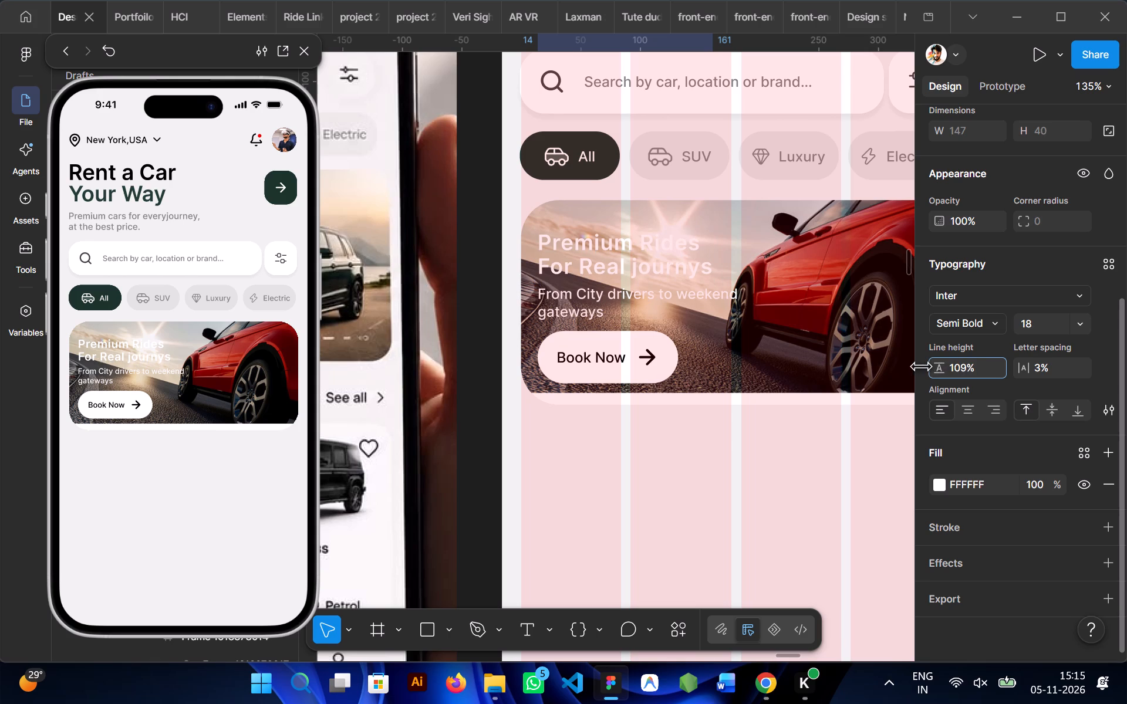
{"action": "left_click_drag", "start_coordinate": [920, 366], "coordinate": [915, 366]}
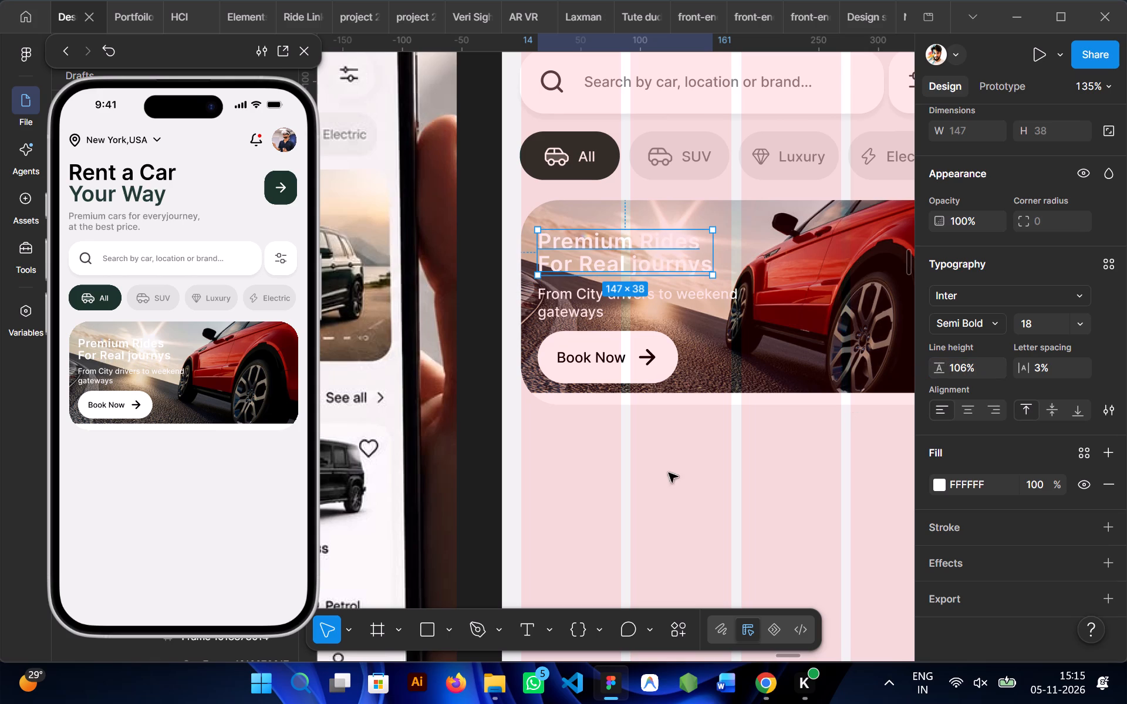
Nudge the supporting text up to leave a gap of about 3 beneath the headline.
{"action": "left_click", "coordinate": [561, 308]}
{"action": "key", "text": "Up"}
{"action": "key", "text": "Up"}
{"action": "key", "text": "Up"}
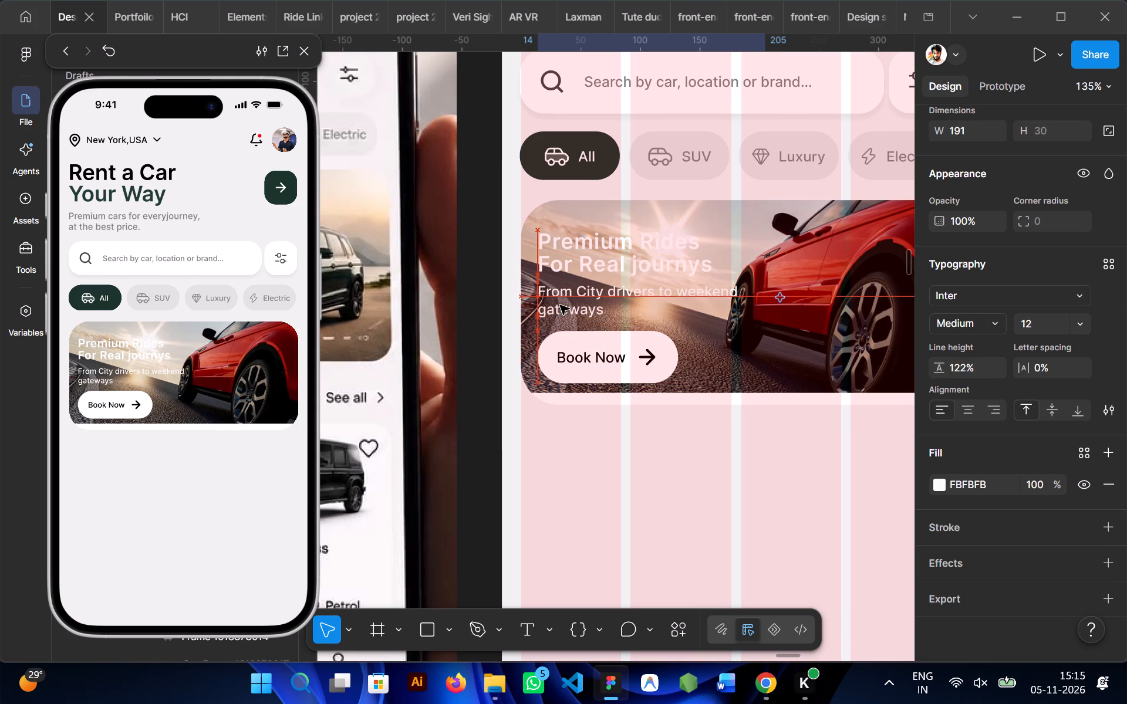
{"action": "key", "text": "Up"}
{"action": "key", "text": "Up"}
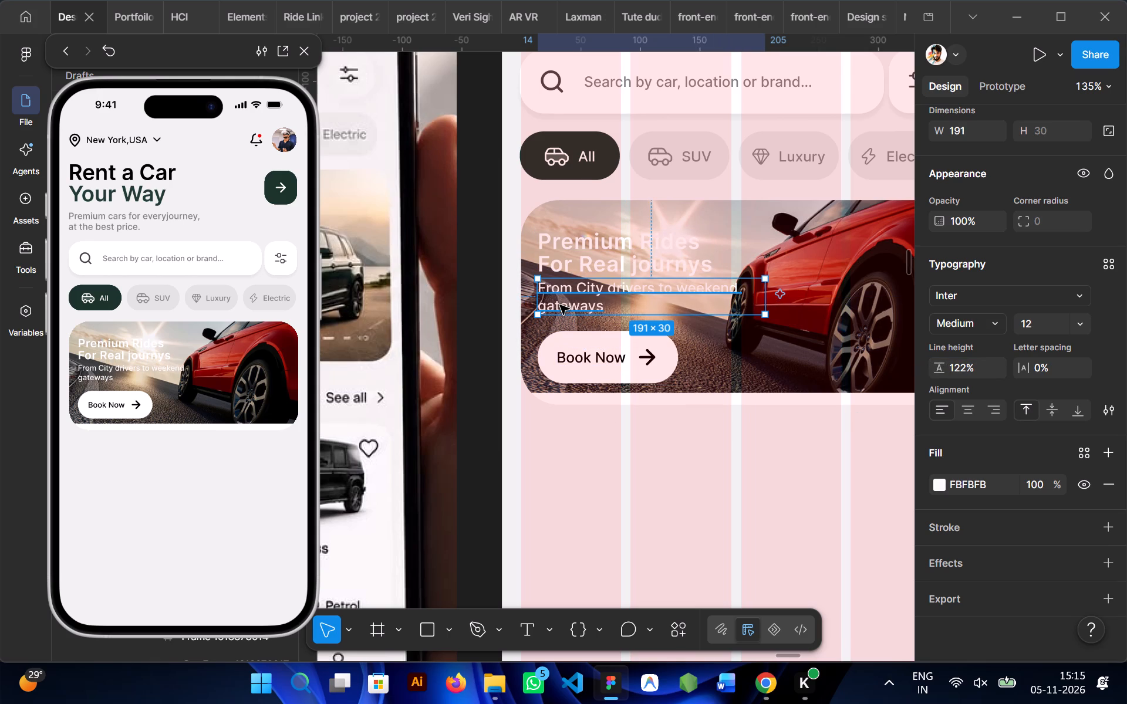
Combine the banner's headline and supporting text into an auto layout frame.
{"action": "left_click", "coordinate": [579, 243], "text": "shift"}
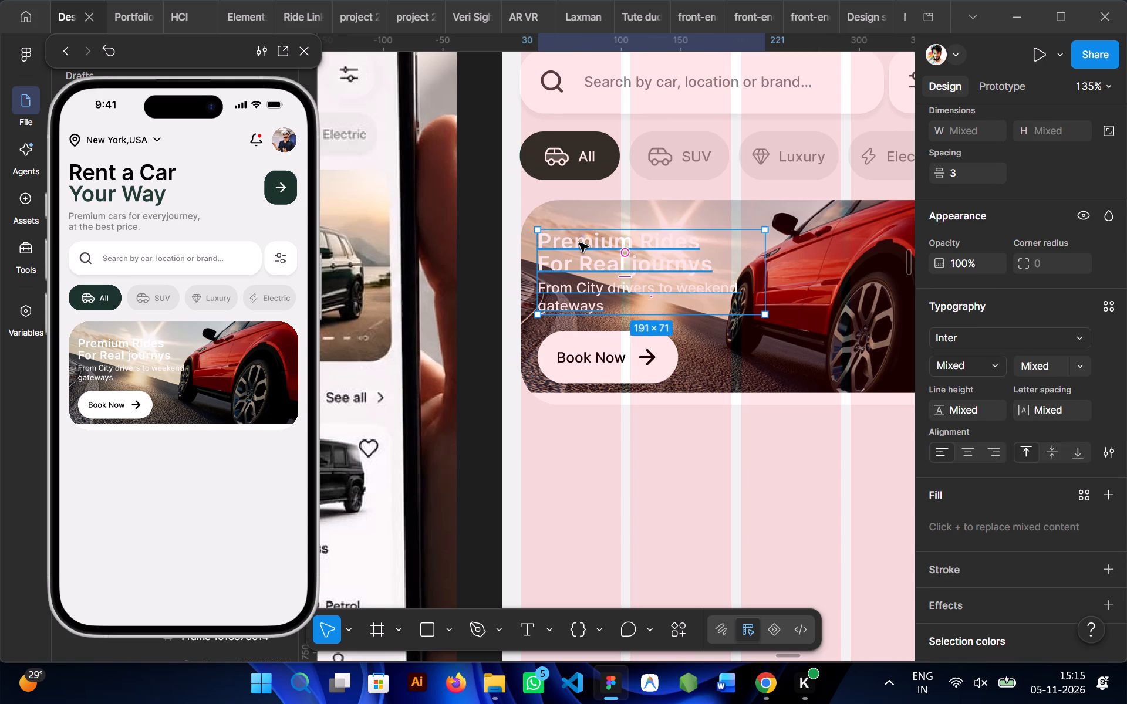
{"action": "key", "text": "shift+a"}
Combine the banner's text frame and the Book Now button into a vertical auto layout with a gap of 14.
{"action": "left_click", "coordinate": [585, 344], "text": "shift"}
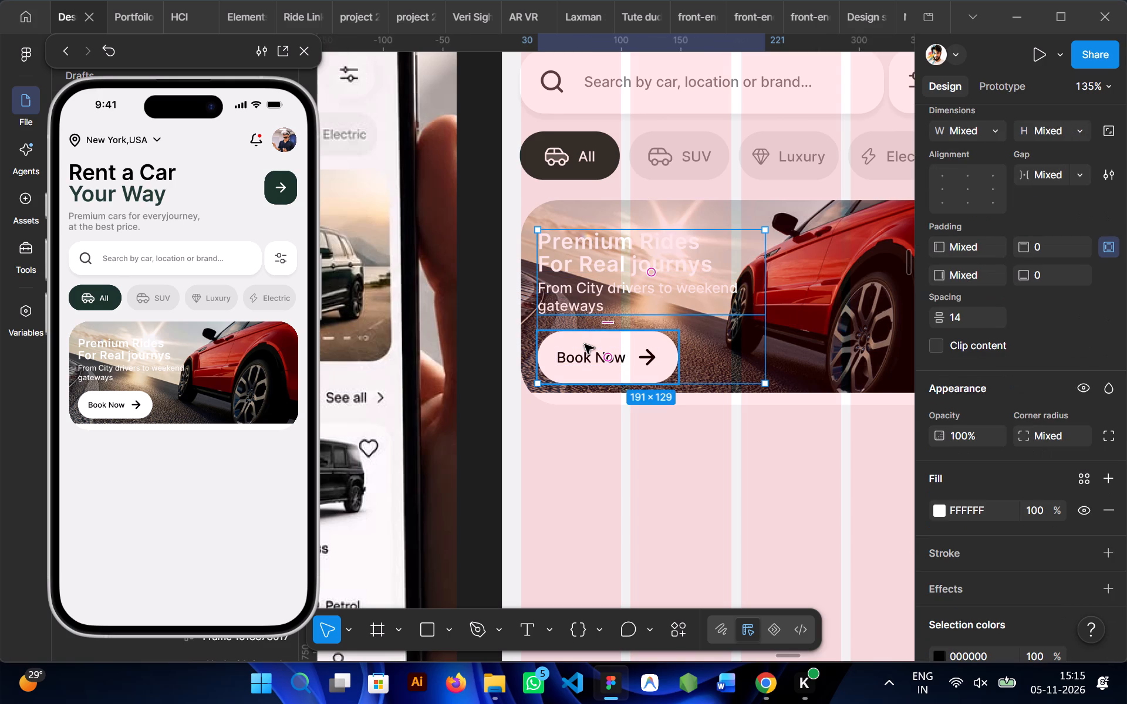
{"action": "key", "text": "shift+a"}
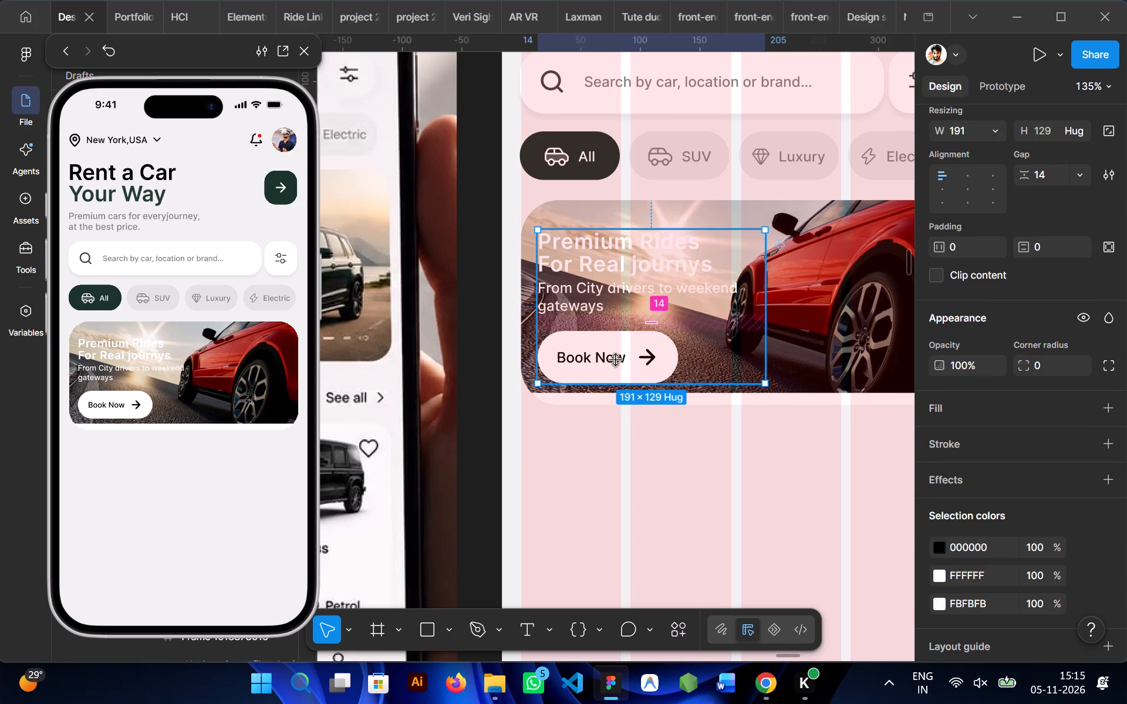
{"action": "left_click", "coordinate": [570, 510]}
{"action": "left_click", "coordinate": [570, 510]}
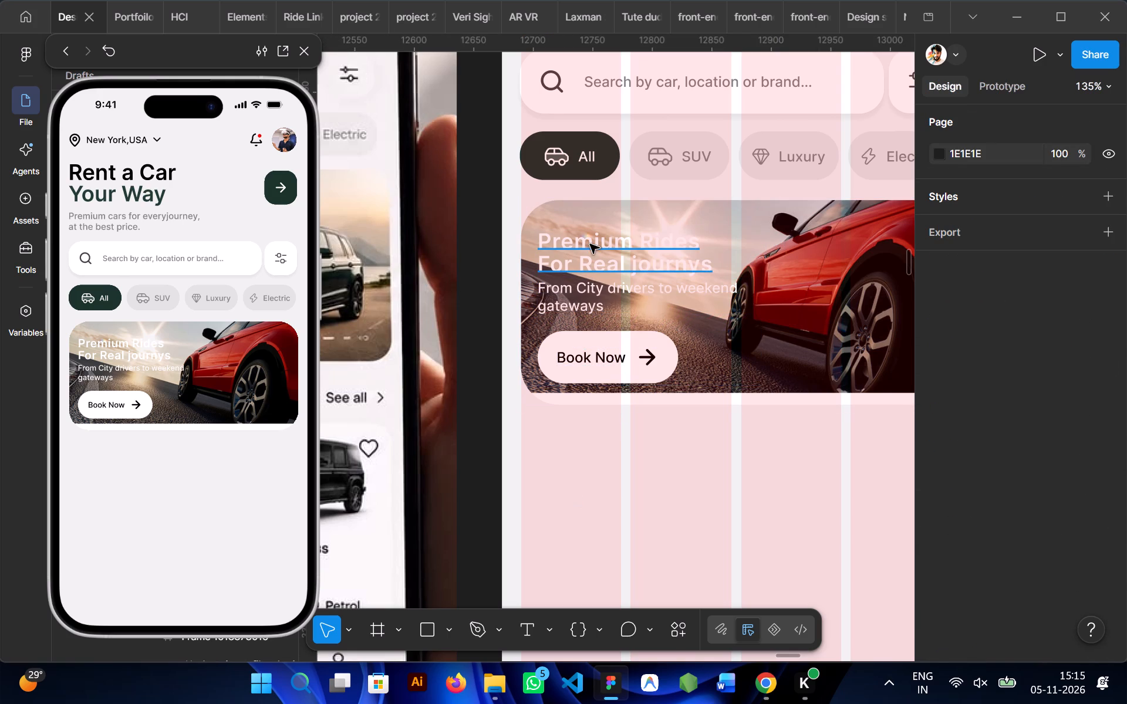
Enlarge the car image proportionally from its bottom edge to about 385 × 172, filling the banner's full height.
{"action": "left_click", "coordinate": [592, 249], "text": "ctrl"}
{"action": "left_click", "coordinate": [806, 234]}
{"action": "scroll", "coordinate": [806, 234], "scroll_direction": "left", "scroll_amount": 1}
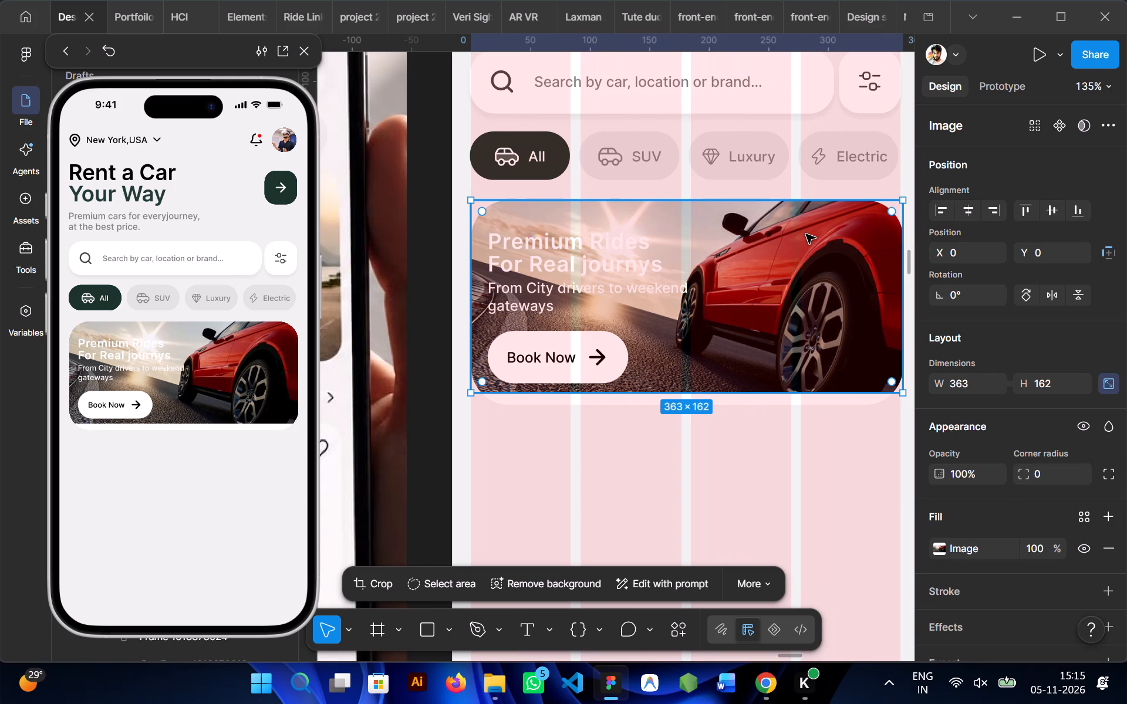
{"action": "scroll", "coordinate": [1024, 508], "scroll_direction": "down", "scroll_amount": 2}
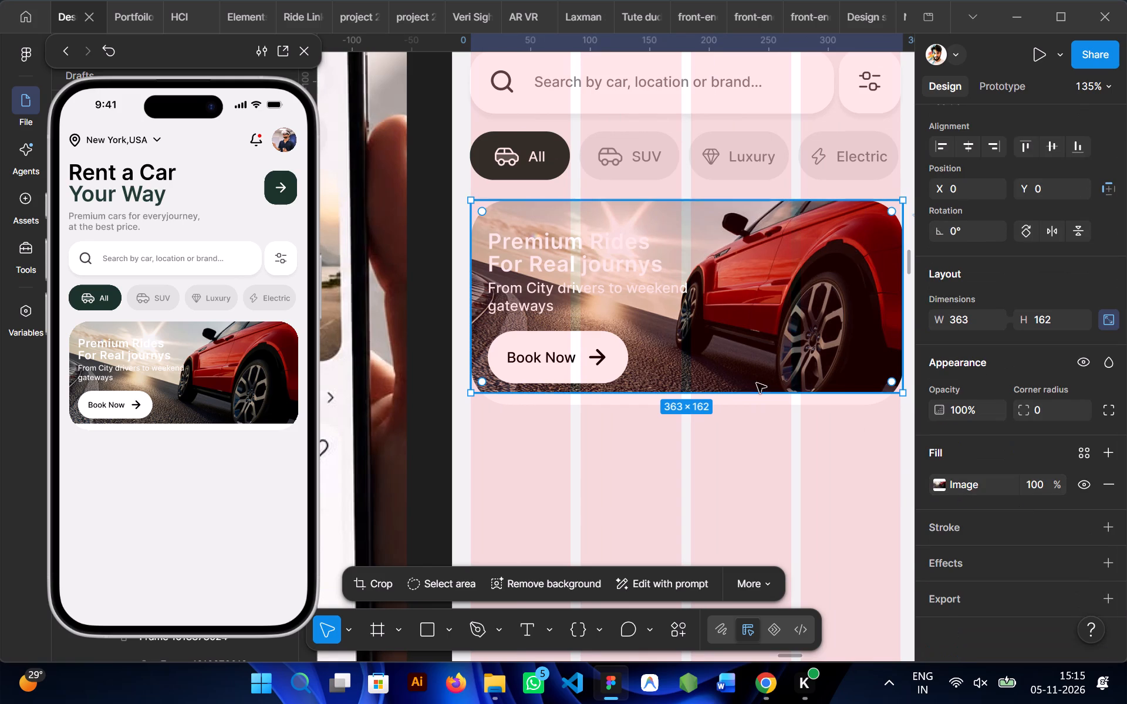
{"action": "left_click_drag", "start_coordinate": [741, 392], "coordinate": [744, 401]}
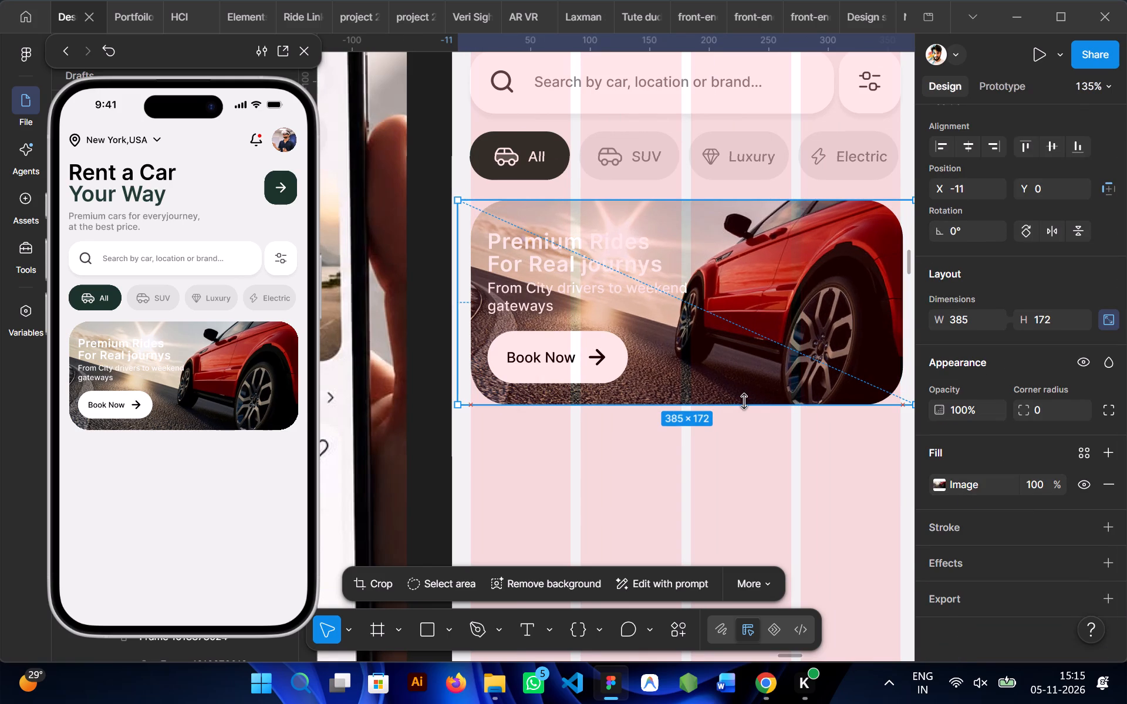
{"action": "left_click_drag", "start_coordinate": [744, 401], "coordinate": [744, 402]}
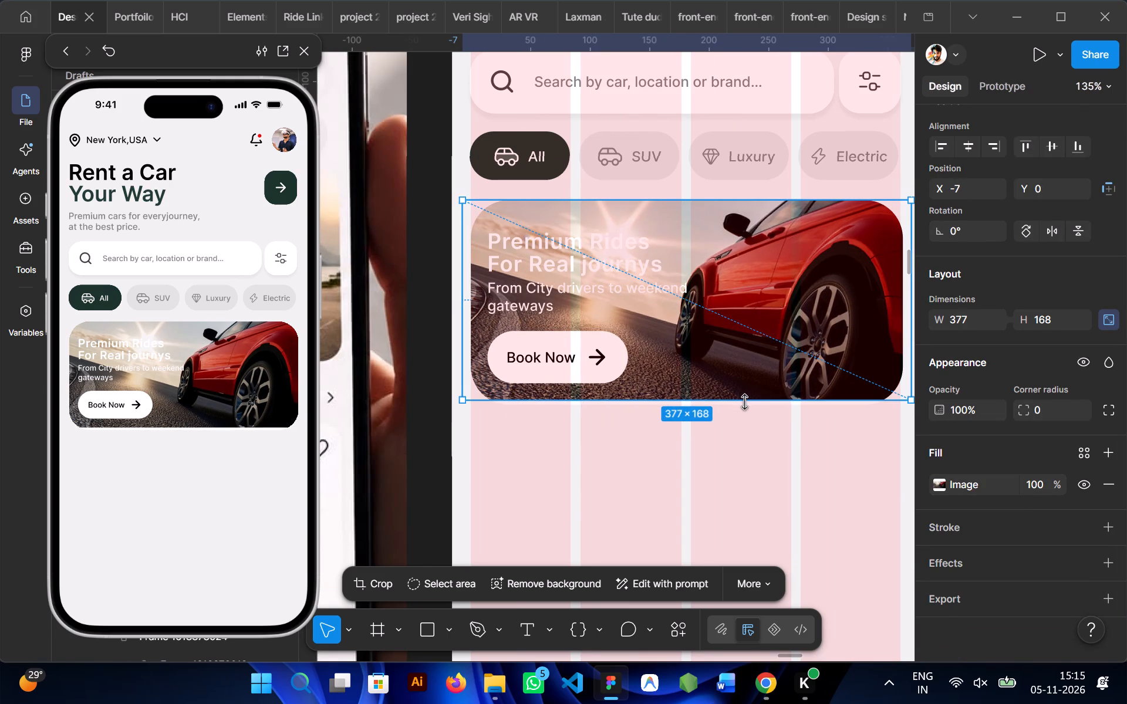
{"action": "left_click_drag", "start_coordinate": [744, 402], "coordinate": [746, 407]}
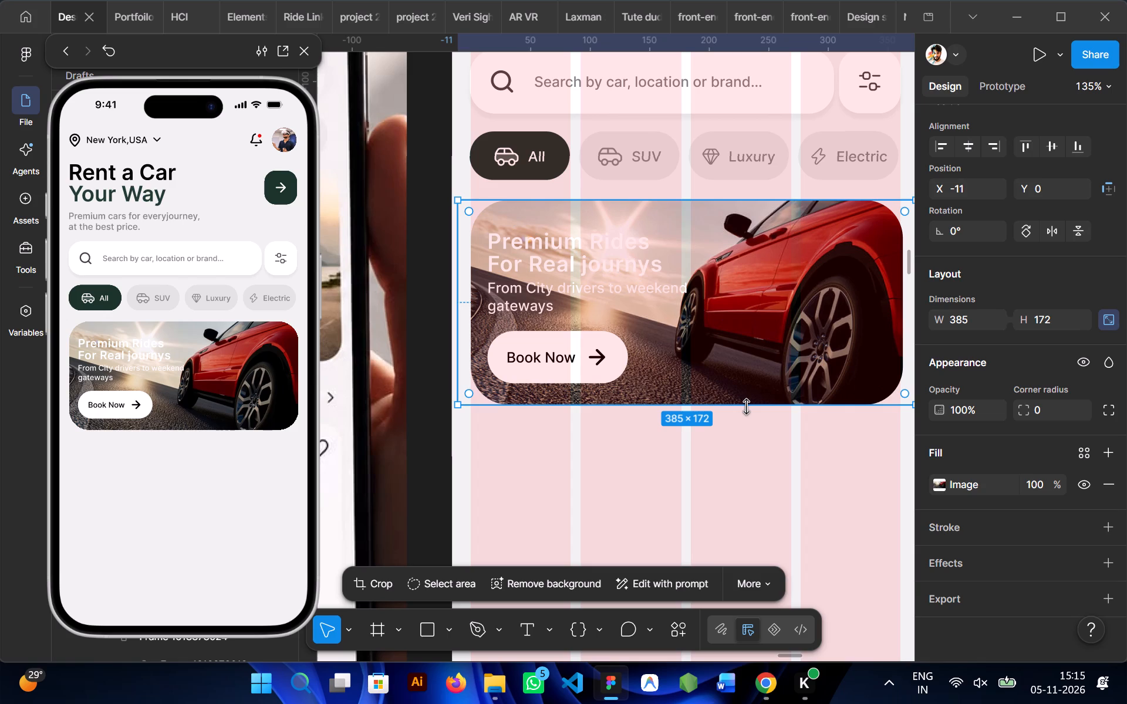
{"action": "left_click", "coordinate": [680, 516]}
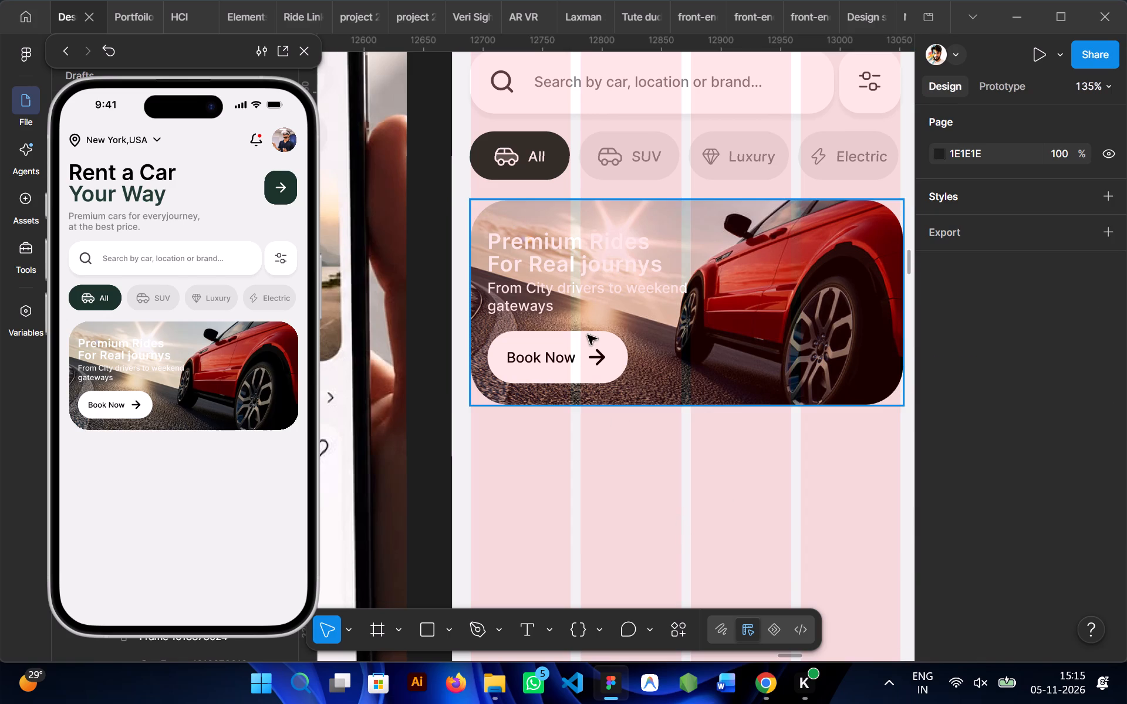
Centre the banner's text-and-button frame vertically in the banner and nudge it down to Y 27.
{"action": "double_click", "coordinate": [571, 343]}
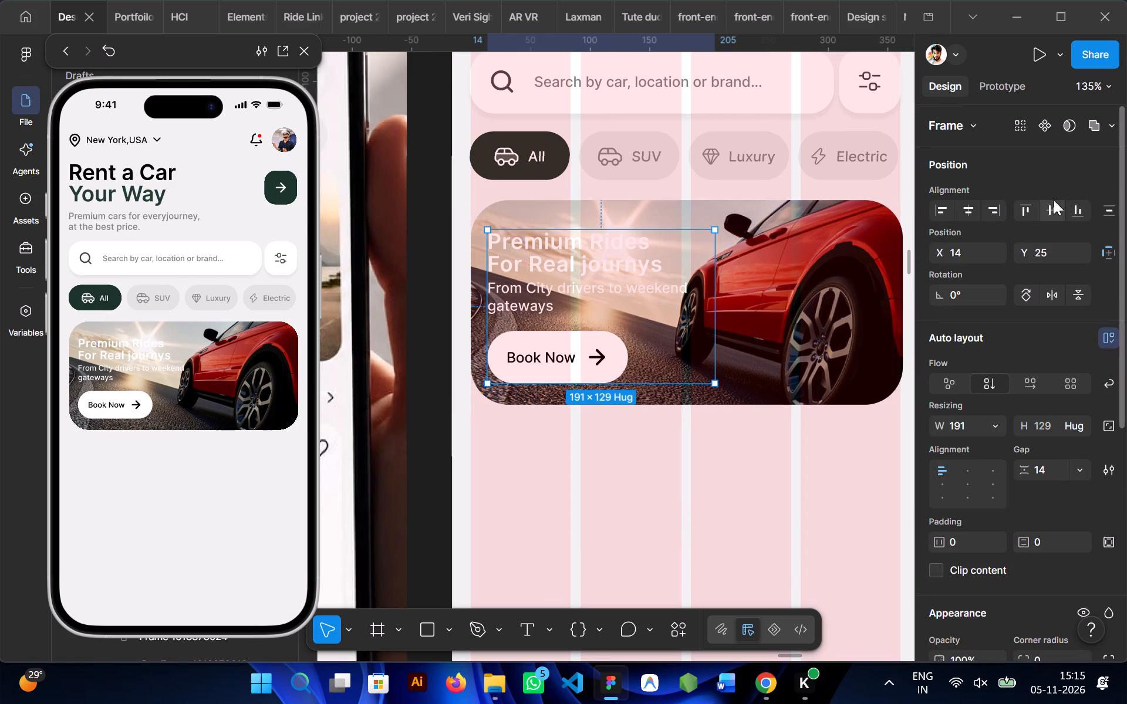
{"action": "left_click", "coordinate": [1060, 208]}
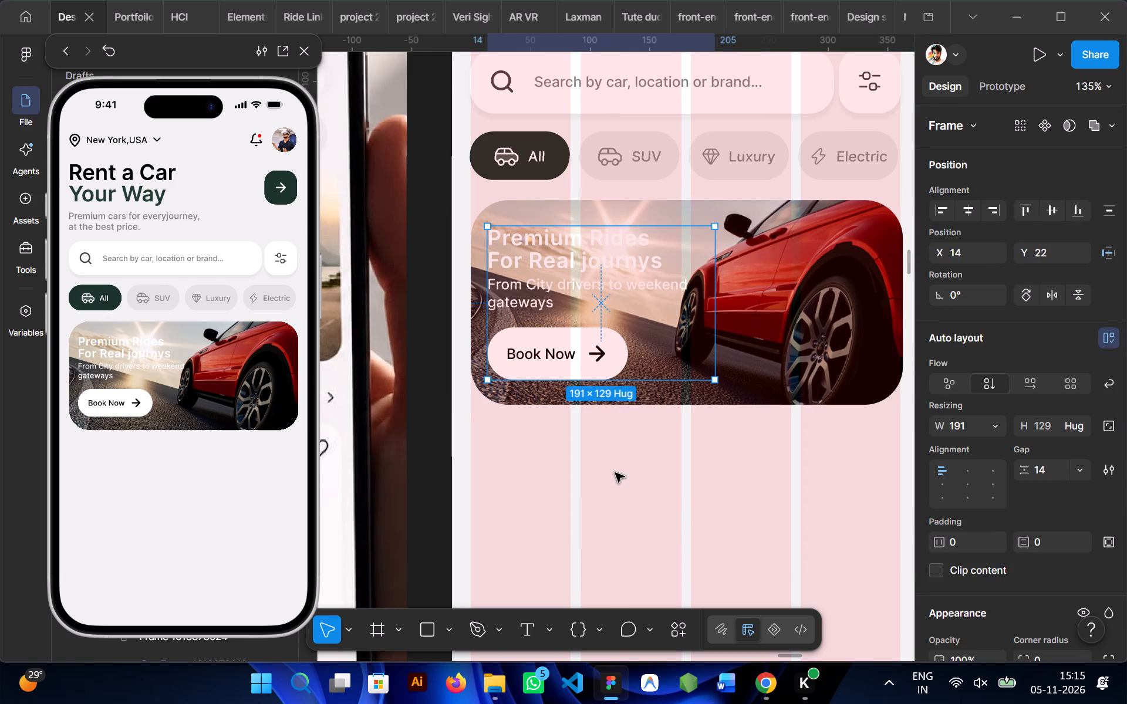
{"action": "key", "text": "Down"}
{"action": "key", "text": "Down"}
{"action": "key", "text": "Down"}
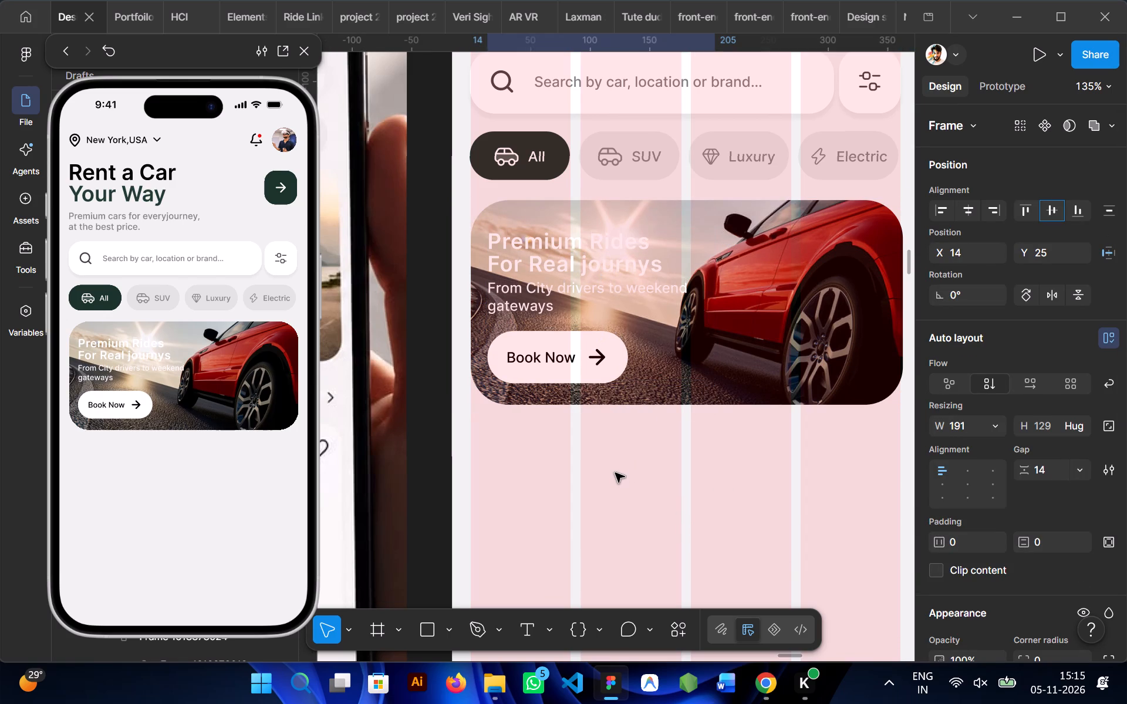
{"action": "key", "text": "Down"}
{"action": "key", "text": "Down"}
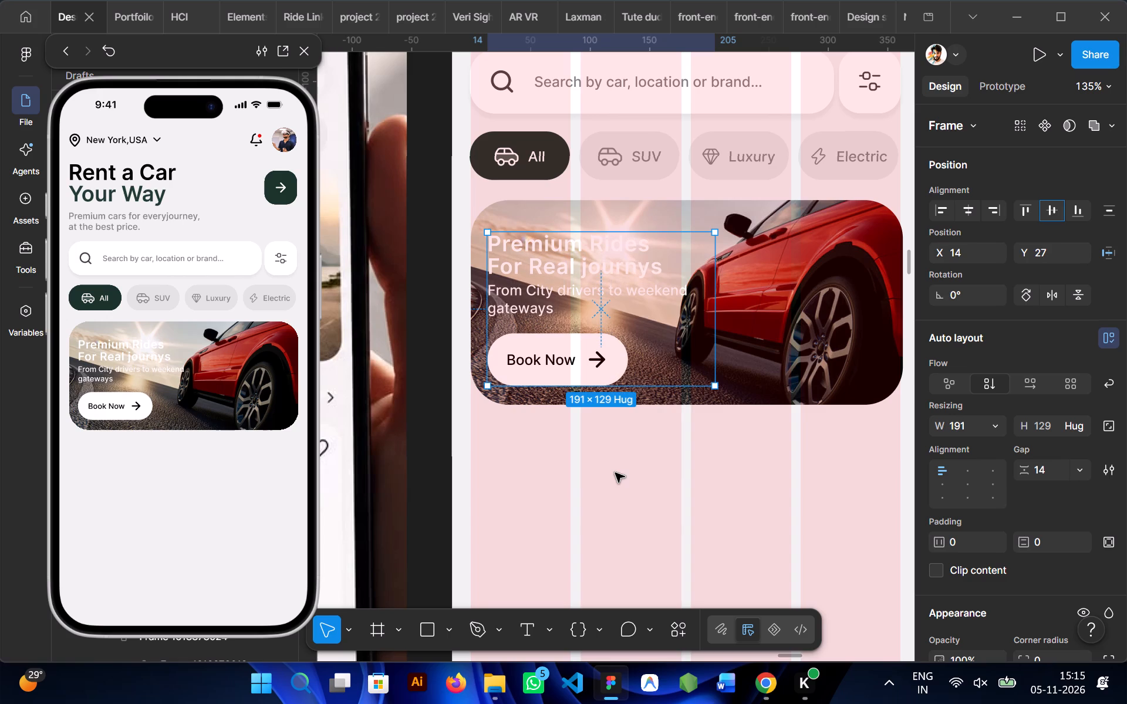
{"action": "left_click", "coordinate": [629, 506]}
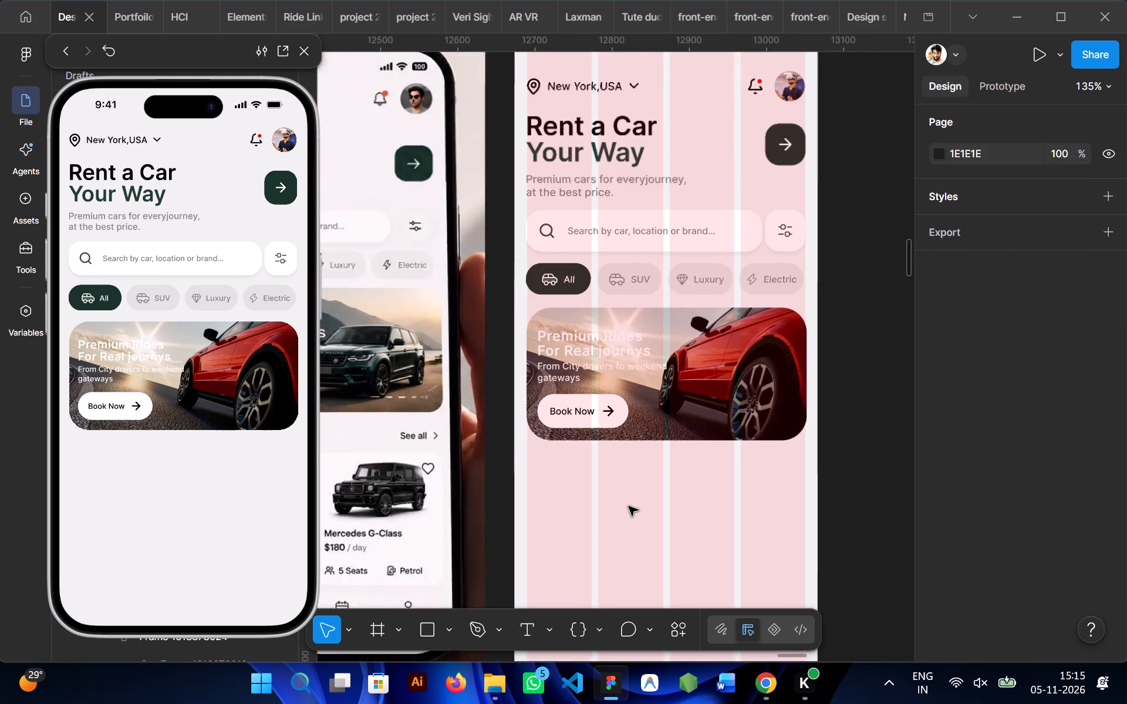
Delete the "Premium Rides" line and its empty line from the banner headline, keeping only "For Real journys".
{"action": "scroll", "coordinate": [629, 506], "scroll_direction": "down", "scroll_amount": 1}
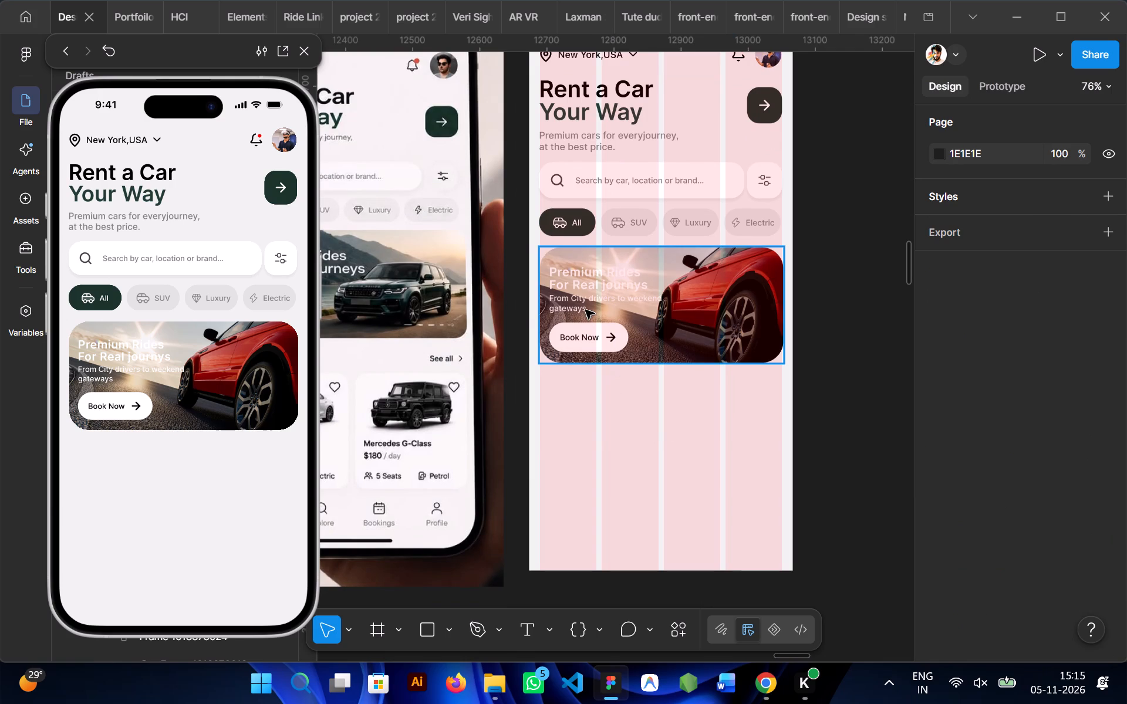
{"action": "scroll", "coordinate": [585, 310], "scroll_direction": "right", "scroll_amount": 2}
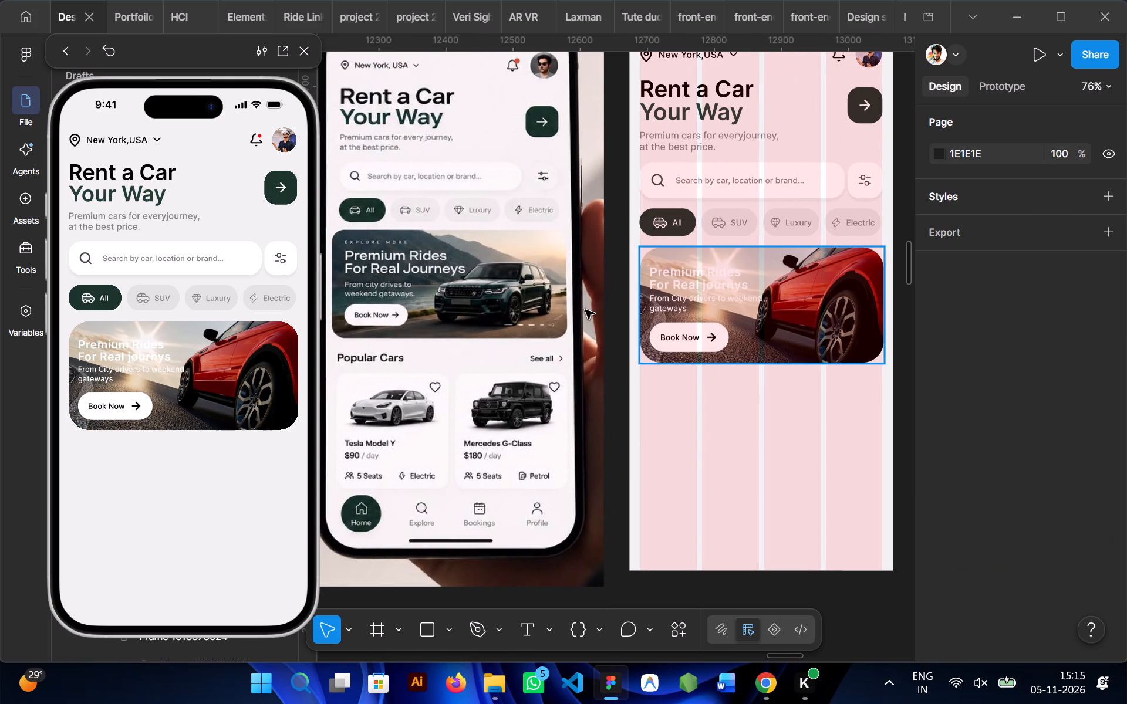
{"action": "left_click", "coordinate": [716, 418]}
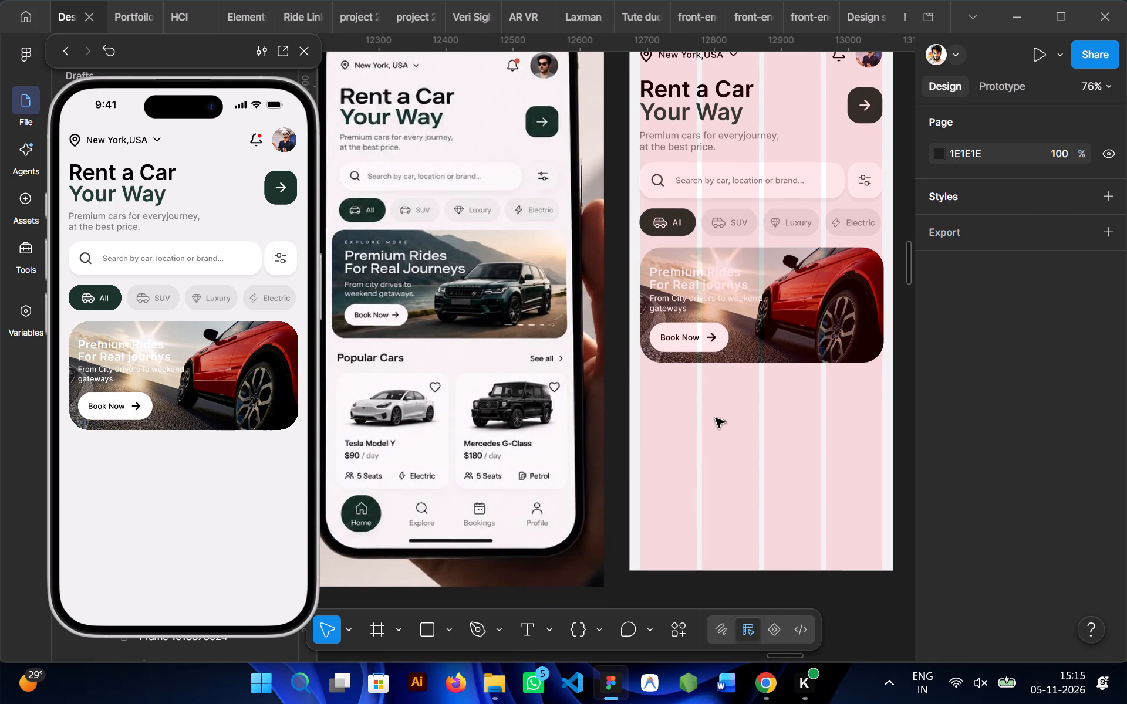
{"action": "double_click", "coordinate": [697, 276], "text": "ctrl"}
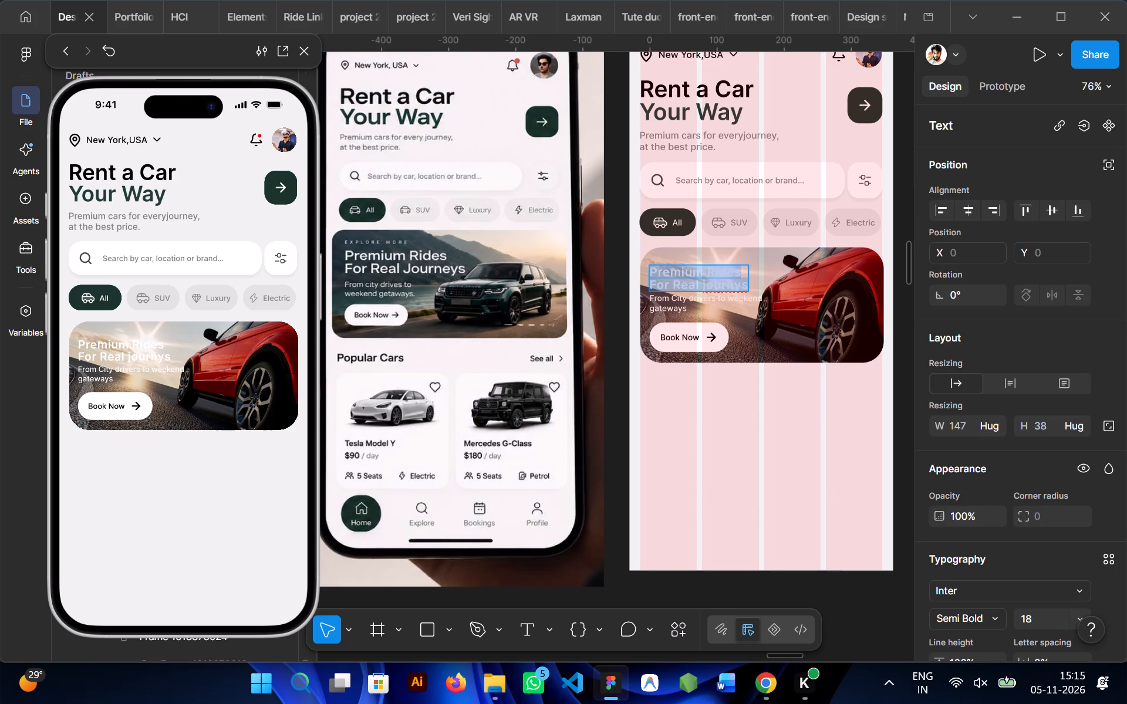
{"action": "left_click", "coordinate": [746, 285]}
{"action": "left_click_drag", "start_coordinate": [743, 273], "coordinate": [720, 273]}
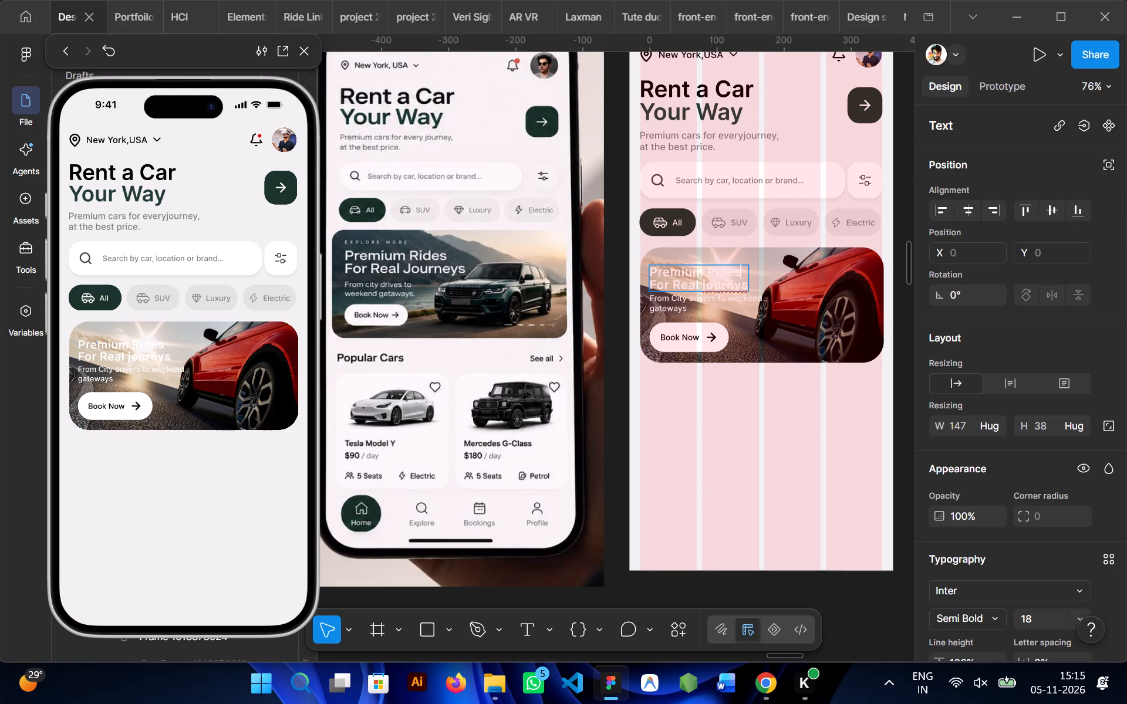
{"action": "left_click_drag", "start_coordinate": [720, 273], "coordinate": [653, 269]}
{"action": "key", "text": "BackSpace"}
{"action": "key", "text": "BackSpace"}
{"action": "key", "text": "Up"}
{"action": "key", "text": "Up"}
{"action": "key", "text": "BackSpace"}
{"action": "key", "text": "Down"}
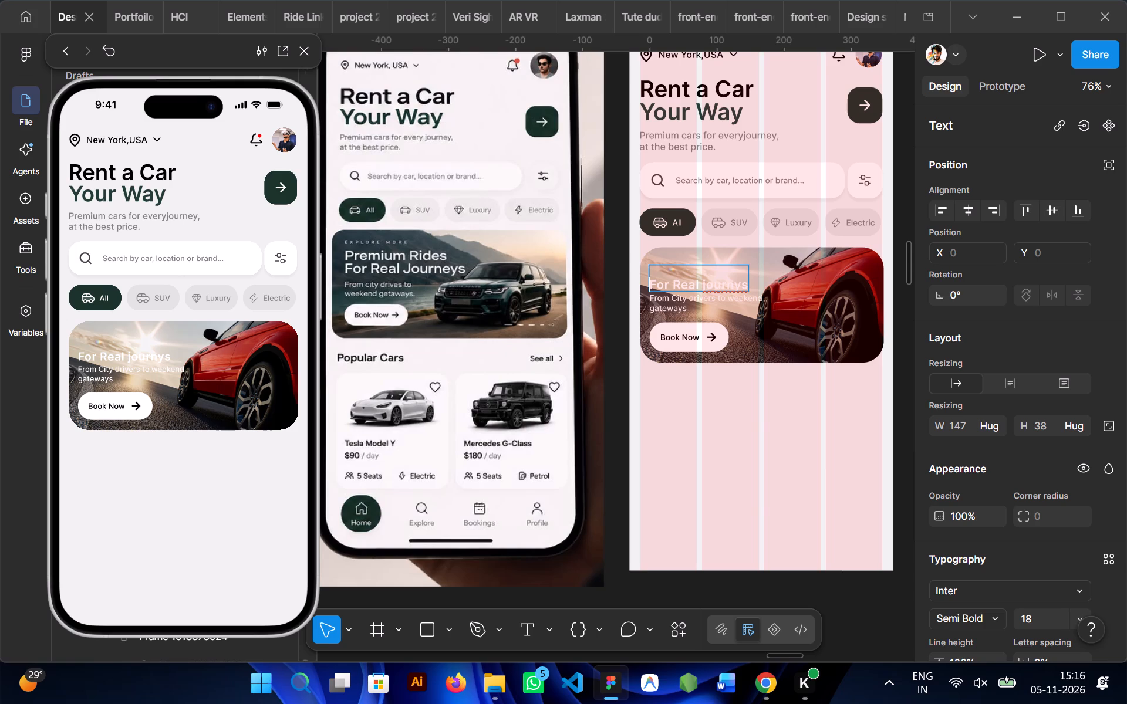
{"action": "key", "text": "BackSpace"}
{"action": "double_click", "coordinate": [700, 440]}
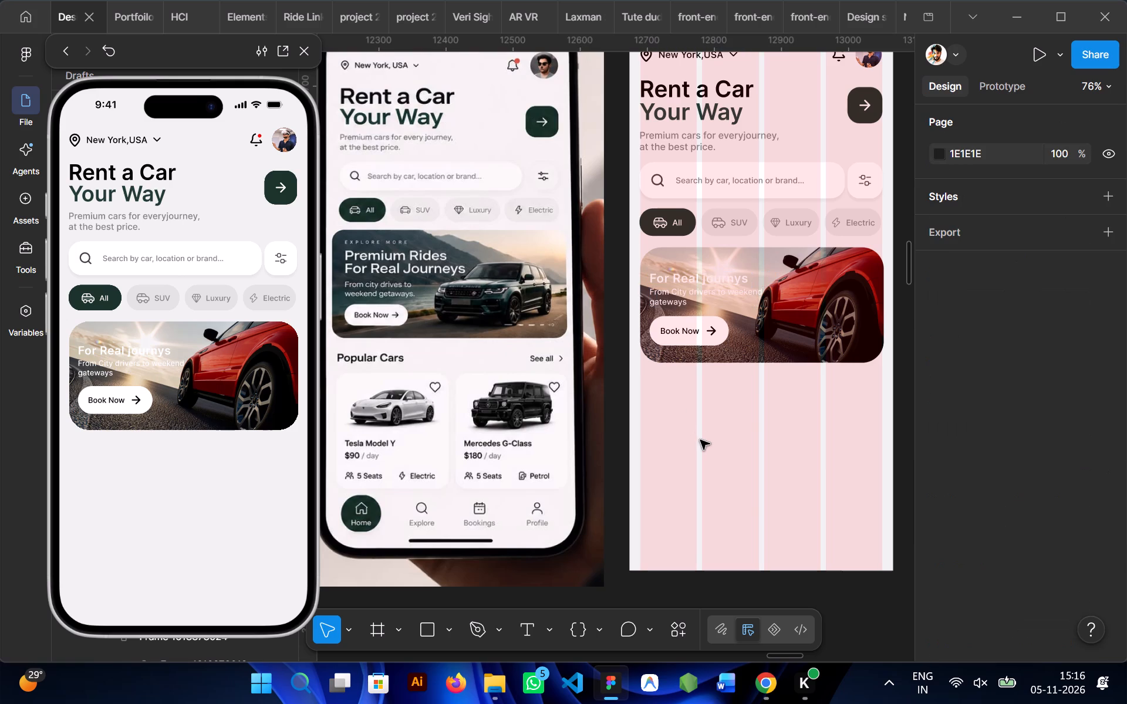
Nudge the banner's text-and-button frame right to X 19.
{"action": "double_click", "coordinate": [684, 294]}
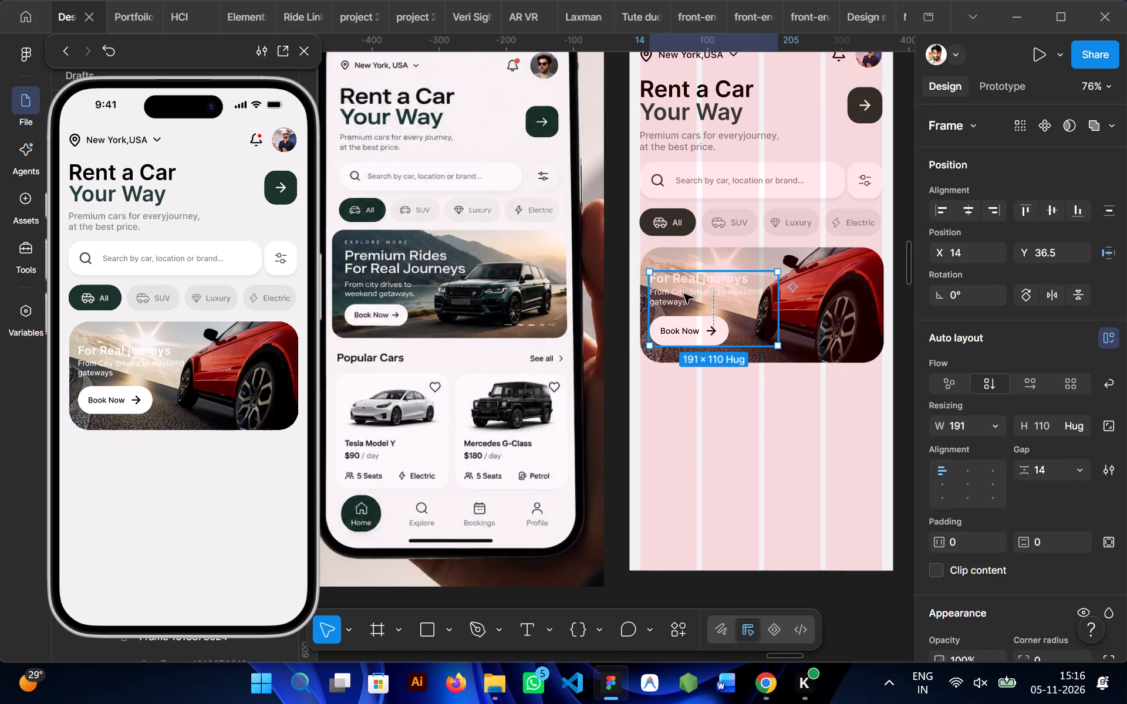
{"action": "key", "text": "Right"}
{"action": "key", "text": "Right"}
{"action": "key", "text": "Right"}
{"action": "key", "text": "Right"}
{"action": "key", "text": "Right"}
{"action": "key", "text": "Right"}
{"action": "key", "text": "Right"}
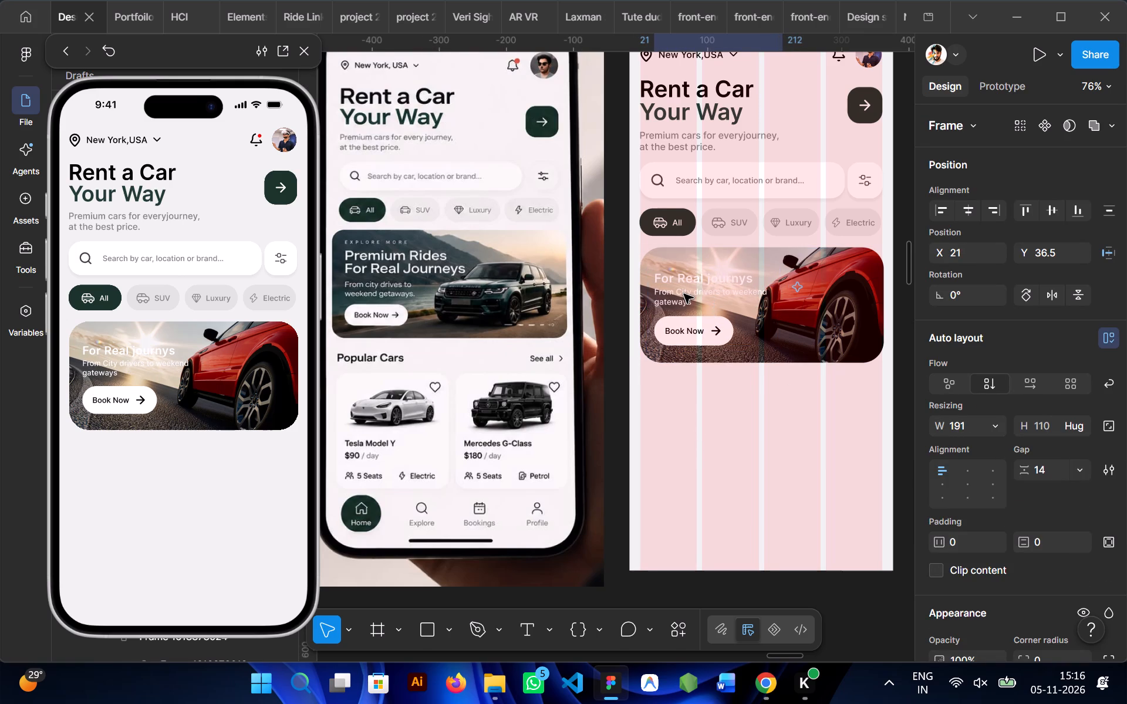
{"action": "key", "text": "Left"}
{"action": "key", "text": "Left"}
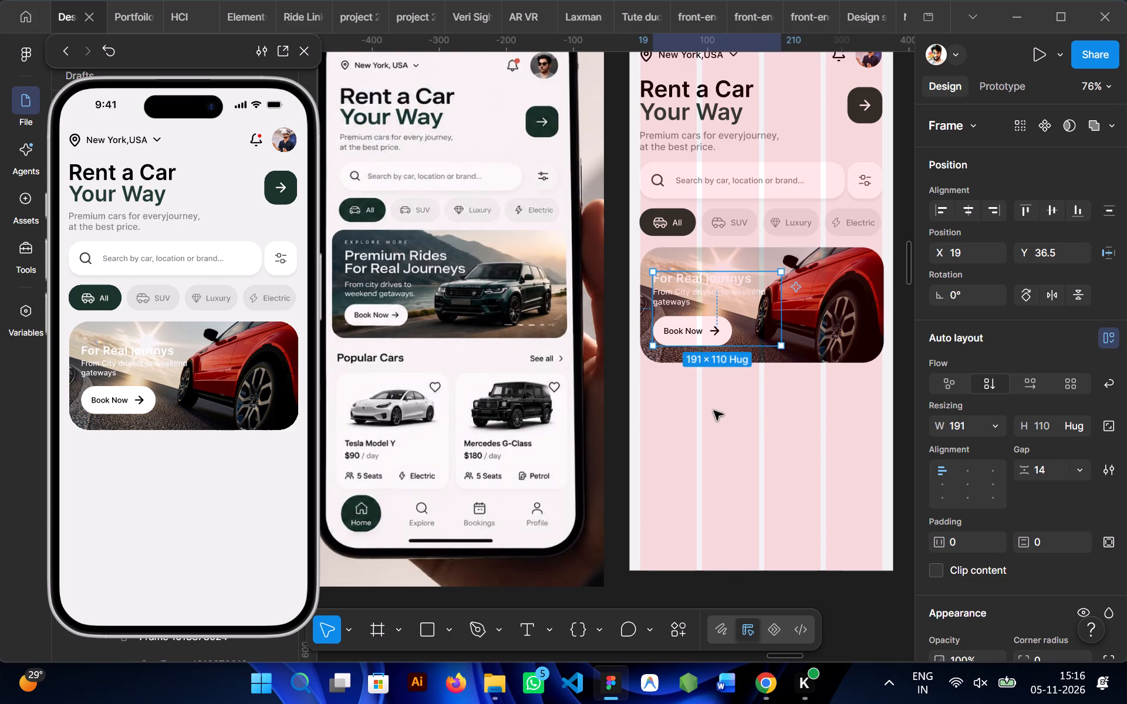
{"action": "left_click", "coordinate": [717, 432]}
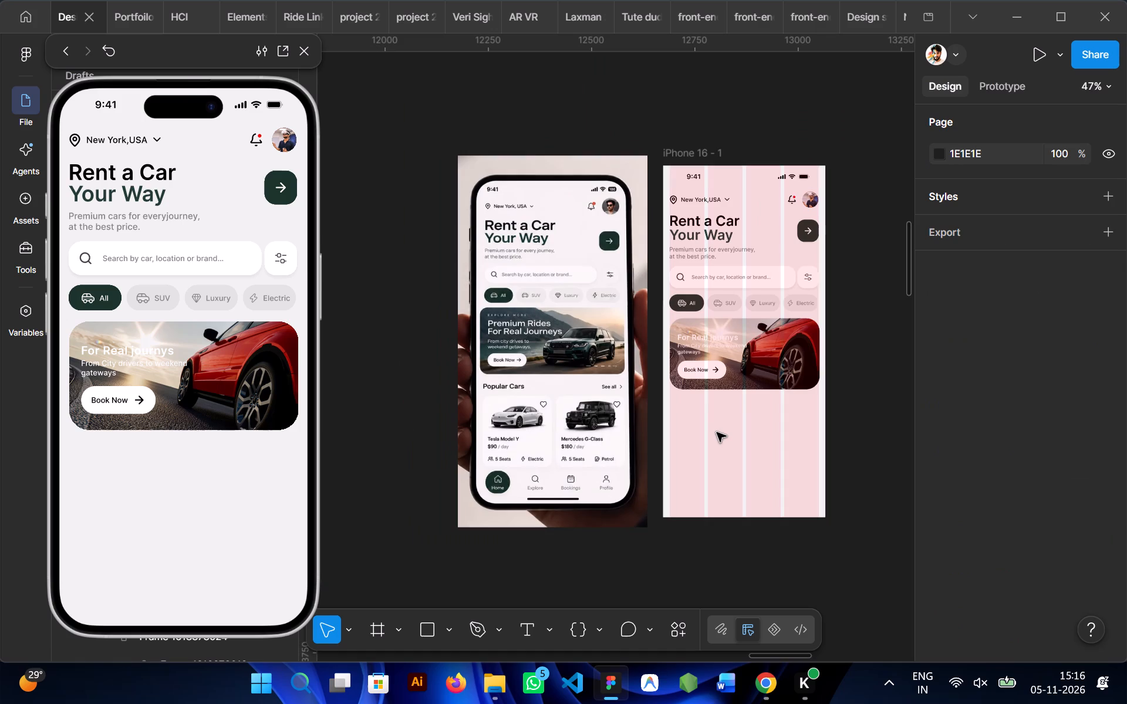
Add a "Popular Cars" text heading in the empty area below the car banner.
{"action": "scroll", "coordinate": [717, 432], "scroll_direction": "left", "scroll_amount": 1}
{"action": "left_click", "coordinate": [657, 407]}
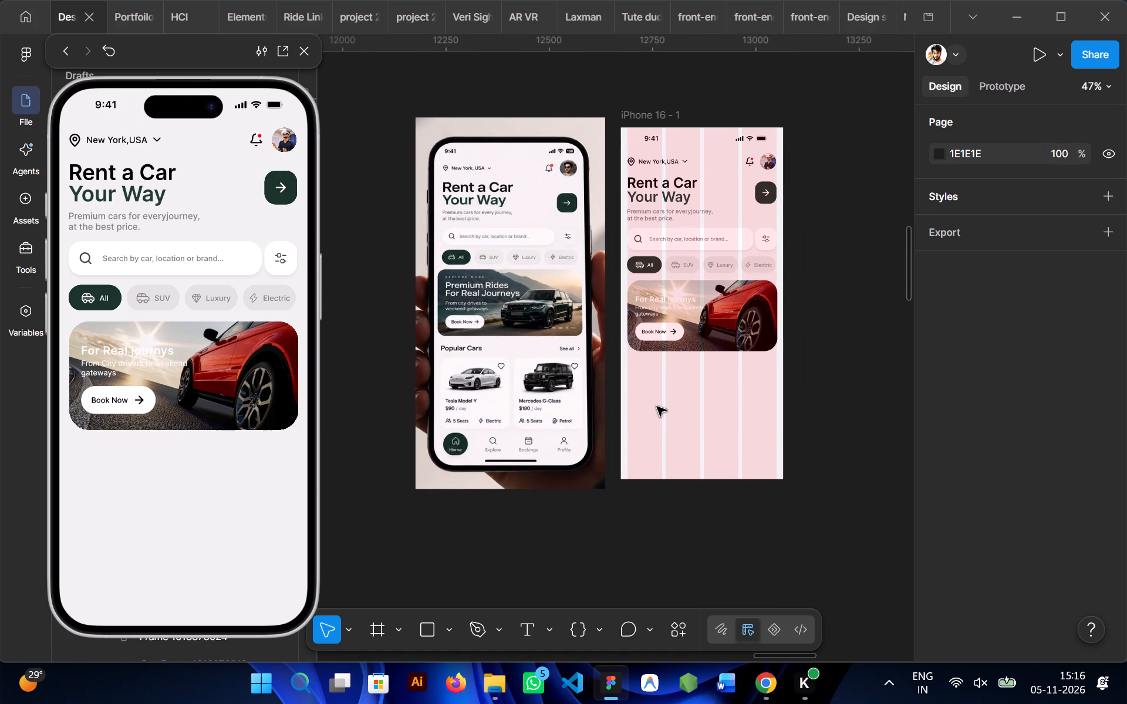
{"action": "key", "text": "t"}
{"action": "left_click", "coordinate": [636, 376]}
{"action": "scroll", "coordinate": [636, 376], "scroll_direction": "right", "scroll_amount": 1}
{"action": "type", "text": "Popu;;ar"}
{"action": "key", "text": "BackSpace"}
{"action": "key", "text": "BackSpace"}
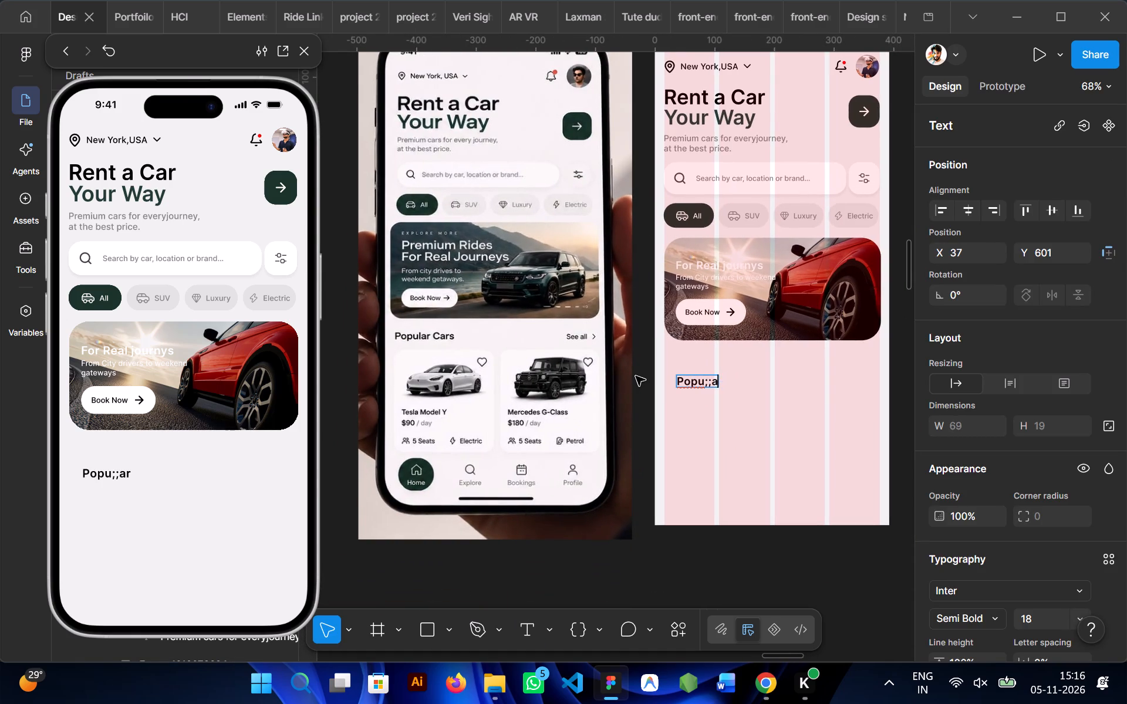
{"action": "key", "text": "BackSpace"}
{"action": "key", "text": "BackSpace"}
{"action": "type", "text": "lar"}
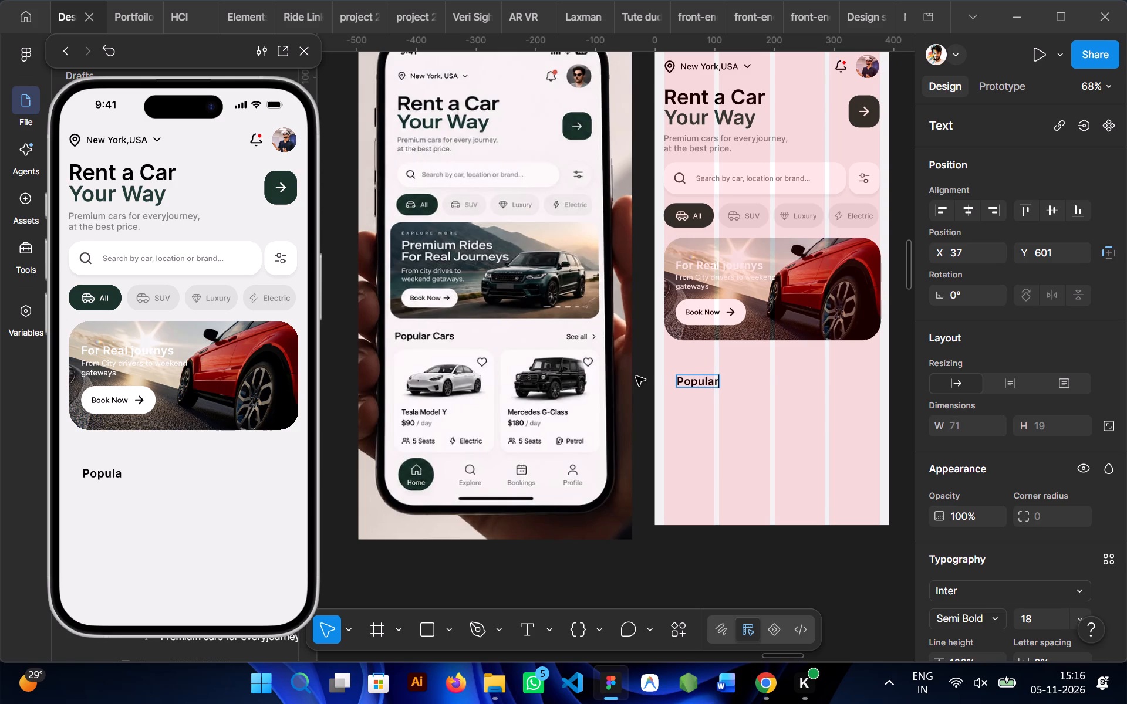
{"action": "key", "text": "space"}
{"action": "type", "text": "Cars"}
{"action": "left_click", "coordinate": [735, 438]}
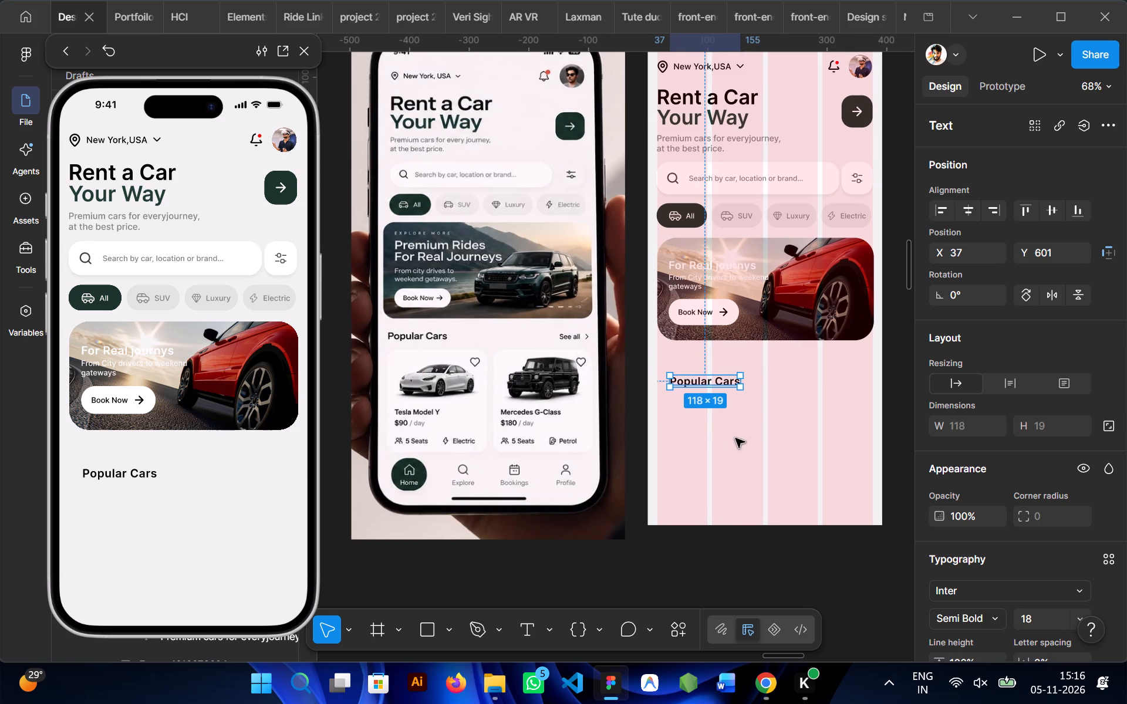
Move the "Popular Cars" heading close beneath the banner, near the banner's left edge.
{"action": "left_click_drag", "start_coordinate": [693, 377], "coordinate": [687, 372]}
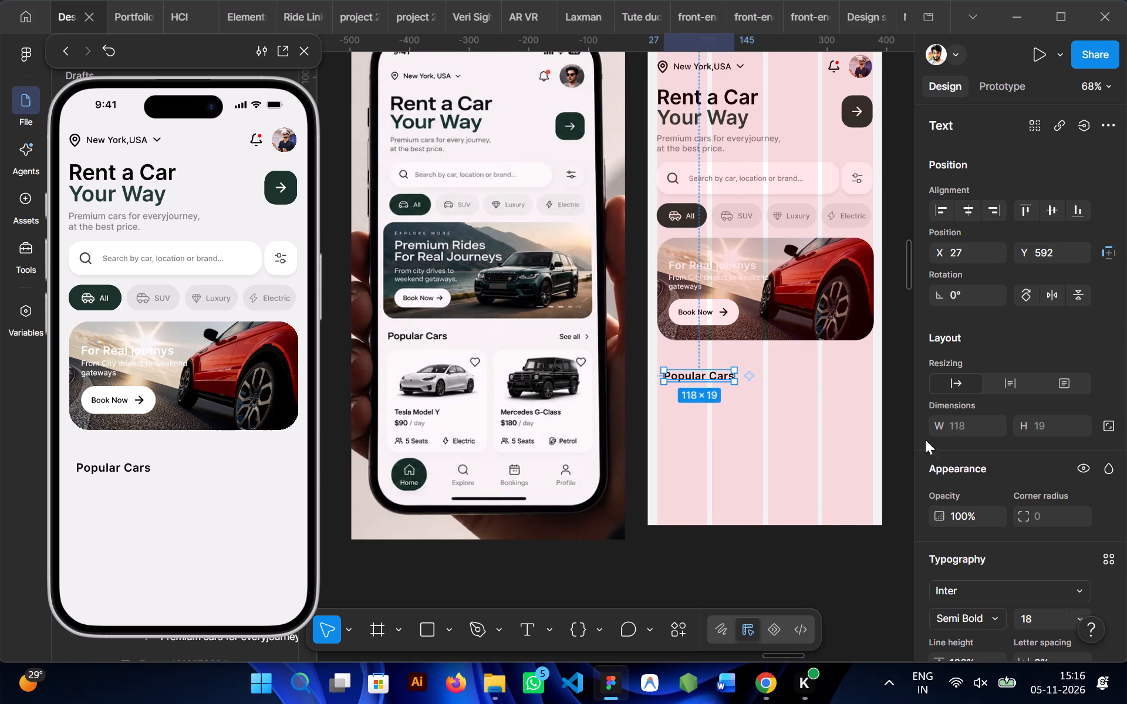
{"action": "left_click_drag", "start_coordinate": [725, 381], "coordinate": [714, 372]}
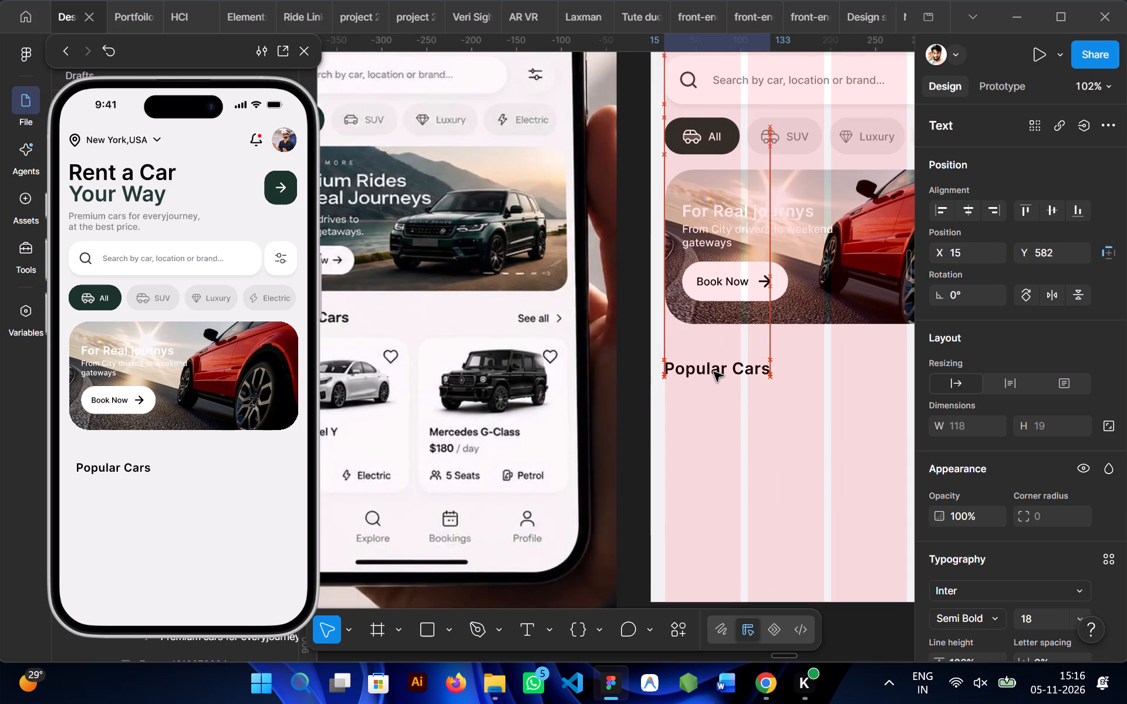
{"action": "left_click_drag", "start_coordinate": [714, 372], "coordinate": [714, 368]}
{"action": "left_click", "coordinate": [737, 442]}
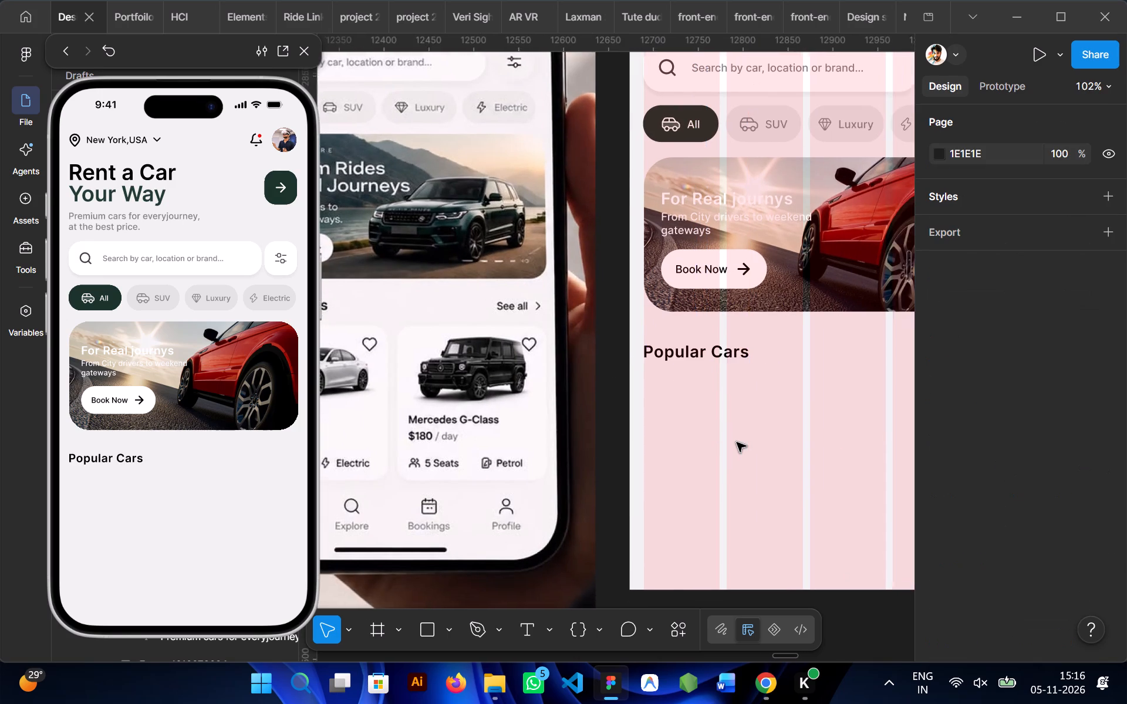
{"action": "left_click_drag", "start_coordinate": [713, 374], "coordinate": [713, 373]}
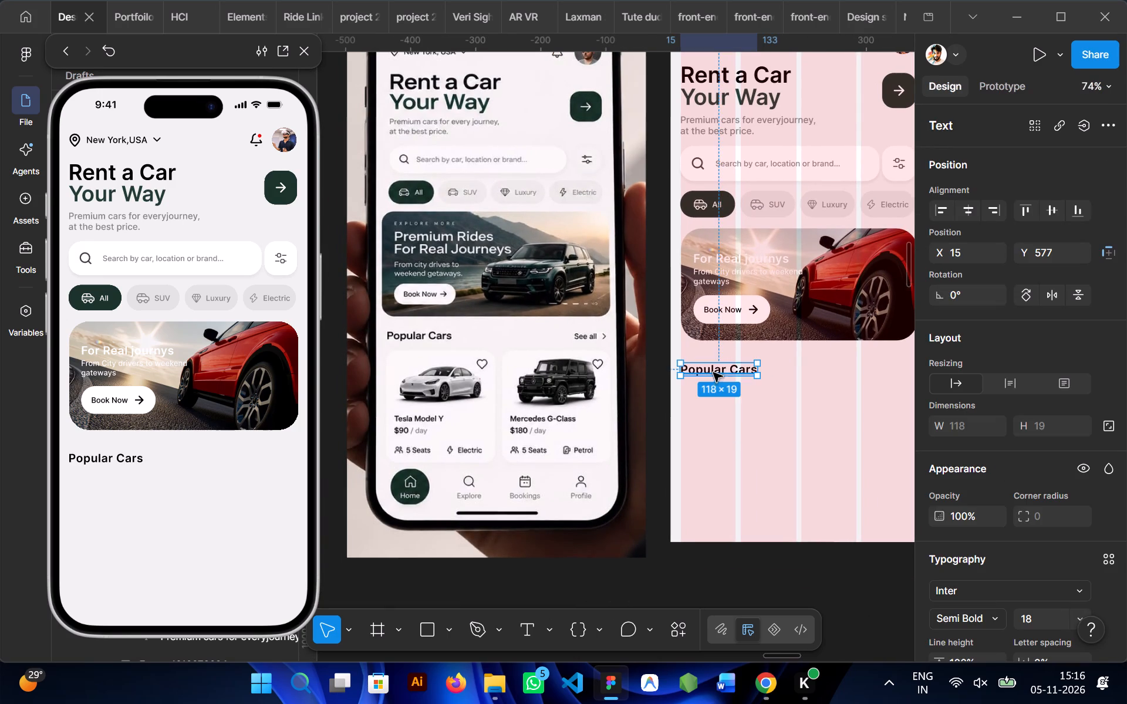
{"action": "left_click_drag", "start_coordinate": [713, 373], "coordinate": [715, 368]}
{"action": "left_click", "coordinate": [737, 436]}
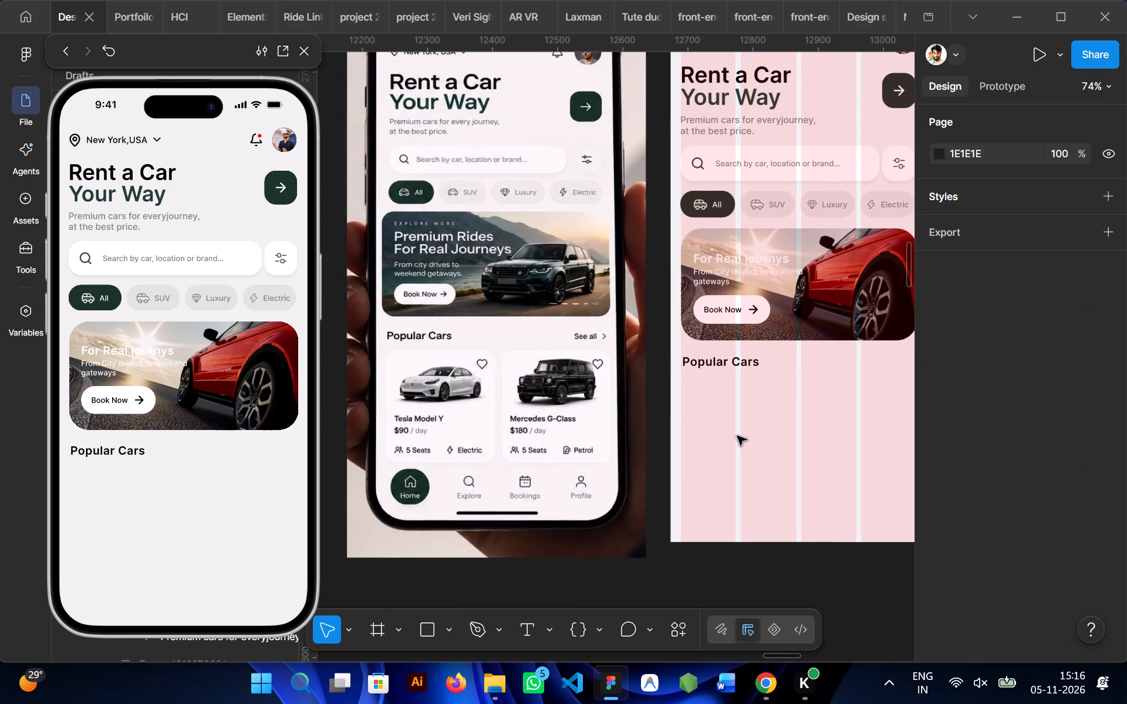
Switch to Chrome and open the full set of images related to the selected red car ad photo.
{"action": "left_click", "coordinate": [767, 691]}
{"action": "scroll", "coordinate": [771, 520], "scroll_direction": "down", "scroll_amount": 1}
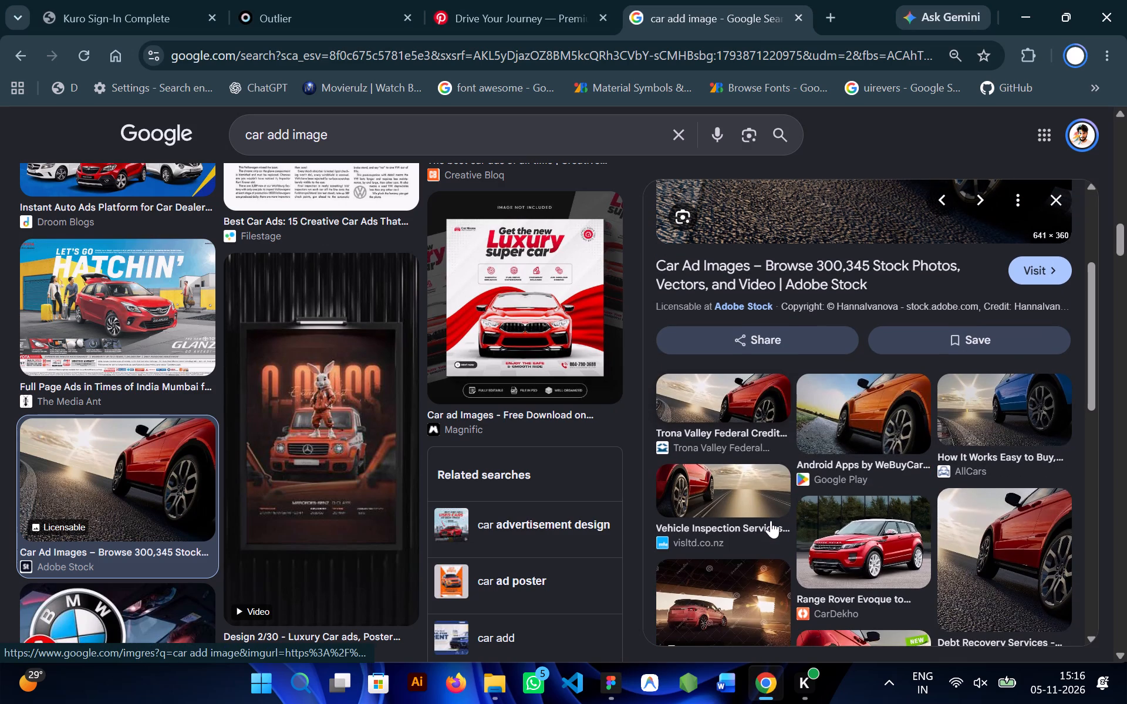
{"action": "scroll", "coordinate": [771, 520], "scroll_direction": "down", "scroll_amount": 4}
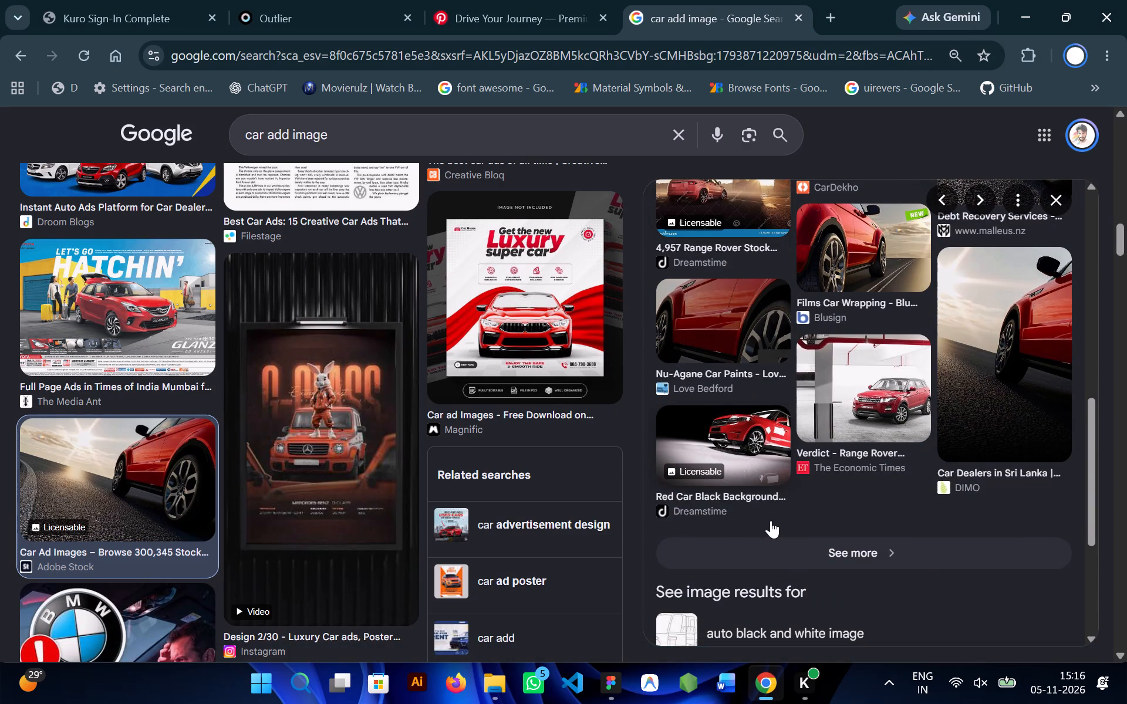
{"action": "scroll", "coordinate": [603, 352], "scroll_direction": "up", "scroll_amount": 4}
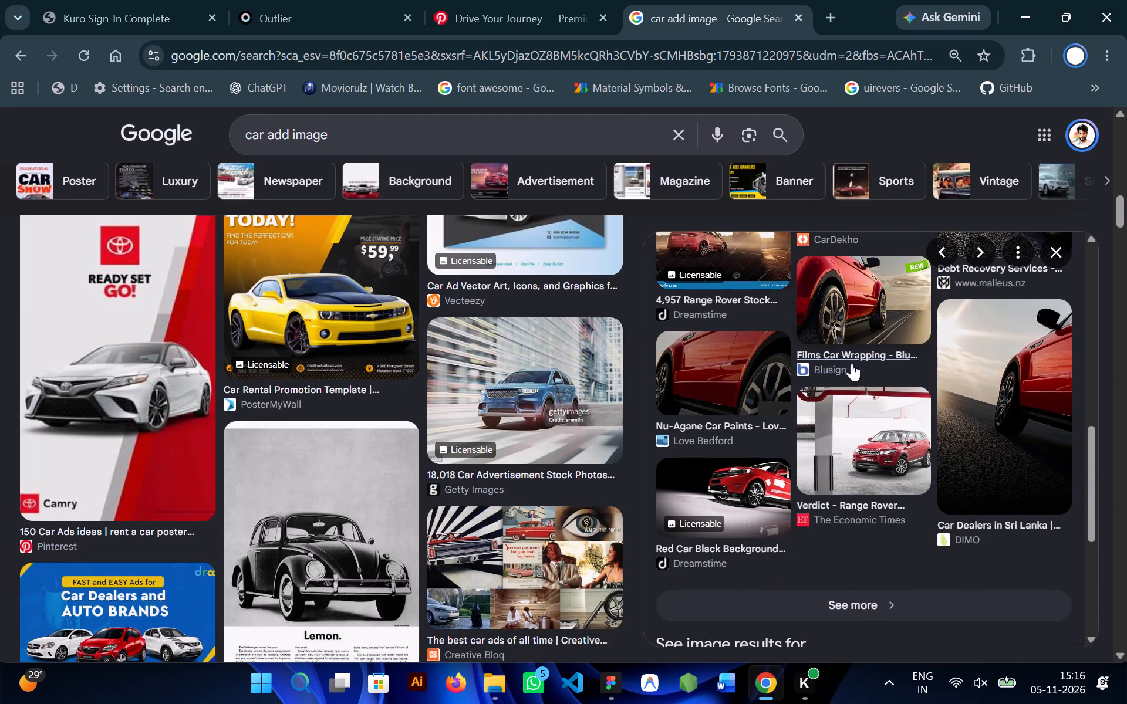
{"action": "left_click", "coordinate": [841, 612]}
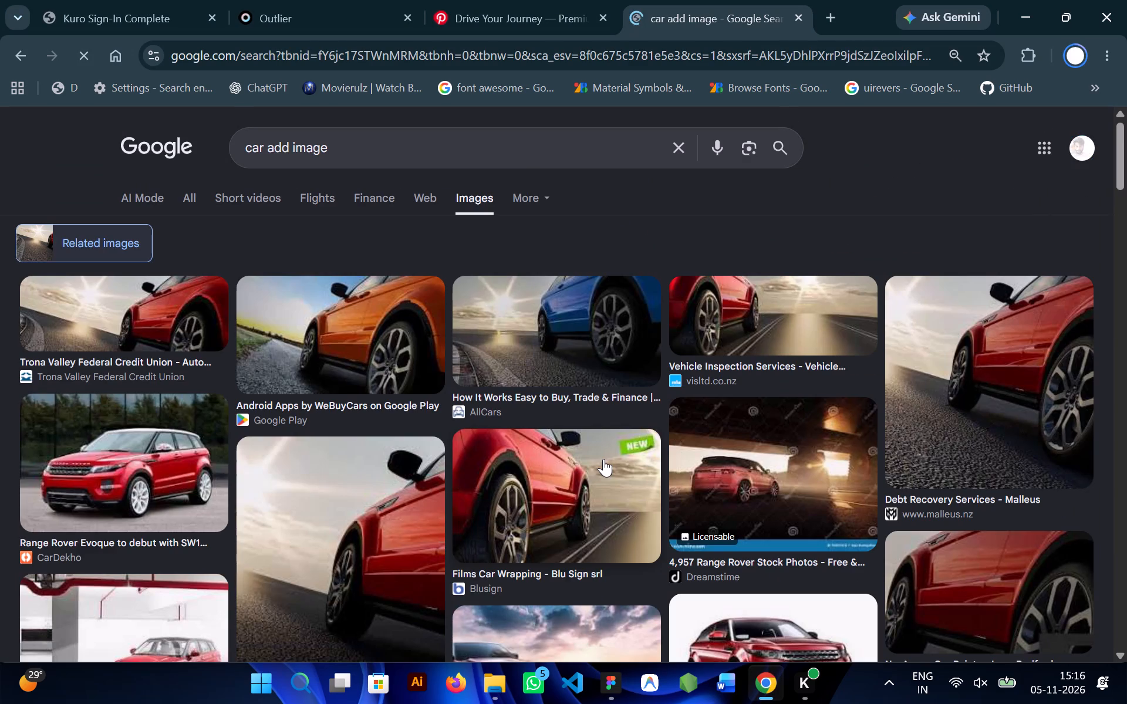
Look through the related red car images for a suitable photo for the car rental design.
{"action": "scroll", "coordinate": [603, 459], "scroll_direction": "down", "scroll_amount": 2}
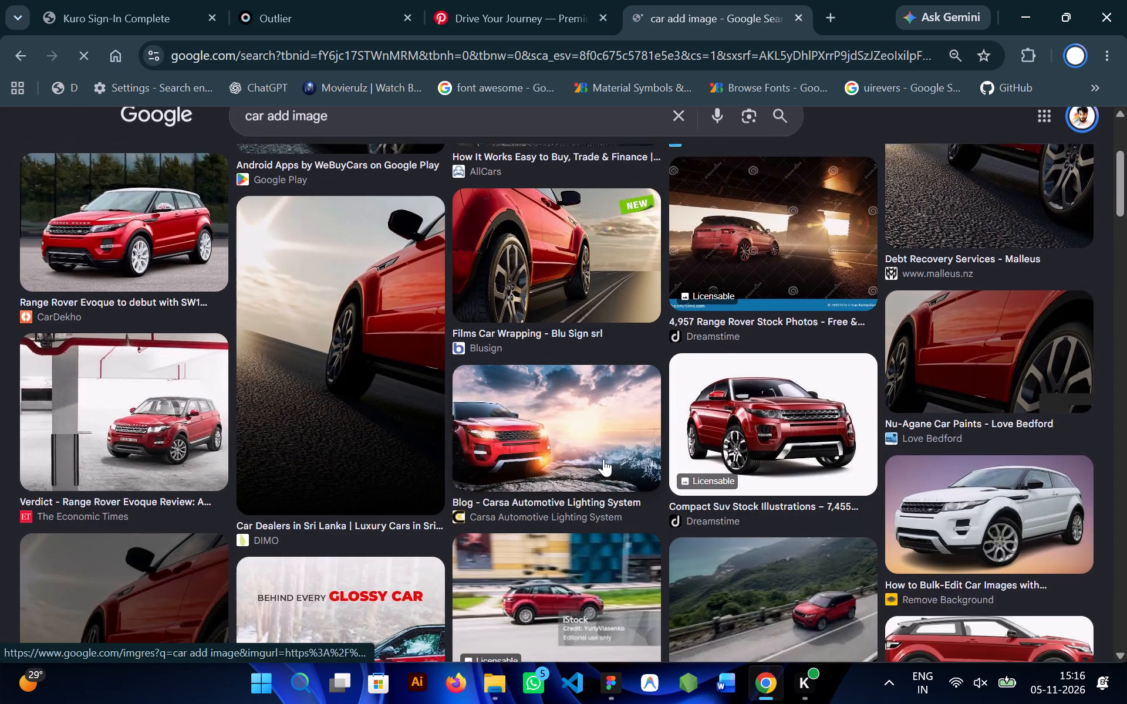
{"action": "scroll", "coordinate": [603, 459], "scroll_direction": "down", "scroll_amount": 2}
{"action": "scroll", "coordinate": [486, 482], "scroll_direction": "down", "scroll_amount": 1}
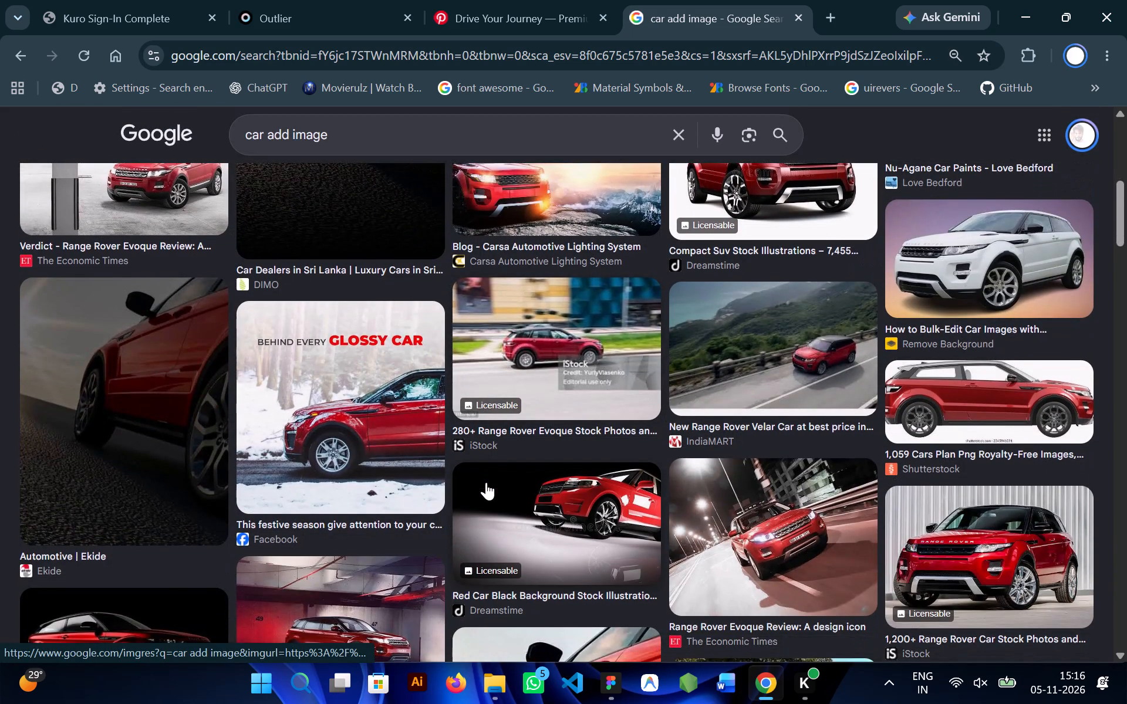
{"action": "scroll", "coordinate": [486, 482], "scroll_direction": "down", "scroll_amount": 4}
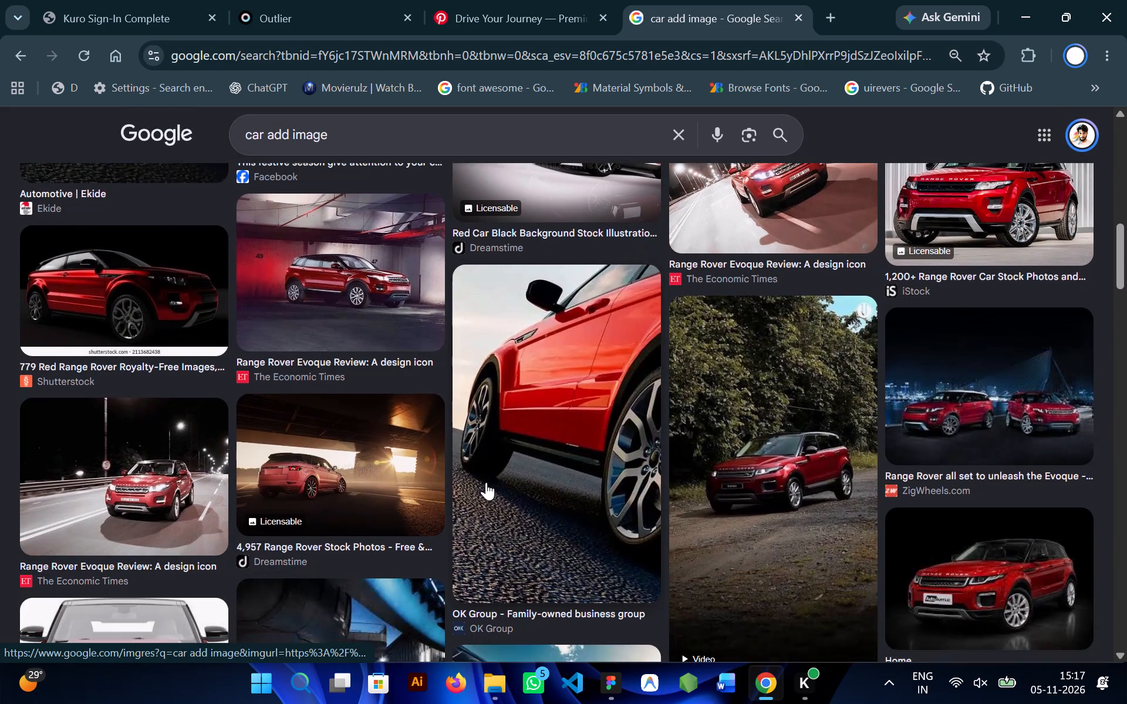
{"action": "scroll", "coordinate": [486, 482], "scroll_direction": "down", "scroll_amount": 3}
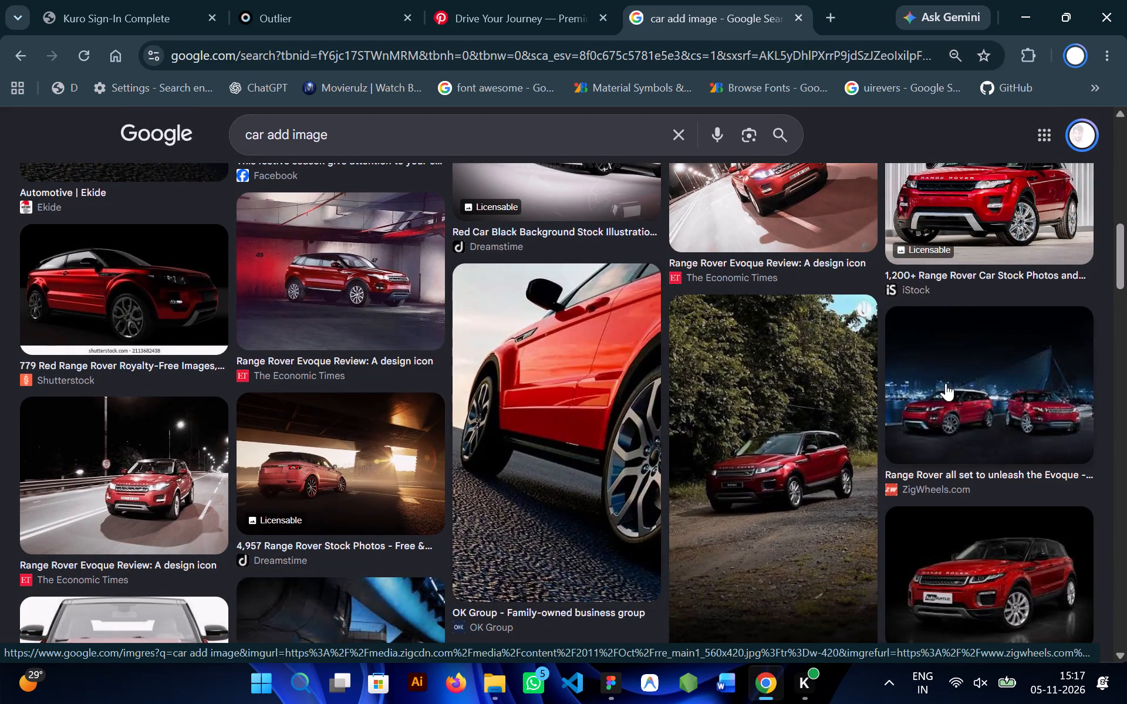
{"action": "scroll", "coordinate": [915, 463], "scroll_direction": "down", "scroll_amount": 2}
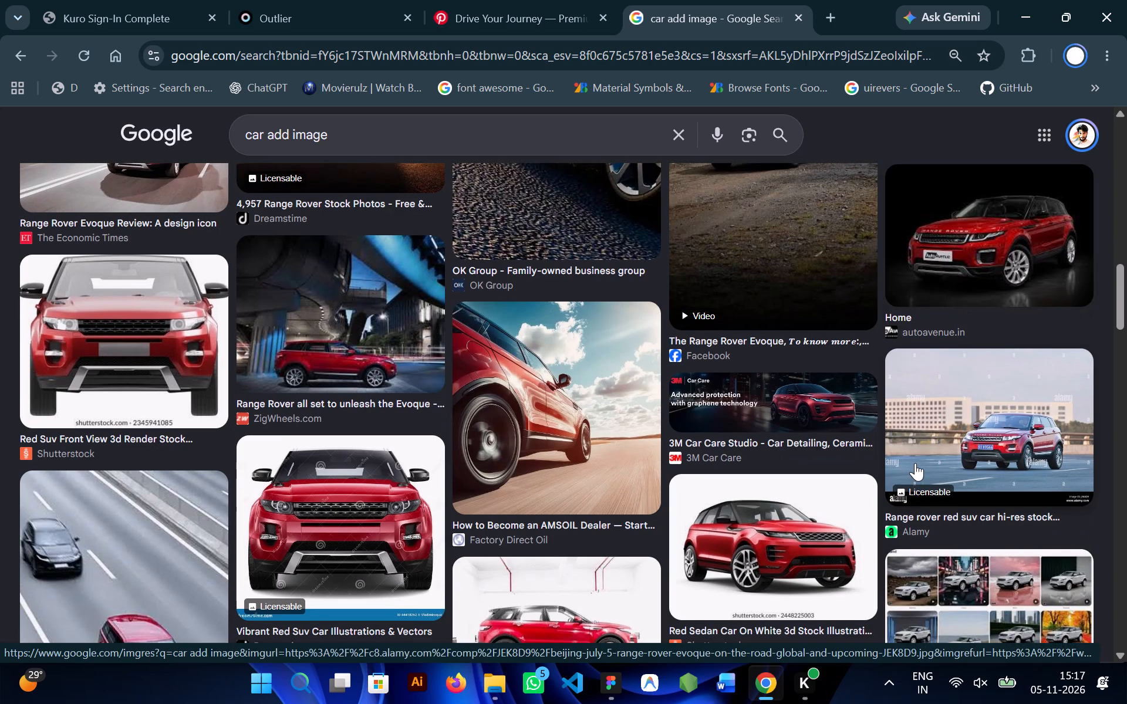
{"action": "scroll", "coordinate": [915, 463], "scroll_direction": "down", "scroll_amount": 3}
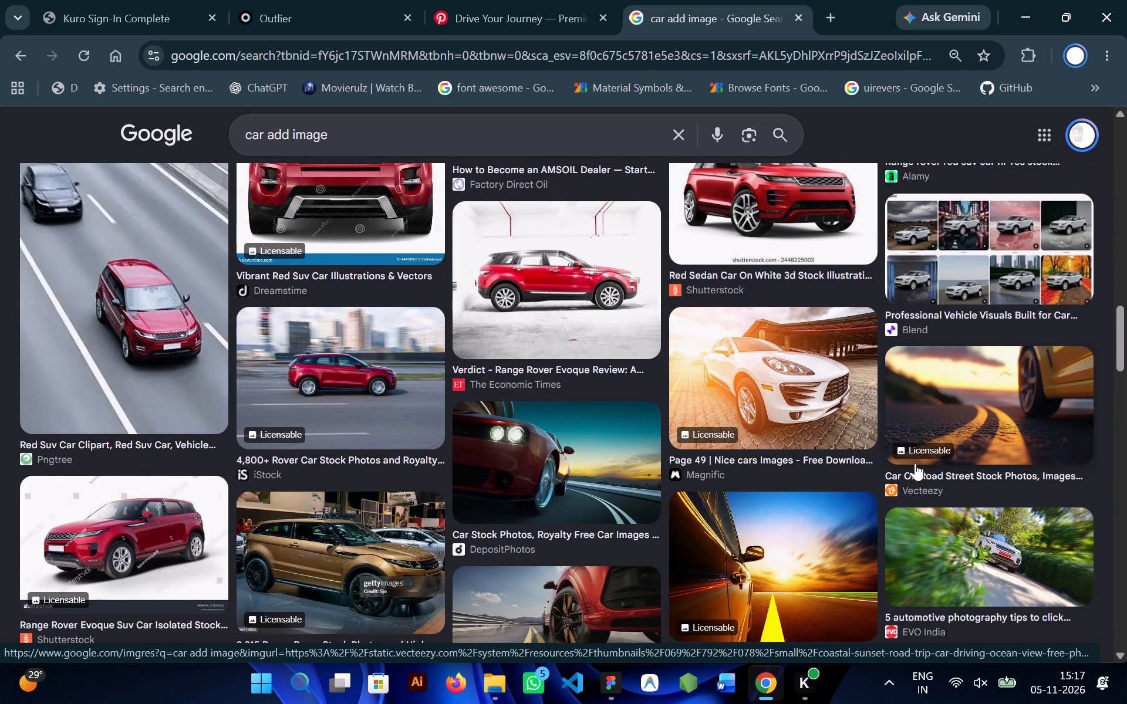
{"action": "scroll", "coordinate": [915, 463], "scroll_direction": "down", "scroll_amount": 3}
{"action": "scroll", "coordinate": [915, 463], "scroll_direction": "up", "scroll_amount": 1}
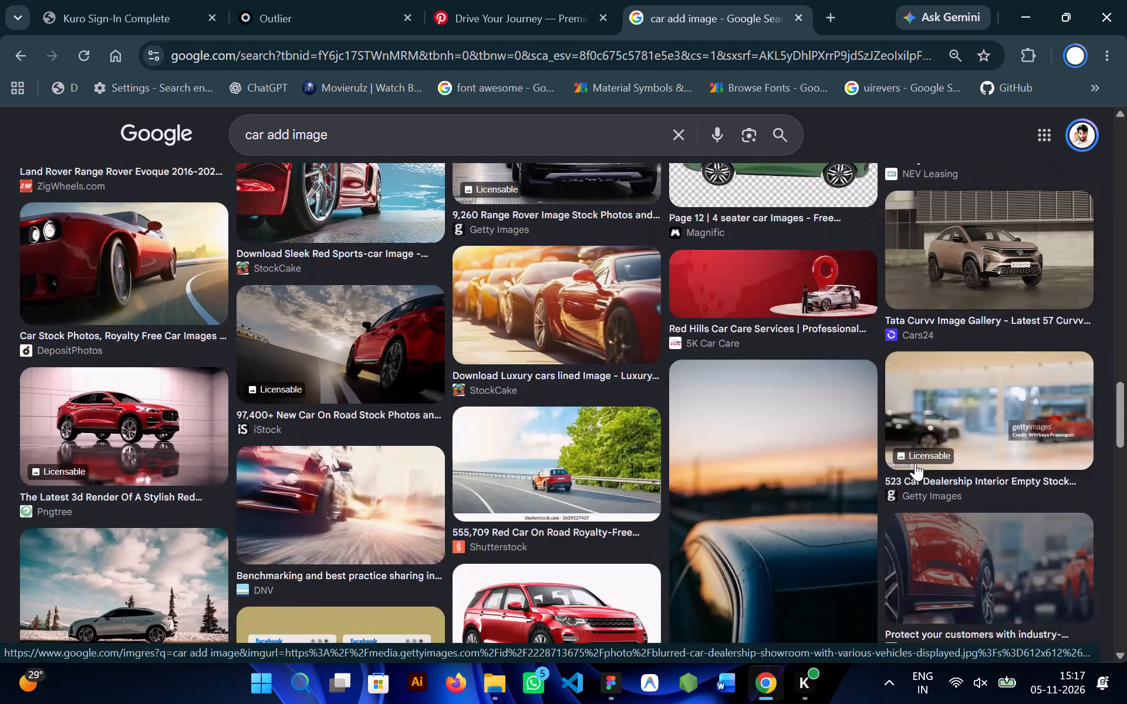
{"action": "scroll", "coordinate": [915, 463], "scroll_direction": "up", "scroll_amount": 1}
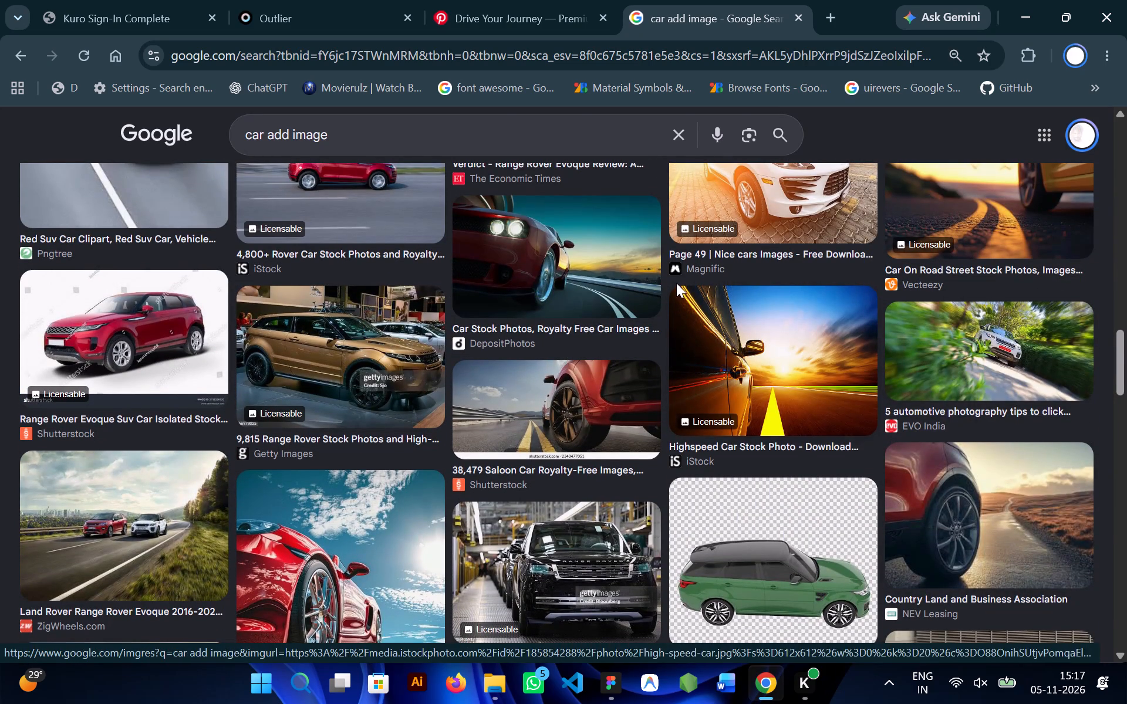
Extend the image search to "car add image Evenings" and run it.
{"action": "left_click", "coordinate": [401, 110]}
{"action": "left_click", "coordinate": [401, 130]}
{"action": "key", "text": "space"}
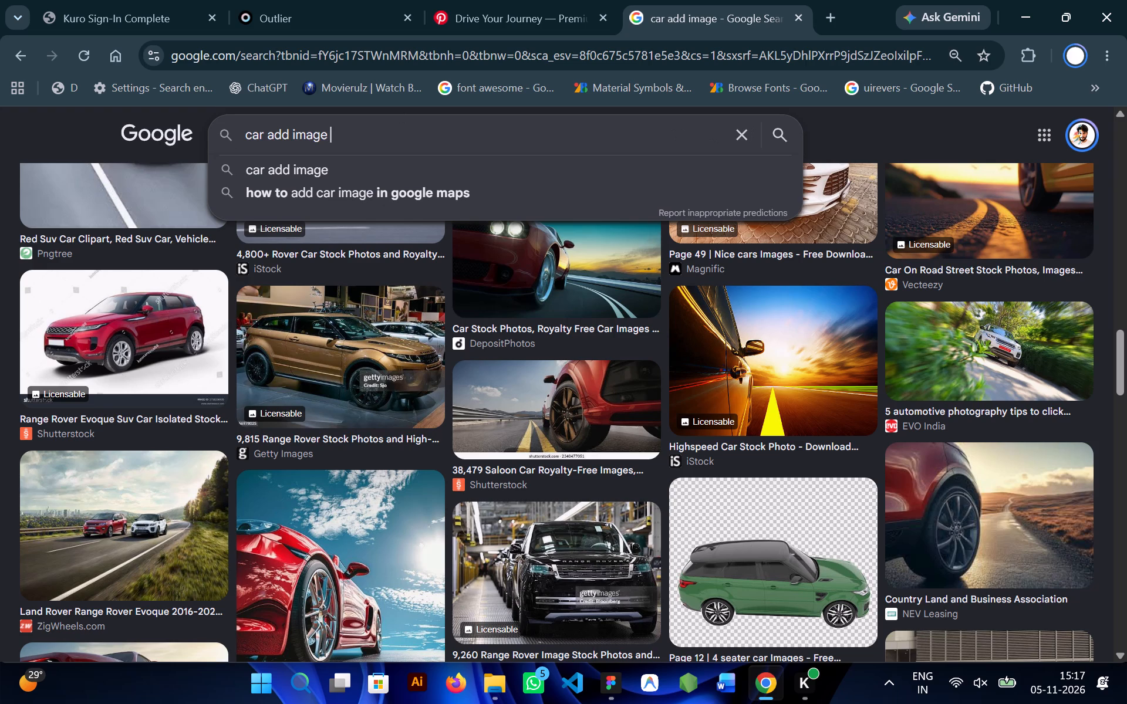
{"action": "type", "text": "Even"}
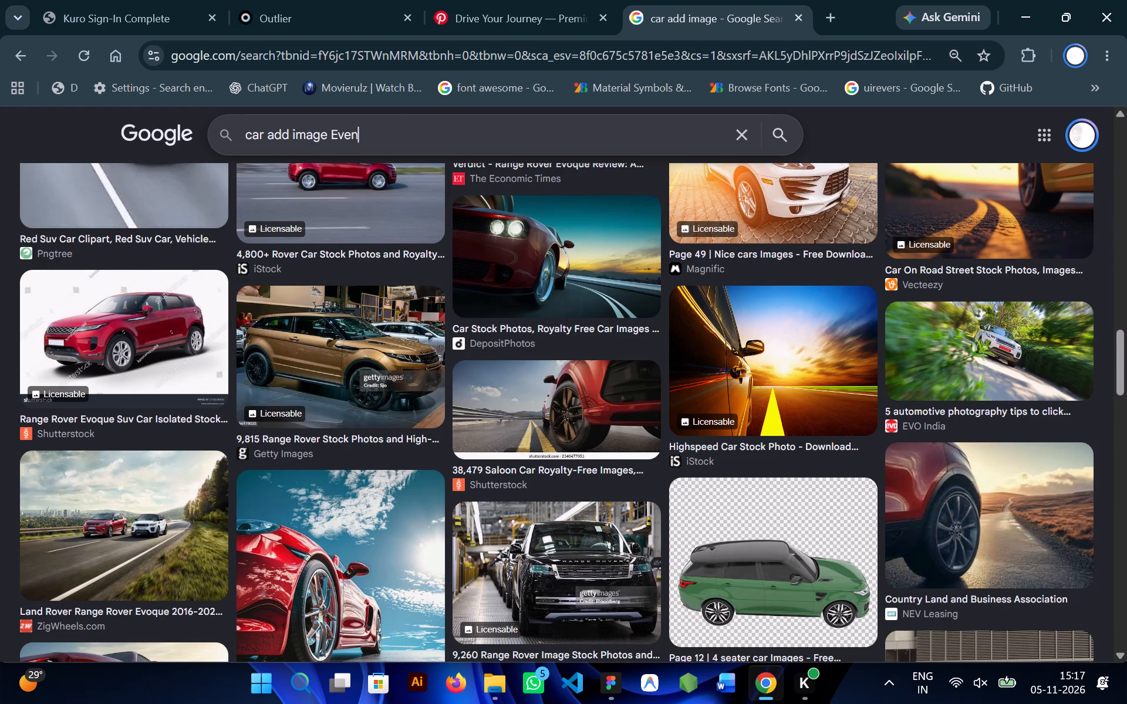
{"action": "type", "text": "ings"}
{"action": "key", "text": "Return"}
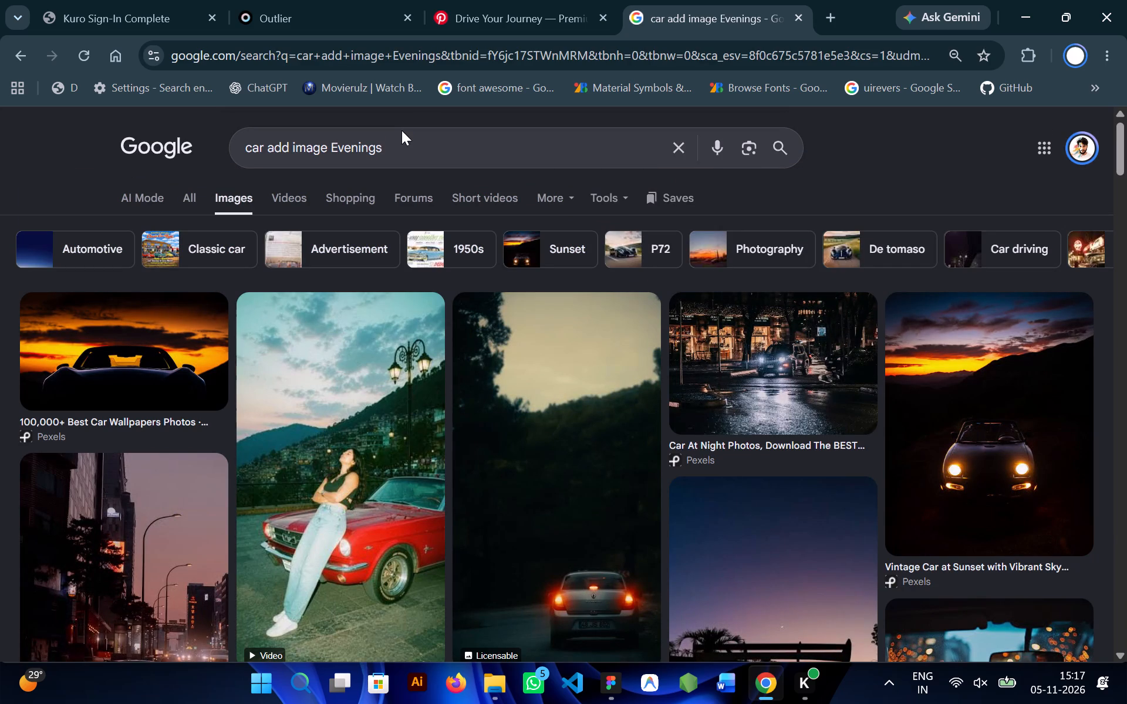
Look through the evening car image results for a suitable photo.
{"action": "scroll", "coordinate": [573, 228], "scroll_direction": "down", "scroll_amount": 1}
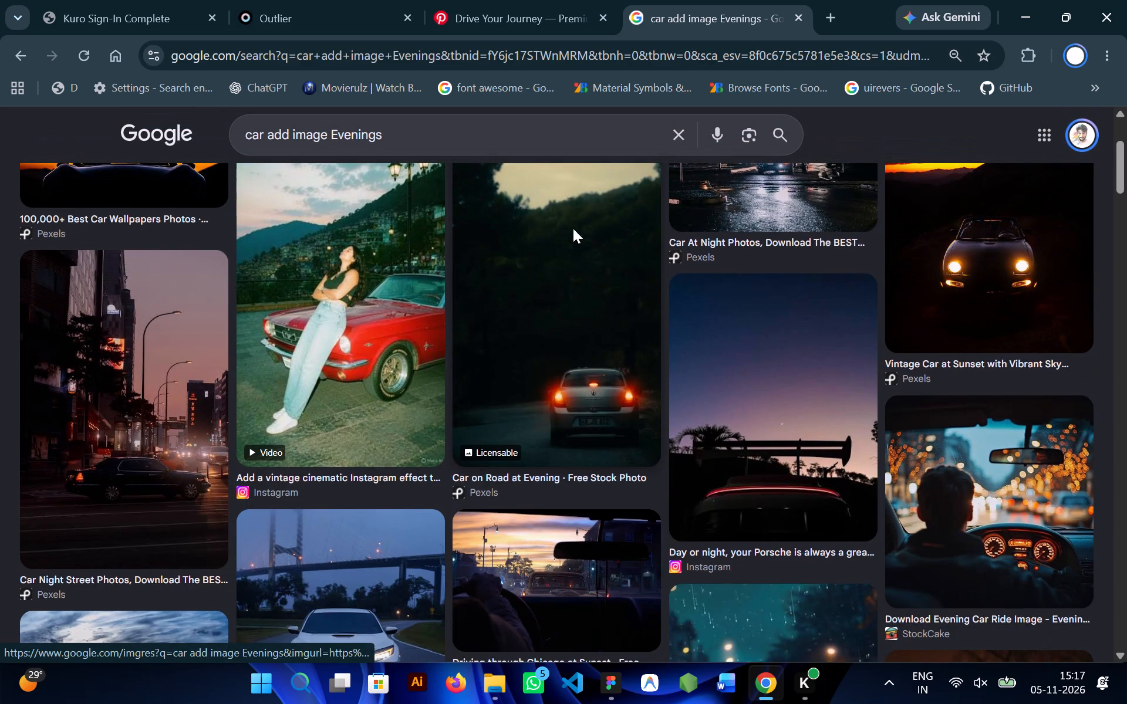
{"action": "scroll", "coordinate": [664, 348], "scroll_direction": "down", "scroll_amount": 1}
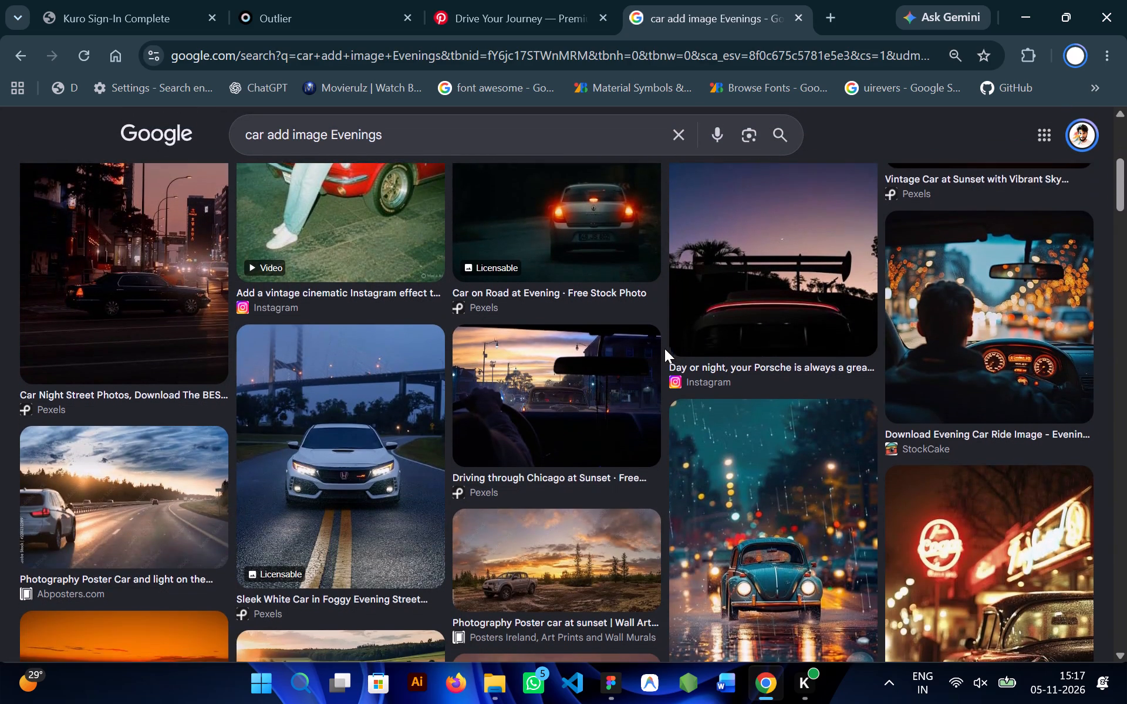
{"action": "scroll", "coordinate": [664, 348], "scroll_direction": "down", "scroll_amount": 2}
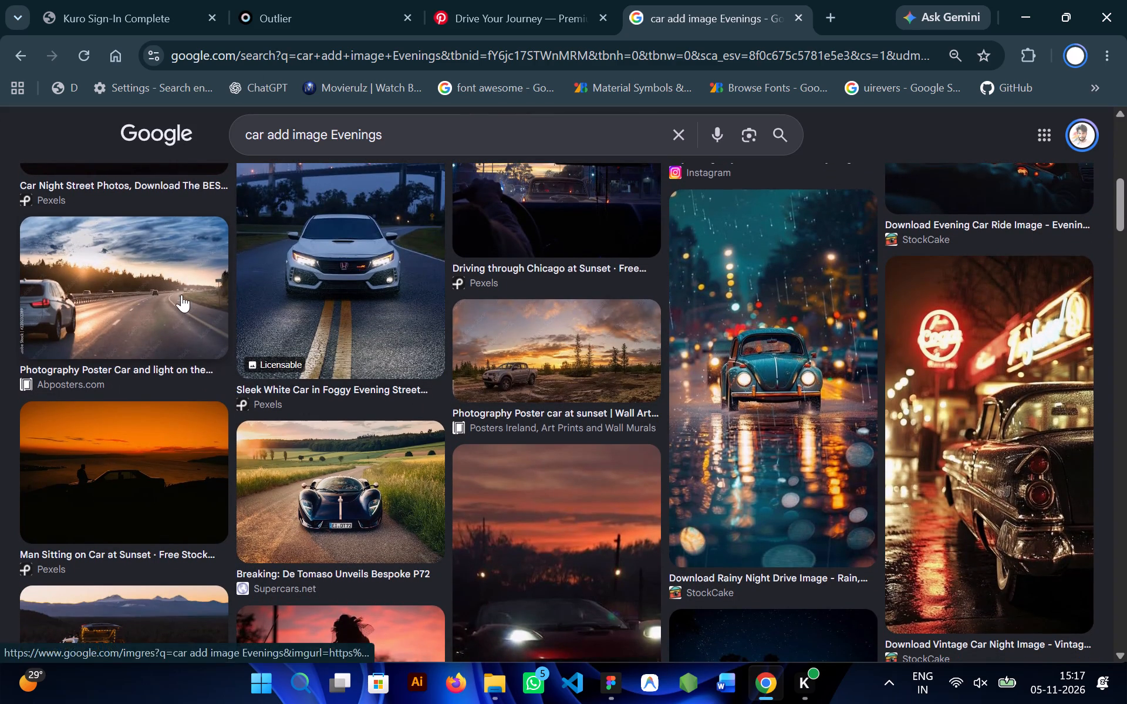
{"action": "scroll", "coordinate": [436, 463], "scroll_direction": "down", "scroll_amount": 2}
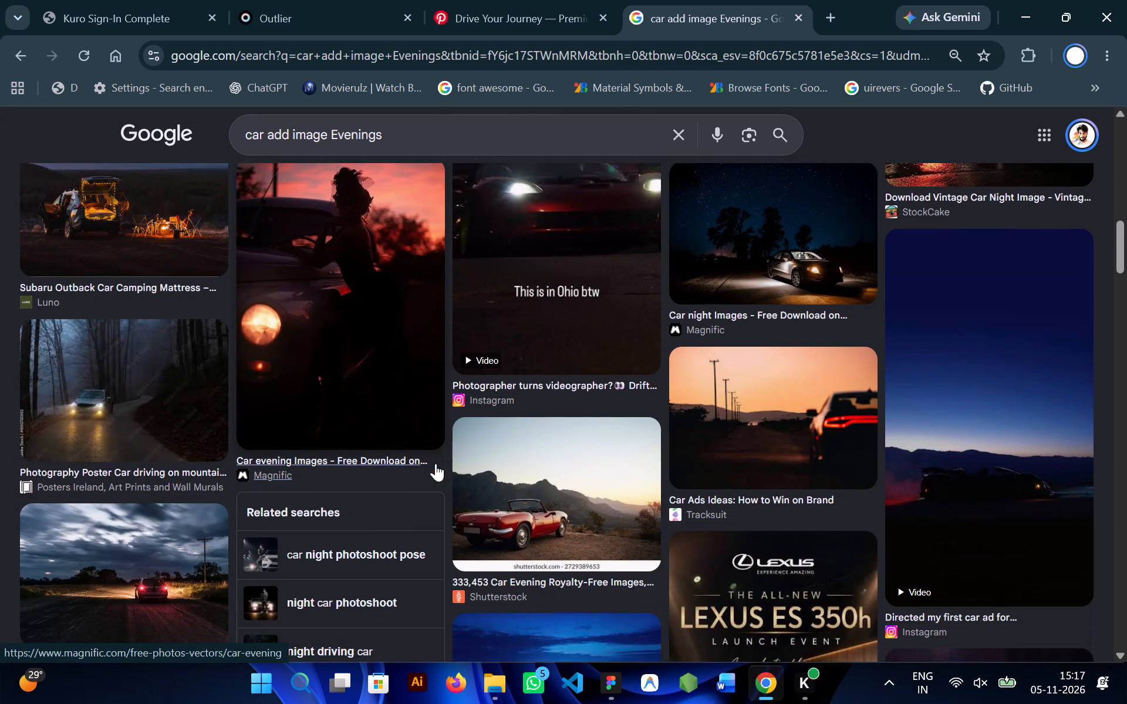
{"action": "scroll", "coordinate": [436, 463], "scroll_direction": "down", "scroll_amount": 2}
{"action": "scroll", "coordinate": [527, 493], "scroll_direction": "down", "scroll_amount": 2}
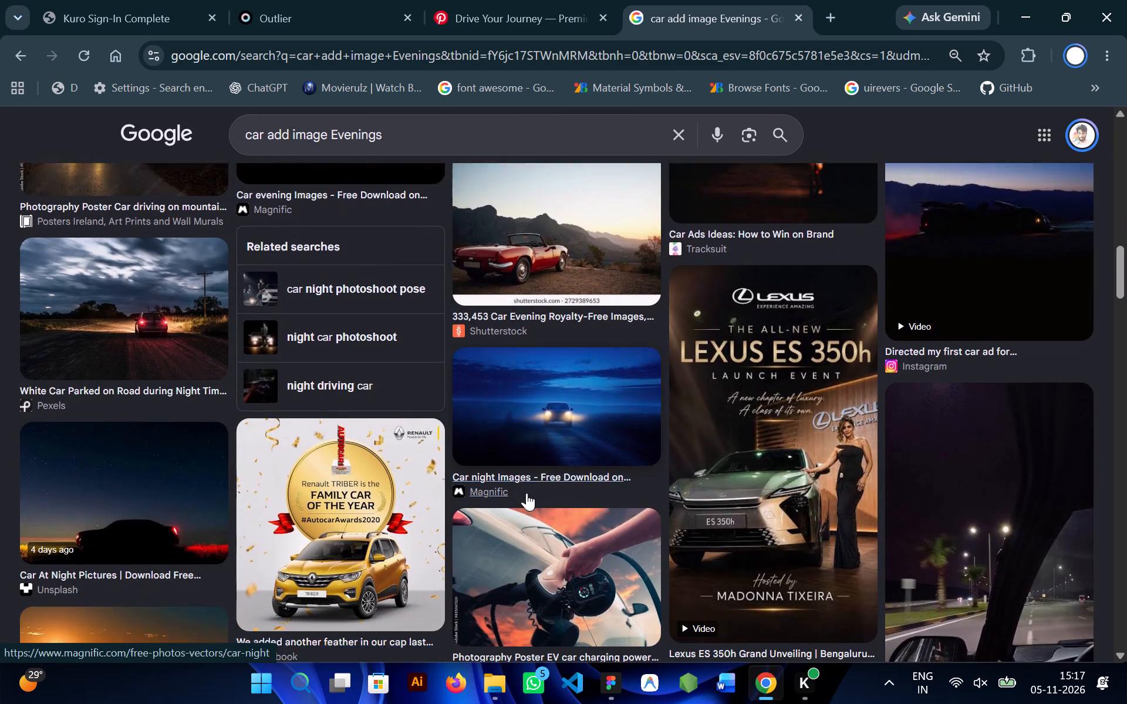
{"action": "scroll", "coordinate": [527, 493], "scroll_direction": "up", "scroll_amount": 2}
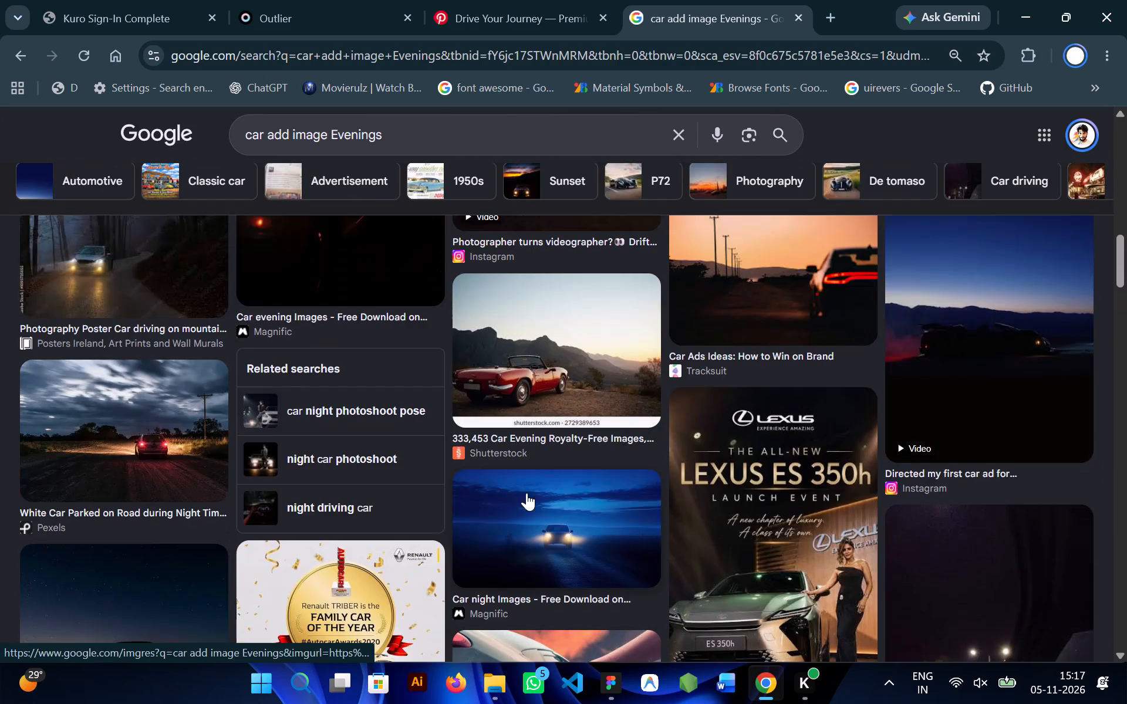
{"action": "scroll", "coordinate": [527, 493], "scroll_direction": "up", "scroll_amount": 1}
Preview the Shutterstock photo of a red convertible by the mountains and examine its related images.
{"action": "left_click", "coordinate": [546, 363]}
{"action": "scroll", "coordinate": [876, 373], "scroll_direction": "down", "scroll_amount": 1}
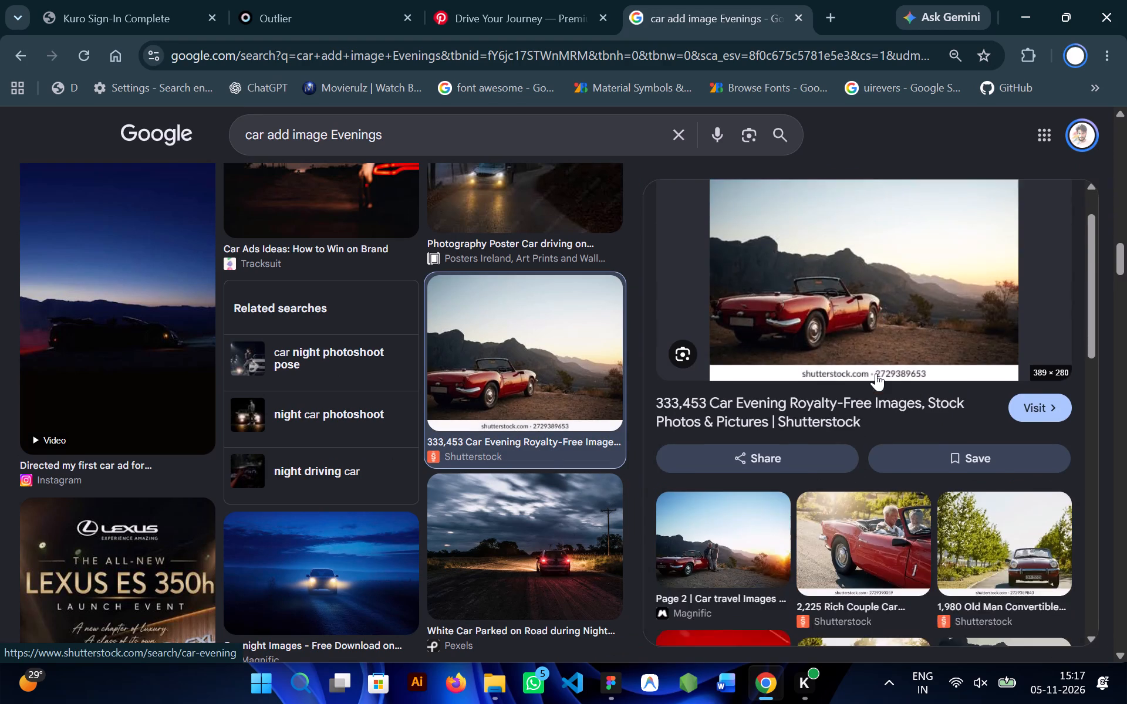
{"action": "scroll", "coordinate": [876, 373], "scroll_direction": "down", "scroll_amount": 2}
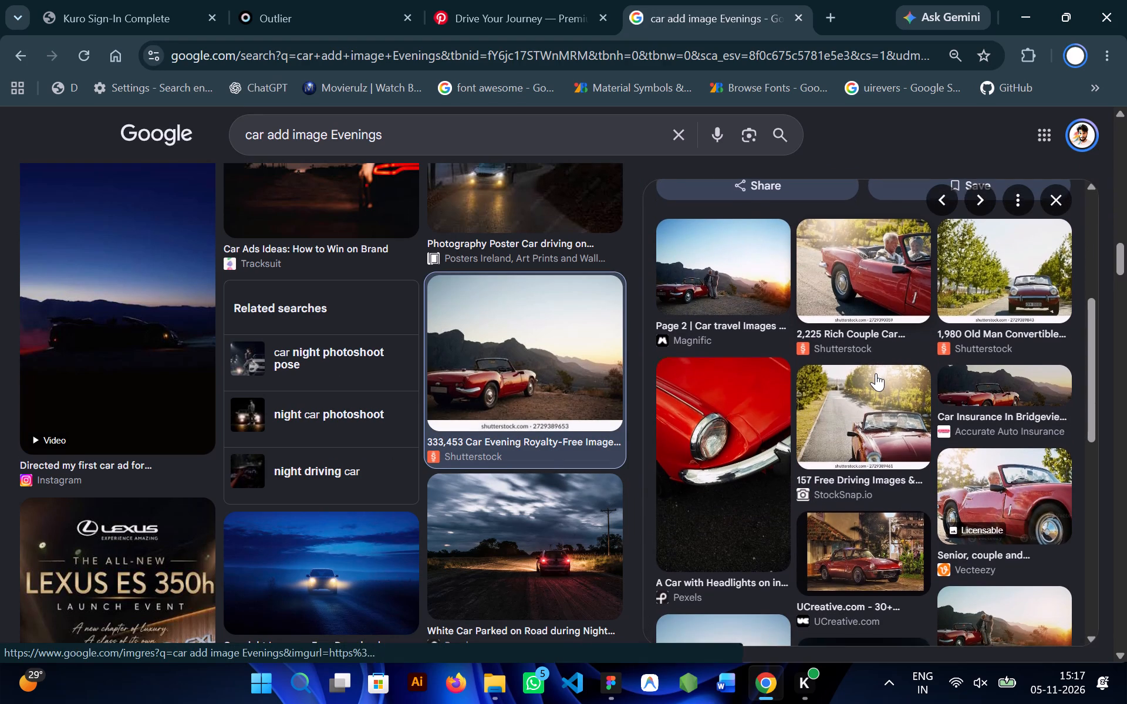
{"action": "scroll", "coordinate": [876, 373], "scroll_direction": "down", "scroll_amount": 1}
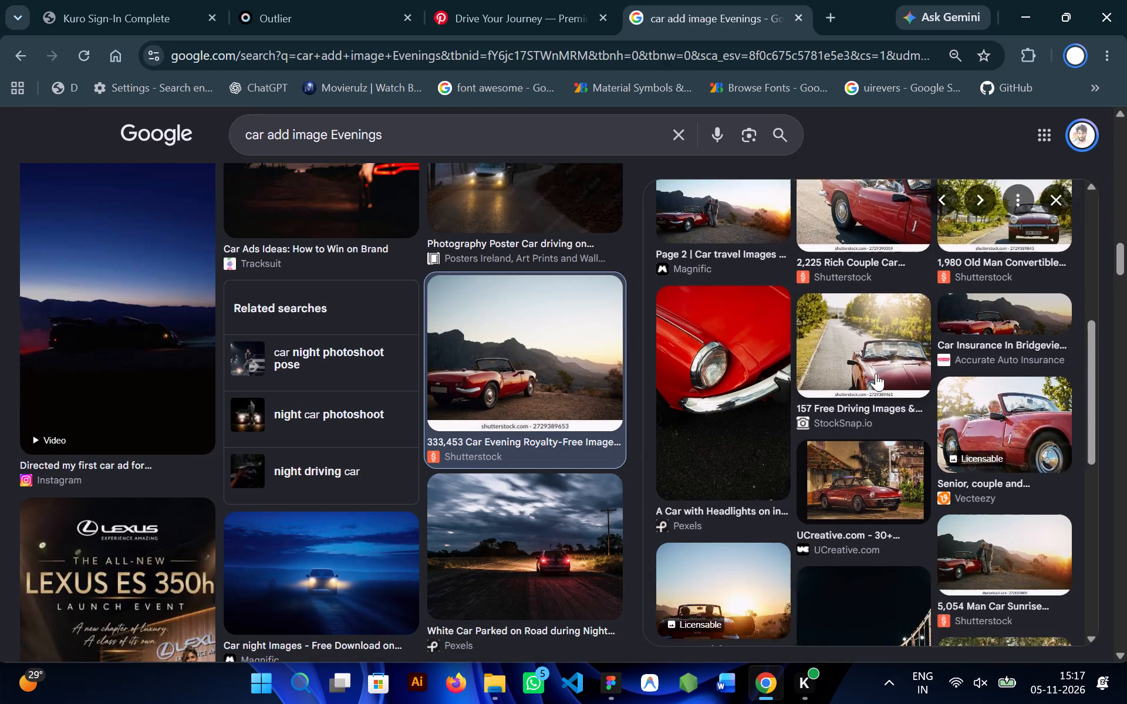
{"action": "scroll", "coordinate": [876, 373], "scroll_direction": "down", "scroll_amount": 2}
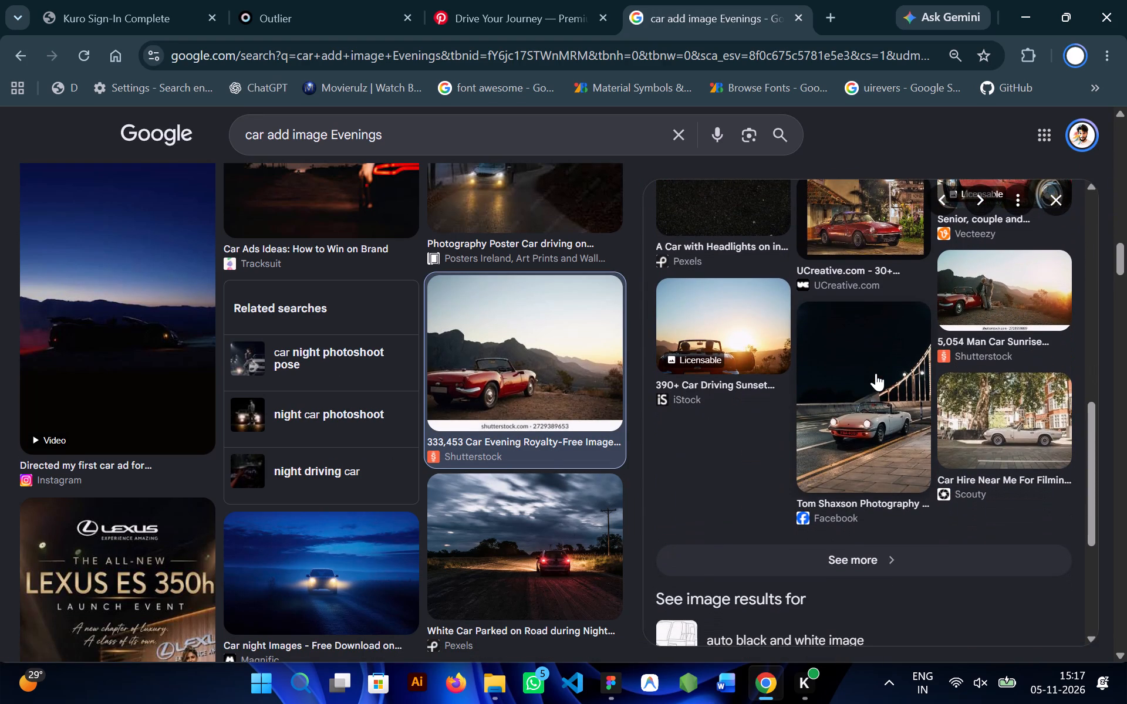
{"action": "scroll", "coordinate": [859, 441], "scroll_direction": "down", "scroll_amount": 1}
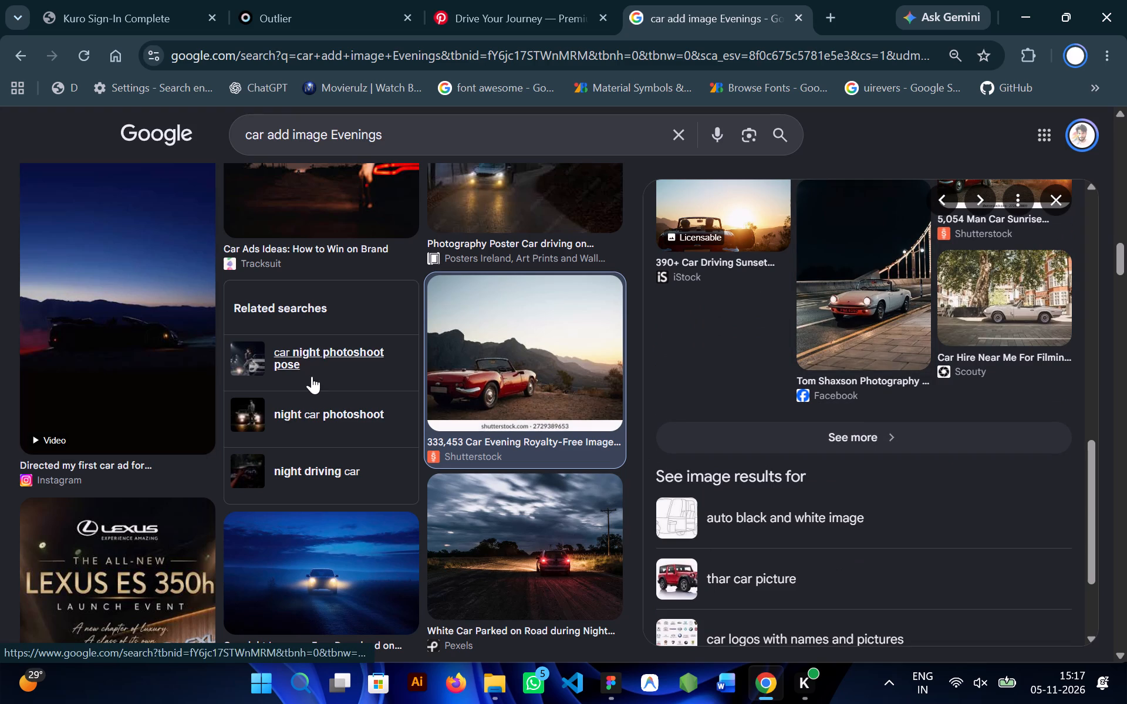
Look further down the evening car image results for other candidate photos.
{"action": "scroll", "coordinate": [312, 376], "scroll_direction": "down", "scroll_amount": 3}
{"action": "scroll", "coordinate": [357, 525], "scroll_direction": "down", "scroll_amount": 1}
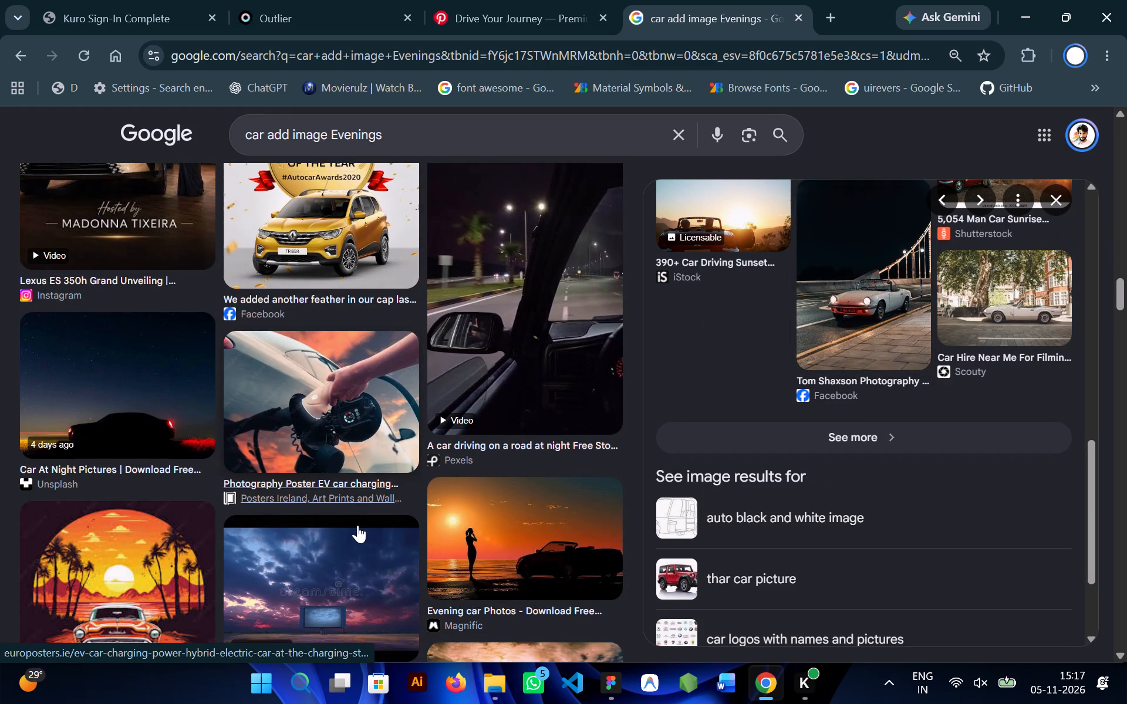
{"action": "scroll", "coordinate": [357, 525], "scroll_direction": "down", "scroll_amount": 3}
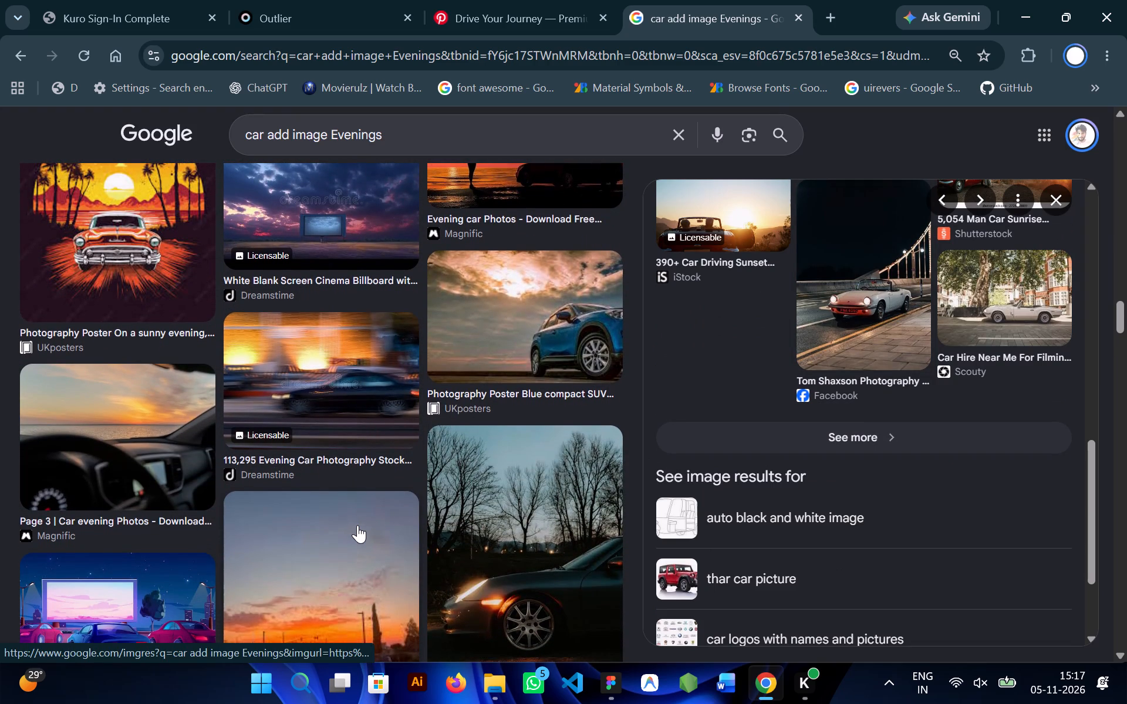
{"action": "scroll", "coordinate": [357, 525], "scroll_direction": "down", "scroll_amount": 2}
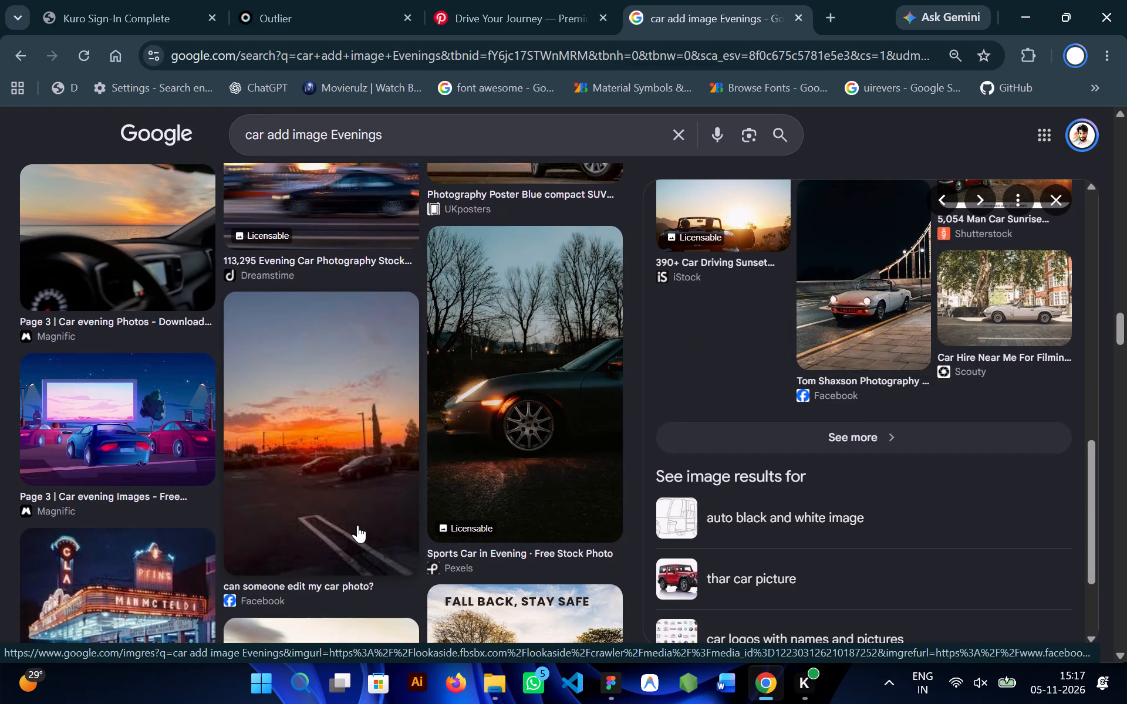
{"action": "scroll", "coordinate": [357, 525], "scroll_direction": "down", "scroll_amount": 1}
{"action": "scroll", "coordinate": [357, 525], "scroll_direction": "up", "scroll_amount": 1}
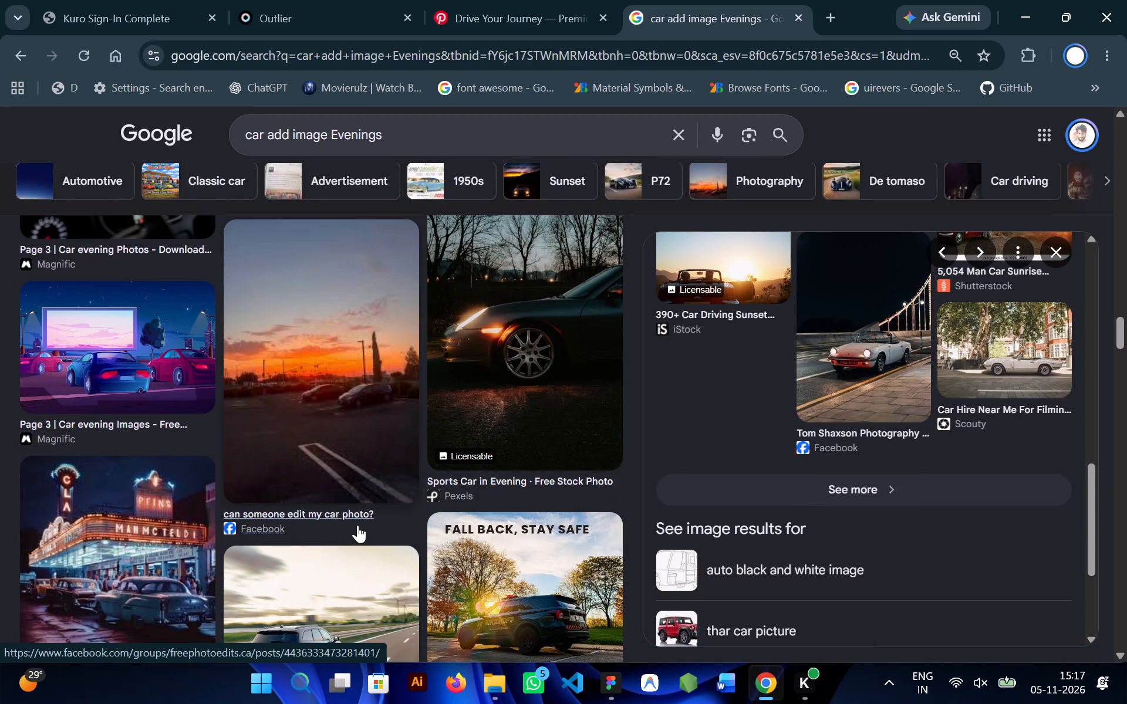
{"action": "scroll", "coordinate": [442, 468], "scroll_direction": "down", "scroll_amount": 1}
Preview the Waukesha County police SUV photo and the related Auburn sunset photo, and examine their related images.
{"action": "left_click", "coordinate": [490, 418]}
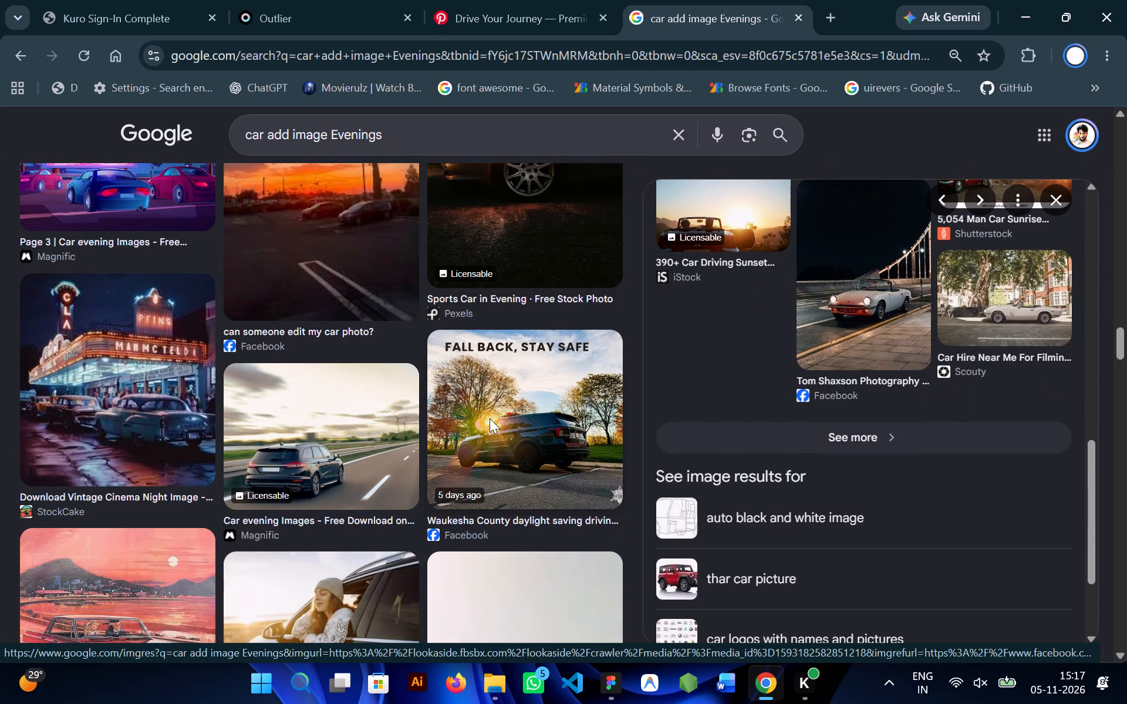
{"action": "scroll", "coordinate": [922, 404], "scroll_direction": "down", "scroll_amount": 3}
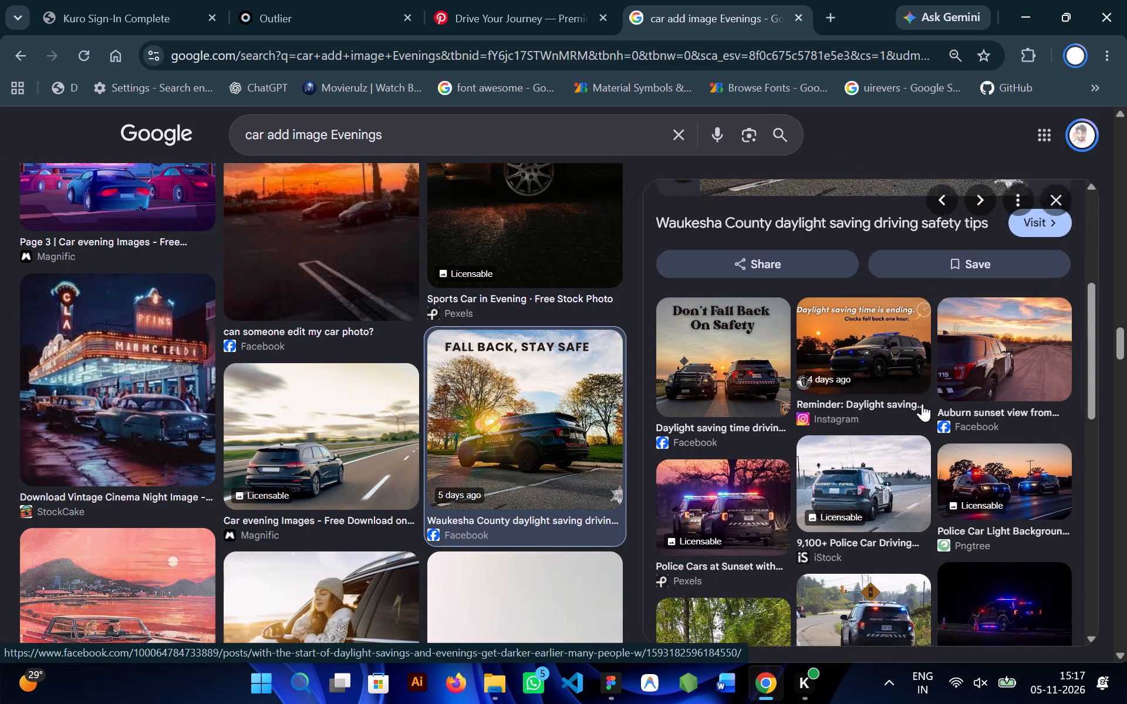
{"action": "scroll", "coordinate": [922, 404], "scroll_direction": "up", "scroll_amount": 1}
{"action": "left_click", "coordinate": [998, 367]}
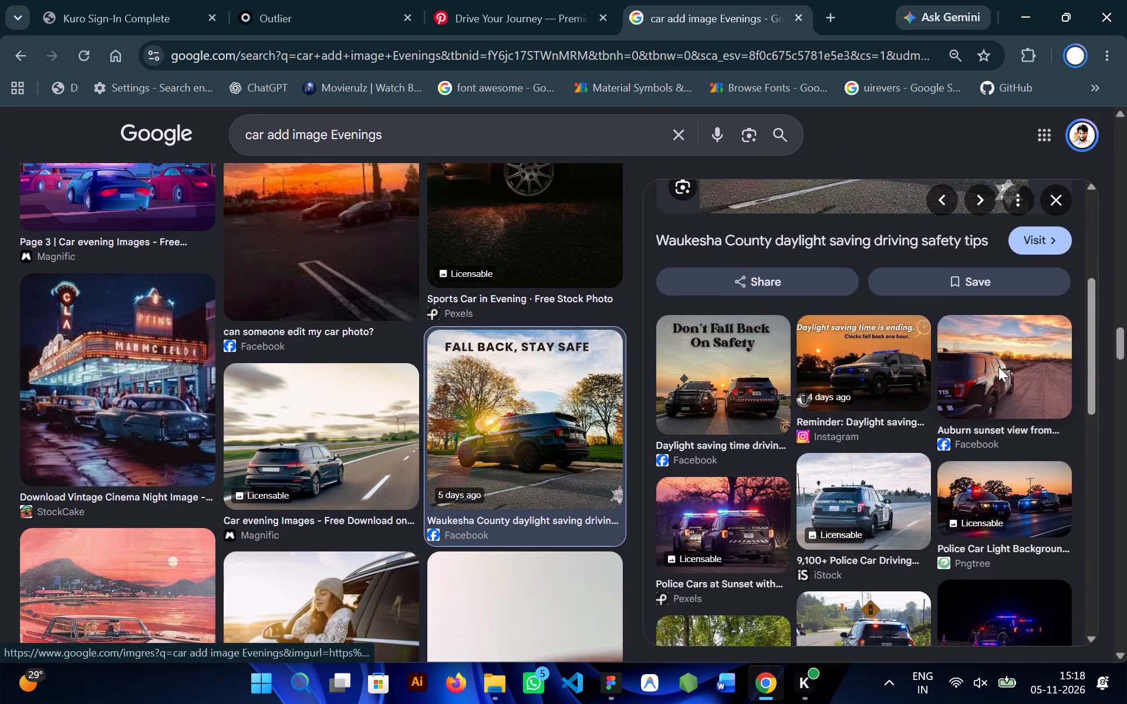
{"action": "scroll", "coordinate": [847, 408], "scroll_direction": "down", "scroll_amount": 2}
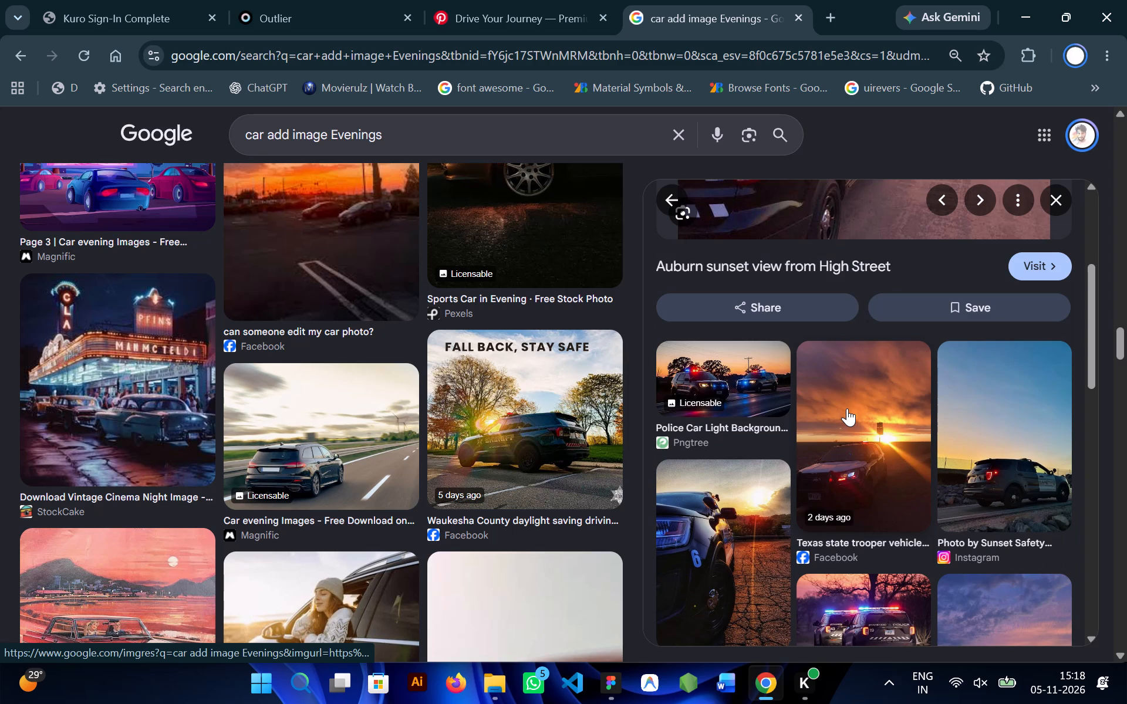
{"action": "scroll", "coordinate": [847, 408], "scroll_direction": "down", "scroll_amount": 6}
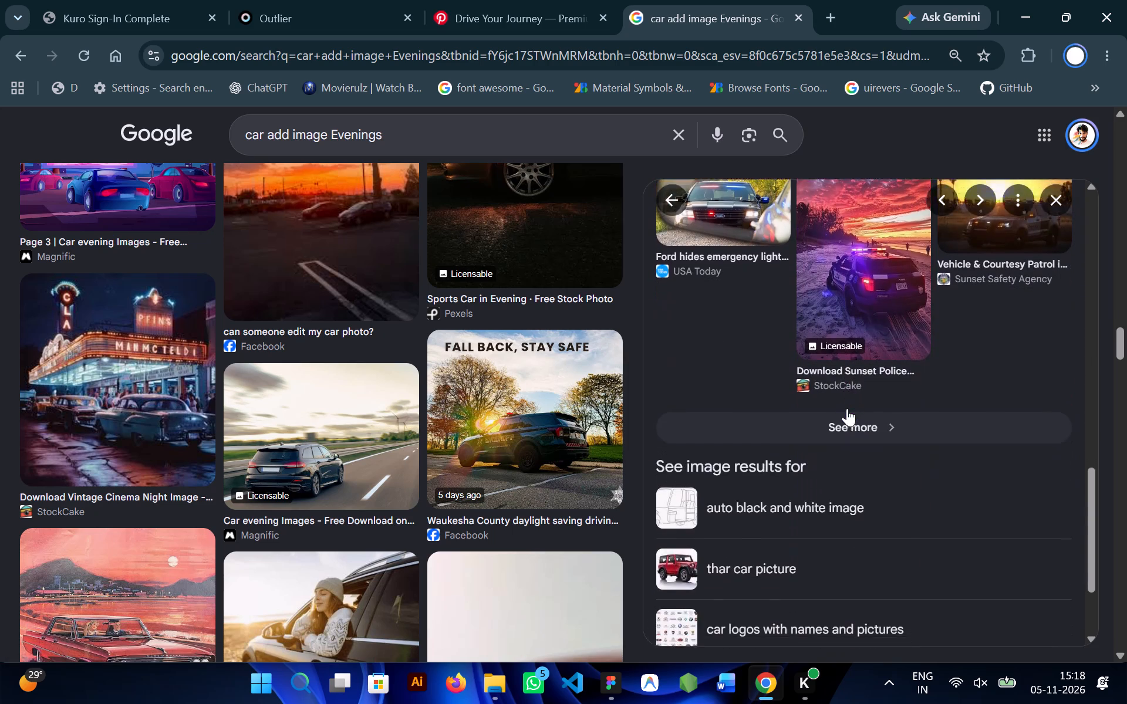
{"action": "scroll", "coordinate": [847, 408], "scroll_direction": "up", "scroll_amount": 1}
Look through the rest of the evening car image results for other candidate photos.
{"action": "scroll", "coordinate": [271, 531], "scroll_direction": "down", "scroll_amount": 2}
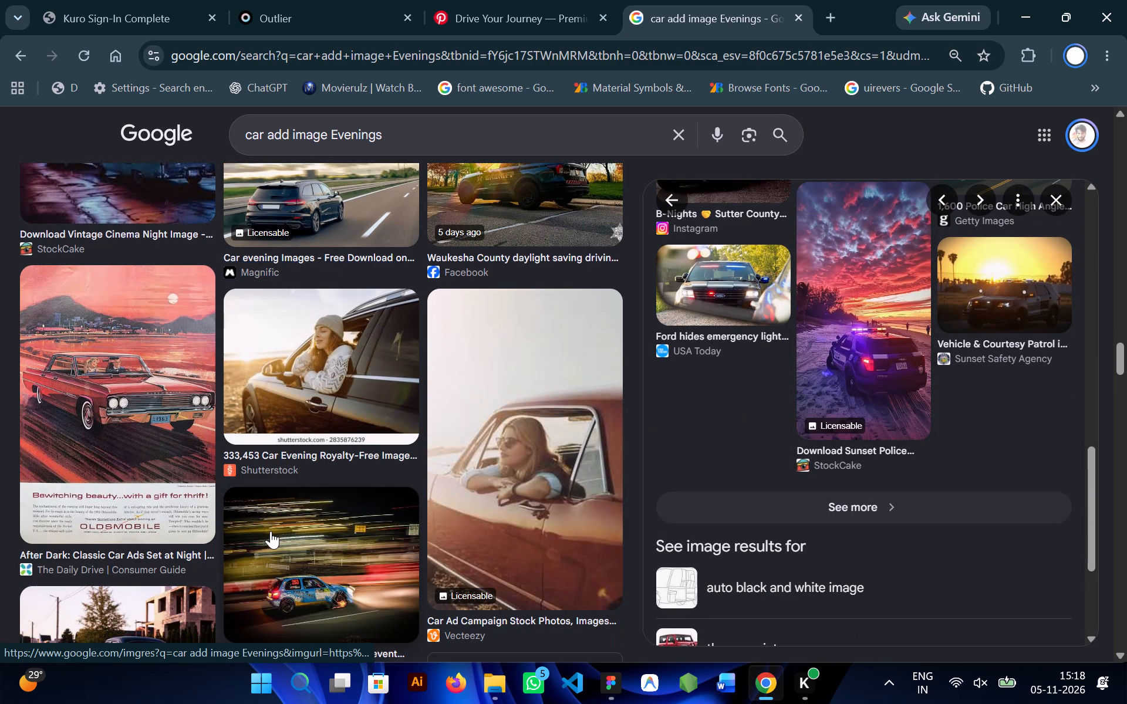
{"action": "scroll", "coordinate": [271, 531], "scroll_direction": "down", "scroll_amount": 5}
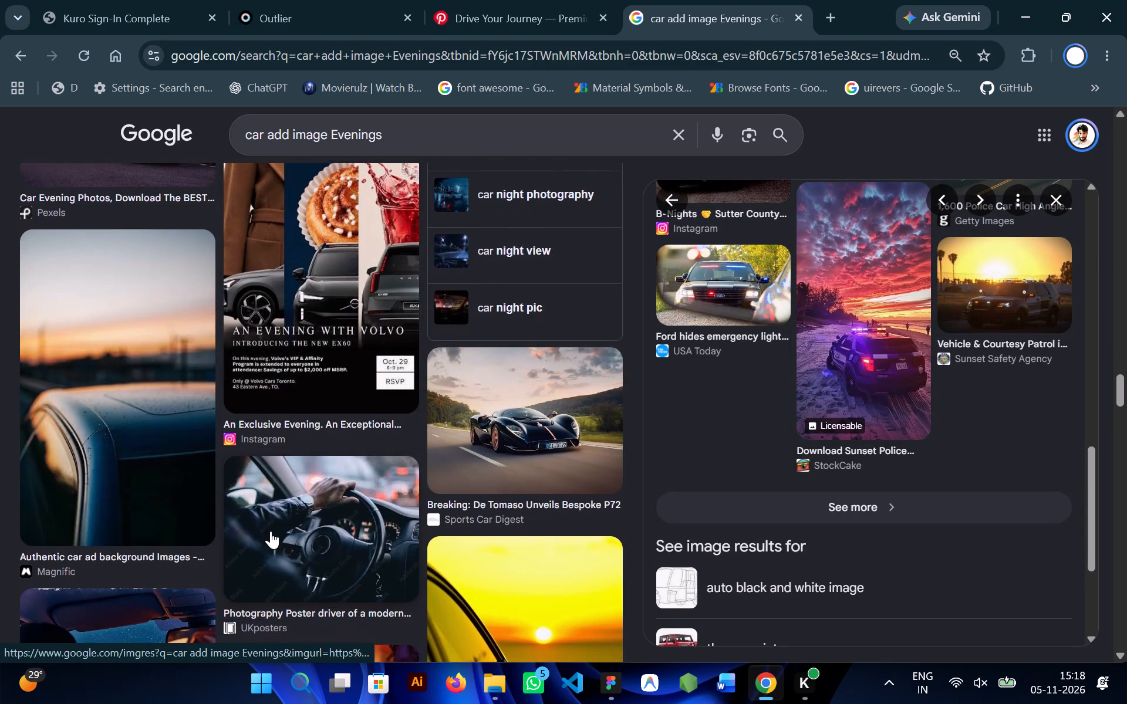
{"action": "scroll", "coordinate": [271, 531], "scroll_direction": "down", "scroll_amount": 11}
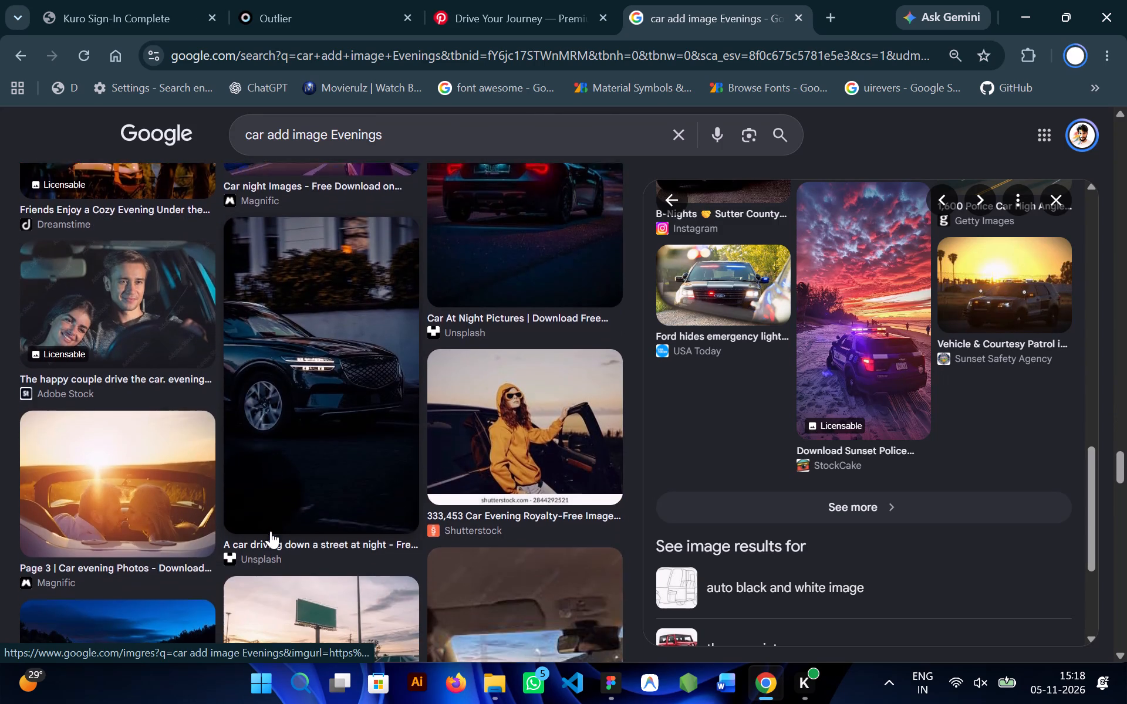
{"action": "scroll", "coordinate": [271, 531], "scroll_direction": "down", "scroll_amount": 2}
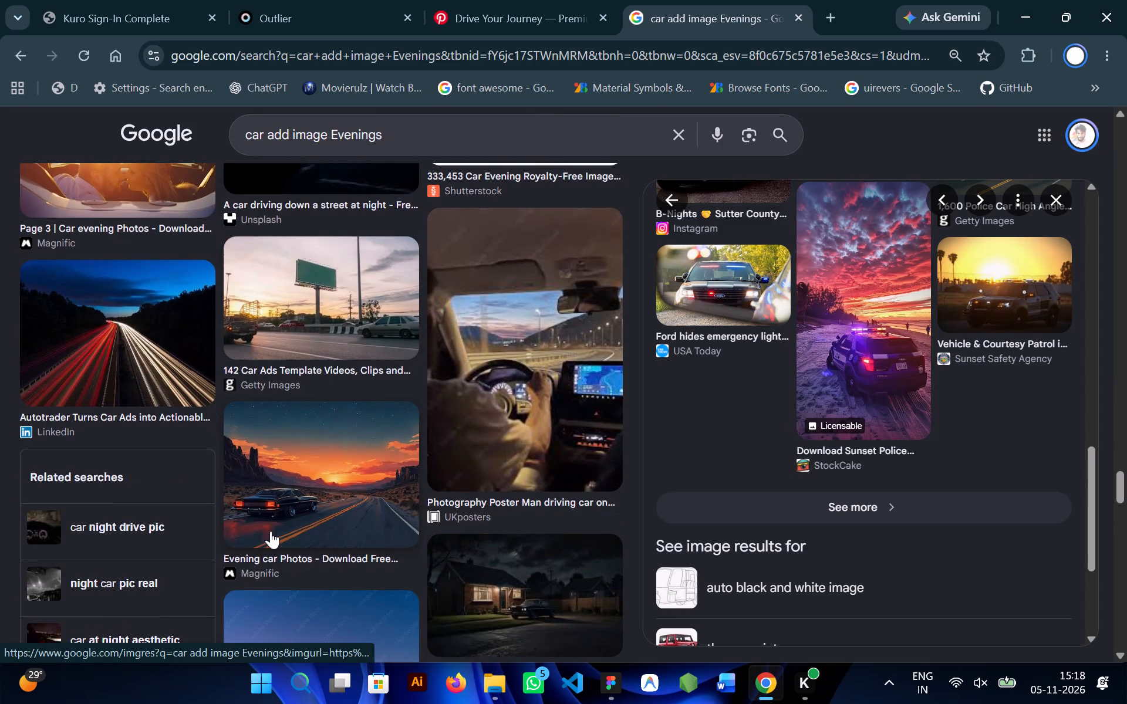
{"action": "scroll", "coordinate": [271, 531], "scroll_direction": "down", "scroll_amount": 7}
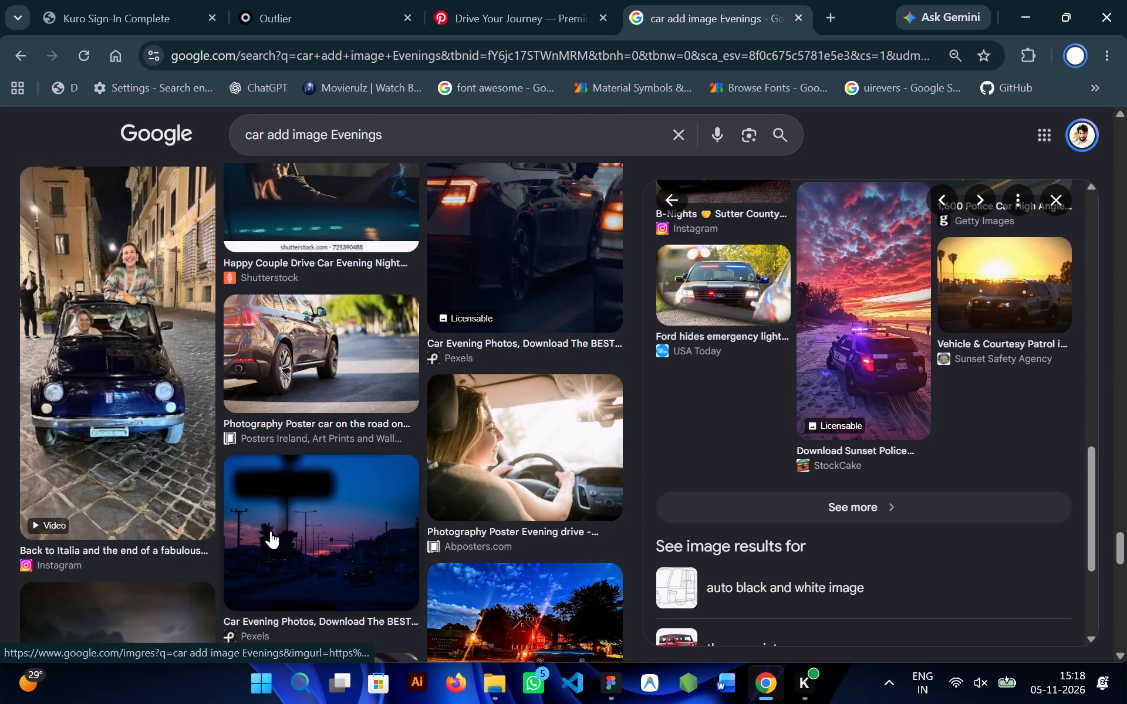
{"action": "scroll", "coordinate": [271, 531], "scroll_direction": "down", "scroll_amount": 4}
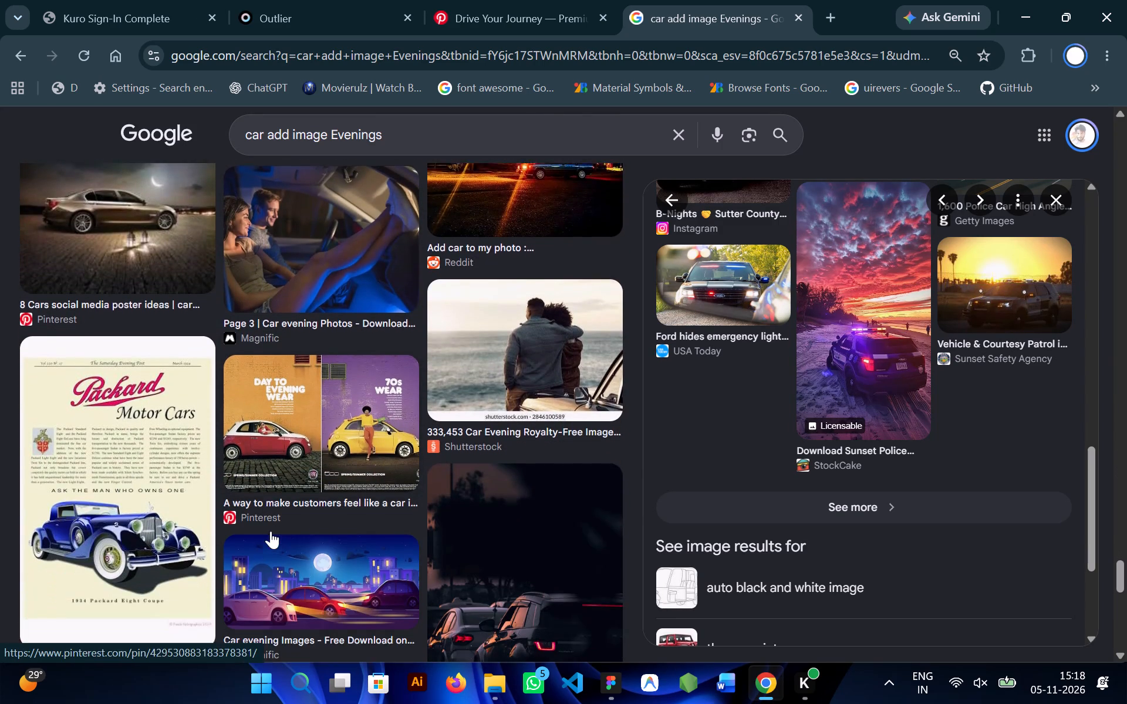
{"action": "scroll", "coordinate": [271, 531], "scroll_direction": "down", "scroll_amount": 3}
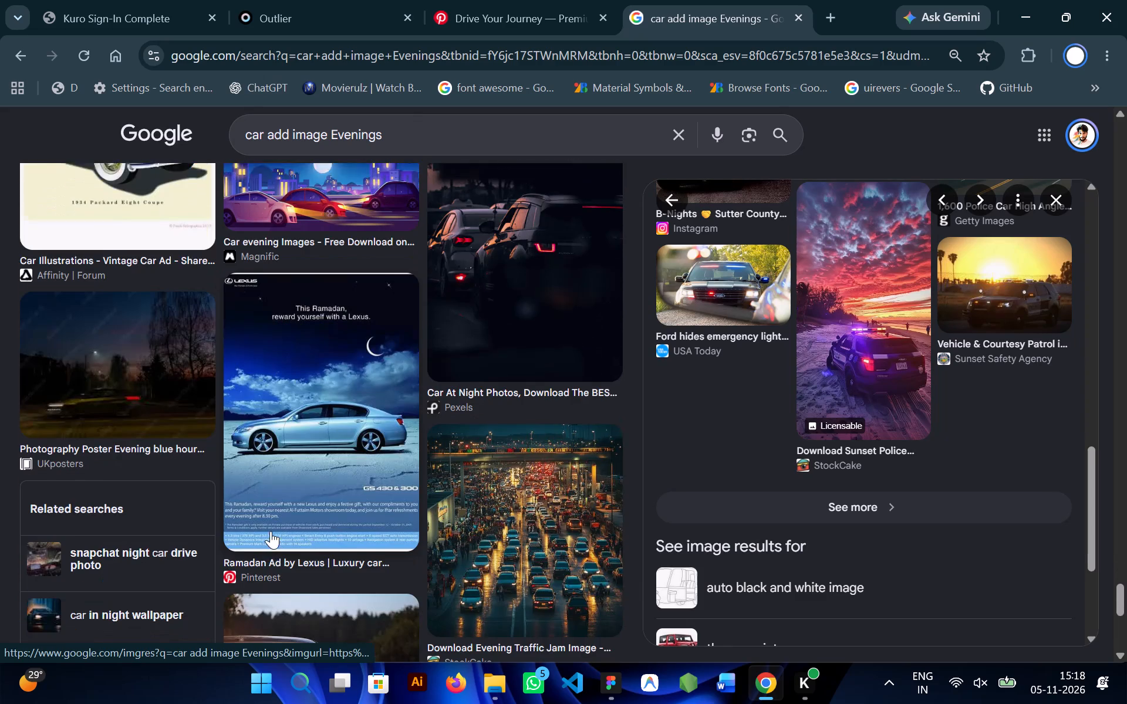
{"action": "scroll", "coordinate": [271, 531], "scroll_direction": "down", "scroll_amount": 6}
{"action": "scroll", "coordinate": [271, 531], "scroll_direction": "up", "scroll_amount": 19}
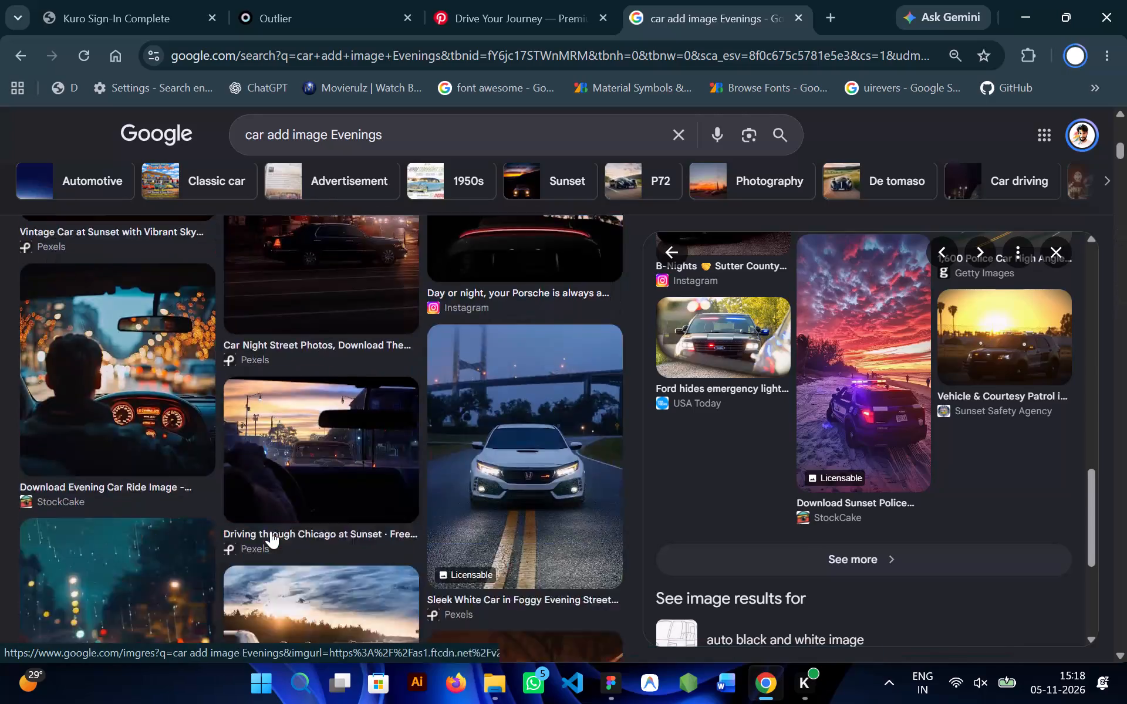
{"action": "scroll", "coordinate": [271, 531], "scroll_direction": "up", "scroll_amount": 12}
Preview the Pexels photo of a sports car silhouetted against an orange sunset, check its related images, and copy the photo.
{"action": "left_click", "coordinate": [148, 371]}
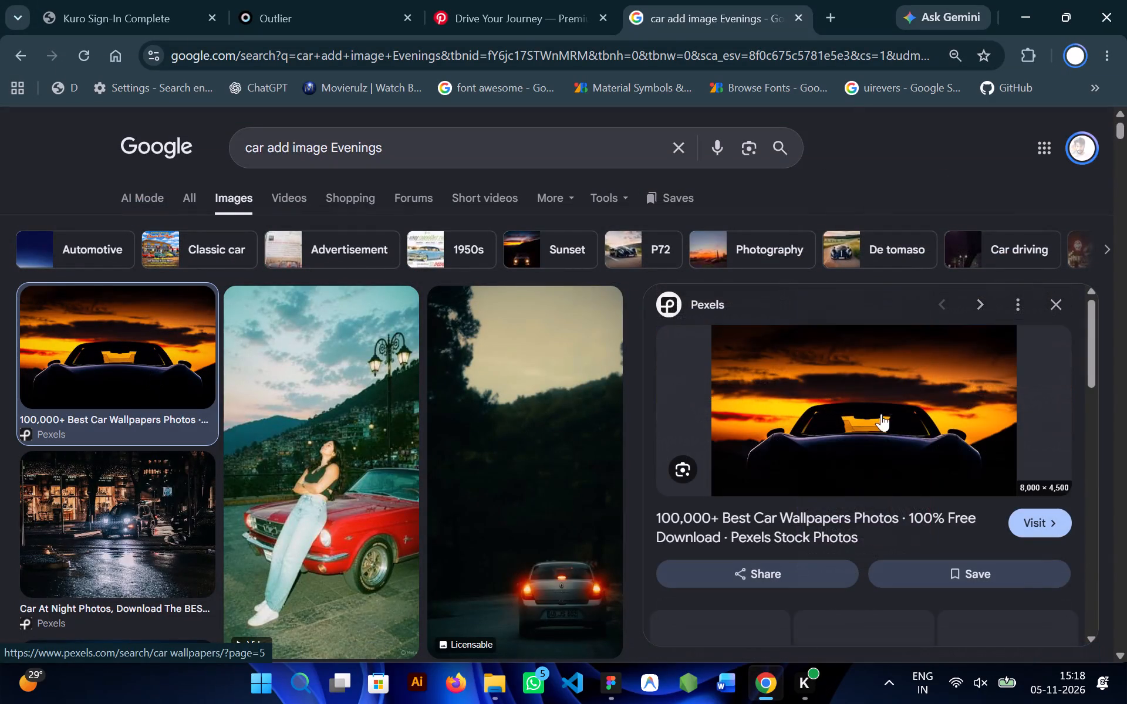
{"action": "scroll", "coordinate": [872, 425], "scroll_direction": "down", "scroll_amount": 3}
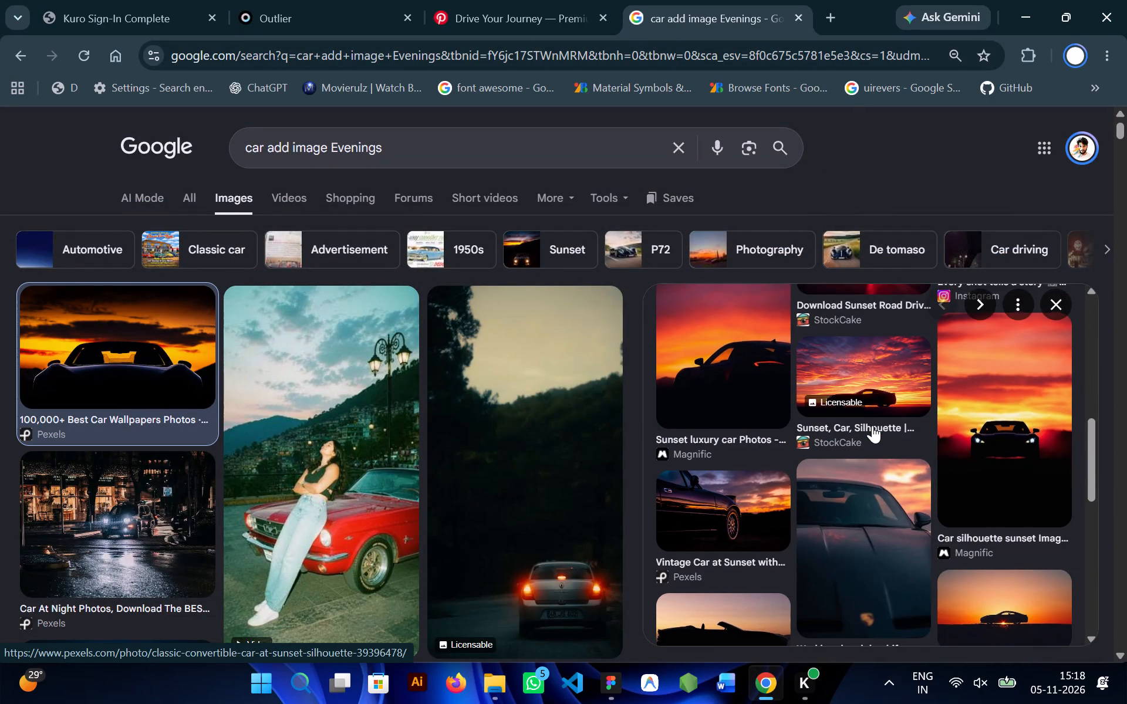
{"action": "scroll", "coordinate": [872, 425], "scroll_direction": "down", "scroll_amount": 1}
{"action": "scroll", "coordinate": [872, 425], "scroll_direction": "up", "scroll_amount": 3}
{"action": "right_click", "coordinate": [845, 408]}
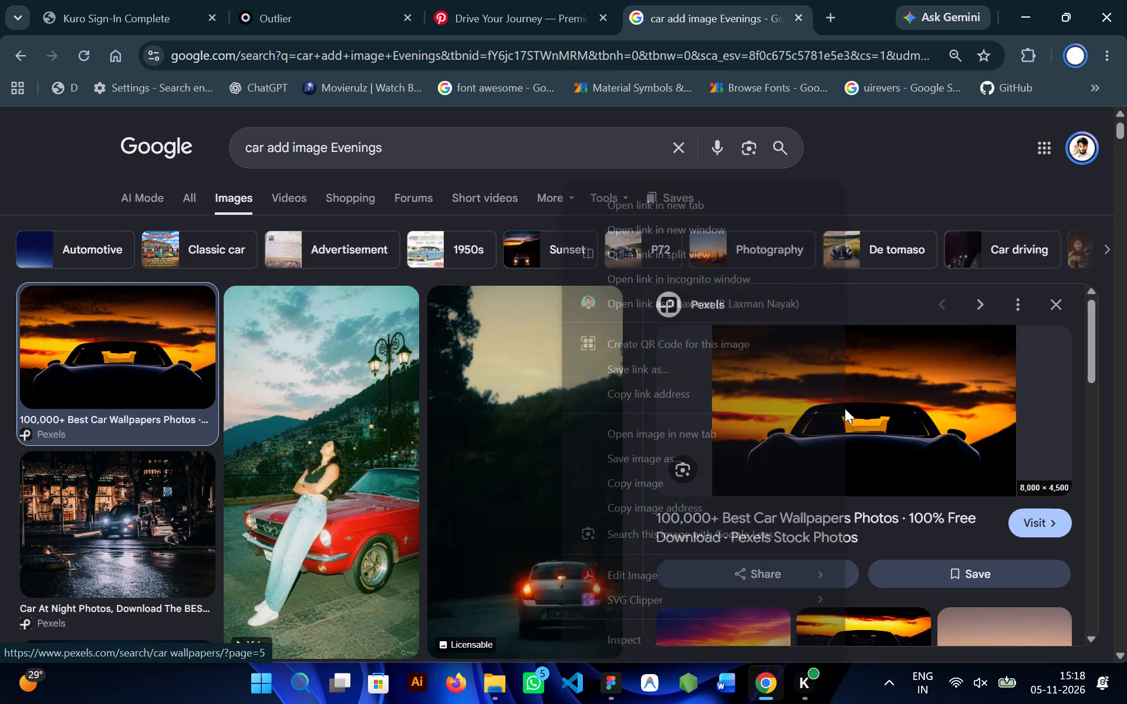
{"action": "left_click", "coordinate": [636, 490]}
Switch to Figma and duplicate the red-car promo banner onto the empty canvas beside the iPhone 16 - 1 frame.
{"action": "left_click", "coordinate": [607, 689]}
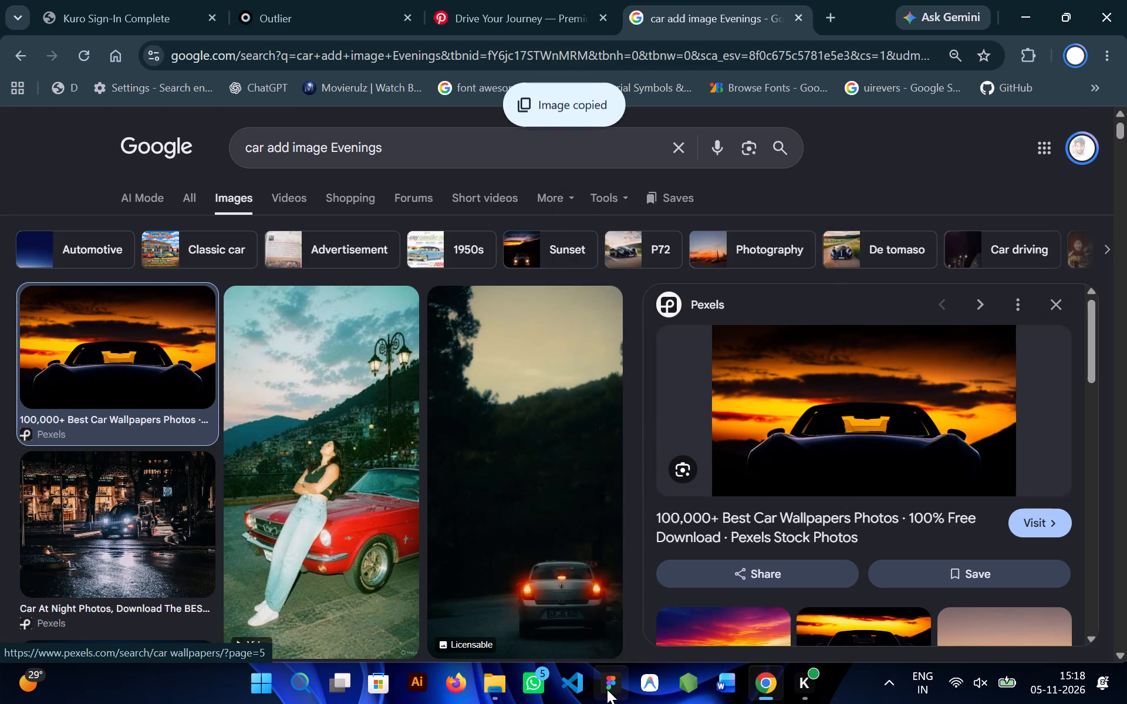
{"action": "scroll", "coordinate": [727, 269], "scroll_direction": "left", "scroll_amount": 1}
{"action": "left_click", "coordinate": [641, 274]}
{"action": "scroll", "coordinate": [641, 274], "scroll_direction": "left", "scroll_amount": 1}
{"action": "left_click_drag", "start_coordinate": [602, 283], "coordinate": [810, 276], "text": "alt"}
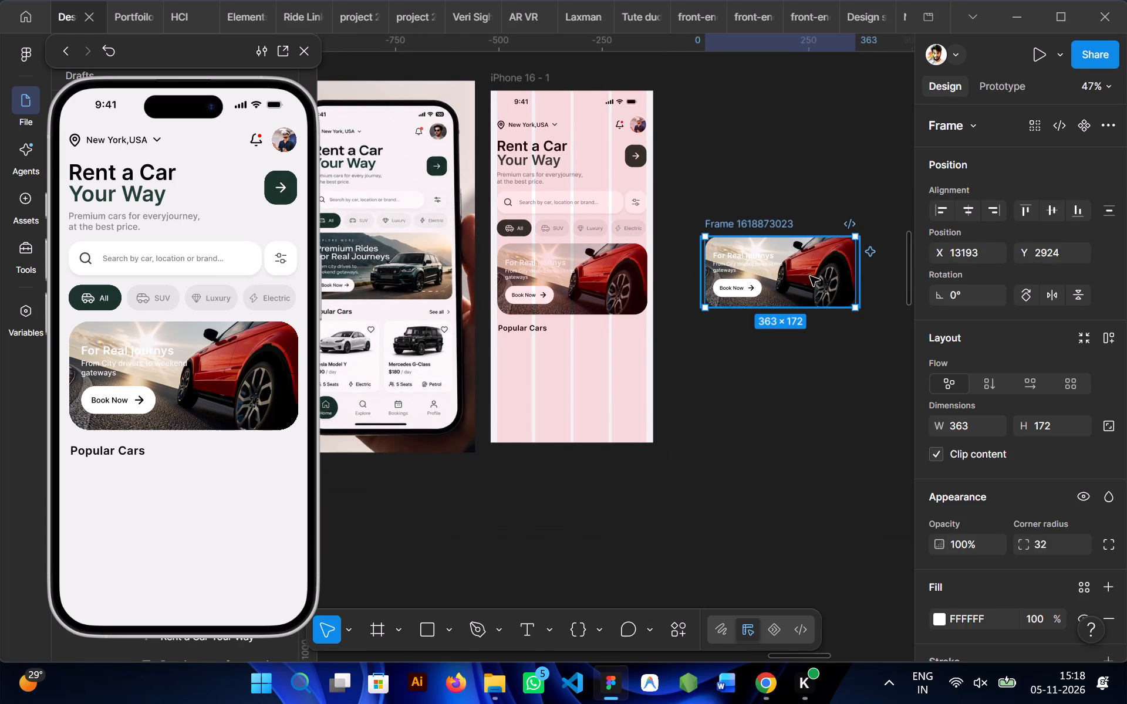
Replace the red car image inside the duplicated banner with the copied sunset car photo.
{"action": "double_click", "coordinate": [810, 276]}
{"action": "right_click", "coordinate": [810, 276]}
{"action": "left_click", "coordinate": [897, 172]}
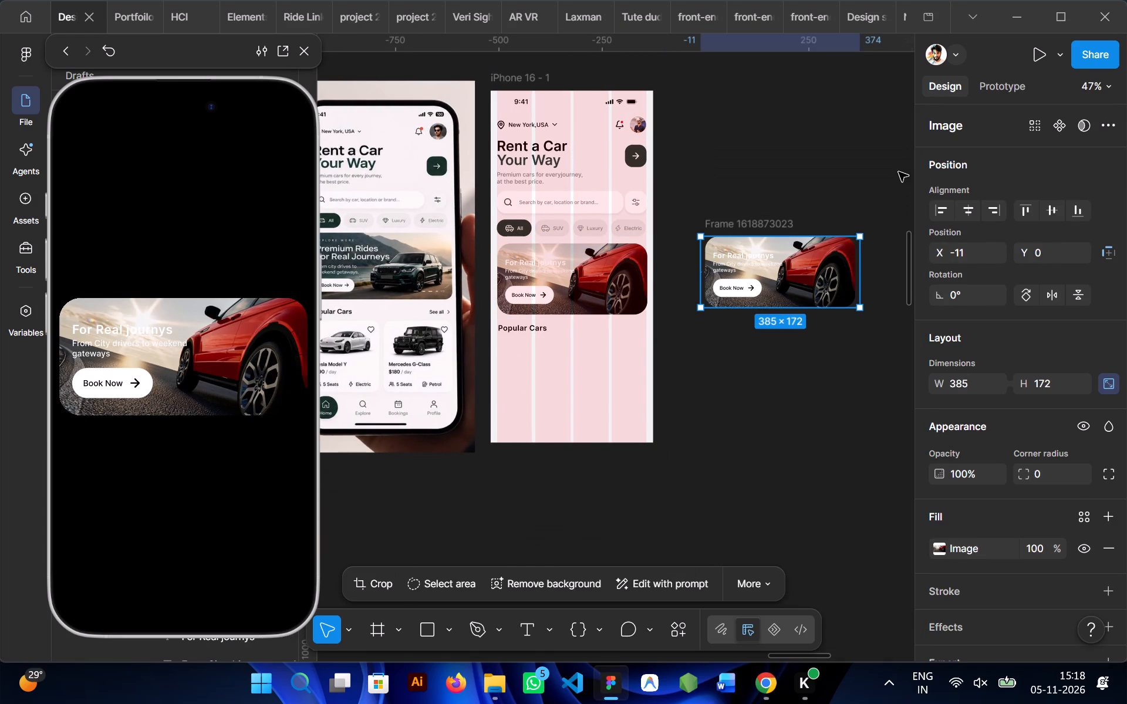
{"action": "right_click", "coordinate": [821, 282]}
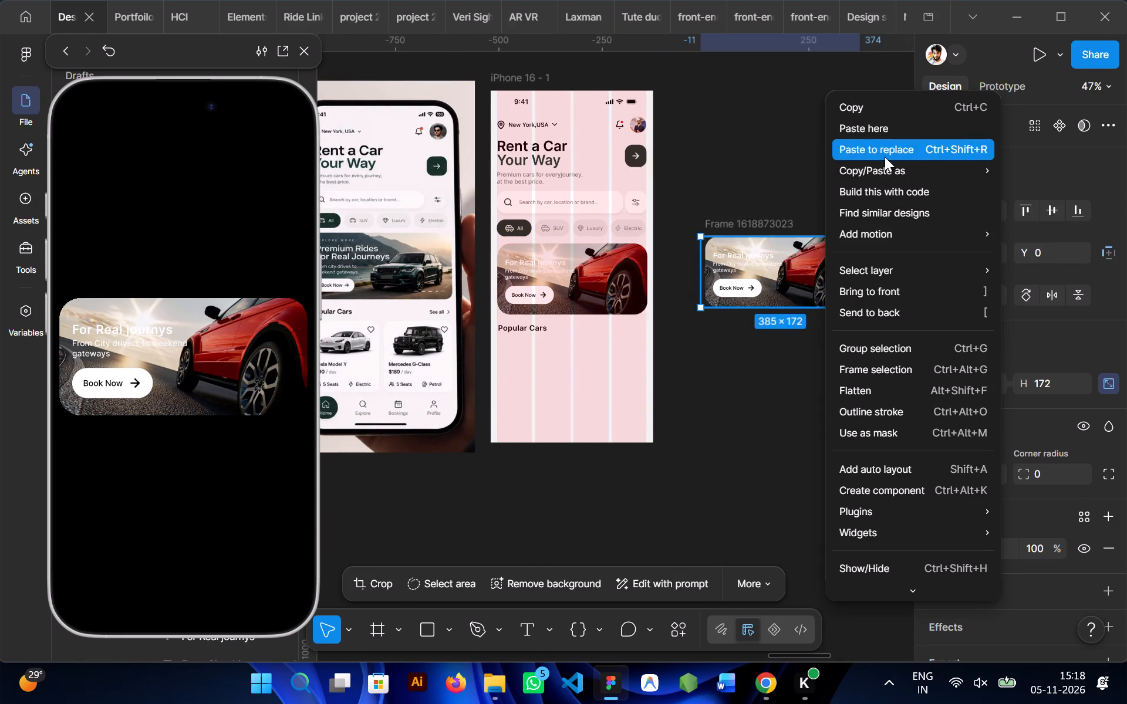
{"action": "left_click", "coordinate": [876, 154]}
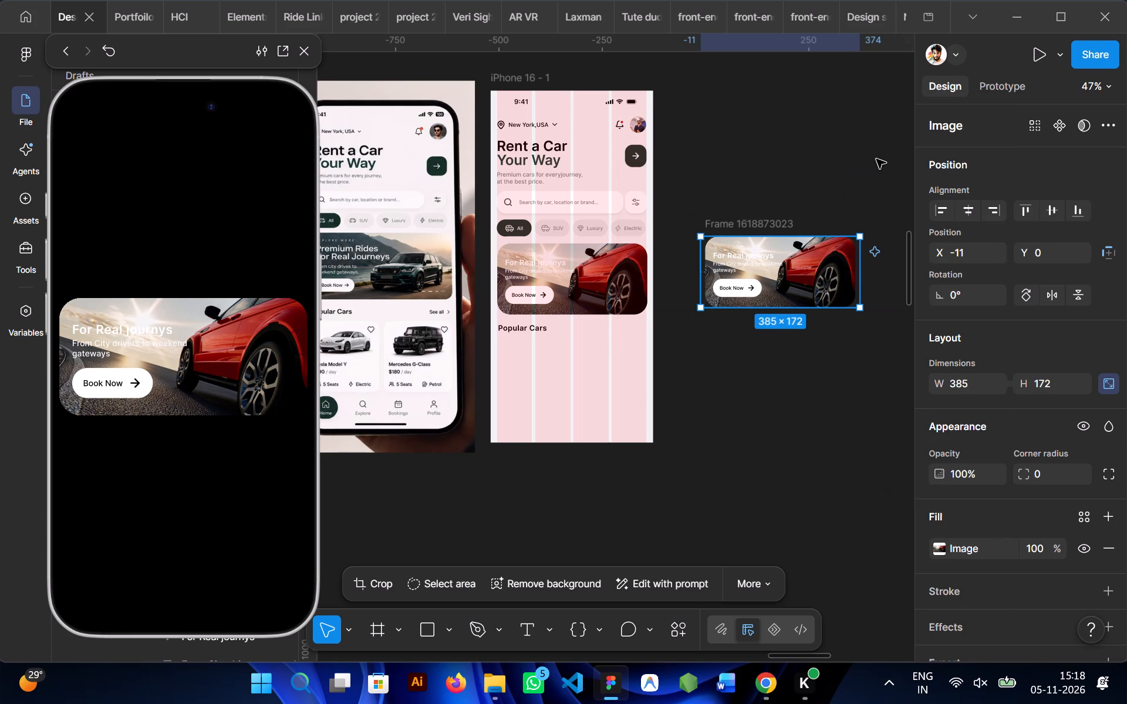
Scale the pasted photo down to about 542 × 305 over the duplicated banner, centred horizontally in its frame.
{"action": "scroll", "coordinate": [801, 340], "scroll_direction": "left", "scroll_amount": 1}
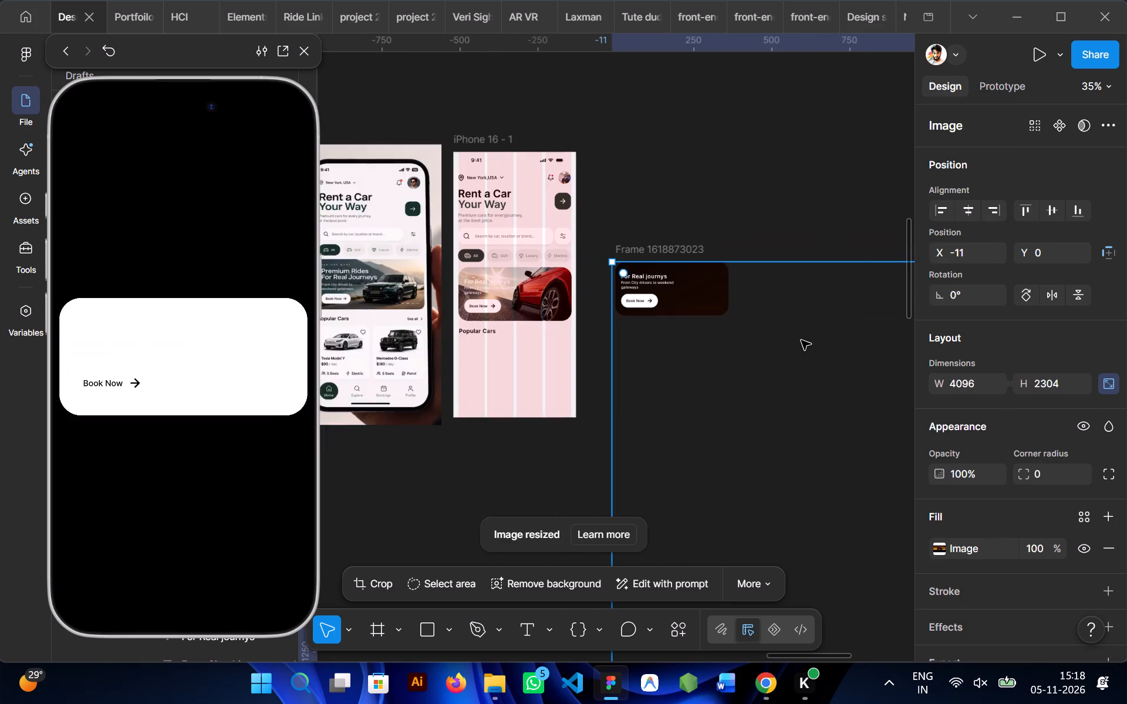
{"action": "scroll", "coordinate": [801, 340], "scroll_direction": "left", "scroll_amount": 3}
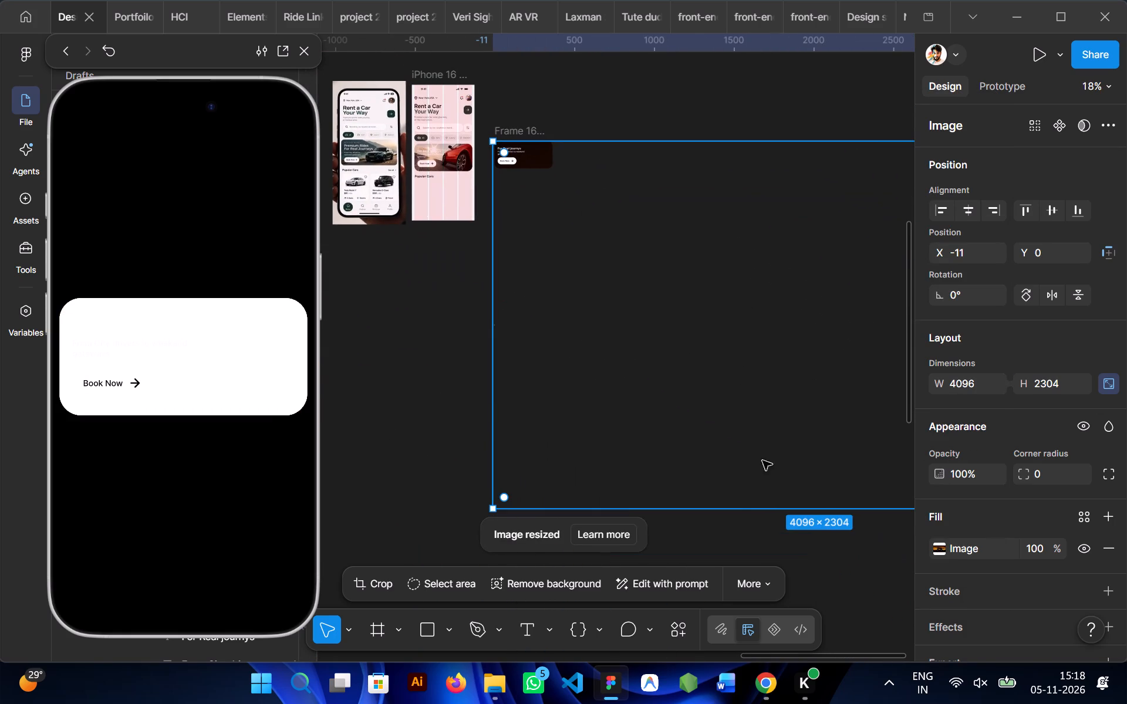
{"action": "left_click_drag", "start_coordinate": [727, 510], "coordinate": [615, 259]}
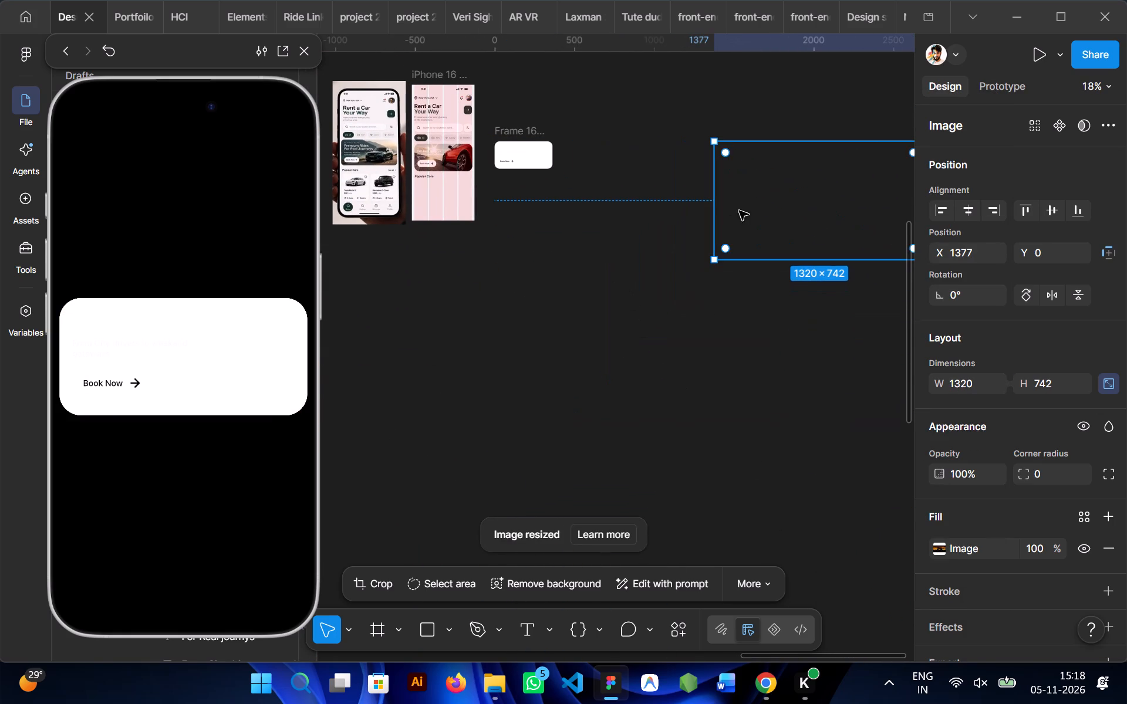
{"action": "left_click_drag", "start_coordinate": [739, 211], "coordinate": [488, 189]}
{"action": "scroll", "coordinate": [488, 189], "scroll_direction": "right", "scroll_amount": 1}
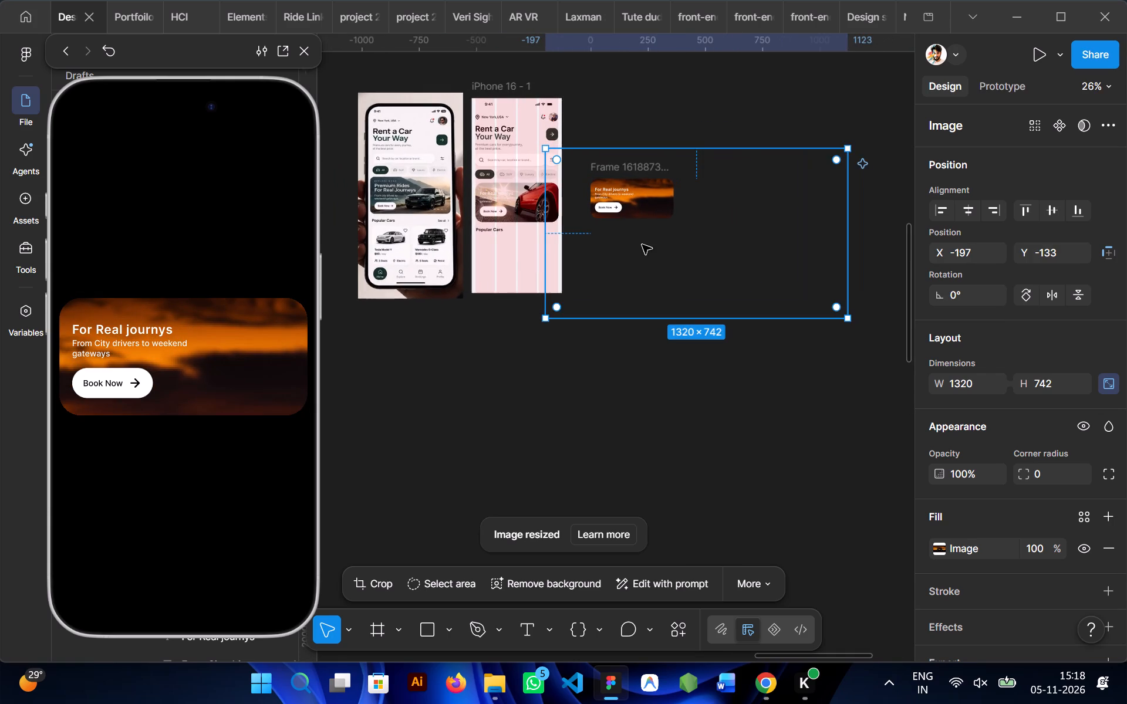
{"action": "scroll", "coordinate": [642, 245], "scroll_direction": "up", "scroll_amount": 1}
{"action": "left_click_drag", "start_coordinate": [666, 393], "coordinate": [653, 320]}
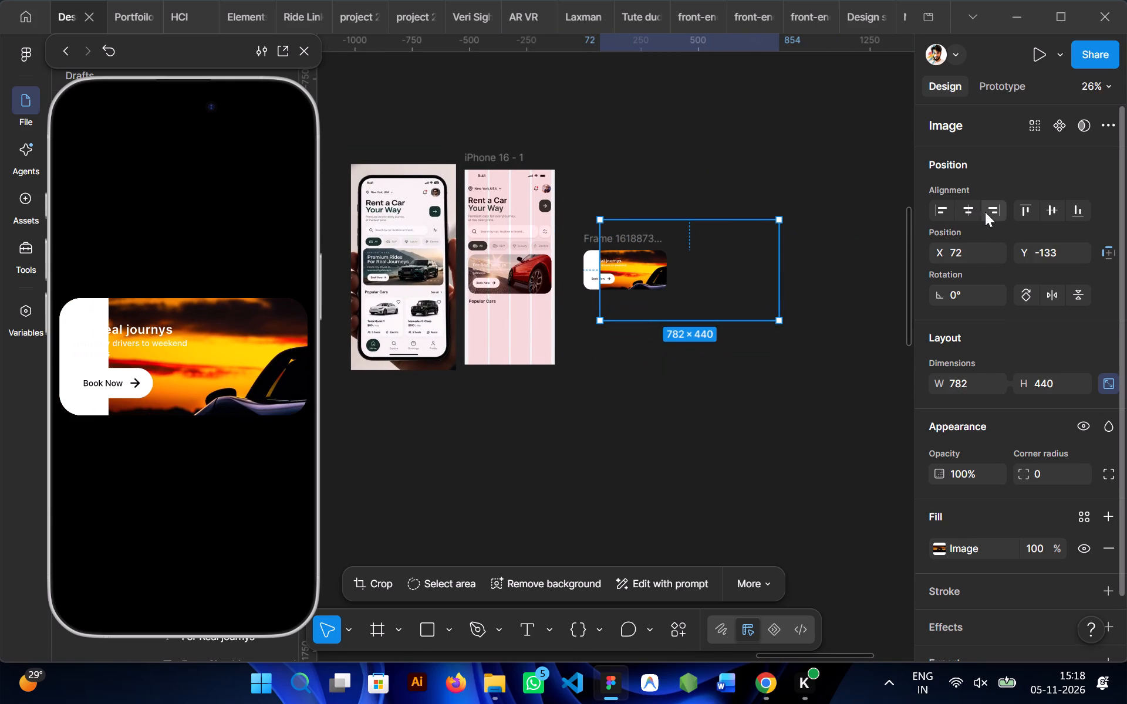
{"action": "left_click", "coordinate": [971, 214]}
{"action": "scroll", "coordinate": [666, 306], "scroll_direction": "up", "scroll_amount": 1}
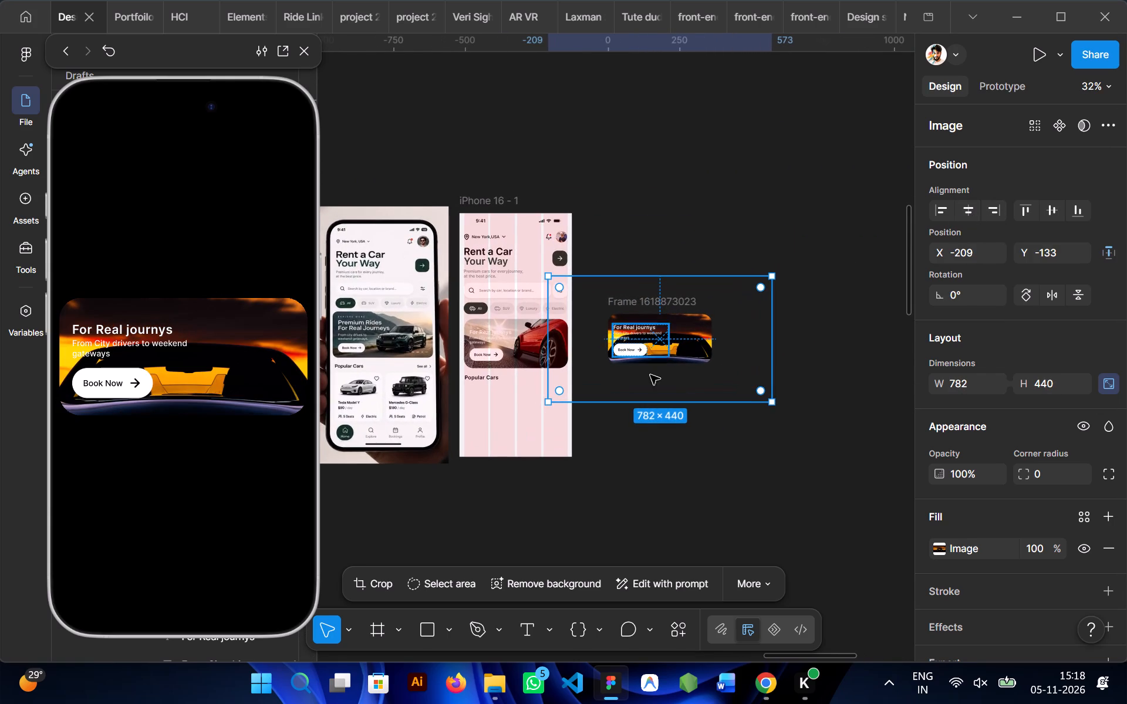
{"action": "left_click_drag", "start_coordinate": [637, 407], "coordinate": [652, 370]}
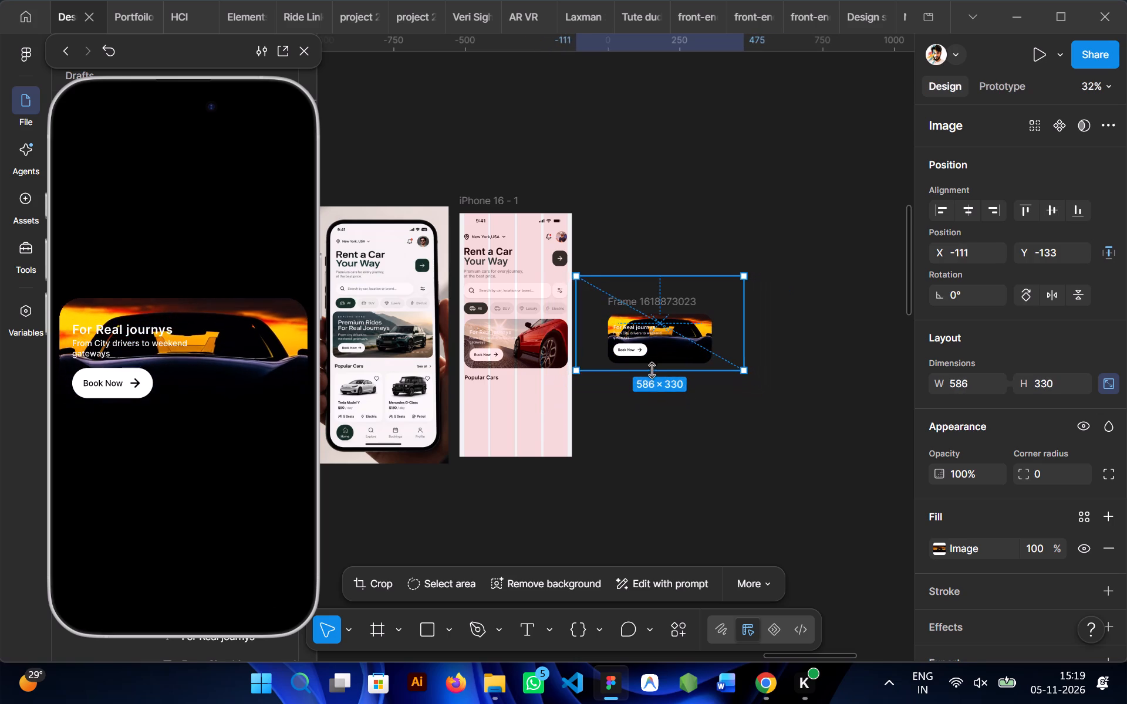
{"action": "left_click_drag", "start_coordinate": [652, 370], "coordinate": [652, 364]}
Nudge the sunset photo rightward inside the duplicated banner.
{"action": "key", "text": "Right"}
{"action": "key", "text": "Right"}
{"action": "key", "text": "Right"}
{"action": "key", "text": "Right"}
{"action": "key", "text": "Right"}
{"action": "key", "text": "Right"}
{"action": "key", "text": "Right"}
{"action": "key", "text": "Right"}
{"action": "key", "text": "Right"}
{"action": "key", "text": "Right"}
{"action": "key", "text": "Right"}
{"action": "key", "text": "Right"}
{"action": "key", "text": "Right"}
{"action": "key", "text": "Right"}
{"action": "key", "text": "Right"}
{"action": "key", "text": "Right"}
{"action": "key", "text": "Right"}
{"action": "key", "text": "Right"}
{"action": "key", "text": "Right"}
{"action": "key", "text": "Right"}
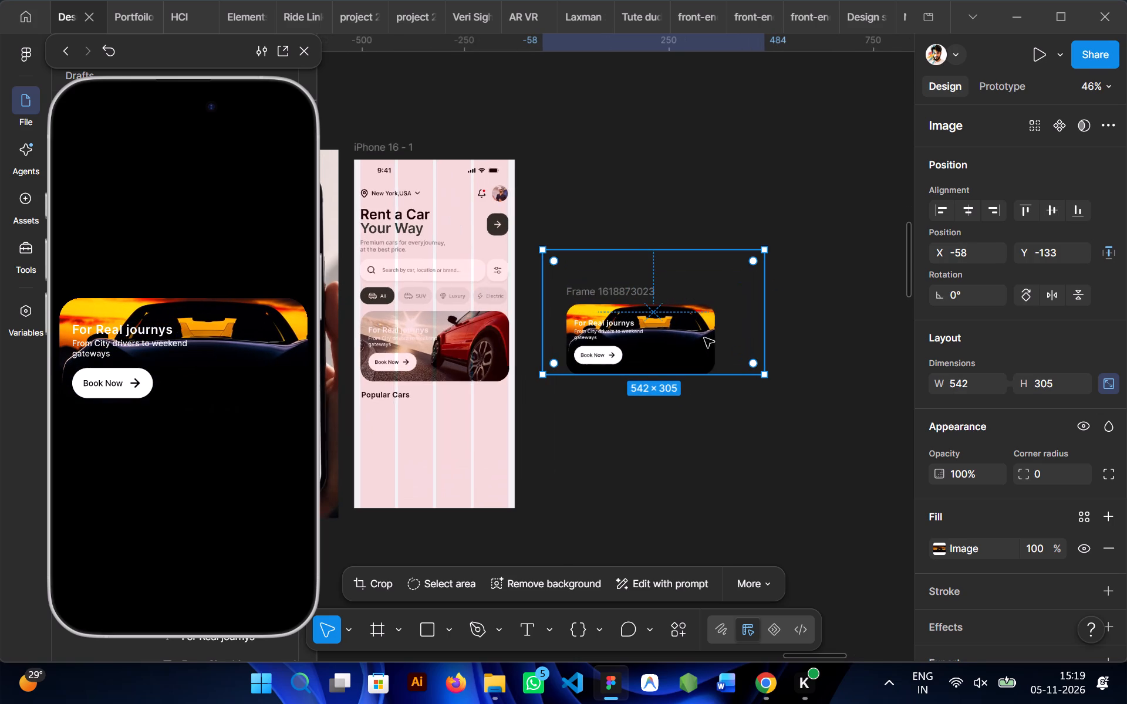
Scale the sunset photo down to about 400 × 225, keeping its bottom edge in place, and centre it horizontally in the banner.
{"action": "left_click_drag", "start_coordinate": [637, 251], "coordinate": [636, 296]}
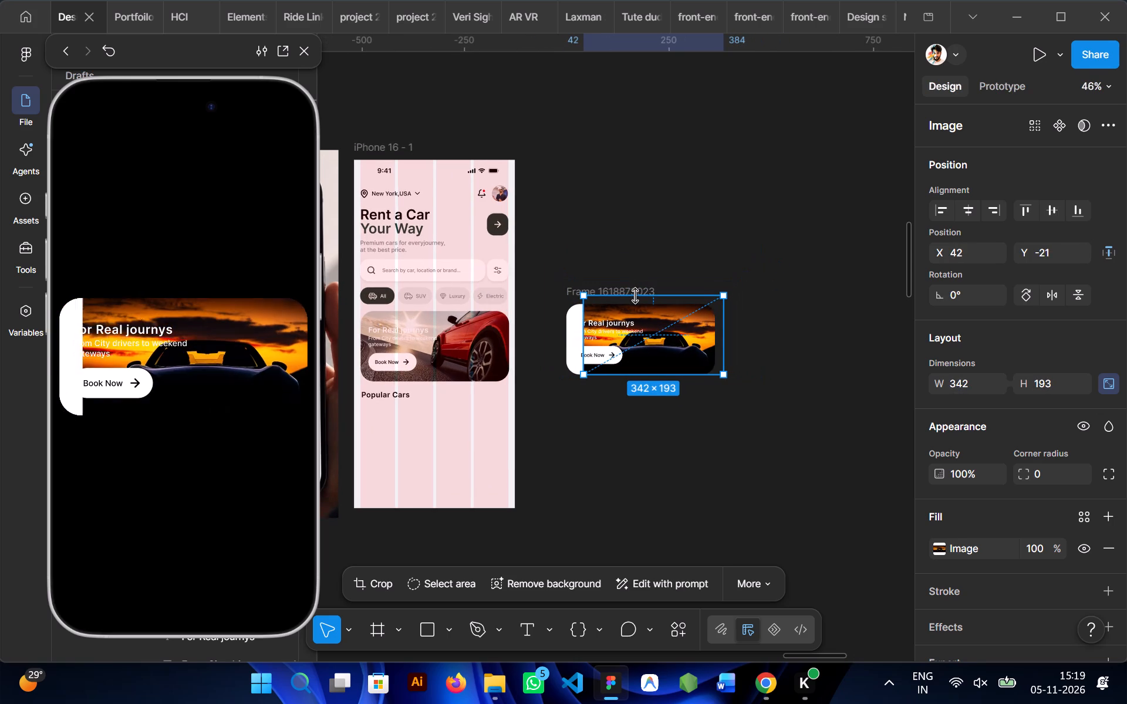
{"action": "left_click_drag", "start_coordinate": [636, 296], "coordinate": [635, 282]}
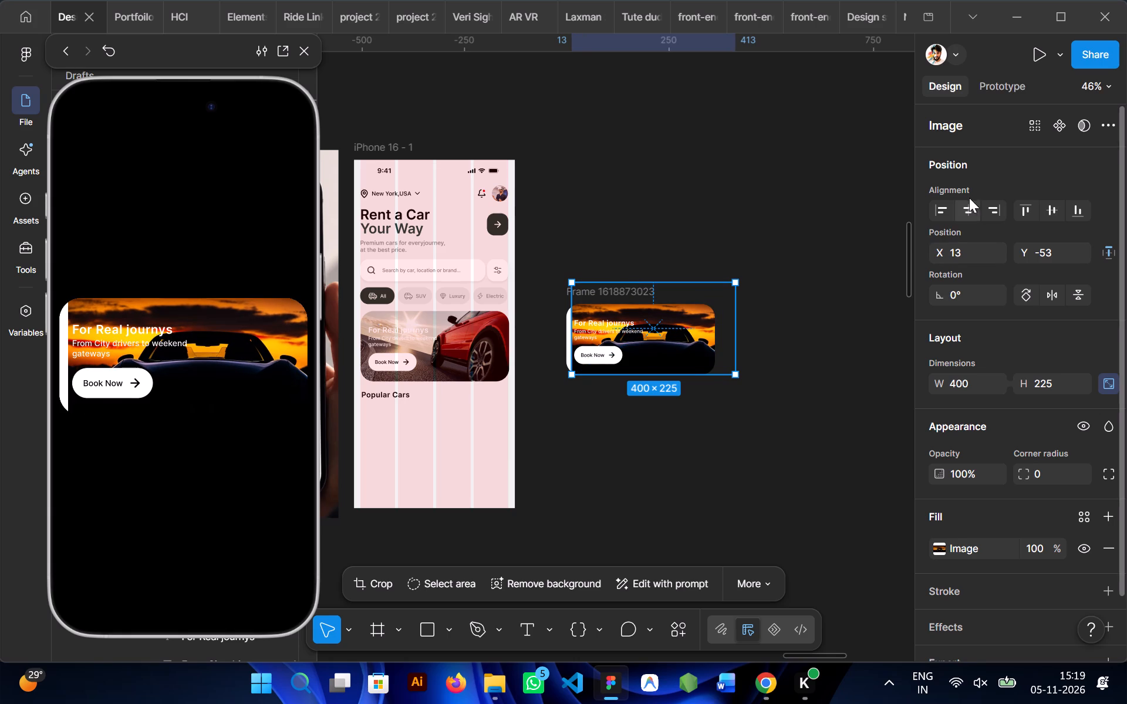
{"action": "left_click", "coordinate": [976, 212]}
{"action": "scroll", "coordinate": [690, 333], "scroll_direction": "right", "scroll_amount": 1}
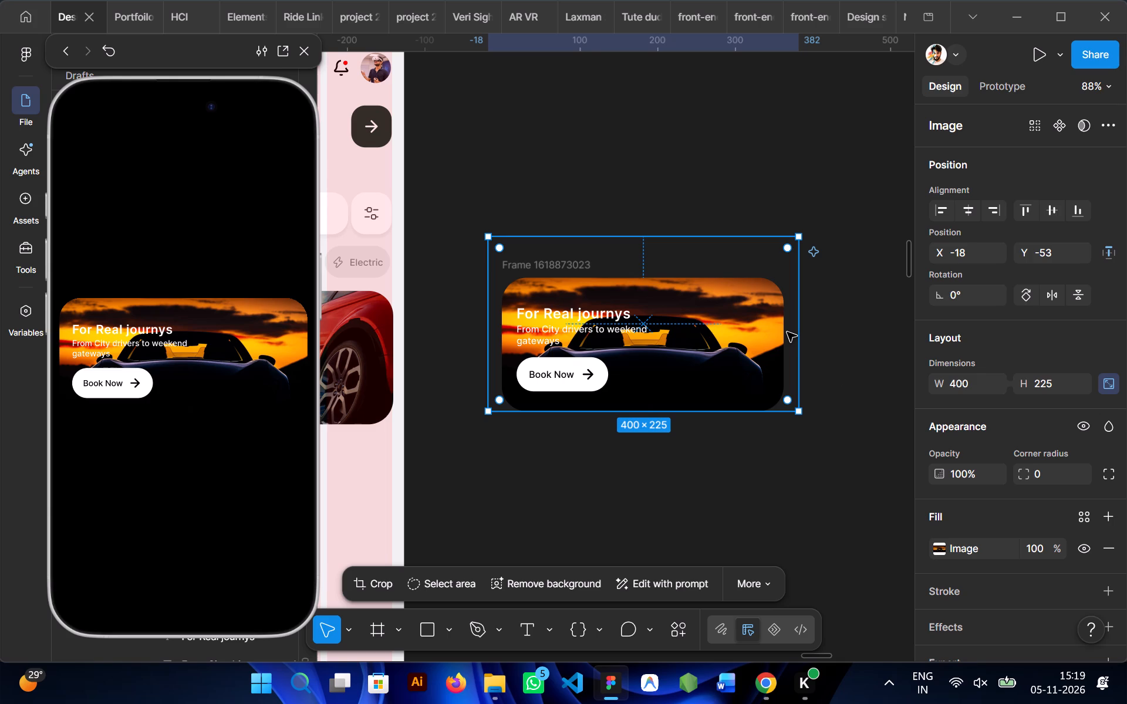
{"action": "left_click", "coordinate": [621, 441]}
{"action": "scroll", "coordinate": [576, 429], "scroll_direction": "right", "scroll_amount": 1}
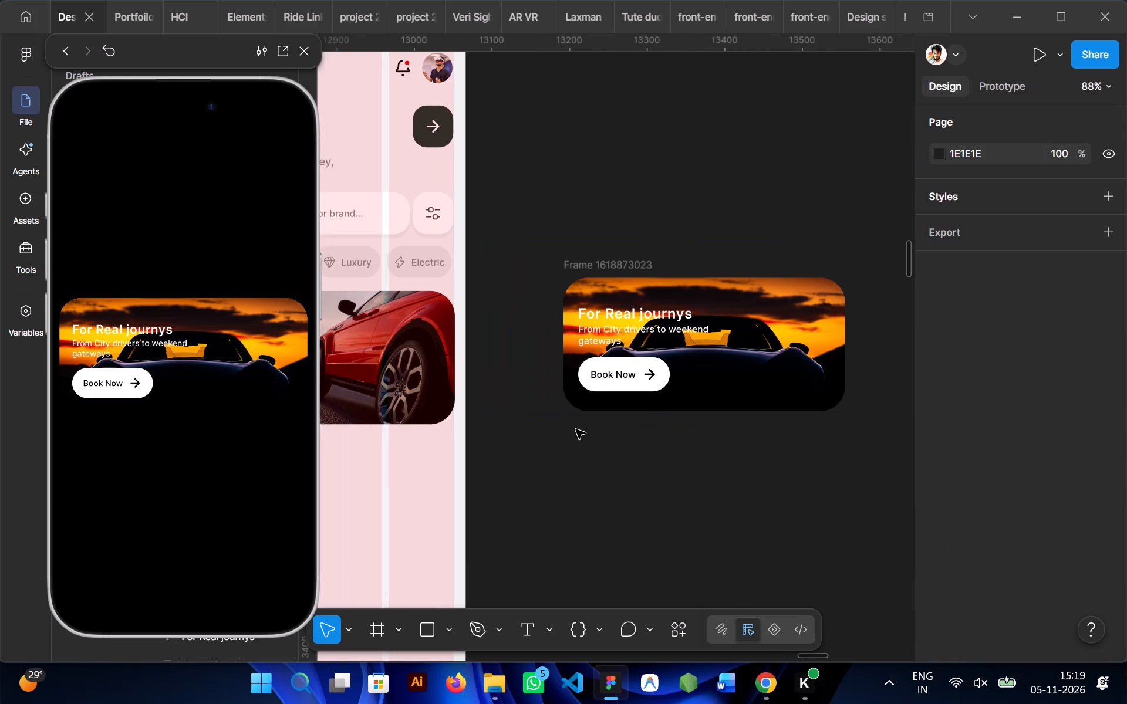
{"action": "scroll", "coordinate": [576, 429], "scroll_direction": "right", "scroll_amount": 2}
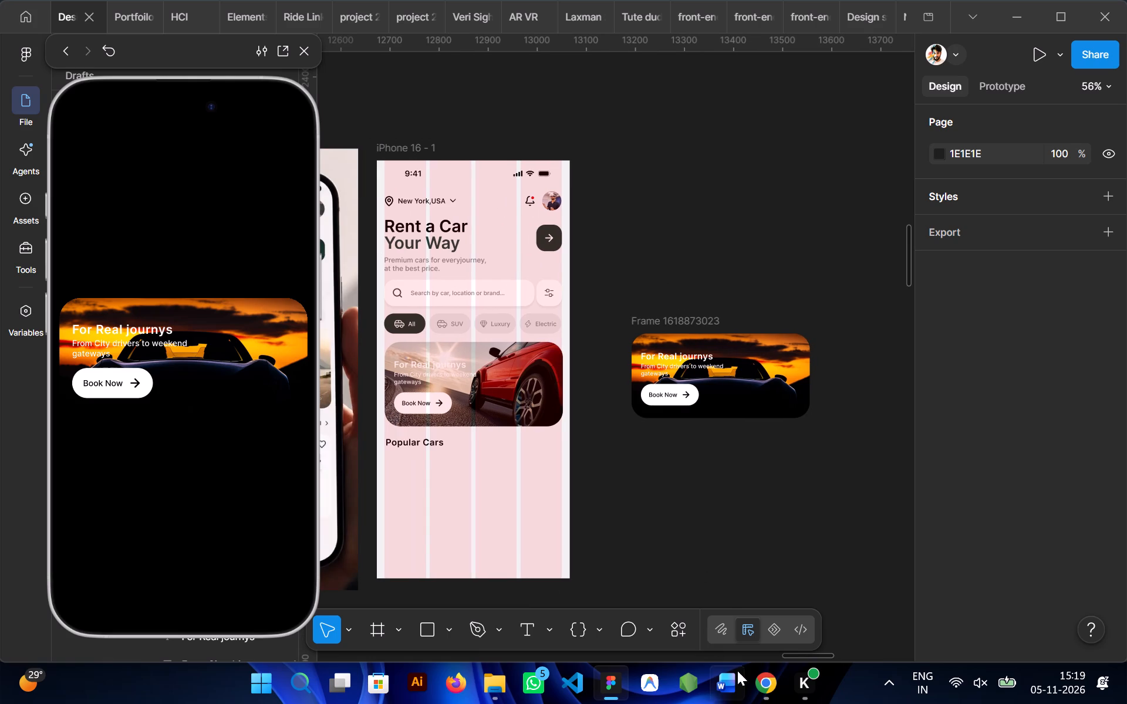
Switch to Chrome and browse the evening car image results for another banner photo.
{"action": "left_click", "coordinate": [758, 679]}
{"action": "scroll", "coordinate": [731, 430], "scroll_direction": "down", "scroll_amount": 1}
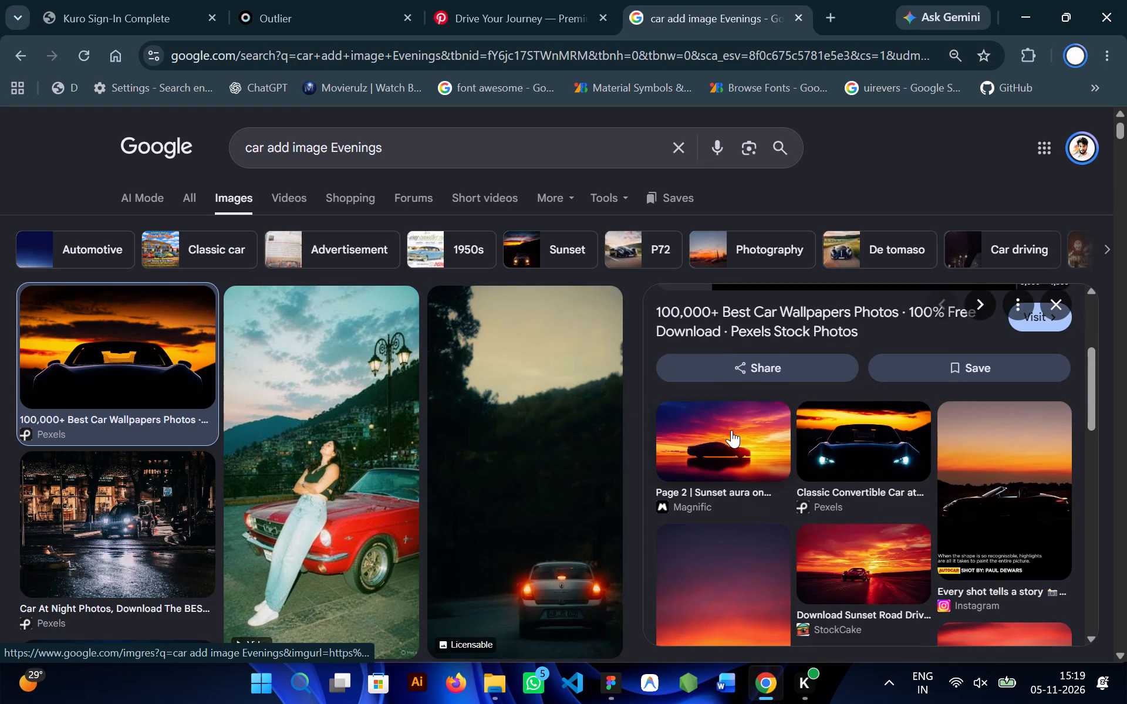
{"action": "scroll", "coordinate": [731, 430], "scroll_direction": "down", "scroll_amount": 5}
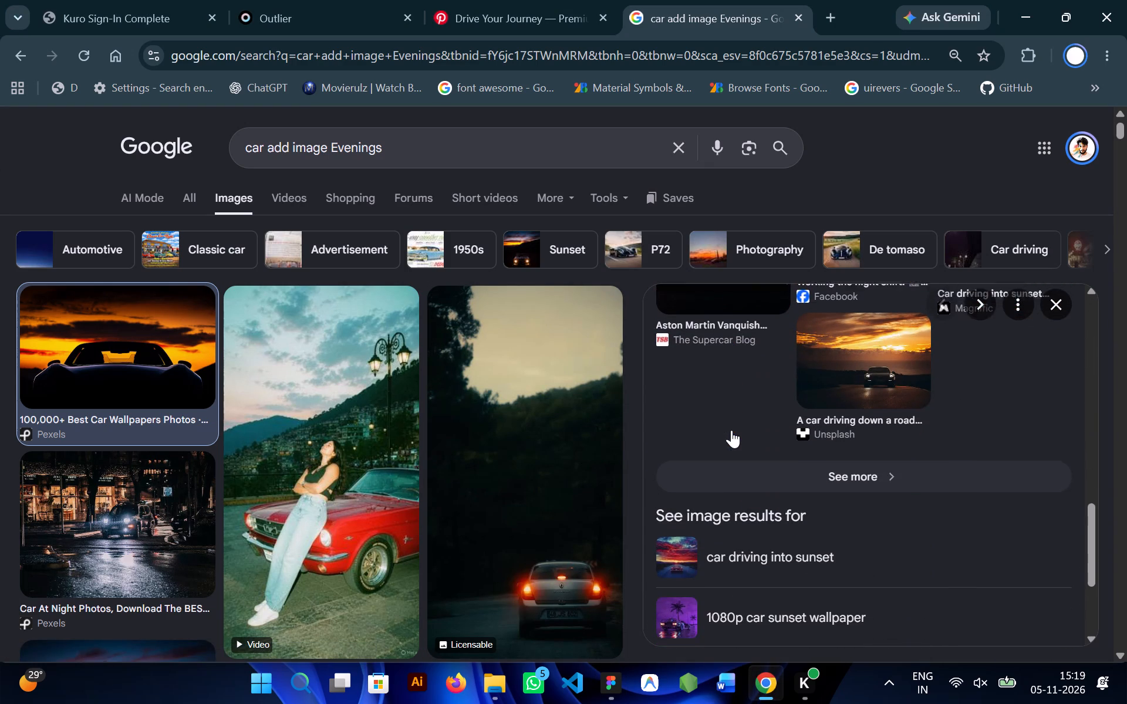
{"action": "scroll", "coordinate": [513, 466], "scroll_direction": "down", "scroll_amount": 4}
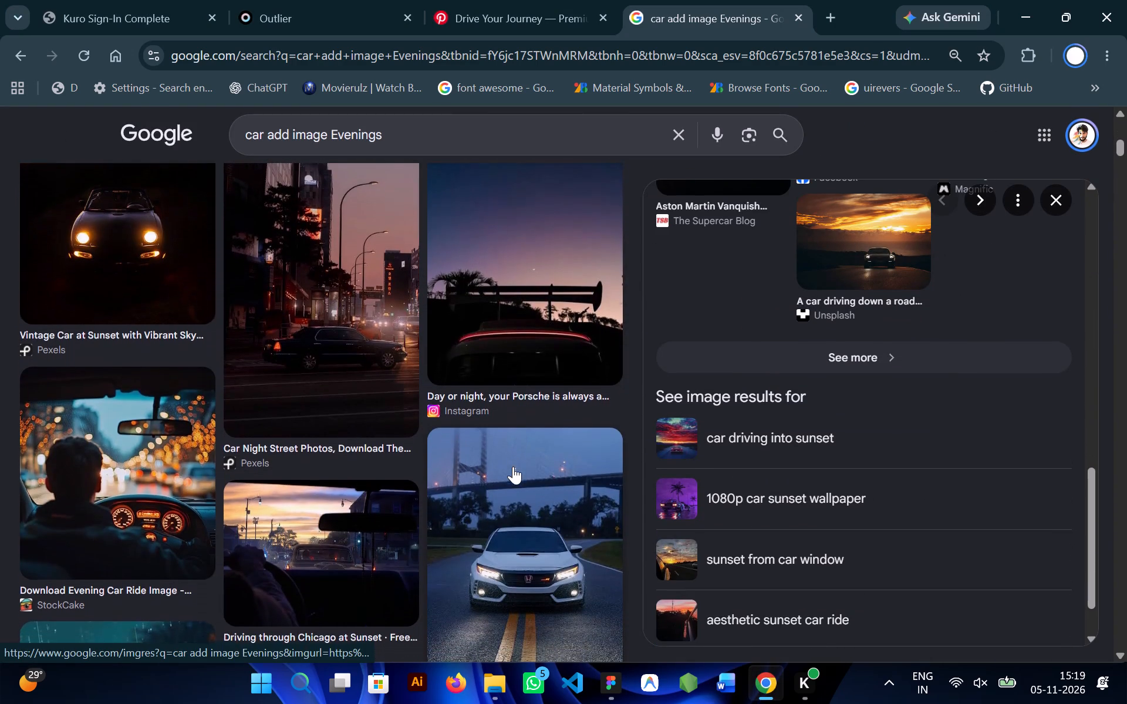
{"action": "scroll", "coordinate": [513, 466], "scroll_direction": "down", "scroll_amount": 5}
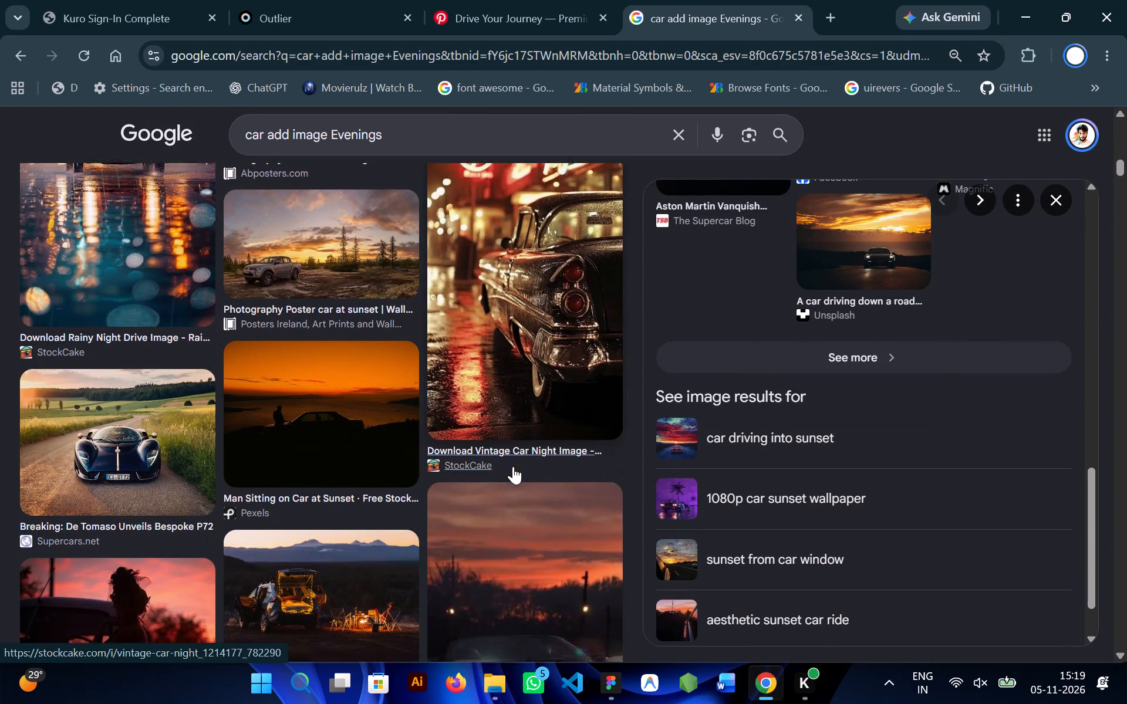
{"action": "scroll", "coordinate": [513, 466], "scroll_direction": "down", "scroll_amount": 3}
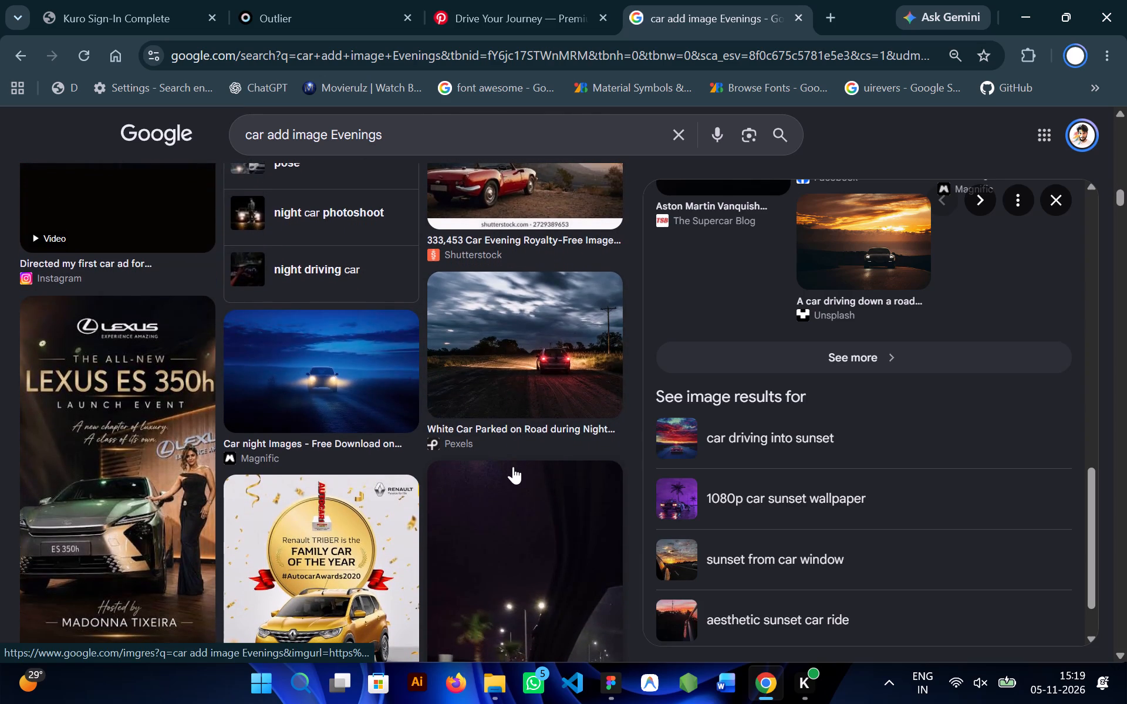
Preview the photo of the white car parked on a night road and look through its related images and further results.
{"action": "left_click", "coordinate": [509, 367]}
{"action": "scroll", "coordinate": [842, 435], "scroll_direction": "down", "scroll_amount": 3}
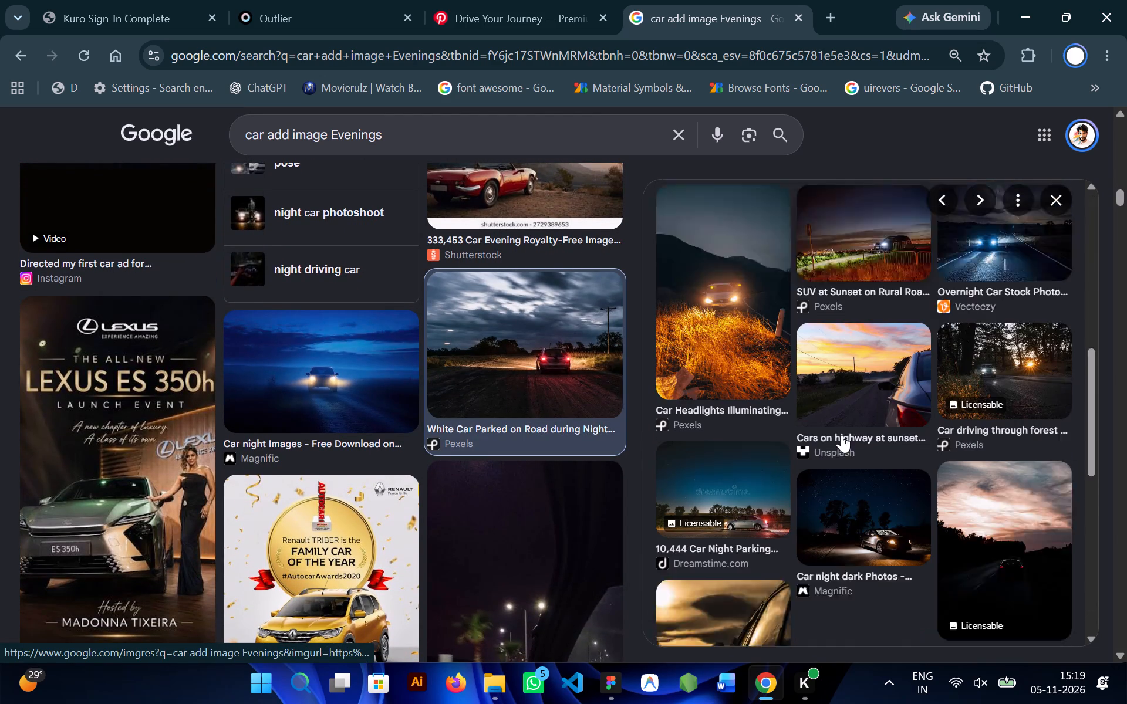
{"action": "scroll", "coordinate": [842, 435], "scroll_direction": "down", "scroll_amount": 1}
{"action": "scroll", "coordinate": [400, 489], "scroll_direction": "down", "scroll_amount": 2}
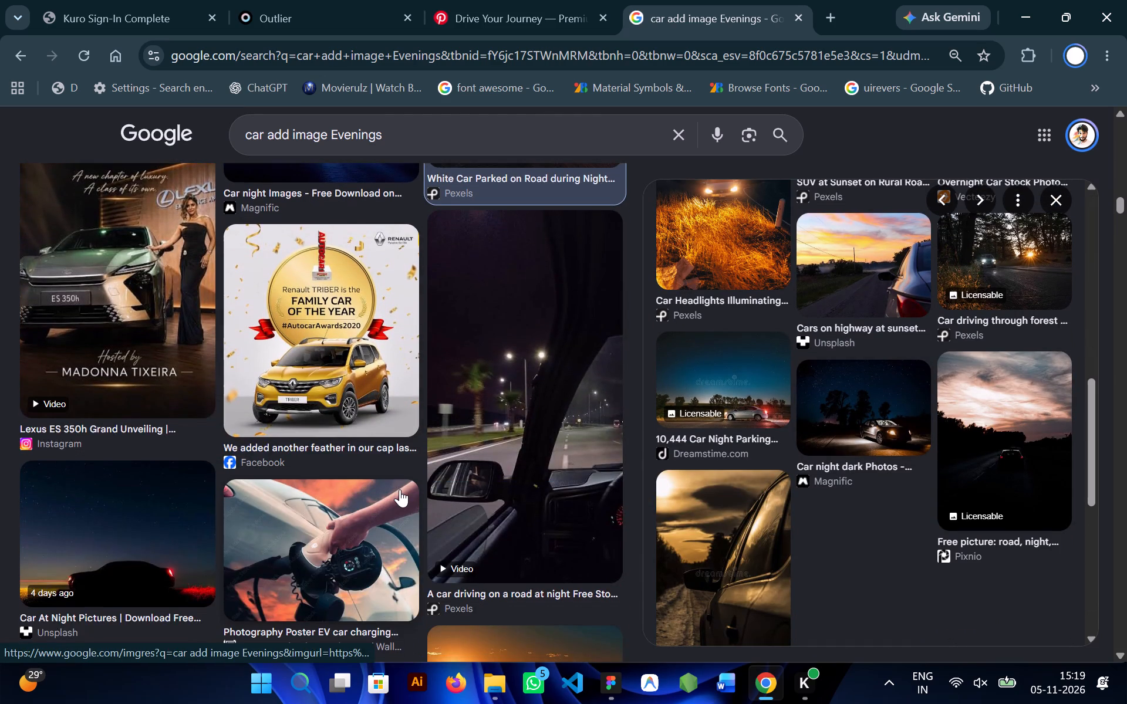
{"action": "scroll", "coordinate": [400, 489], "scroll_direction": "down", "scroll_amount": 5}
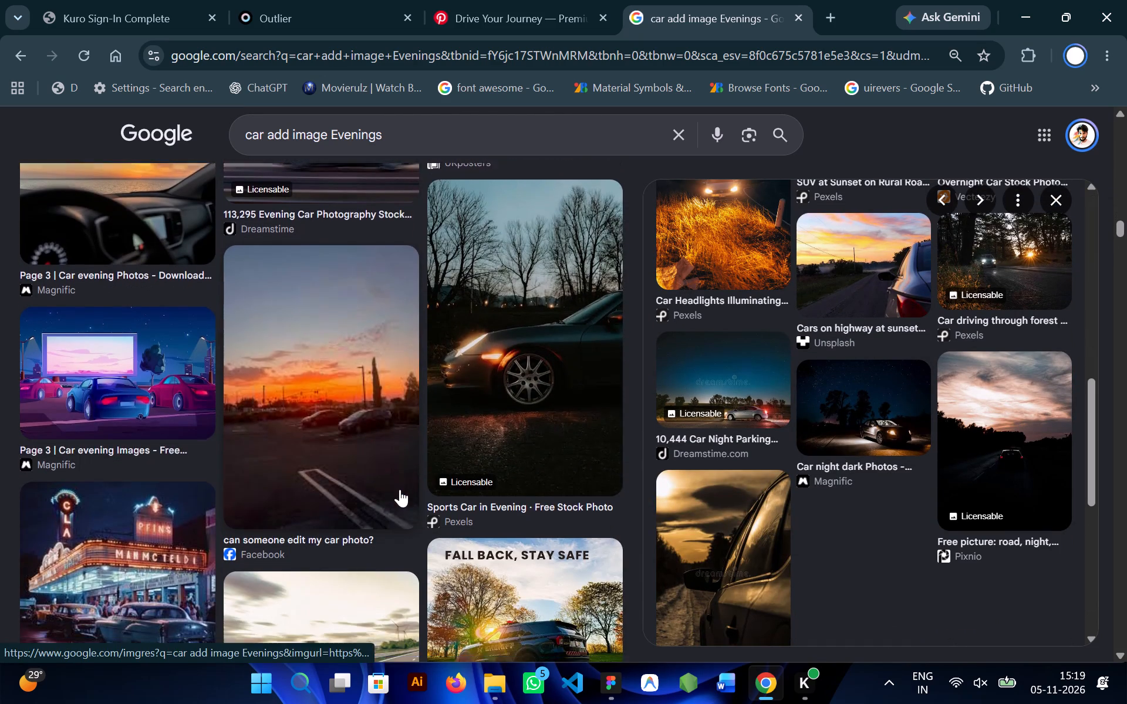
{"action": "scroll", "coordinate": [400, 489], "scroll_direction": "down", "scroll_amount": 1}
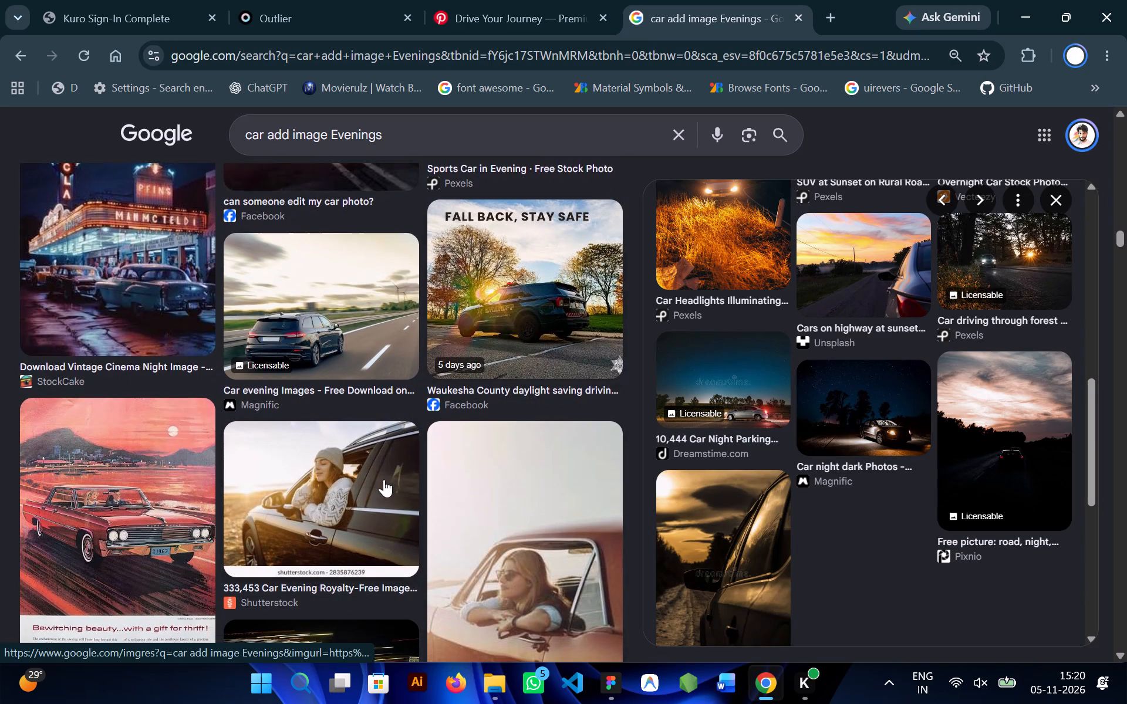
{"action": "scroll", "coordinate": [384, 479], "scroll_direction": "down", "scroll_amount": 5}
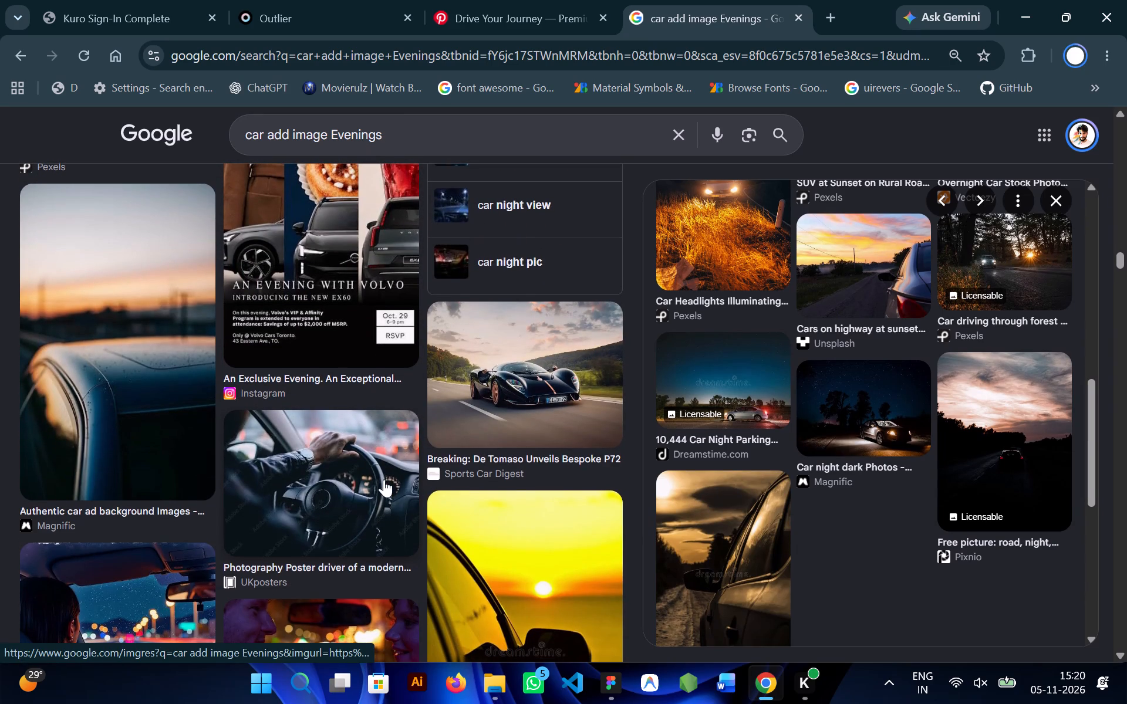
Preview the De Tomaso P72 road photo from Sports Car Digest and examine its related images.
{"action": "left_click", "coordinate": [480, 401]}
{"action": "scroll", "coordinate": [845, 371], "scroll_direction": "down", "scroll_amount": 1}
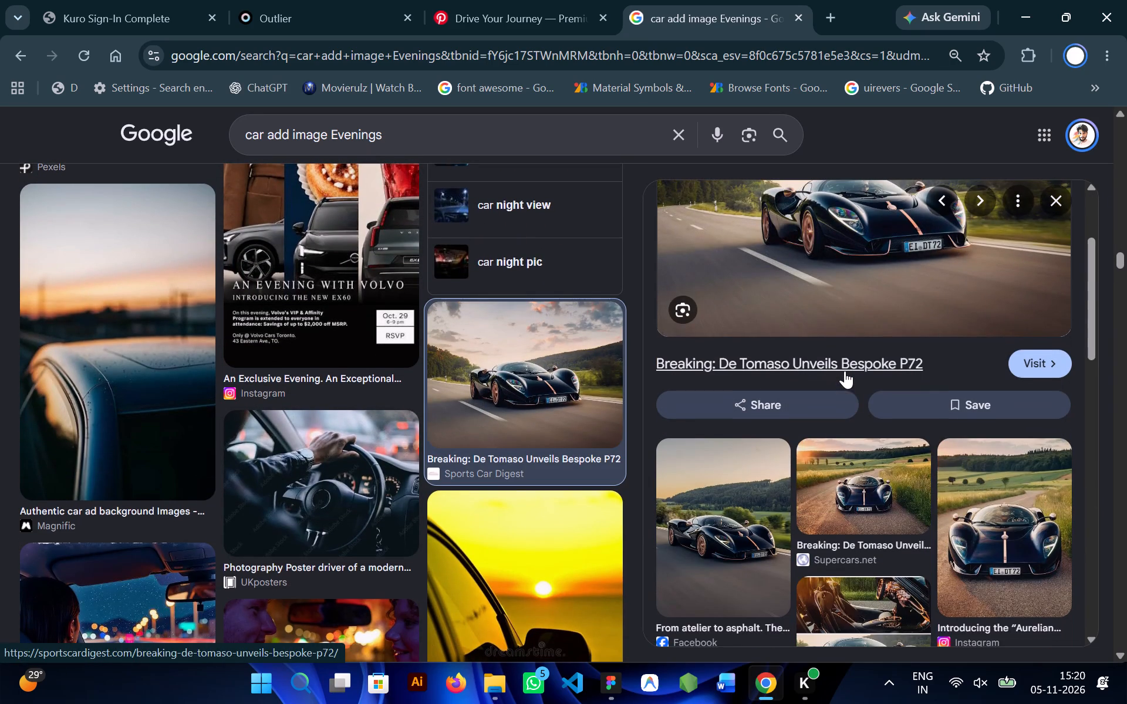
{"action": "scroll", "coordinate": [845, 371], "scroll_direction": "down", "scroll_amount": 4}
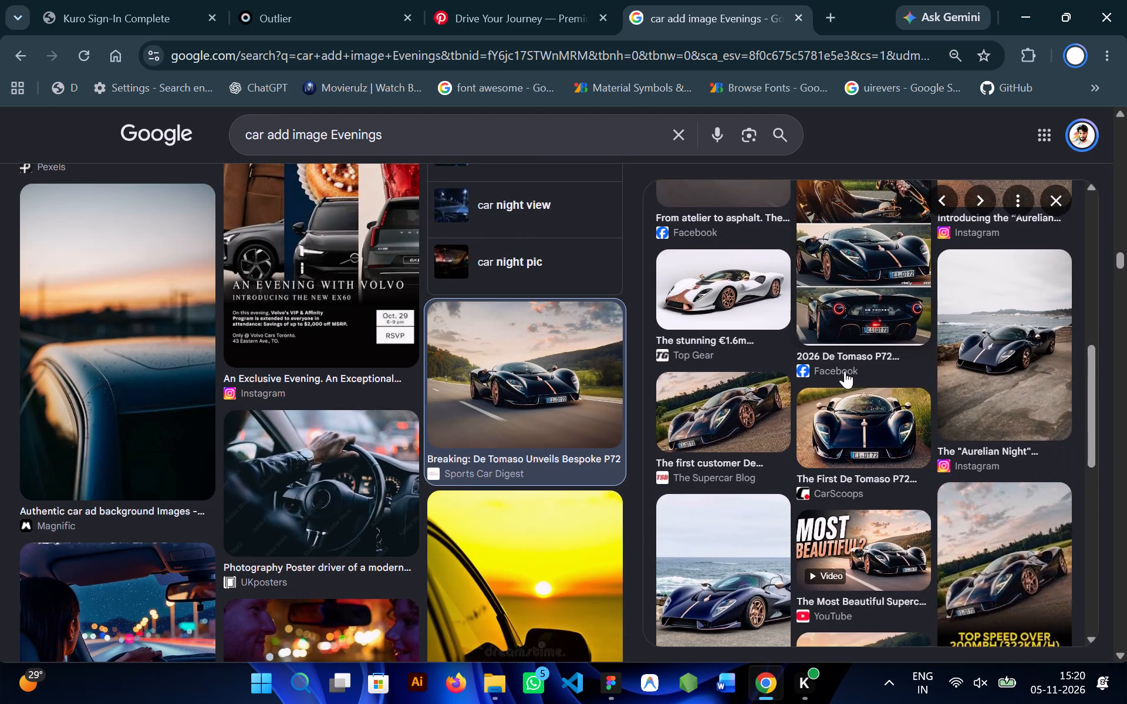
{"action": "scroll", "coordinate": [845, 371], "scroll_direction": "down", "scroll_amount": 2}
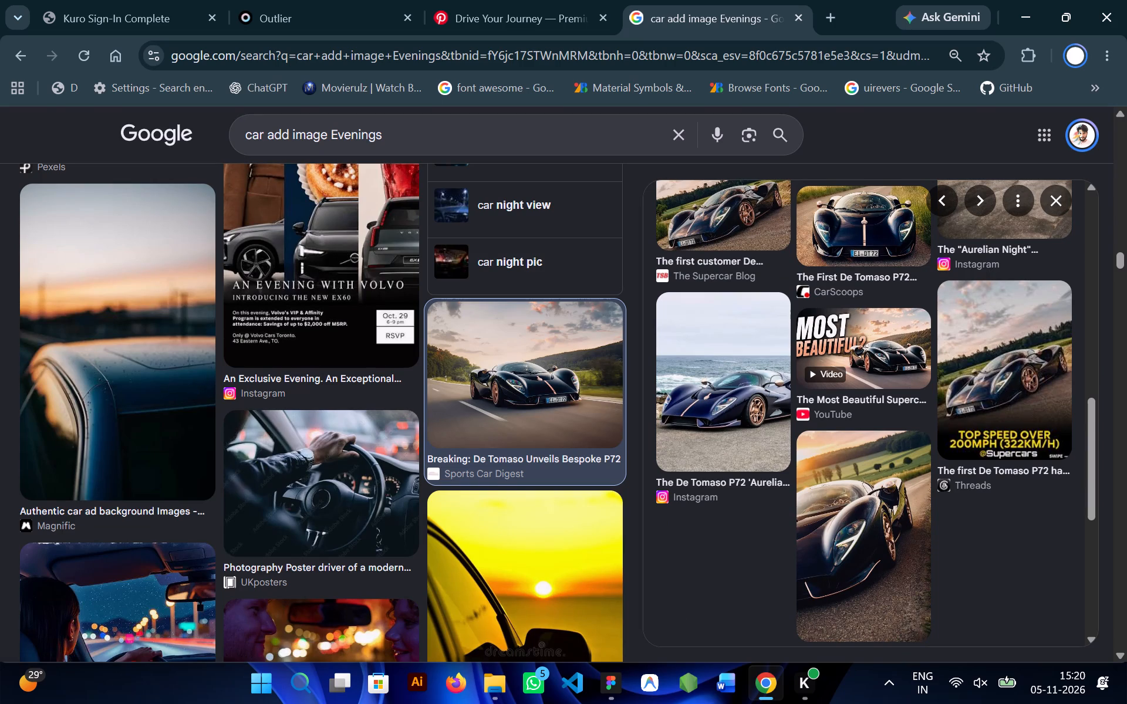
Change the image search query to "green mountains Evenings car images" and run it.
{"action": "left_click", "coordinate": [251, 136]}
{"action": "key", "text": "Left"}
{"action": "key", "text": "Left"}
{"action": "key", "text": "Left"}
{"action": "type", "text": "green mountains"}
{"action": "key", "text": "space"}
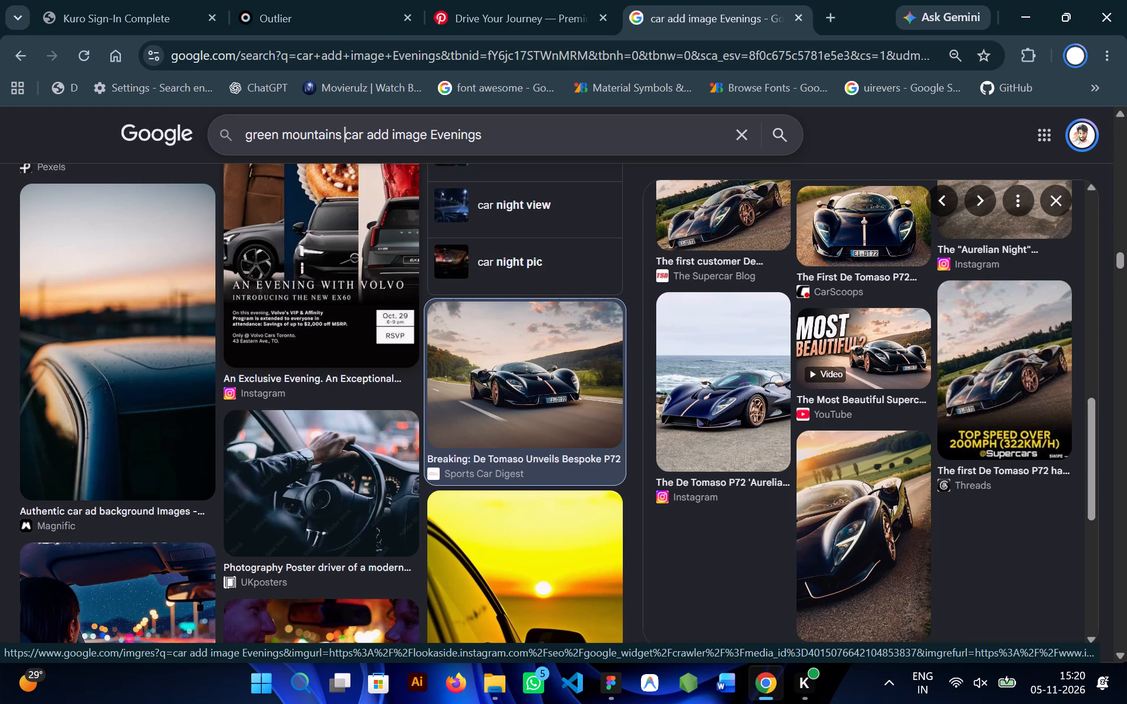
{"action": "key", "text": "Right"}
{"action": "key", "text": "Right"}
{"action": "key", "text": "Right"}
{"action": "key", "text": "Right"}
{"action": "key", "text": "Right"}
{"action": "key", "text": "Right"}
{"action": "key", "text": "Right"}
{"action": "key", "text": "Right"}
{"action": "key", "text": "ctrl+Delete"}
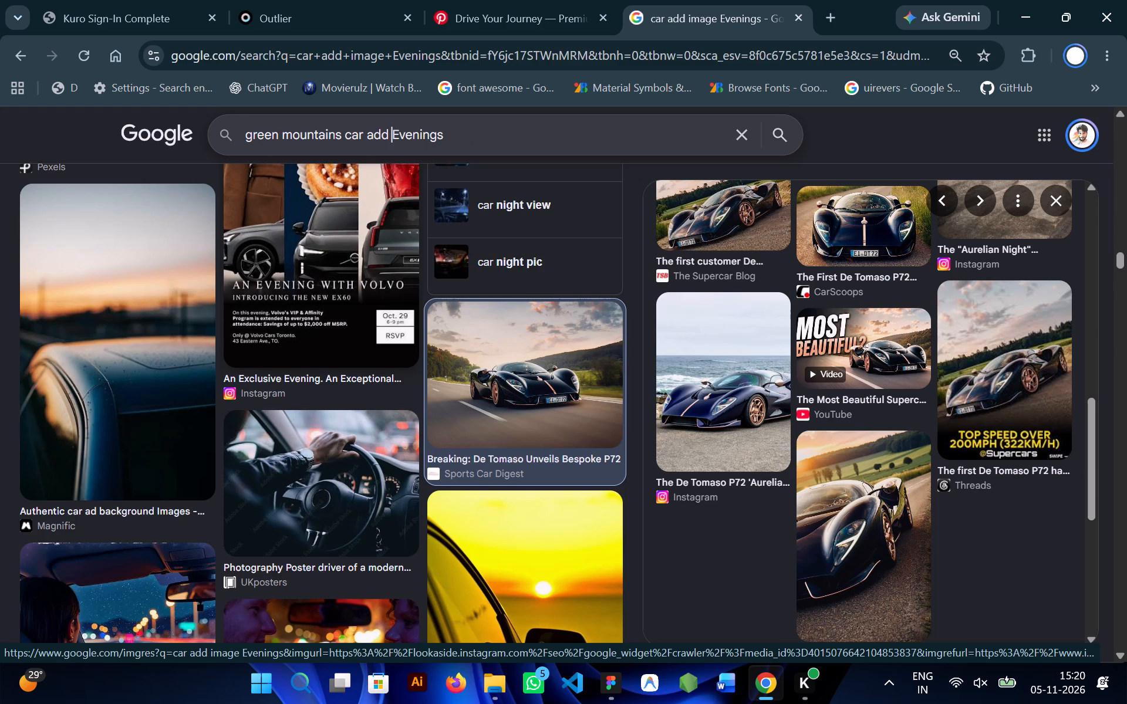
{"action": "key", "text": "ctrl+BackSpace"}
{"action": "key", "text": "ctrl+BackSpace"}
{"action": "key", "text": "Right"}
{"action": "key", "text": "Right"}
{"action": "key", "text": "Right"}
{"action": "key", "text": "Right"}
{"action": "key", "text": "Right"}
{"action": "key", "text": "Right"}
{"action": "key", "text": "Right"}
{"action": "key", "text": "Right"}
{"action": "key", "text": "Right"}
{"action": "key", "text": "Right"}
{"action": "key", "text": "Right"}
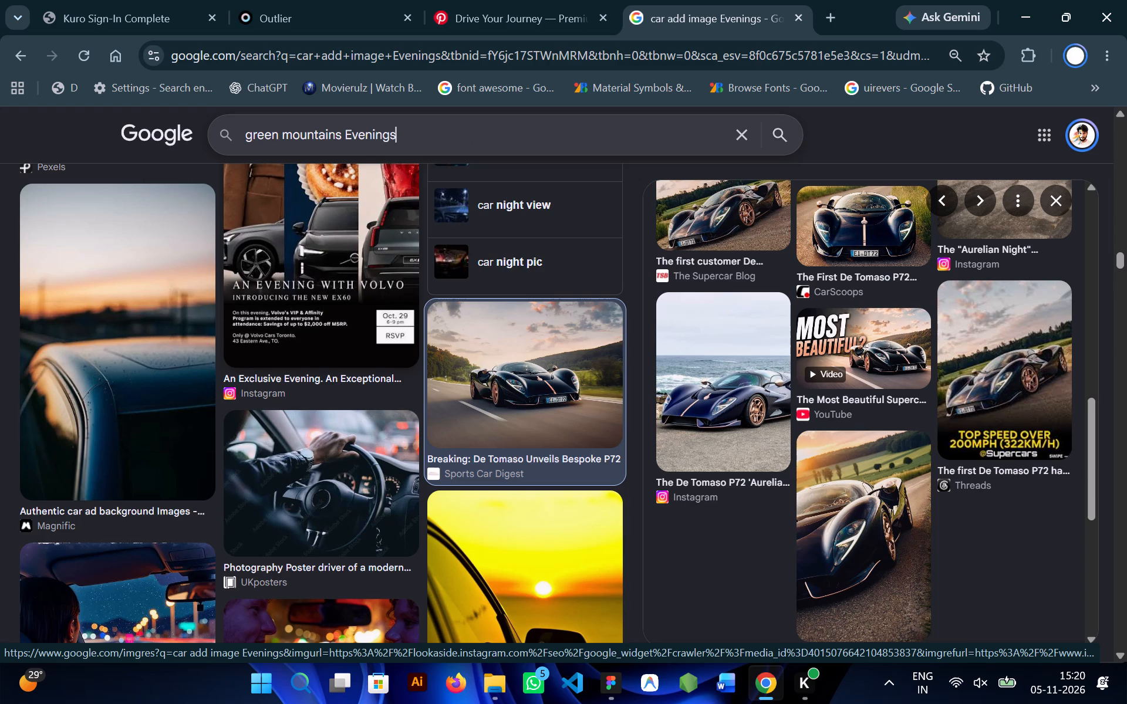
{"action": "key", "text": "space"}
{"action": "type", "text": "car images"}
{"action": "key", "text": "Return"}
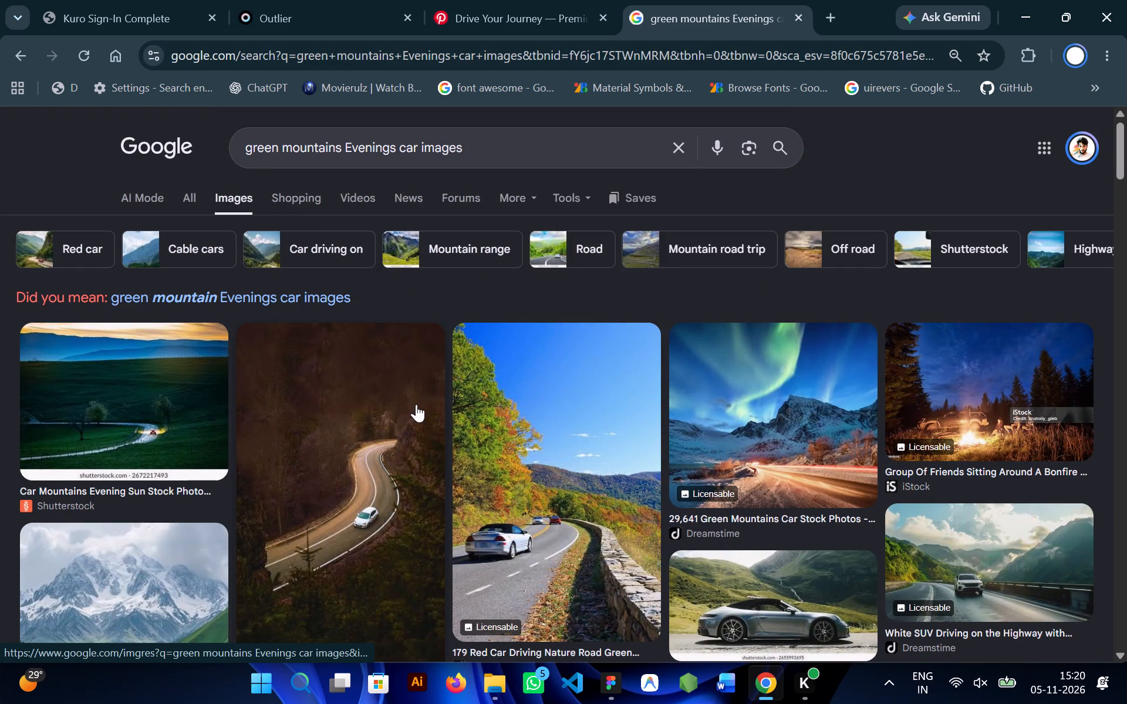
Find the Adobe Stock photo of a white SUV on a mountain motorway through the White SUV result's related images and copy it.
{"action": "scroll", "coordinate": [481, 411], "scroll_direction": "down", "scroll_amount": 1}
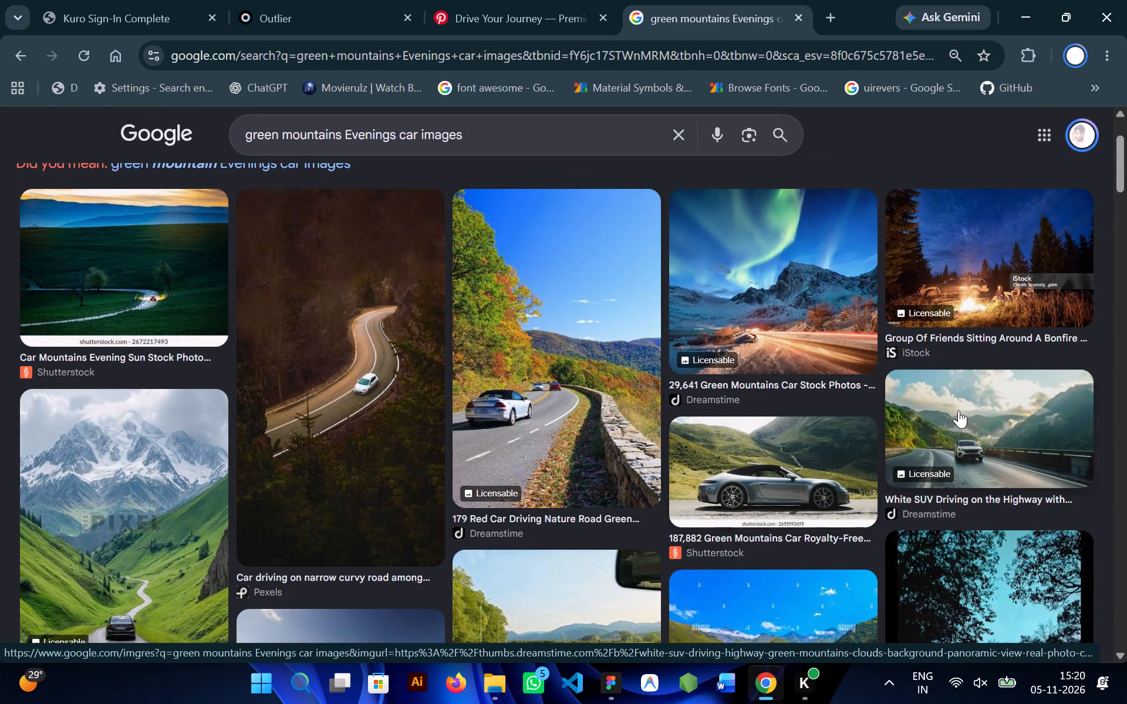
{"action": "left_click", "coordinate": [962, 409]}
{"action": "scroll", "coordinate": [886, 408], "scroll_direction": "down", "scroll_amount": 2}
{"action": "left_click", "coordinate": [863, 402]}
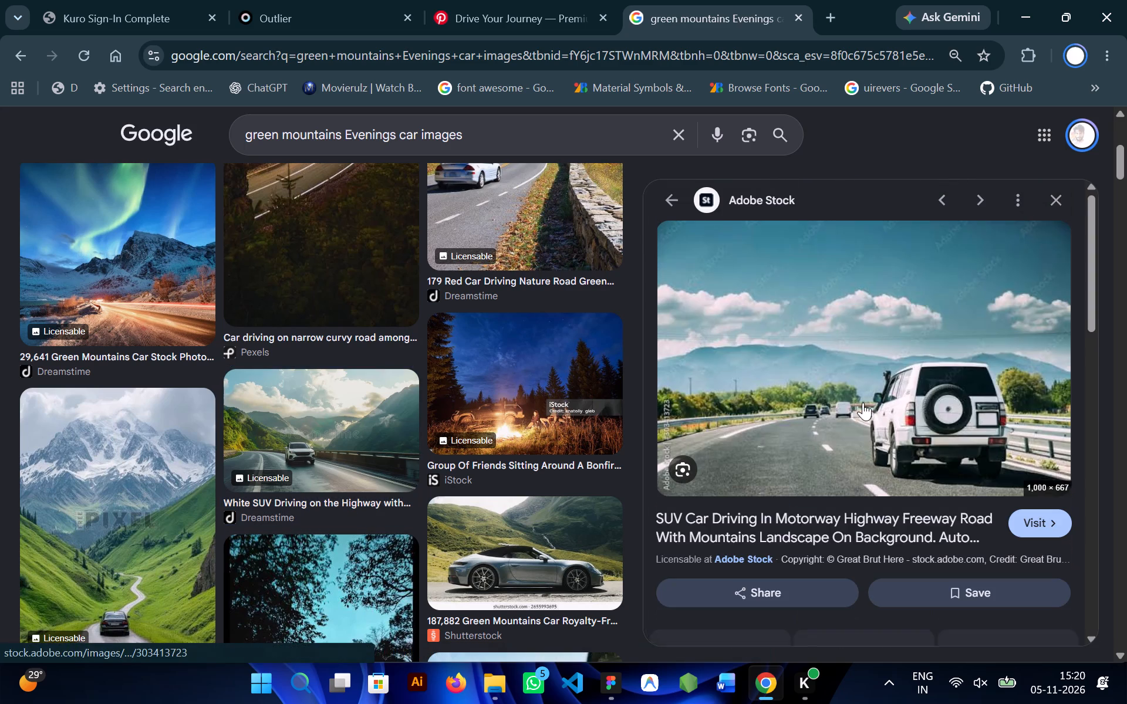
{"action": "right_click", "coordinate": [813, 384]}
{"action": "left_click", "coordinate": [893, 482]}
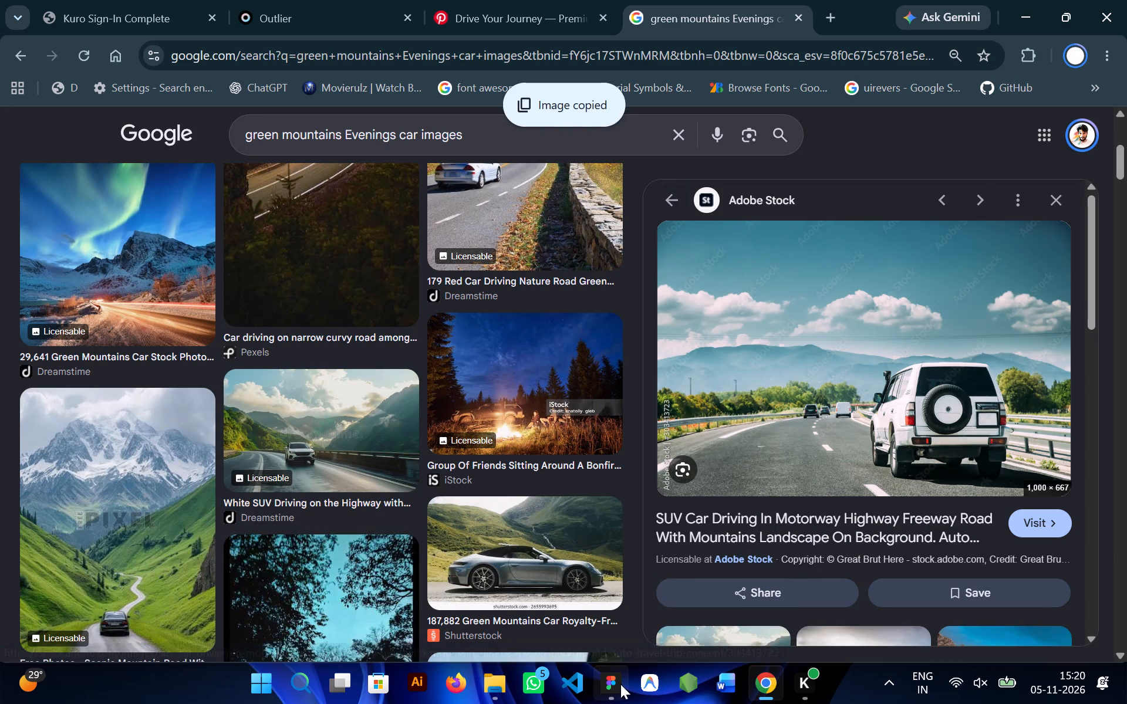
Switch to Figma, paste the copied SUV photo and place it just below the duplicated banner.
{"action": "left_click", "coordinate": [616, 681]}
{"action": "scroll", "coordinate": [637, 477], "scroll_direction": "down", "scroll_amount": 1}
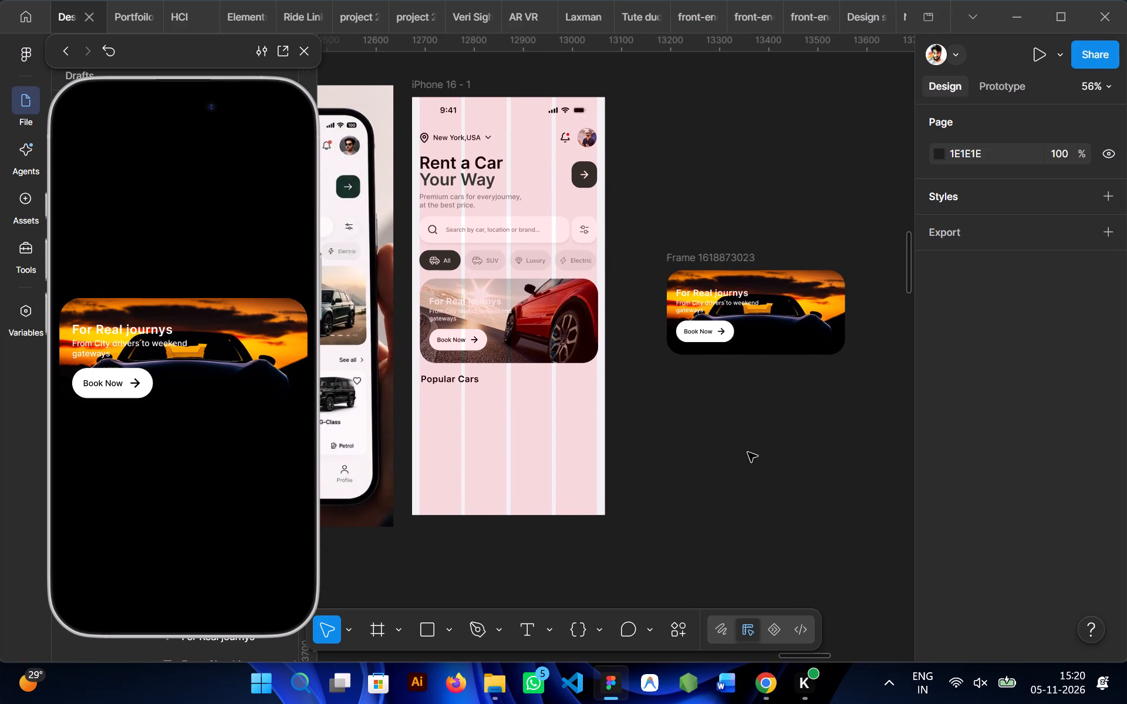
{"action": "key", "text": "ctrl+v"}
{"action": "scroll", "coordinate": [706, 394], "scroll_direction": "left", "scroll_amount": 1}
{"action": "left_click_drag", "start_coordinate": [632, 409], "coordinate": [789, 498]}
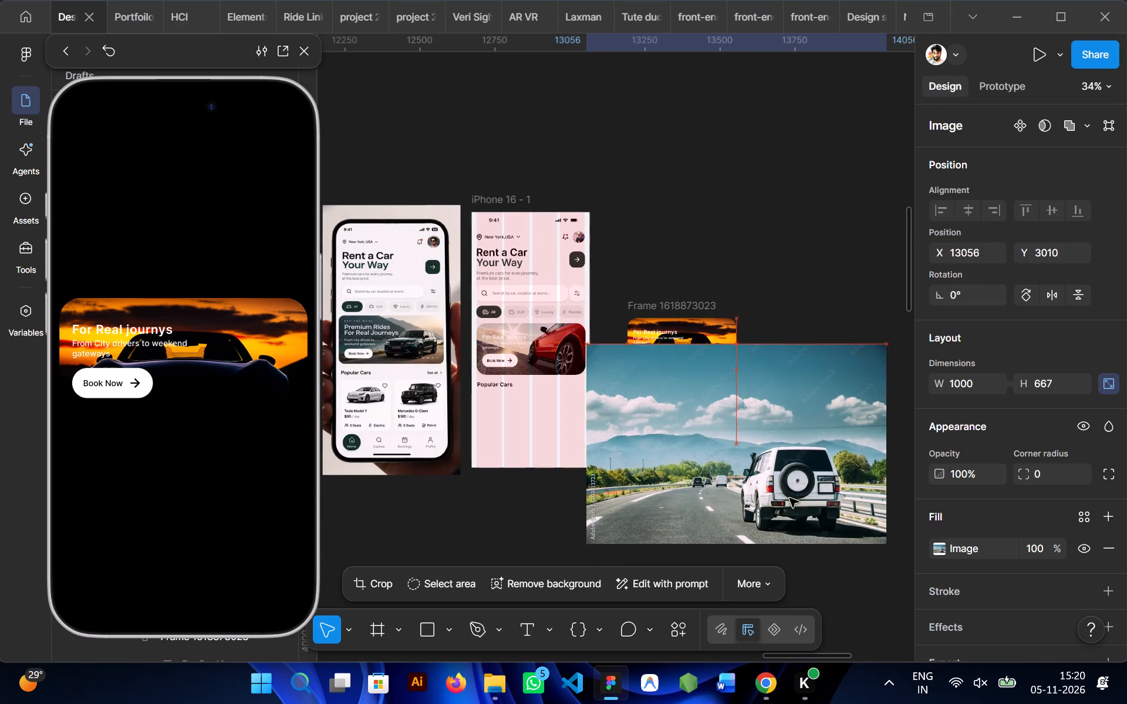
{"action": "left_click_drag", "start_coordinate": [789, 498], "coordinate": [791, 523]}
{"action": "scroll", "coordinate": [757, 493], "scroll_direction": "down", "scroll_amount": 1}
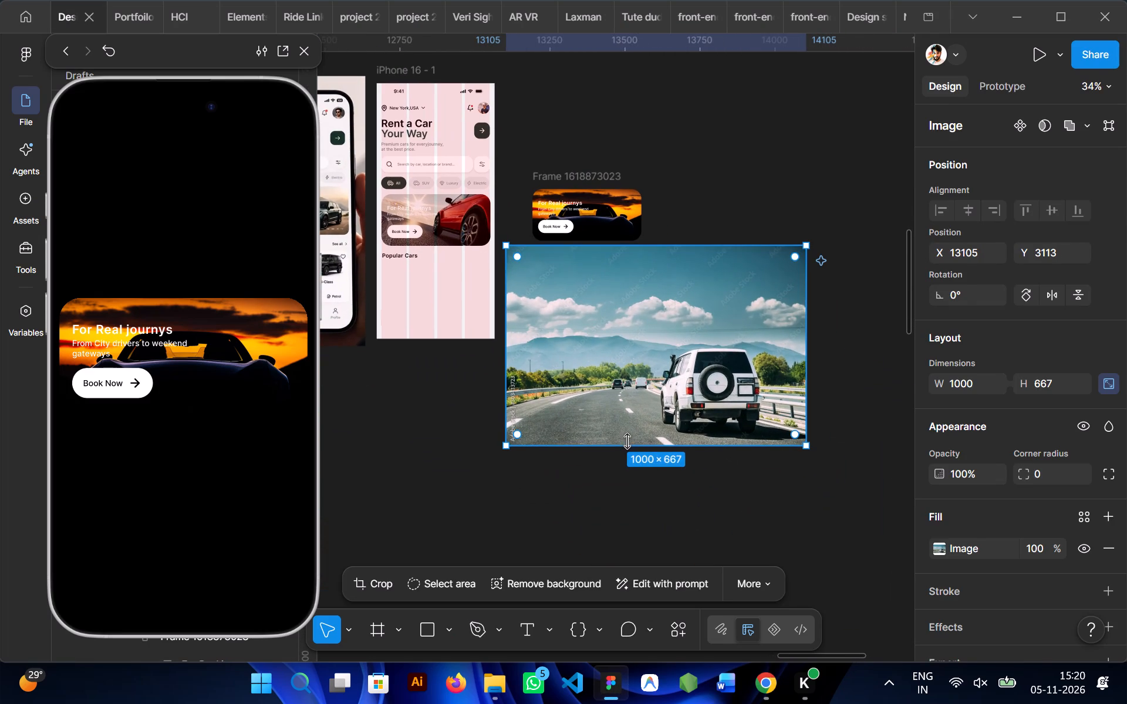
Scale the SUV photo down to about 348 × 232 and copy it.
{"action": "left_click_drag", "start_coordinate": [627, 442], "coordinate": [628, 315]}
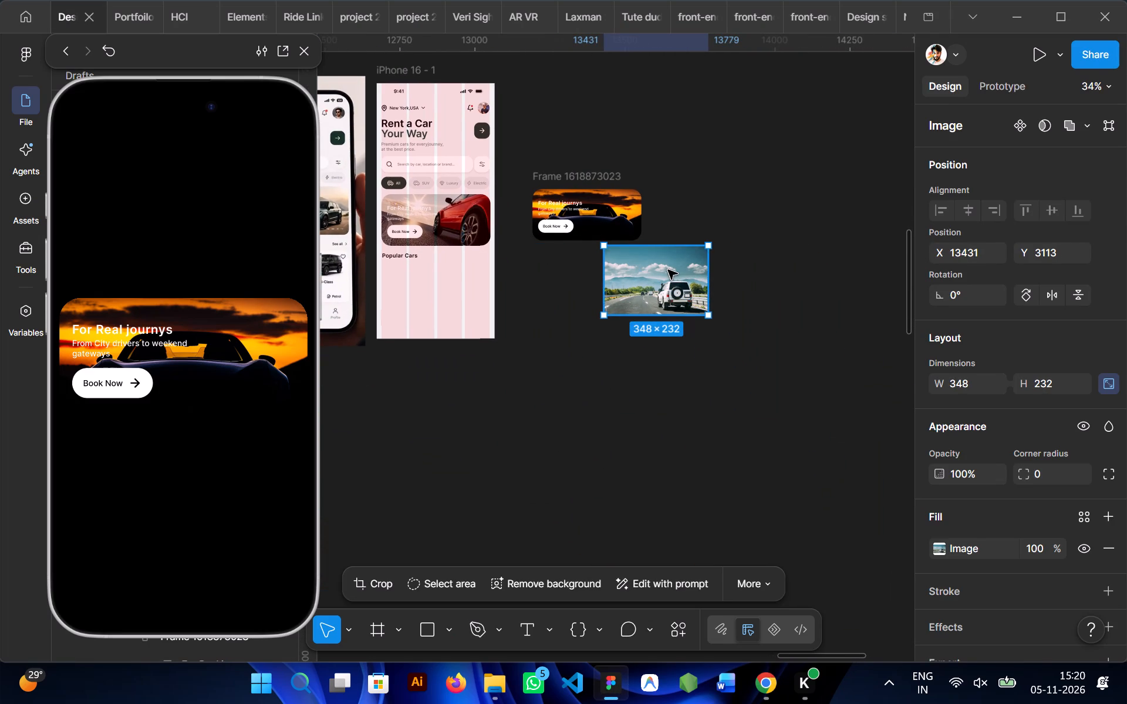
{"action": "key", "text": "ctrl+c"}
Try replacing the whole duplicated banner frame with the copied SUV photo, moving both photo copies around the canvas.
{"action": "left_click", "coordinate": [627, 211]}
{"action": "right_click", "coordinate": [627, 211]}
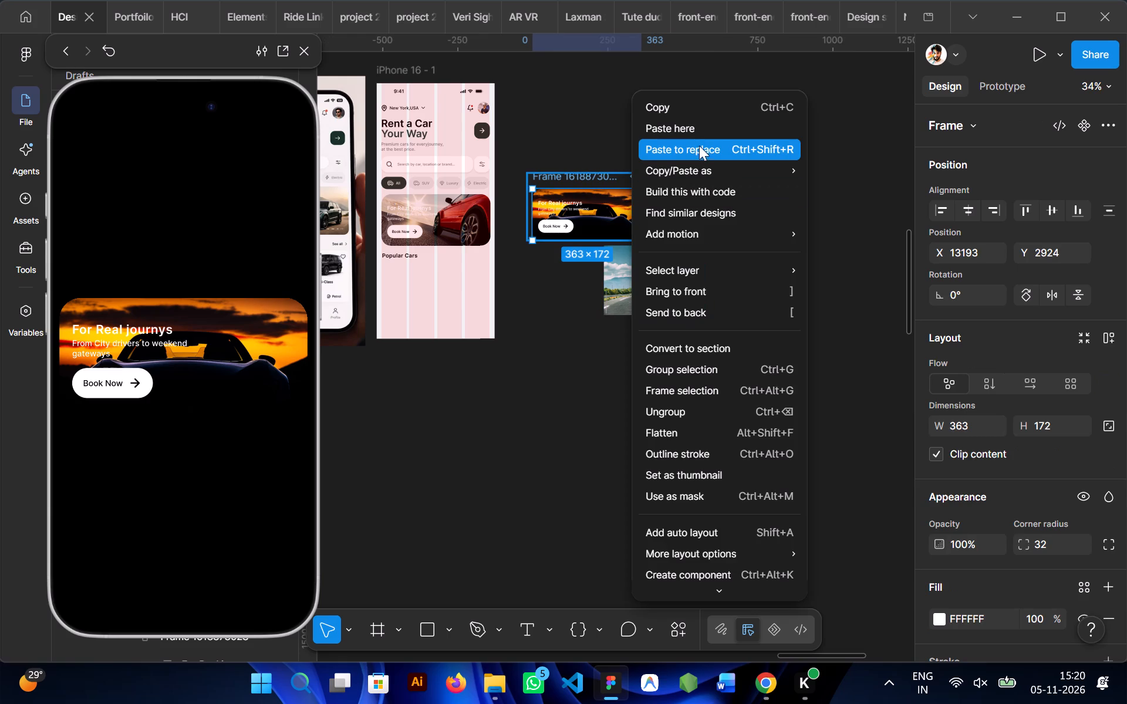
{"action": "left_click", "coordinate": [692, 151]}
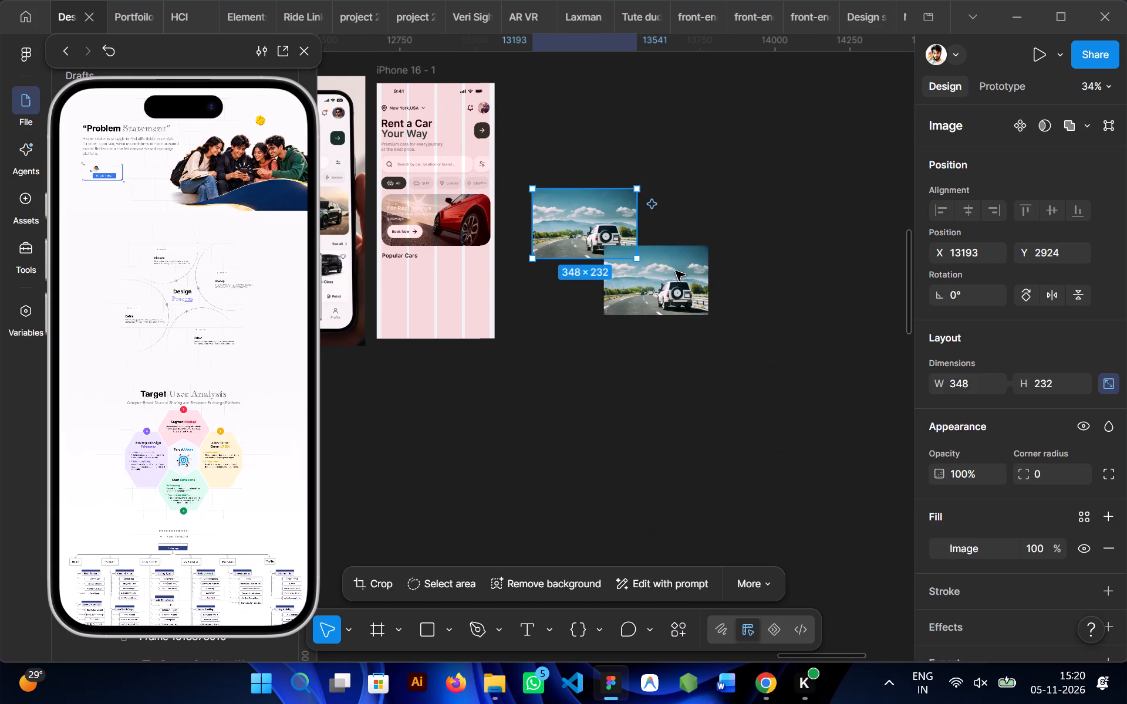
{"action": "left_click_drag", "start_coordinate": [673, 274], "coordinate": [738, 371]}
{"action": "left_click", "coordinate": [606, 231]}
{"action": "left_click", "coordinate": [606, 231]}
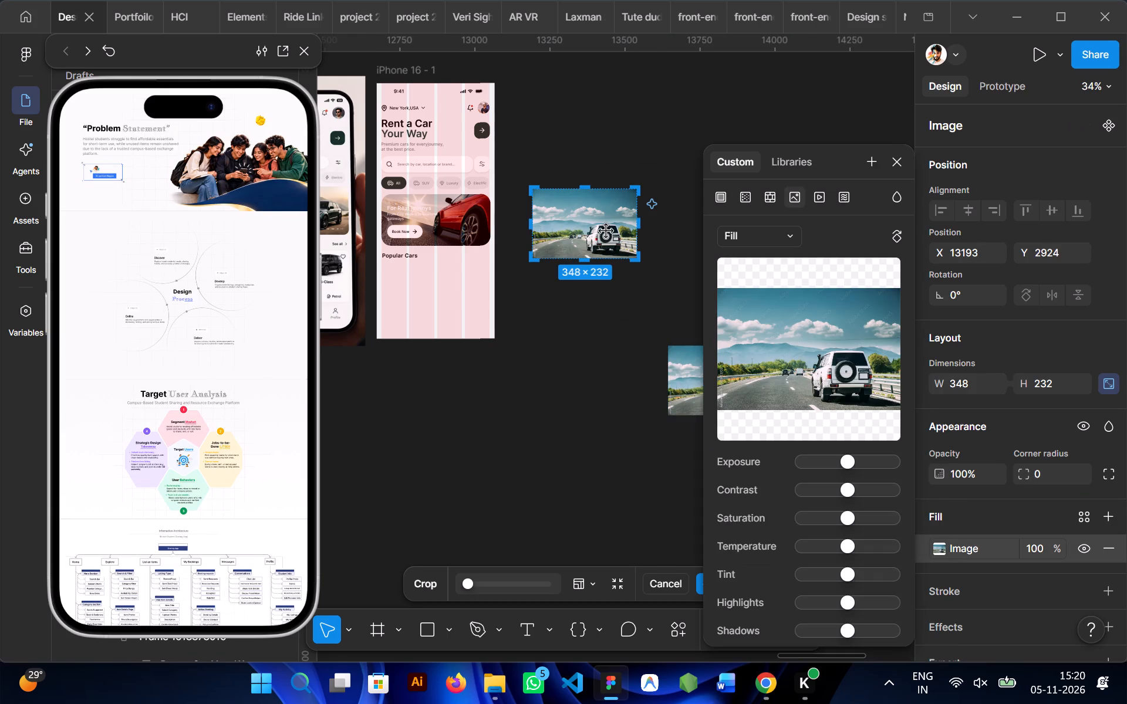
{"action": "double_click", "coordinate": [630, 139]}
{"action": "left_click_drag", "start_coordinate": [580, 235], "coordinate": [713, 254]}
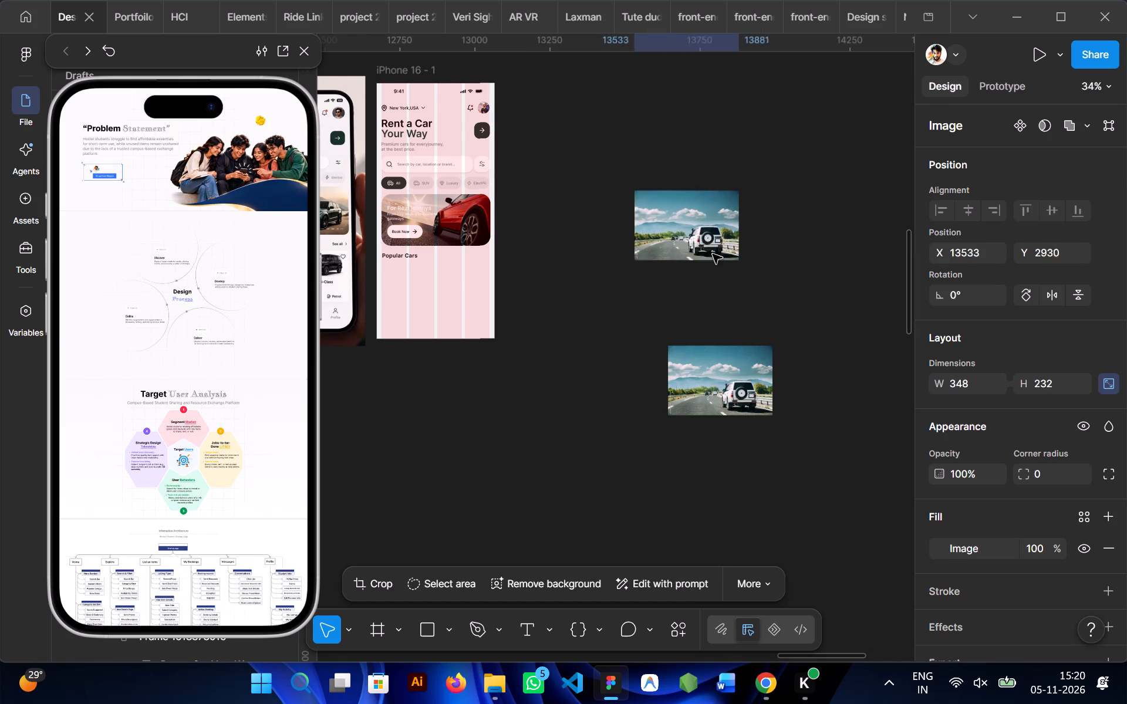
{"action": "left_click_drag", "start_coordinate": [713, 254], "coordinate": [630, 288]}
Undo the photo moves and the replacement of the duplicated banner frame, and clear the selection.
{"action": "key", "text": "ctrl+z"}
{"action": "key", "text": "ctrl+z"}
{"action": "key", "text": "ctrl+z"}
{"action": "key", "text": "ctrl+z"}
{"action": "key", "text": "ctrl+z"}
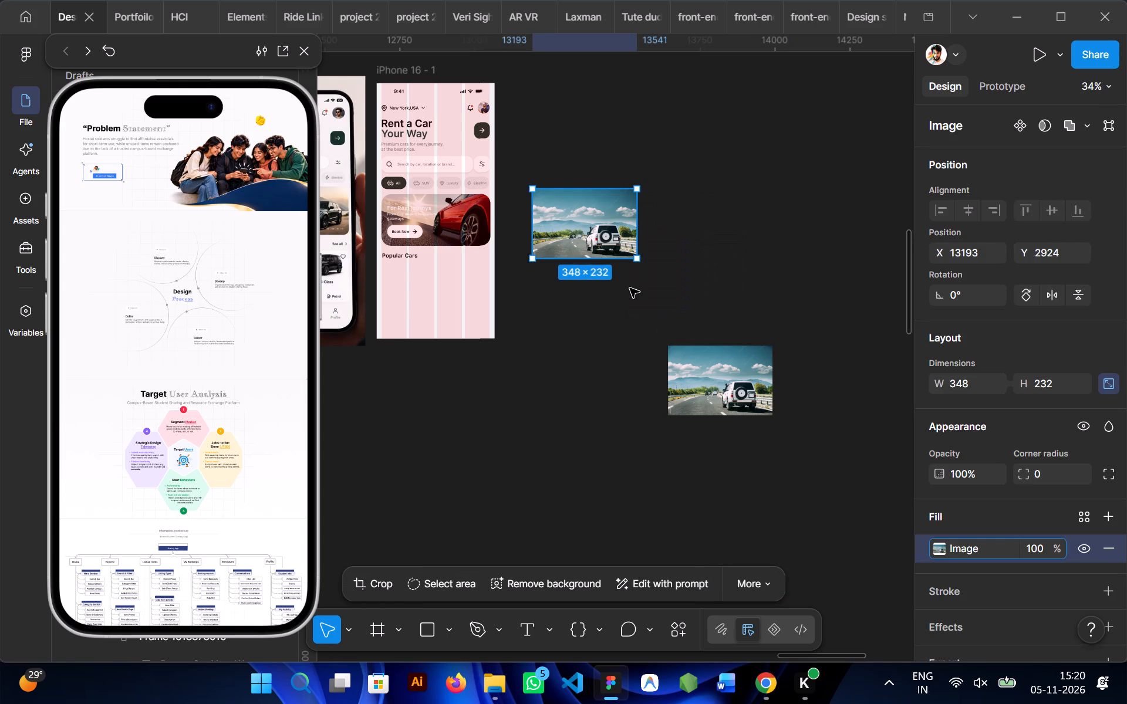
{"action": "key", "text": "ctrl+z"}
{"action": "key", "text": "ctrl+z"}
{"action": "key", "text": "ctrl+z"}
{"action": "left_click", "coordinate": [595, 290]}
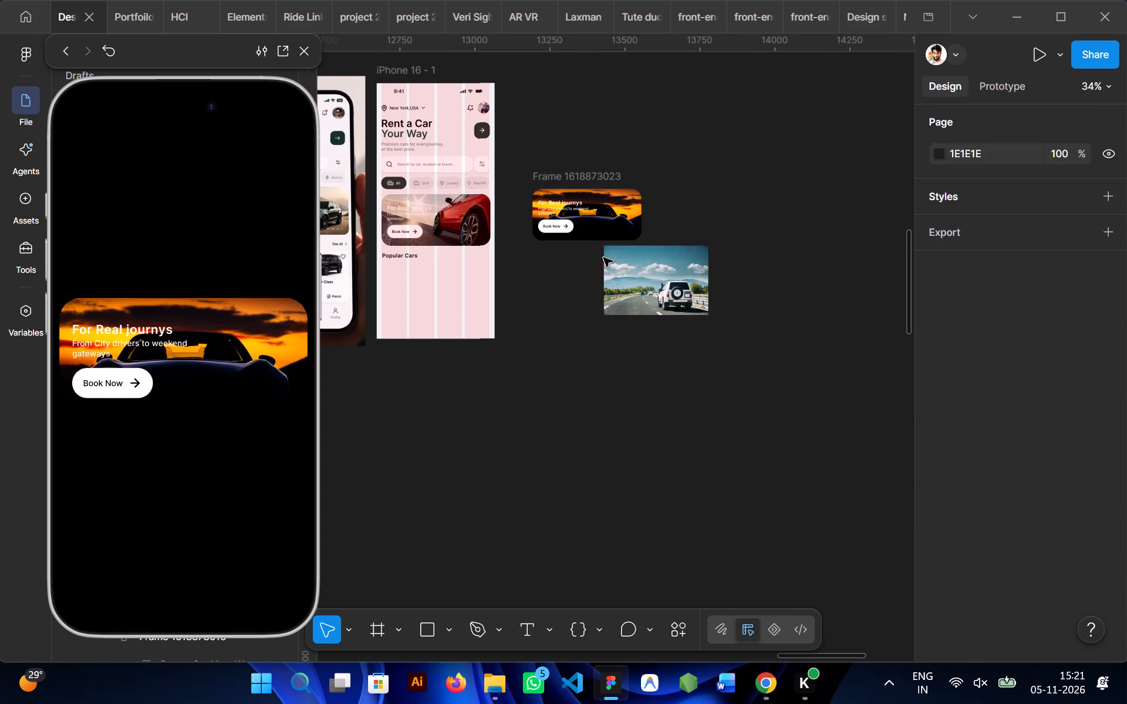
Replace only the sunset image inside the duplicated banner with the copied SUV photo.
{"action": "left_click", "coordinate": [629, 219], "text": "ctrl"}
{"action": "right_click", "coordinate": [629, 219]}
{"action": "left_click", "coordinate": [693, 148]}
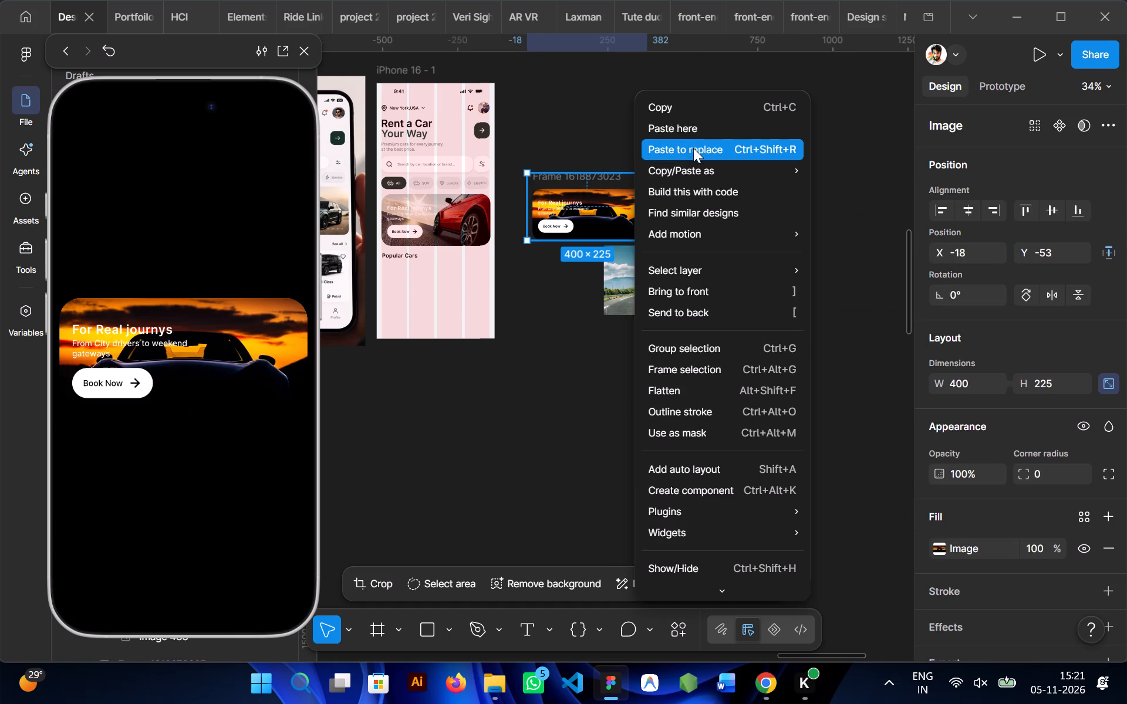
Move the spare SUV photo farther down the canvas, away from the duplicated banner.
{"action": "scroll", "coordinate": [679, 181], "scroll_direction": "right", "scroll_amount": 1}
{"action": "left_click_drag", "start_coordinate": [690, 300], "coordinate": [718, 390]}
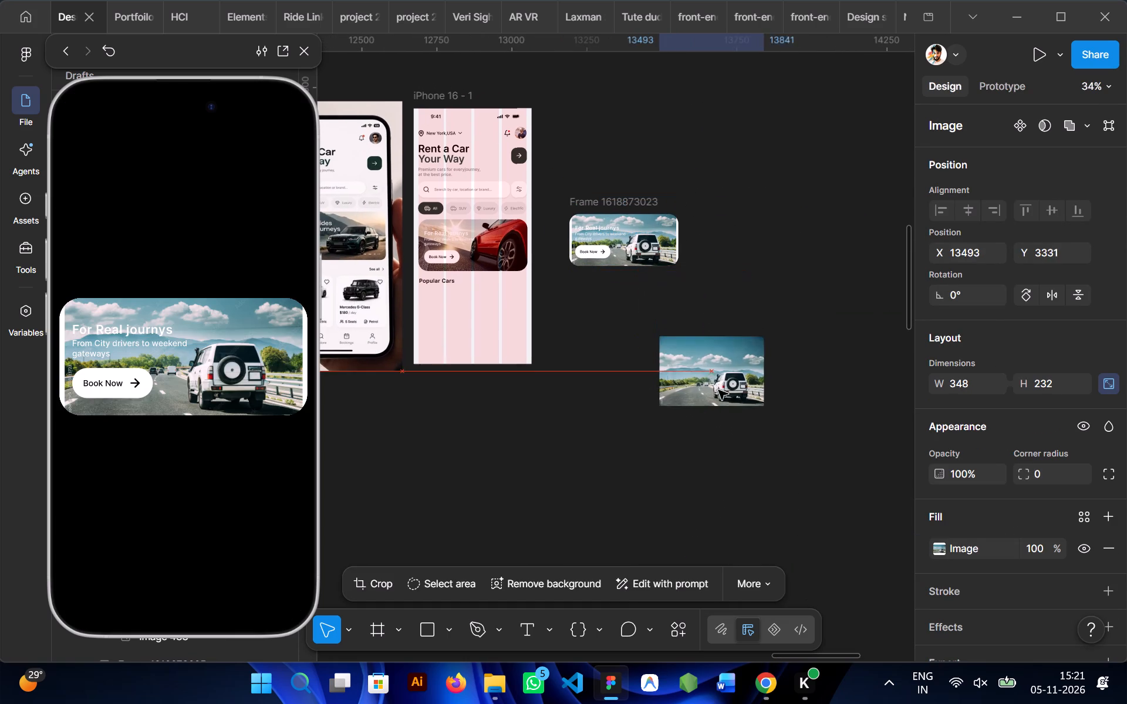
{"action": "left_click_drag", "start_coordinate": [718, 390], "coordinate": [730, 436]}
Scale the SUV photo inside the duplicated banner up to about 356 × 238 so it reaches the banner's left edge.
{"action": "scroll", "coordinate": [628, 268], "scroll_direction": "right", "scroll_amount": 1}
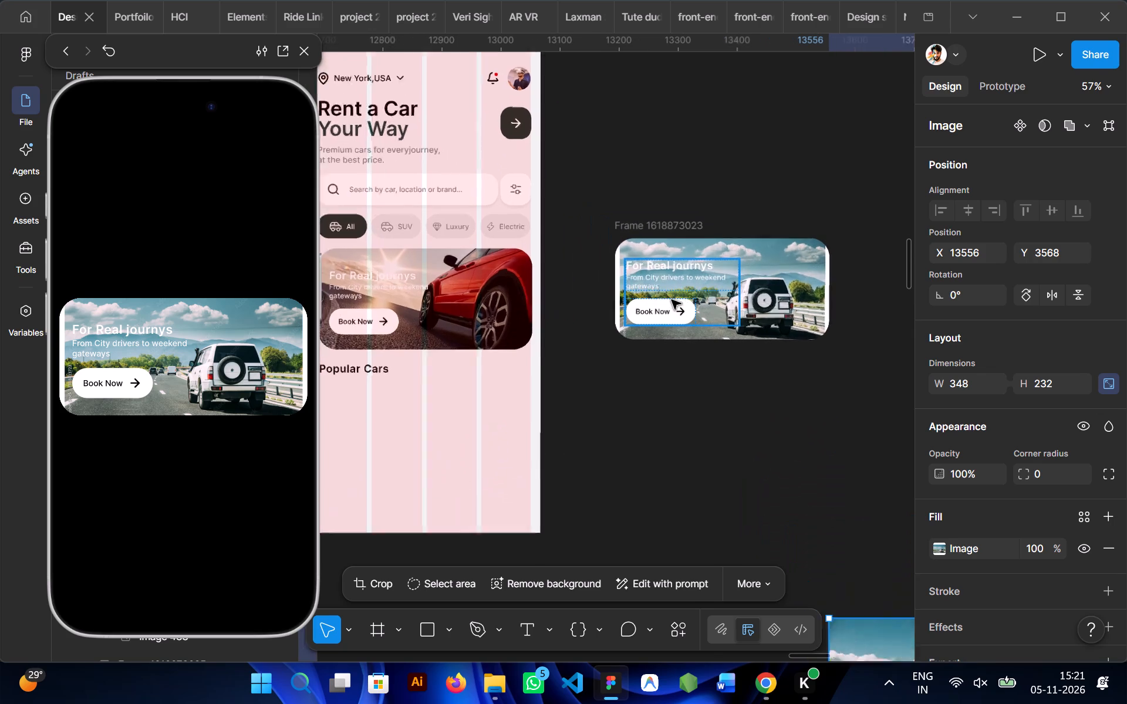
{"action": "left_click", "coordinate": [831, 244], "text": "ctrl"}
{"action": "left_click", "coordinate": [597, 283]}
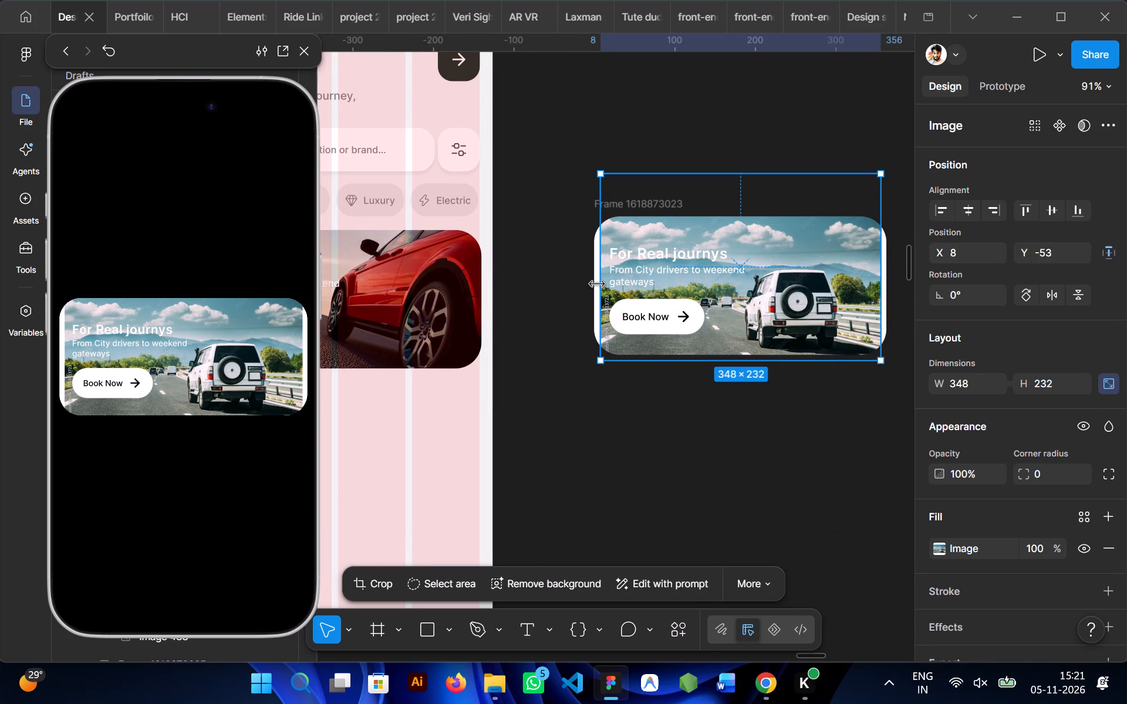
{"action": "scroll", "coordinate": [593, 285], "scroll_direction": "left", "scroll_amount": 1}
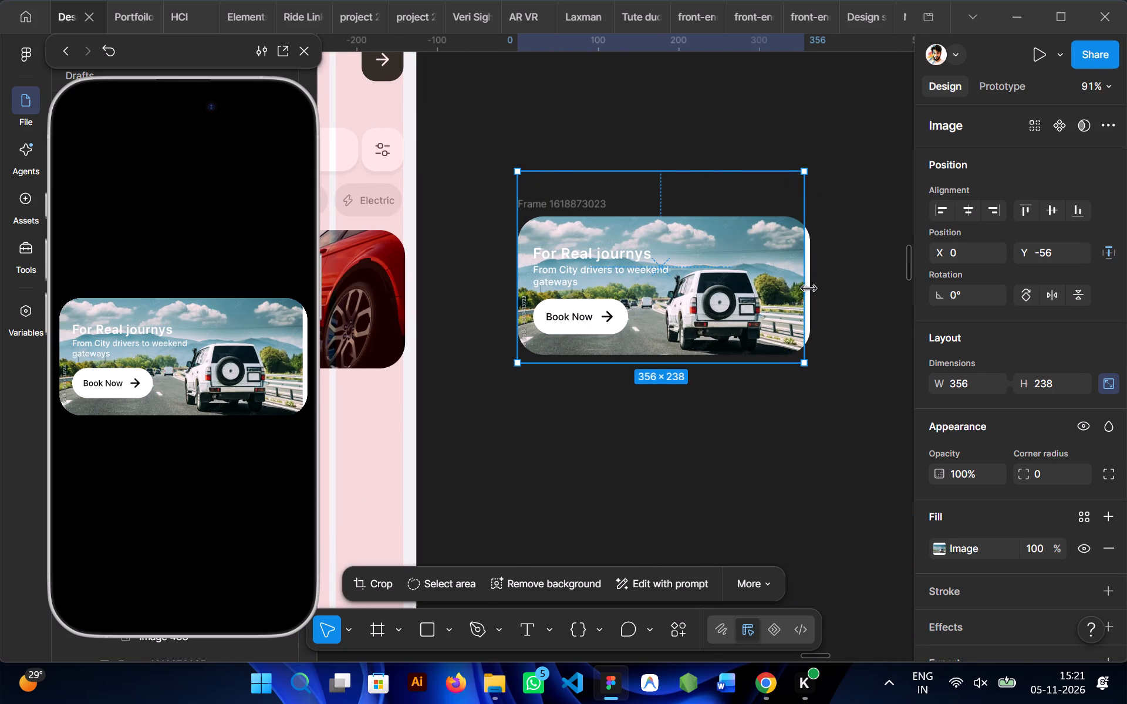
Enlarge the SUV photo inside the duplicated banner to about 363 × 242 so it covers the banner's full width.
{"action": "left_click", "coordinate": [809, 289]}
{"action": "left_click_drag", "start_coordinate": [802, 291], "coordinate": [808, 292]}
{"action": "left_click", "coordinate": [731, 451]}
Set the "For Real journys" heading in the SUV banner to Bold weight.
{"action": "scroll", "coordinate": [731, 451], "scroll_direction": "right", "scroll_amount": 1}
{"action": "left_click", "coordinate": [601, 303]}
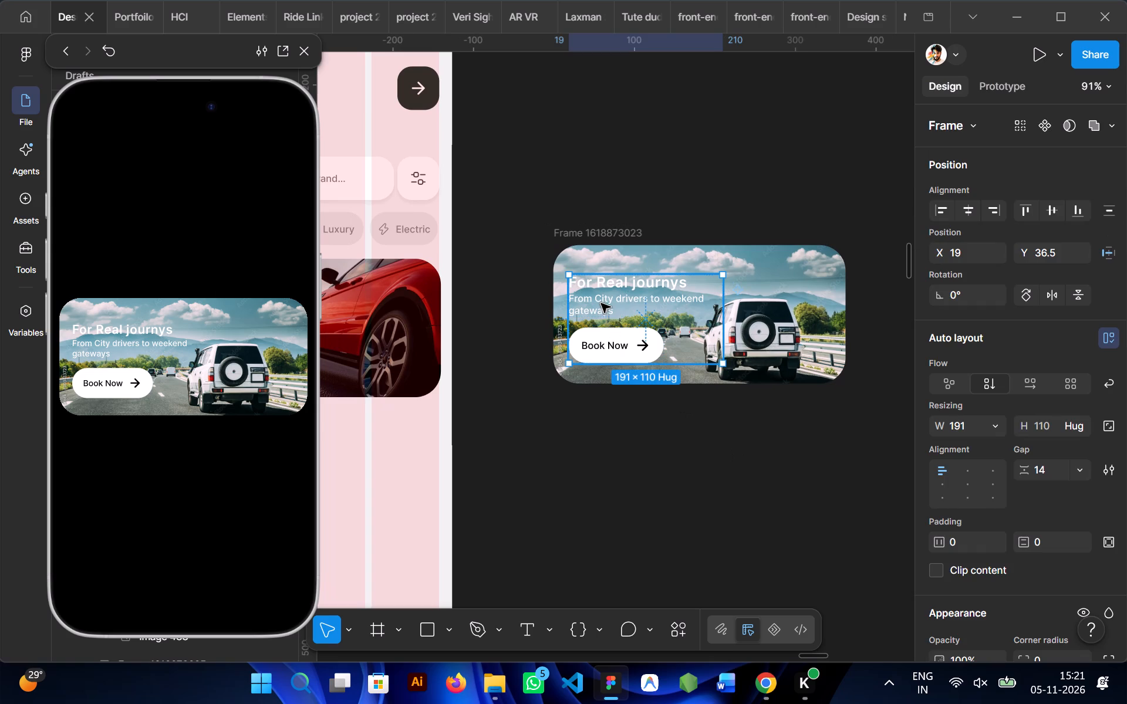
{"action": "left_click", "coordinate": [599, 297], "text": "ctrl"}
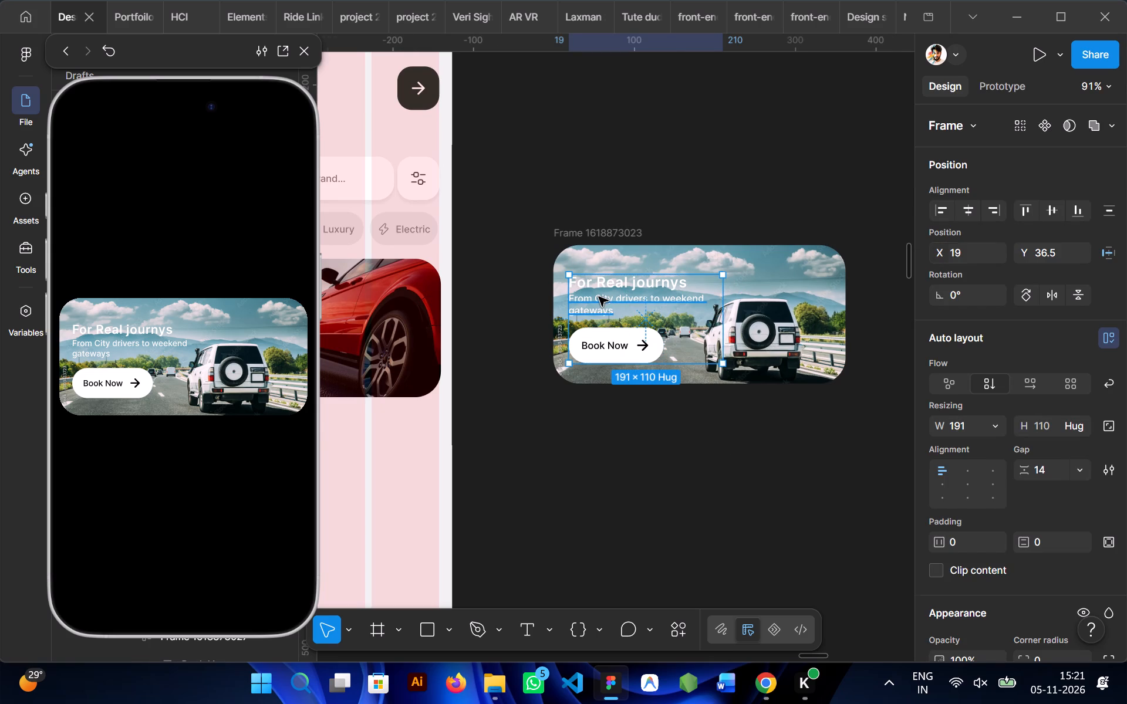
{"action": "left_click", "coordinate": [608, 262], "text": "ctrl+shift"}
{"action": "scroll", "coordinate": [1088, 445], "scroll_direction": "down", "scroll_amount": 2}
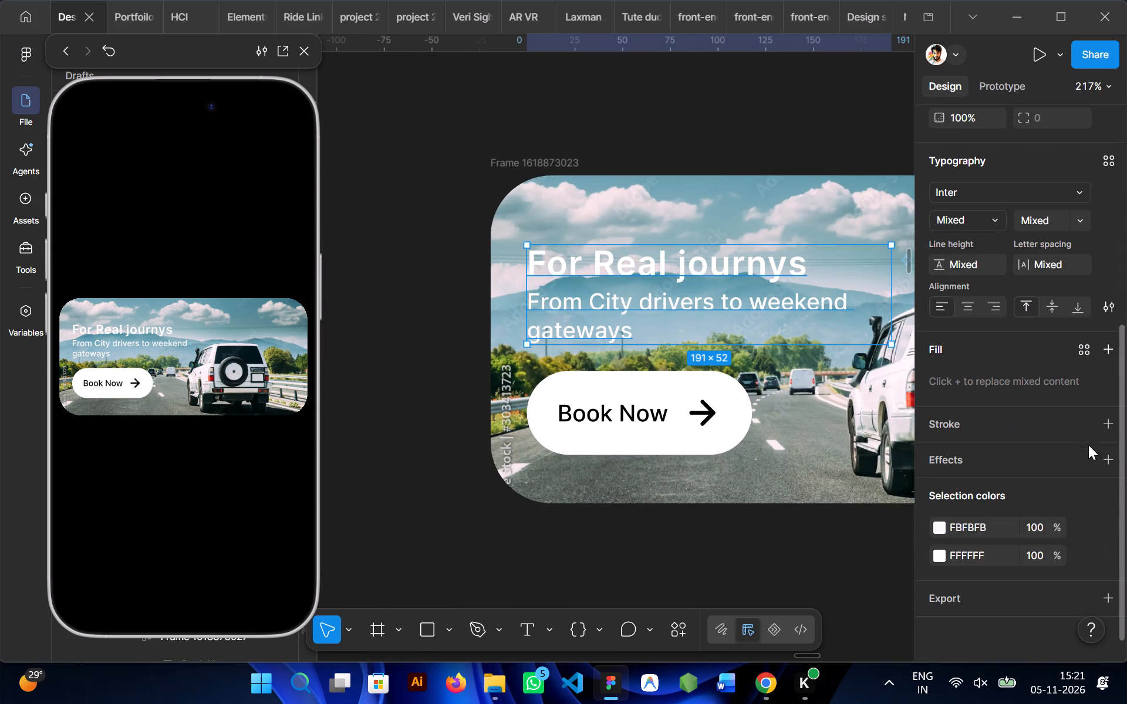
{"action": "left_click_drag", "start_coordinate": [972, 361], "coordinate": [721, 540]}
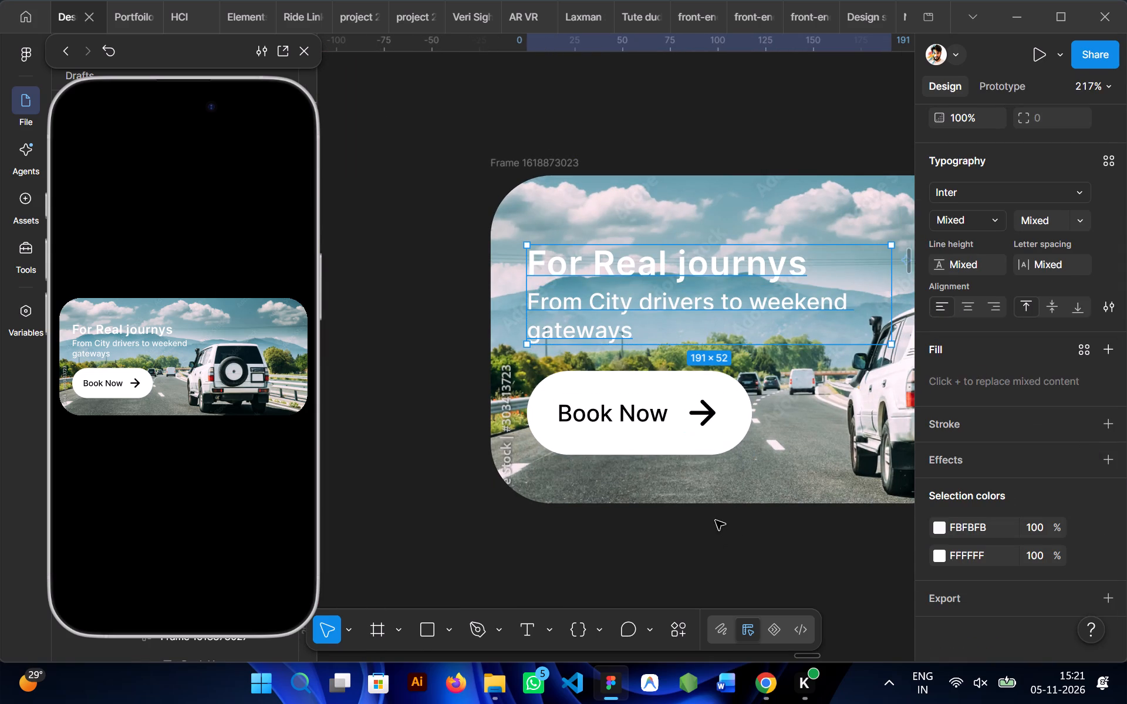
{"action": "double_click", "coordinate": [701, 538]}
{"action": "left_click", "coordinate": [679, 274], "text": "ctrl"}
{"action": "scroll", "coordinate": [1024, 425], "scroll_direction": "down", "scroll_amount": 3}
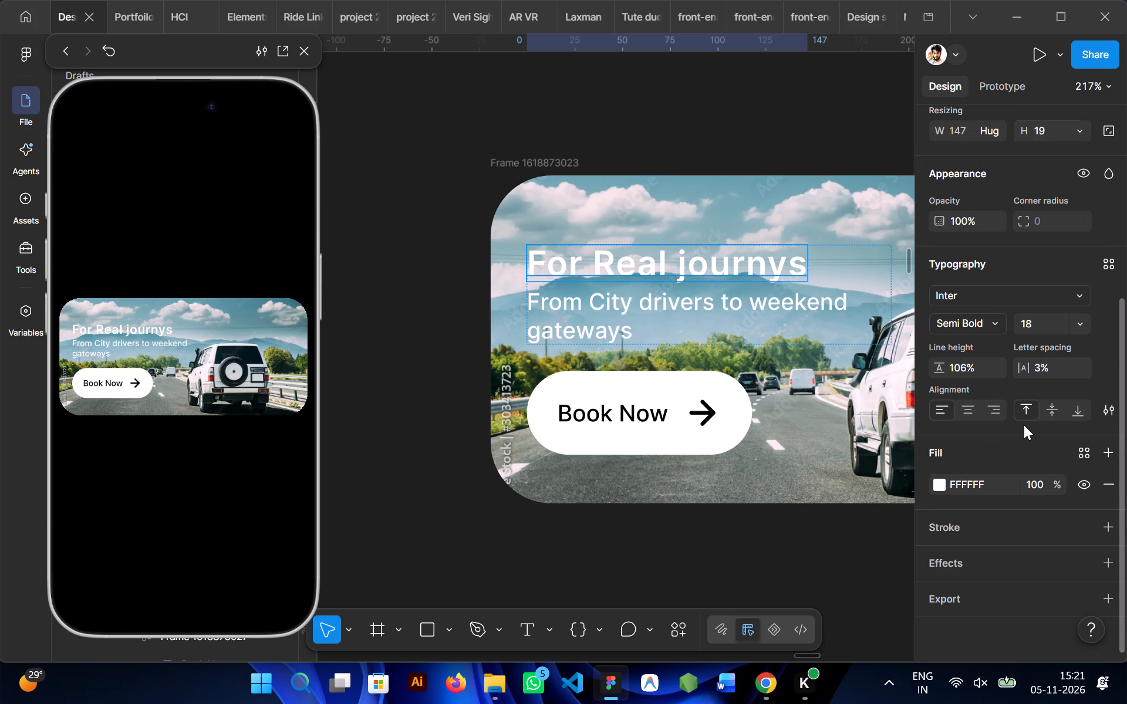
{"action": "left_click", "coordinate": [993, 327]}
{"action": "left_click", "coordinate": [973, 354]}
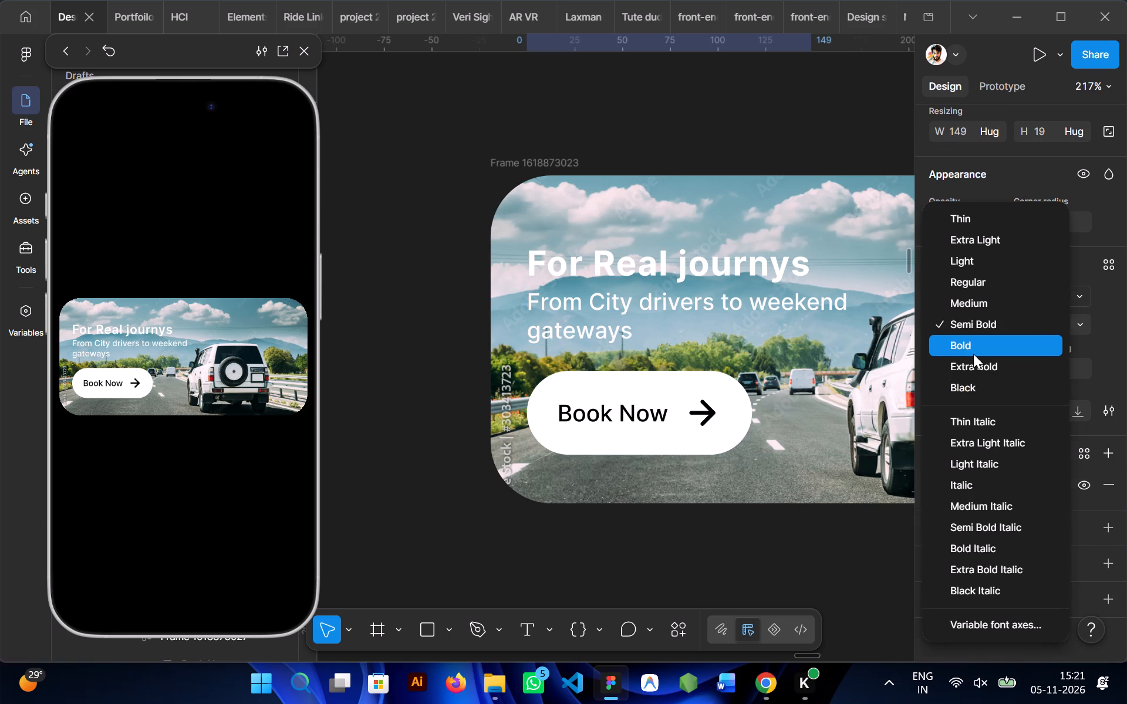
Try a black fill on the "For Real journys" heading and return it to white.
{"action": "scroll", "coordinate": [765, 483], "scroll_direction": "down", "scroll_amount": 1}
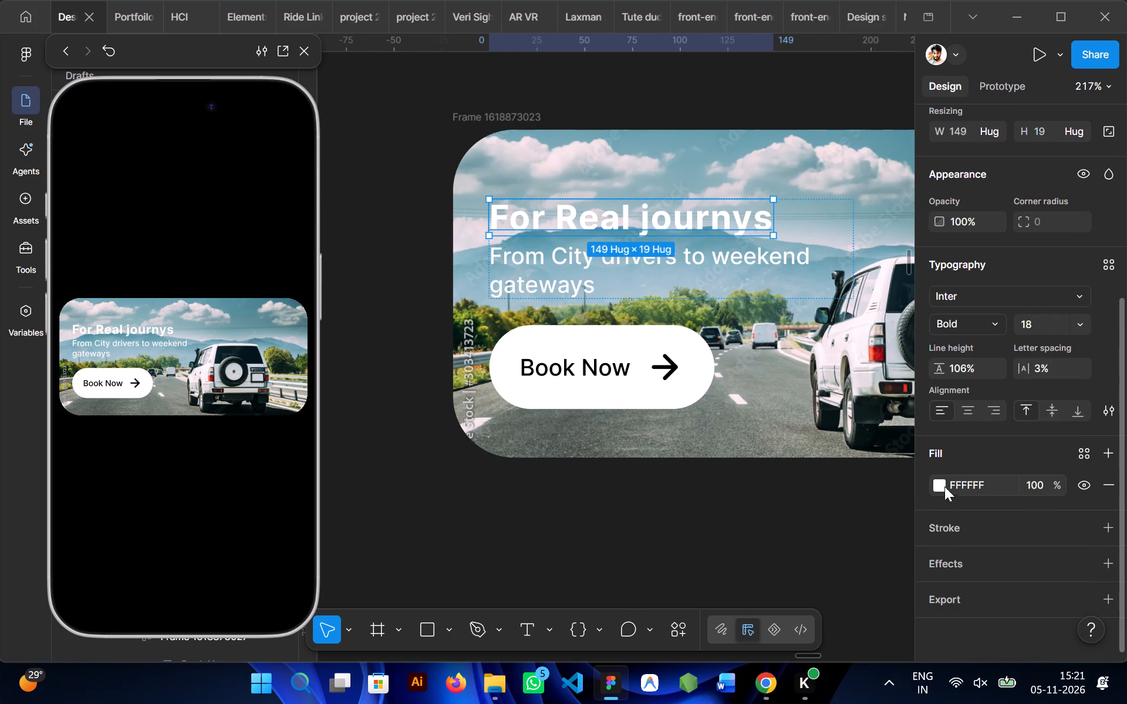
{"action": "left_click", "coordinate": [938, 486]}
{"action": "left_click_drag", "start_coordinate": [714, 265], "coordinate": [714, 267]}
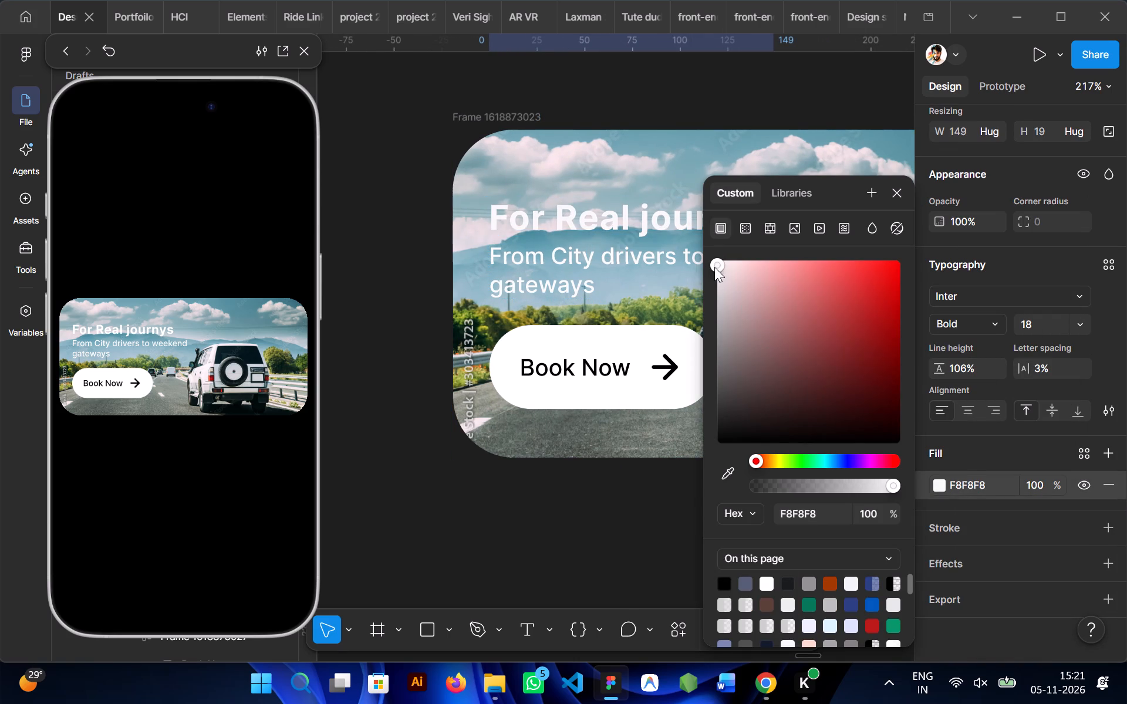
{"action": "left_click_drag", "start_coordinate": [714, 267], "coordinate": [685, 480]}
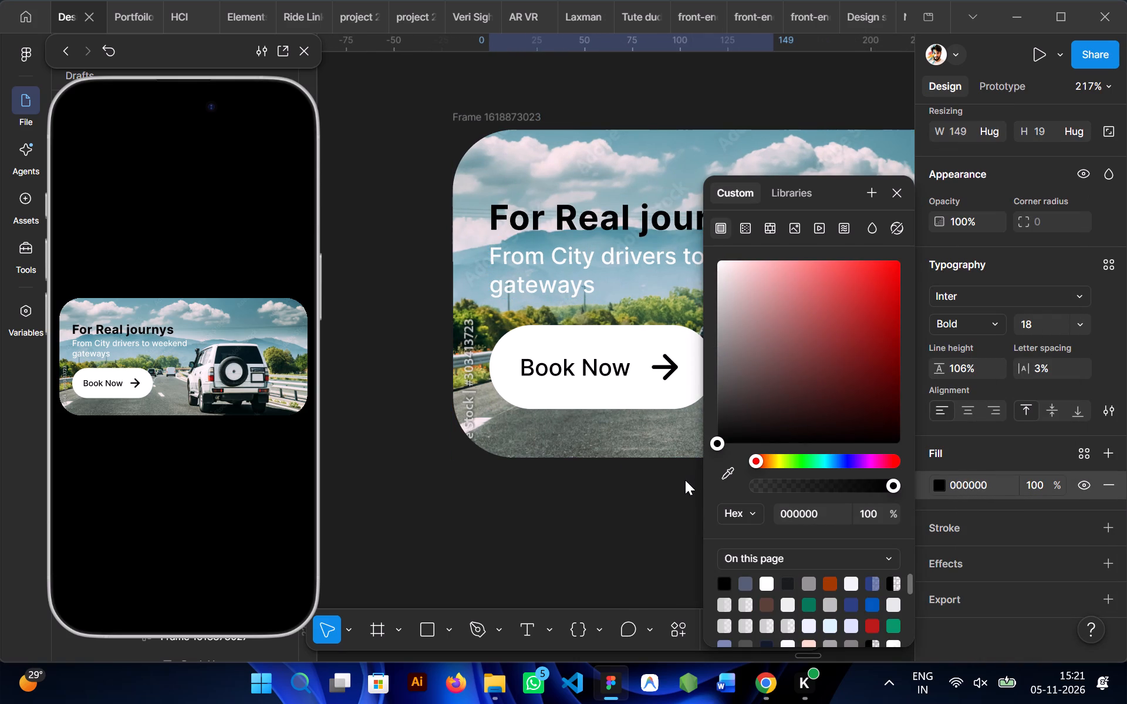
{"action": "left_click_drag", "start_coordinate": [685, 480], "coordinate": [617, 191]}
Change the fill of the "From City drivers to weekend gateways" subtitle to light grey EAEAEA.
{"action": "left_click", "coordinate": [544, 269], "text": "ctrl"}
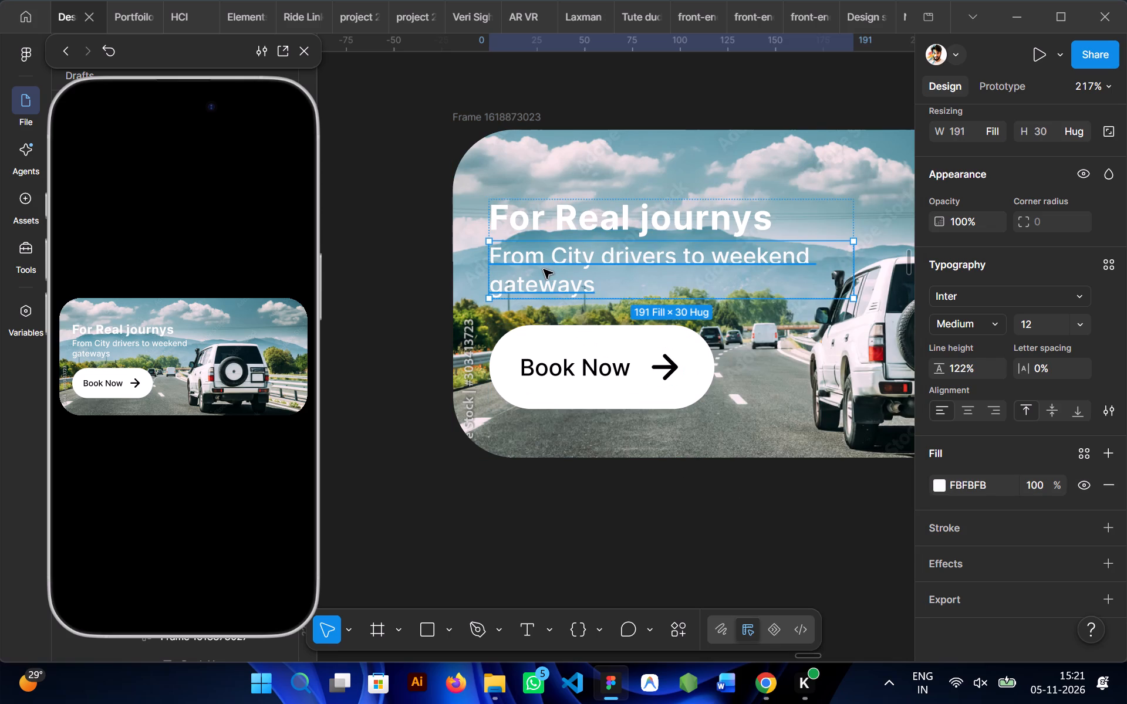
{"action": "left_click", "coordinate": [942, 486]}
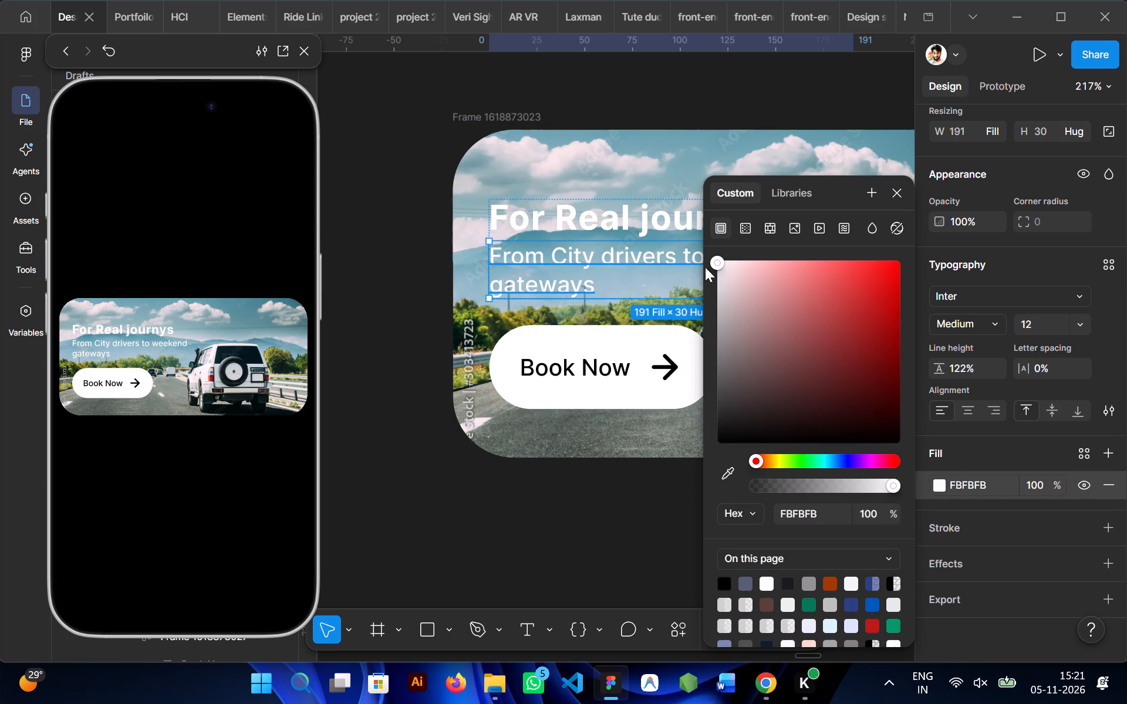
{"action": "left_click_drag", "start_coordinate": [710, 267], "coordinate": [689, 299]}
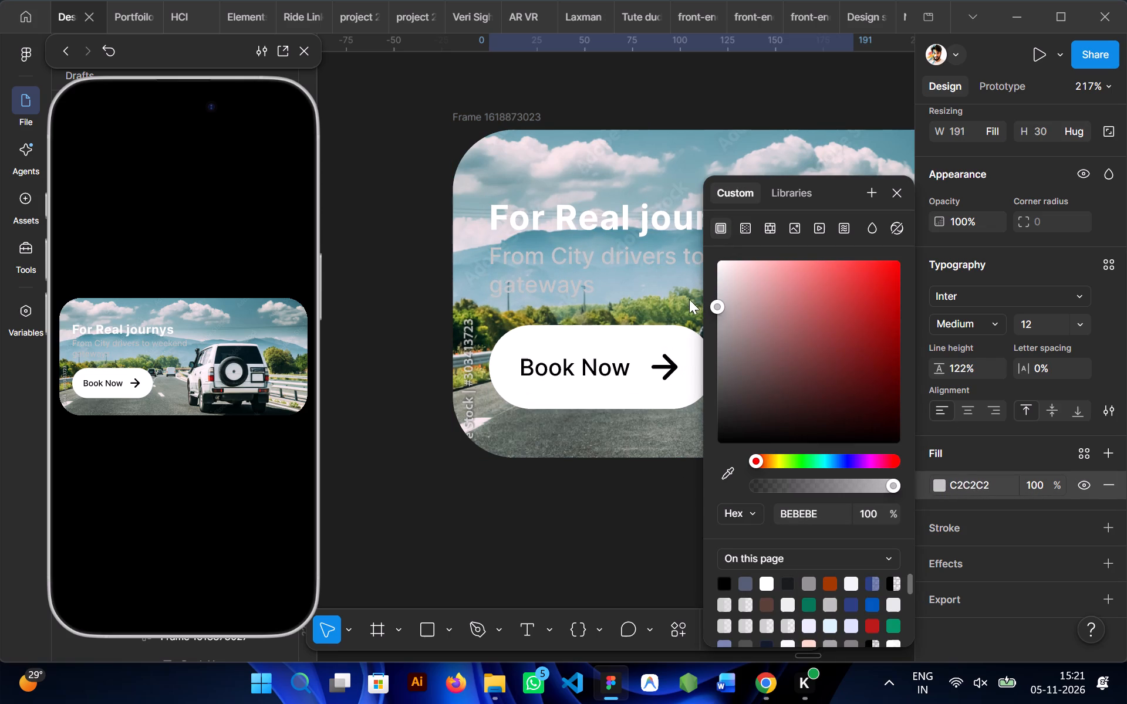
{"action": "left_click_drag", "start_coordinate": [689, 299], "coordinate": [675, 275]}
{"action": "left_click", "coordinate": [552, 523]}
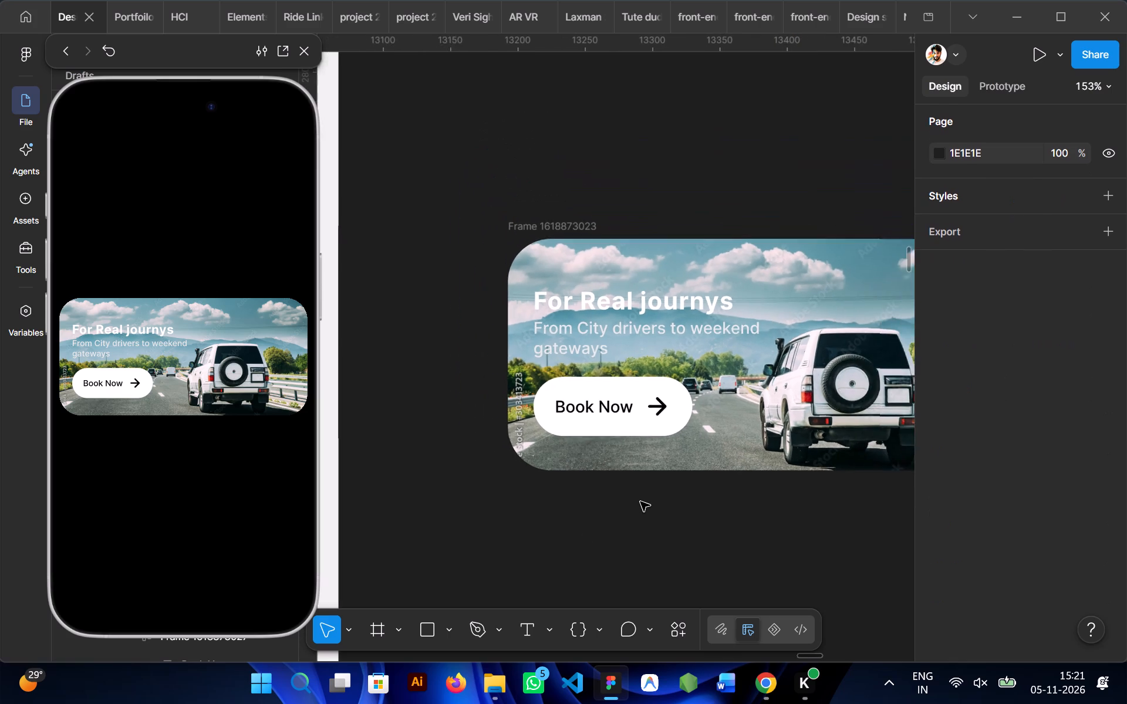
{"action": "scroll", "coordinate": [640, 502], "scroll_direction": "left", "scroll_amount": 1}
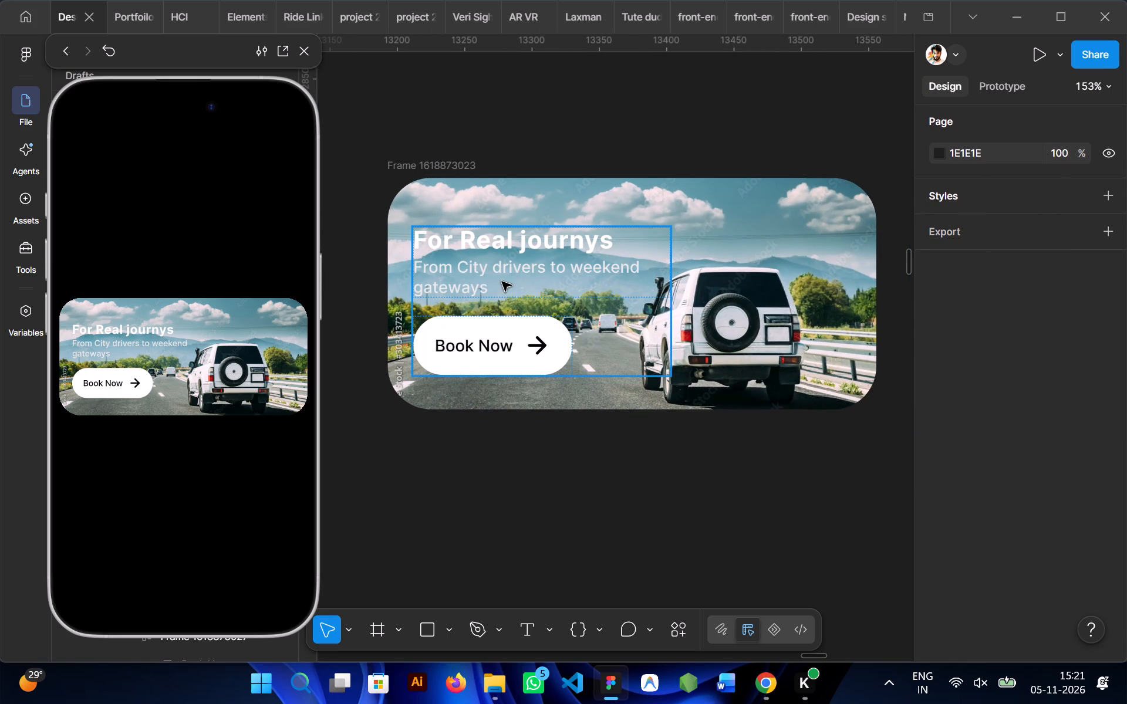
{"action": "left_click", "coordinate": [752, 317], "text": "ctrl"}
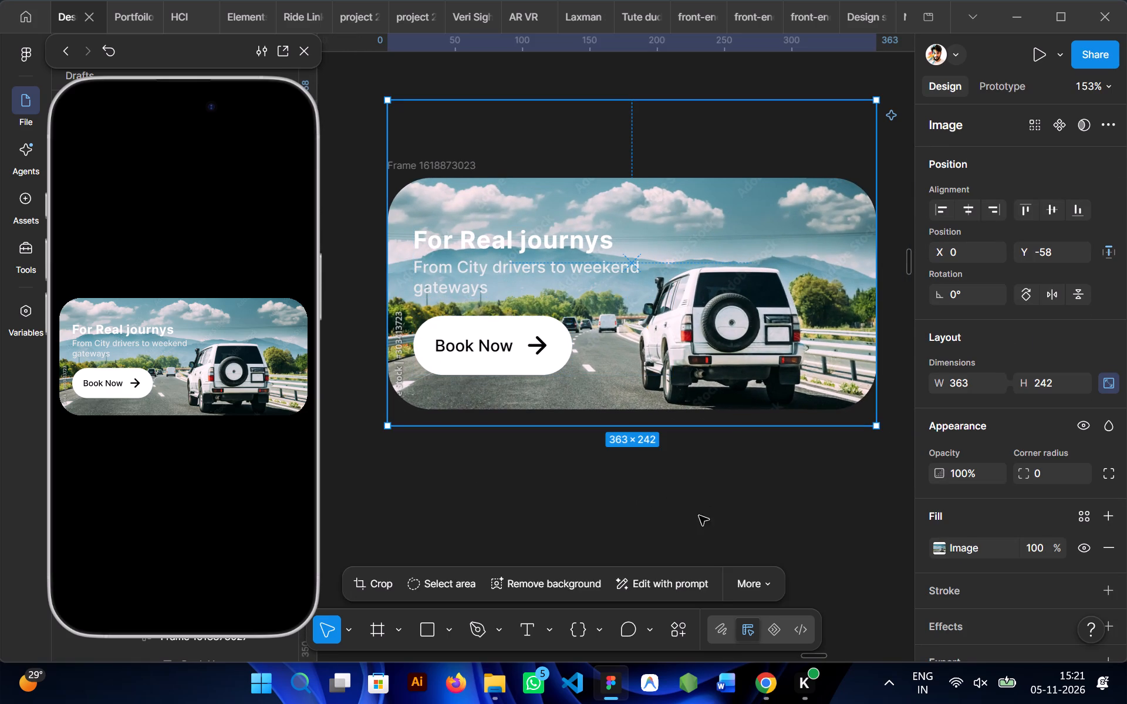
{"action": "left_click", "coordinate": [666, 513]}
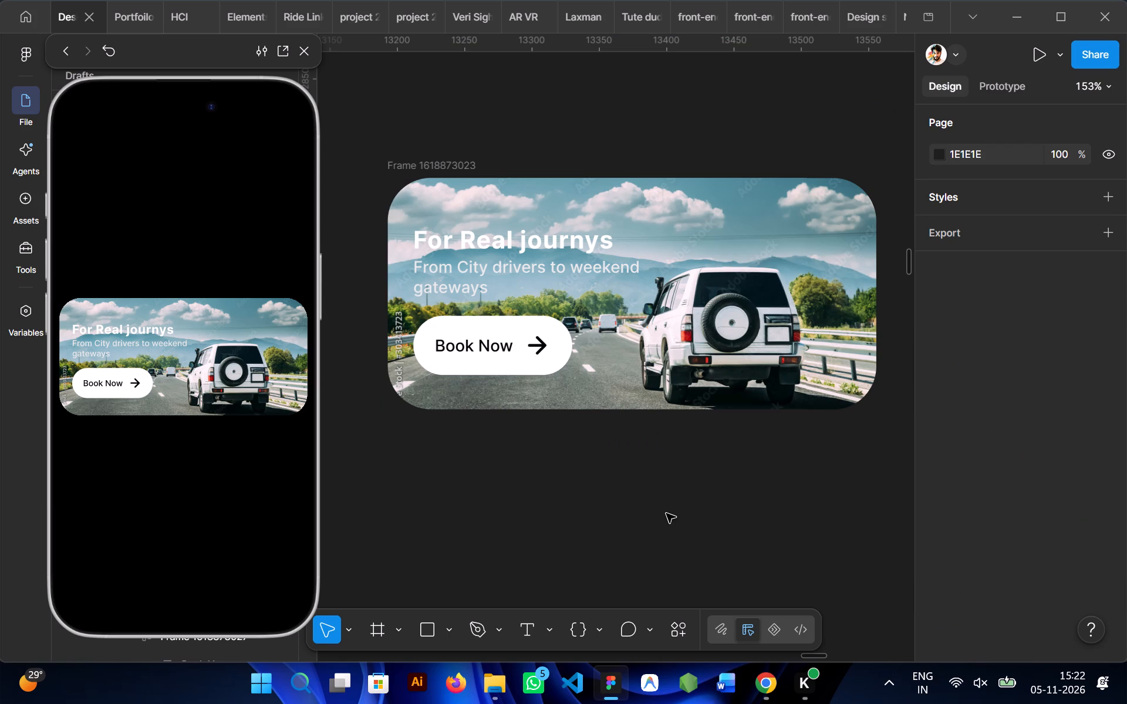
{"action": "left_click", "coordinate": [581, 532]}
Duplicate the subtitle text and place the copy on the canvas just below the SUV banner.
{"action": "scroll", "coordinate": [581, 532], "scroll_direction": "right", "scroll_amount": 1}
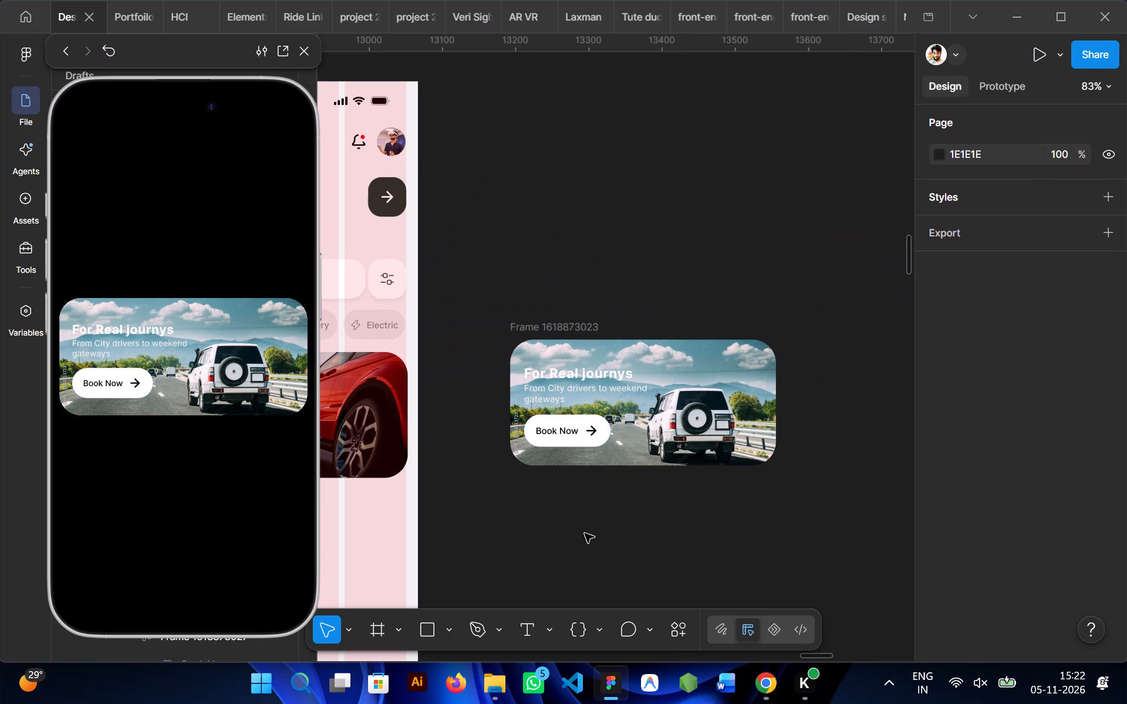
{"action": "left_click", "coordinate": [542, 399], "text": "ctrl"}
{"action": "left_click_drag", "start_coordinate": [547, 398], "coordinate": [544, 500], "text": "alt"}
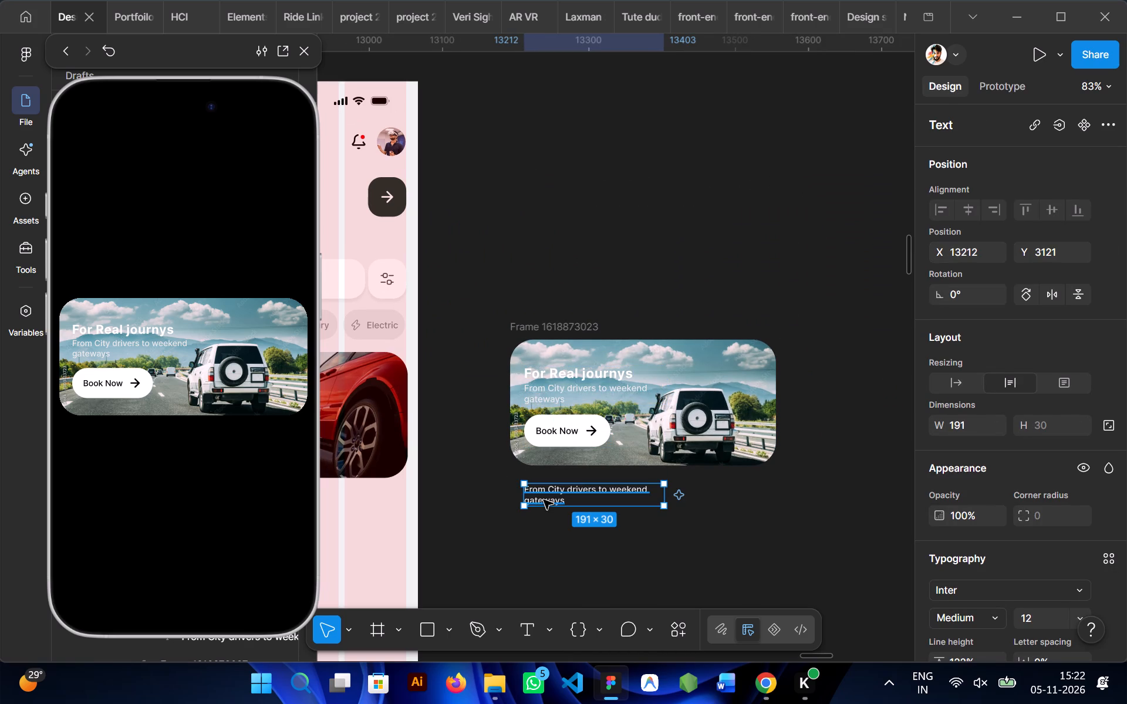
Replace the copied subtitle's text with "EXPLORE MORE", as in the reference mockup's banner.
{"action": "scroll", "coordinate": [544, 500], "scroll_direction": "right", "scroll_amount": 1}
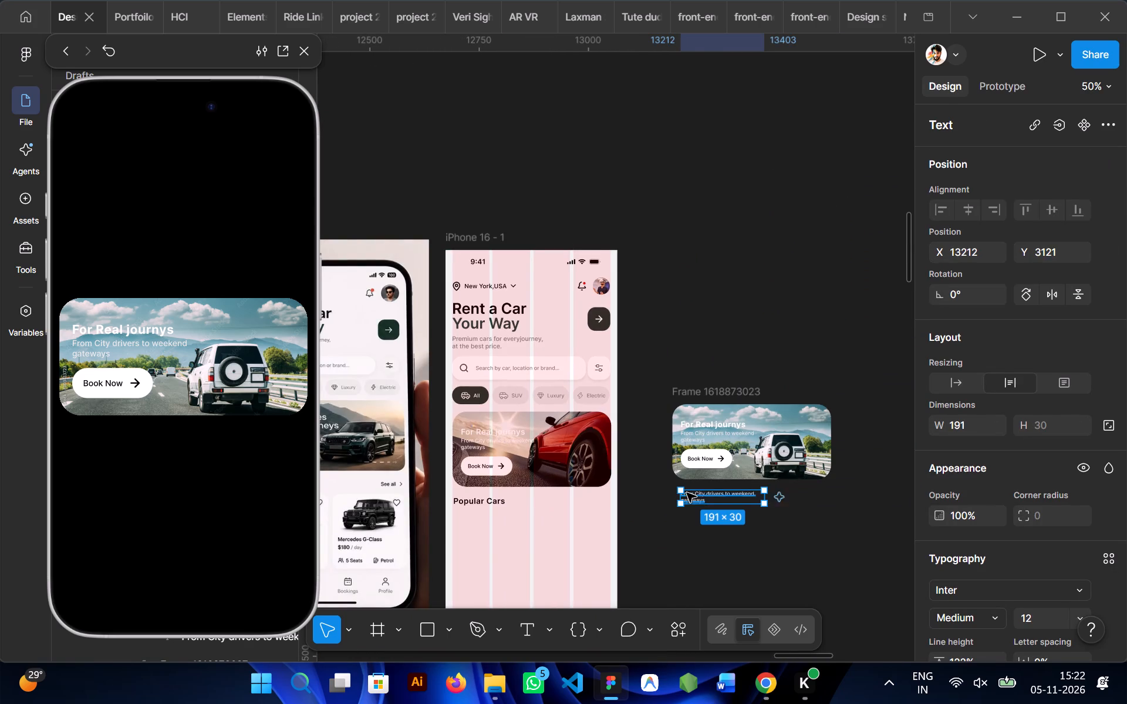
{"action": "scroll", "coordinate": [687, 493], "scroll_direction": "left", "scroll_amount": 1}
{"action": "double_click", "coordinate": [663, 496]}
{"action": "scroll", "coordinate": [663, 496], "scroll_direction": "down", "scroll_amount": 1}
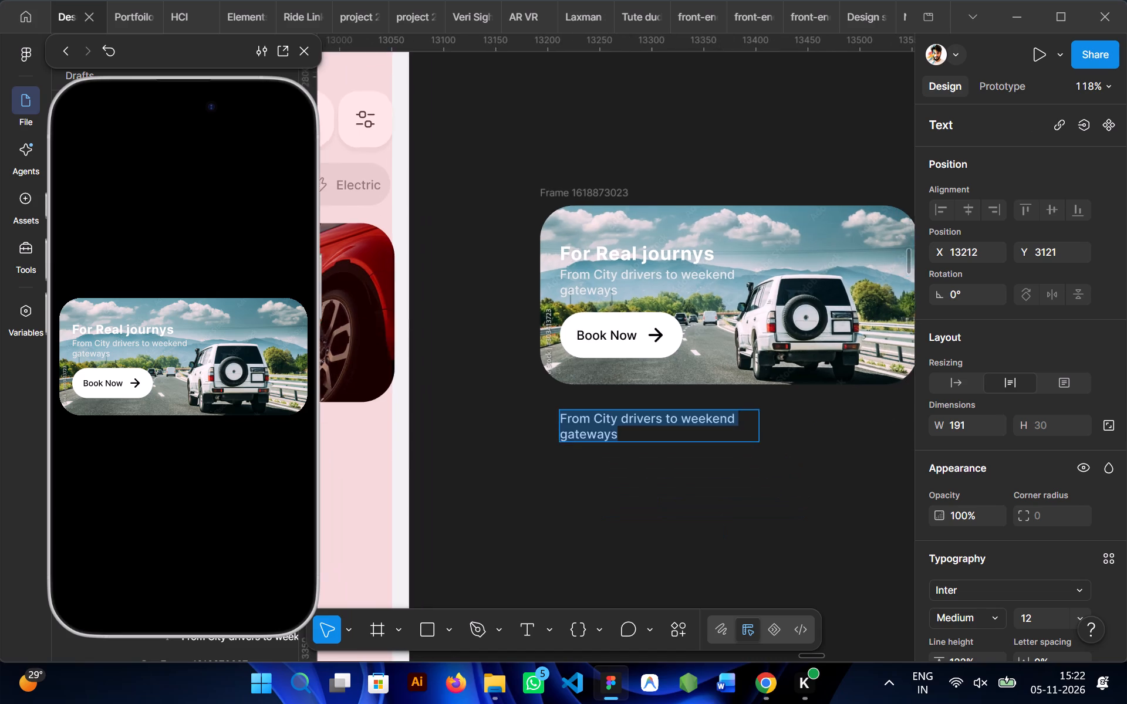
{"action": "scroll", "coordinate": [587, 471], "scroll_direction": "right", "scroll_amount": 1}
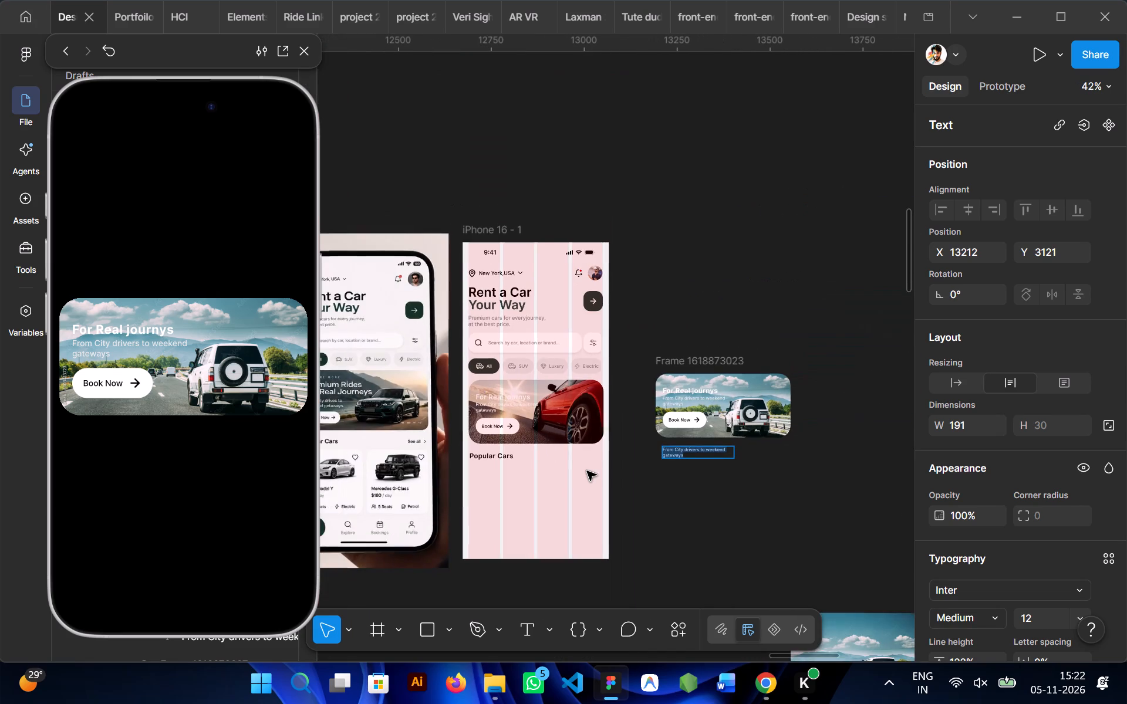
{"action": "scroll", "coordinate": [635, 502], "scroll_direction": "right", "scroll_amount": 1}
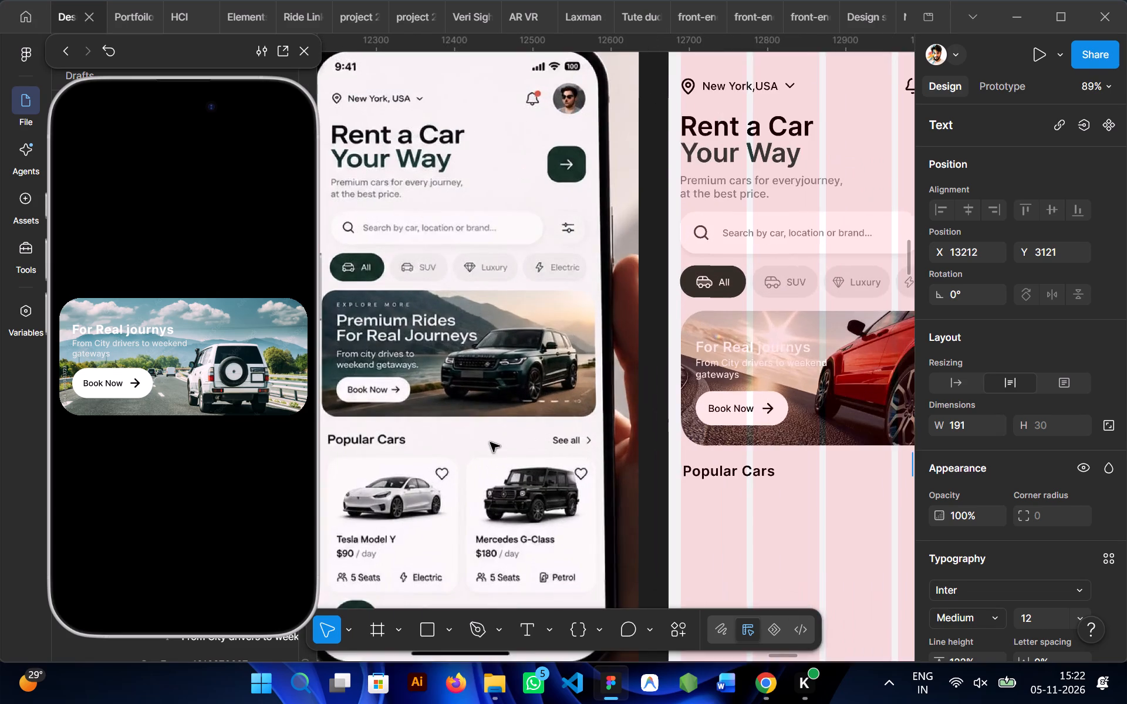
{"action": "scroll", "coordinate": [490, 442], "scroll_direction": "right", "scroll_amount": 1}
{"action": "type", "text": "EXPLORE MORE"}
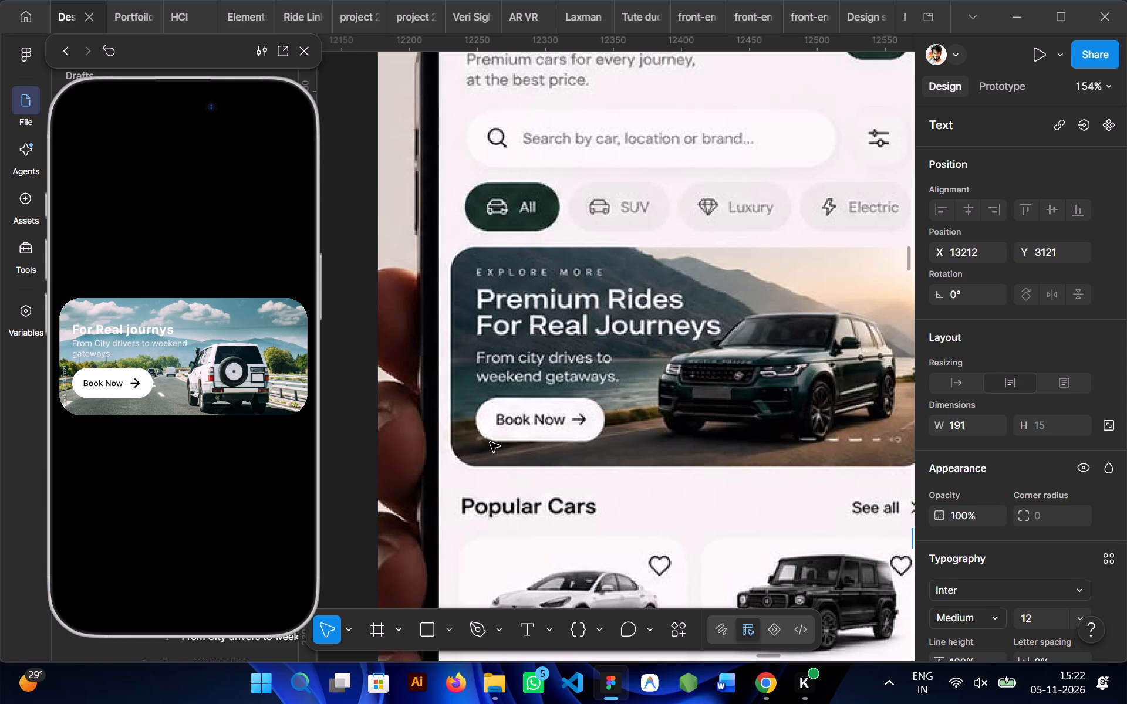
{"action": "scroll", "coordinate": [490, 442], "scroll_direction": "left", "scroll_amount": 2}
{"action": "left_click", "coordinate": [606, 510]}
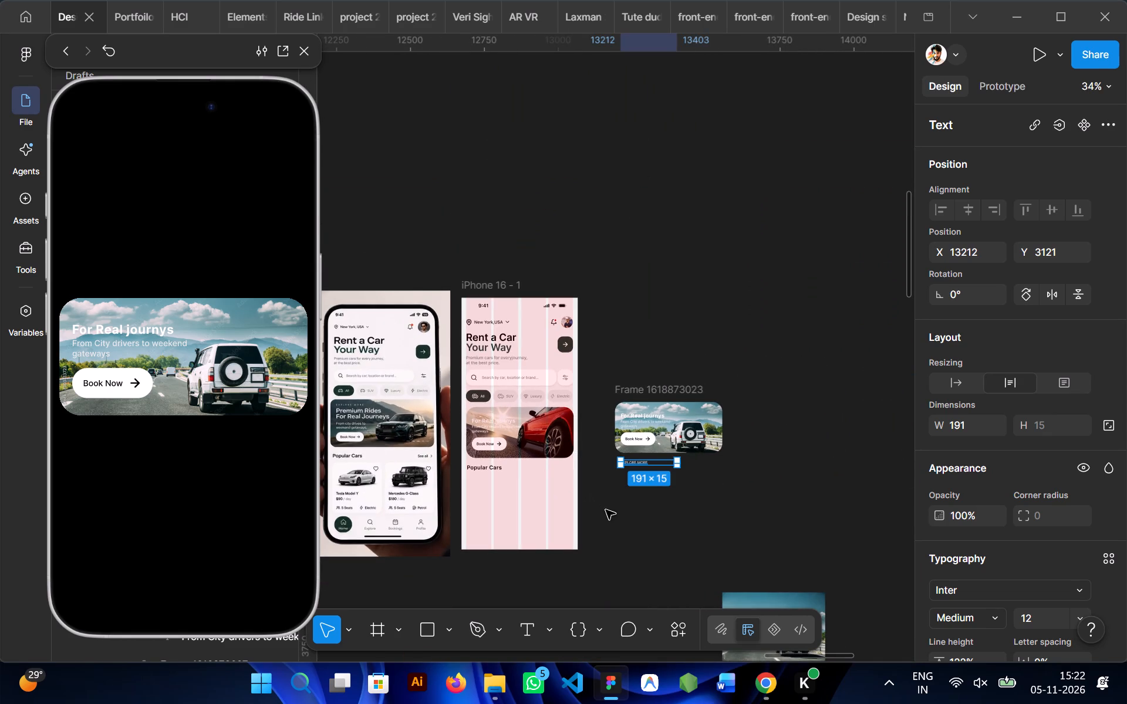
Set the EXPLORE MORE text to auto width with 48% letter spacing.
{"action": "left_click", "coordinate": [955, 391]}
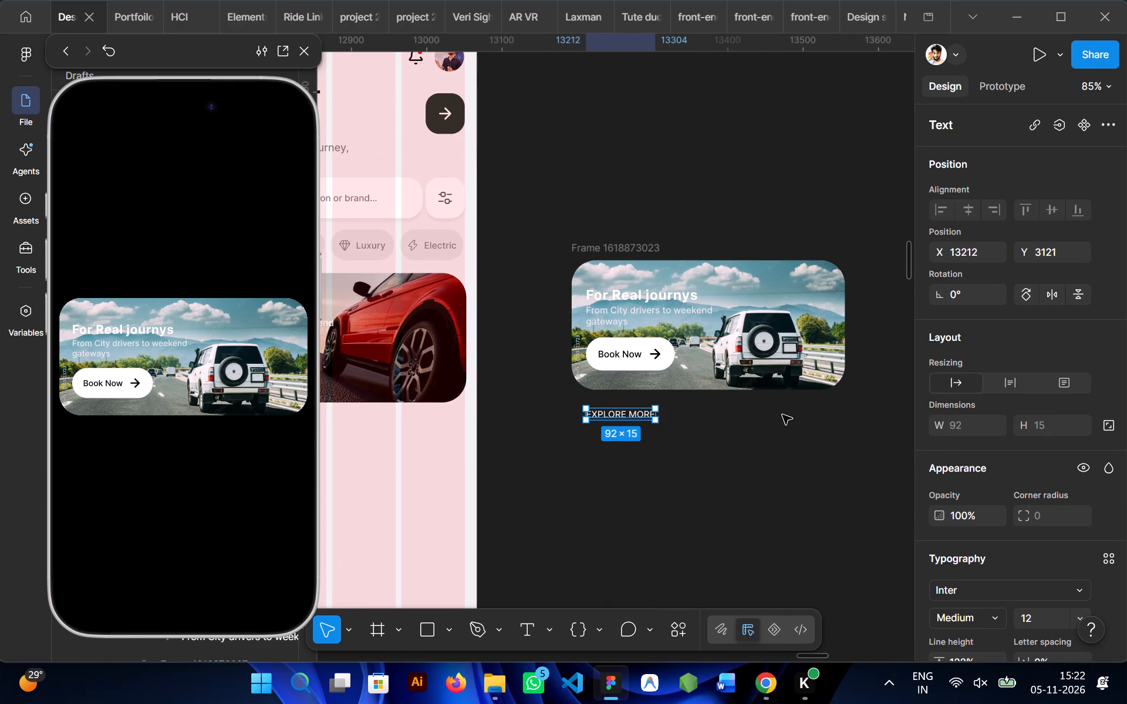
{"action": "scroll", "coordinate": [1013, 534], "scroll_direction": "down", "scroll_amount": 1}
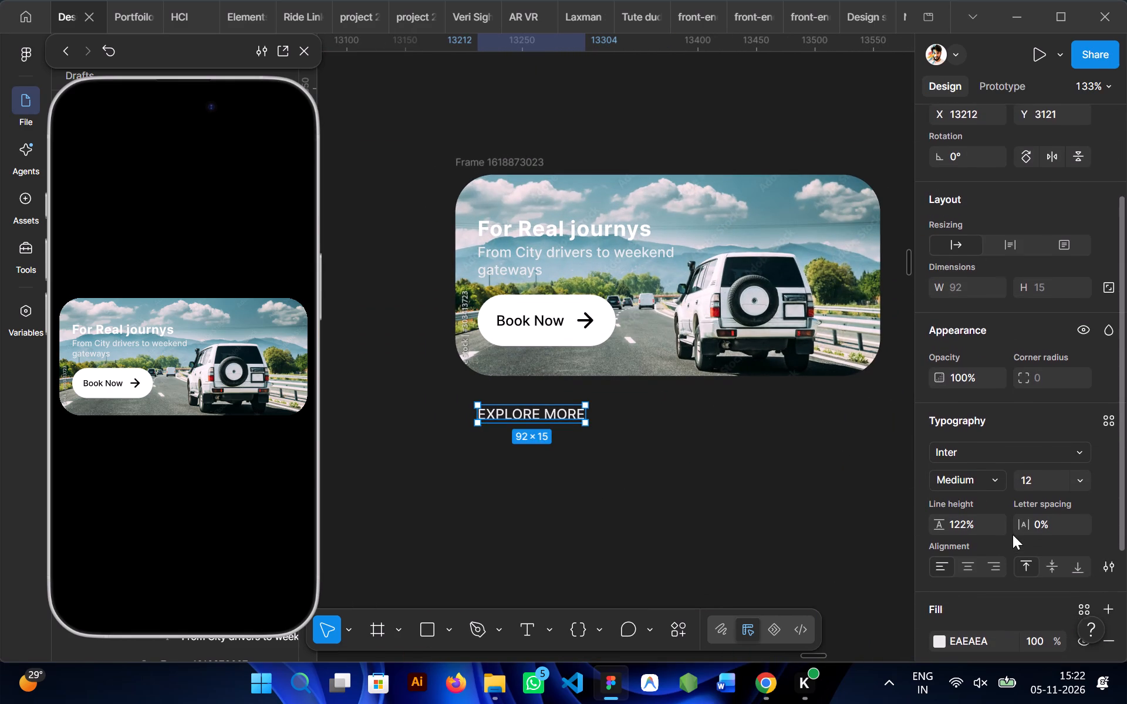
{"action": "scroll", "coordinate": [998, 528], "scroll_direction": "down", "scroll_amount": 1}
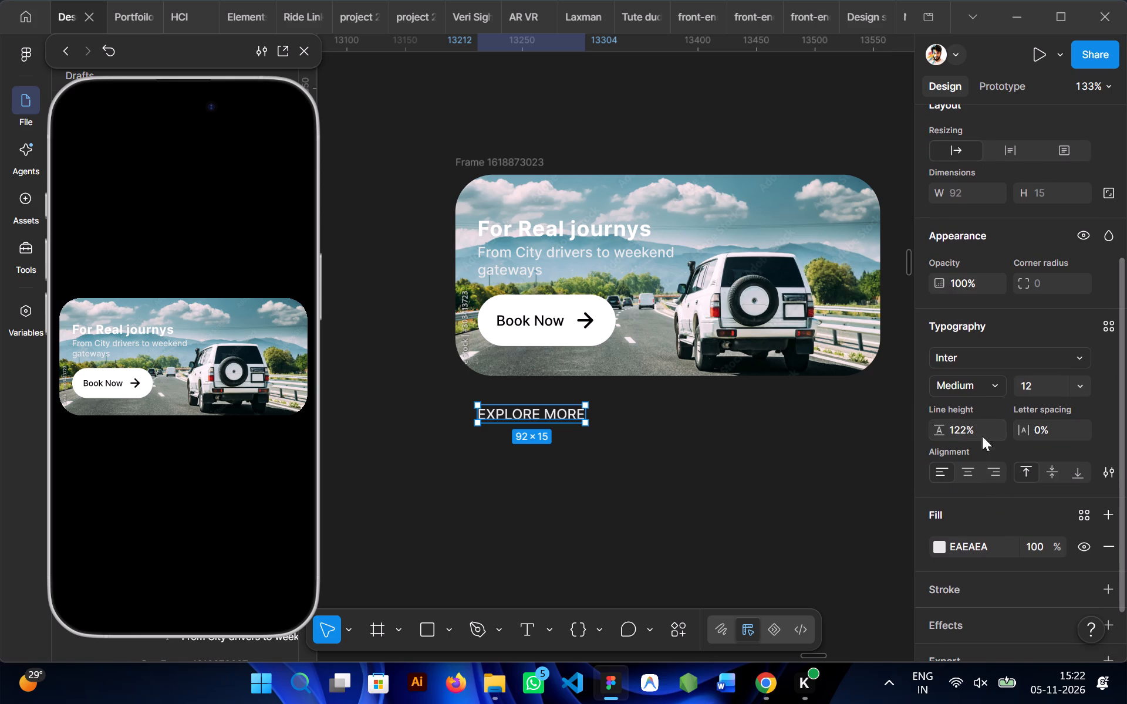
{"action": "left_click_drag", "start_coordinate": [1022, 435], "coordinate": [615, 343]}
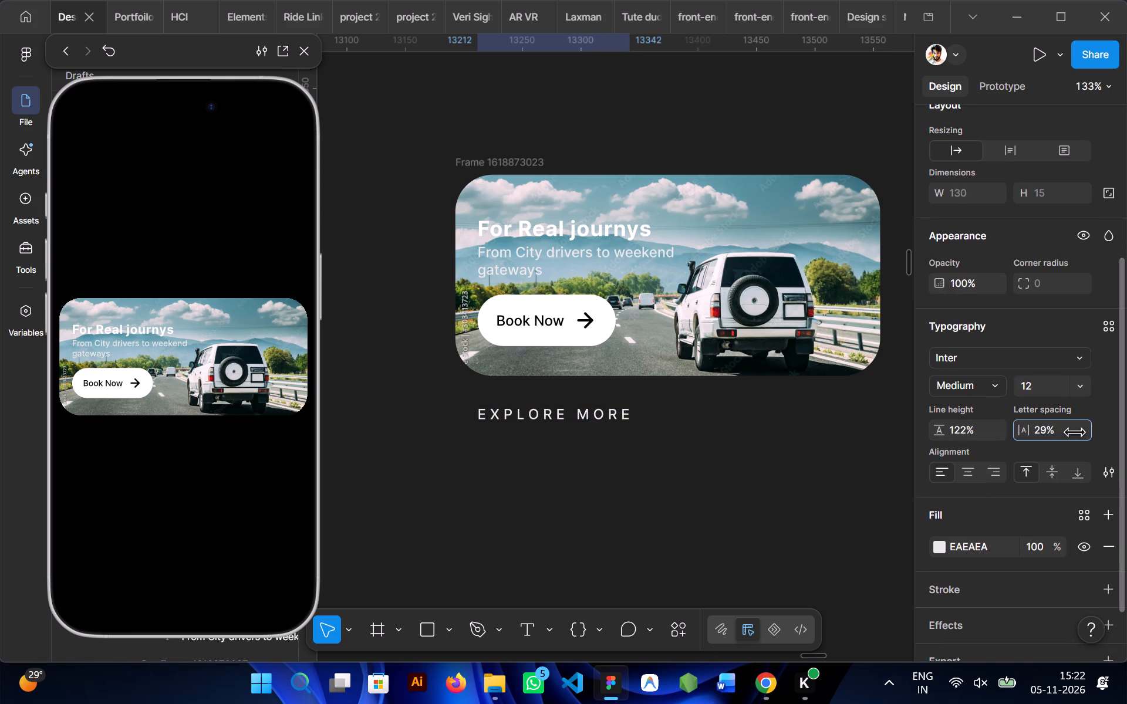
{"action": "left_click_drag", "start_coordinate": [615, 343], "coordinate": [647, 340]}
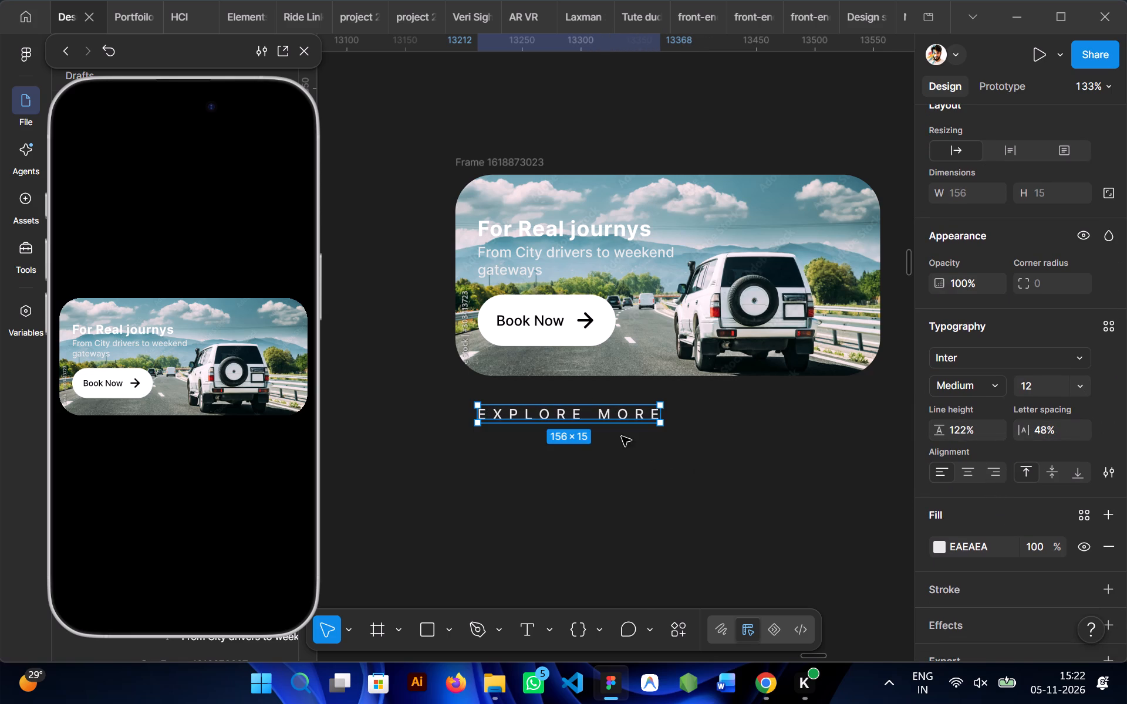
Move the EXPLORE MORE text into the SUV banner's auto layout text stack, above the heading.
{"action": "left_click_drag", "start_coordinate": [582, 410], "coordinate": [589, 216]}
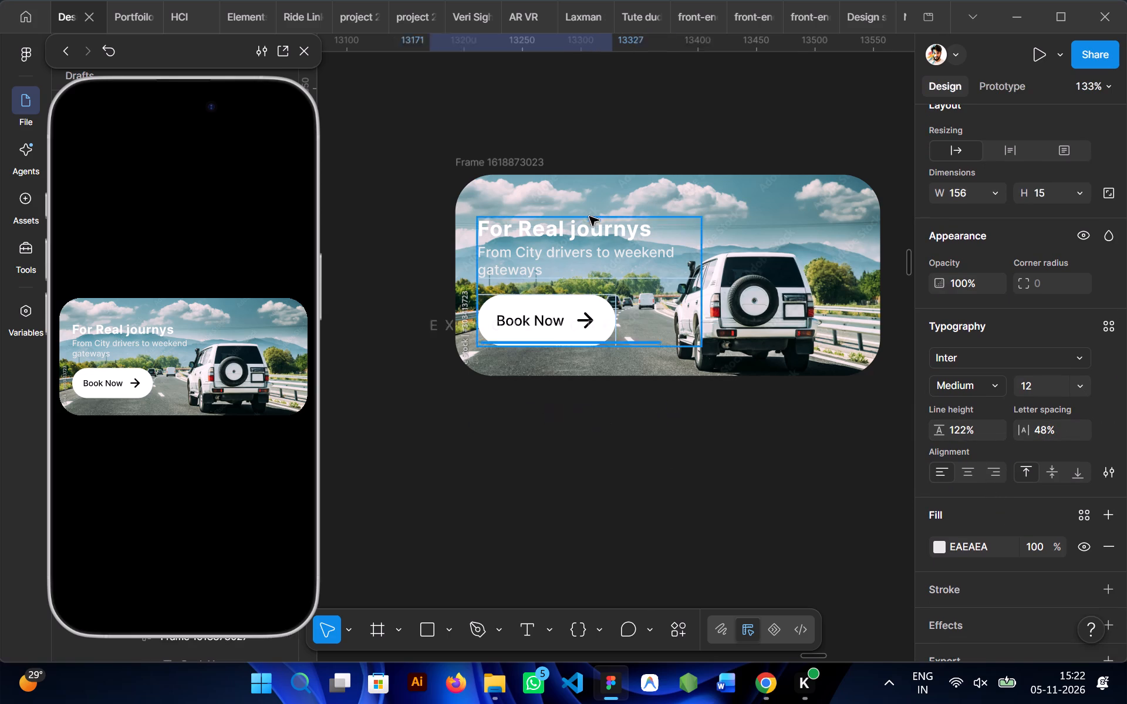
{"action": "left_click_drag", "start_coordinate": [589, 216], "coordinate": [583, 225]}
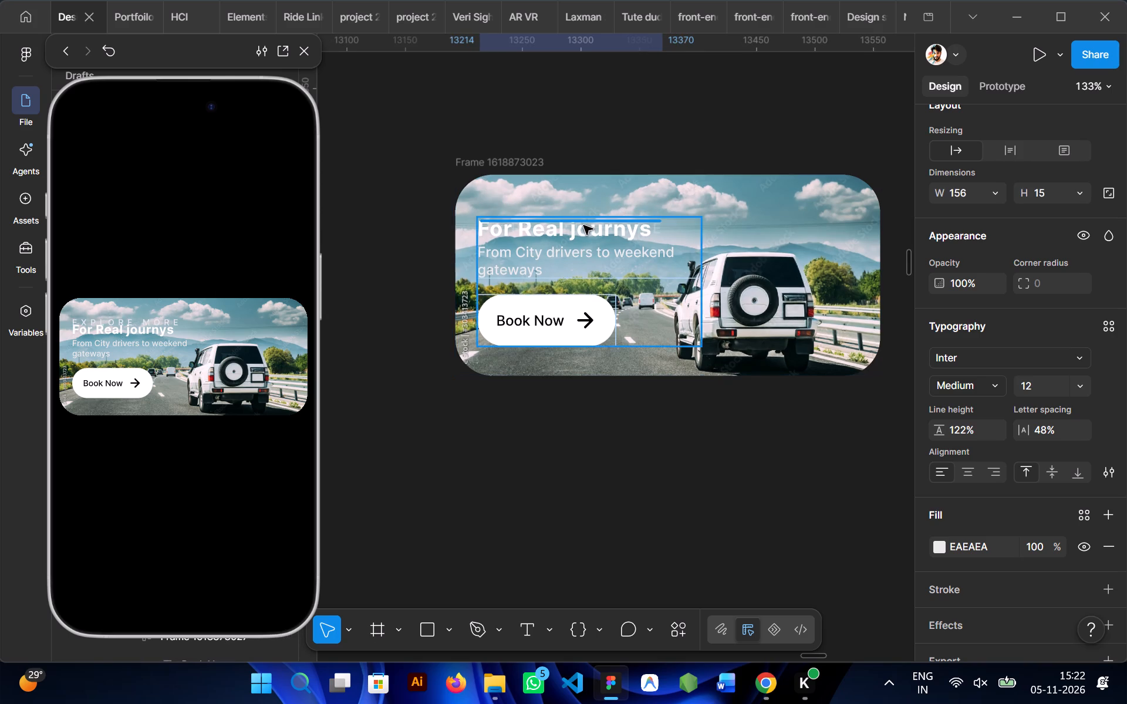
{"action": "left_click_drag", "start_coordinate": [583, 225], "coordinate": [583, 224]}
{"action": "left_click", "coordinate": [679, 512]}
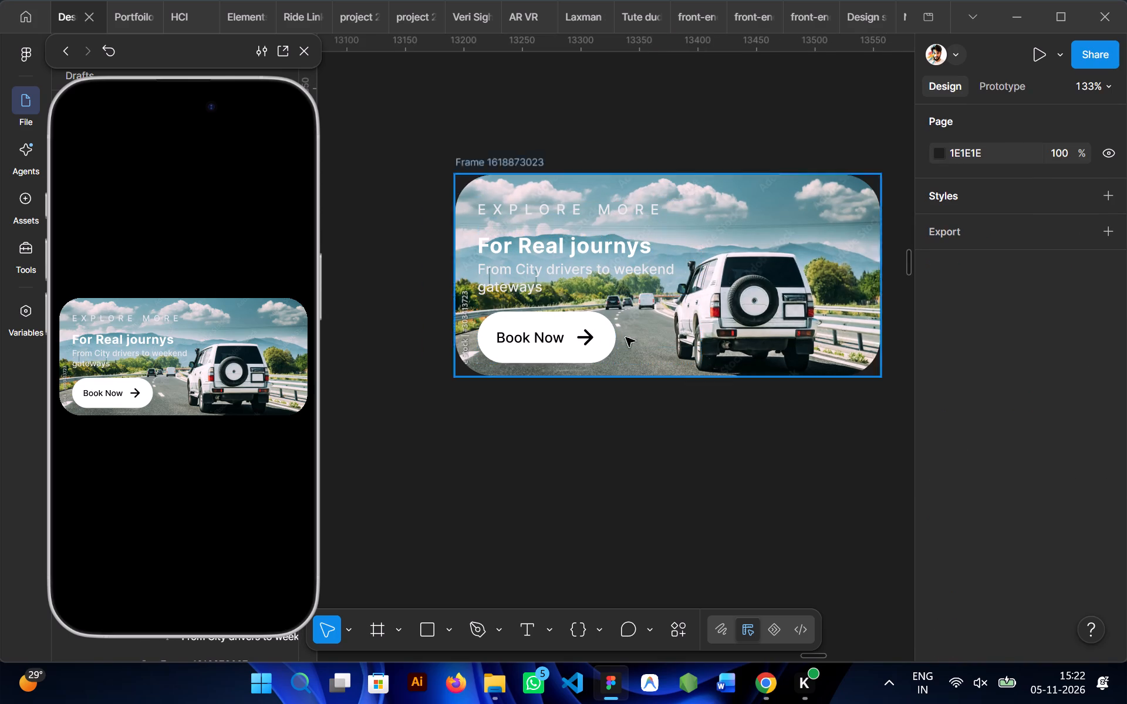
Set the vertical gap of the SUV banner's auto layout text stack to 7.
{"action": "left_click", "coordinate": [595, 304]}
{"action": "left_click_drag", "start_coordinate": [1024, 472], "coordinate": [554, 347]}
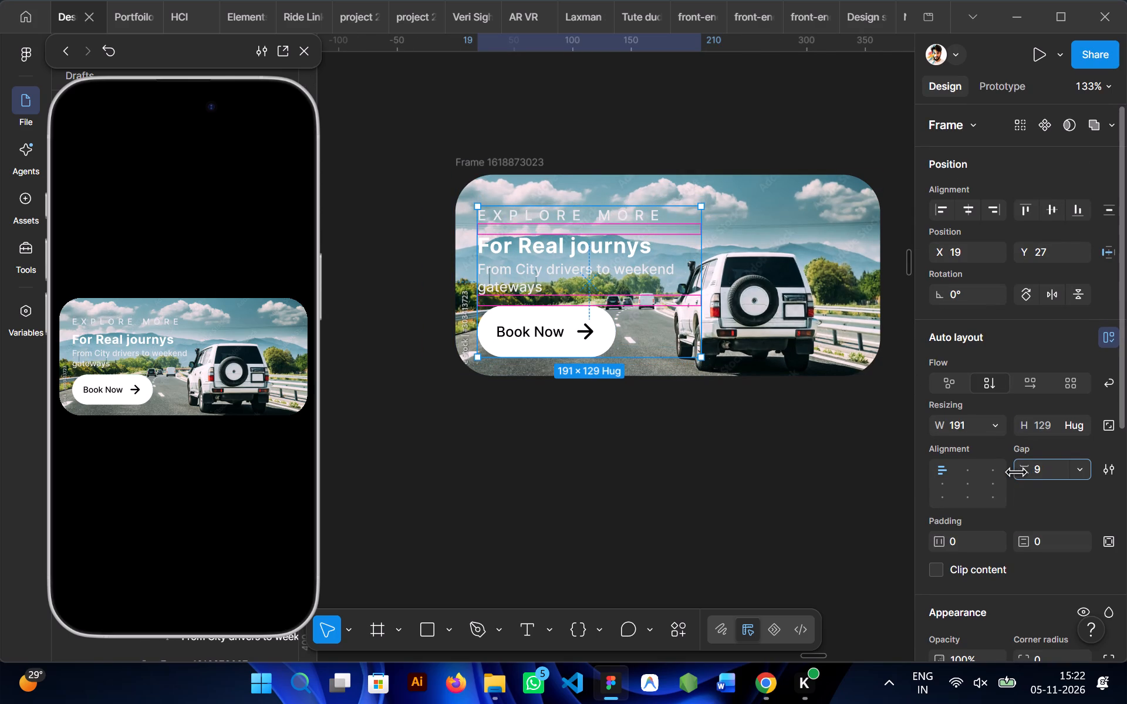
{"action": "left_click_drag", "start_coordinate": [554, 347], "coordinate": [553, 348]}
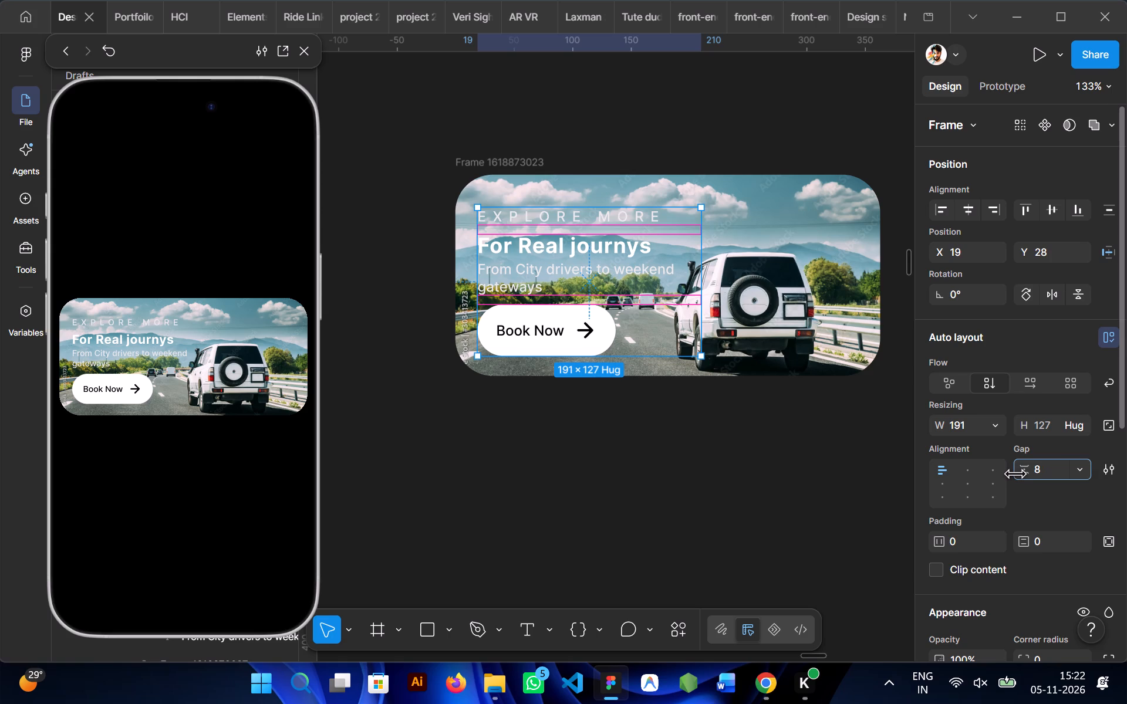
{"action": "left_click_drag", "start_coordinate": [553, 348], "coordinate": [551, 349]}
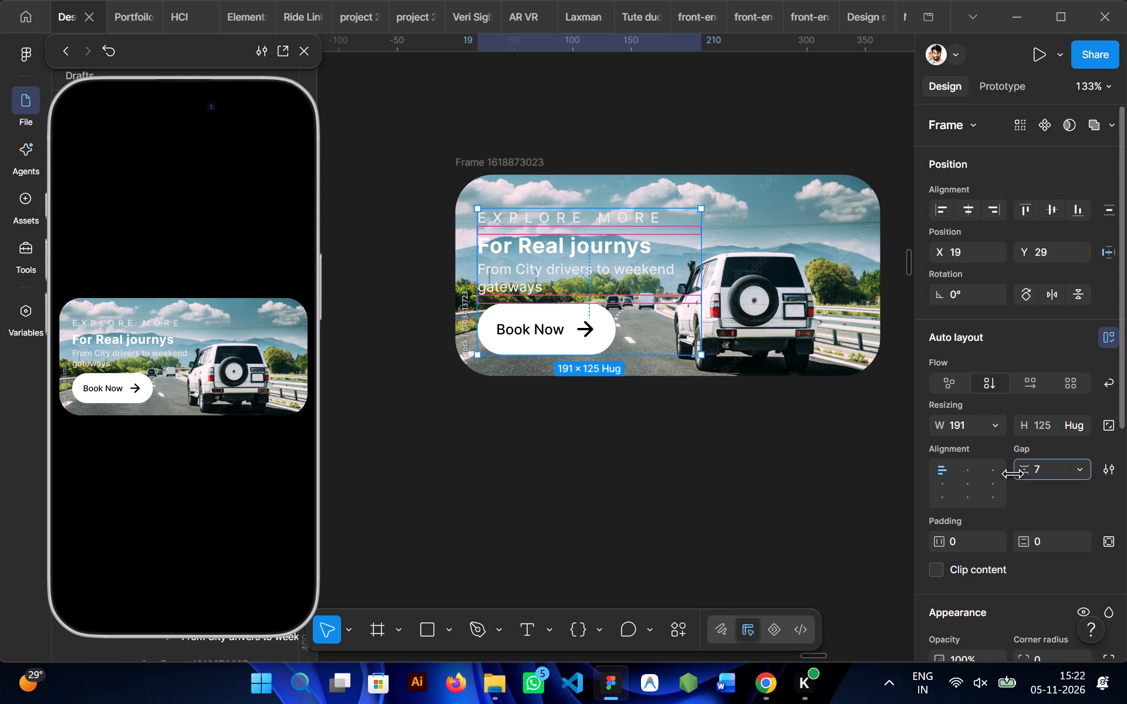
{"action": "left_click_drag", "start_coordinate": [551, 349], "coordinate": [551, 350]}
{"action": "left_click", "coordinate": [578, 475]}
Move the text stack slightly up and inward on the SUV banner, to about X 22, Y 23.
{"action": "left_click", "coordinate": [552, 289]}
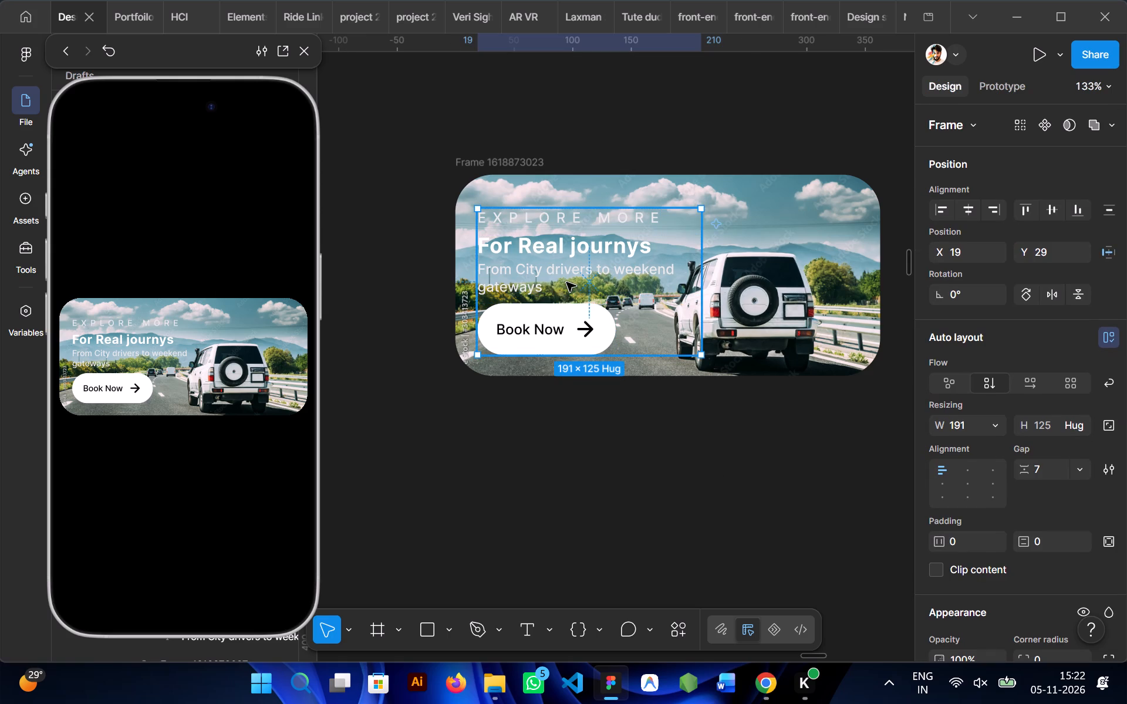
{"action": "left_click", "coordinate": [566, 282]}
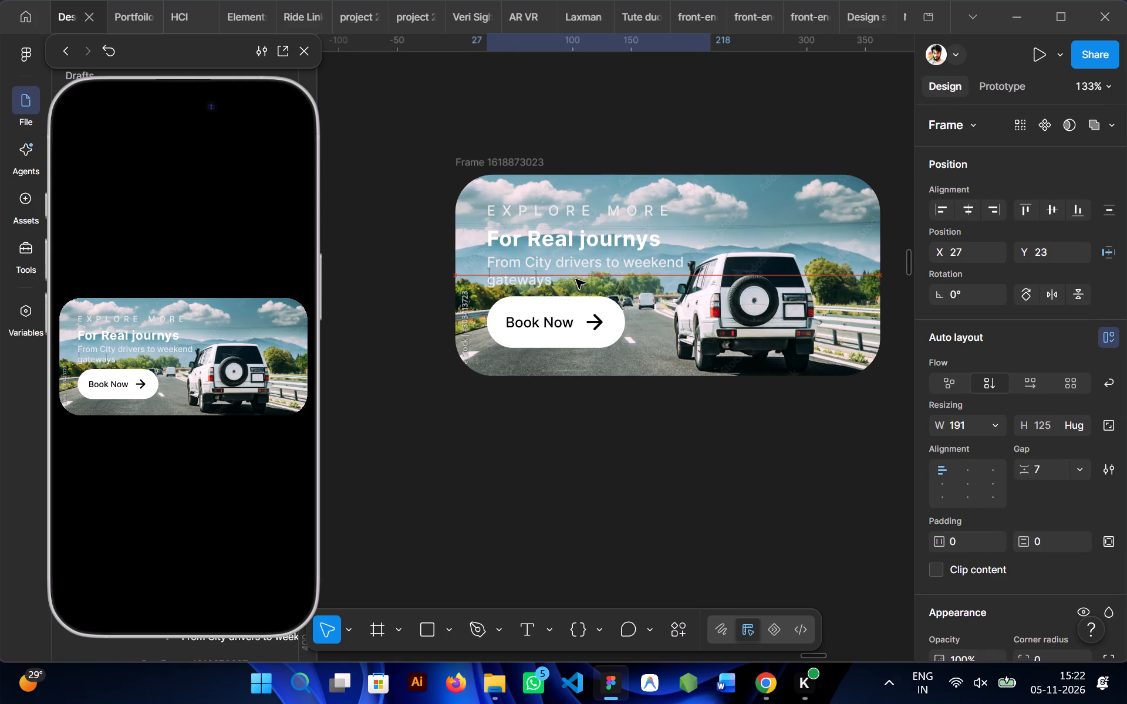
{"action": "left_click", "coordinate": [566, 427]}
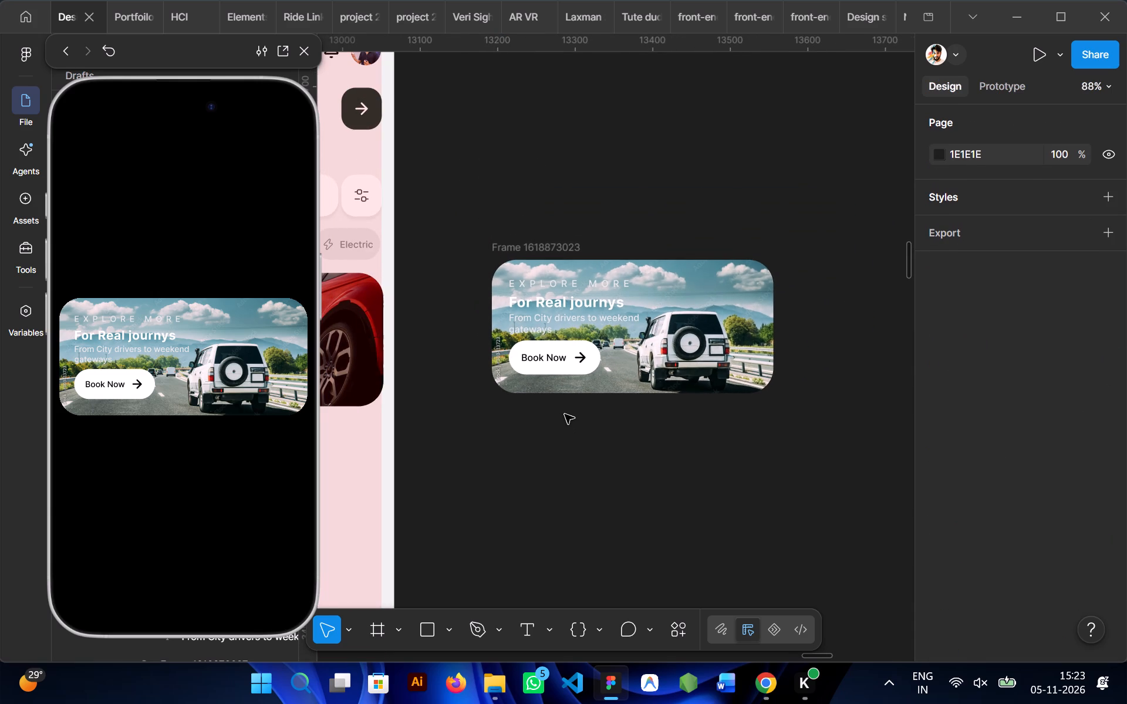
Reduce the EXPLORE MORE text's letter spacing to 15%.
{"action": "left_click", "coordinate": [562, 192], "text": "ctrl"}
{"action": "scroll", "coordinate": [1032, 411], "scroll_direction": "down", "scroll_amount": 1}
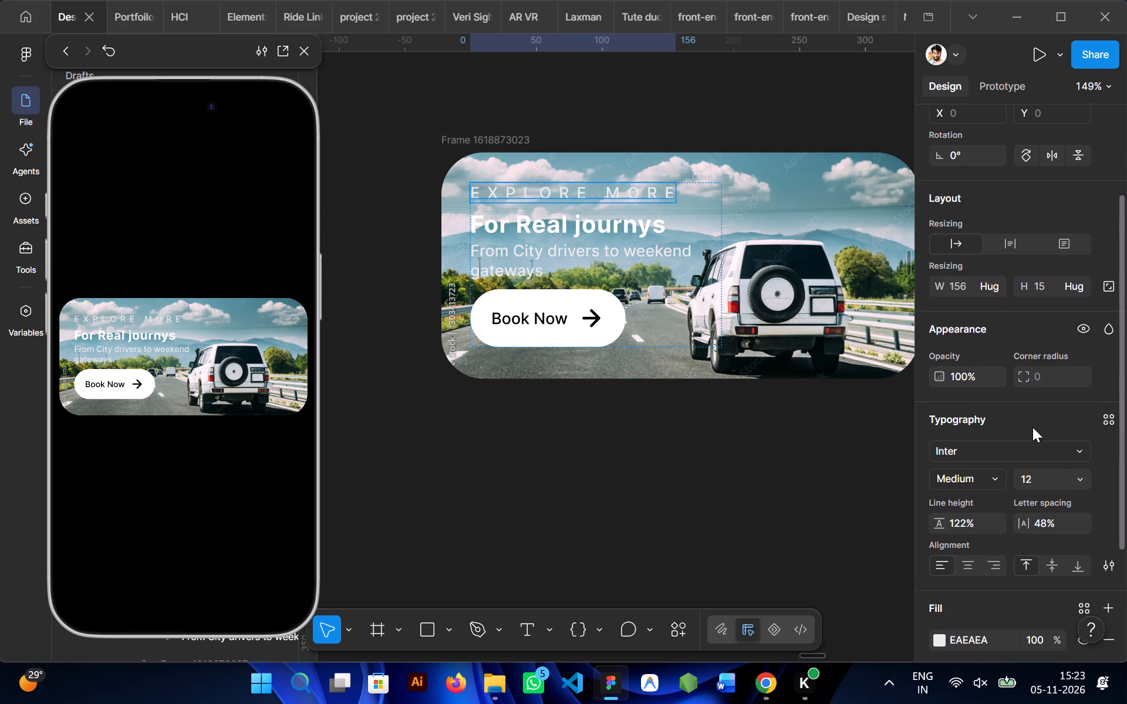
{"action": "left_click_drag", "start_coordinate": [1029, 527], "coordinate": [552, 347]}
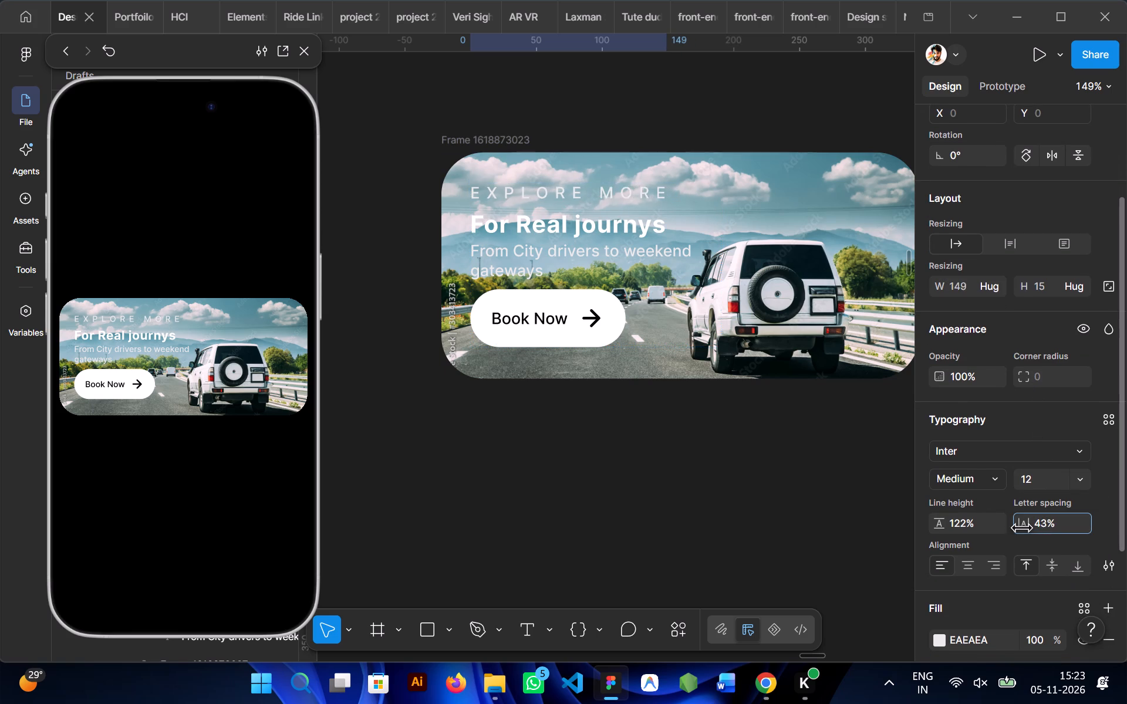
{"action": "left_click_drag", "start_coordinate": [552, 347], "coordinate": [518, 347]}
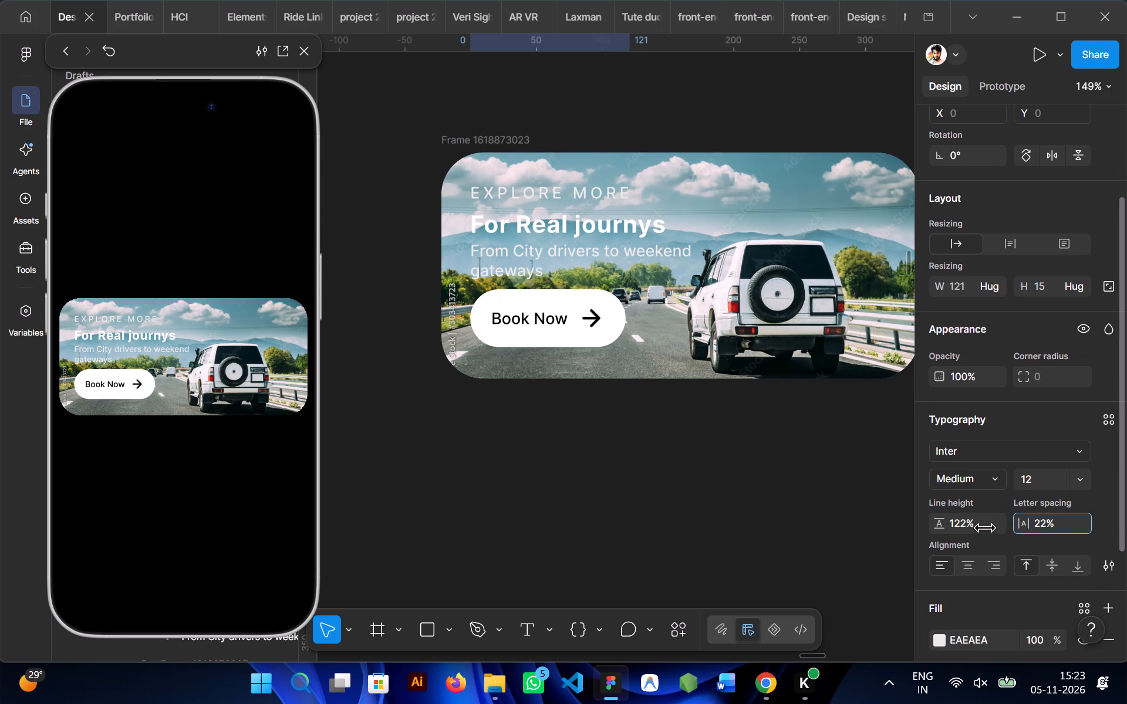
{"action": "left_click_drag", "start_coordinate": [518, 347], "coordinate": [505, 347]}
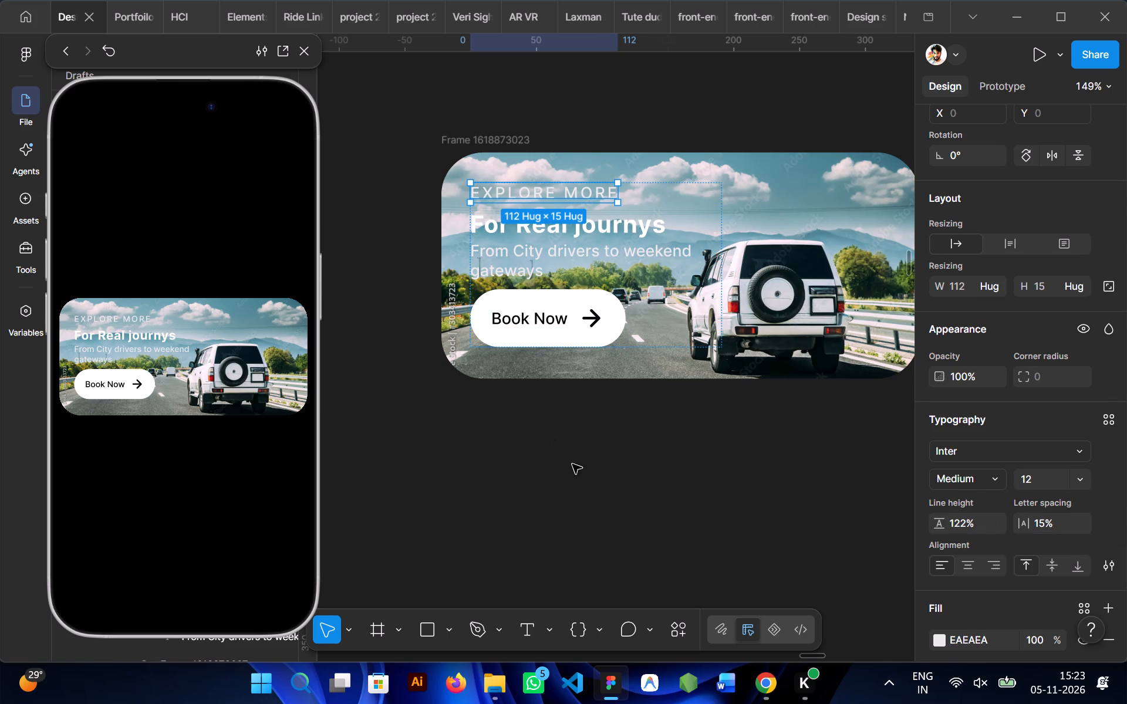
Delete the EXPLORE MORE text from the SUV banner.
{"action": "key", "text": "Delete"}
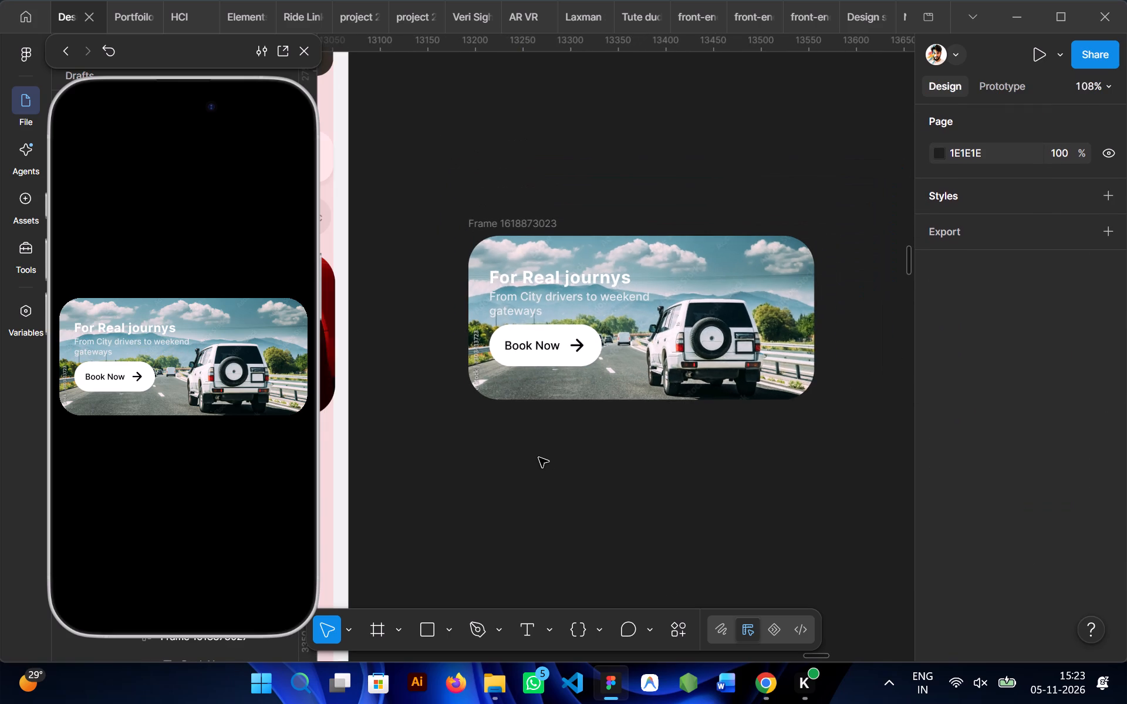
Centre the remaining heading, subtitle and Book Now stack vertically within the SUV banner.
{"action": "left_click", "coordinate": [545, 315]}
{"action": "left_click", "coordinate": [1062, 214]}
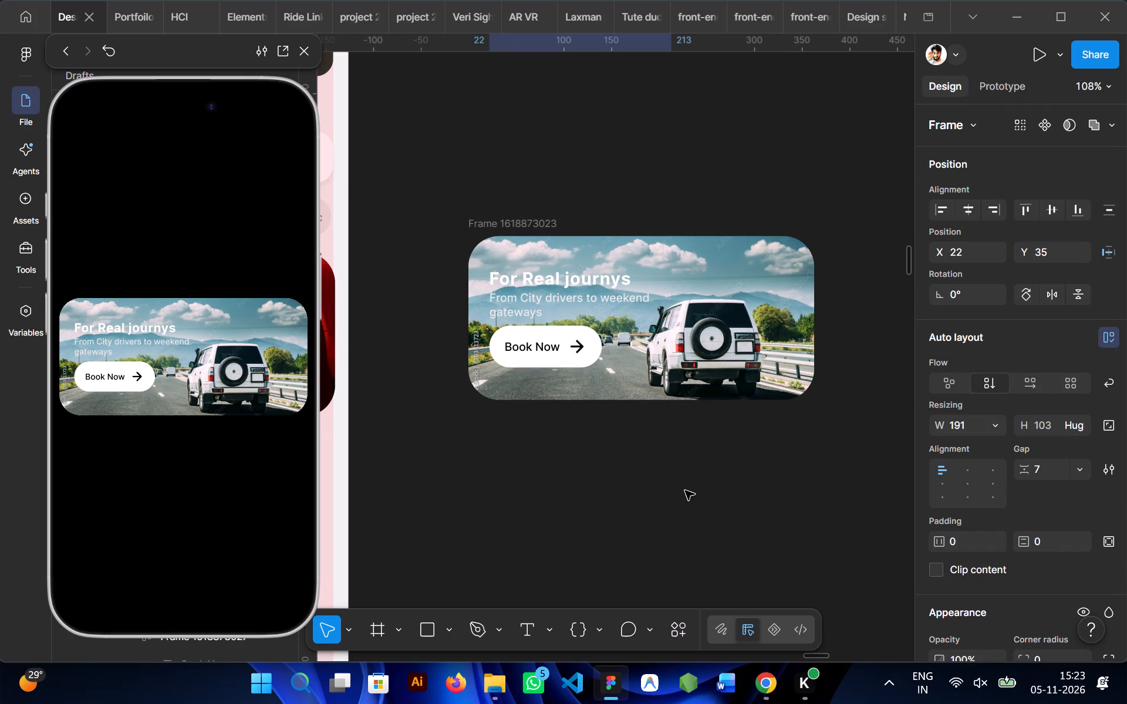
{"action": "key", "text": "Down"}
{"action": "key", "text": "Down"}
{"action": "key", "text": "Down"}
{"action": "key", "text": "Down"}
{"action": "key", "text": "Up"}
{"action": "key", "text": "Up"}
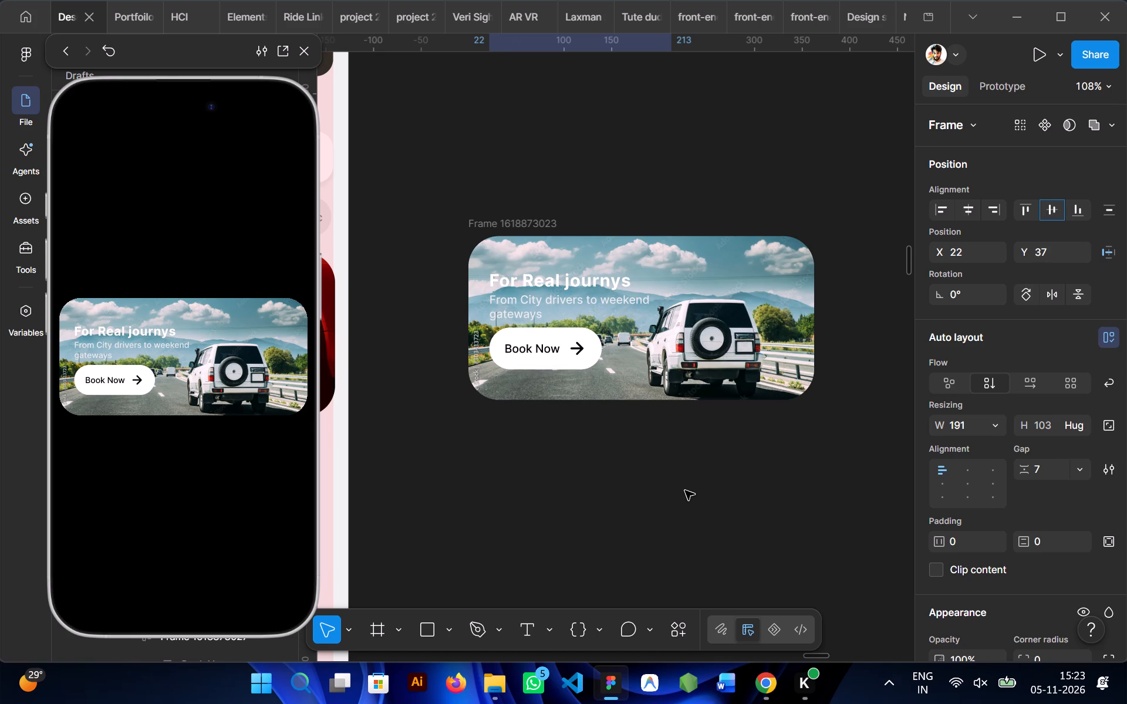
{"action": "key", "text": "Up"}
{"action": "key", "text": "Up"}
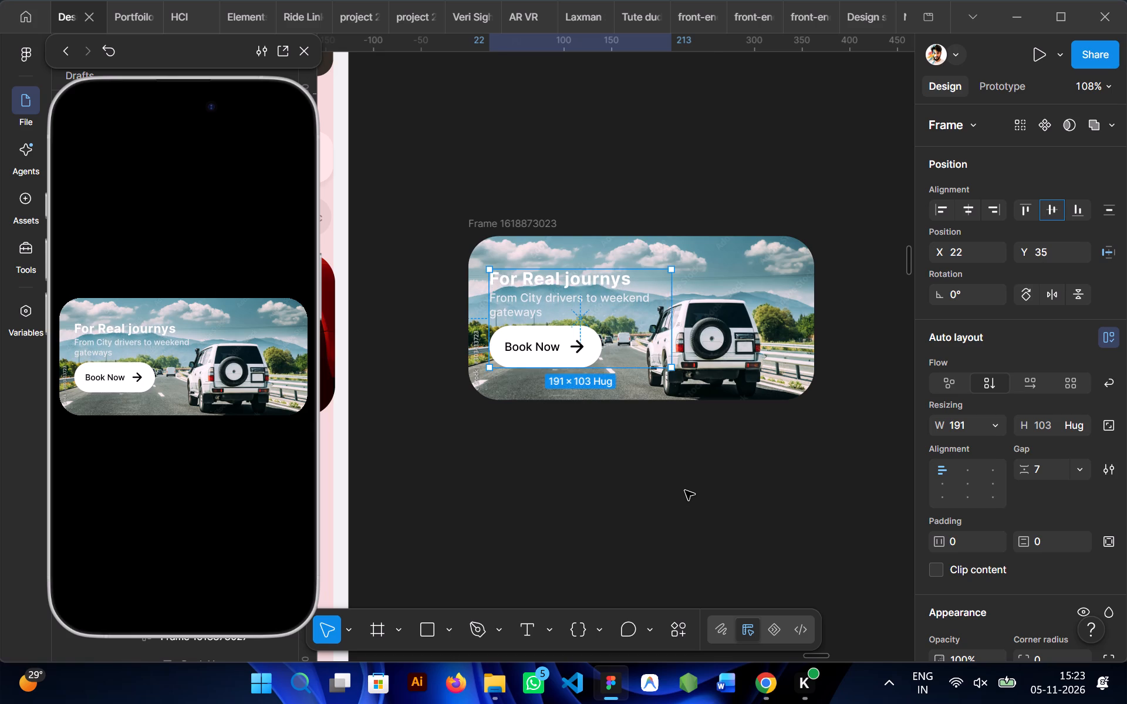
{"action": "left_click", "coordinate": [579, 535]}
Move the SUV banner frame down the canvas, clearing the space beside the iPhone 16 - 1 frame.
{"action": "scroll", "coordinate": [579, 535], "scroll_direction": "down", "scroll_amount": 1}
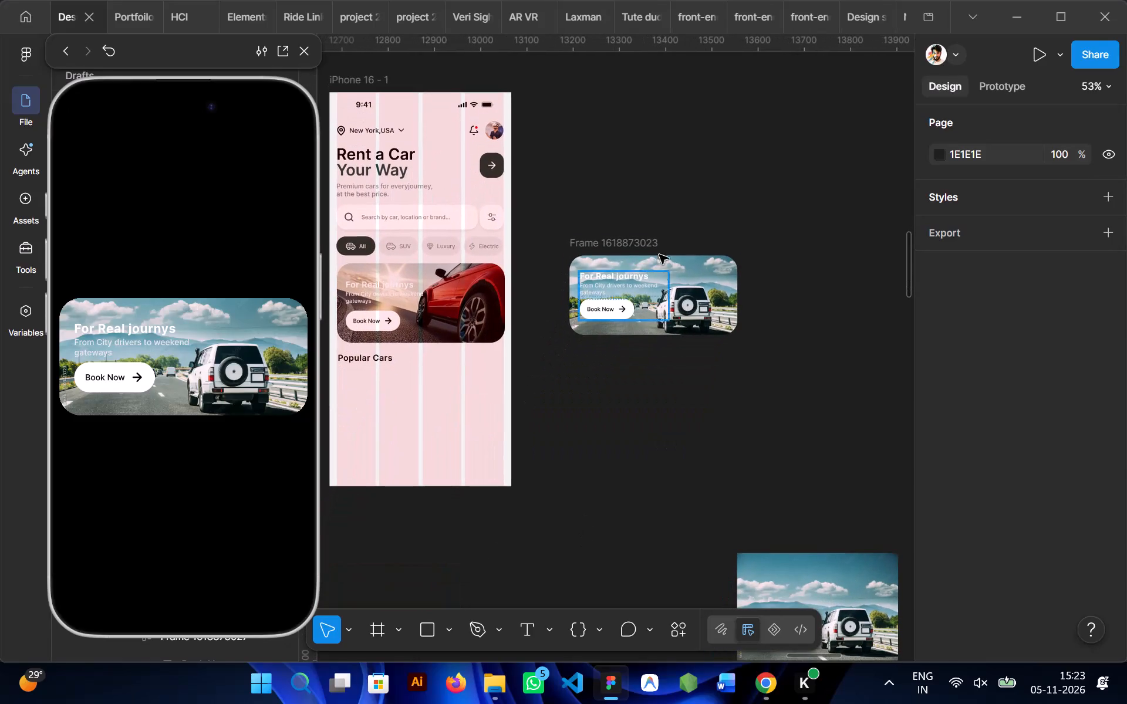
{"action": "left_click", "coordinate": [600, 238]}
{"action": "left_click_drag", "start_coordinate": [619, 239], "coordinate": [610, 489]}
Duplicate the iPhone 16 - 1 frame and place the copy level beside it at about X 13144, Y 2571.
{"action": "left_click", "coordinate": [345, 83]}
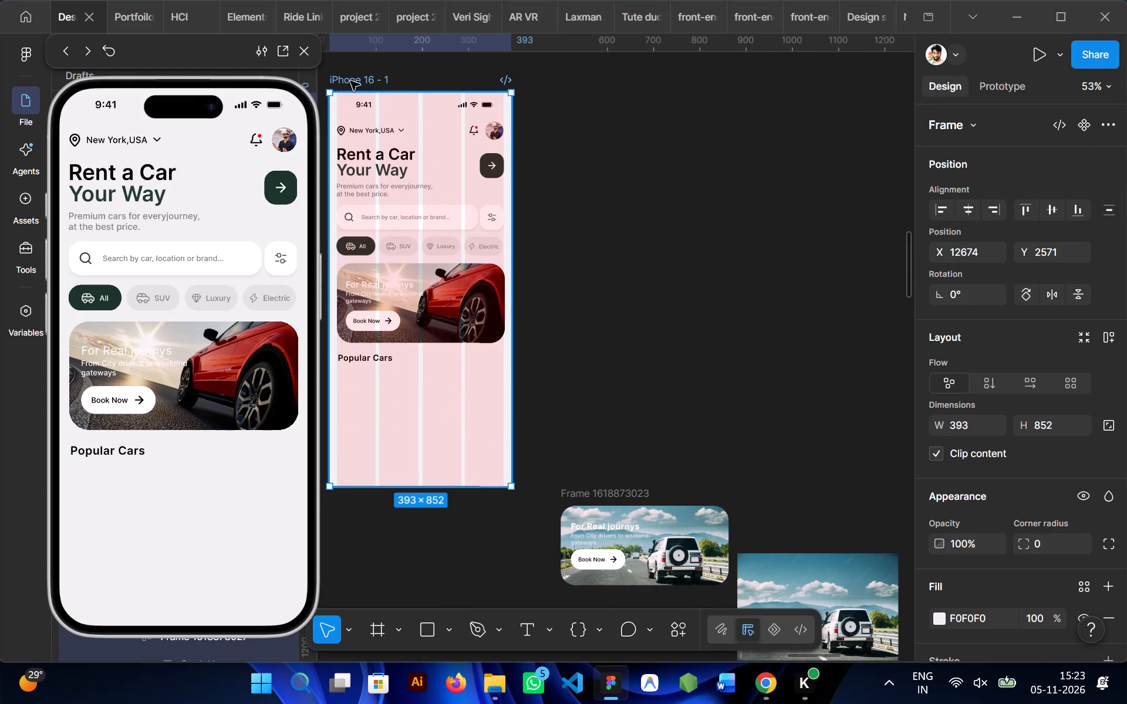
{"action": "left_click_drag", "start_coordinate": [350, 81], "coordinate": [574, 83], "text": "alt"}
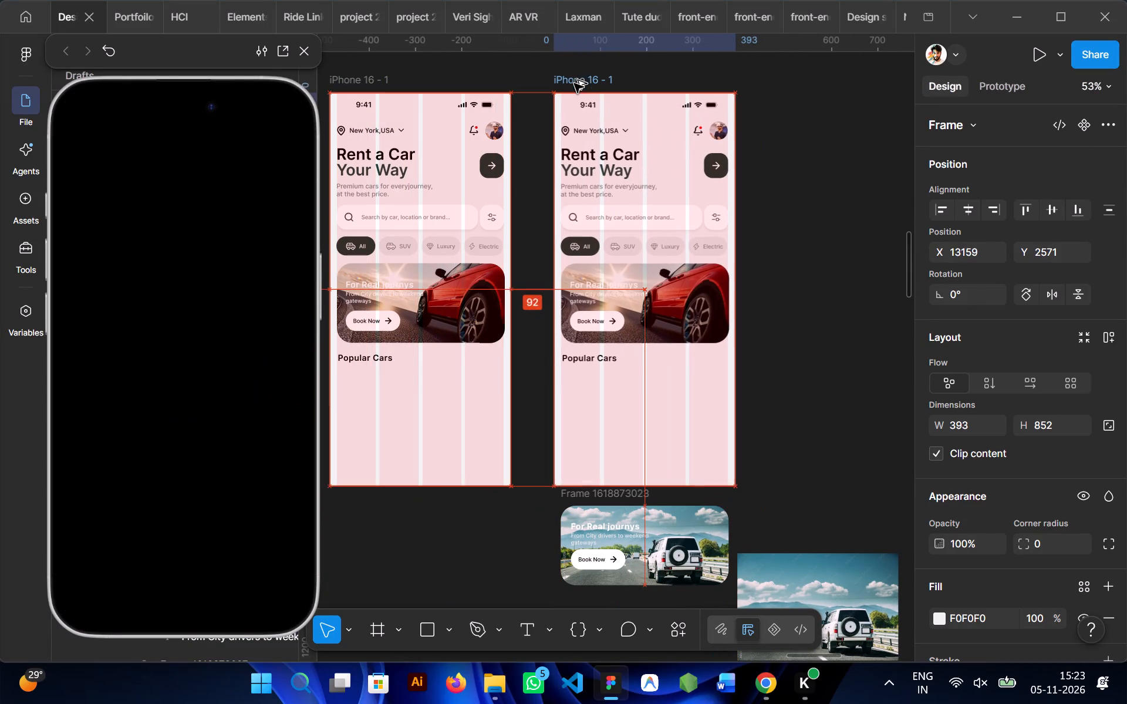
{"action": "left_click_drag", "start_coordinate": [574, 83], "coordinate": [569, 80], "text": "alt"}
{"action": "left_click", "coordinate": [731, 180]}
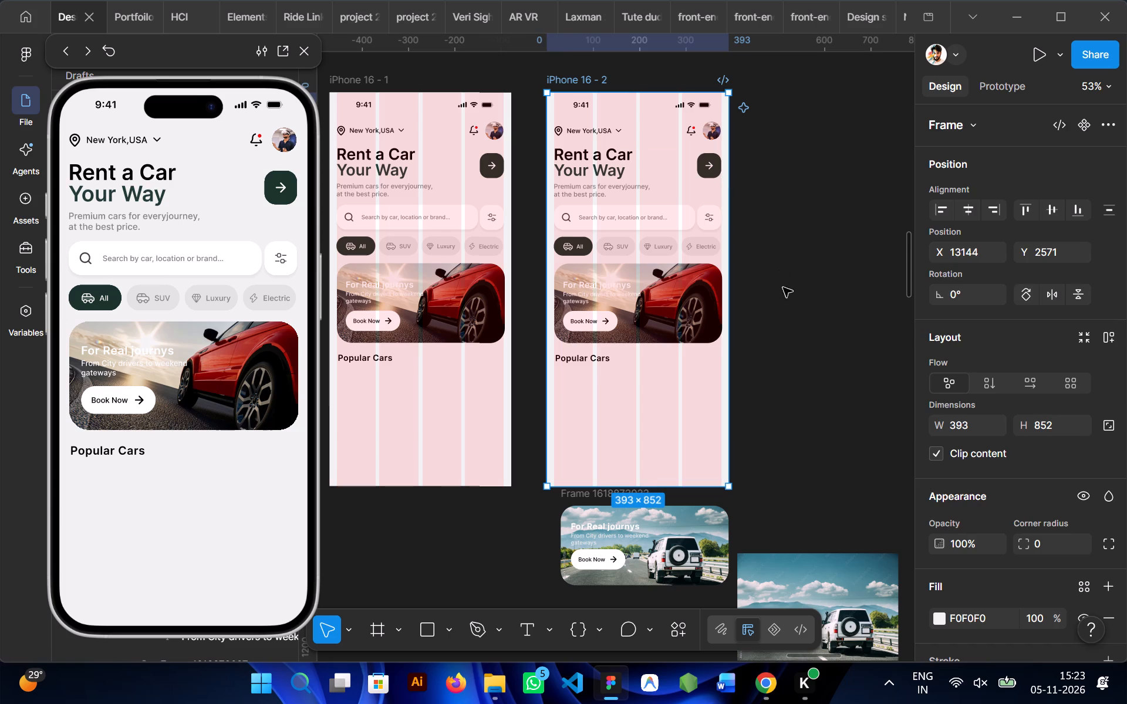
{"action": "left_click", "coordinate": [787, 295]}
Copy the SUV banner and paste it to replace the red car banner in the iPhone 16 - 2 frame.
{"action": "scroll", "coordinate": [787, 295], "scroll_direction": "down", "scroll_amount": 1}
{"action": "left_click", "coordinate": [584, 383]}
{"action": "key", "text": "ctrl+c"}
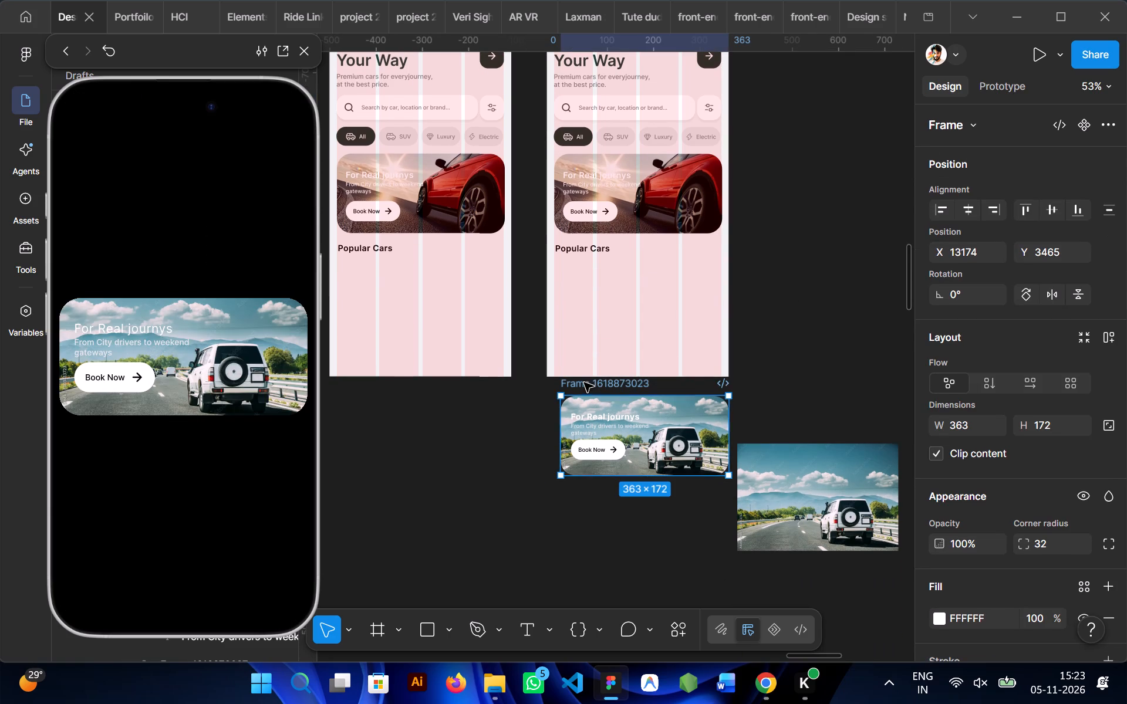
{"action": "left_click", "coordinate": [676, 191]}
{"action": "right_click", "coordinate": [676, 191]}
{"action": "left_click", "coordinate": [728, 149]}
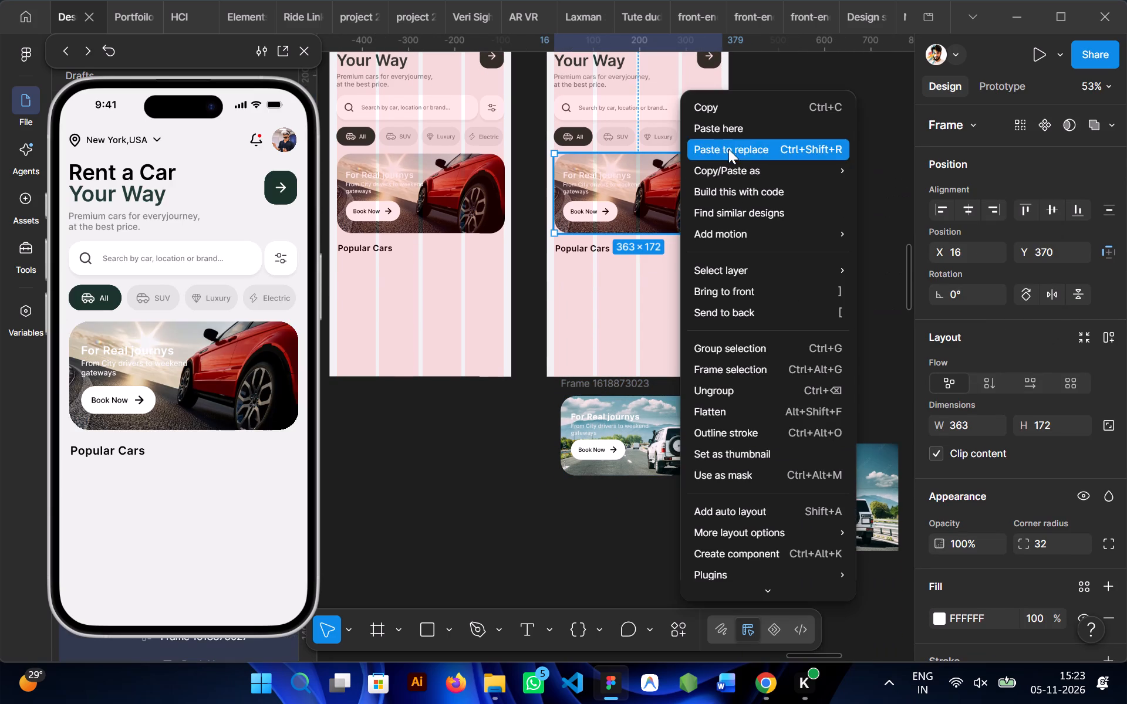
{"action": "left_click", "coordinate": [774, 236]}
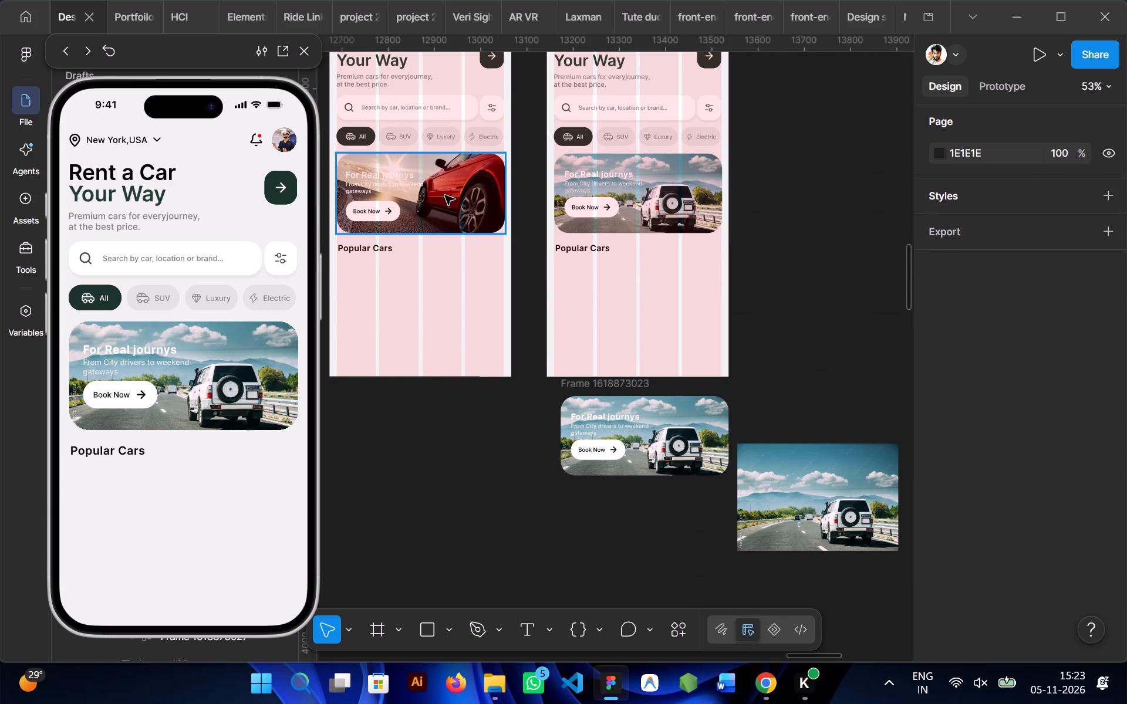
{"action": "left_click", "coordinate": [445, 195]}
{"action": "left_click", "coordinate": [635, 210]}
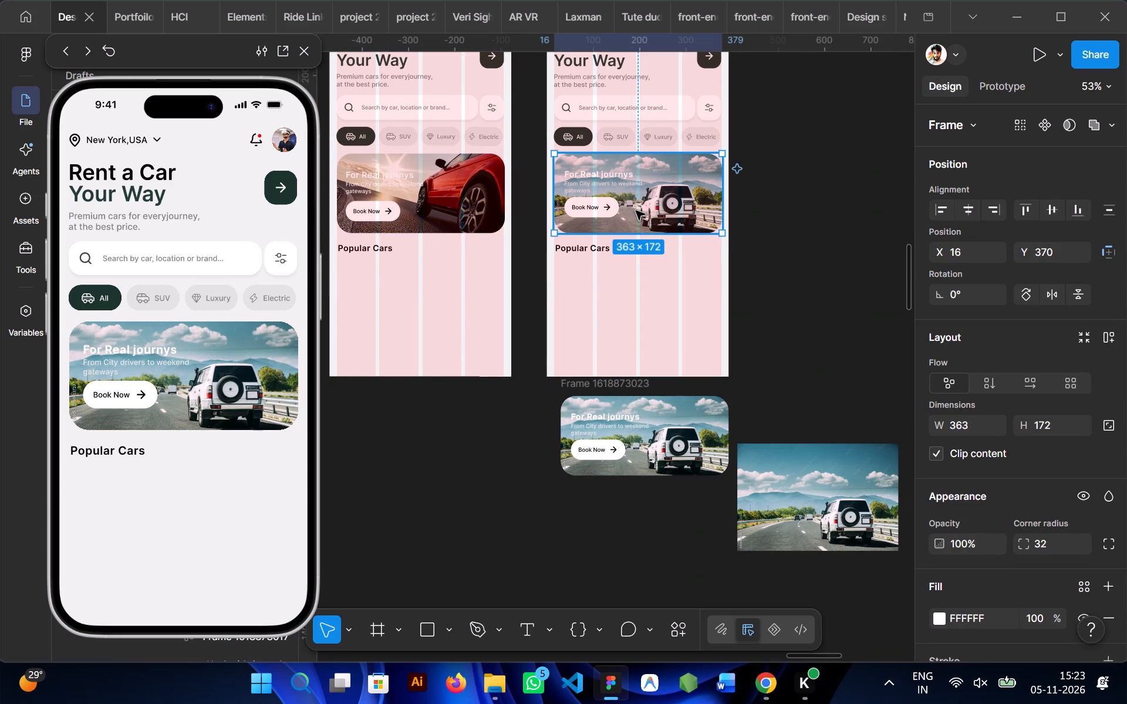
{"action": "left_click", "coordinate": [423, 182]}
Delete the original iPhone 16 - 1 frame with the red car banner.
{"action": "scroll", "coordinate": [423, 182], "scroll_direction": "up", "scroll_amount": 2}
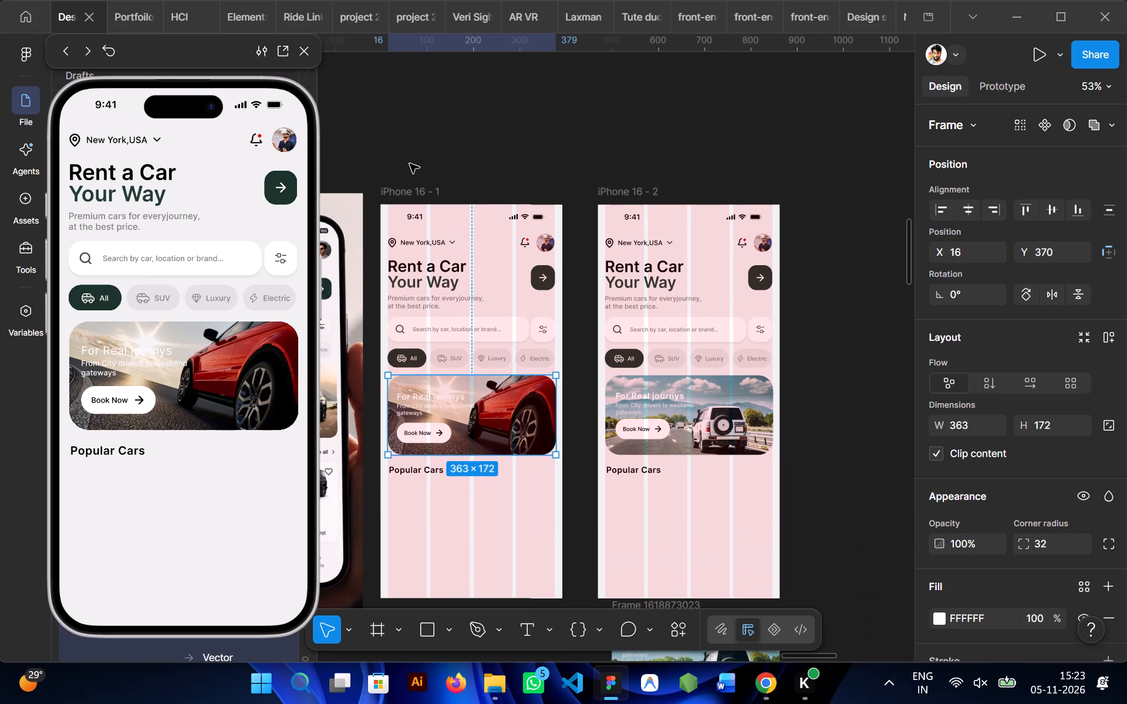
{"action": "left_click", "coordinate": [397, 194]}
{"action": "key", "text": "Delete"}
Move the iPhone 16 - 2 frame into the vacated space beside the reference mockup.
{"action": "scroll", "coordinate": [397, 194], "scroll_direction": "right", "scroll_amount": 1}
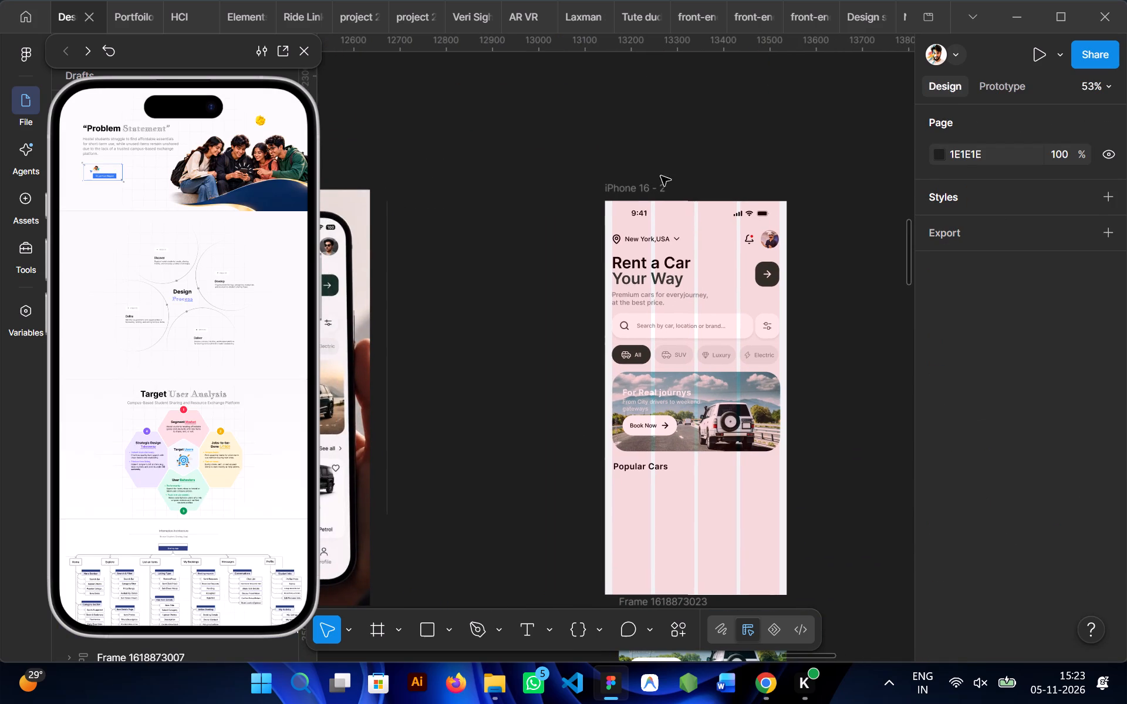
{"action": "left_click_drag", "start_coordinate": [632, 187], "coordinate": [440, 174]}
{"action": "left_click", "coordinate": [716, 200]}
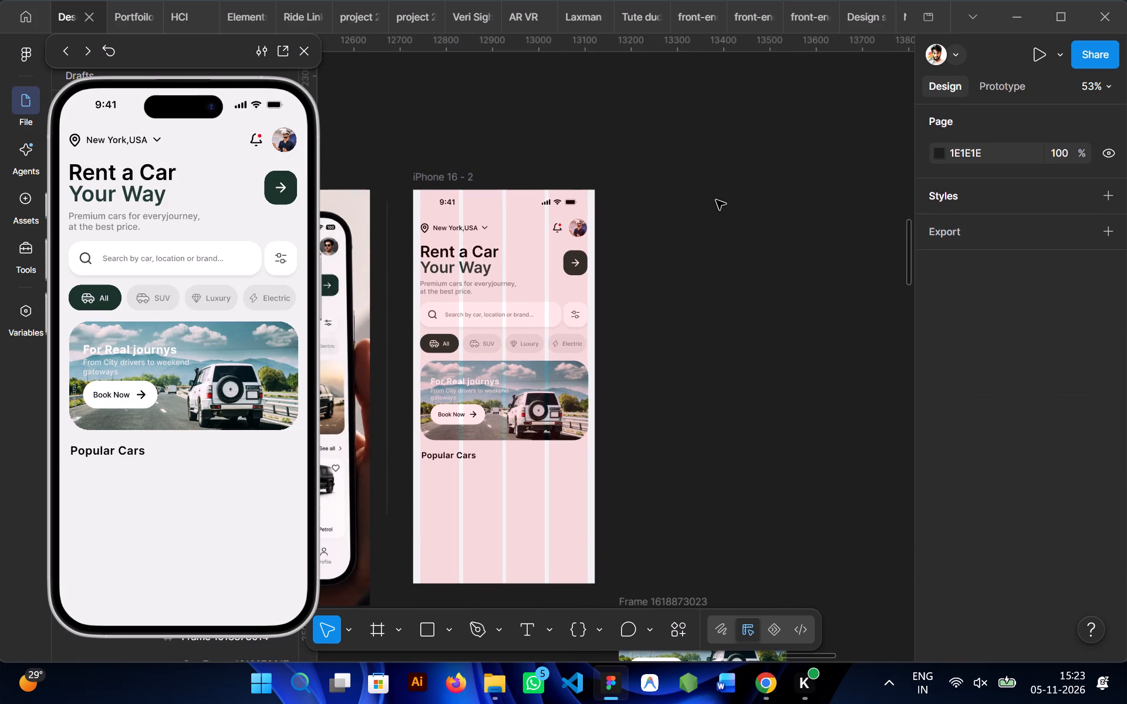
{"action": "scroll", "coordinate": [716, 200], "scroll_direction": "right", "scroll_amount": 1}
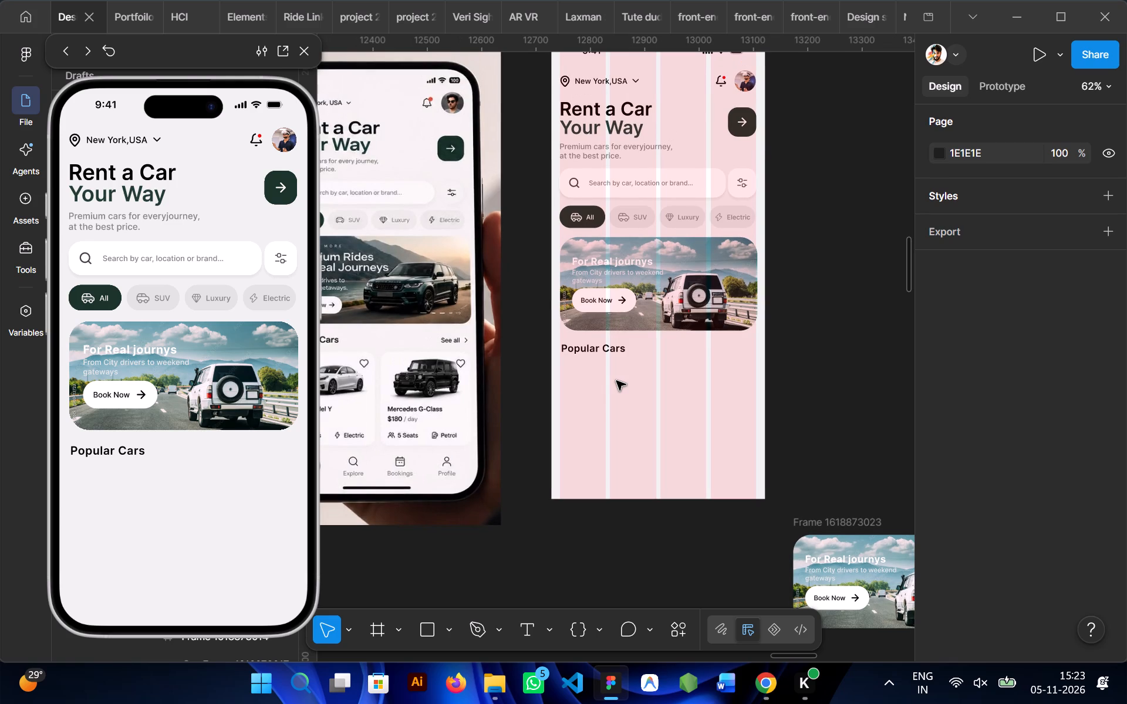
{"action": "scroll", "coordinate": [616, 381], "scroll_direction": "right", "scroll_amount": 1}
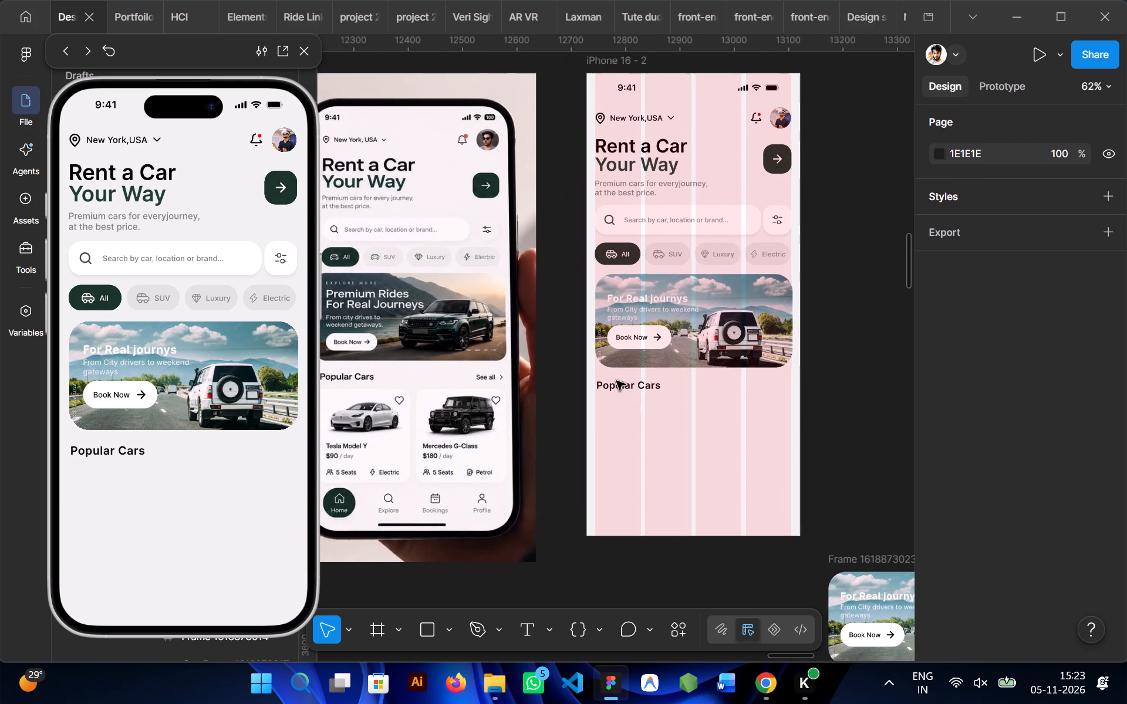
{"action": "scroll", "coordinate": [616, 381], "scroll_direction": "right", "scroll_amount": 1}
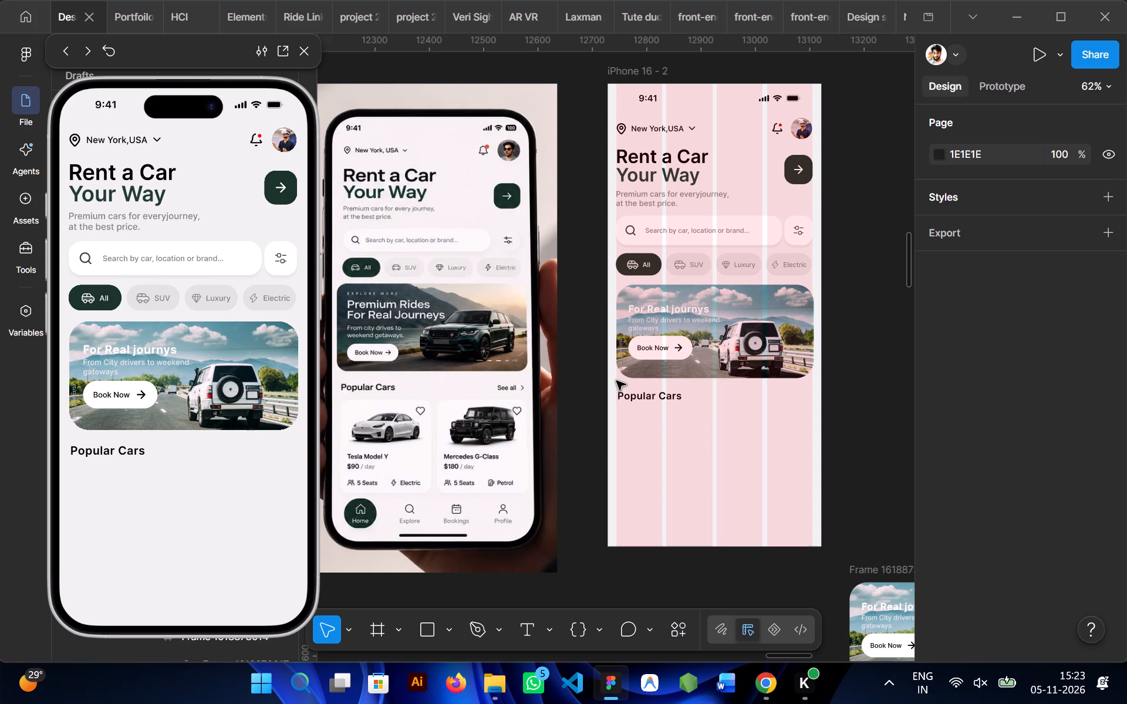
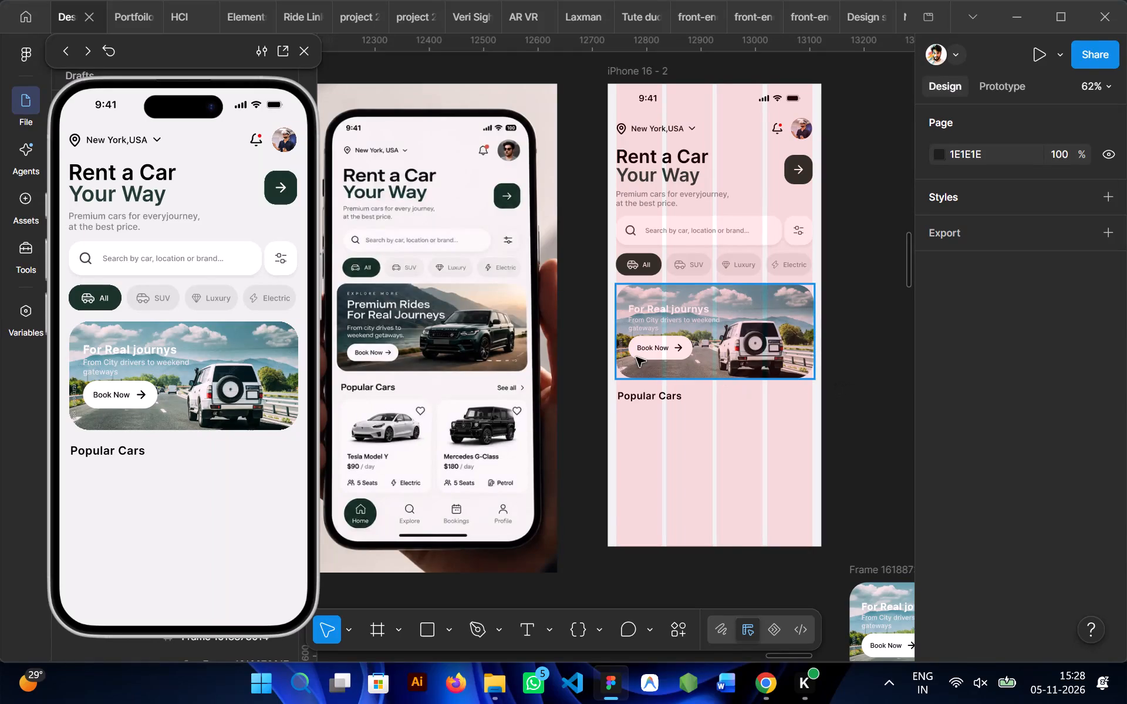
Duplicate the Popular Cars heading just below the original at about X 78 and set the copy's font size to 16.
{"action": "scroll", "coordinate": [689, 430], "scroll_direction": "left", "scroll_amount": 1}
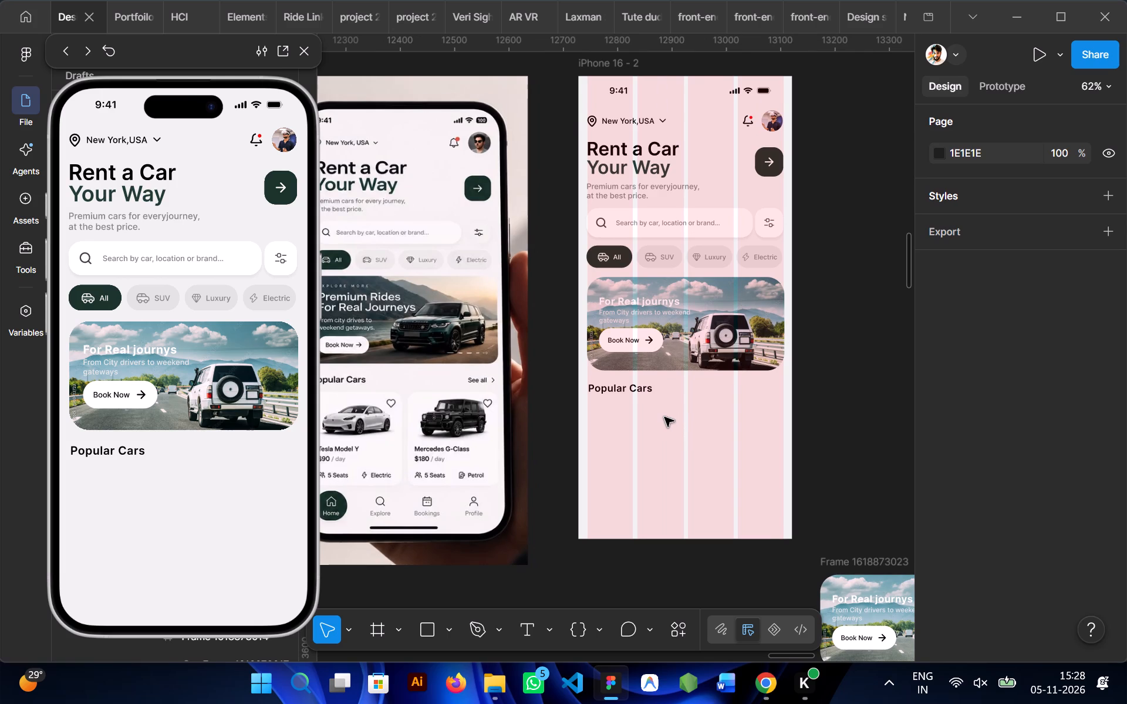
{"action": "left_click", "coordinate": [621, 385], "text": "ctrl"}
{"action": "left_click_drag", "start_coordinate": [612, 390], "coordinate": [636, 403], "text": "alt"}
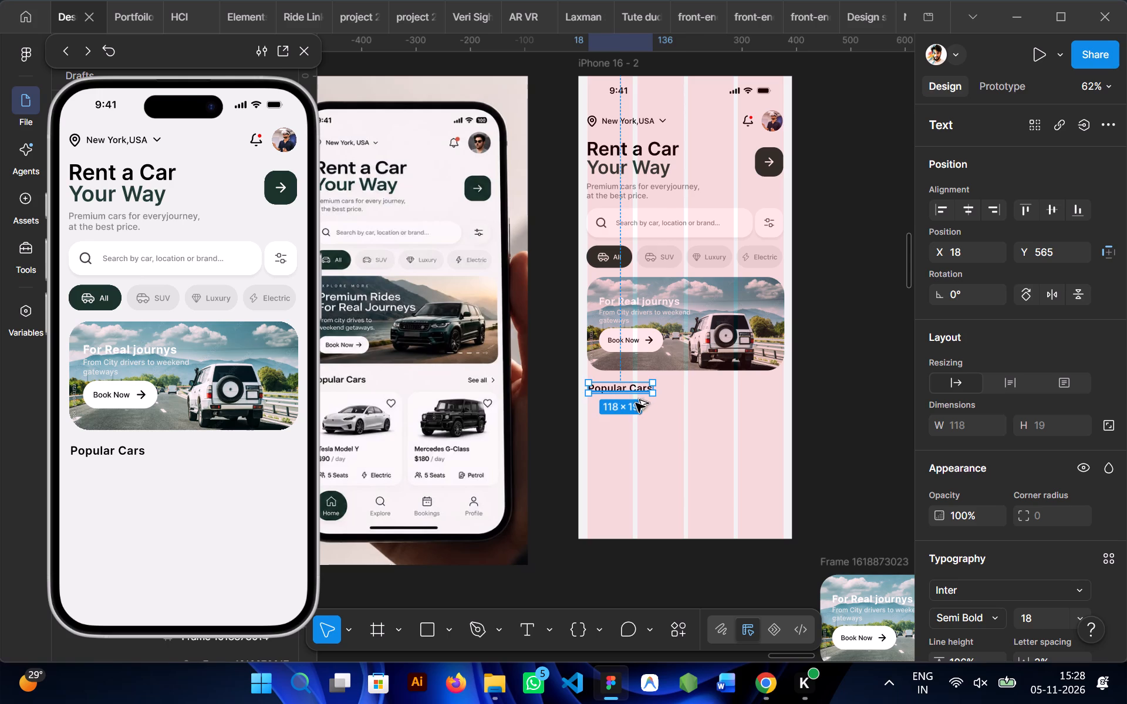
{"action": "left_click_drag", "start_coordinate": [636, 403], "coordinate": [645, 415], "text": "alt"}
{"action": "scroll", "coordinate": [1006, 515], "scroll_direction": "down", "scroll_amount": 1}
{"action": "left_click", "coordinate": [1031, 453]}
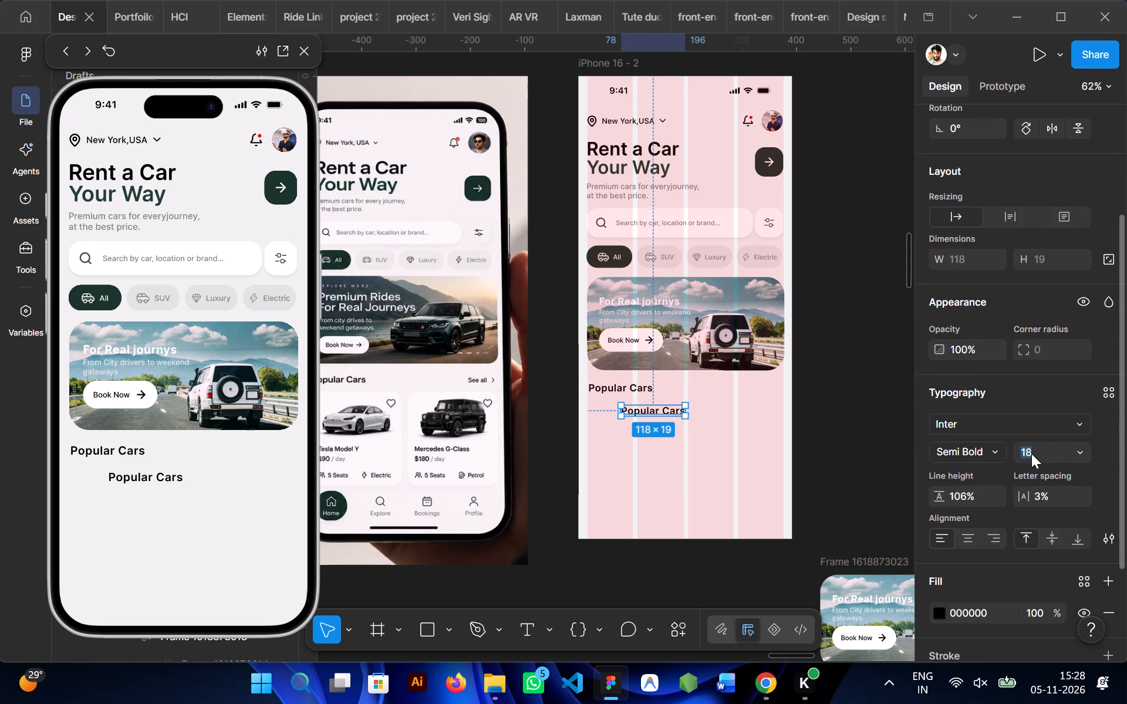
{"action": "type", "text": "16"}
{"action": "key", "text": "Return"}
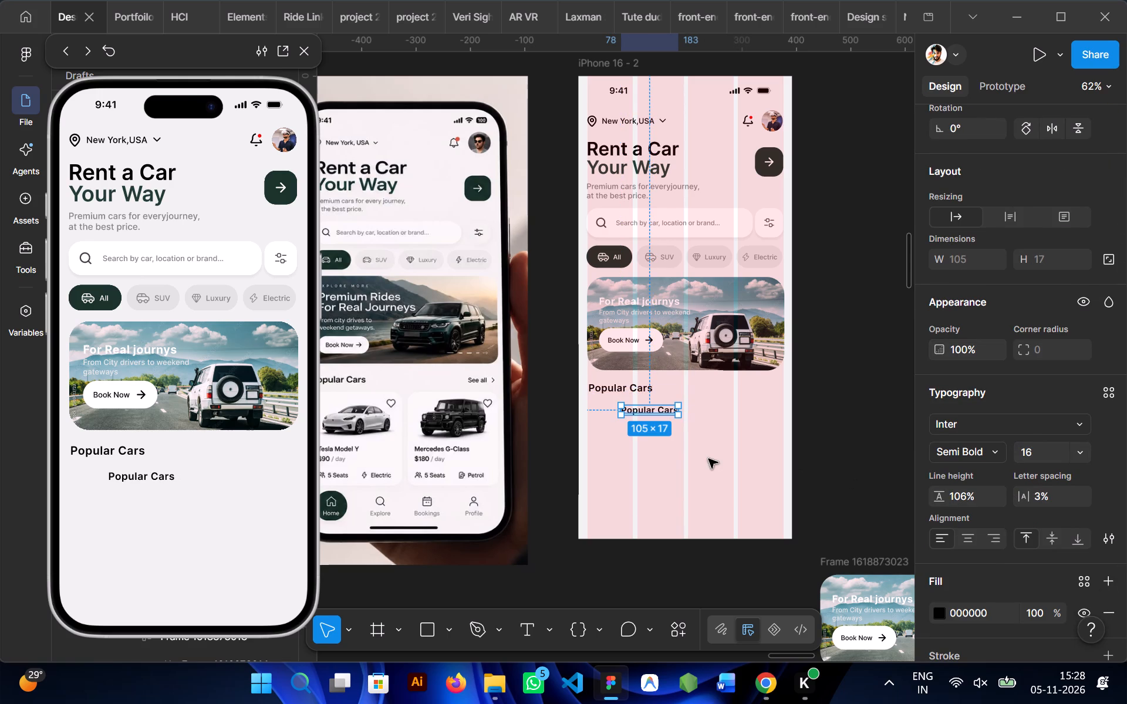
Change the text of the duplicated heading to "See all".
{"action": "double_click", "coordinate": [651, 414]}
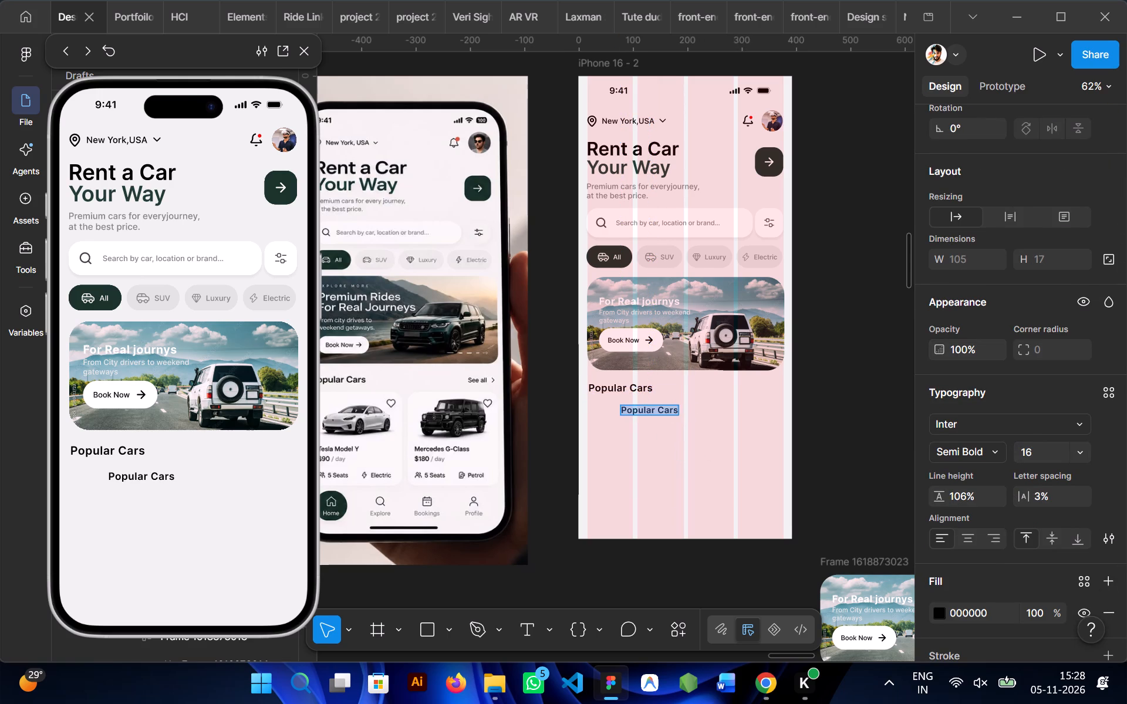
{"action": "type", "text": "Se"}
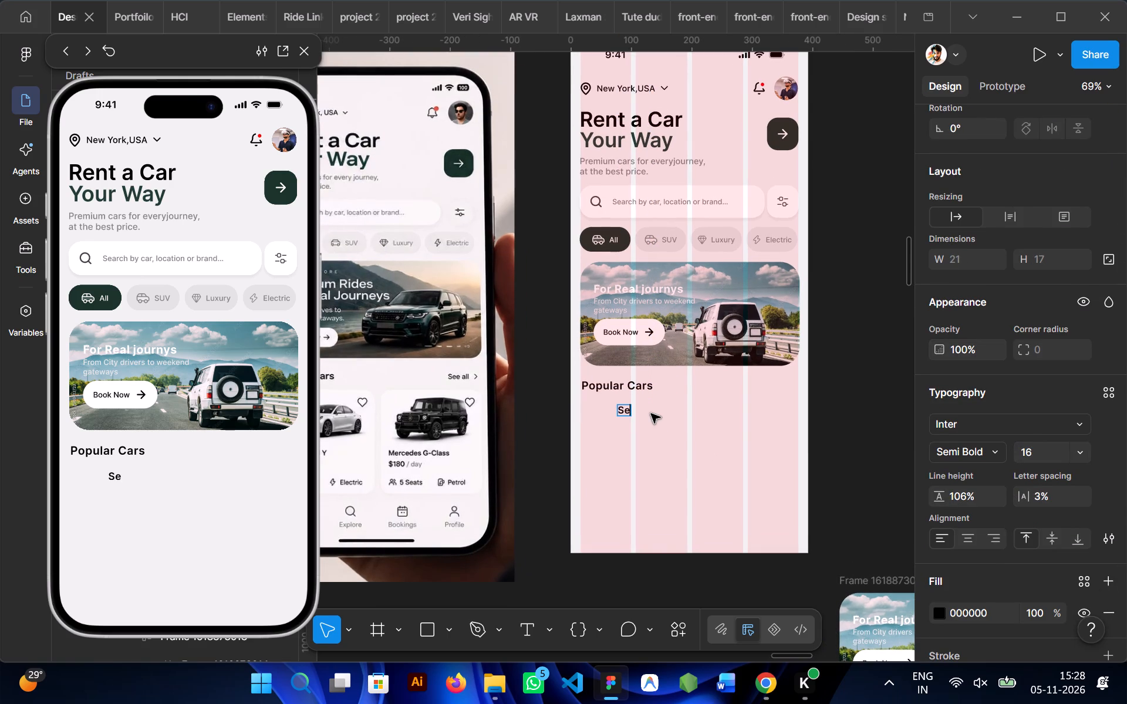
{"action": "key", "text": "s"}
{"action": "key", "text": "BackSpace"}
{"action": "key", "text": "e"}
{"action": "key", "text": "space"}
{"action": "type", "text": "all"}
{"action": "left_click", "coordinate": [690, 428]}
{"action": "left_click", "coordinate": [700, 478]}
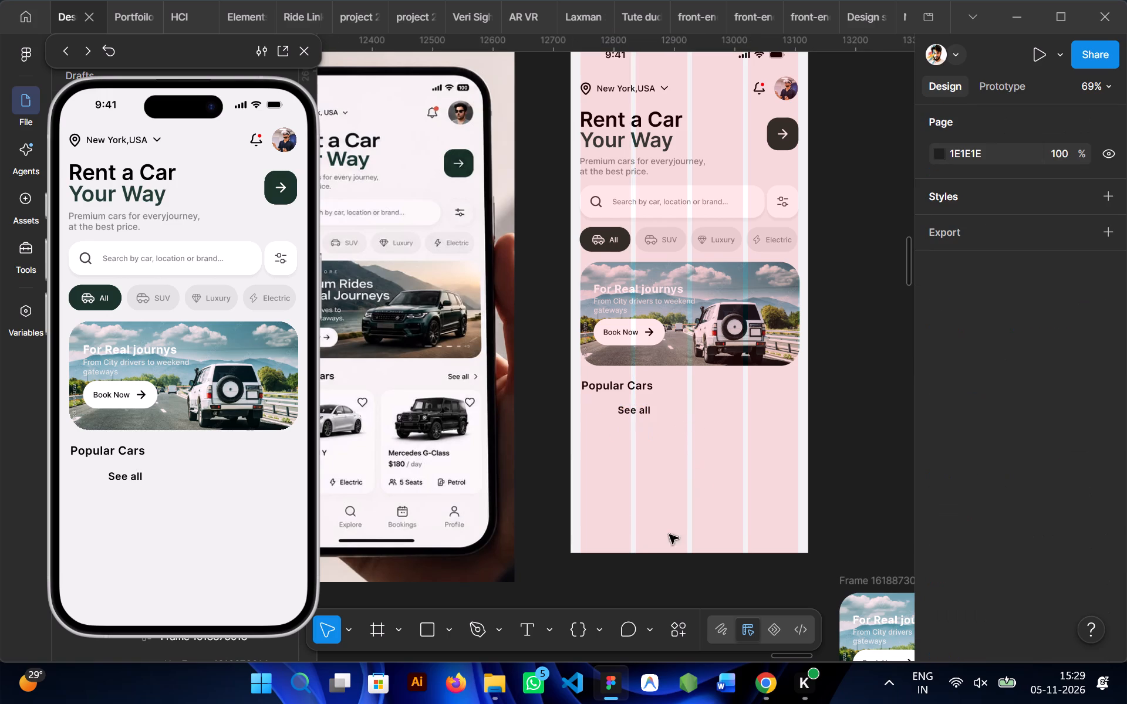
Search the Lucide Icons plugin for "right" and insert the chevron-right icon, moving the phone preview out of the way.
{"action": "left_click", "coordinate": [675, 627]}
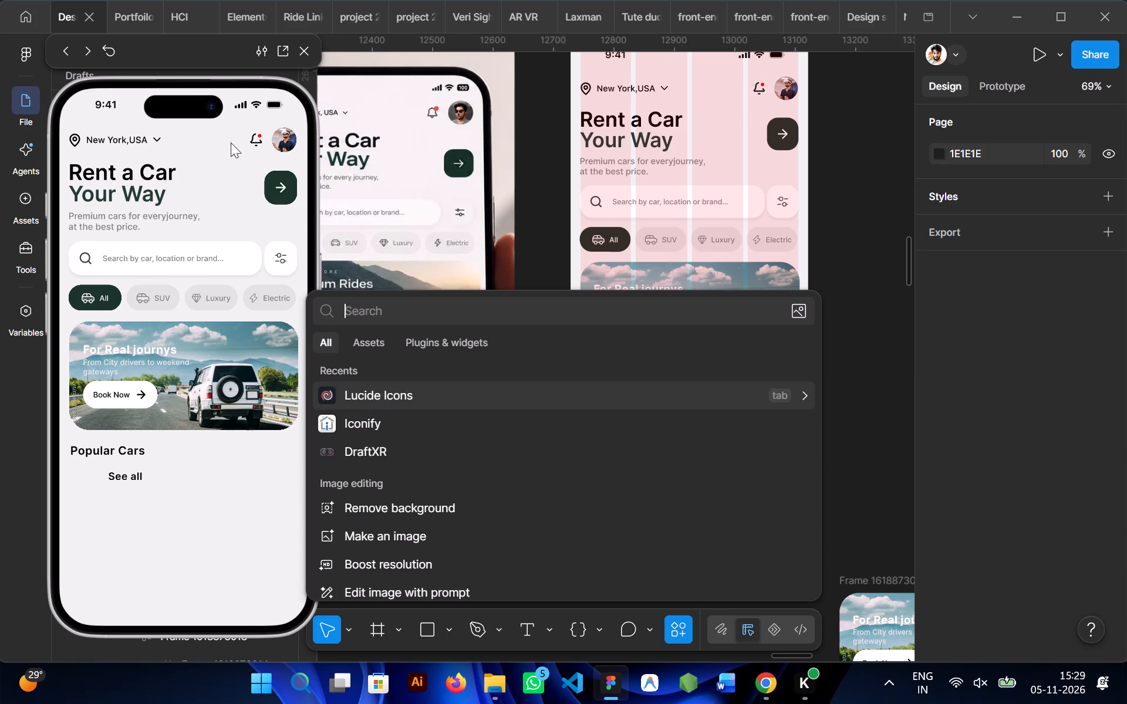
{"action": "left_click", "coordinate": [403, 394]}
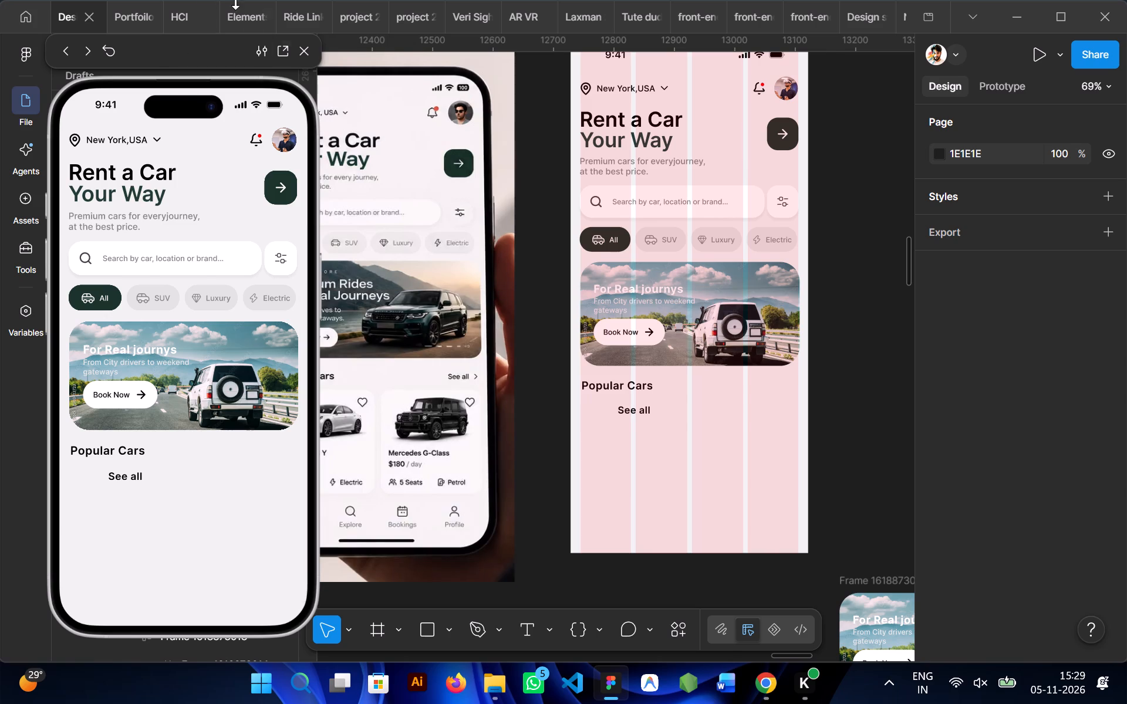
{"action": "left_click_drag", "start_coordinate": [171, 45], "coordinate": [926, 54]}
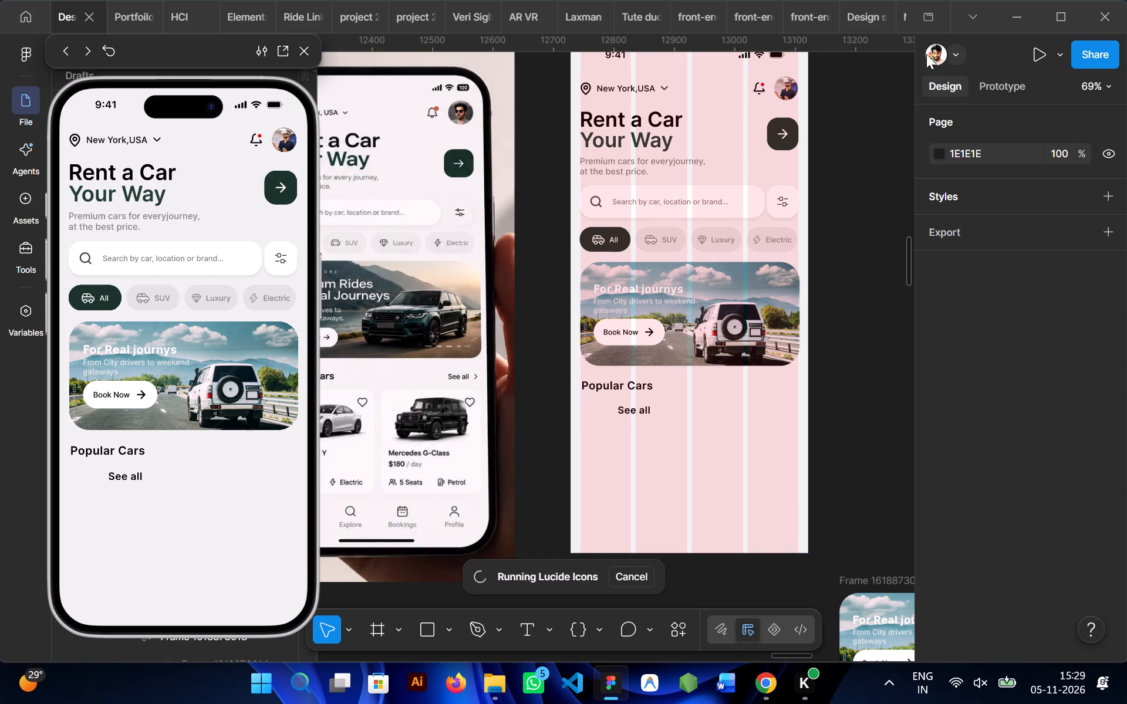
{"action": "left_click_drag", "start_coordinate": [926, 54], "coordinate": [937, 53]}
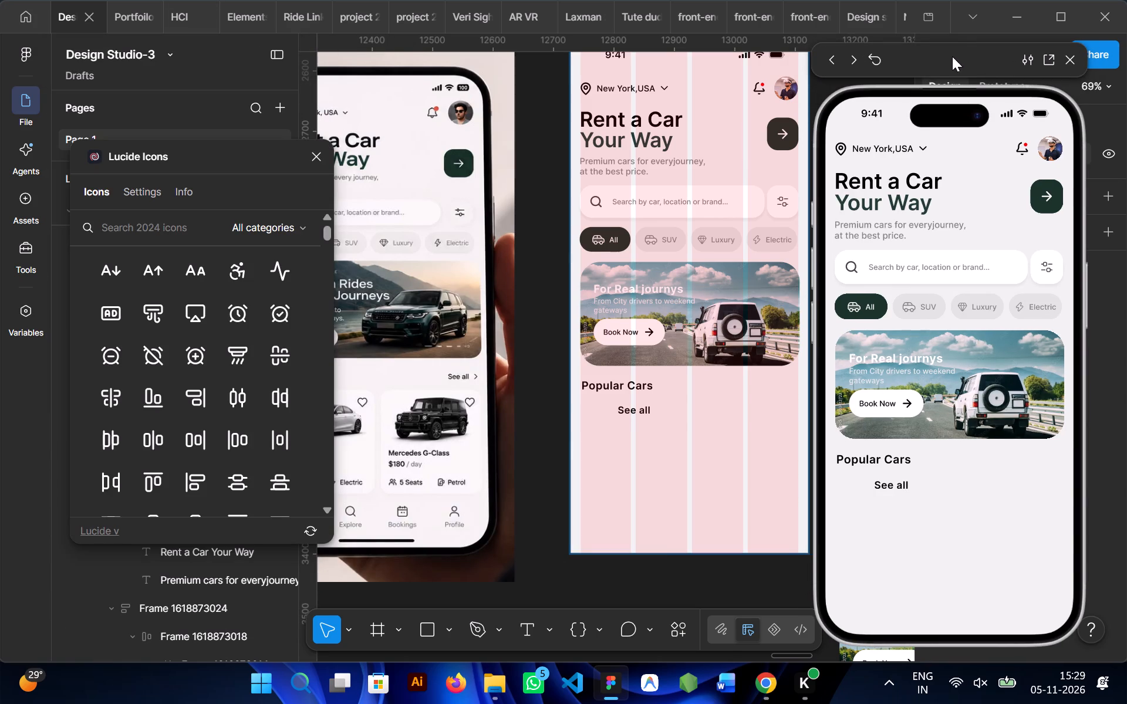
{"action": "left_click_drag", "start_coordinate": [952, 56], "coordinate": [986, 40]}
{"action": "left_click", "coordinate": [145, 228]}
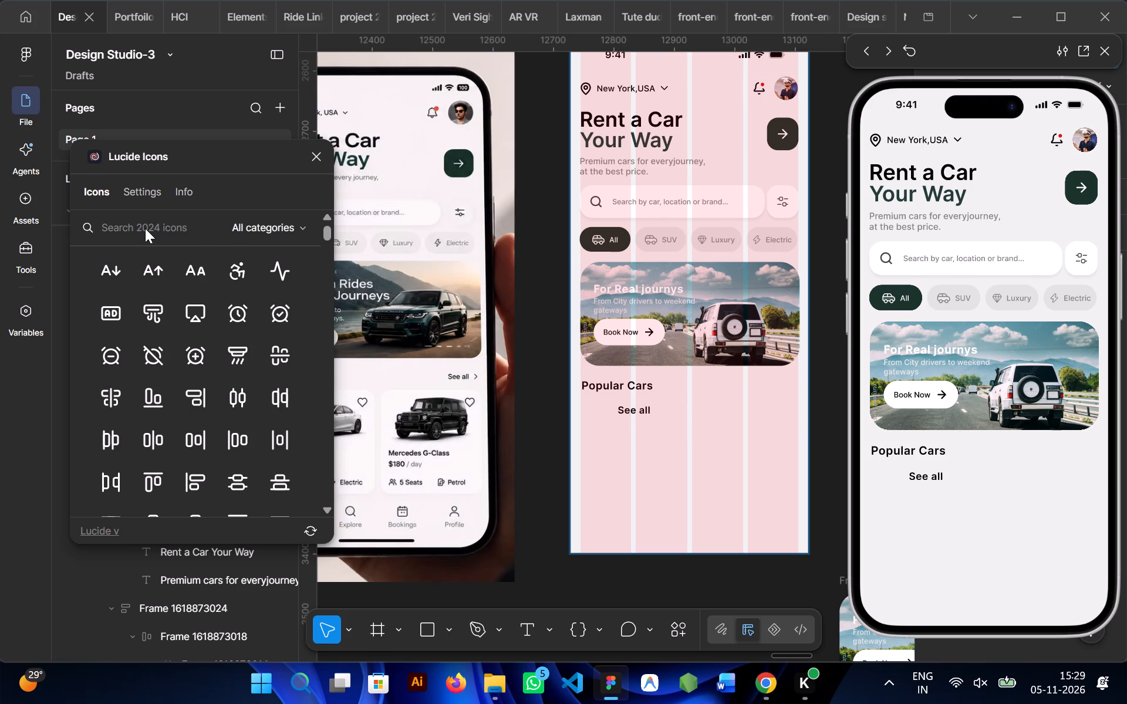
{"action": "type", "text": "ri"}
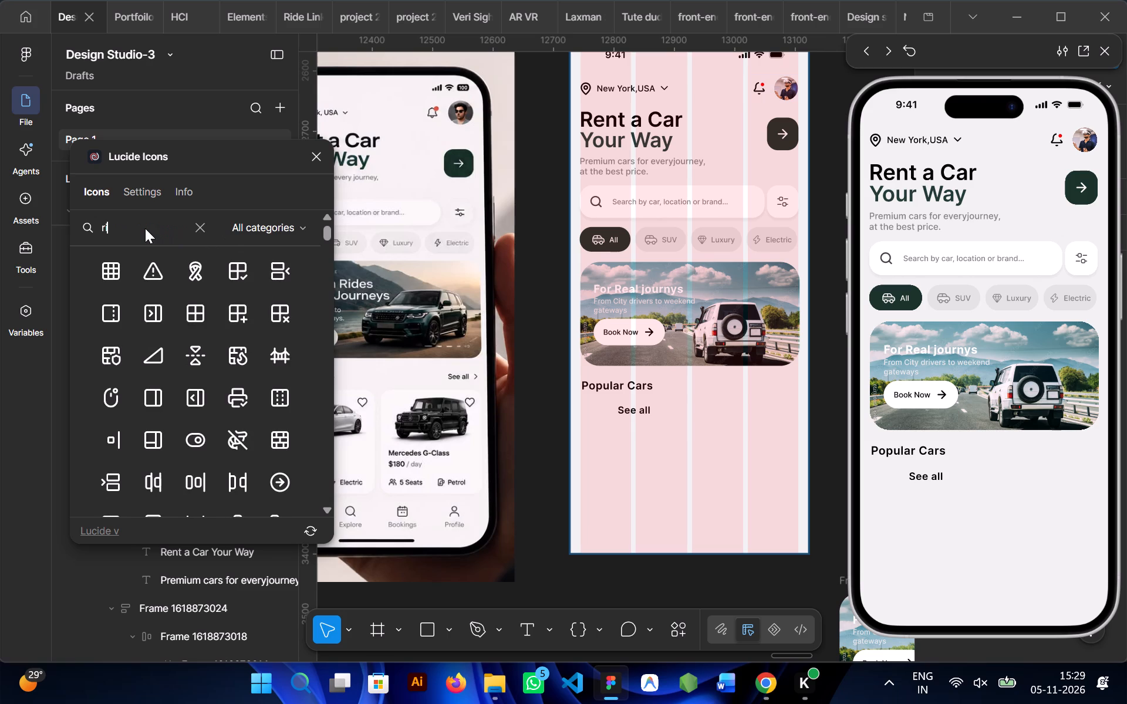
{"action": "type", "text": "ght"}
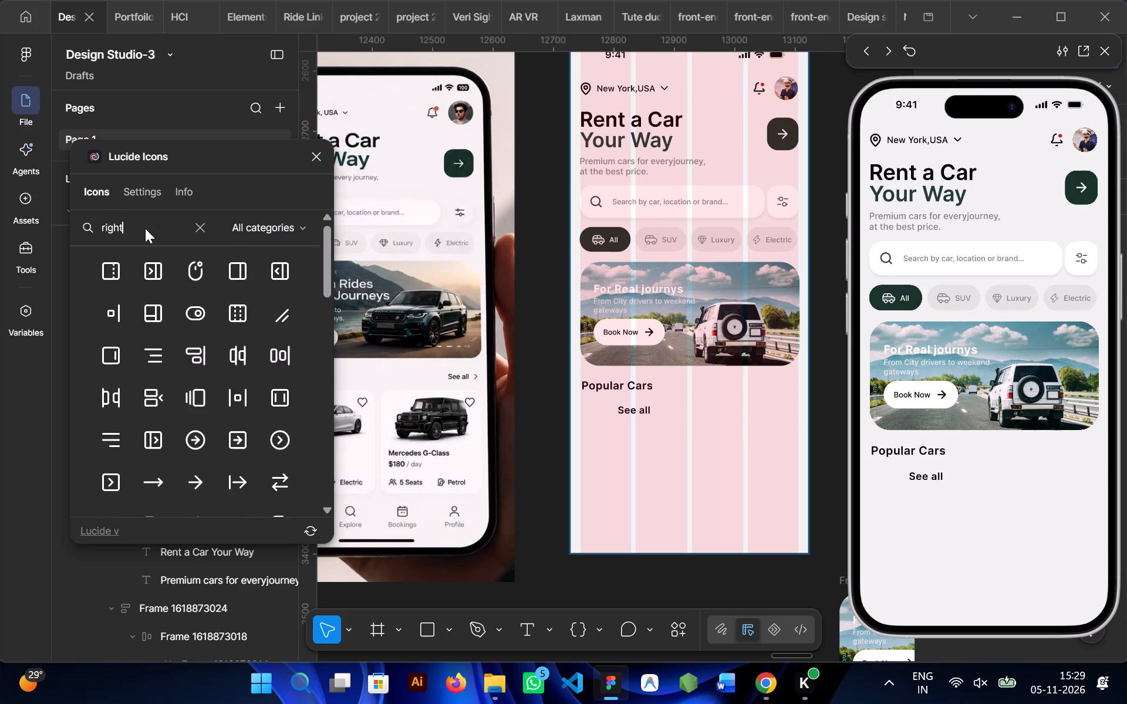
{"action": "scroll", "coordinate": [190, 352], "scroll_direction": "down", "scroll_amount": 1}
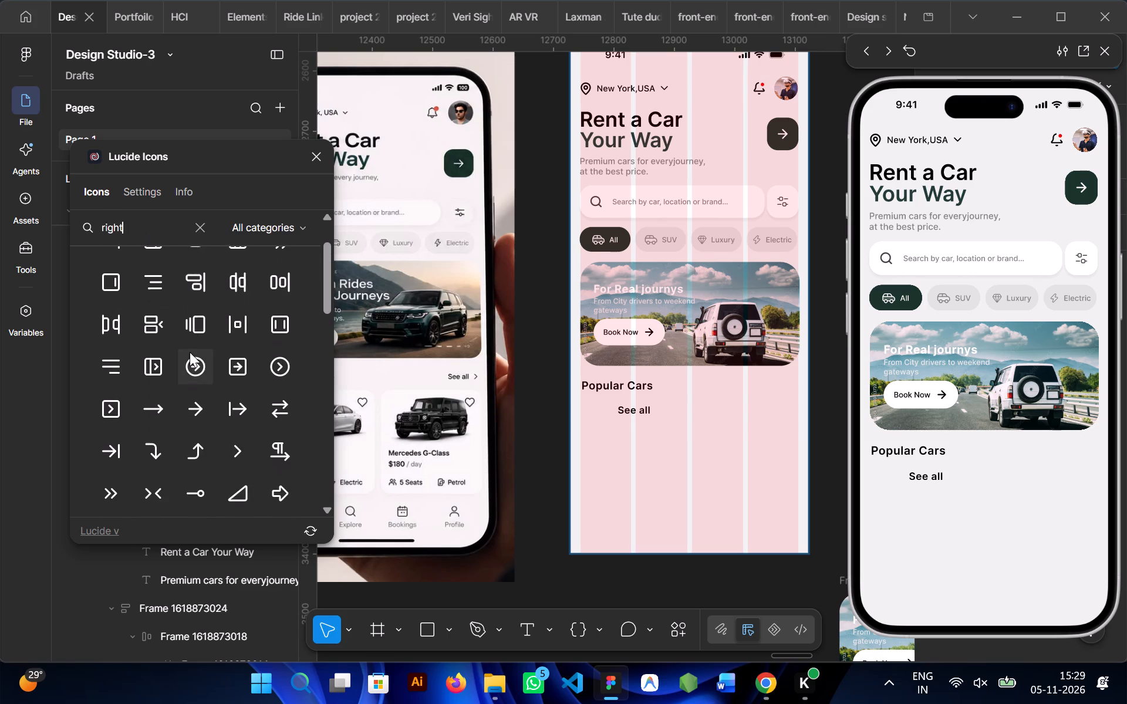
{"action": "scroll", "coordinate": [190, 352], "scroll_direction": "down", "scroll_amount": 1}
{"action": "left_click", "coordinate": [234, 409]}
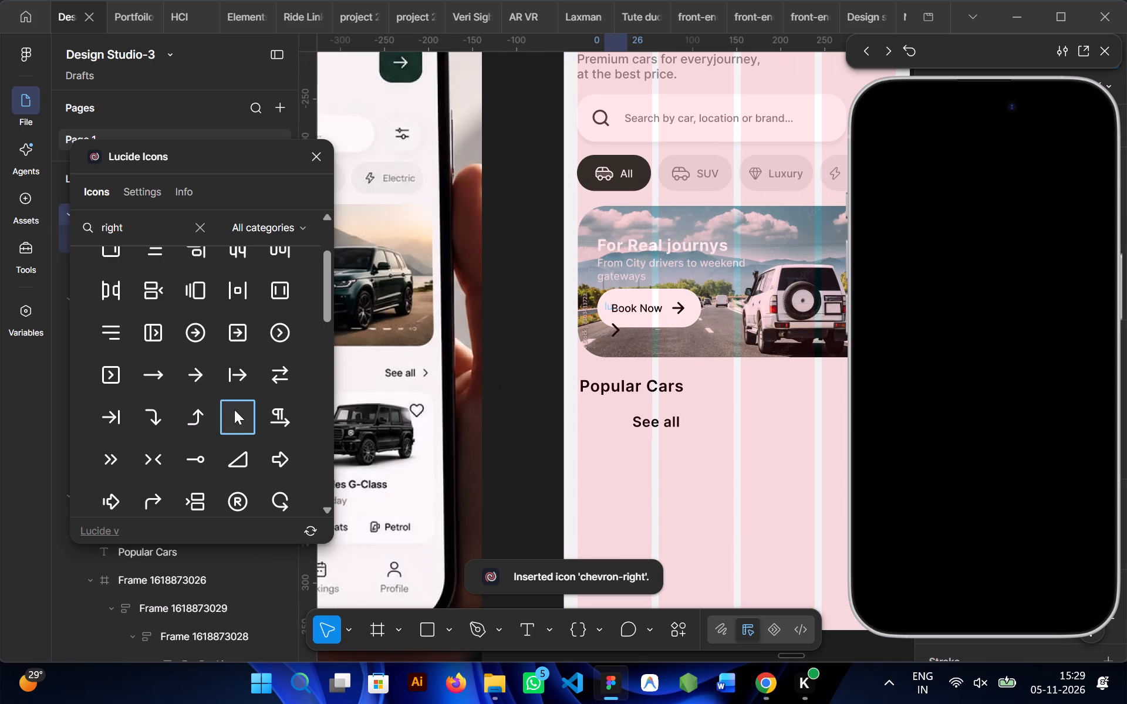
{"action": "scroll", "coordinate": [460, 347], "scroll_direction": "left", "scroll_amount": 1}
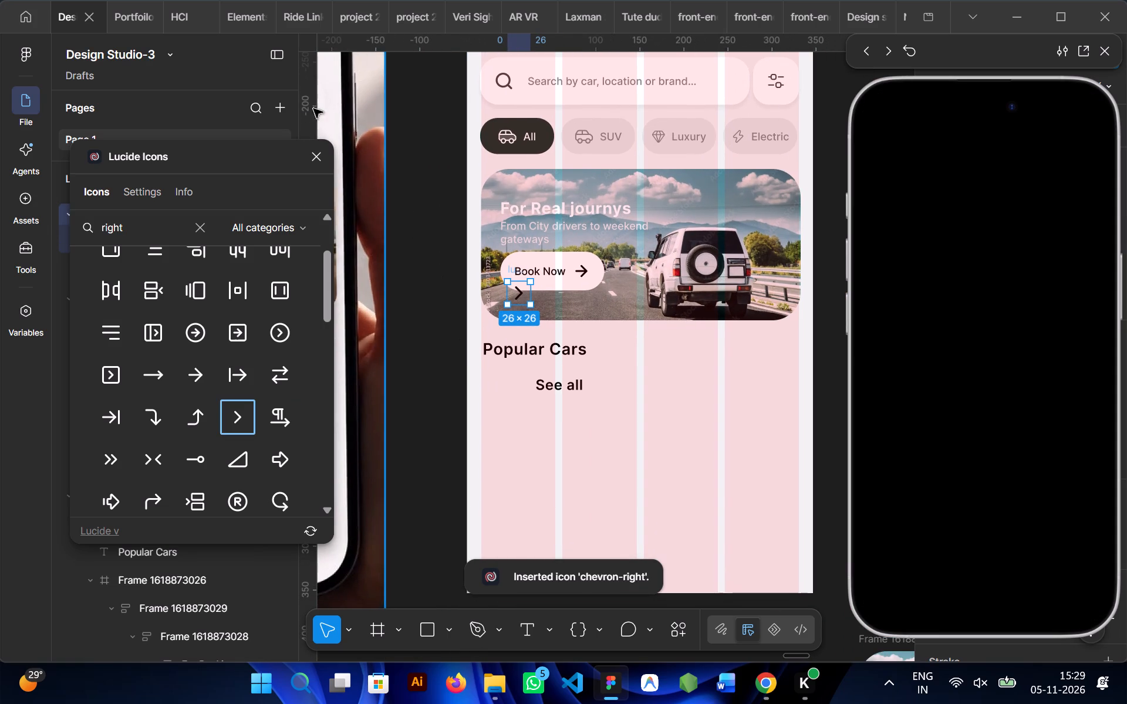
{"action": "left_click", "coordinate": [323, 157]}
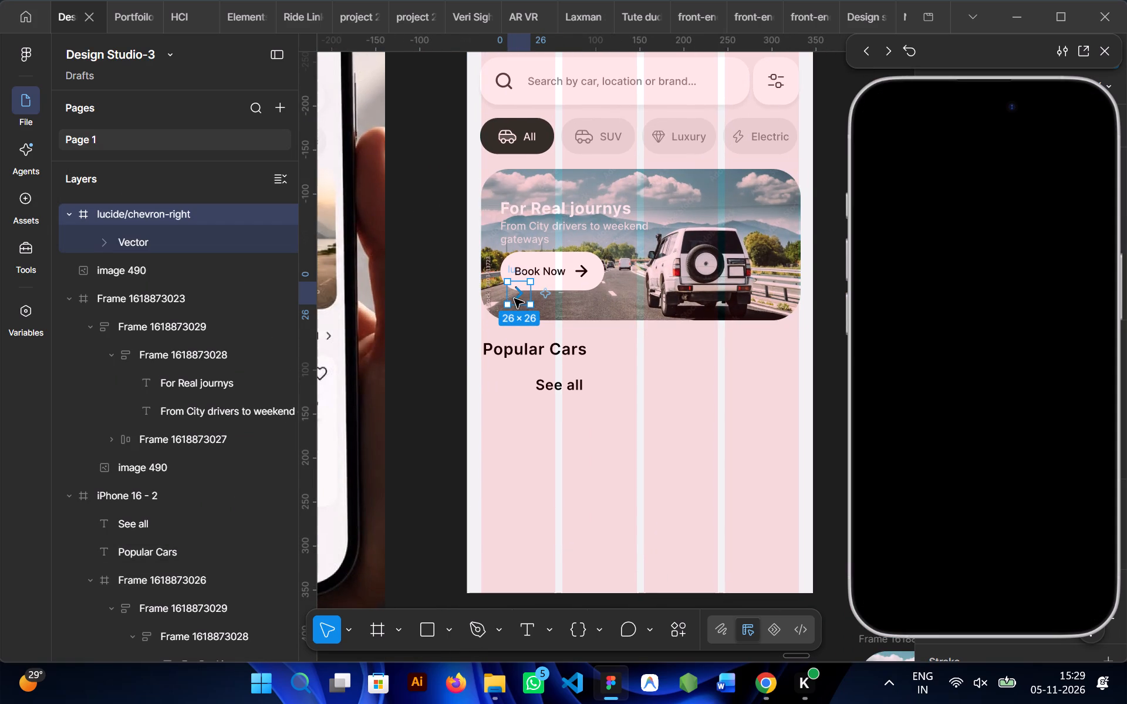
Move the chevron-right icon into the iPhone 16 - 2 frame, directly after the See all text at about X 142, Y 603.
{"action": "left_click_drag", "start_coordinate": [519, 297], "coordinate": [635, 395]}
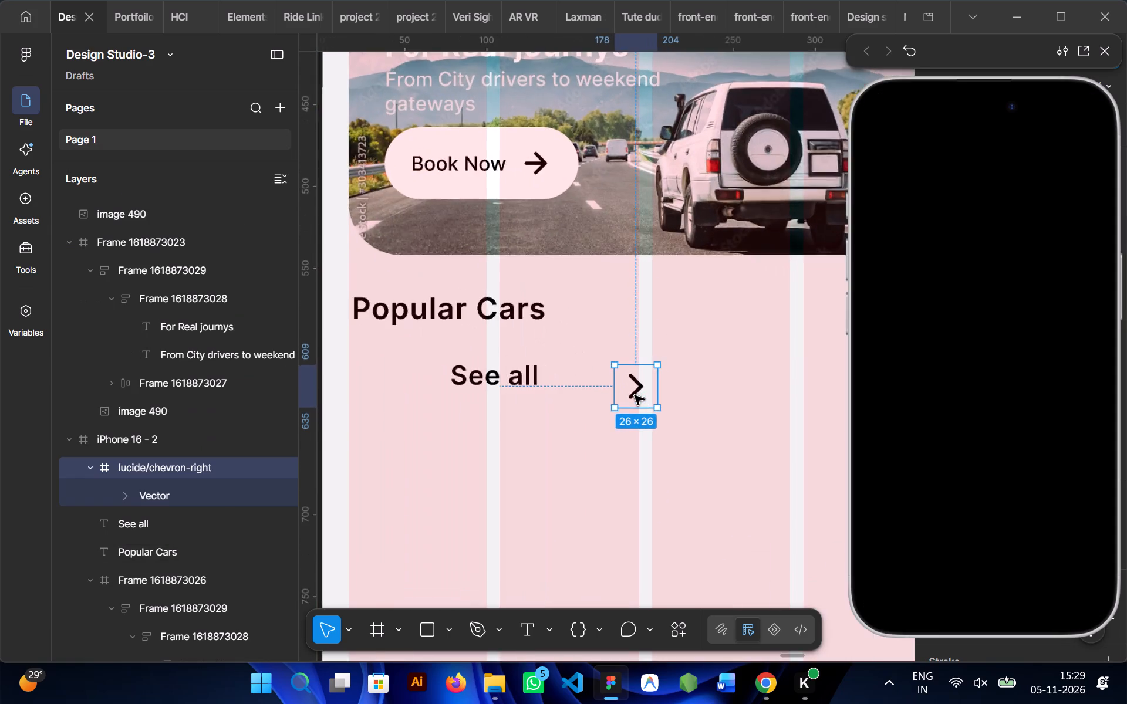
{"action": "left_click", "coordinate": [566, 461]}
{"action": "left_click", "coordinate": [583, 439]}
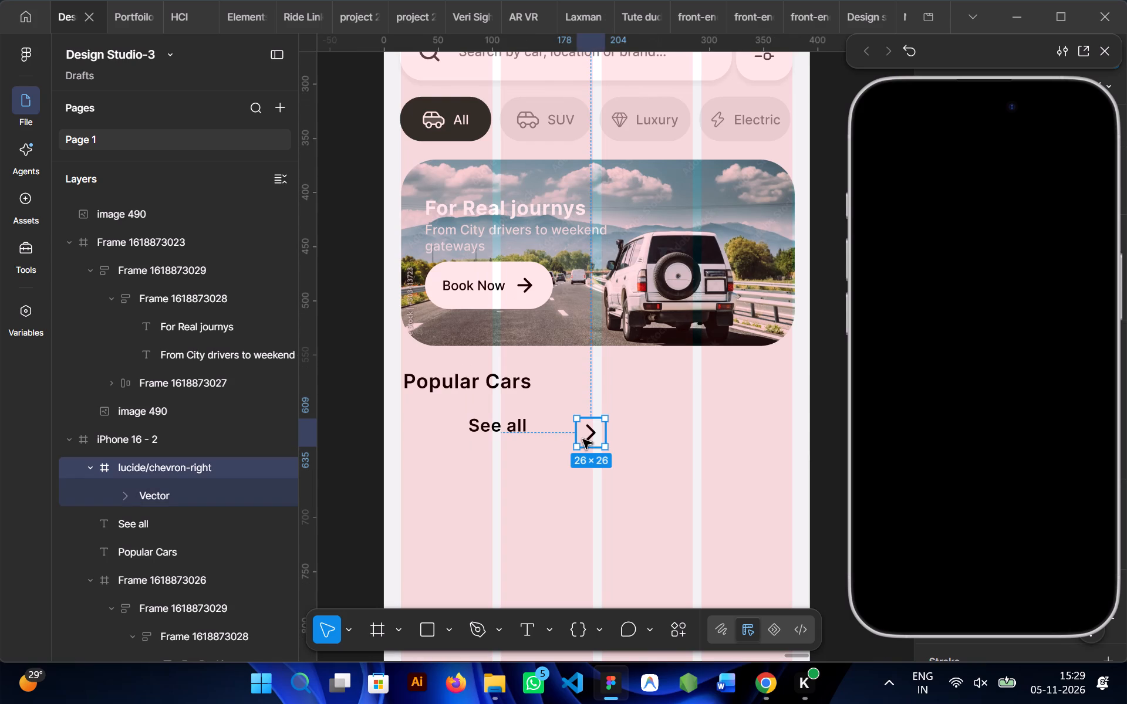
{"action": "left_click_drag", "start_coordinate": [586, 438], "coordinate": [546, 431]}
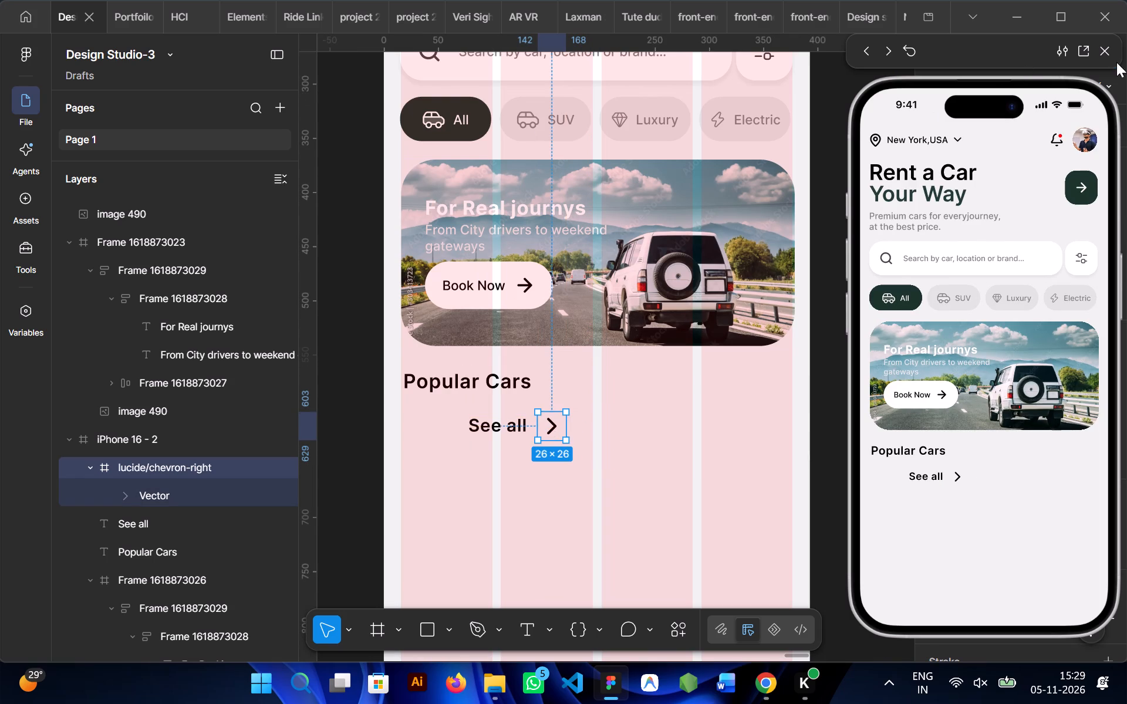
Resize the chevron-right icon to 22 × 22, with the phone preview moved off the design properties.
{"action": "left_click_drag", "start_coordinate": [969, 45], "coordinate": [193, 26]}
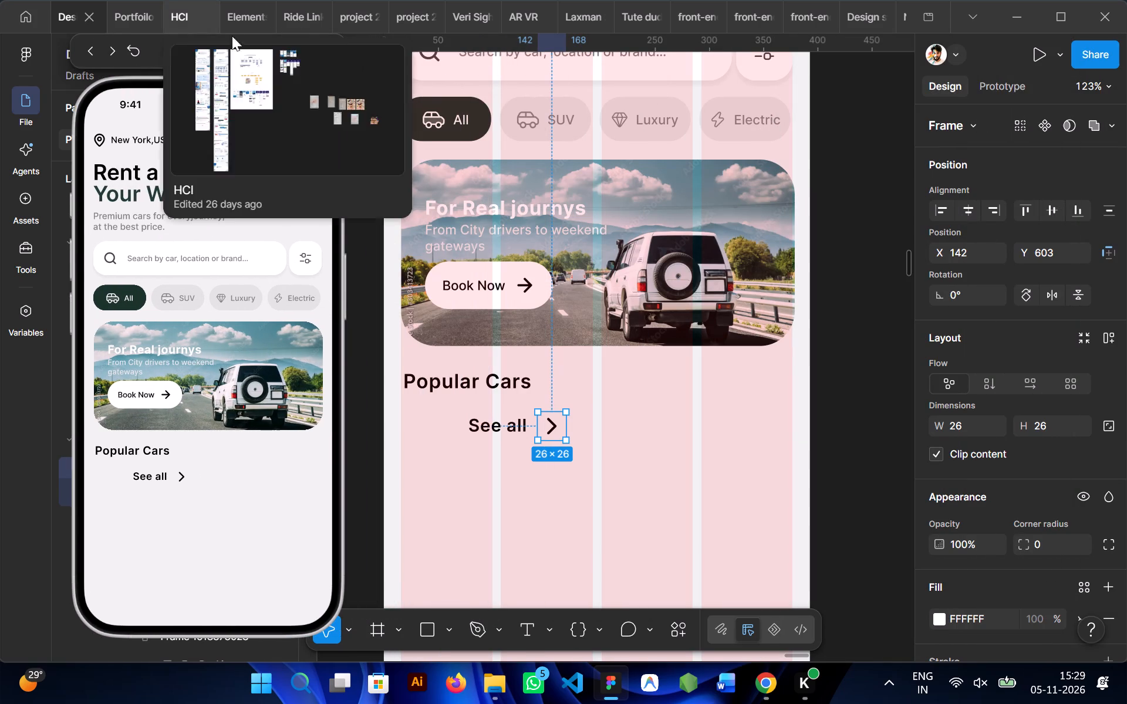
{"action": "scroll", "coordinate": [720, 414], "scroll_direction": "right", "scroll_amount": 1}
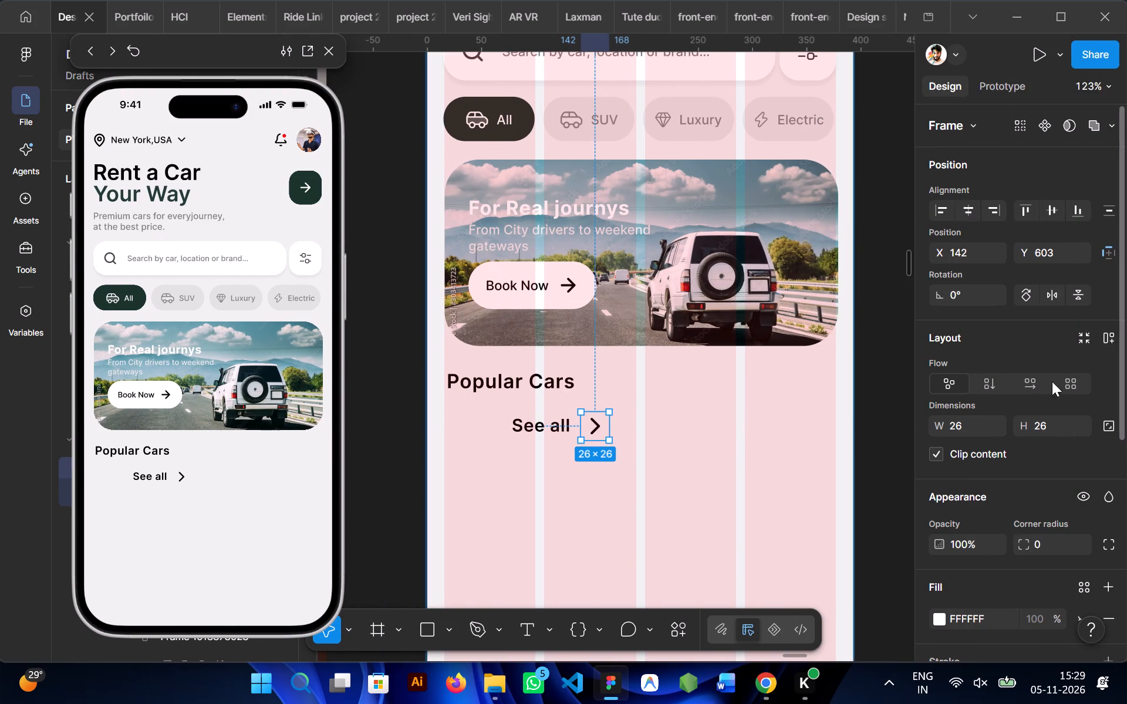
{"action": "scroll", "coordinate": [1020, 412], "scroll_direction": "down", "scroll_amount": 1}
{"action": "left_click", "coordinate": [969, 362]}
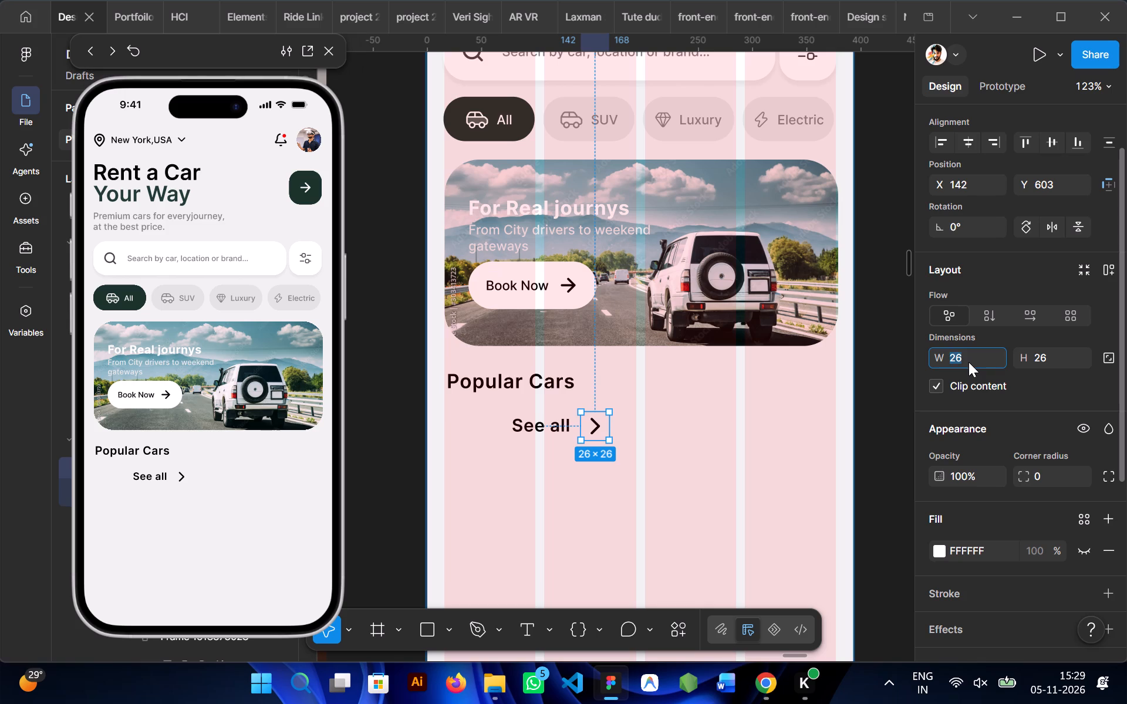
{"action": "type", "text": "22"}
{"action": "left_click", "coordinate": [1052, 361]}
{"action": "type", "text": "22"}
{"action": "left_click", "coordinate": [735, 388]}
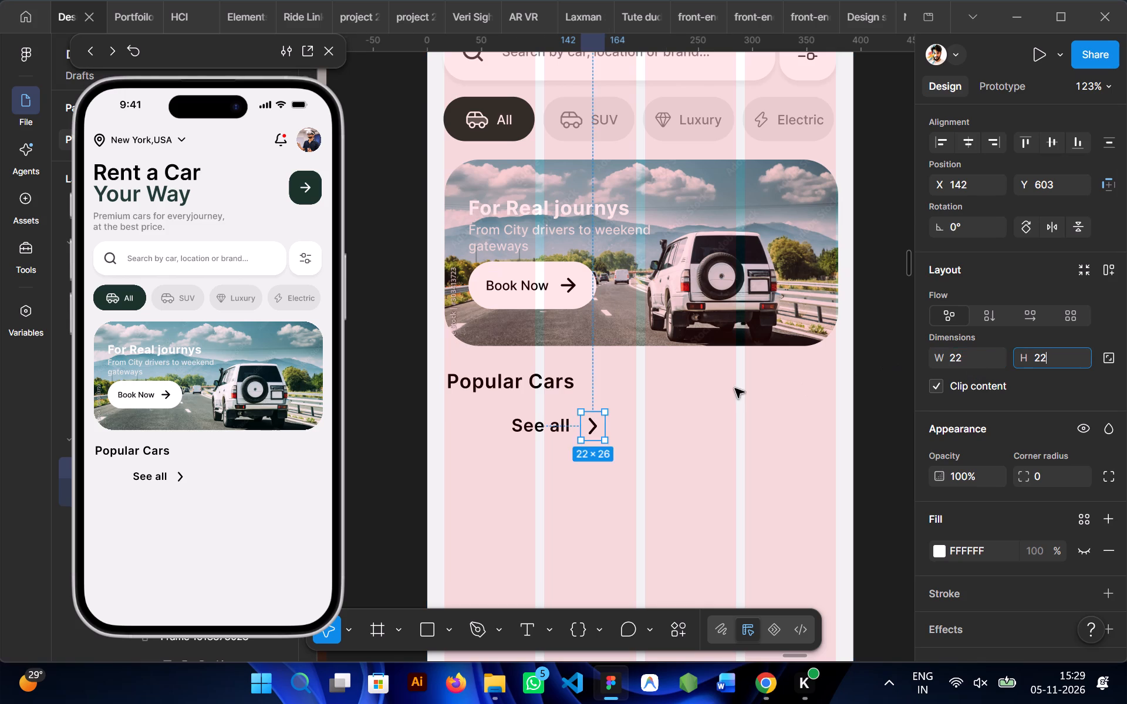
Combine the See all text and the chevron icon in a horizontal auto layout with centred alignment.
{"action": "left_click", "coordinate": [585, 423]}
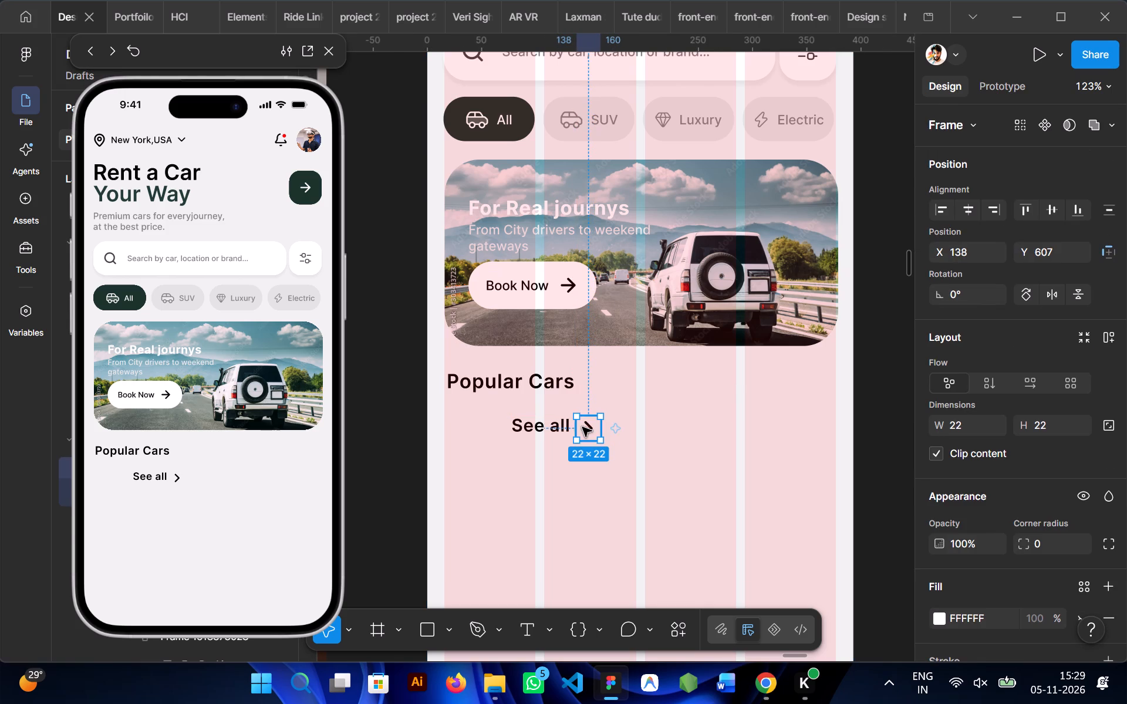
{"action": "left_click", "coordinate": [520, 432], "text": "shift"}
{"action": "key", "text": "shift+a"}
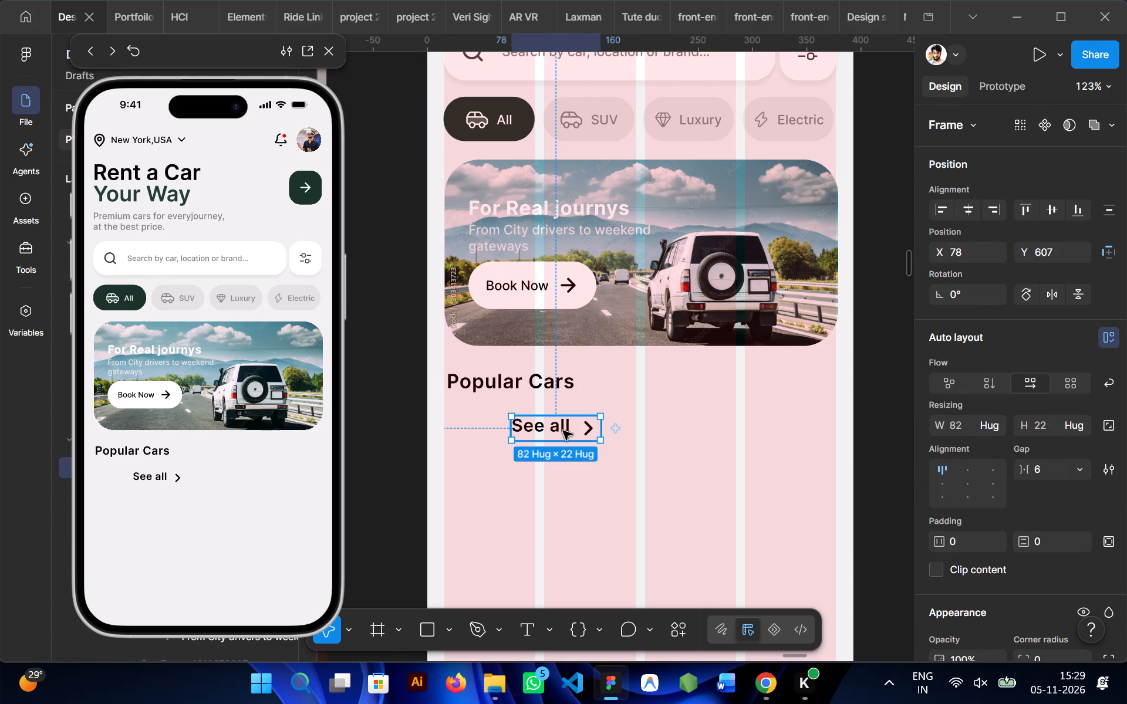
{"action": "left_click_drag", "start_coordinate": [544, 429], "coordinate": [550, 428]}
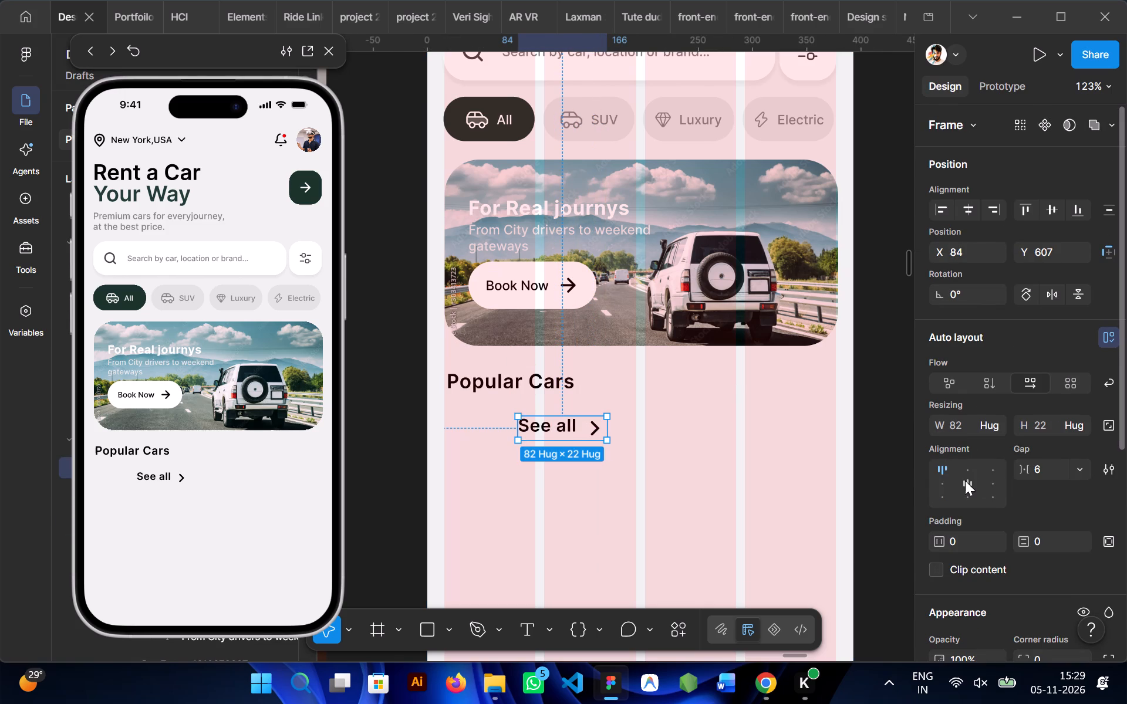
{"action": "left_click", "coordinate": [965, 480]}
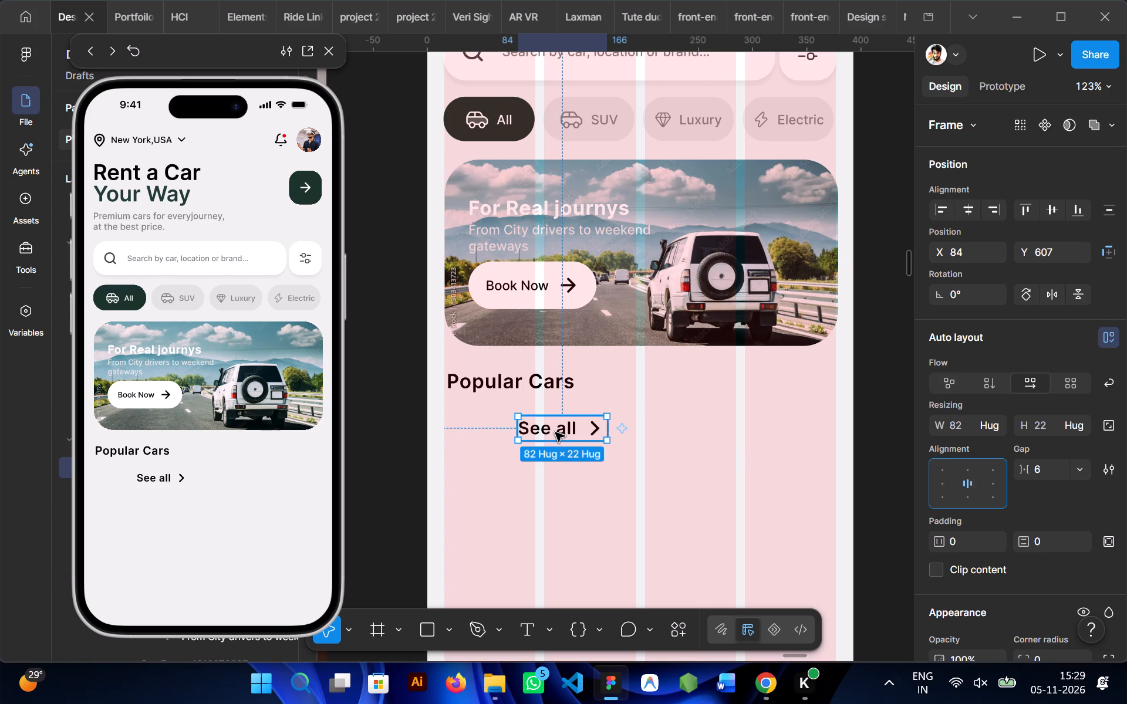
Move the See all row level with the Popular Cars heading, near the frame's right margin at X 302, Y 562.
{"action": "left_click_drag", "start_coordinate": [555, 432], "coordinate": [787, 384]}
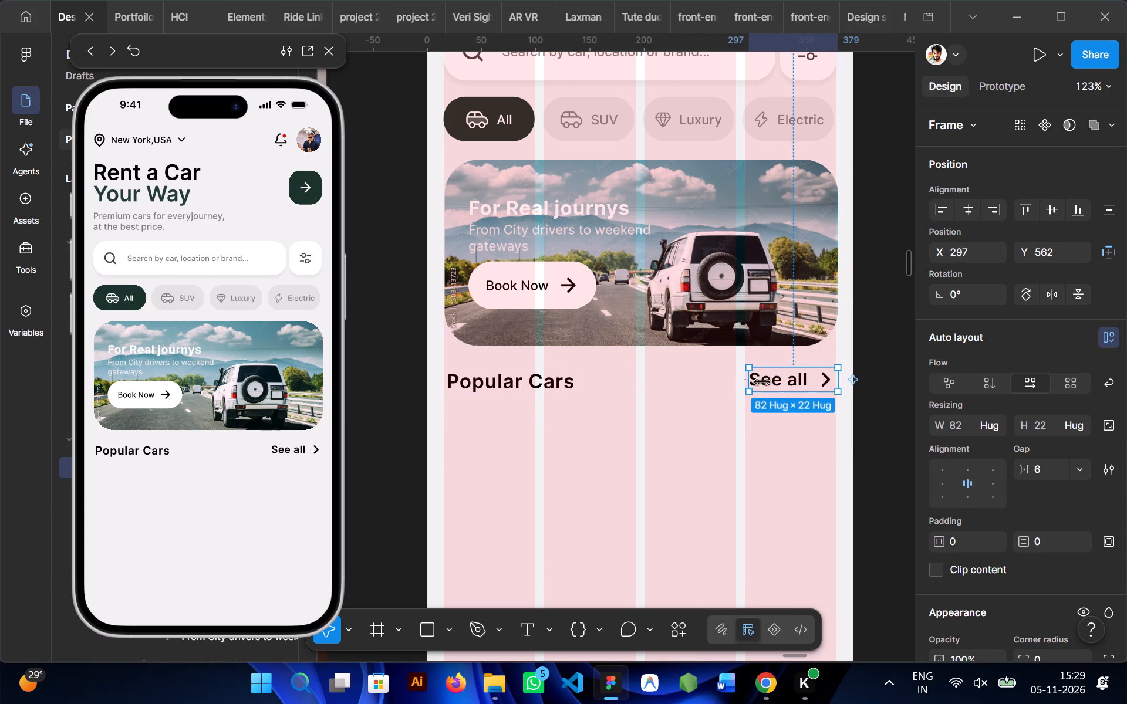
{"action": "left_click", "coordinate": [770, 380]}
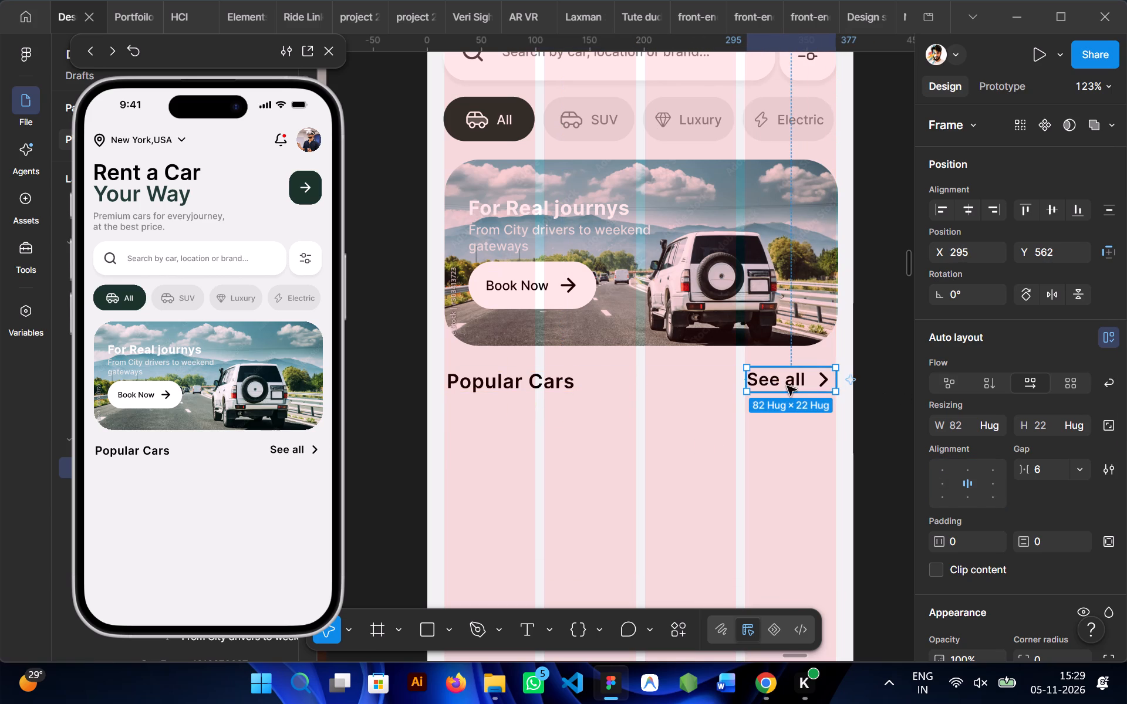
{"action": "scroll", "coordinate": [762, 399], "scroll_direction": "left", "scroll_amount": 1}
{"action": "key", "text": "Right"}
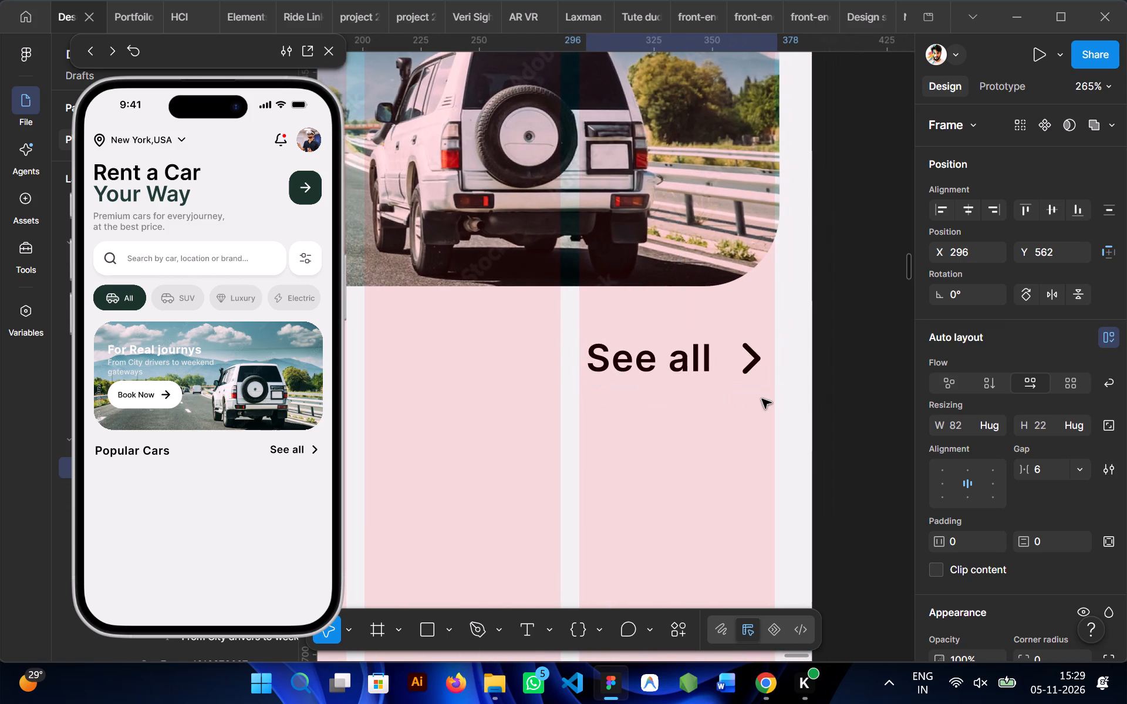
{"action": "key", "text": "Right"}
{"action": "key", "text": "Right"}
{"action": "key", "text": "Right"}
{"action": "key", "text": "Right"}
{"action": "key", "text": "Right"}
{"action": "key", "text": "Right"}
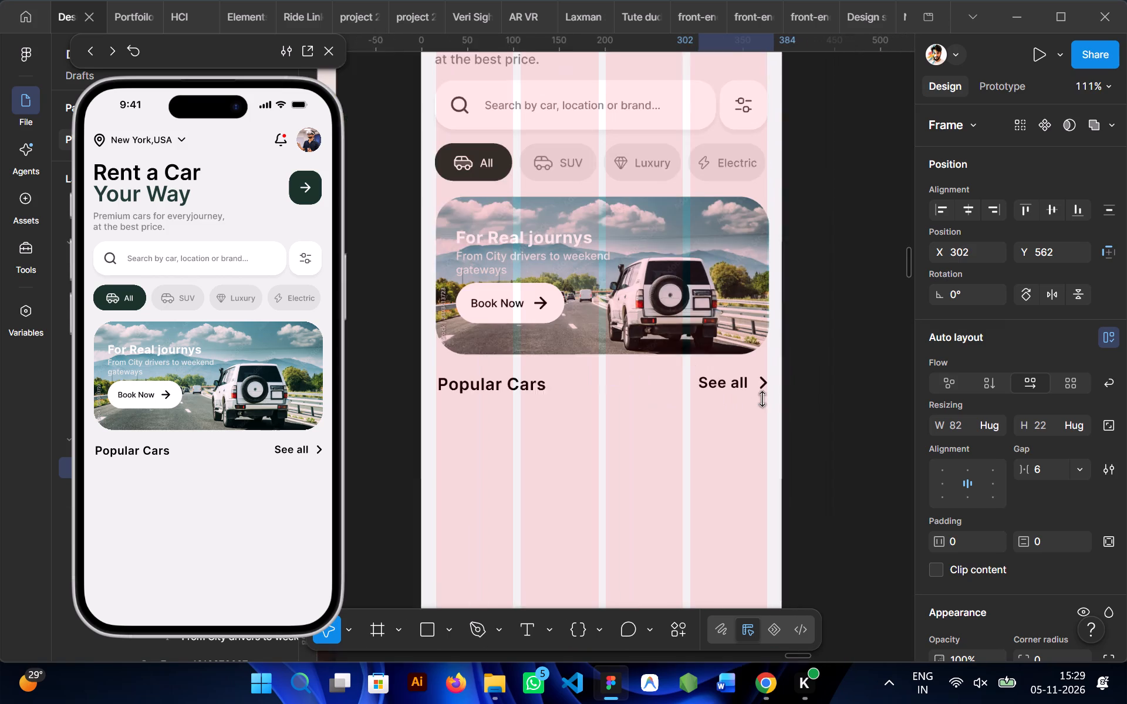
Align the Popular Cars heading and the See all row on their vertical centres and combine them in a horizontal auto layout.
{"action": "left_click", "coordinate": [496, 387], "text": "shift"}
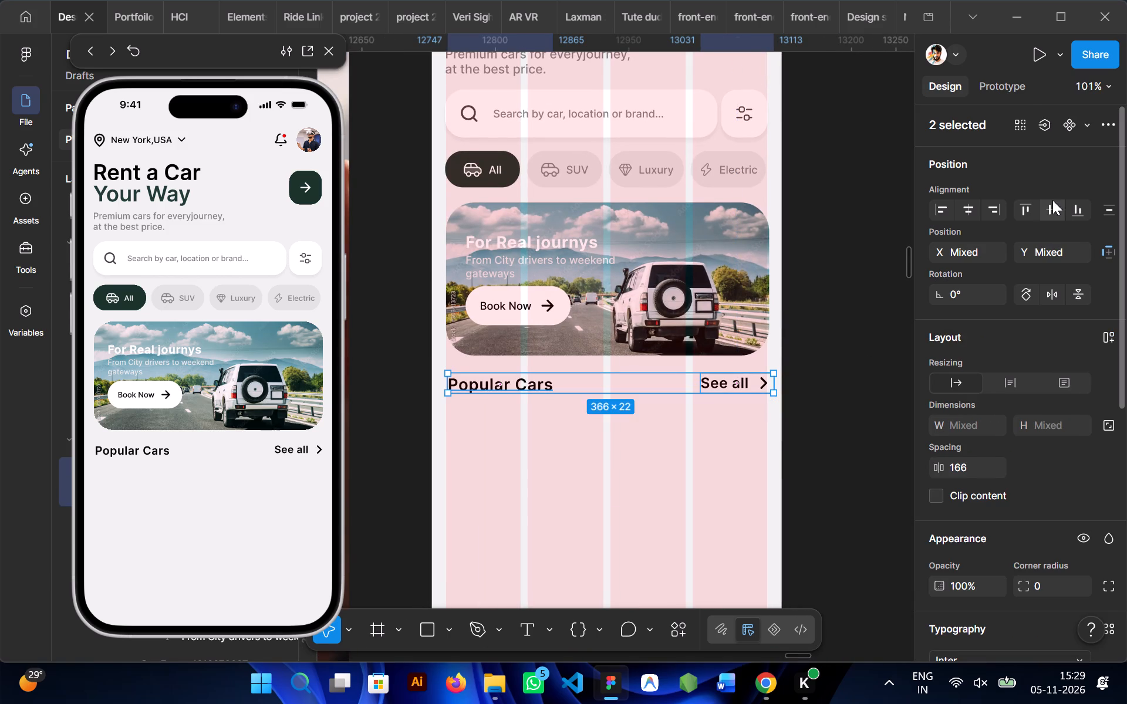
{"action": "left_click", "coordinate": [1054, 205]}
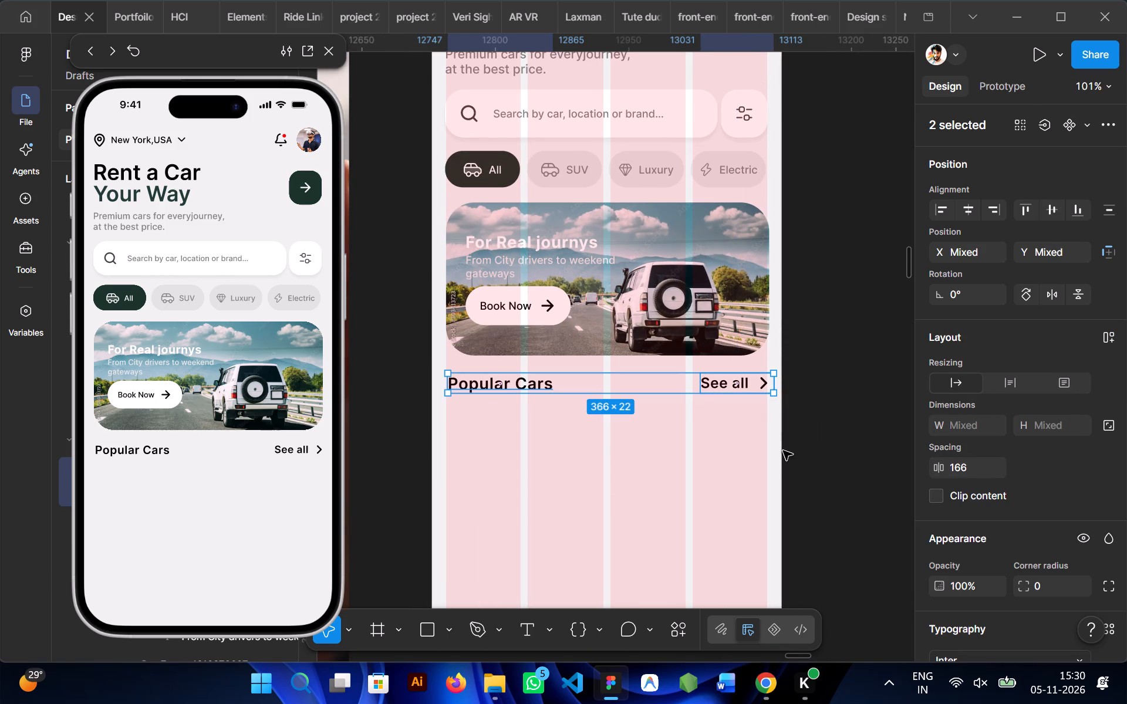
{"action": "key", "text": "shift+a"}
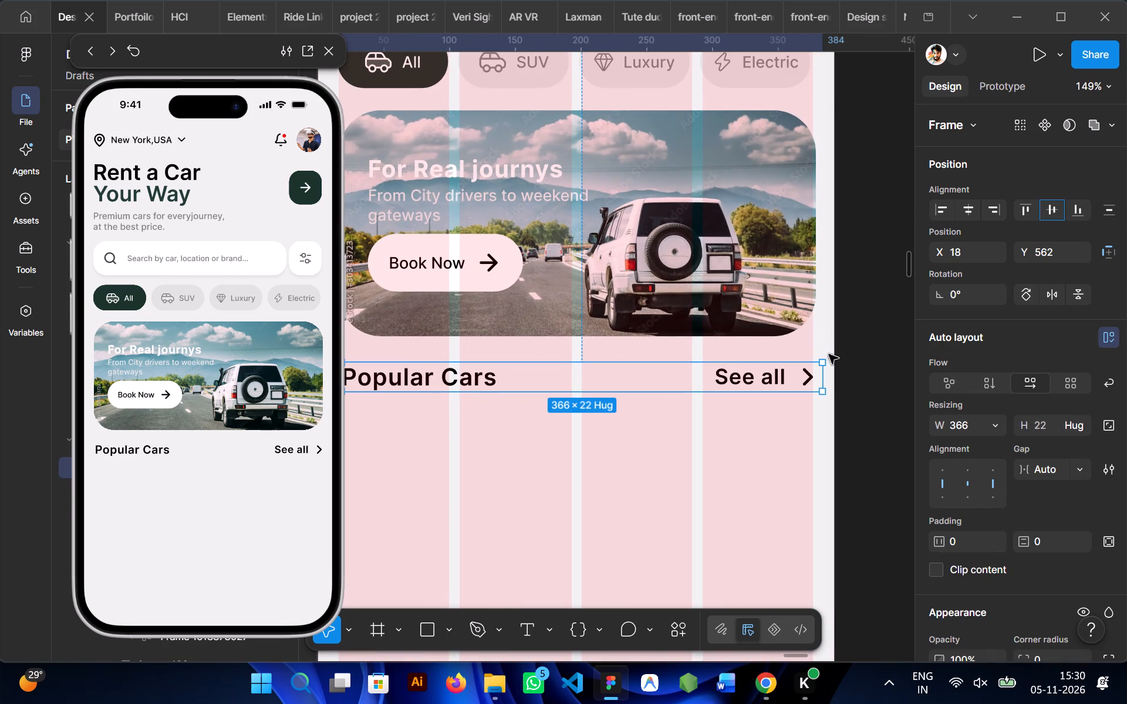
Nudge the Popular Cars header row to X 15 so it lines up with the layout grid's first column.
{"action": "scroll", "coordinate": [667, 500], "scroll_direction": "right", "scroll_amount": 1}
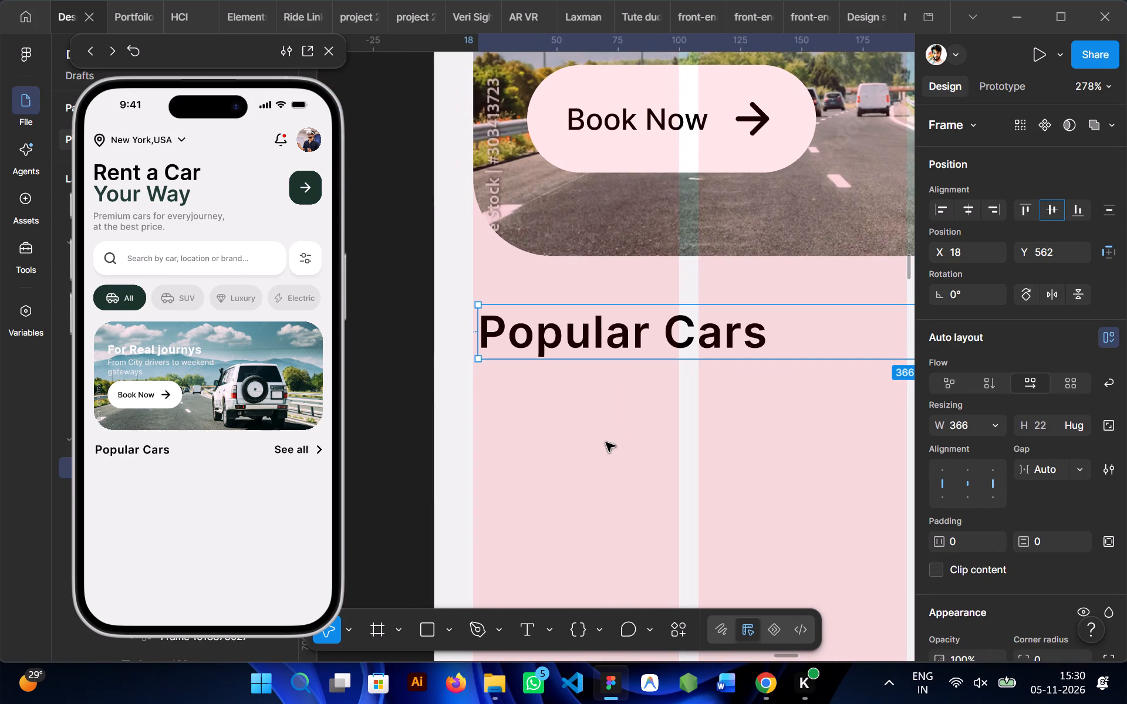
{"action": "key", "text": "Left"}
{"action": "key", "text": "Left"}
{"action": "key", "text": "Left"}
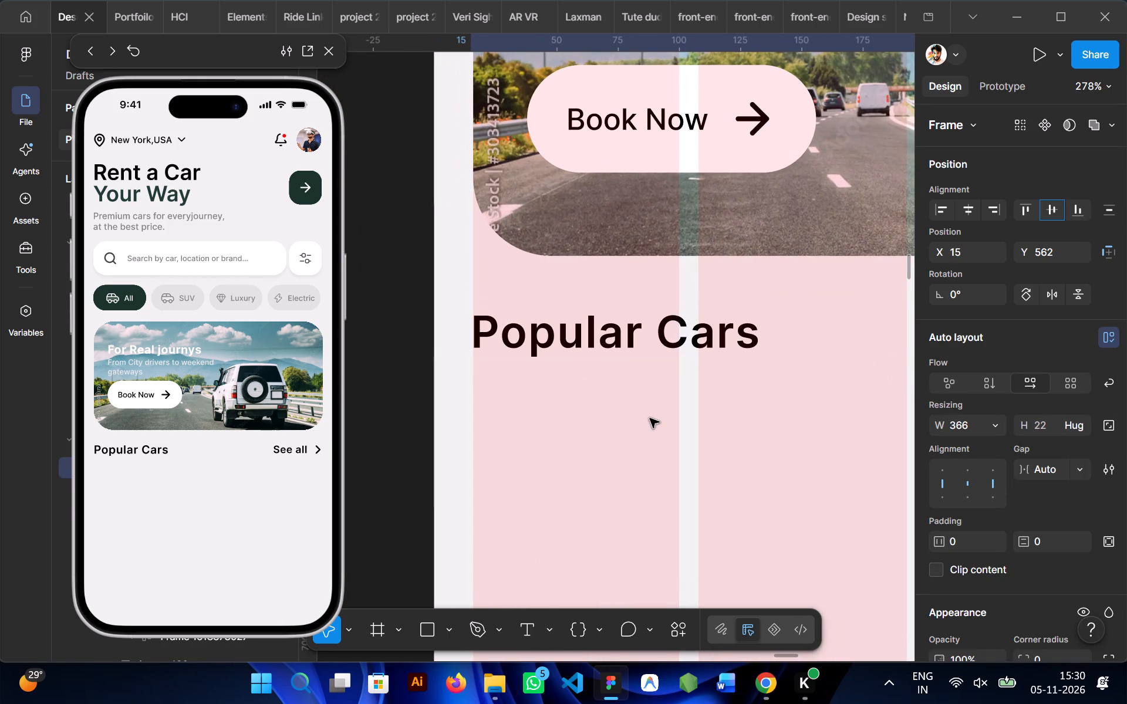
Set the gap between the See all text and its chevron to 7.
{"action": "scroll", "coordinate": [650, 418], "scroll_direction": "left", "scroll_amount": 2}
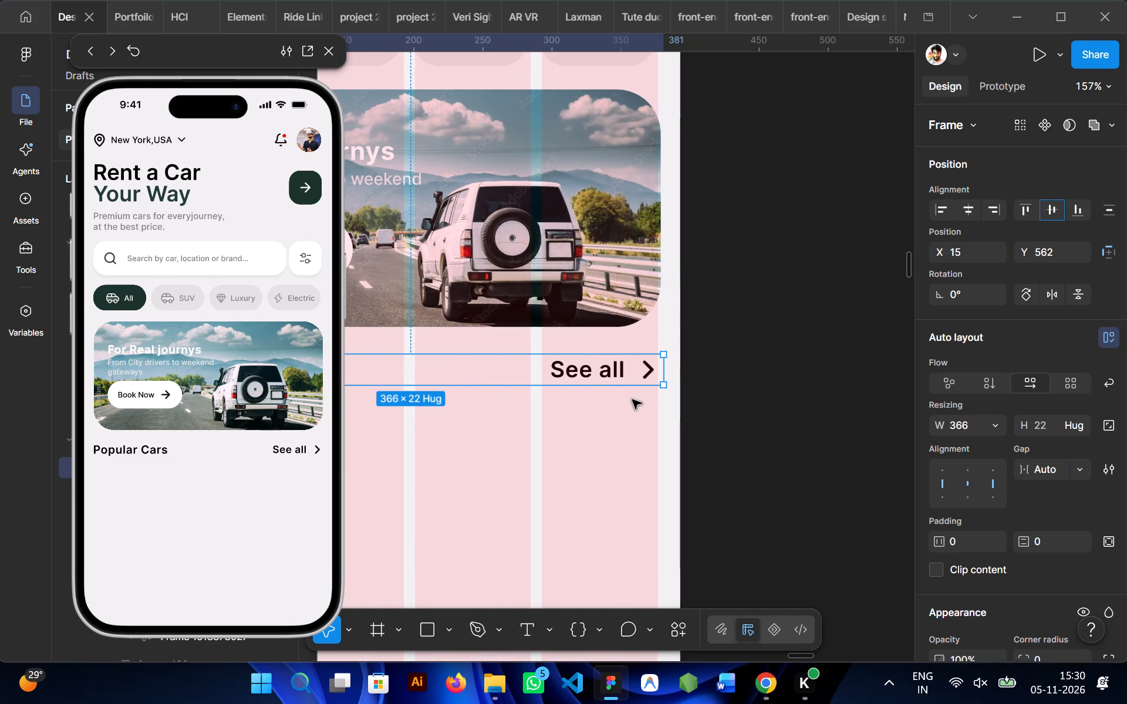
{"action": "left_click", "coordinate": [403, 336]}
{"action": "scroll", "coordinate": [403, 336], "scroll_direction": "right", "scroll_amount": 1}
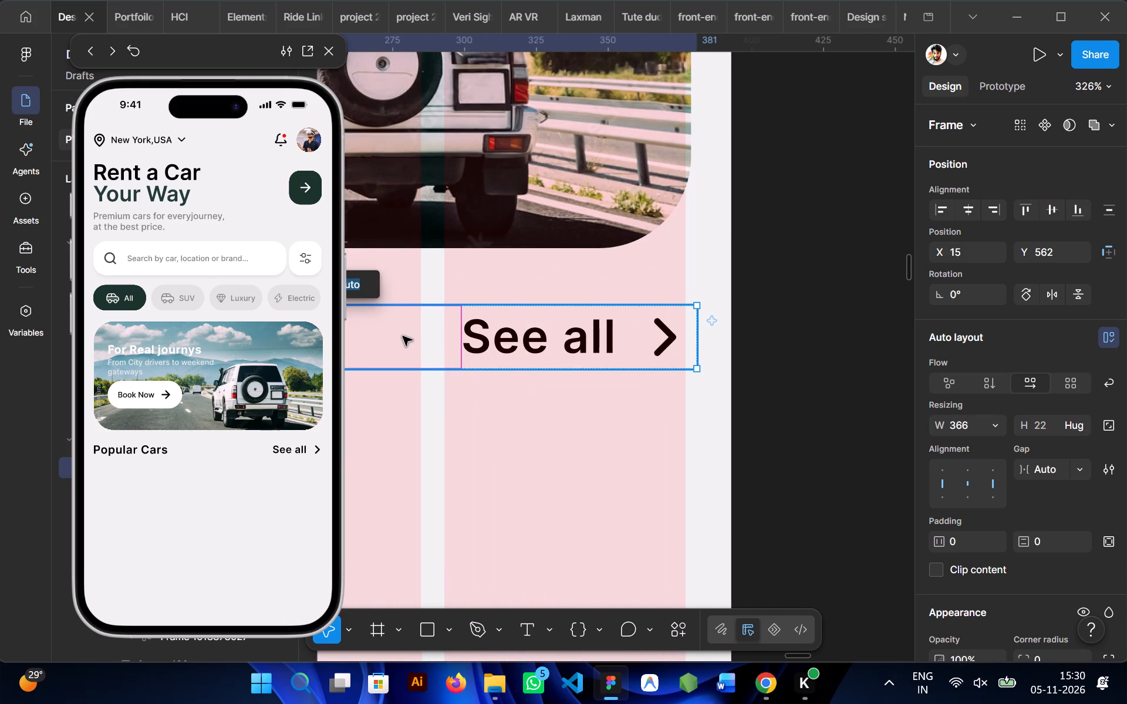
{"action": "scroll", "coordinate": [403, 336], "scroll_direction": "right", "scroll_amount": 2}
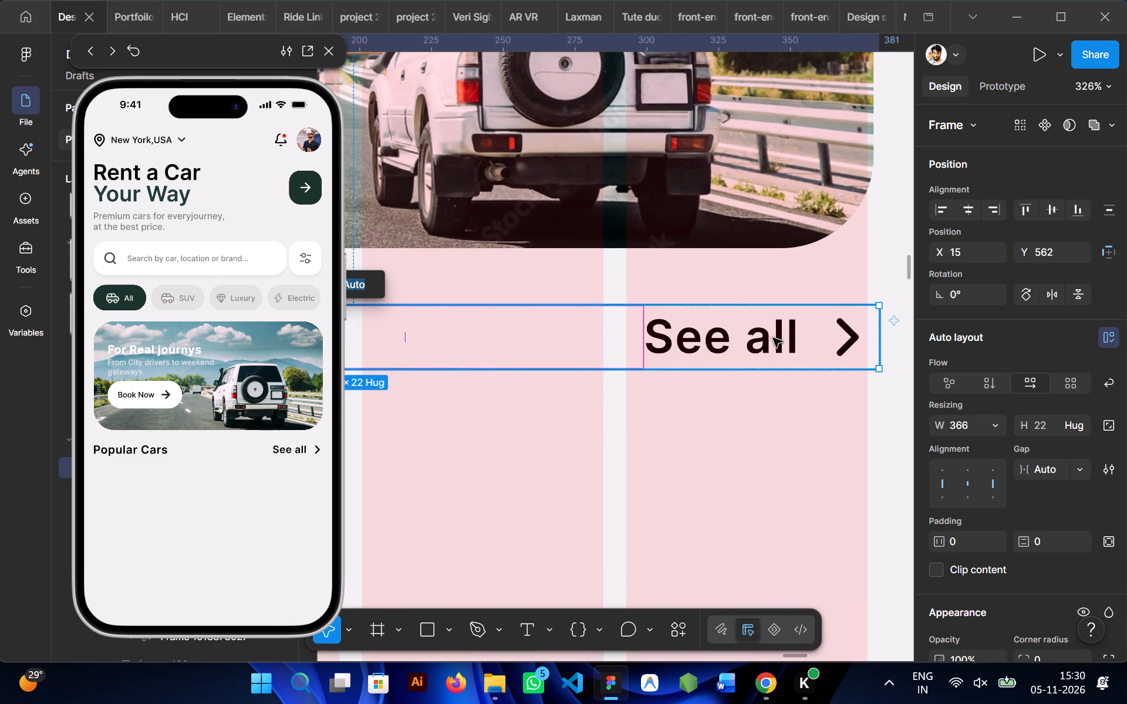
{"action": "double_click", "coordinate": [770, 339]}
{"action": "left_click", "coordinate": [805, 335]}
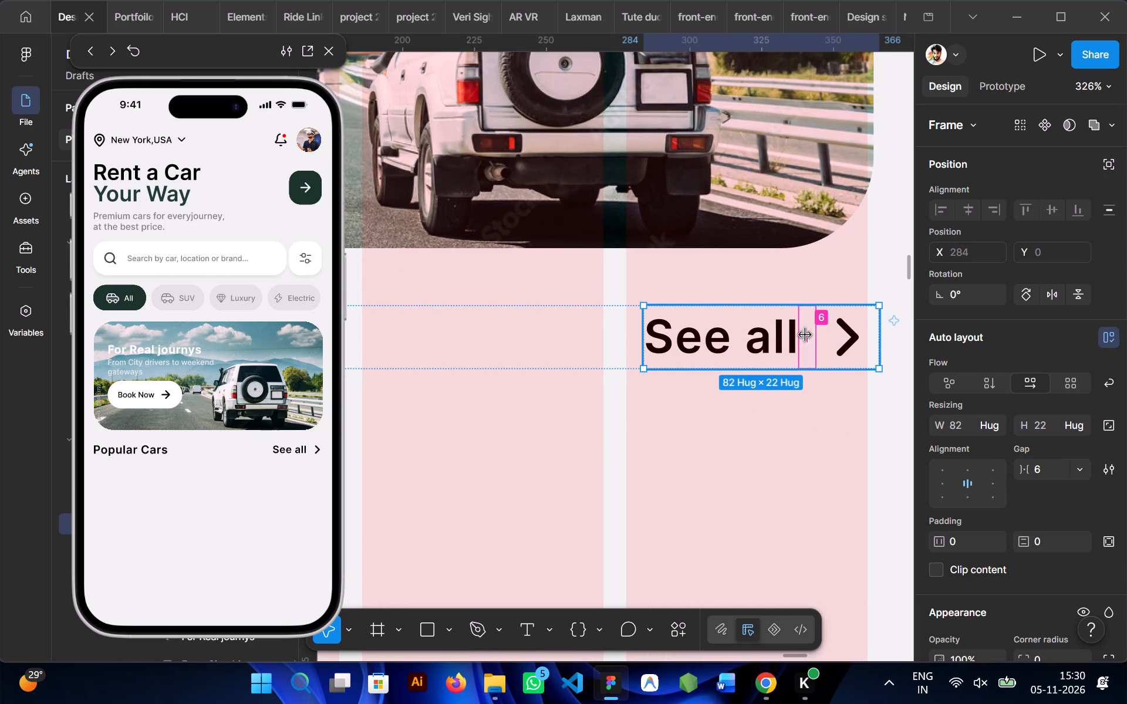
{"action": "key", "text": "7"}
{"action": "key", "text": "Return"}
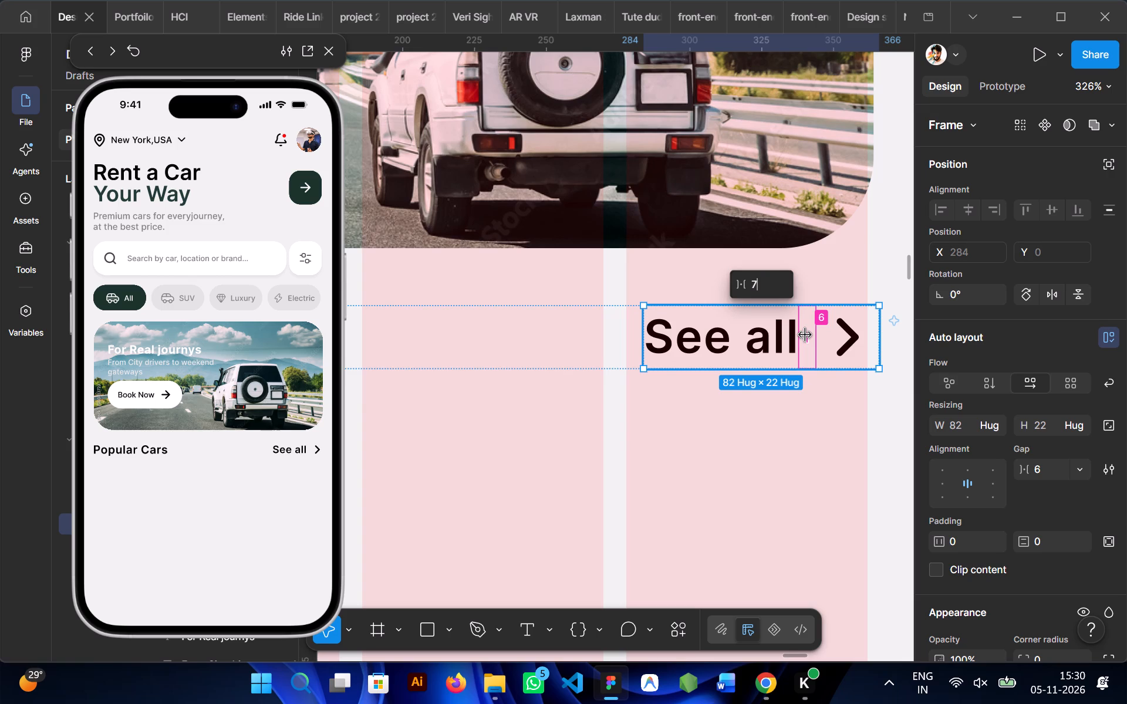
{"action": "left_click", "coordinate": [659, 419]}
Replace the header row's automatic gap with 20, and widen it to 169 so See all sits near the row's far end.
{"action": "left_click", "coordinate": [488, 327]}
{"action": "scroll", "coordinate": [620, 347], "scroll_direction": "right", "scroll_amount": 1}
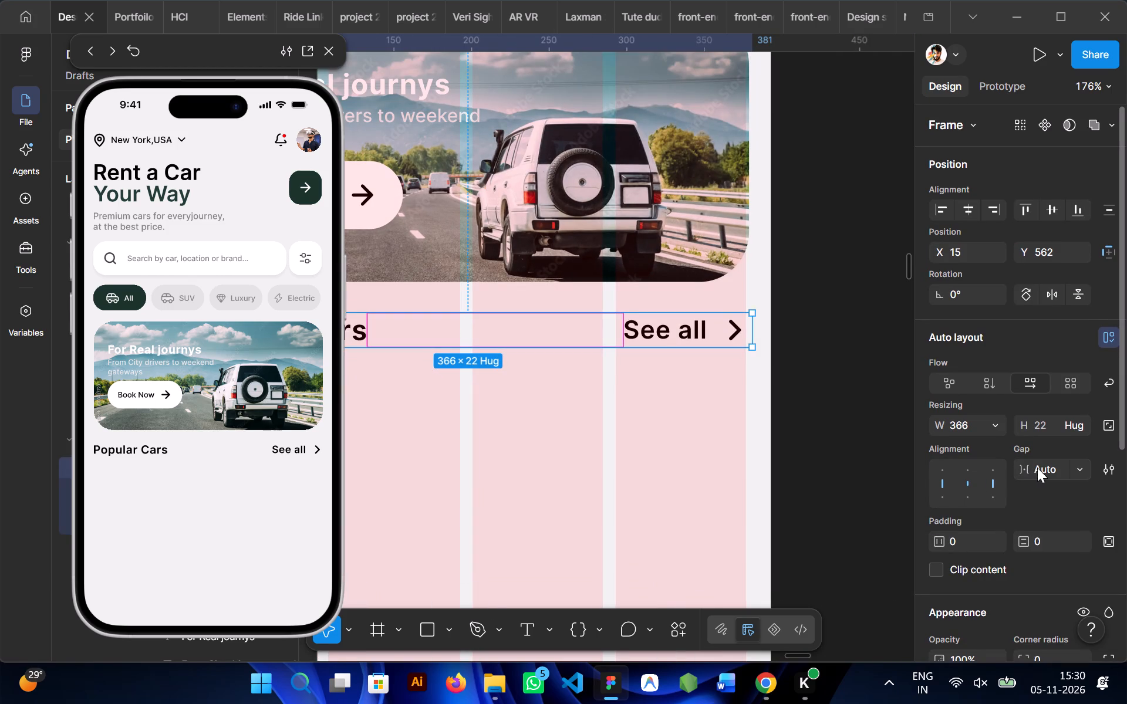
{"action": "left_click", "coordinate": [1041, 471]}
{"action": "type", "text": "20"}
{"action": "key", "text": "Return"}
{"action": "scroll", "coordinate": [565, 372], "scroll_direction": "right", "scroll_amount": 1}
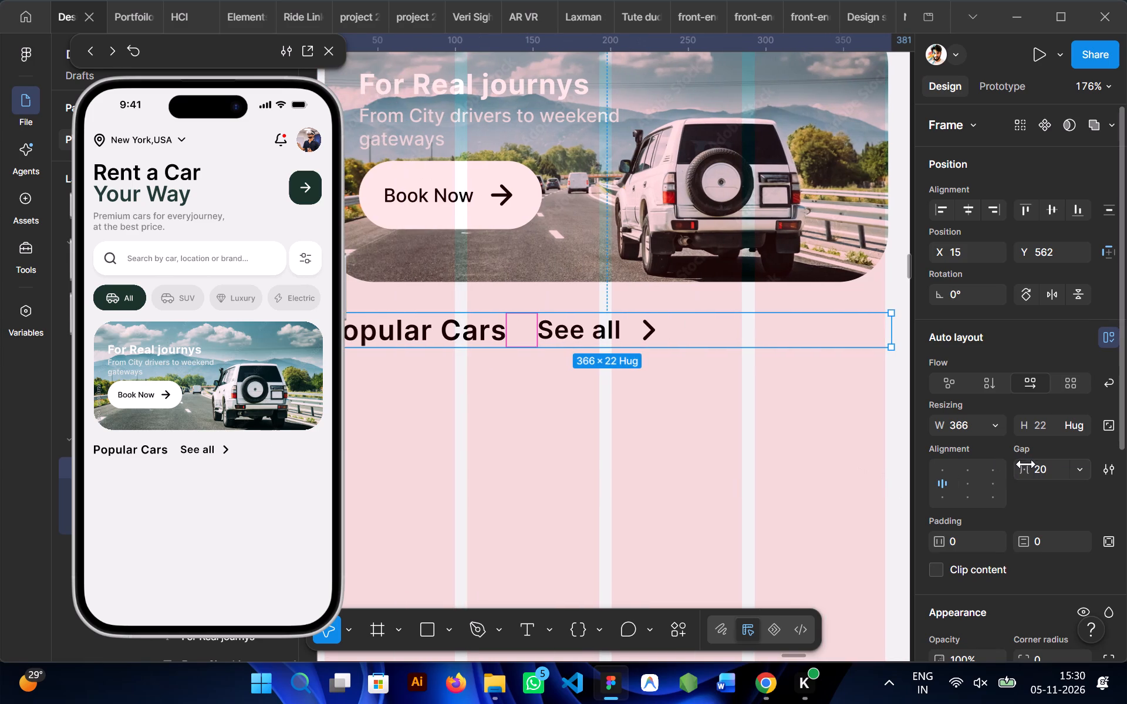
{"action": "left_click_drag", "start_coordinate": [1026, 468], "coordinate": [751, 319]}
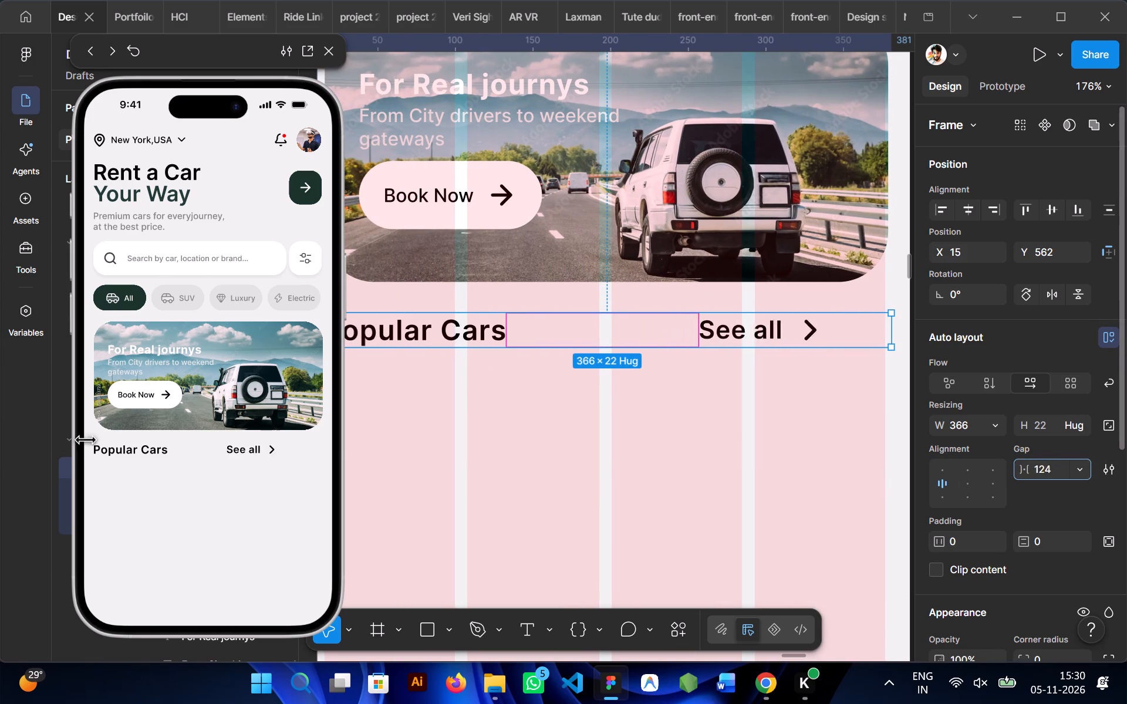
{"action": "left_click_drag", "start_coordinate": [751, 319], "coordinate": [825, 290]}
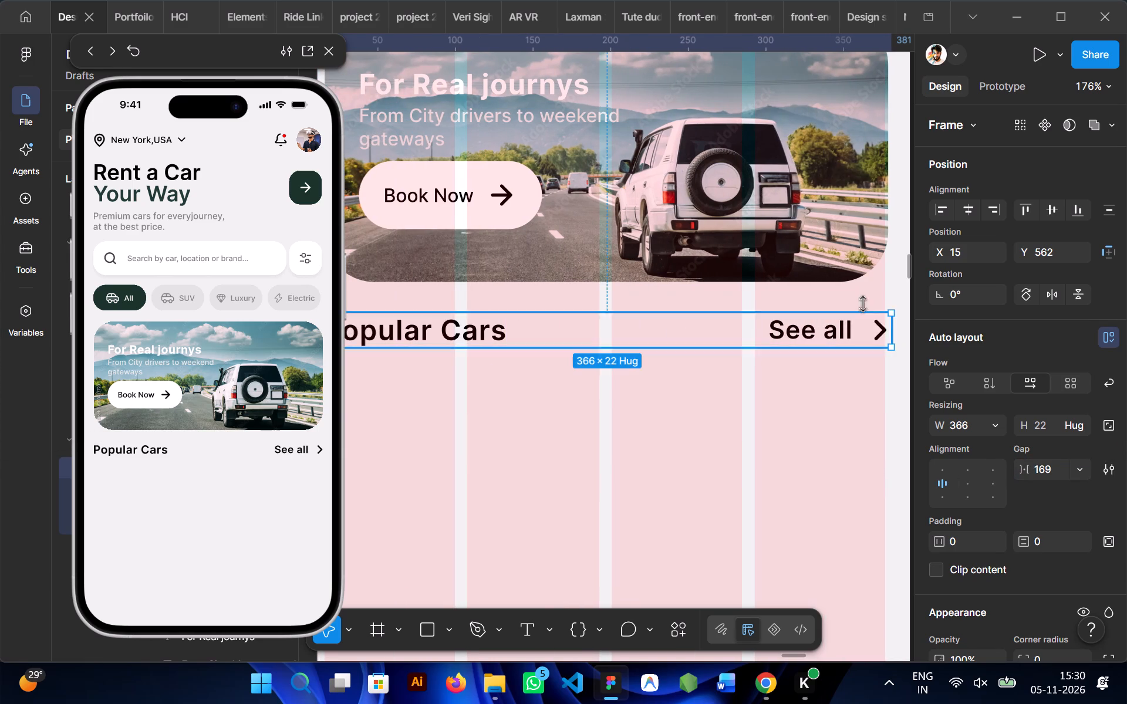
Narrow the nested See all frame to 79 wide so its outer edge matches the header row's edge.
{"action": "scroll", "coordinate": [901, 390], "scroll_direction": "left", "scroll_amount": 1}
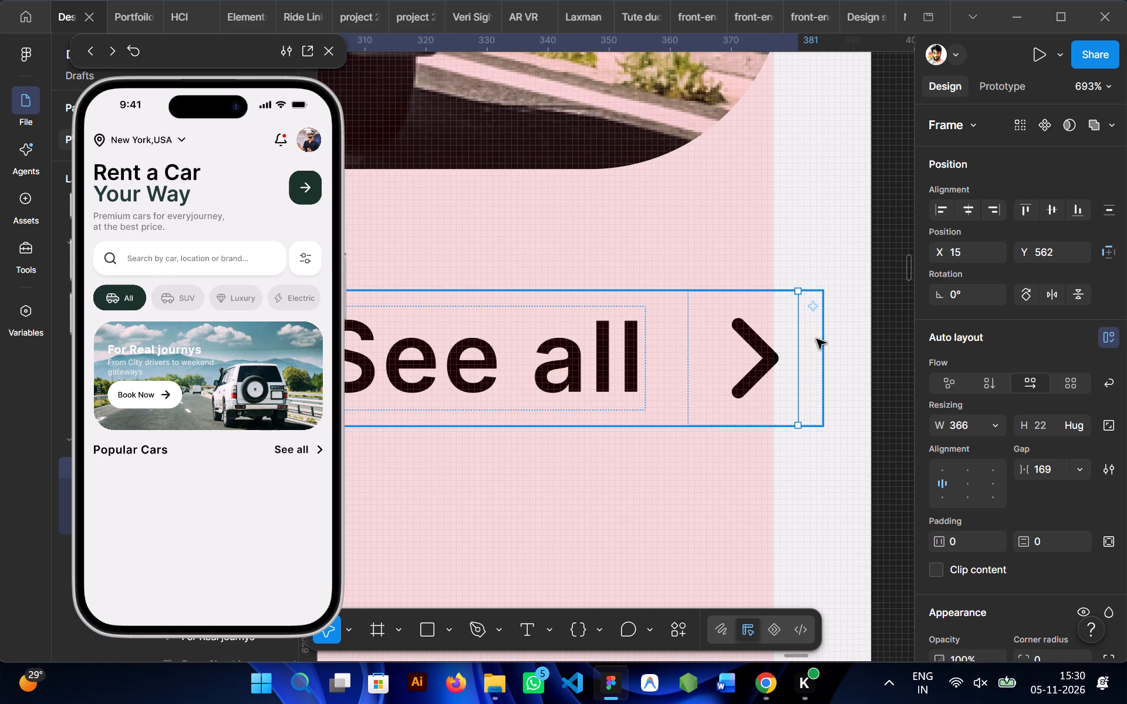
{"action": "left_click", "coordinate": [816, 339]}
{"action": "left_click_drag", "start_coordinate": [821, 343], "coordinate": [799, 348]}
{"action": "left_click", "coordinate": [757, 501]}
{"action": "left_click", "coordinate": [660, 372]}
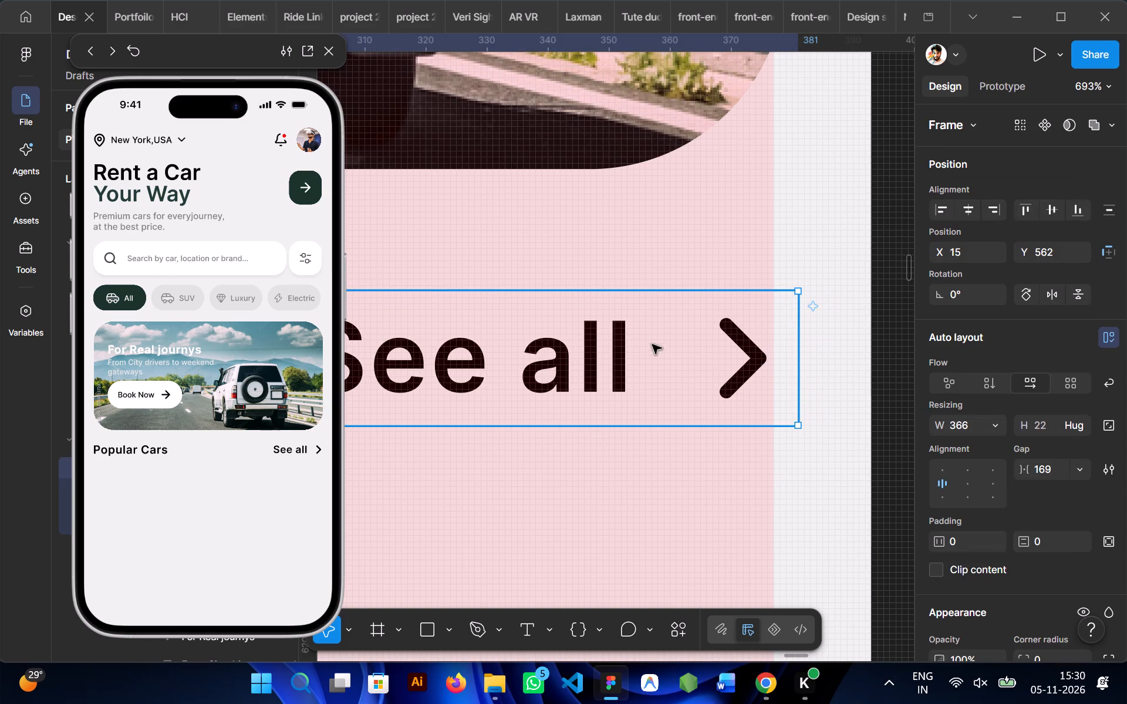
{"action": "double_click", "coordinate": [654, 355]}
{"action": "left_click", "coordinate": [629, 356]}
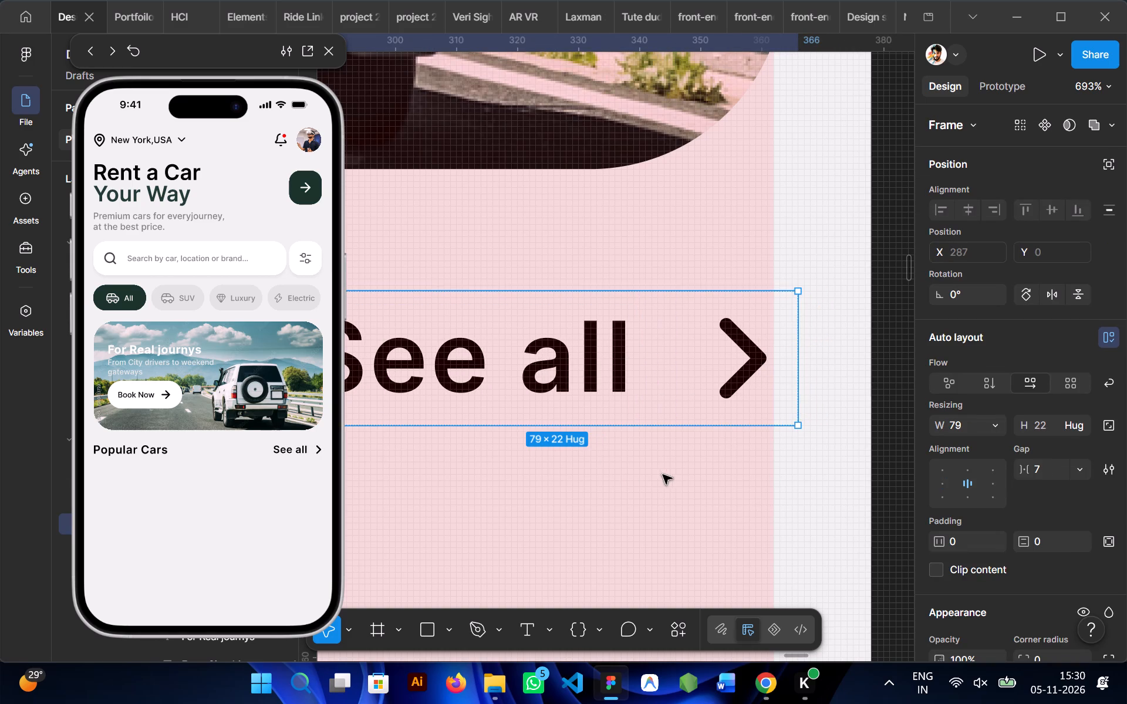
{"action": "left_click", "coordinate": [664, 477]}
Adjust the header row's gap between Popular Cars and See all to 170.
{"action": "scroll", "coordinate": [664, 477], "scroll_direction": "right", "scroll_amount": 1}
{"action": "left_click", "coordinate": [613, 371]}
{"action": "scroll", "coordinate": [613, 371], "scroll_direction": "right", "scroll_amount": 1}
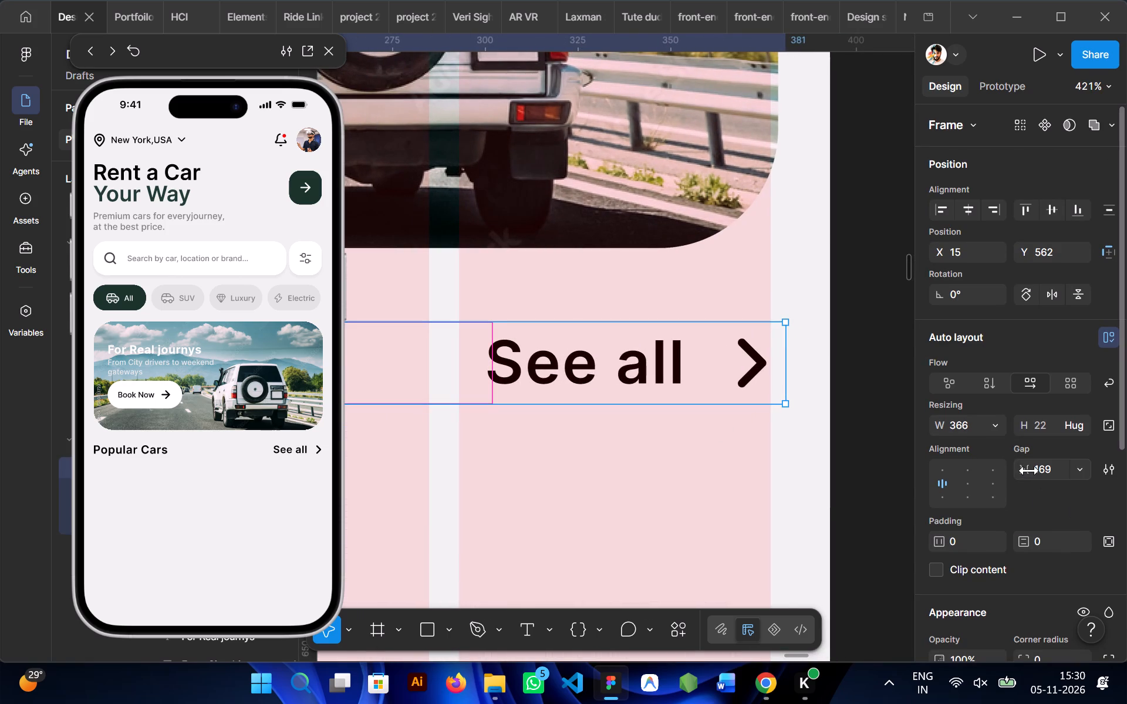
{"action": "scroll", "coordinate": [826, 446], "scroll_direction": "up", "scroll_amount": 1}
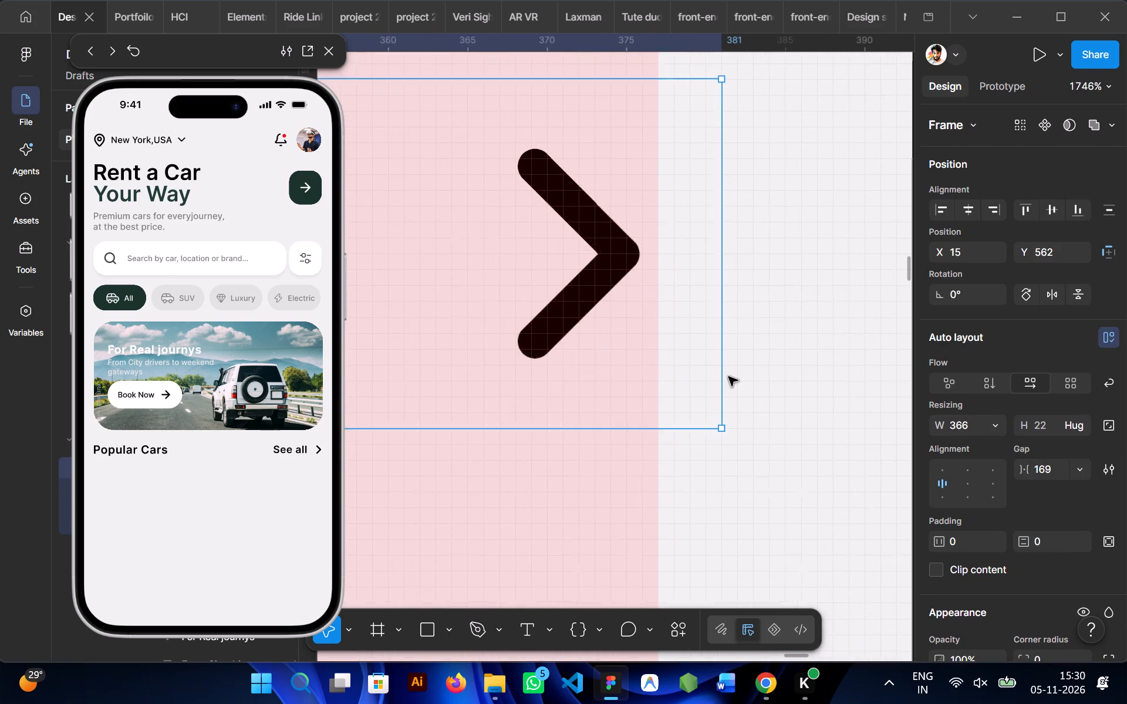
{"action": "left_click_drag", "start_coordinate": [1025, 467], "coordinate": [569, 347]}
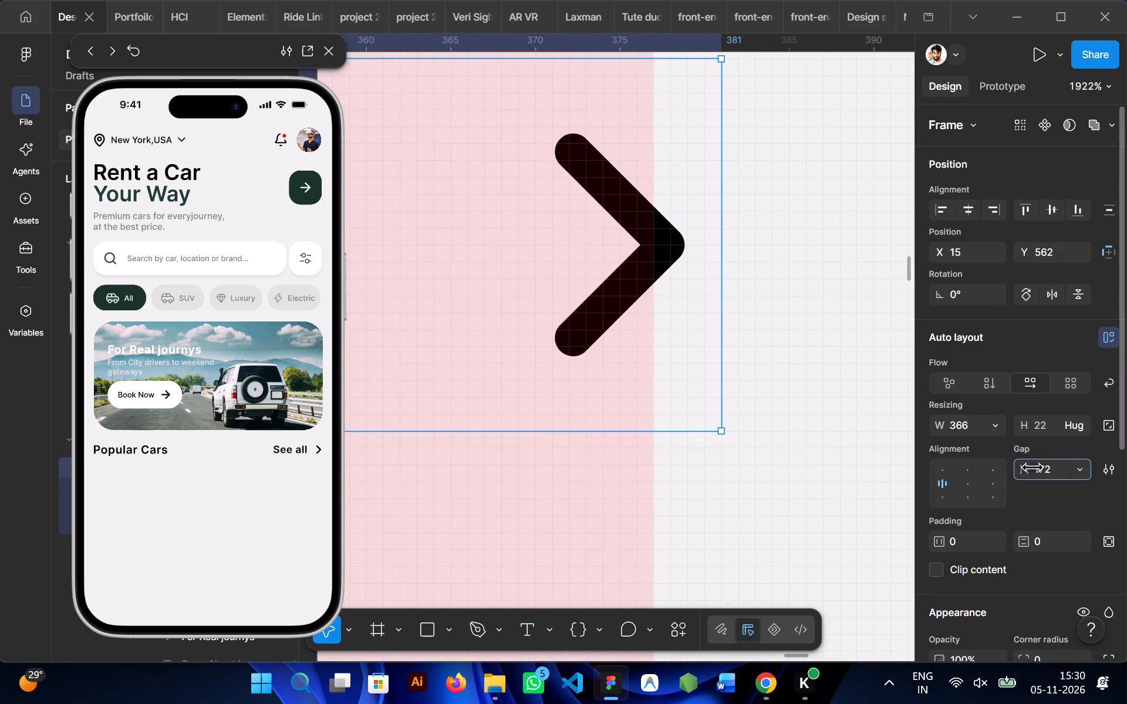
{"action": "left_click_drag", "start_coordinate": [569, 347], "coordinate": [566, 348]}
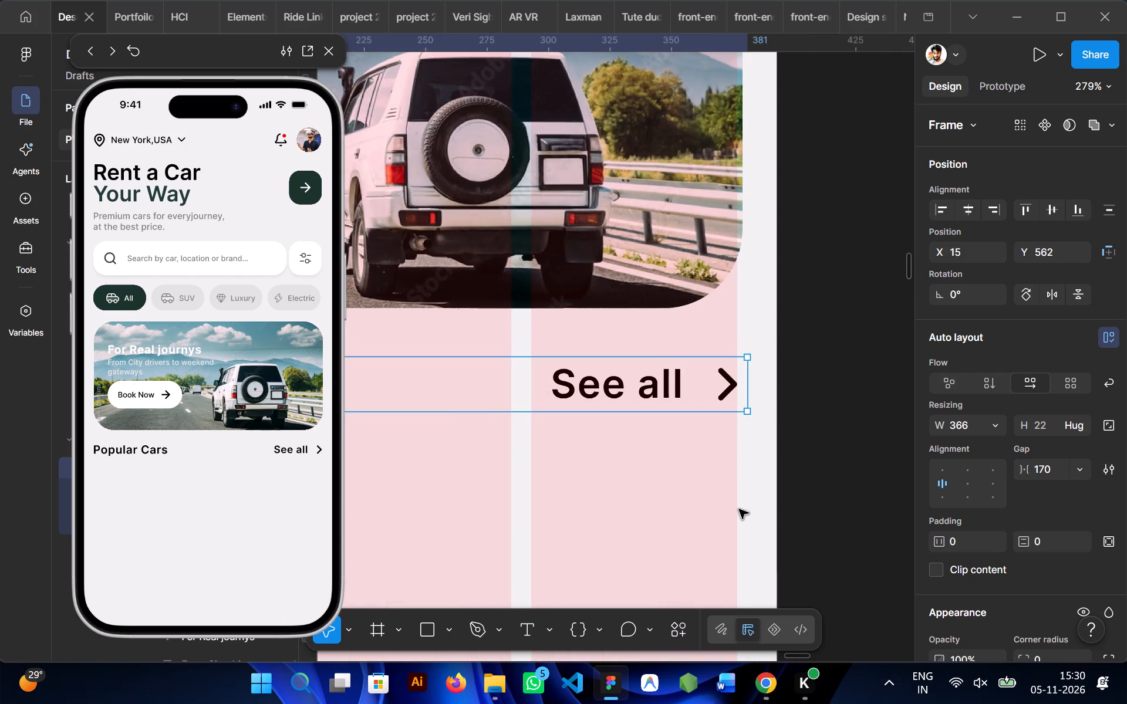
{"action": "left_click", "coordinate": [739, 510]}
Set the See all text's font size to 14.
{"action": "scroll", "coordinate": [739, 510], "scroll_direction": "down", "scroll_amount": 1}
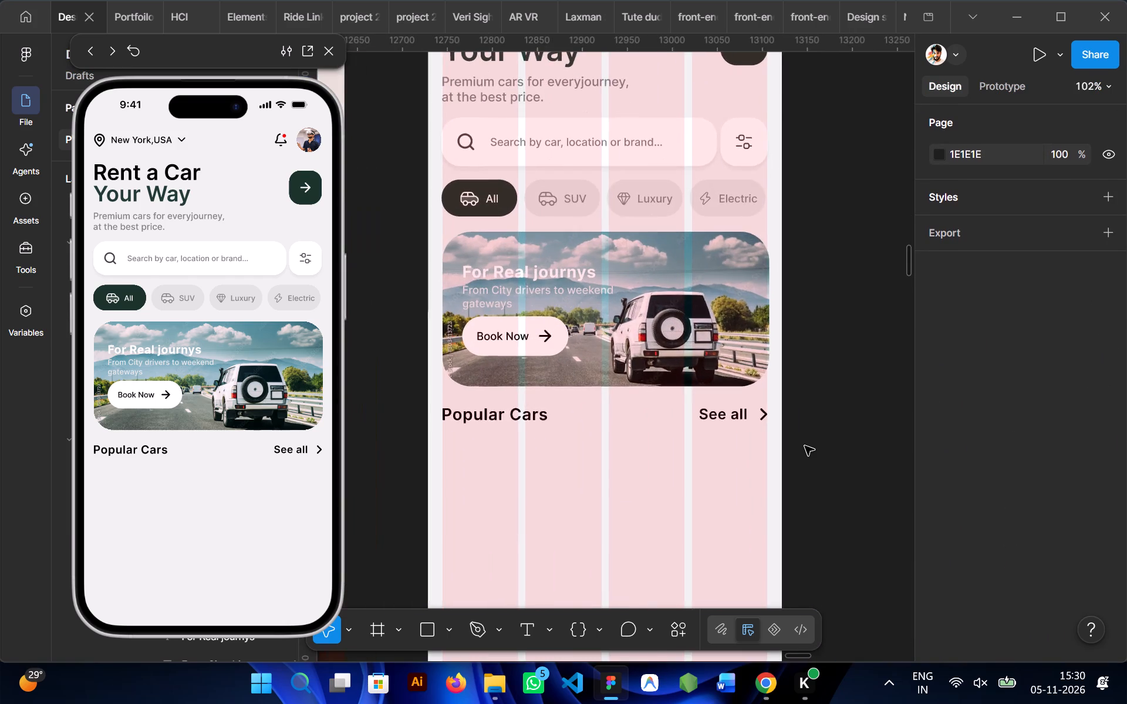
{"action": "scroll", "coordinate": [805, 446], "scroll_direction": "right", "scroll_amount": 1}
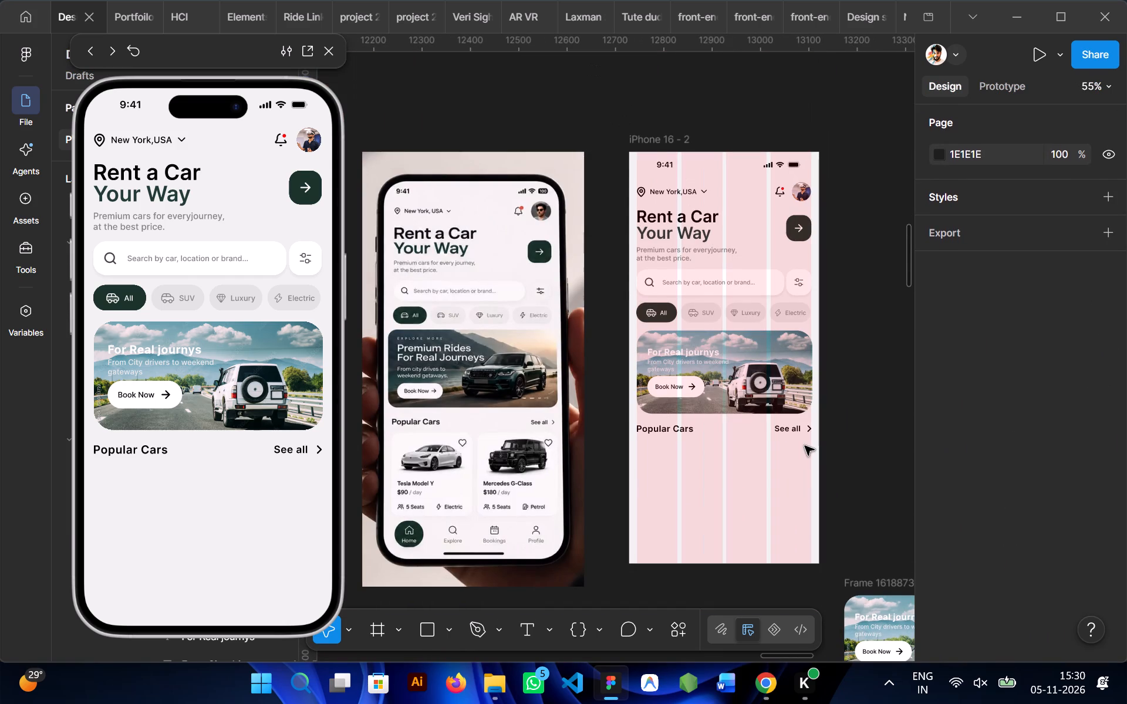
{"action": "left_click", "coordinate": [769, 423], "text": "ctrl"}
{"action": "scroll", "coordinate": [972, 480], "scroll_direction": "down", "scroll_amount": 2}
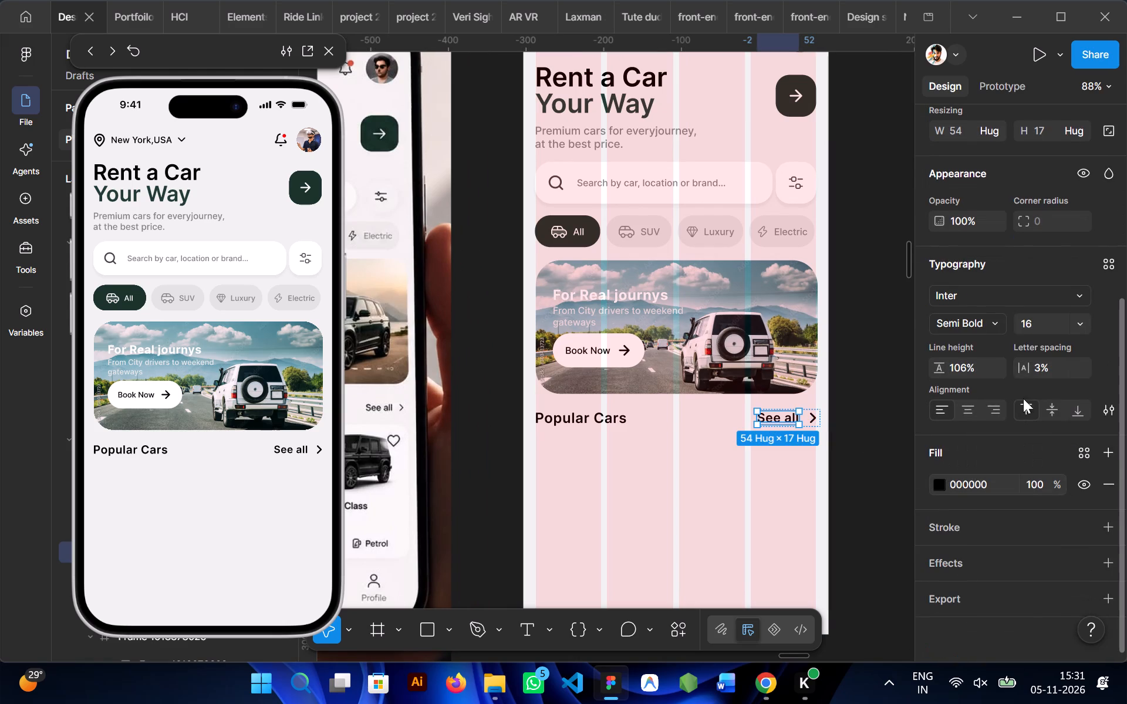
{"action": "left_click", "coordinate": [1028, 324]}
{"action": "type", "text": "14"}
{"action": "key", "text": "Return"}
{"action": "left_click", "coordinate": [862, 427]}
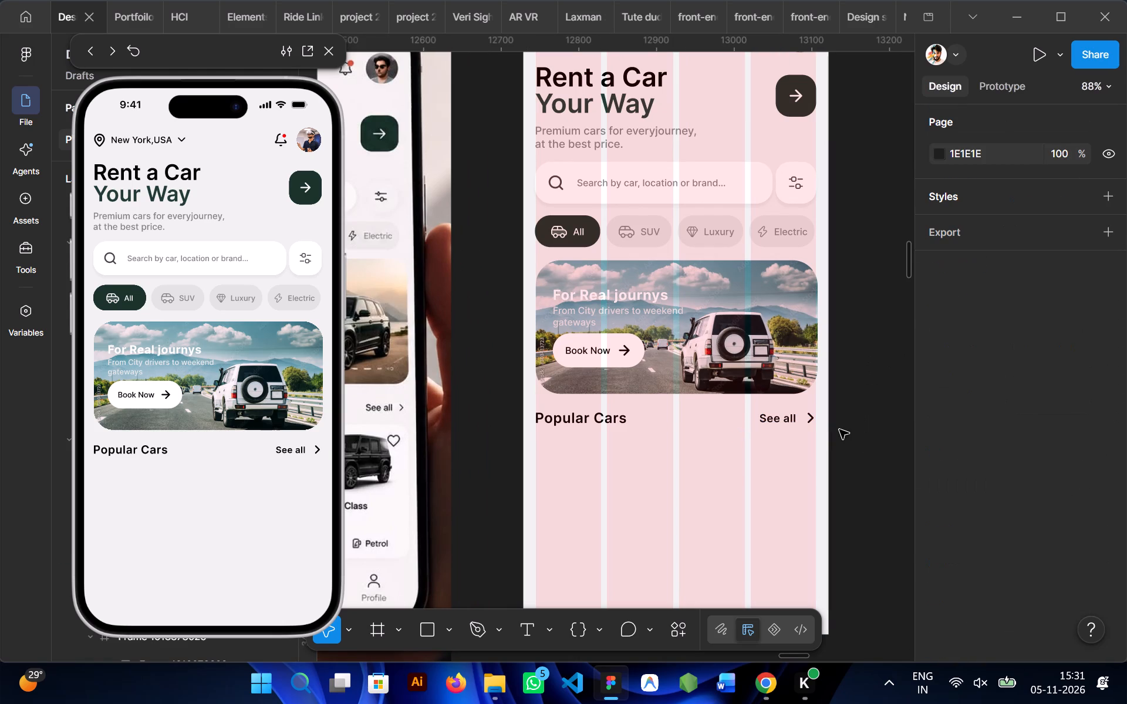
Set the stroke weight of the See all chevron's vector path to 2.
{"action": "double_click", "coordinate": [797, 415]}
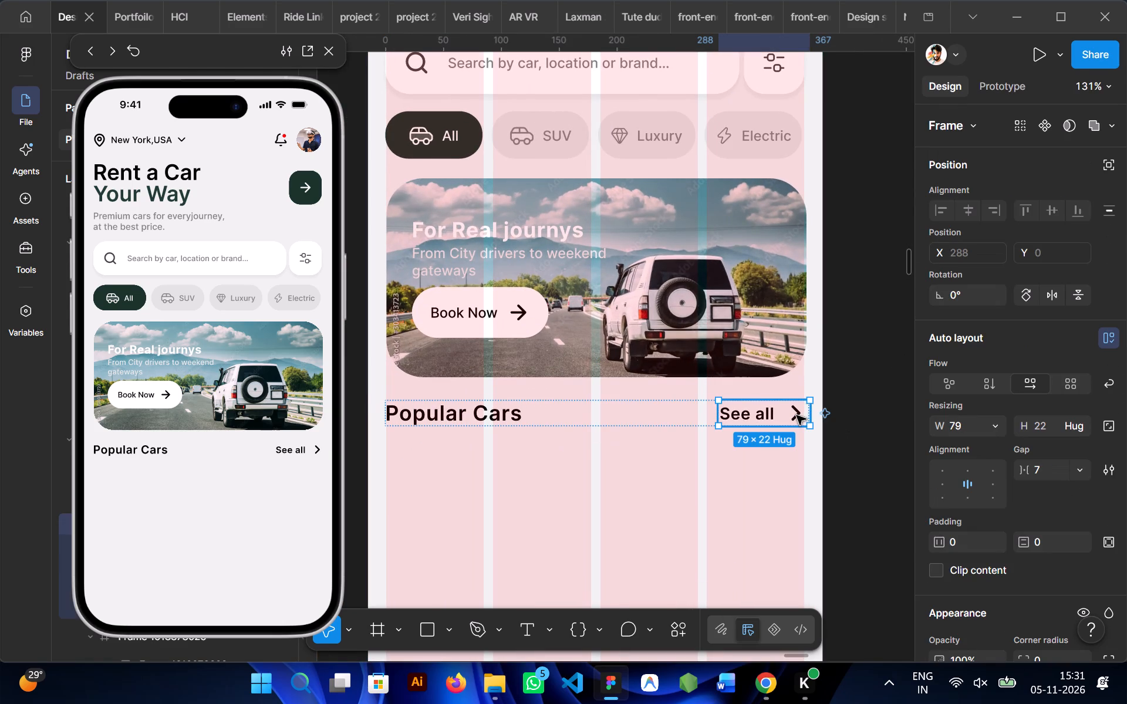
{"action": "double_click", "coordinate": [797, 415]}
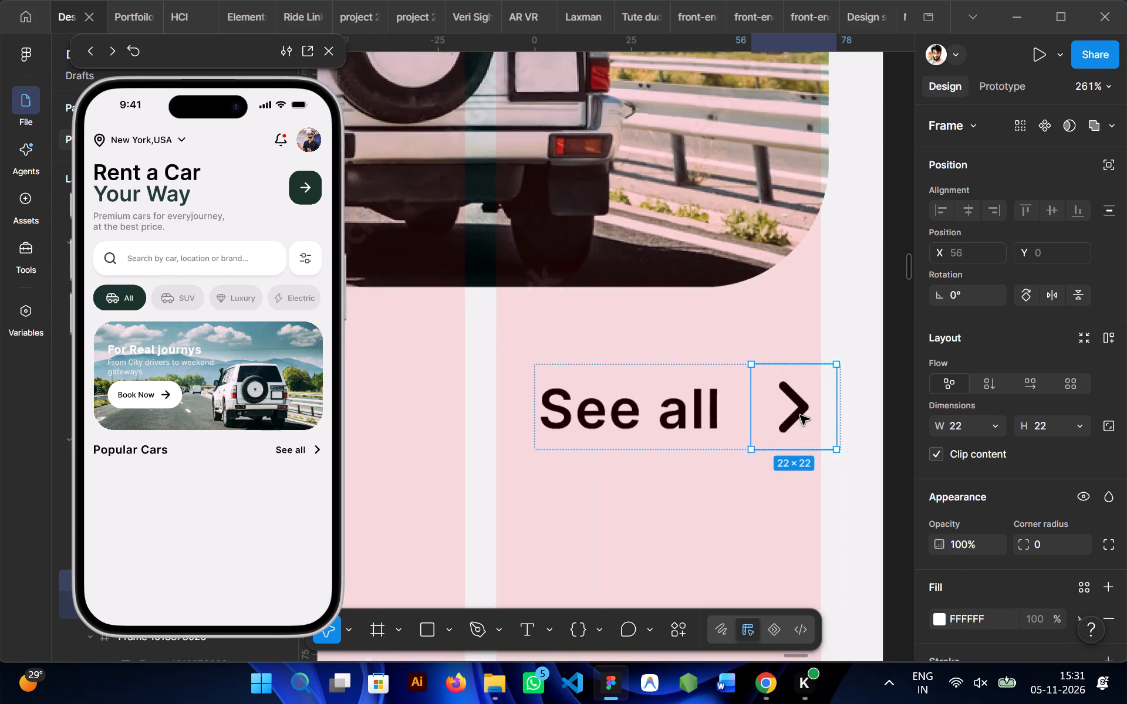
{"action": "double_click", "coordinate": [798, 418]}
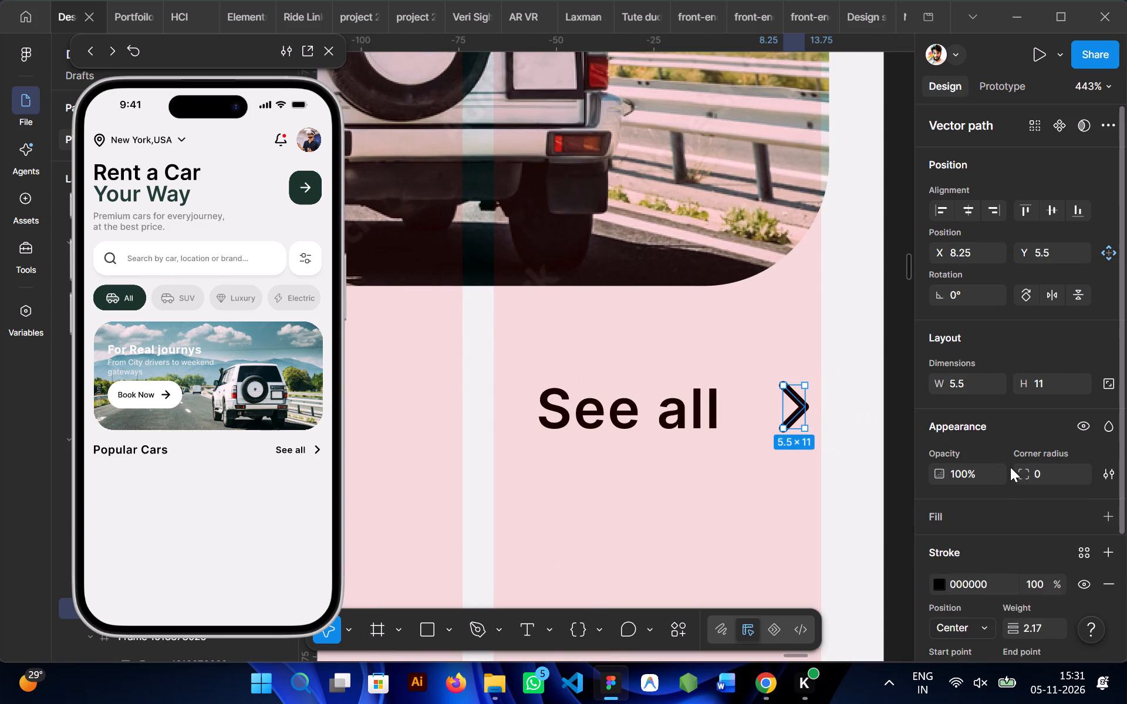
{"action": "scroll", "coordinate": [1010, 467], "scroll_direction": "down", "scroll_amount": 1}
{"action": "left_click", "coordinate": [1038, 557]}
{"action": "left_click", "coordinate": [1038, 542]}
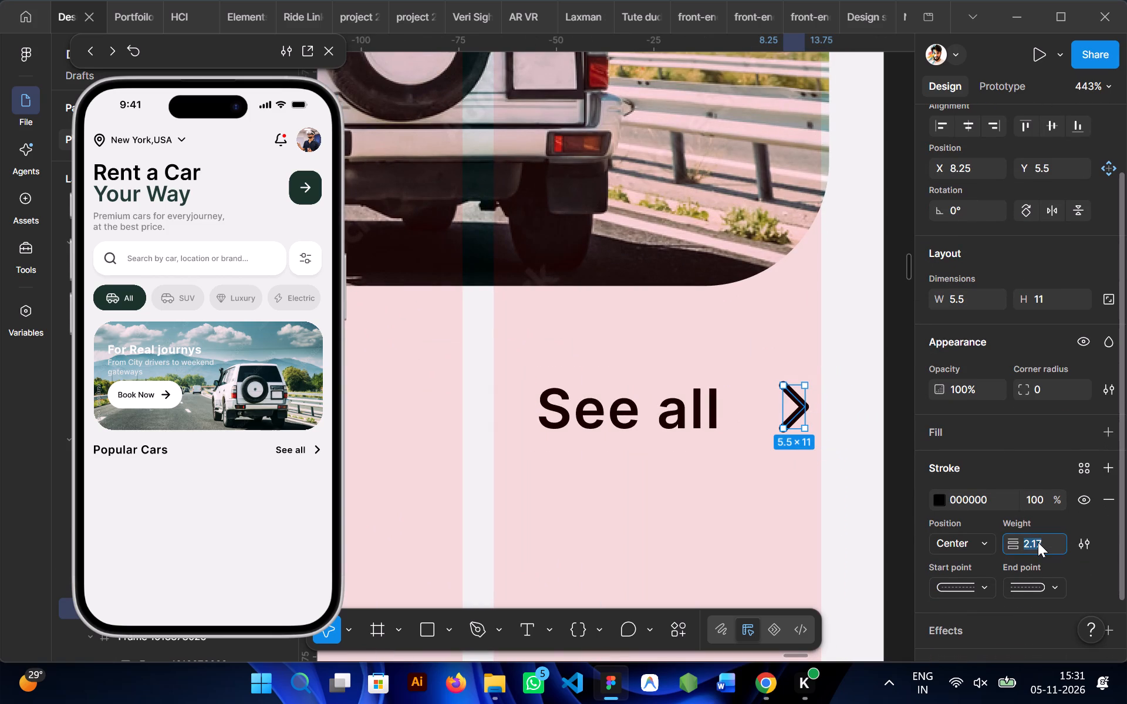
{"action": "key", "text": "2"}
{"action": "key", "text": "Return"}
{"action": "left_click", "coordinate": [807, 501]}
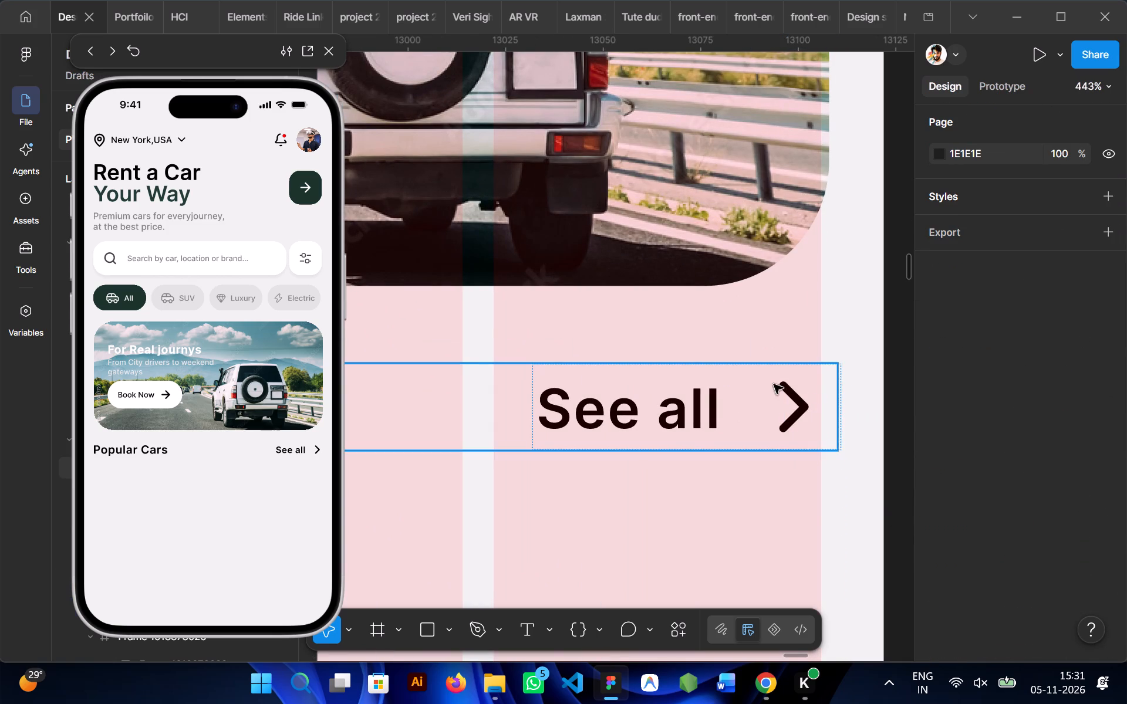
Set the header row's gap between Popular Cars and See all to 173 so the chevron meets the grid column's edge.
{"action": "left_click", "coordinate": [726, 394]}
{"action": "double_click", "coordinate": [726, 394]}
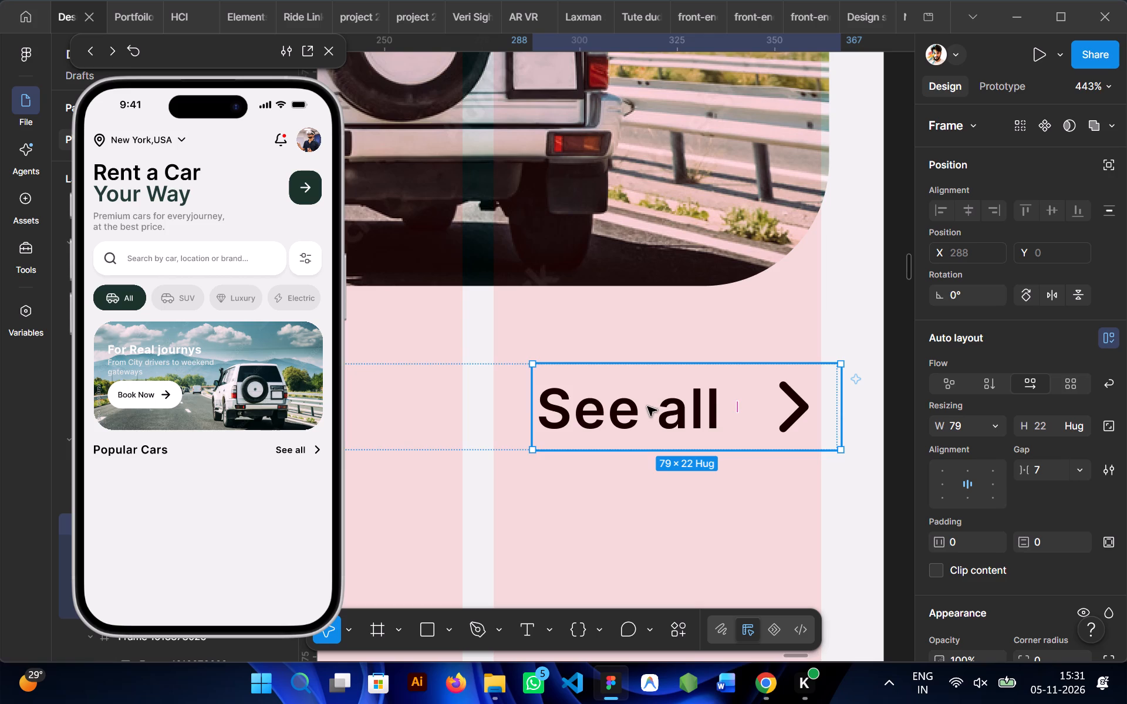
{"action": "left_click", "coordinate": [507, 392]}
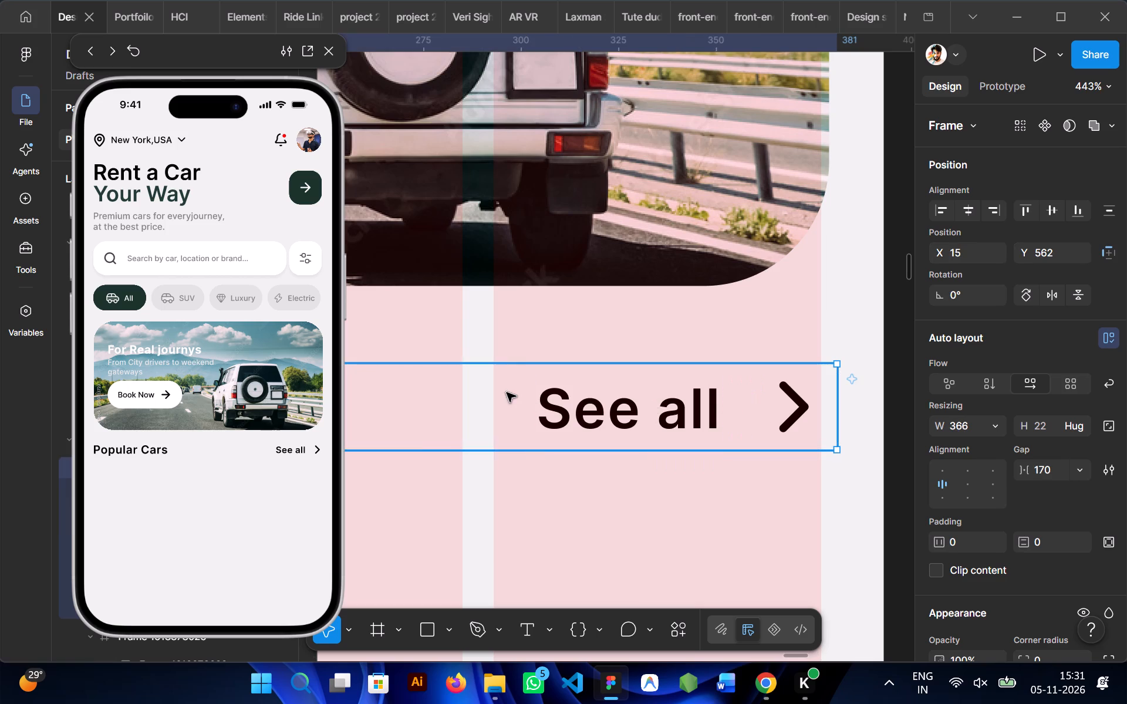
{"action": "scroll", "coordinate": [822, 415], "scroll_direction": "left", "scroll_amount": 1}
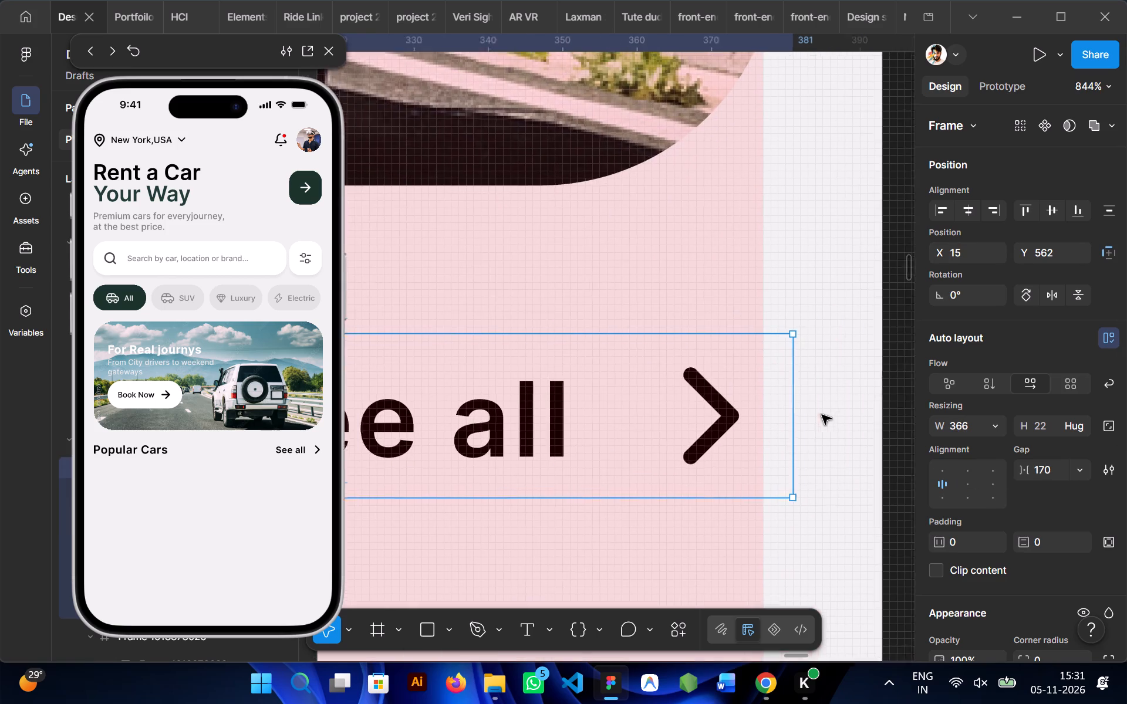
{"action": "left_click_drag", "start_coordinate": [1027, 471], "coordinate": [568, 346]}
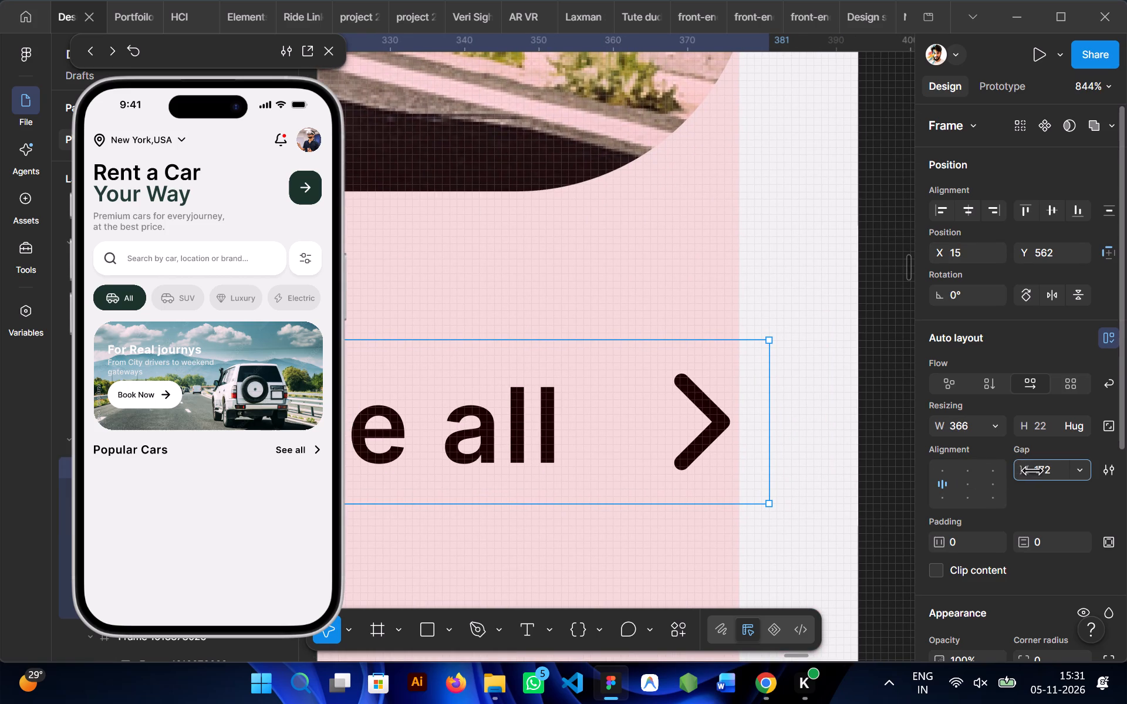
{"action": "left_click_drag", "start_coordinate": [568, 346], "coordinate": [569, 346]}
{"action": "left_click", "coordinate": [816, 461]}
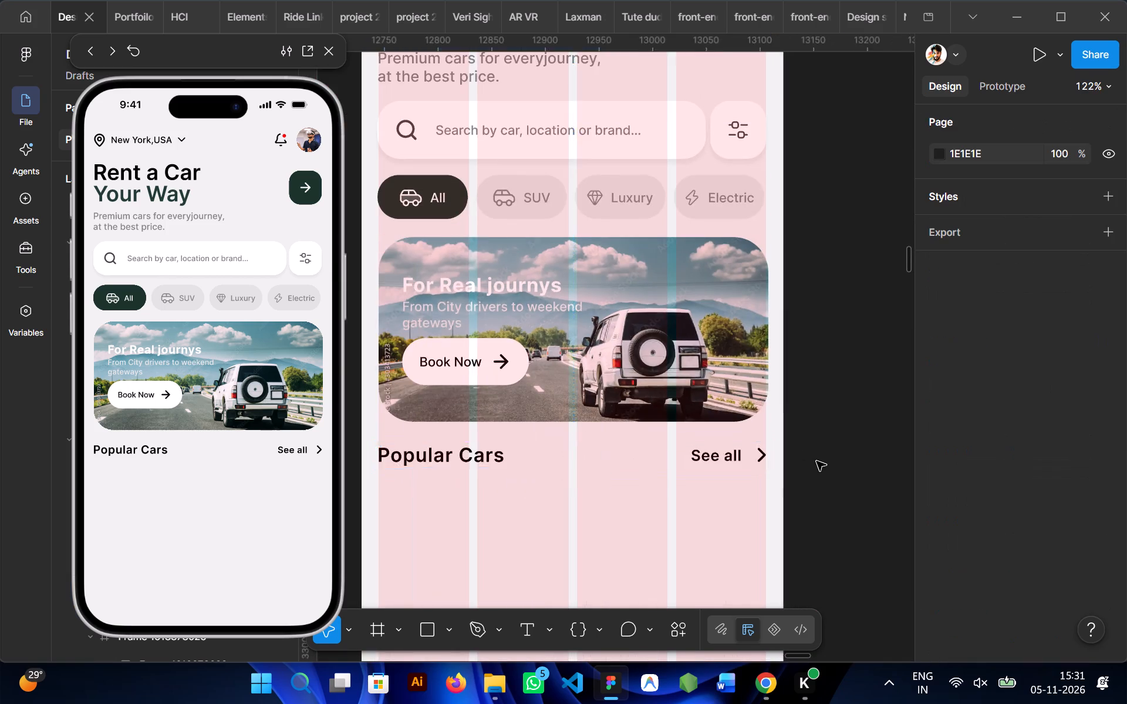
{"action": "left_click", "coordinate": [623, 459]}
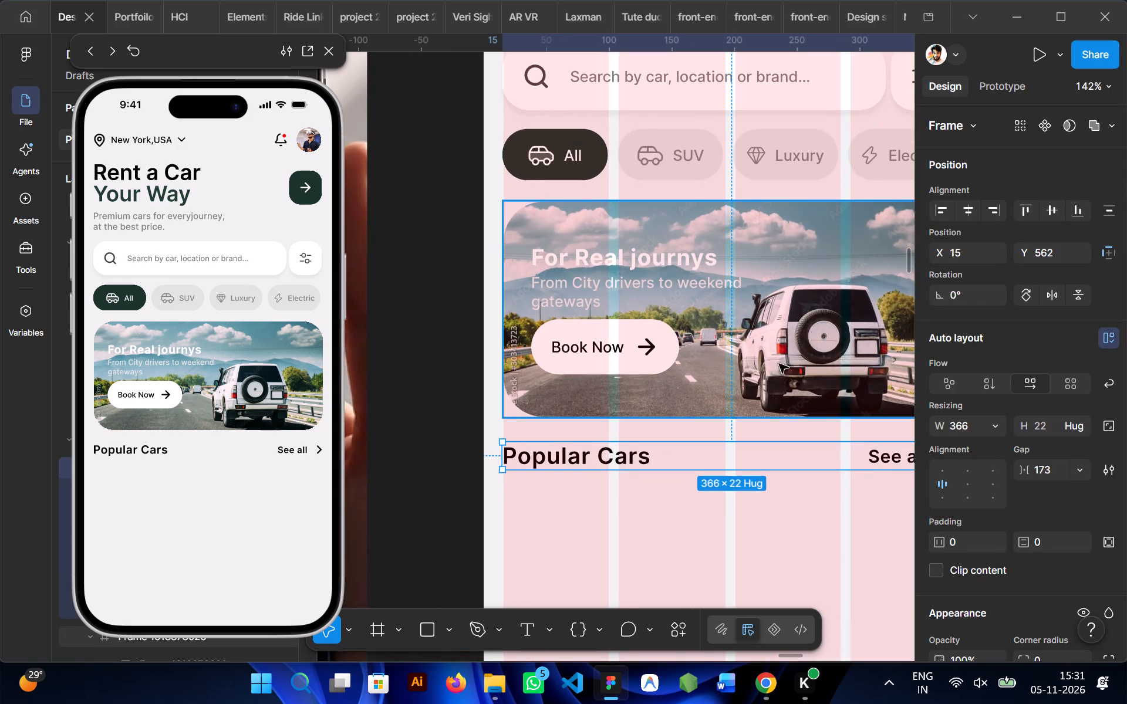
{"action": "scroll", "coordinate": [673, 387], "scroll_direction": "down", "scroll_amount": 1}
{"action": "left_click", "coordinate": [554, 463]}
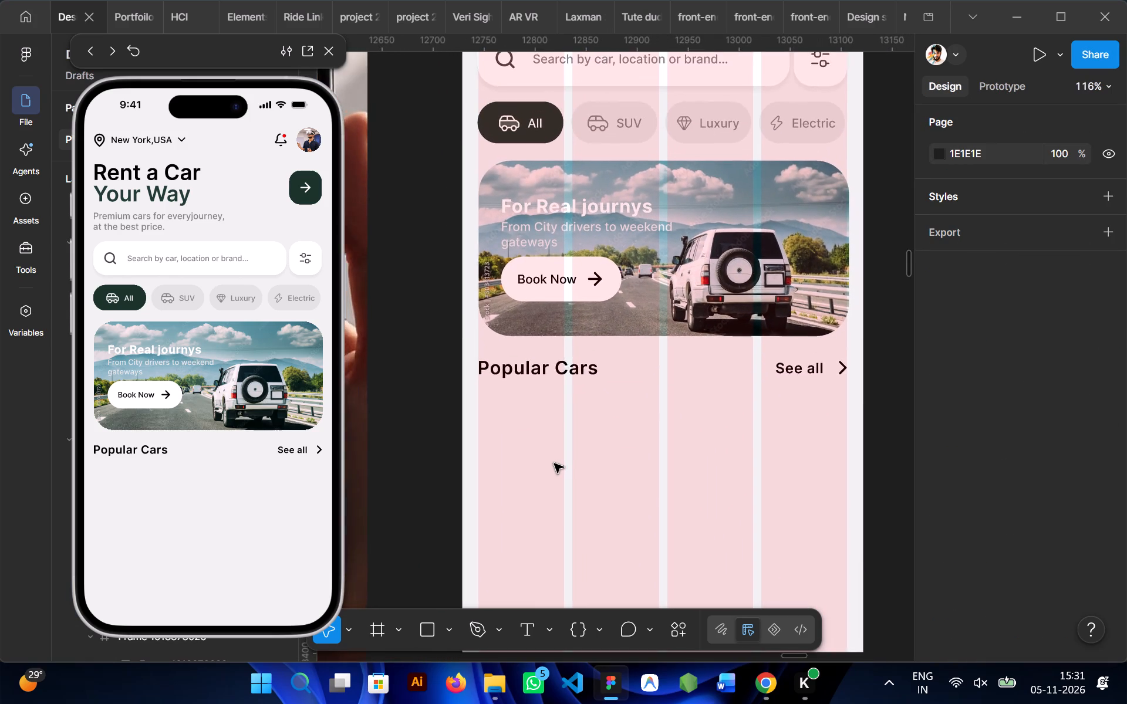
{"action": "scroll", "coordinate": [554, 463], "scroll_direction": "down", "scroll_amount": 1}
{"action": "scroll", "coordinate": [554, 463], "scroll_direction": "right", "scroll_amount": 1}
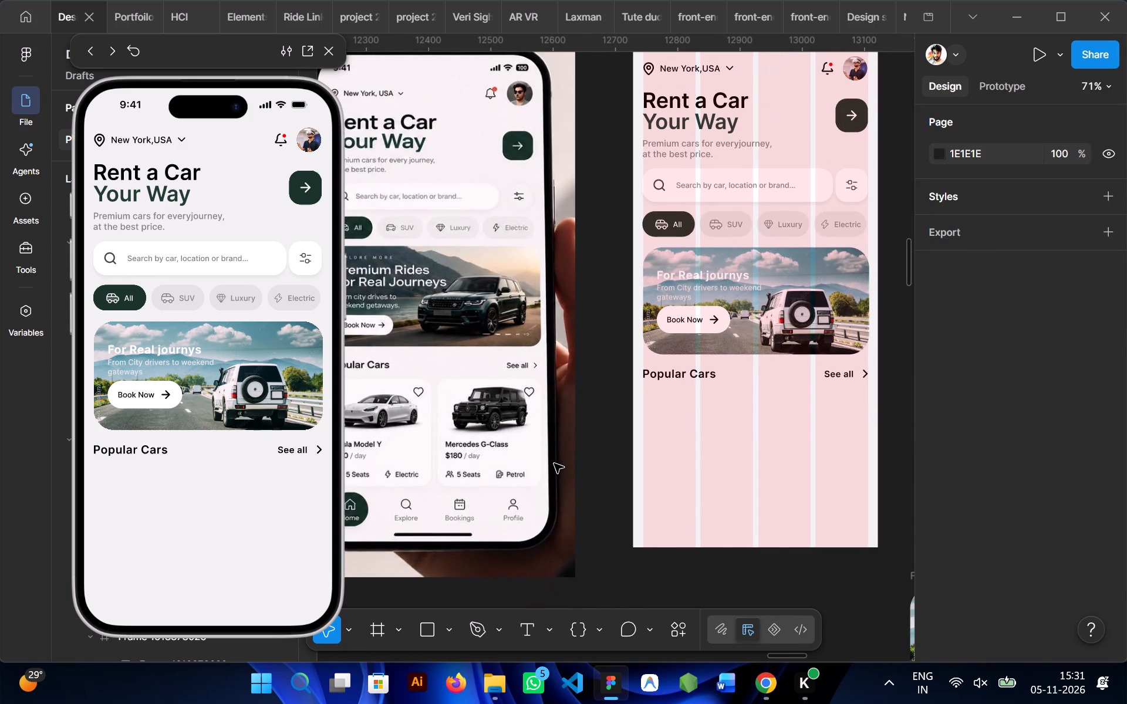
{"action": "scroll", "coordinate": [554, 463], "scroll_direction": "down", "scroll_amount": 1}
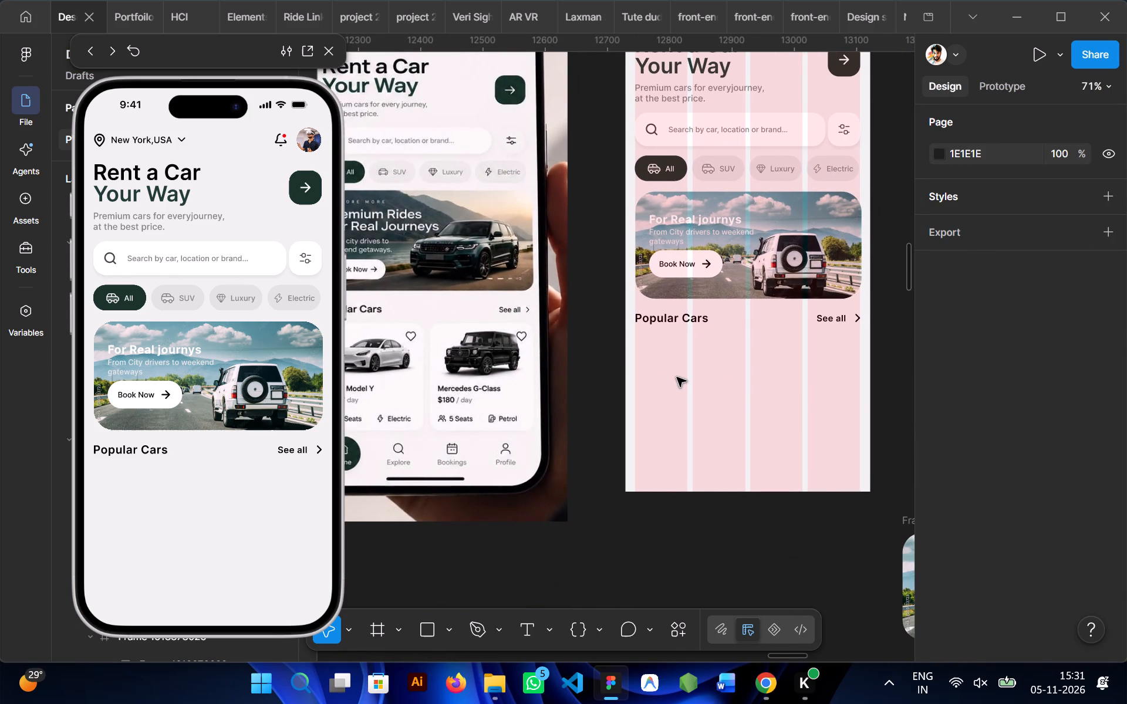
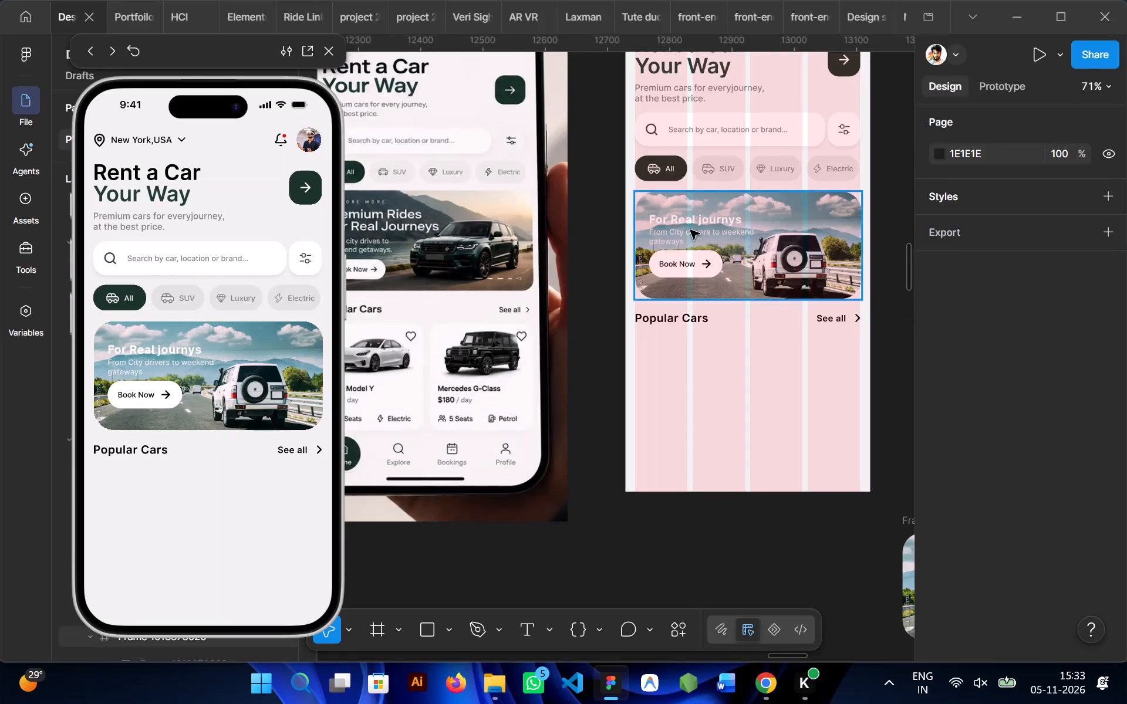
Set the gap between the hero banner's For Real journys heading and its subtitle to 7.
{"action": "double_click", "coordinate": [690, 230]}
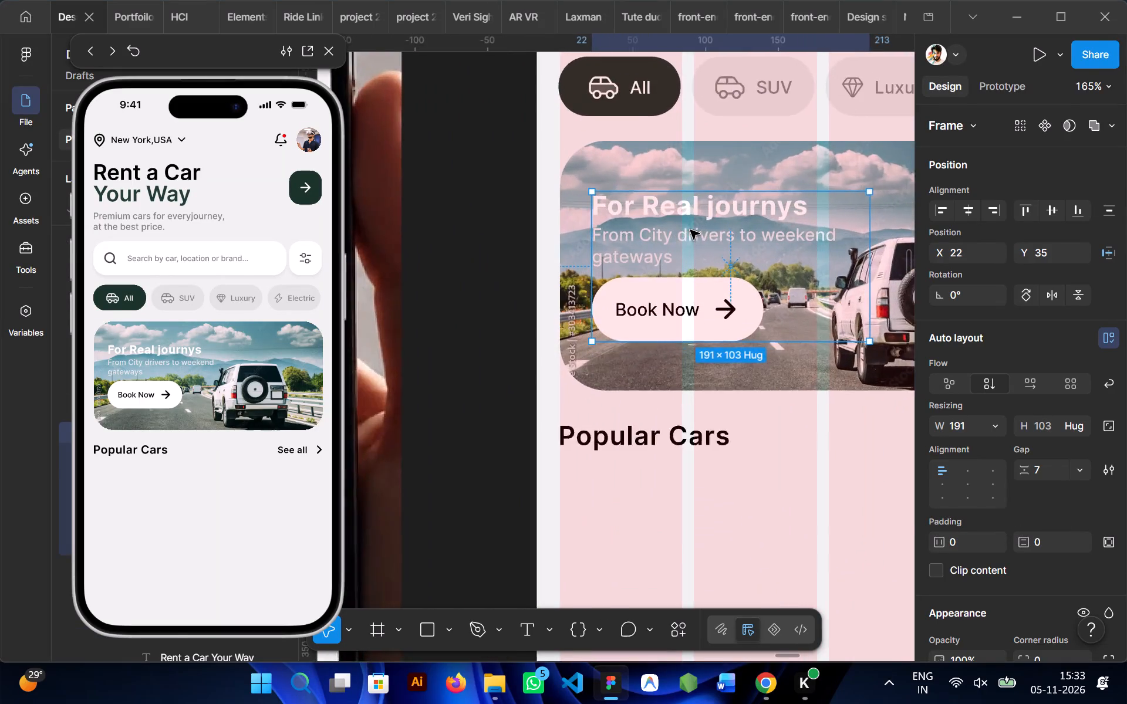
{"action": "double_click", "coordinate": [606, 242]}
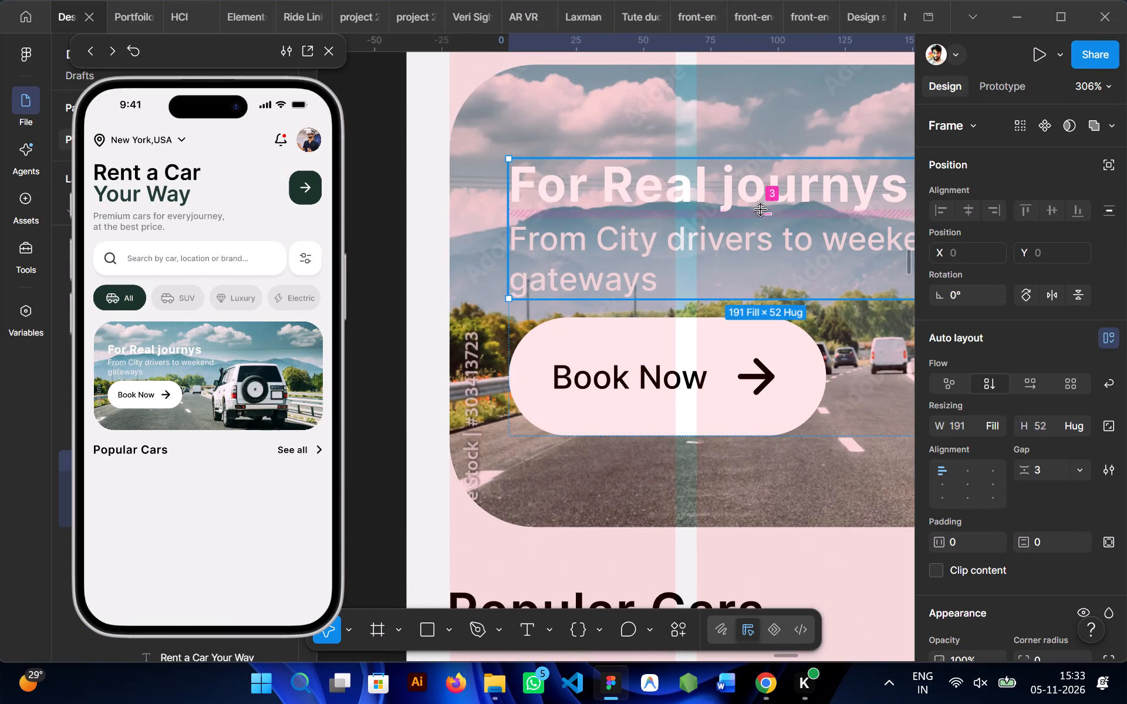
{"action": "left_click", "coordinate": [765, 213]}
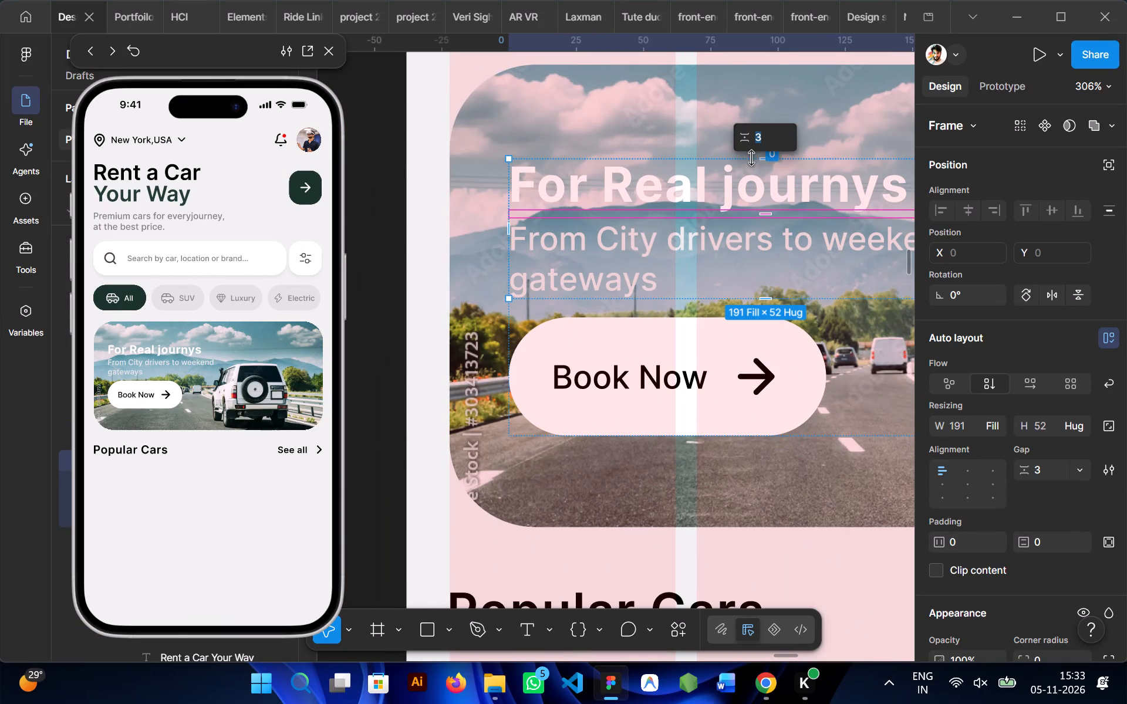
{"action": "left_click_drag", "start_coordinate": [746, 139], "coordinate": [751, 139]}
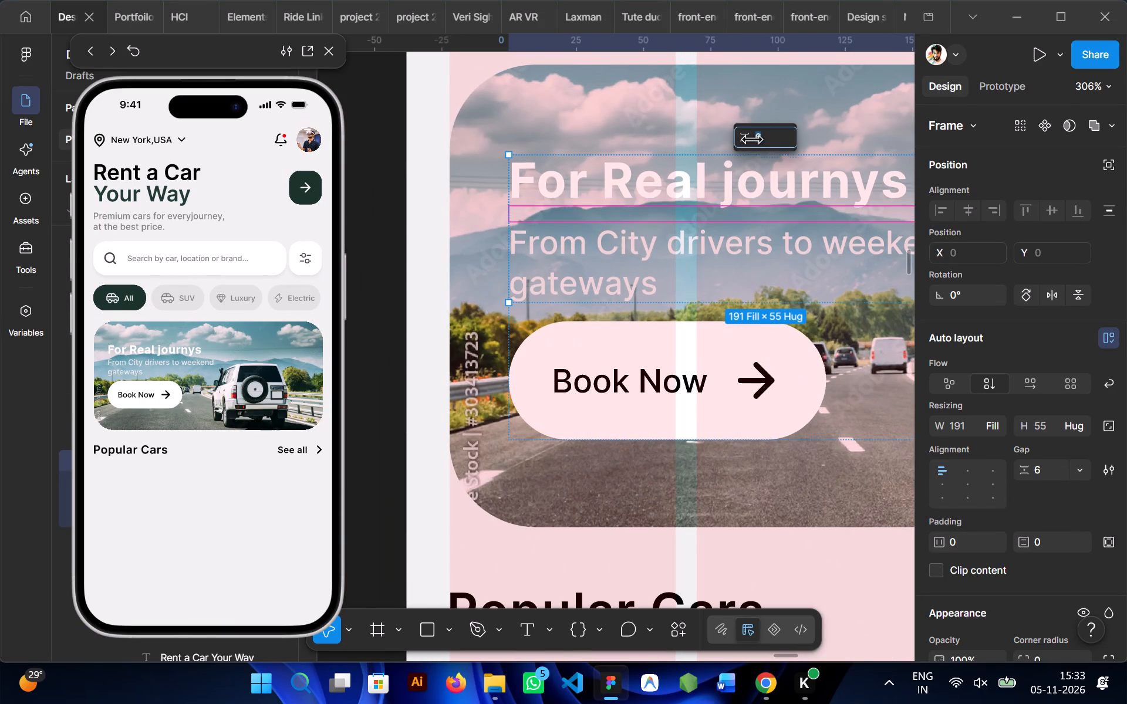
{"action": "left_click_drag", "start_coordinate": [751, 139], "coordinate": [752, 141]}
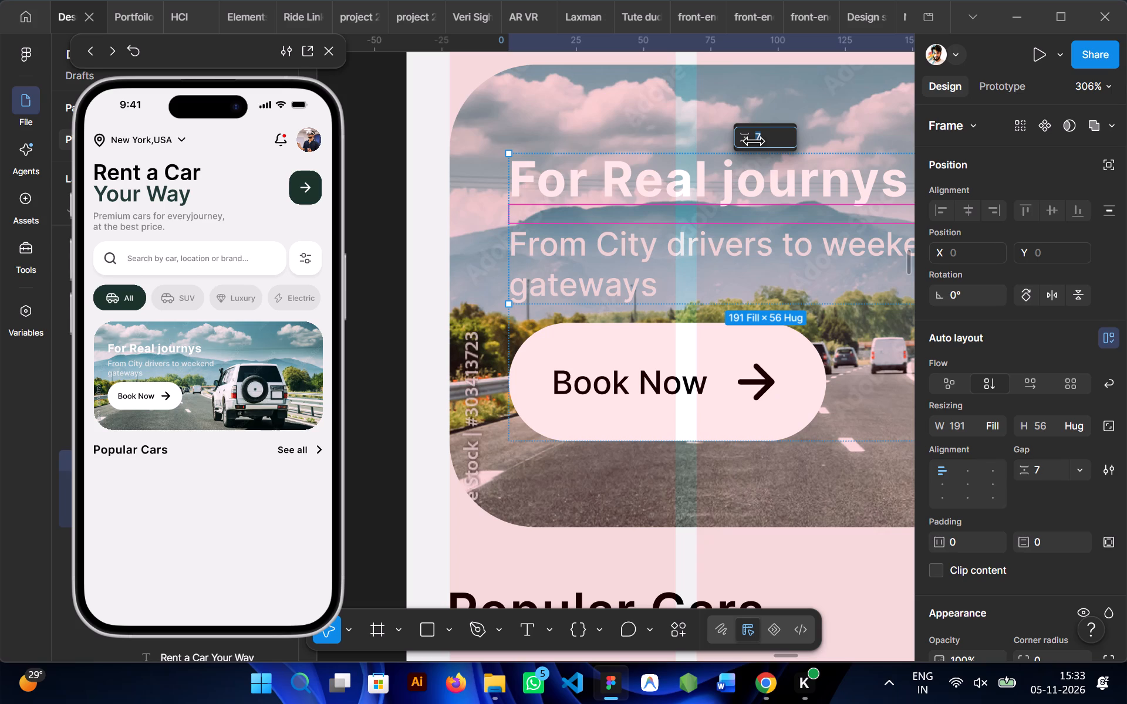
{"action": "left_click_drag", "start_coordinate": [752, 141], "coordinate": [752, 142]}
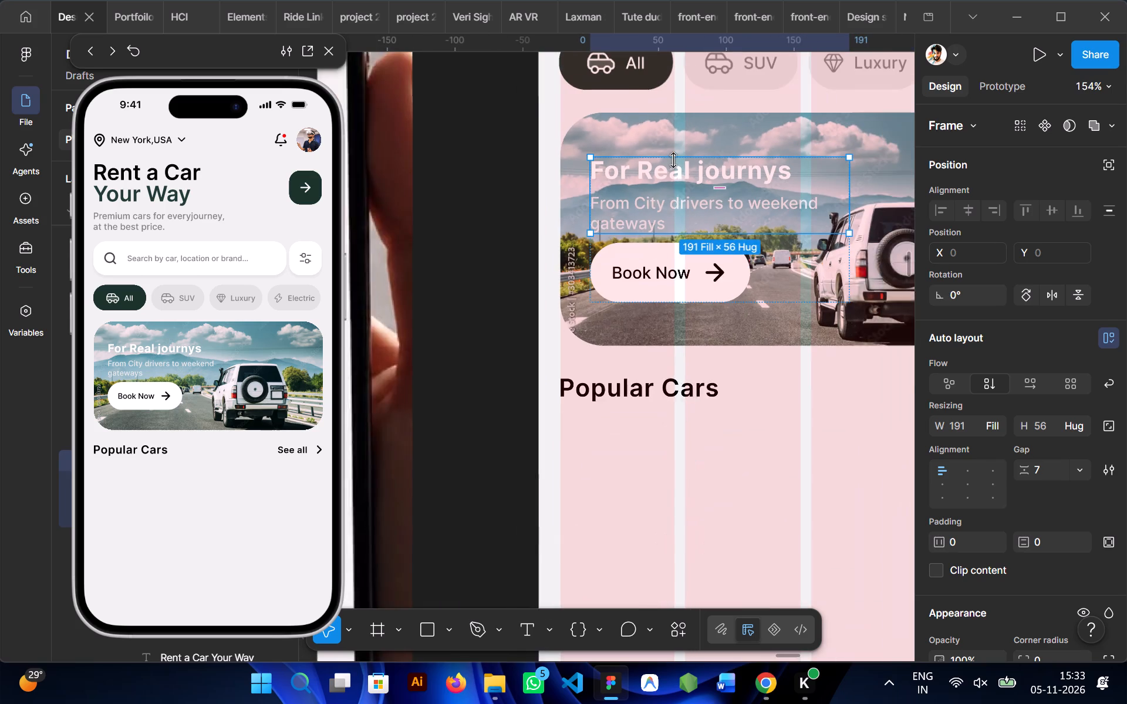
Move the hero banner's content frame with the text and Book Now button to X 32.
{"action": "scroll", "coordinate": [674, 160], "scroll_direction": "left", "scroll_amount": 1}
{"action": "left_click", "coordinate": [684, 523]}
{"action": "double_click", "coordinate": [612, 200]}
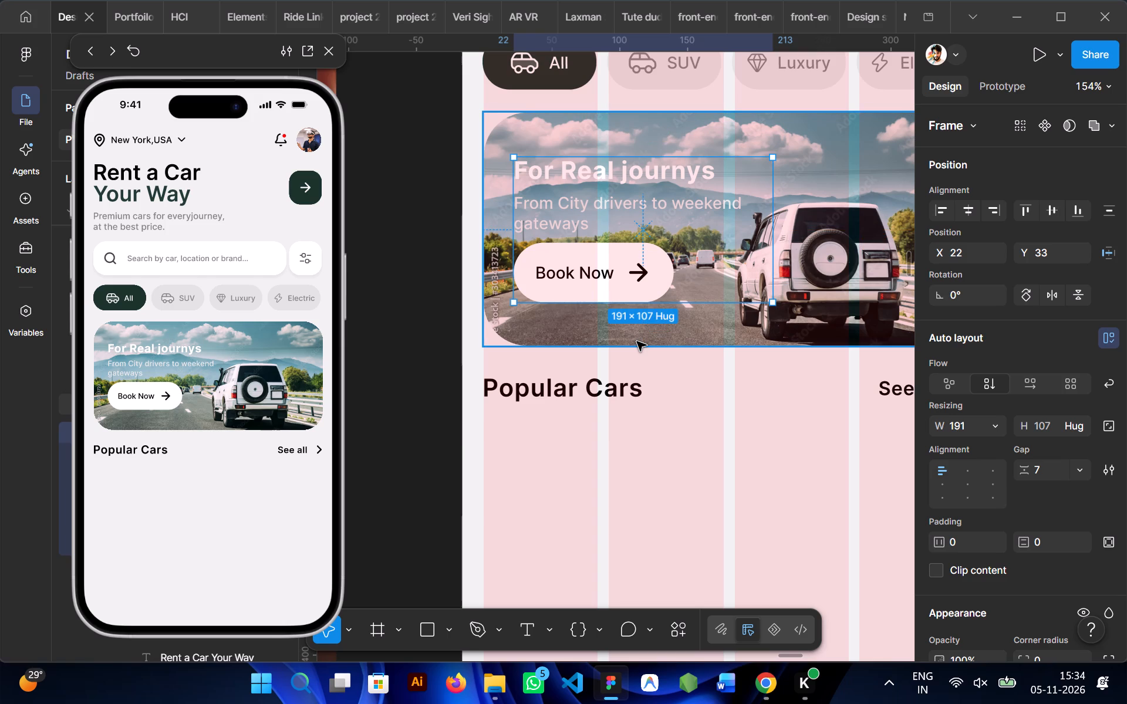
{"action": "key", "text": "shift+Right"}
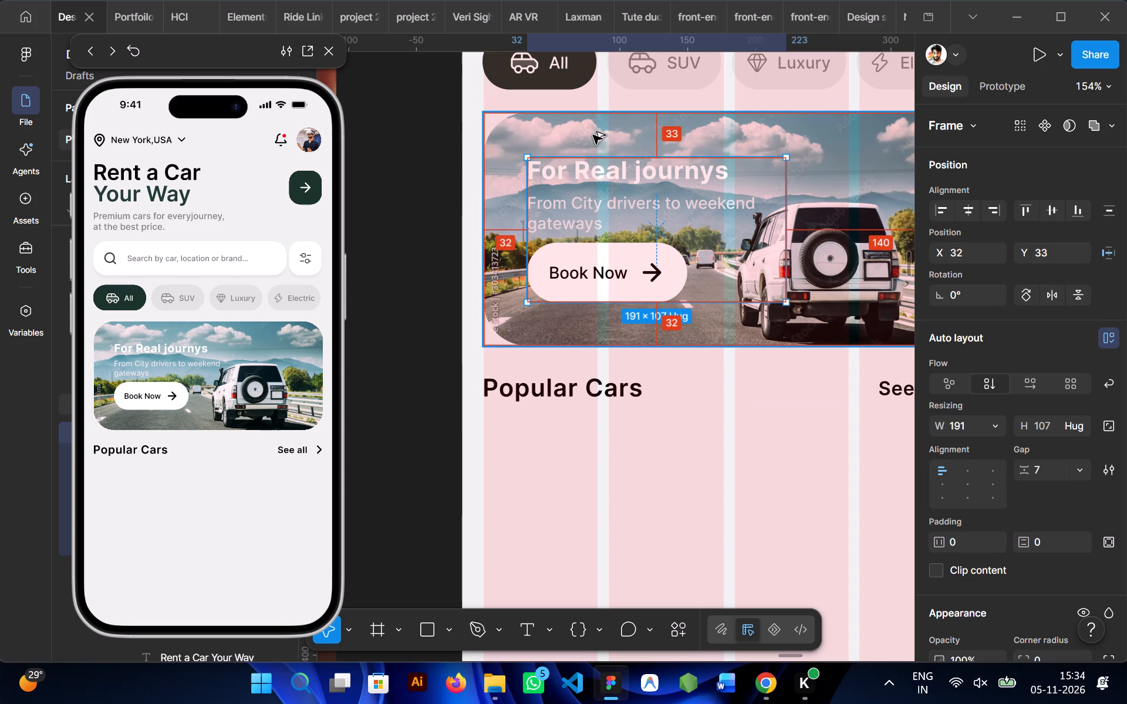
Center the text and Book Now frame vertically in the hero banner, with its position at X 32, Y 33.
{"action": "left_click", "coordinate": [1052, 210]}
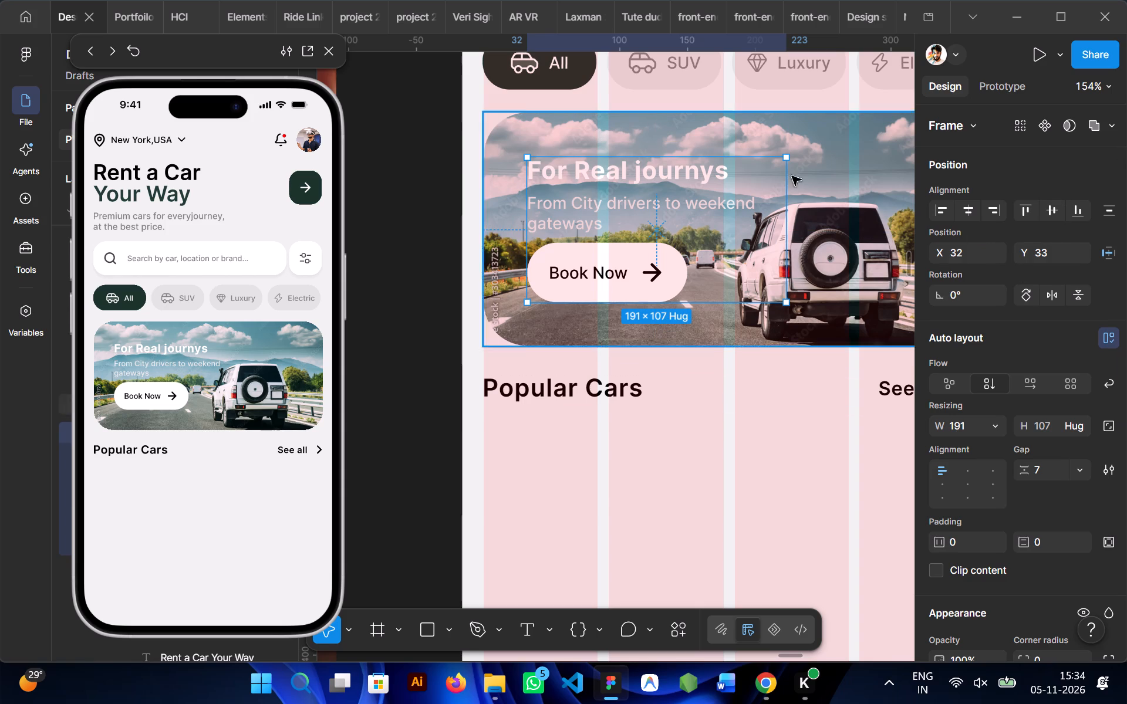
{"action": "left_click", "coordinate": [1053, 214]}
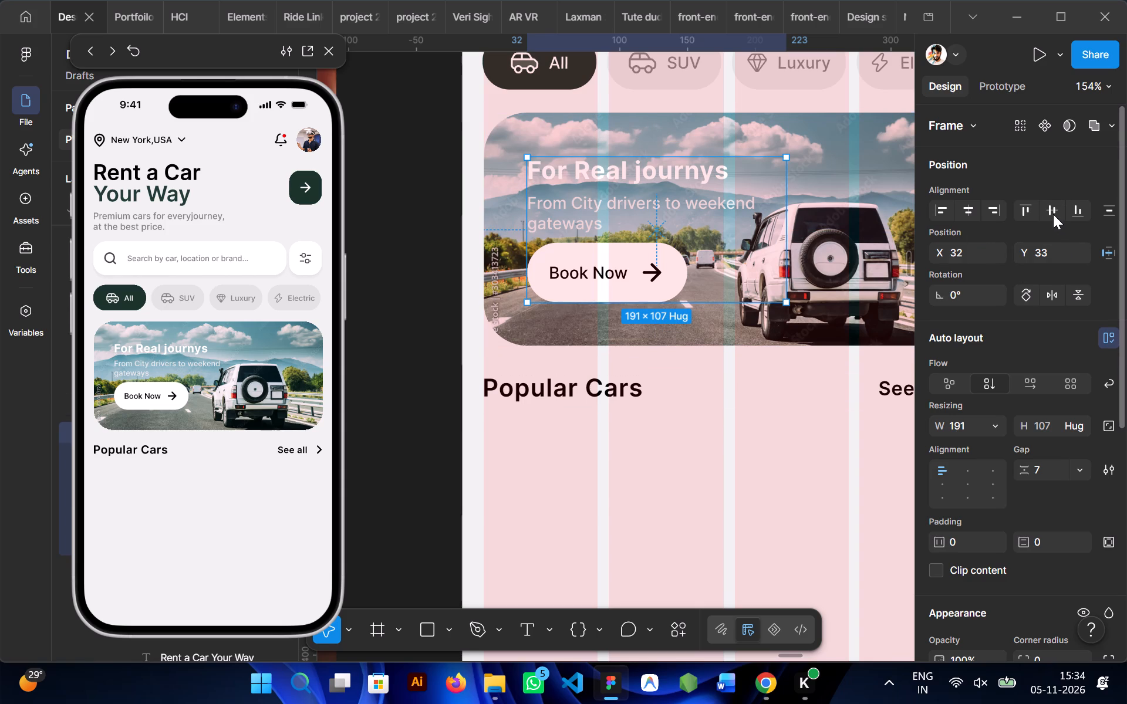
{"action": "double_click", "coordinate": [1055, 202]}
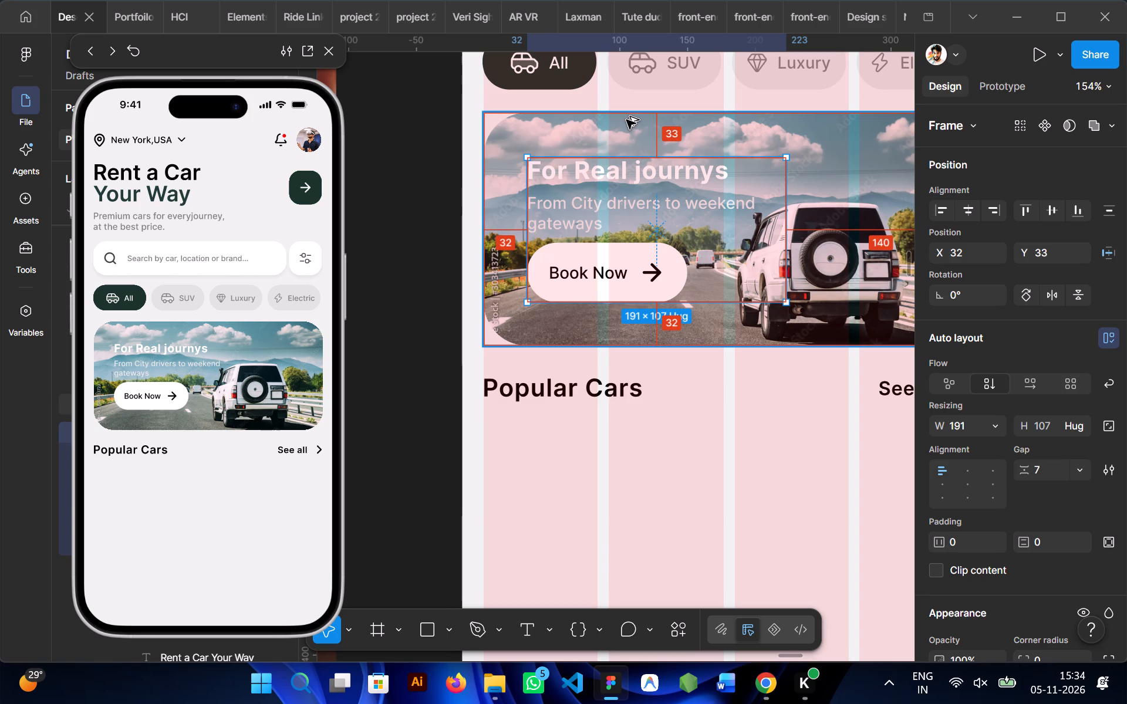
{"action": "left_click", "coordinate": [654, 270]}
{"action": "left_click", "coordinate": [750, 423]}
{"action": "double_click", "coordinate": [646, 214]}
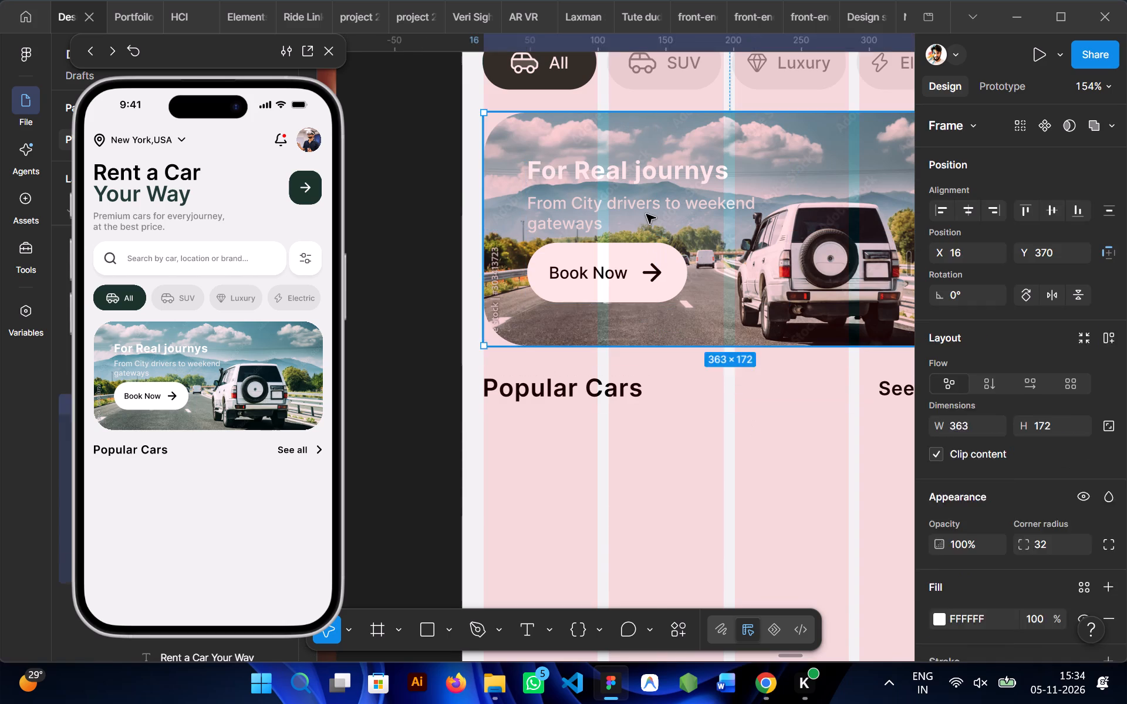
{"action": "double_click", "coordinate": [1050, 209]}
{"action": "left_click", "coordinate": [1045, 207]}
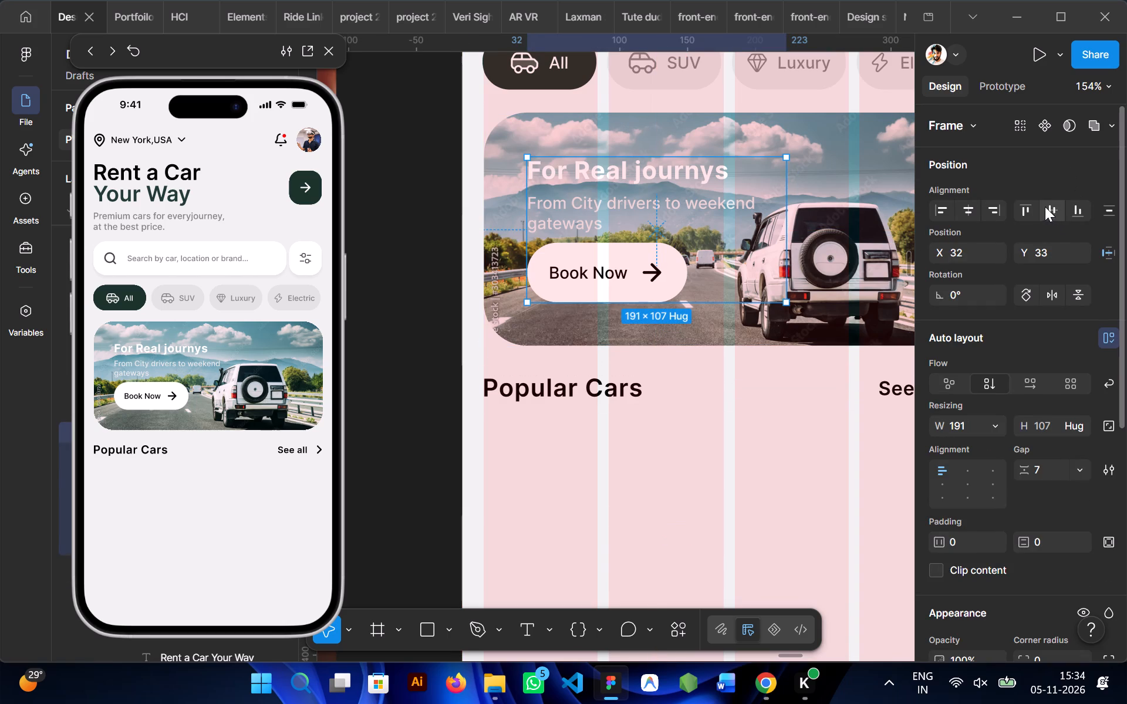
{"action": "left_click", "coordinate": [644, 238]}
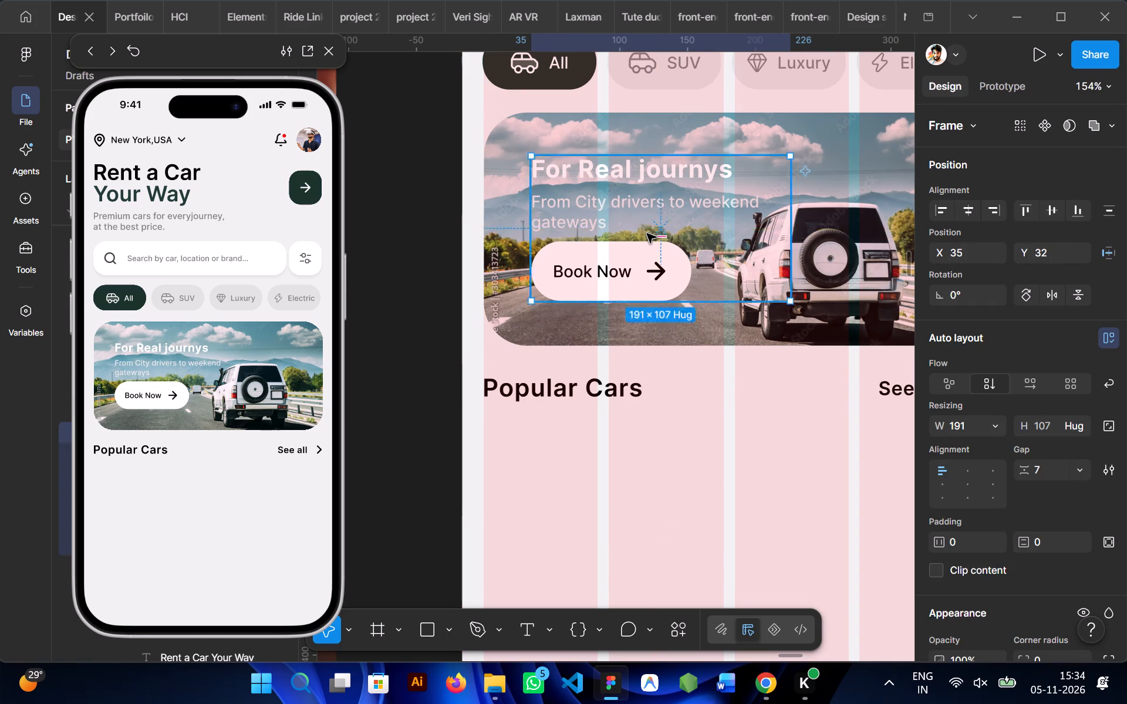
{"action": "left_click", "coordinate": [1050, 207]}
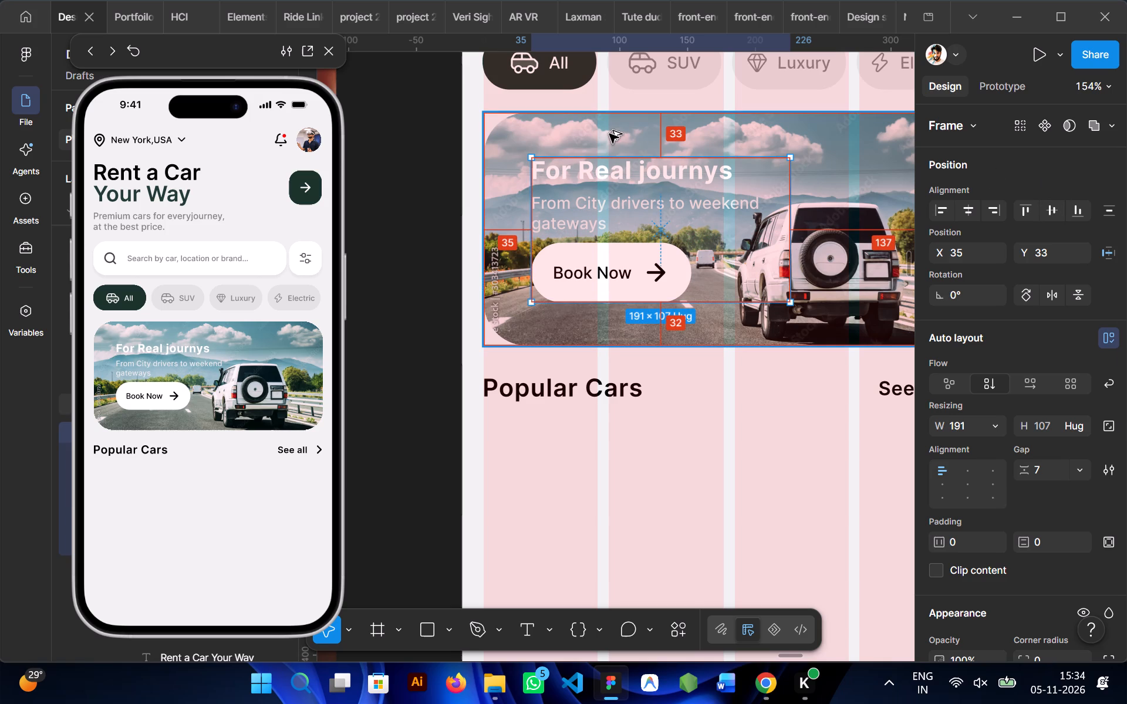
{"action": "key", "text": "Left"}
{"action": "key", "text": "Left"}
{"action": "key", "text": "Left"}
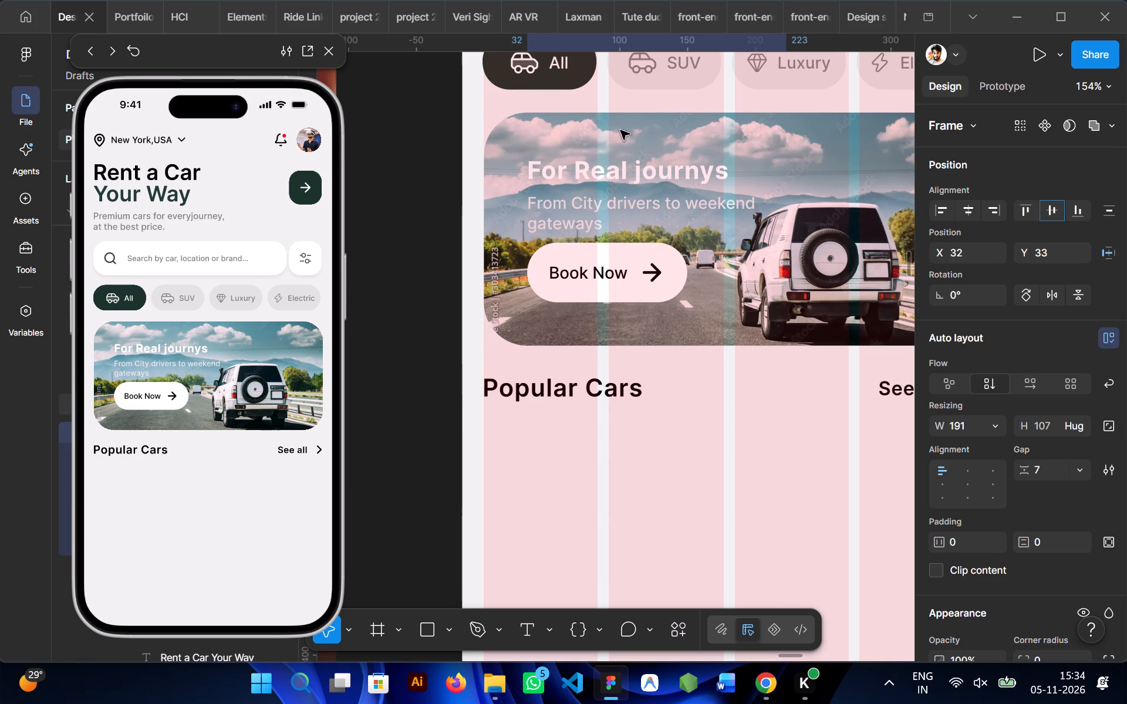
{"action": "left_click", "coordinate": [617, 505]}
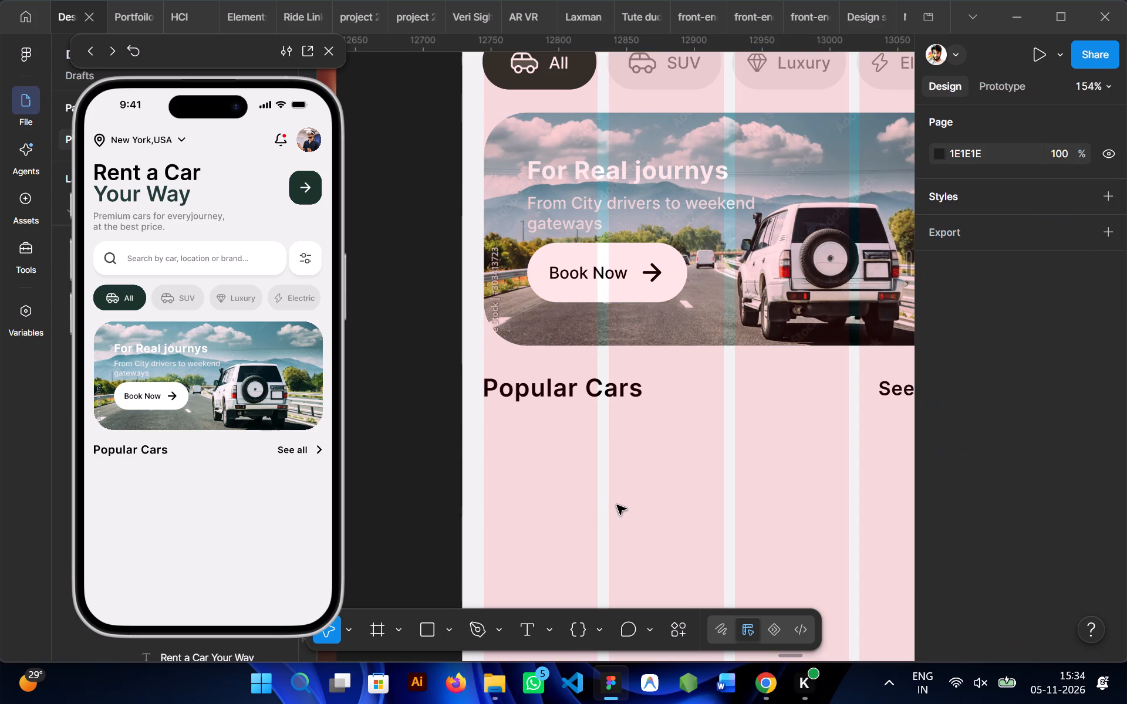
Combine the New York,USA location group and the bell-and-avatar group into one horizontal auto layout row.
{"action": "left_click", "coordinate": [582, 398]}
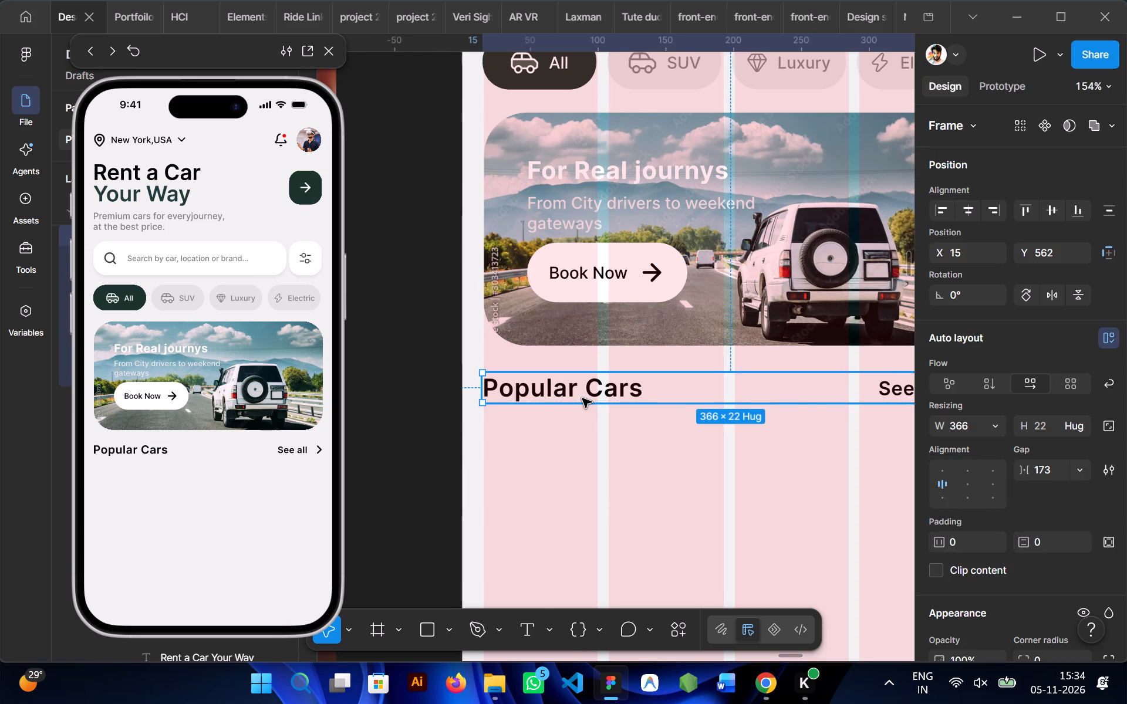
{"action": "scroll", "coordinate": [582, 398], "scroll_direction": "left", "scroll_amount": 1}
{"action": "scroll", "coordinate": [592, 246], "scroll_direction": "up", "scroll_amount": 1}
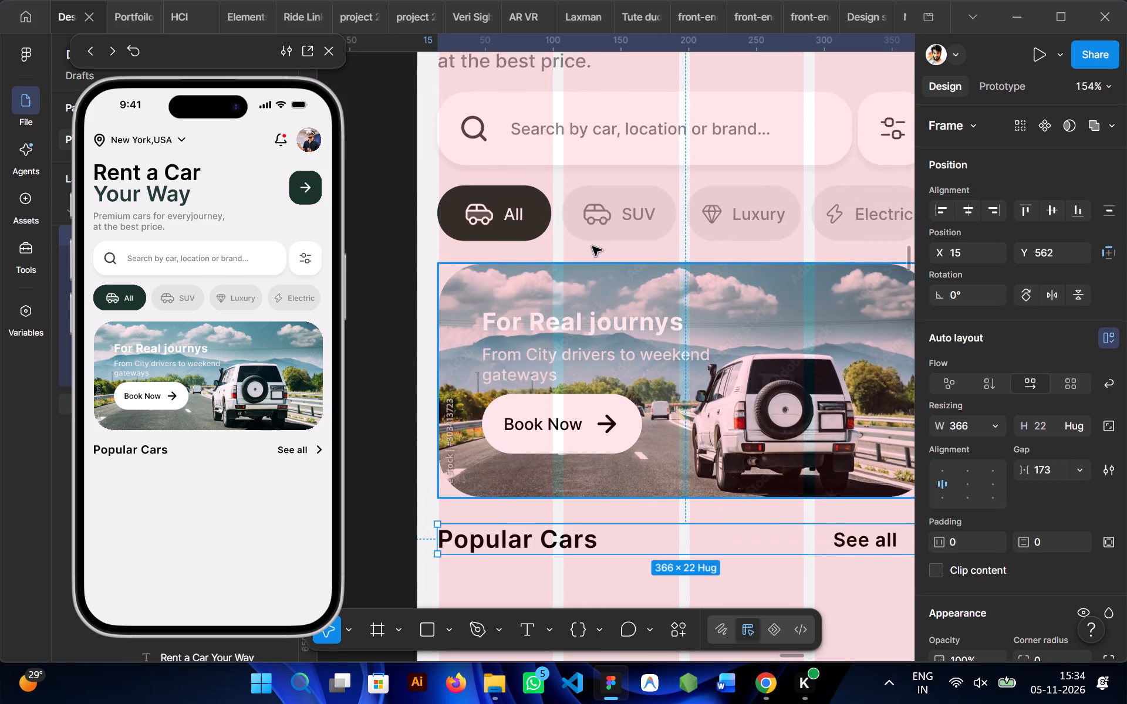
{"action": "left_click", "coordinate": [611, 214]}
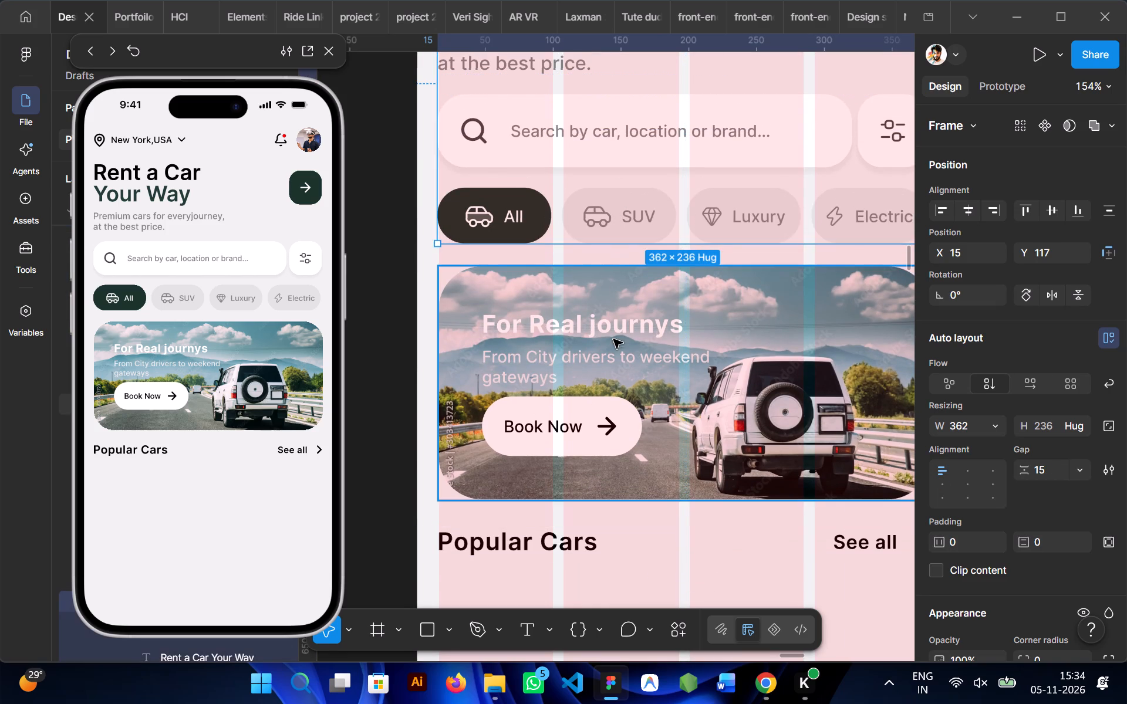
{"action": "scroll", "coordinate": [613, 342], "scroll_direction": "down", "scroll_amount": 1}
{"action": "scroll", "coordinate": [613, 342], "scroll_direction": "up", "scroll_amount": 2}
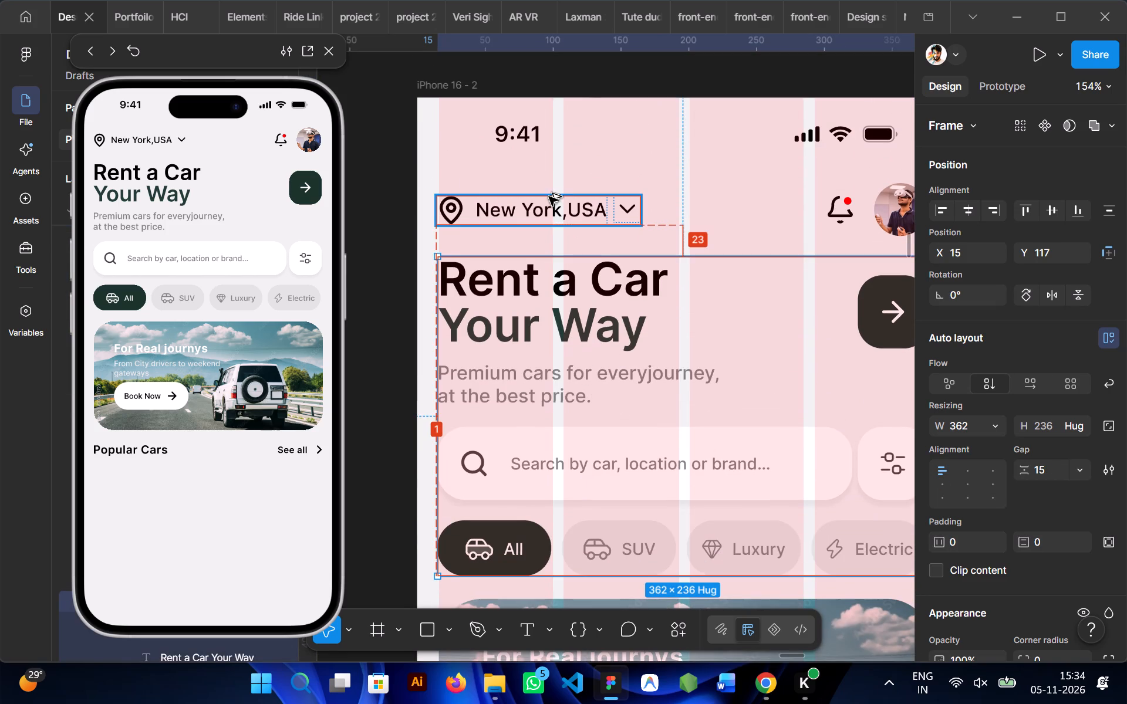
{"action": "left_click", "coordinate": [652, 308]}
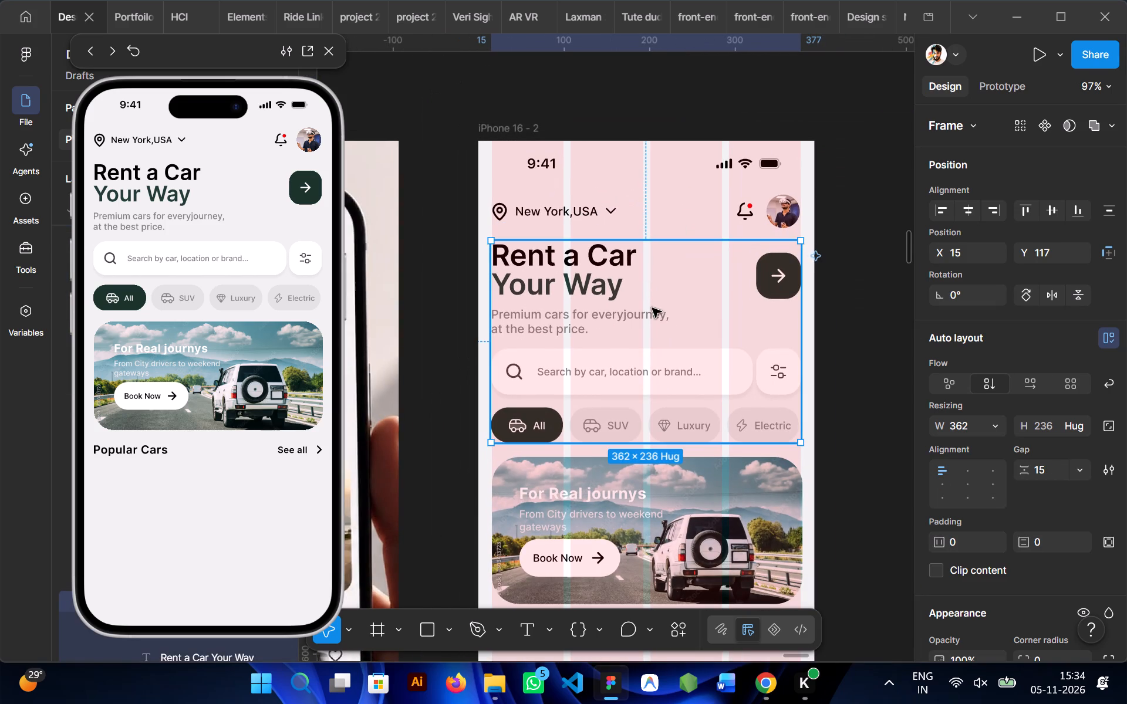
{"action": "left_click", "coordinate": [774, 214]}
{"action": "left_click", "coordinate": [563, 215], "text": "shift"}
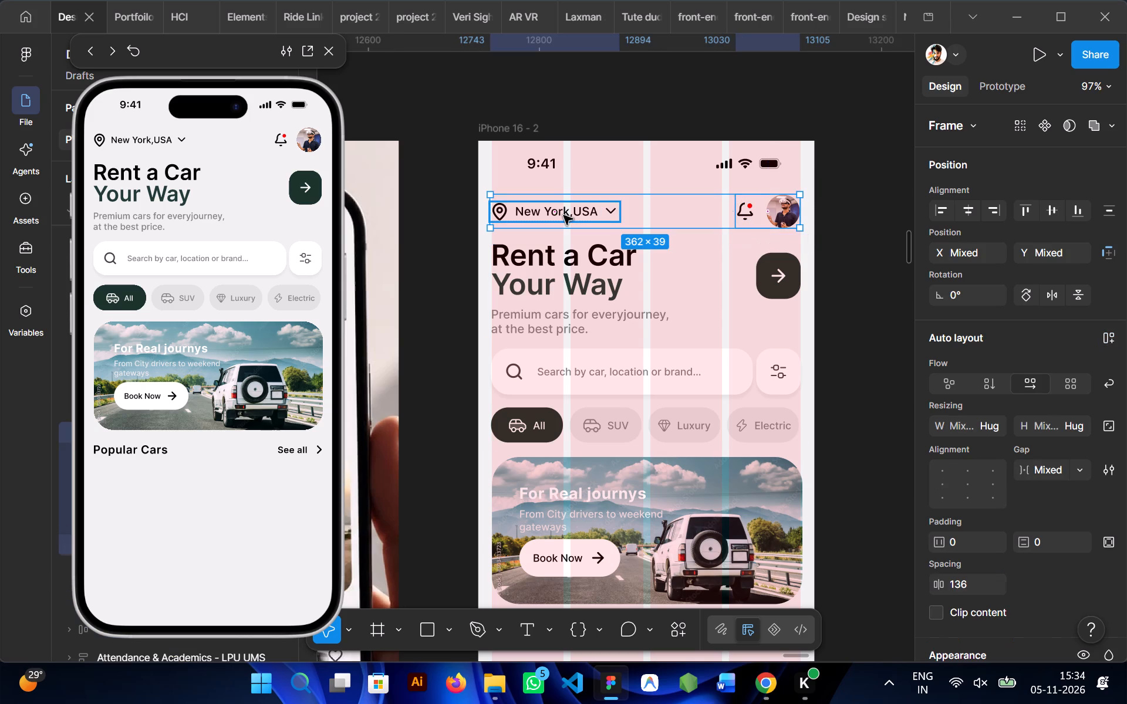
{"action": "key", "text": "shift+a"}
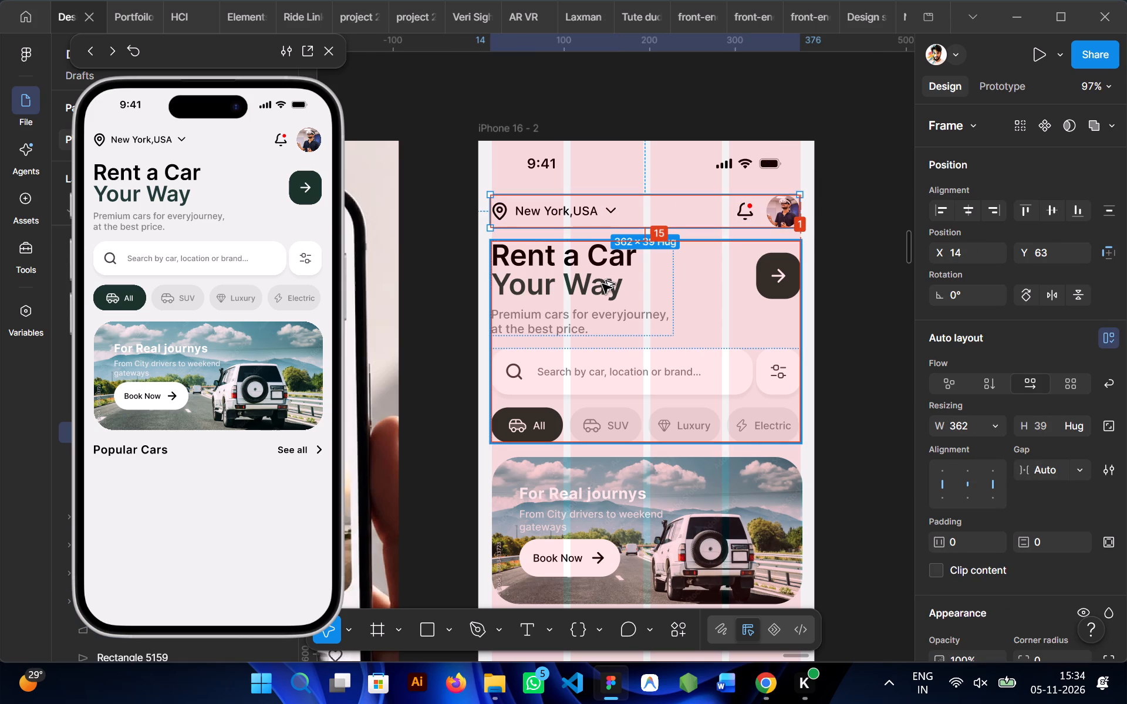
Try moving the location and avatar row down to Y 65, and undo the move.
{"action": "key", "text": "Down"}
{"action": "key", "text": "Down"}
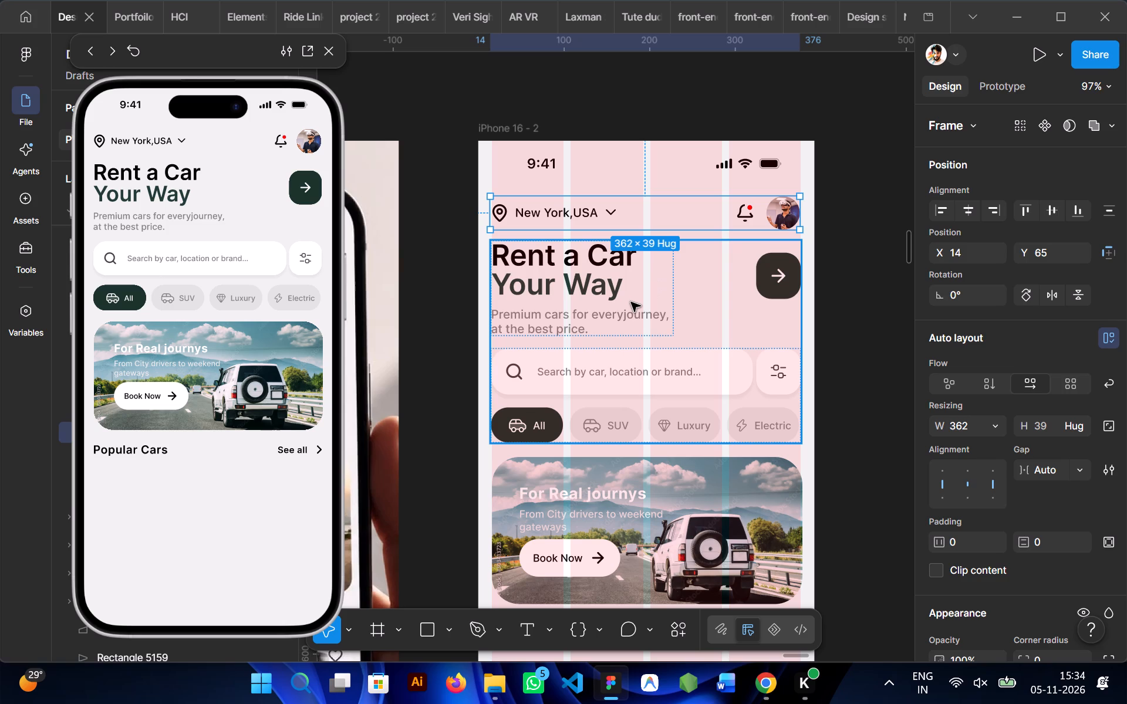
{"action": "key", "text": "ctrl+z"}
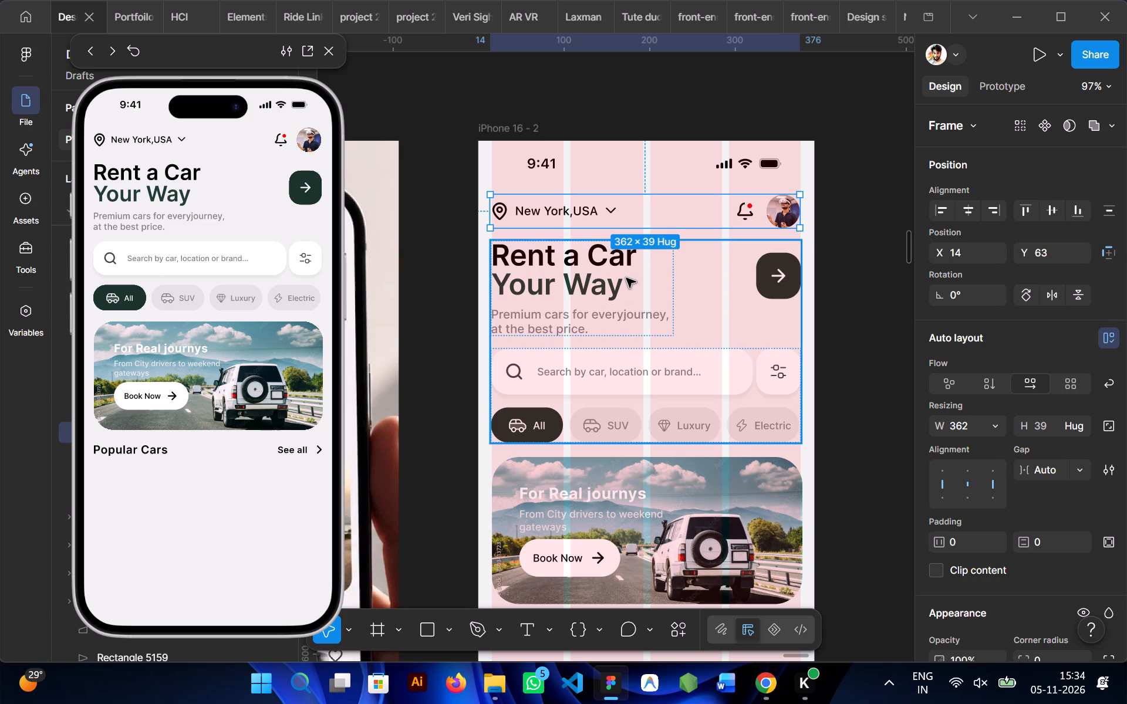
Move the section holding the Rent a Car heading, search bar and category chips down to Y 119.
{"action": "left_click", "coordinate": [602, 299]}
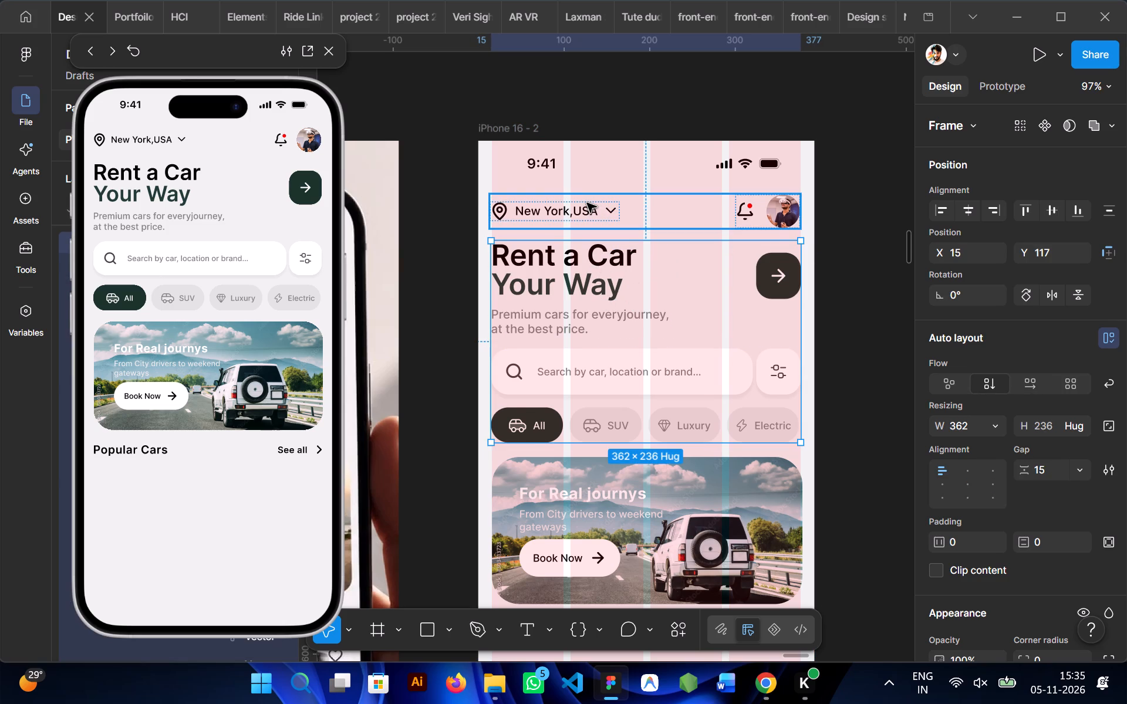
{"action": "key", "text": "Down"}
{"action": "key", "text": "Down"}
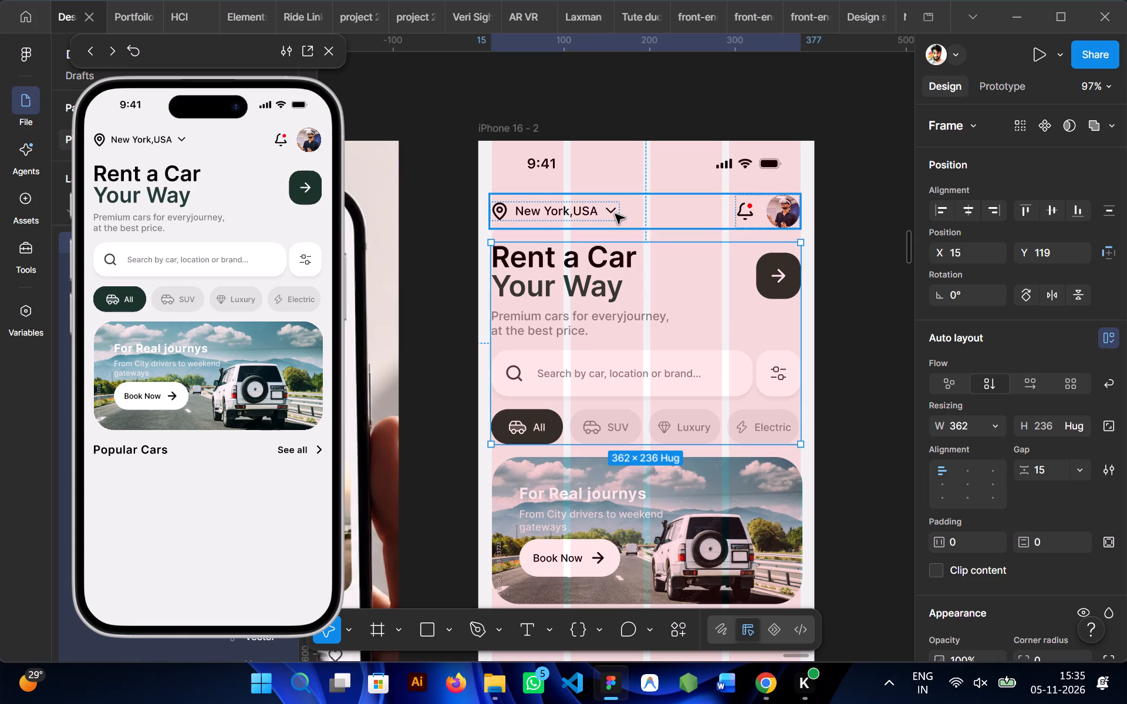
Move the hero banner frame down to Y 372.
{"action": "scroll", "coordinate": [615, 214], "scroll_direction": "down", "scroll_amount": 1}
{"action": "left_click", "coordinate": [647, 373]}
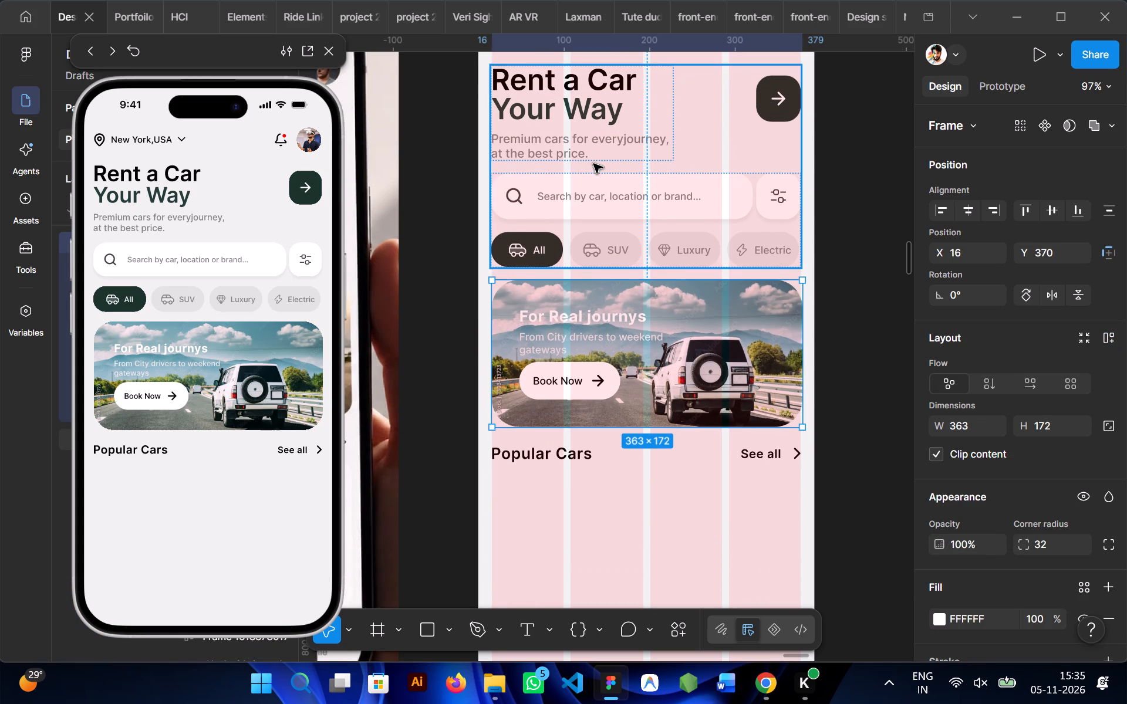
{"action": "key", "text": "Down"}
{"action": "key", "text": "Down"}
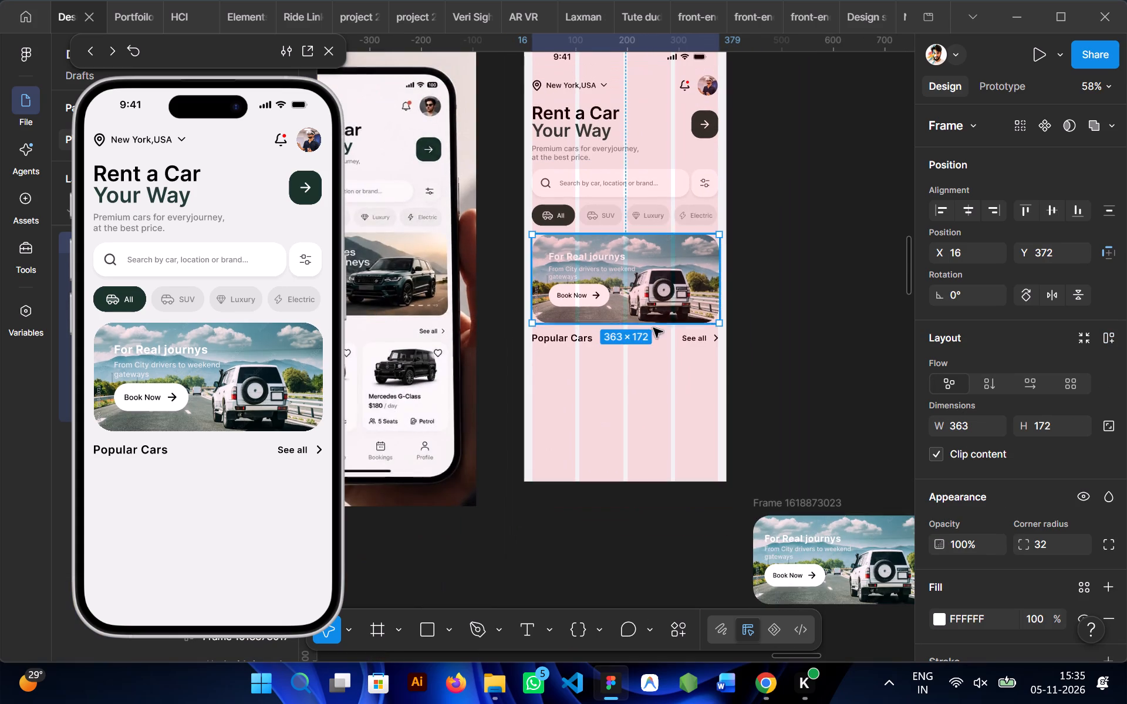
Nudge the Popular Cars header row up by one pixel and deselect it.
{"action": "left_click", "coordinate": [581, 333]}
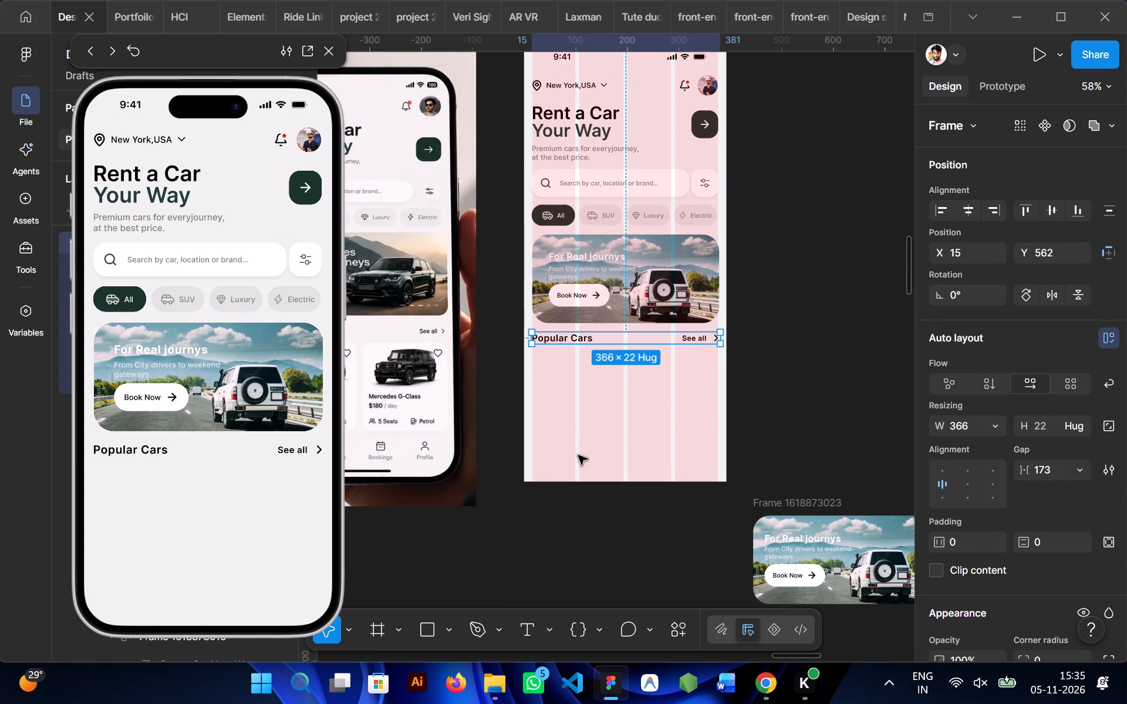
{"action": "key", "text": "Up"}
{"action": "left_click", "coordinate": [614, 424]}
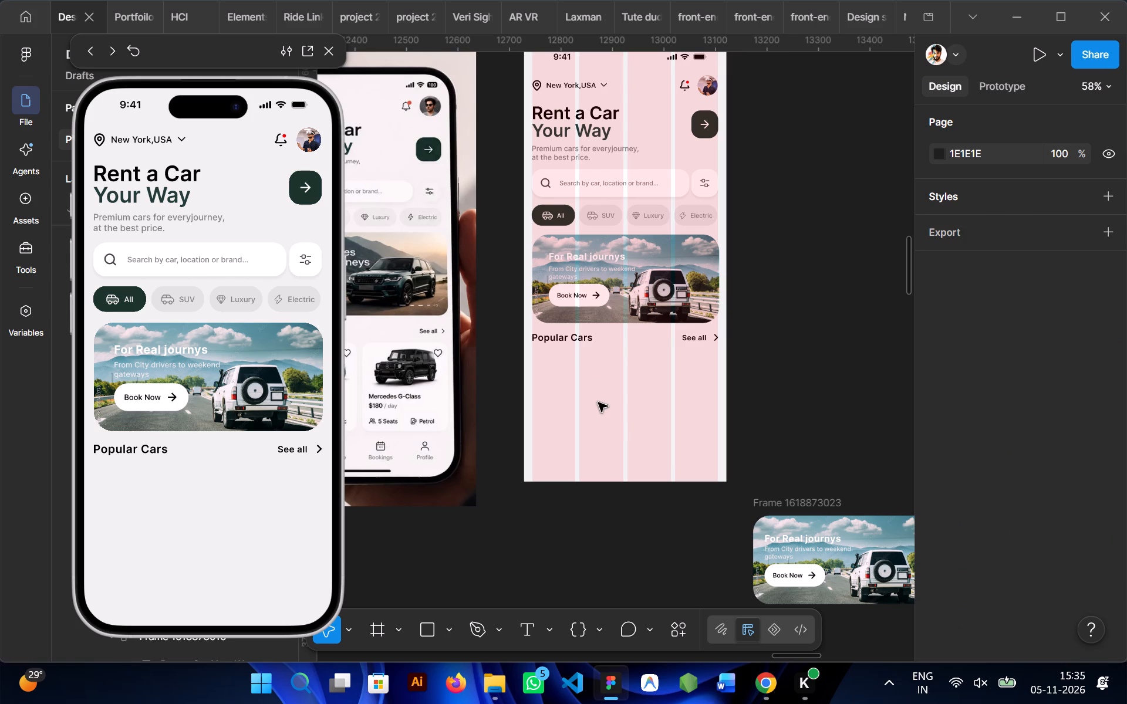
{"action": "scroll", "coordinate": [598, 402], "scroll_direction": "down", "scroll_amount": 1}
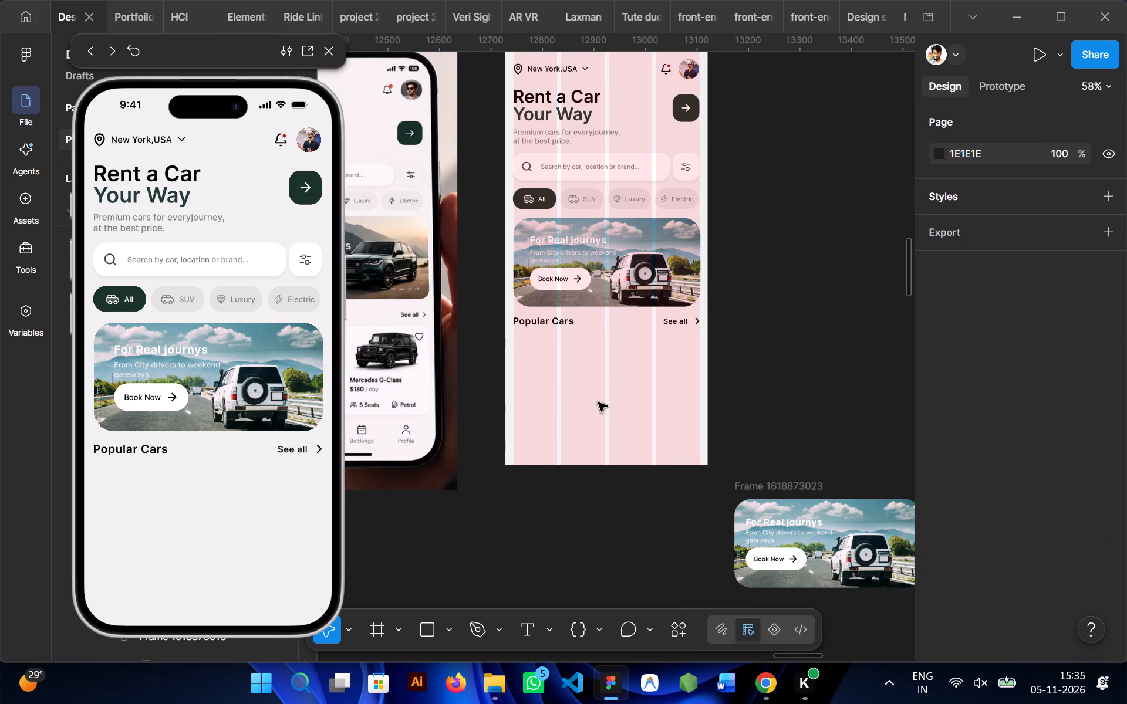
{"action": "scroll", "coordinate": [598, 402], "scroll_direction": "down", "scroll_amount": 1}
{"action": "left_click", "coordinate": [748, 473]}
{"action": "key", "text": "Delete"}
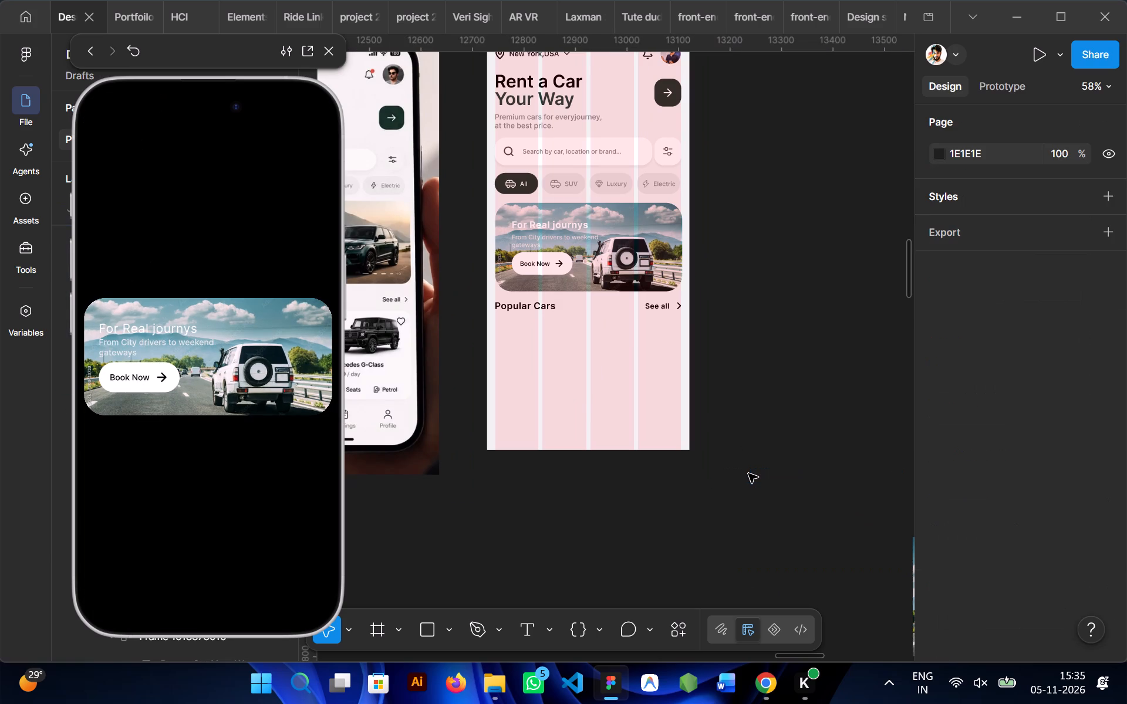
{"action": "left_click", "coordinate": [543, 271]}
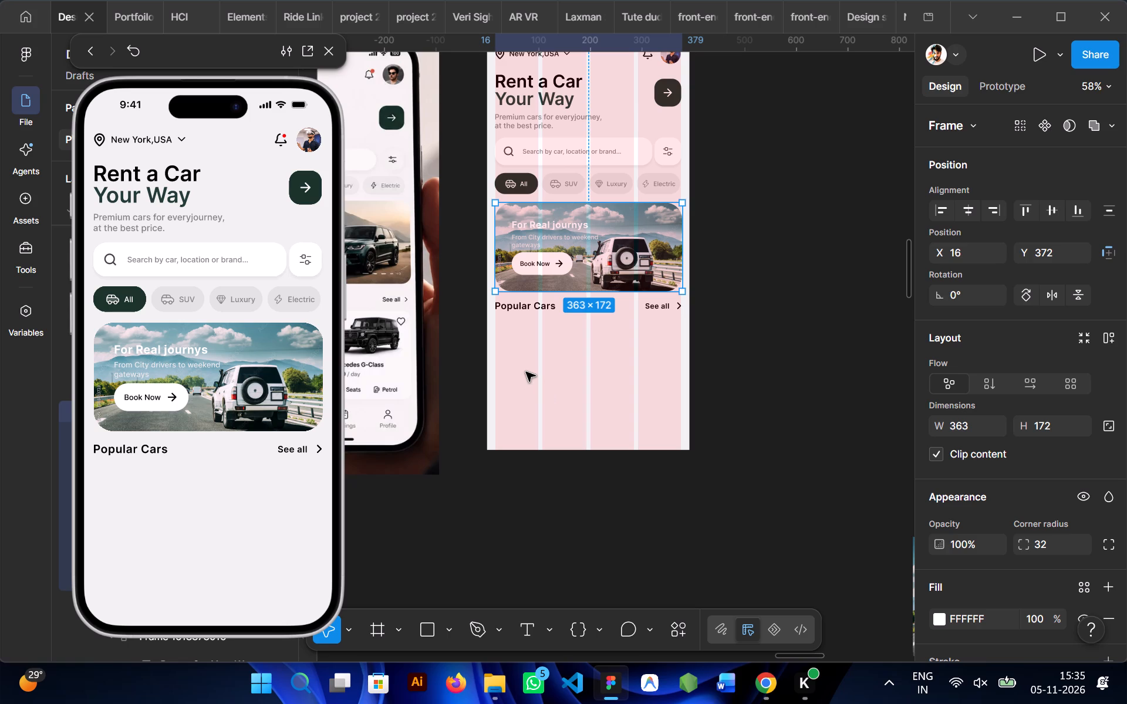
Draw a car card frame about 175 × 149 at X 16, Y 603, below the Popular Cars heading.
{"action": "left_click", "coordinate": [707, 368]}
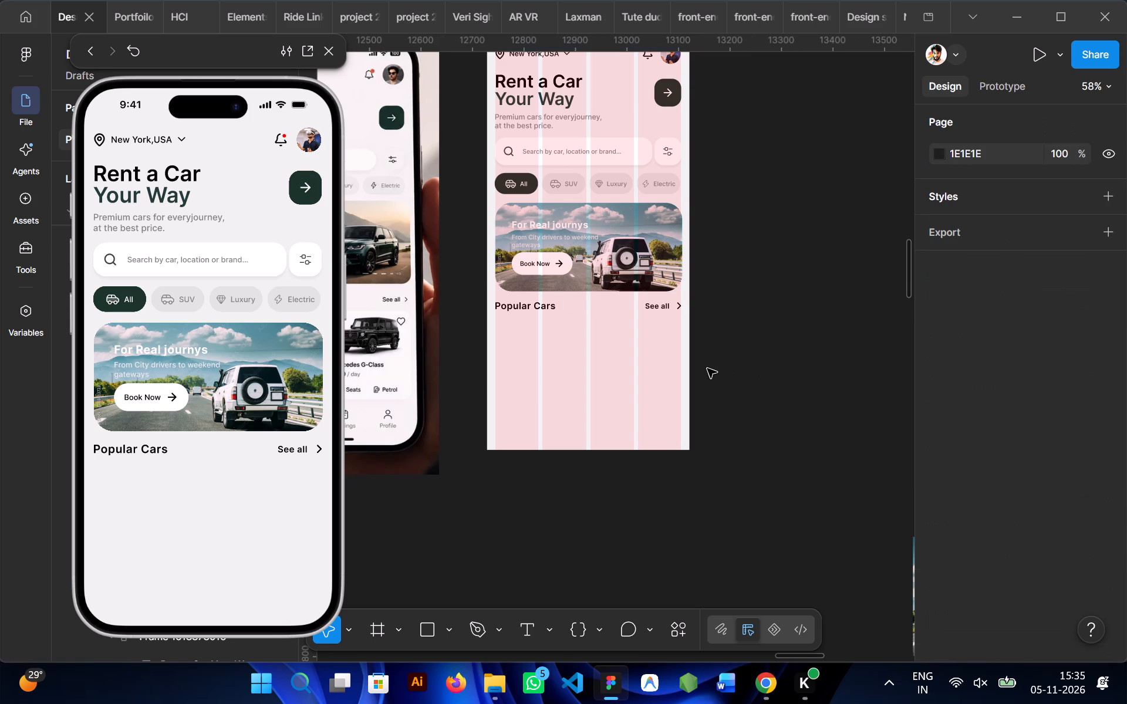
{"action": "scroll", "coordinate": [656, 368], "scroll_direction": "right", "scroll_amount": 1}
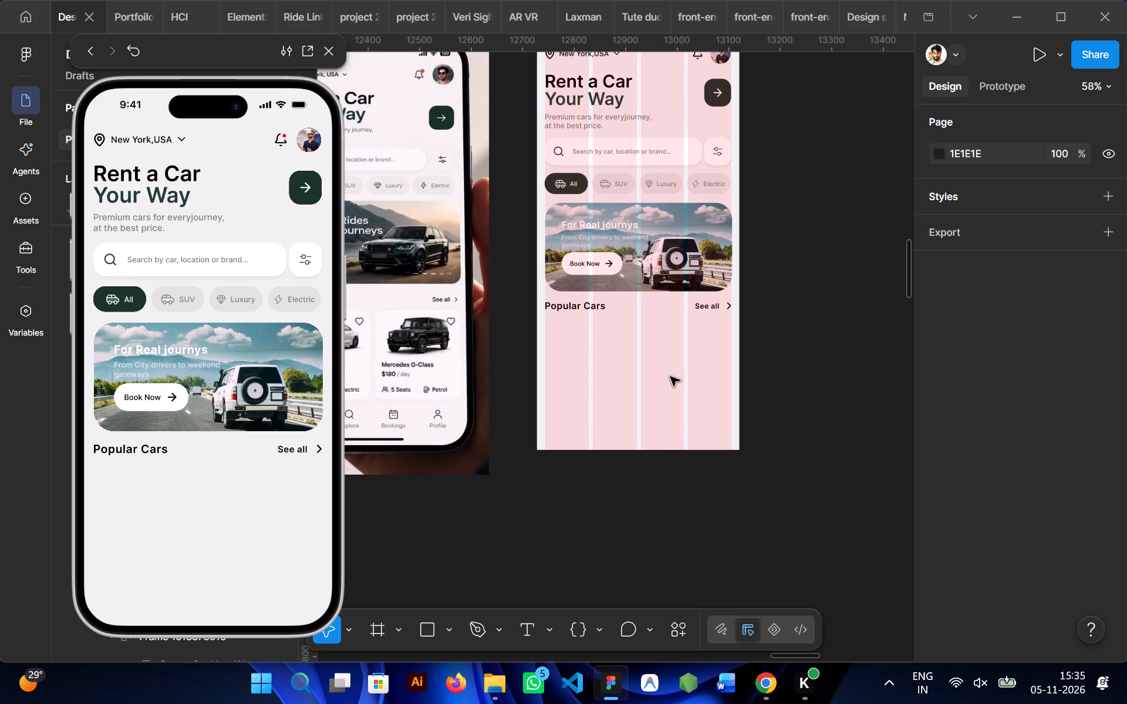
{"action": "key", "text": "f"}
{"action": "scroll", "coordinate": [579, 357], "scroll_direction": "right", "scroll_amount": 2}
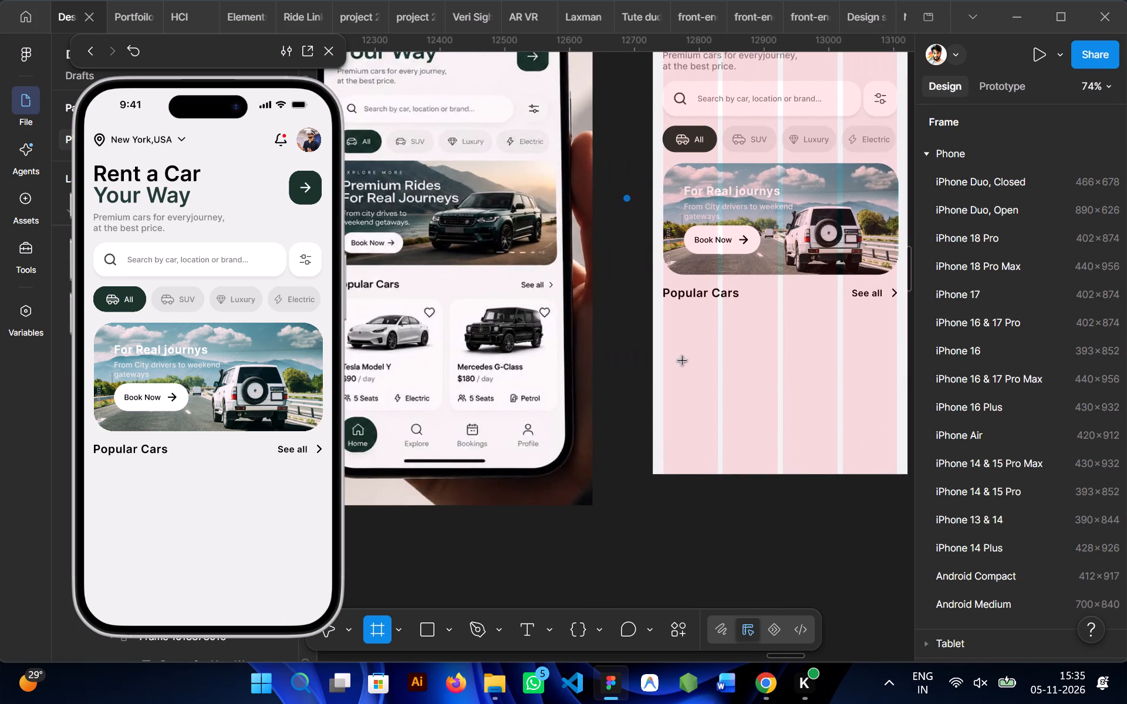
{"action": "scroll", "coordinate": [683, 361], "scroll_direction": "left", "scroll_amount": 1}
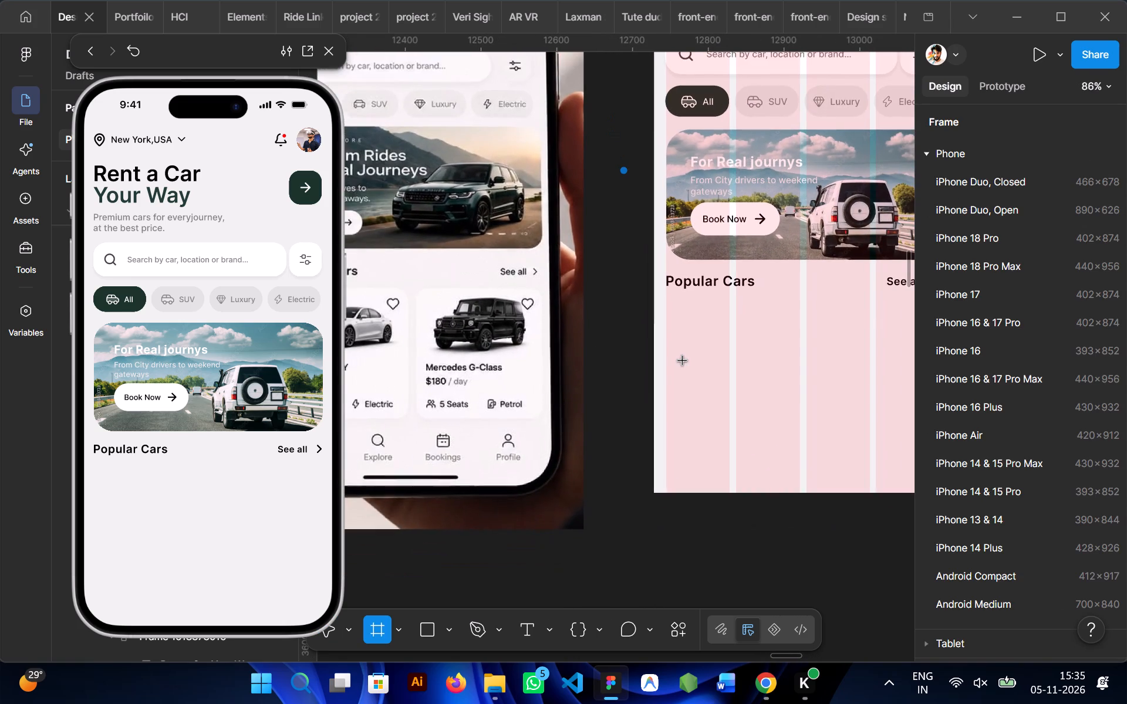
{"action": "scroll", "coordinate": [695, 360], "scroll_direction": "left", "scroll_amount": 1}
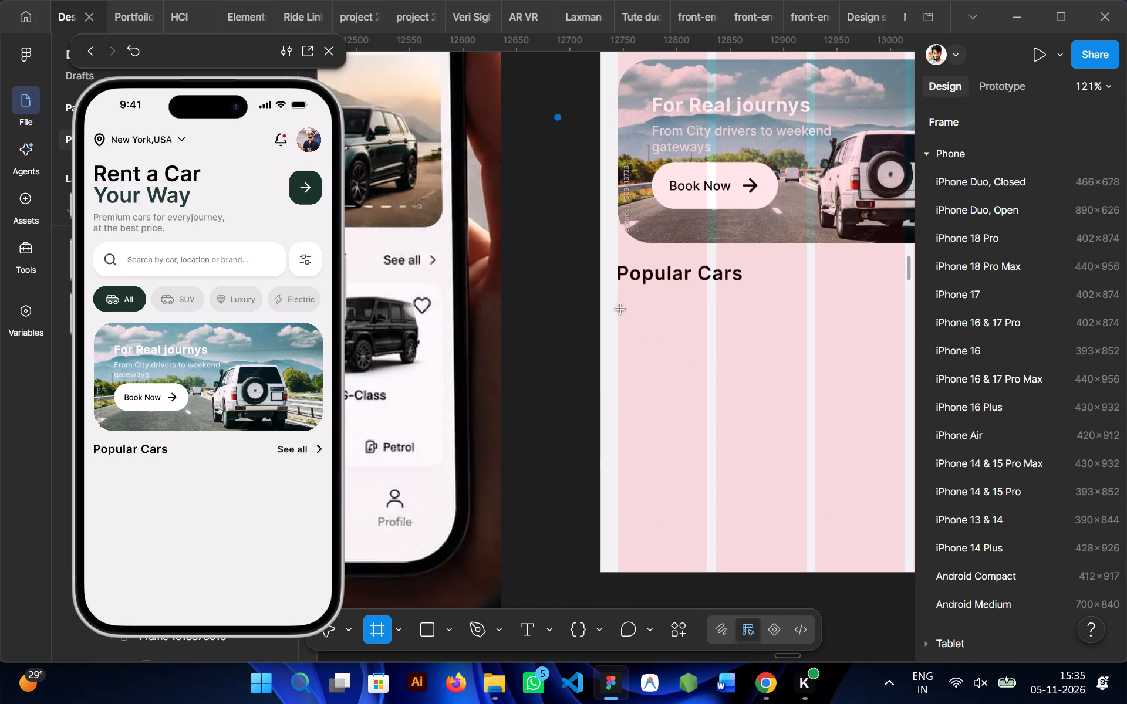
{"action": "left_click_drag", "start_coordinate": [616, 306], "coordinate": [803, 465]}
{"action": "scroll", "coordinate": [803, 465], "scroll_direction": "left", "scroll_amount": 1}
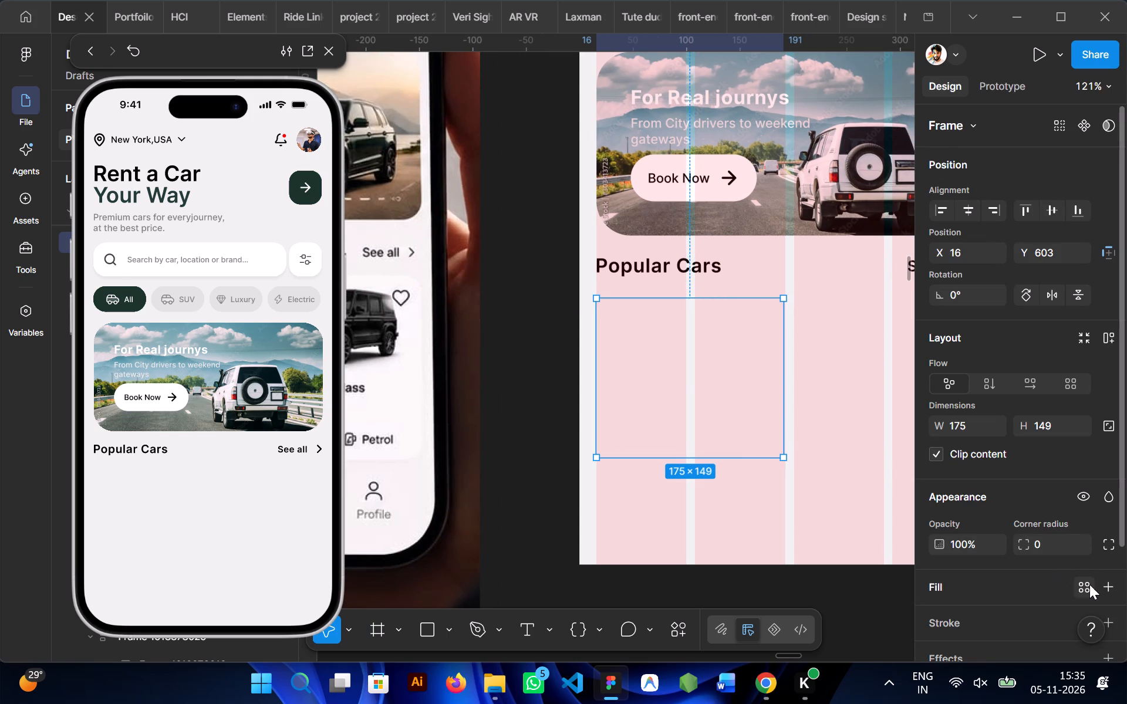
Add a white FFFFFF fill to the new card frame.
{"action": "left_click", "coordinate": [1105, 586]}
{"action": "left_click", "coordinate": [897, 198]}
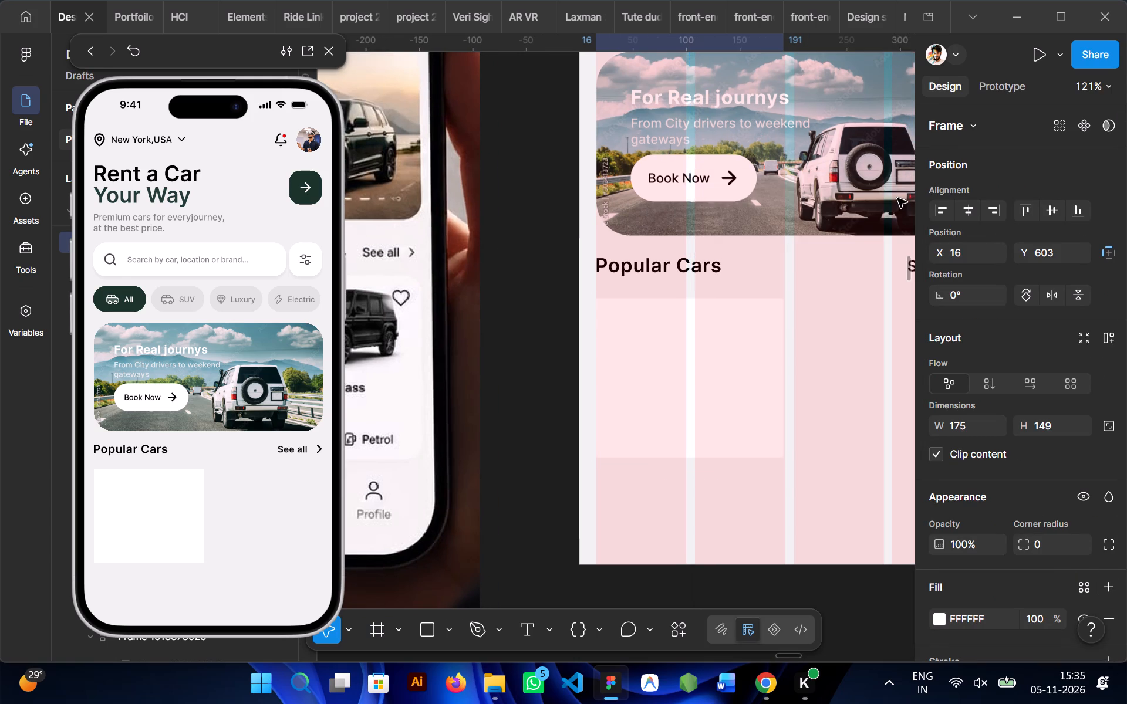
Set the card's corner radius to 32 to match the hero banner, and deselect it.
{"action": "left_click_drag", "start_coordinate": [1023, 542], "coordinate": [882, 298]}
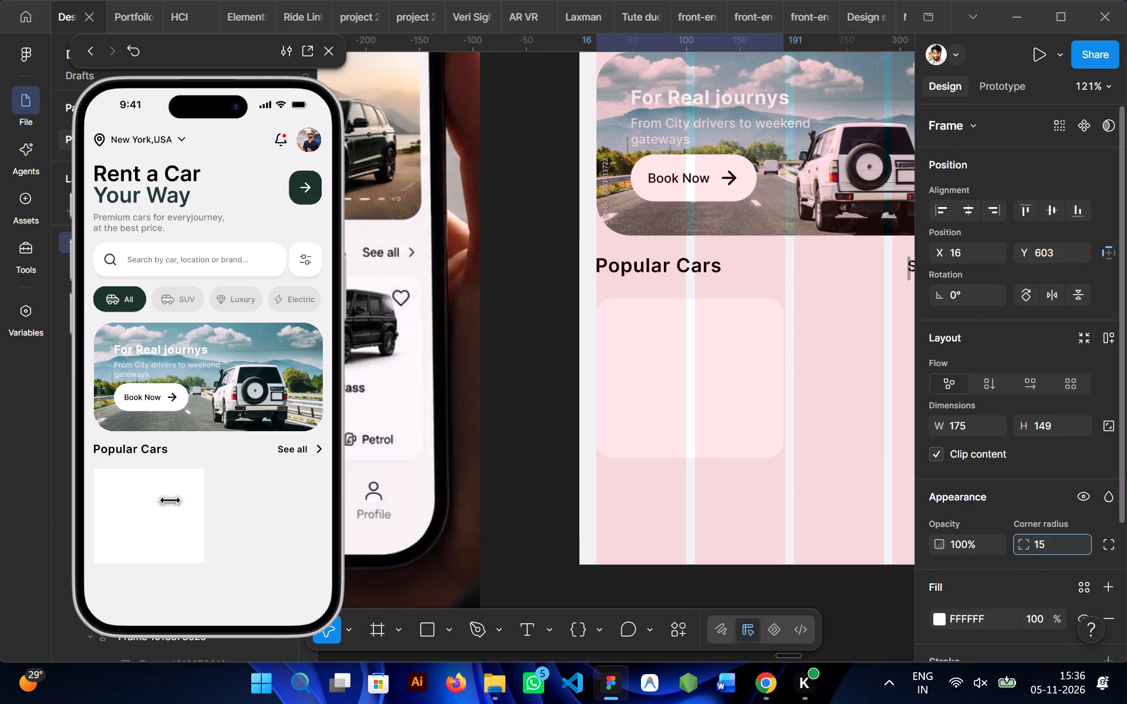
{"action": "left_click_drag", "start_coordinate": [882, 298], "coordinate": [629, 333]}
{"action": "left_click", "coordinate": [669, 179]}
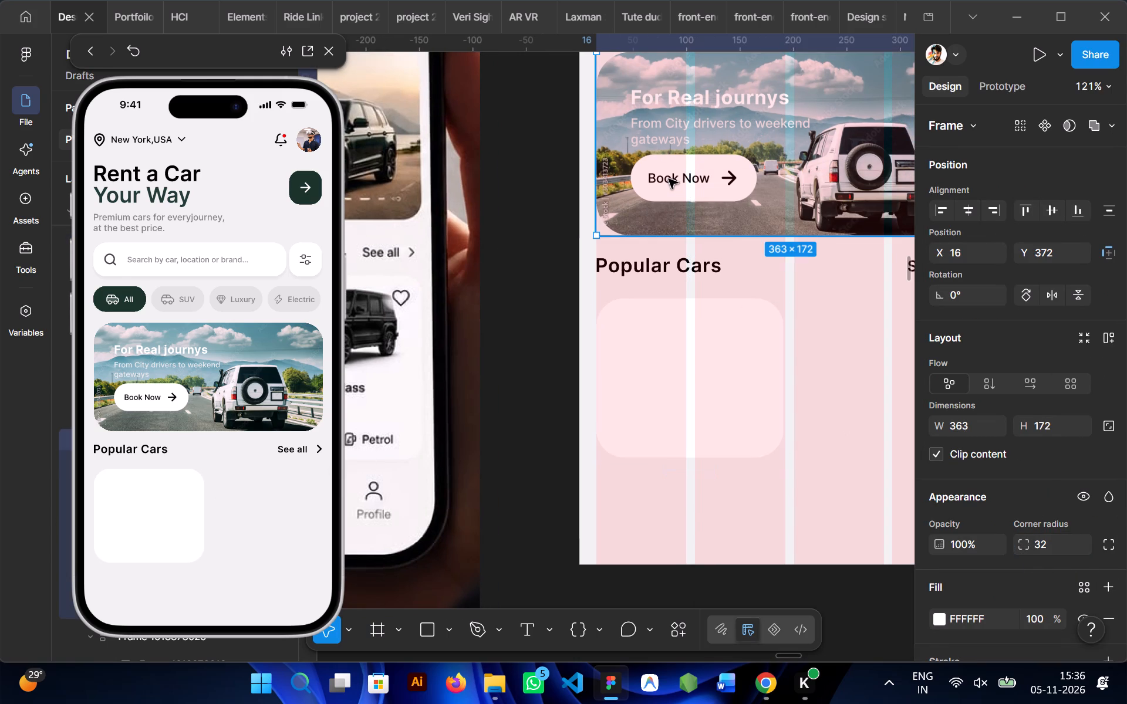
{"action": "left_click", "coordinate": [675, 333]}
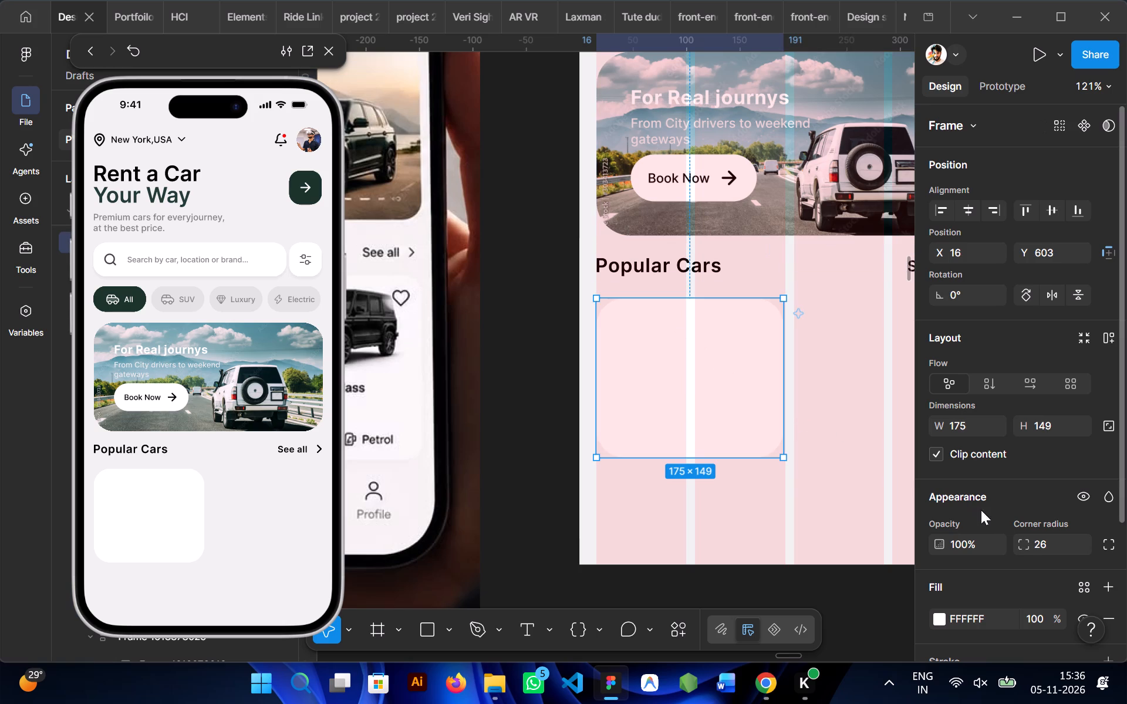
{"action": "left_click", "coordinate": [1050, 548]}
{"action": "type", "text": "32"}
{"action": "key", "text": "Return"}
{"action": "left_click", "coordinate": [784, 505]}
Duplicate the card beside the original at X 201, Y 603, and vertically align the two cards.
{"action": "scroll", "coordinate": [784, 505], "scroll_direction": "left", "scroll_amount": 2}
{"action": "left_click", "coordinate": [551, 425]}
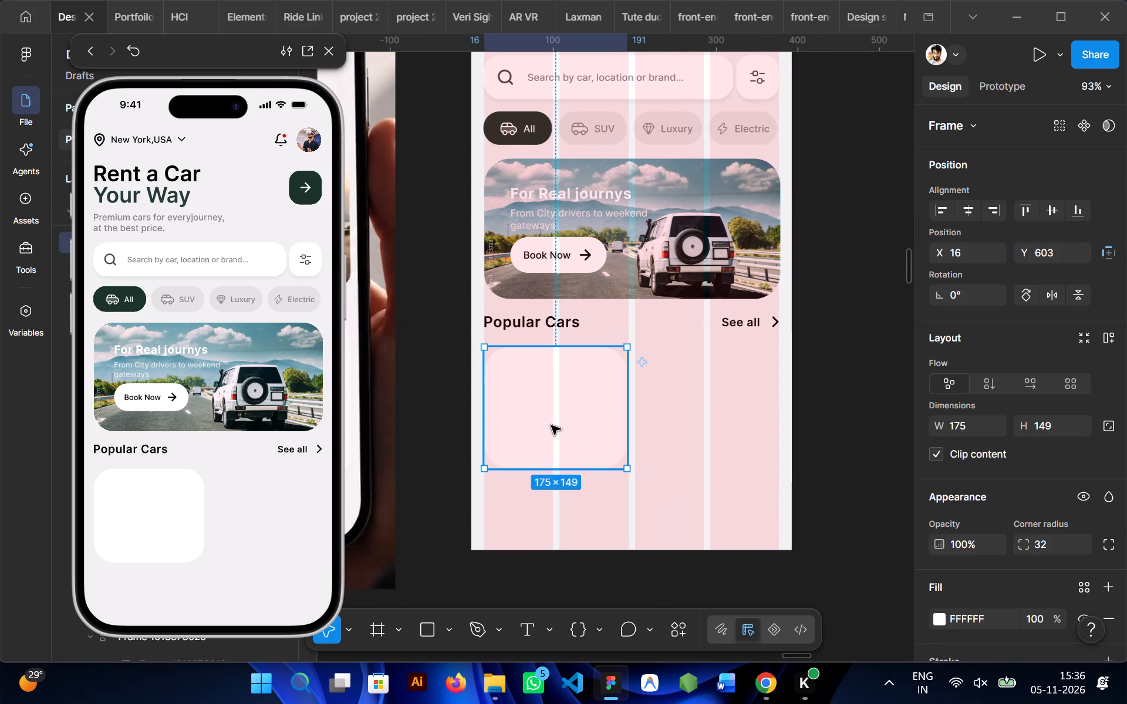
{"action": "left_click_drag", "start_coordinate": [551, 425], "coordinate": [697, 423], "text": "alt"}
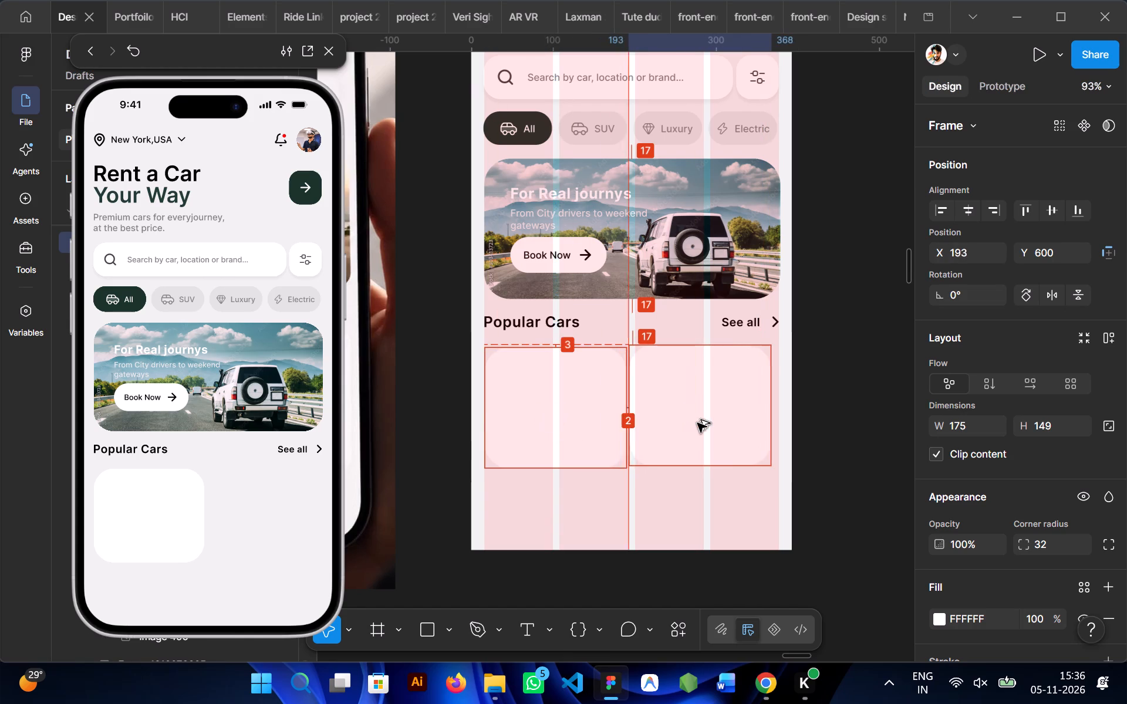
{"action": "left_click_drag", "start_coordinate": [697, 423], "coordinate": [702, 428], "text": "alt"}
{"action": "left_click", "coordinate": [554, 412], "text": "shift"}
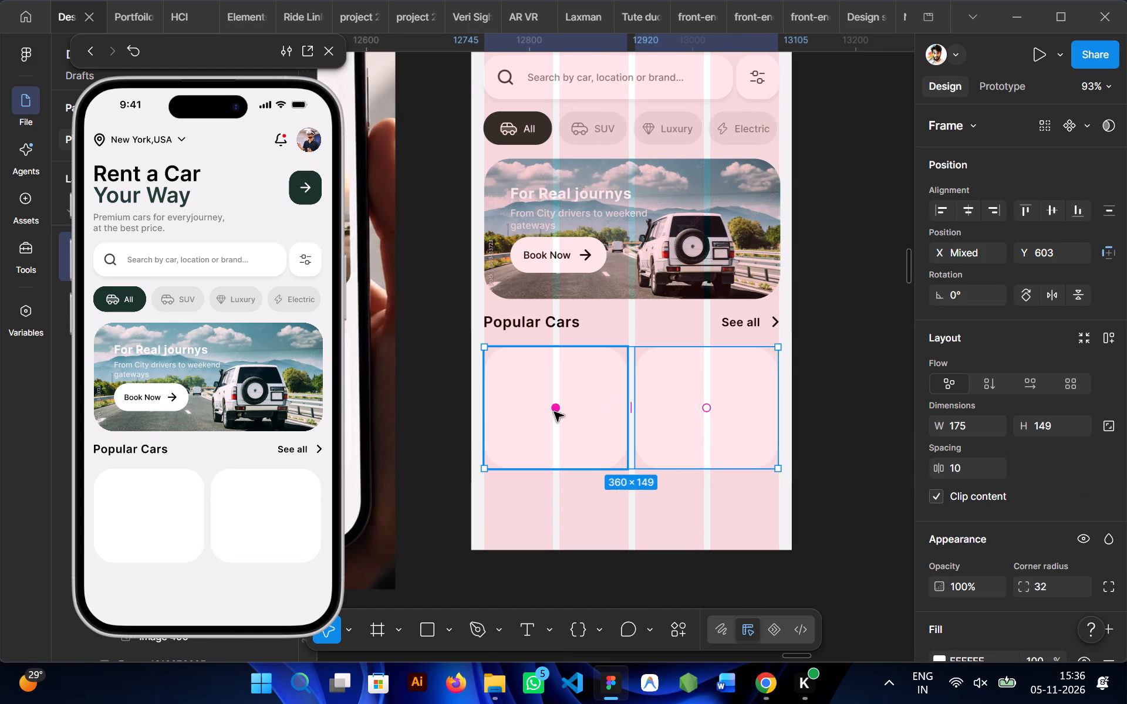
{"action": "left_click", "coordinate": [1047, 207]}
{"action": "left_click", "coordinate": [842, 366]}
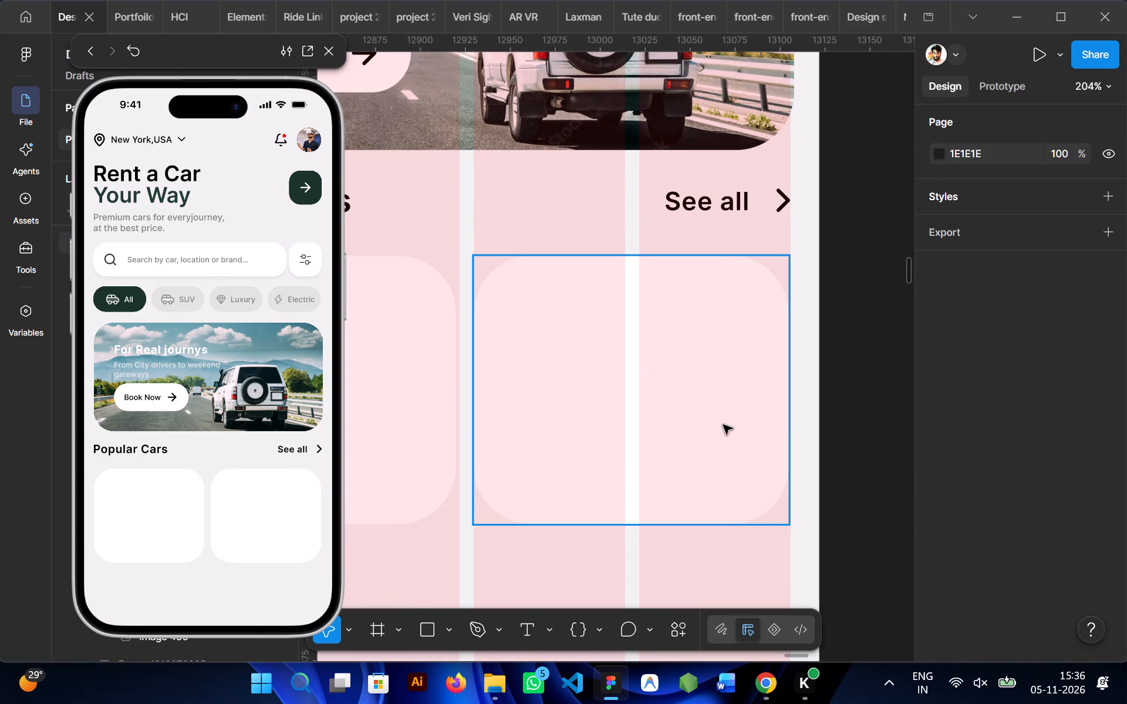
Widen the first car card to 177 so its edge meets the layout grid column.
{"action": "left_click", "coordinate": [723, 425]}
{"action": "scroll", "coordinate": [723, 425], "scroll_direction": "right", "scroll_amount": 2}
{"action": "scroll", "coordinate": [765, 424], "scroll_direction": "left", "scroll_amount": 1}
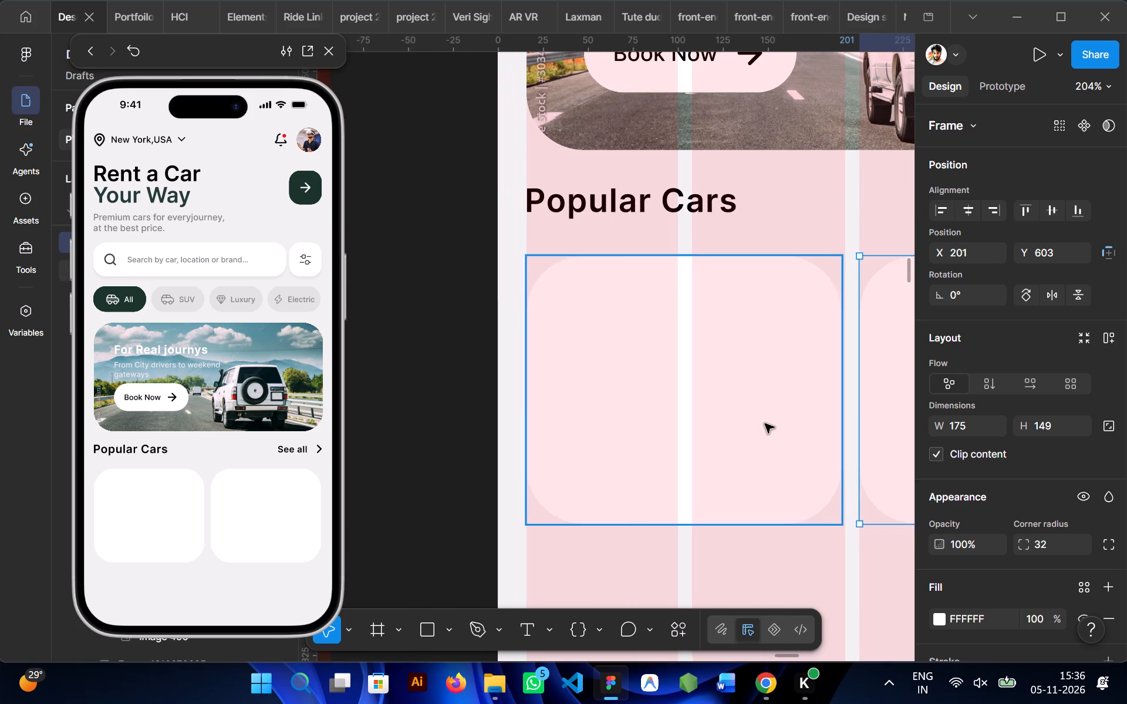
{"action": "scroll", "coordinate": [765, 424], "scroll_direction": "left", "scroll_amount": 1}
{"action": "left_click", "coordinate": [606, 423]}
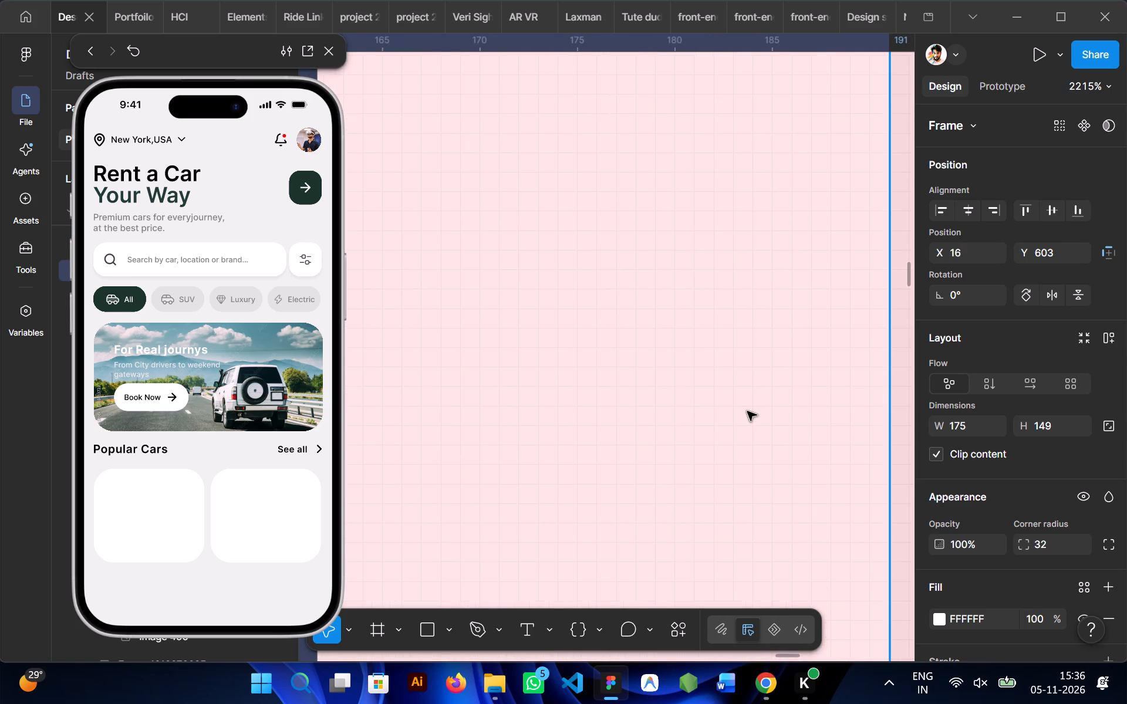
{"action": "scroll", "coordinate": [747, 411], "scroll_direction": "left", "scroll_amount": 1}
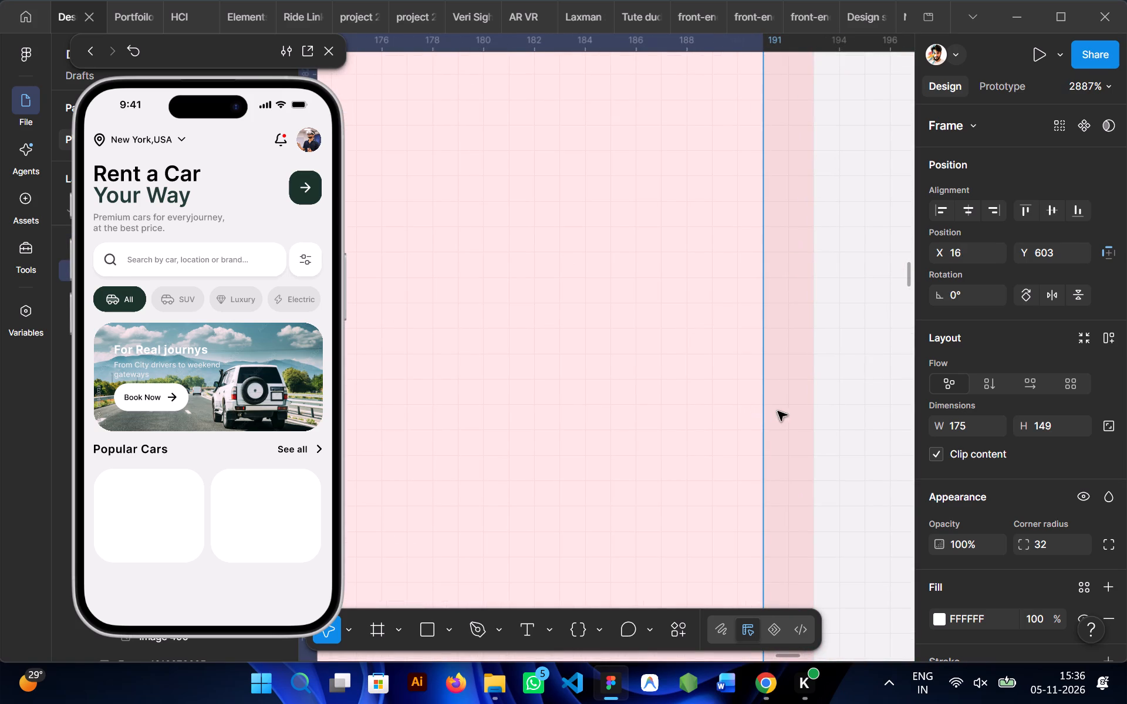
{"action": "left_click_drag", "start_coordinate": [766, 412], "coordinate": [809, 408]}
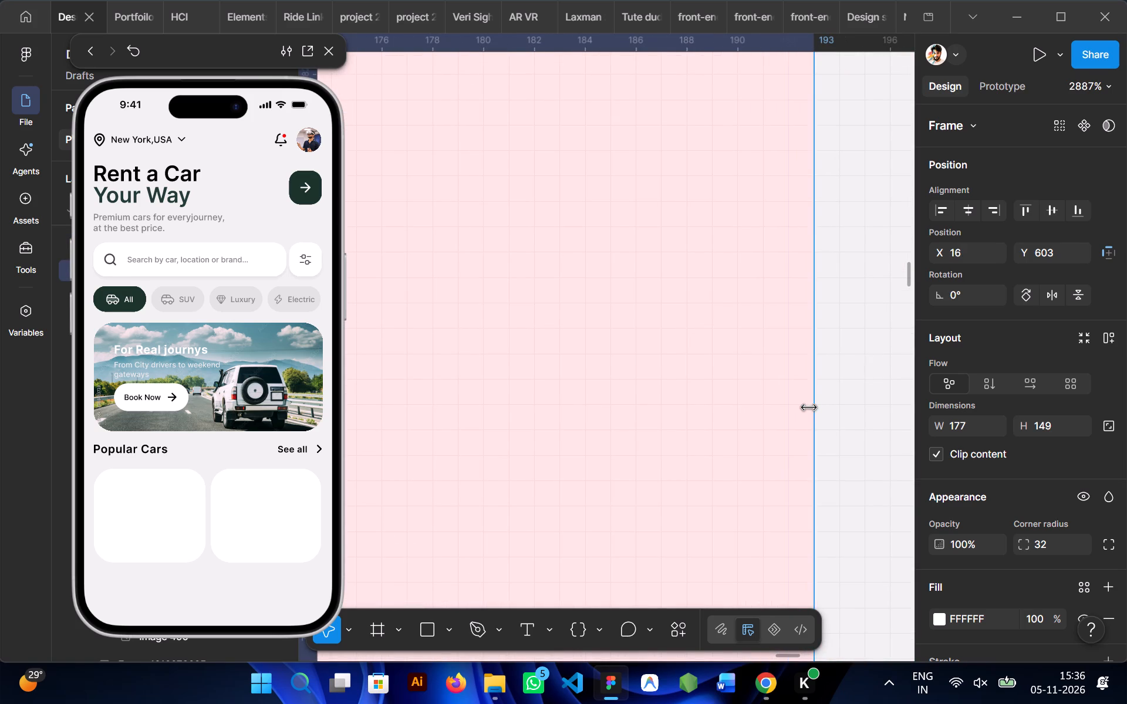
{"action": "scroll", "coordinate": [809, 408], "scroll_direction": "left", "scroll_amount": 1}
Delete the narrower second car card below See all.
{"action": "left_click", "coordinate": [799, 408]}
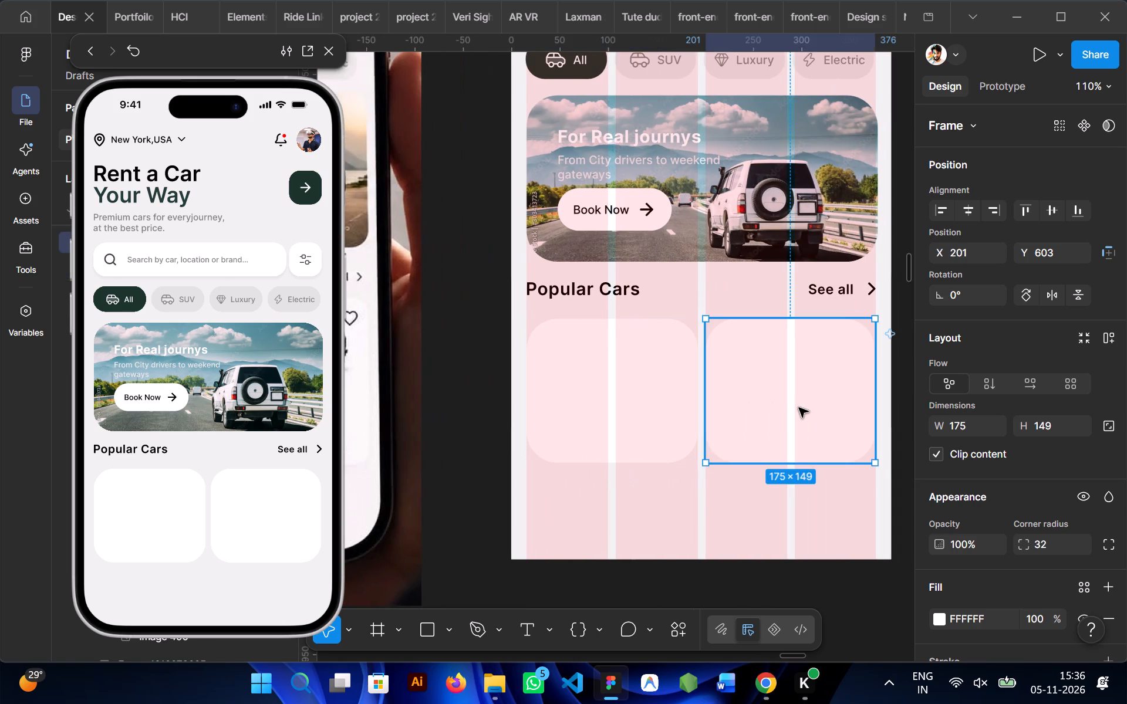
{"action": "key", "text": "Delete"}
Duplicate the widened card and move the copy horizontally to X 201, beside the original.
{"action": "left_click", "coordinate": [602, 408]}
{"action": "key", "text": "ctrl+d"}
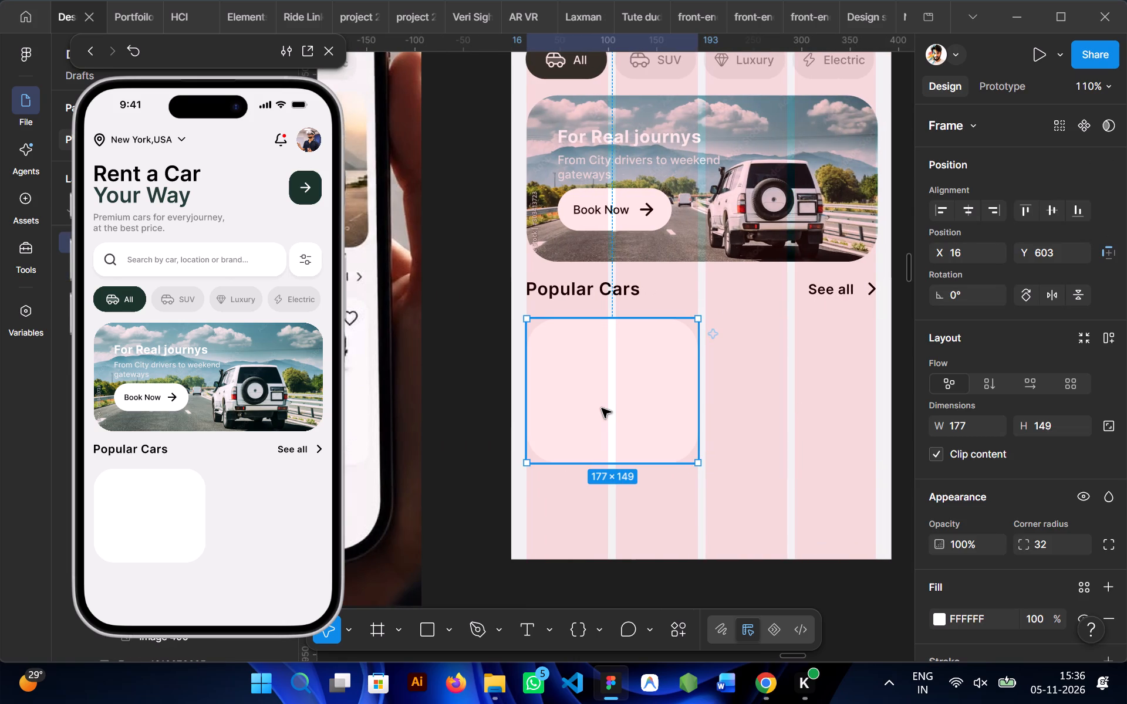
{"action": "key", "text": "shift+Right"}
{"action": "key", "text": "shift+Right"}
{"action": "key", "text": "shift+Right"}
{"action": "key", "text": "shift+Right"}
{"action": "key", "text": "shift+Right"}
{"action": "key", "text": "shift+Right"}
{"action": "key", "text": "shift+Right"}
{"action": "key", "text": "shift+Right"}
{"action": "key", "text": "shift+Right"}
{"action": "key", "text": "shift+Right"}
{"action": "key", "text": "shift+Right"}
{"action": "key", "text": "shift+Right"}
{"action": "key", "text": "shift+Right"}
{"action": "key", "text": "shift+Right"}
{"action": "key", "text": "shift+Right"}
{"action": "key", "text": "shift+Right"}
{"action": "key", "text": "shift+Right"}
{"action": "key", "text": "shift+Right"}
{"action": "key", "text": "shift+Right"}
{"action": "key", "text": "shift+Right"}
{"action": "key", "text": "shift+Right"}
{"action": "key", "text": "shift+Right"}
{"action": "key", "text": "shift+Right"}
{"action": "key", "text": "shift+Right"}
{"action": "key", "text": "shift+Right"}
{"action": "key", "text": "shift+Right"}
{"action": "key", "text": "shift+Right"}
{"action": "key", "text": "shift+Right"}
{"action": "key", "text": "shift+Right"}
{"action": "key", "text": "shift+Right"}
{"action": "key", "text": "shift+Right"}
{"action": "key", "text": "shift+Right"}
{"action": "key", "text": "shift+Right"}
{"action": "key", "text": "shift+Right"}
{"action": "key", "text": "shift+Right"}
{"action": "key", "text": "shift+Right"}
{"action": "key", "text": "shift+Right"}
{"action": "key", "text": "shift+Right"}
{"action": "key", "text": "shift+Right"}
{"action": "key", "text": "shift+Right"}
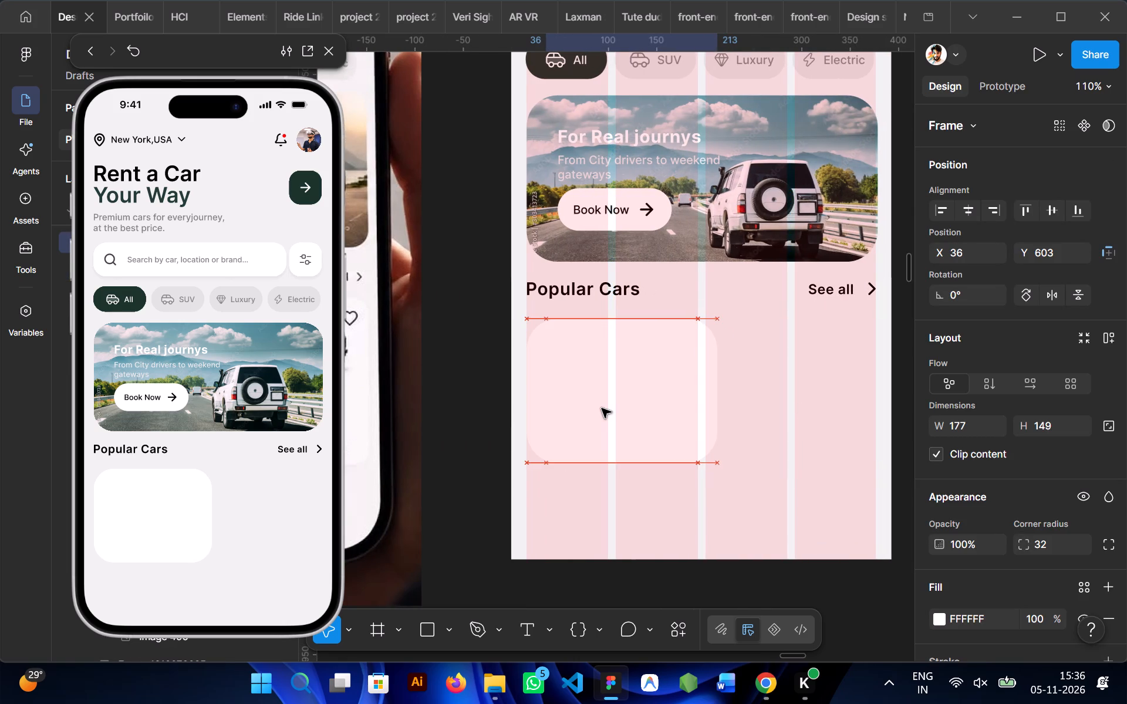
{"action": "key", "text": "shift+Right"}
{"action": "key", "text": "shift+Right"}
{"action": "key", "text": "shift+Right"}
{"action": "key", "text": "shift+Right"}
{"action": "key", "text": "shift+Right"}
{"action": "key", "text": "shift+Right"}
{"action": "key", "text": "shift+Right"}
{"action": "key", "text": "shift+Right"}
{"action": "key", "text": "shift+Right"}
{"action": "key", "text": "shift+Right"}
{"action": "key", "text": "shift+Right"}
{"action": "key", "text": "shift+Right"}
{"action": "key", "text": "shift+Right"}
{"action": "key", "text": "shift+Right"}
{"action": "key", "text": "shift+Right"}
{"action": "key", "text": "shift+Right"}
{"action": "key", "text": "shift+Right"}
{"action": "key", "text": "shift+Right"}
{"action": "key", "text": "shift+Right"}
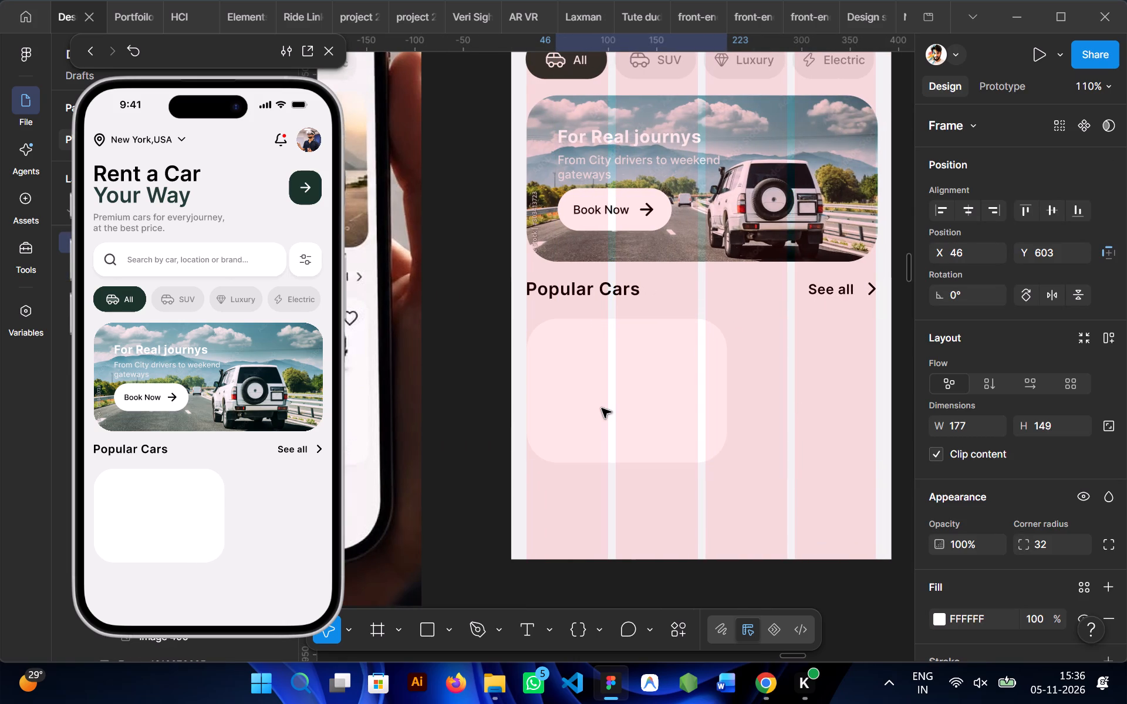
{"action": "key", "text": "shift+Right"}
{"action": "key", "text": "shift+Right"}
{"action": "key", "text": "shift+Right"}
{"action": "key", "text": "shift+Right"}
{"action": "key", "text": "shift+Right"}
{"action": "key", "text": "shift+Right"}
{"action": "key", "text": "shift+Right"}
{"action": "key", "text": "shift+Right"}
{"action": "key", "text": "shift+Right"}
{"action": "key", "text": "shift+Right"}
{"action": "key", "text": "shift+Right"}
{"action": "key", "text": "shift+Right"}
{"action": "key", "text": "shift+Right"}
{"action": "key", "text": "shift+Right"}
{"action": "key", "text": "shift+Right"}
{"action": "key", "text": "shift+Right"}
{"action": "key", "text": "shift+Right"}
{"action": "key", "text": "shift+Right"}
{"action": "key", "text": "shift+Right"}
{"action": "key", "text": "shift+Right"}
{"action": "key", "text": "shift+Right"}
{"action": "key", "text": "shift+Right"}
{"action": "key", "text": "shift+Right"}
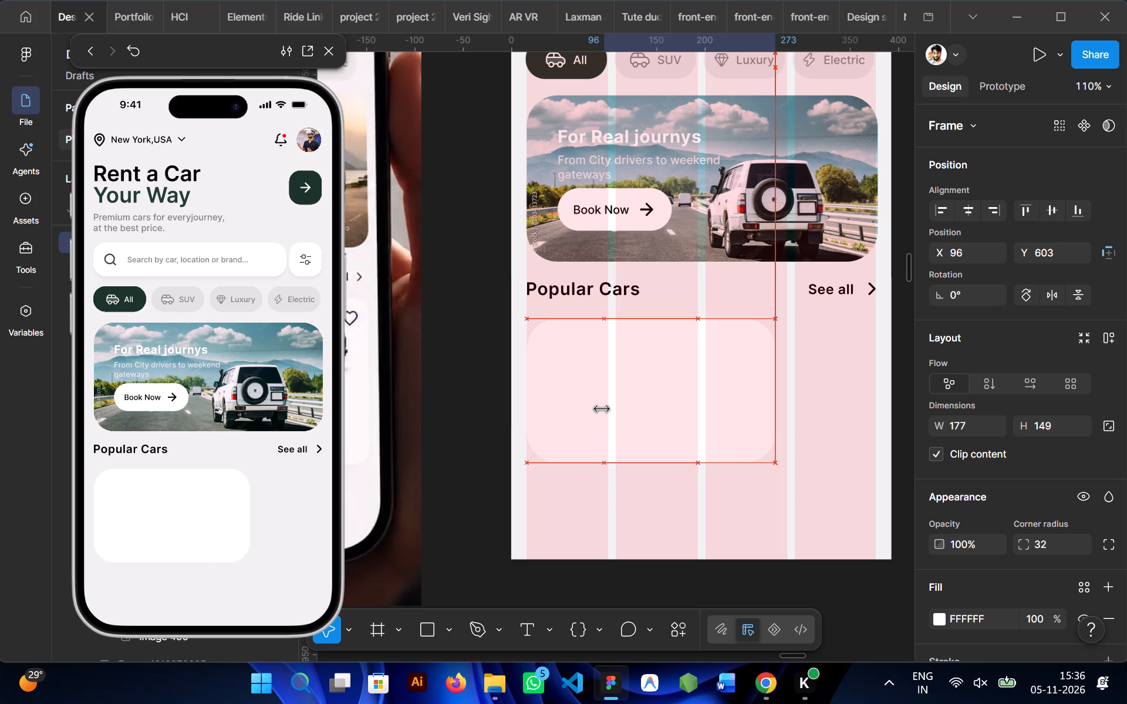
{"action": "key", "text": "shift+Right"}
{"action": "key", "text": "shift+Right"}
{"action": "key", "text": "shift+Right"}
{"action": "key", "text": "shift+Right"}
{"action": "key", "text": "shift+Right"}
{"action": "key", "text": "shift+Right"}
{"action": "key", "text": "shift+Right"}
{"action": "key", "text": "shift+Right"}
{"action": "key", "text": "shift+Right"}
{"action": "key", "text": "shift+Right"}
{"action": "key", "text": "shift+Right"}
{"action": "key", "text": "shift+Right"}
{"action": "key", "text": "shift+Right"}
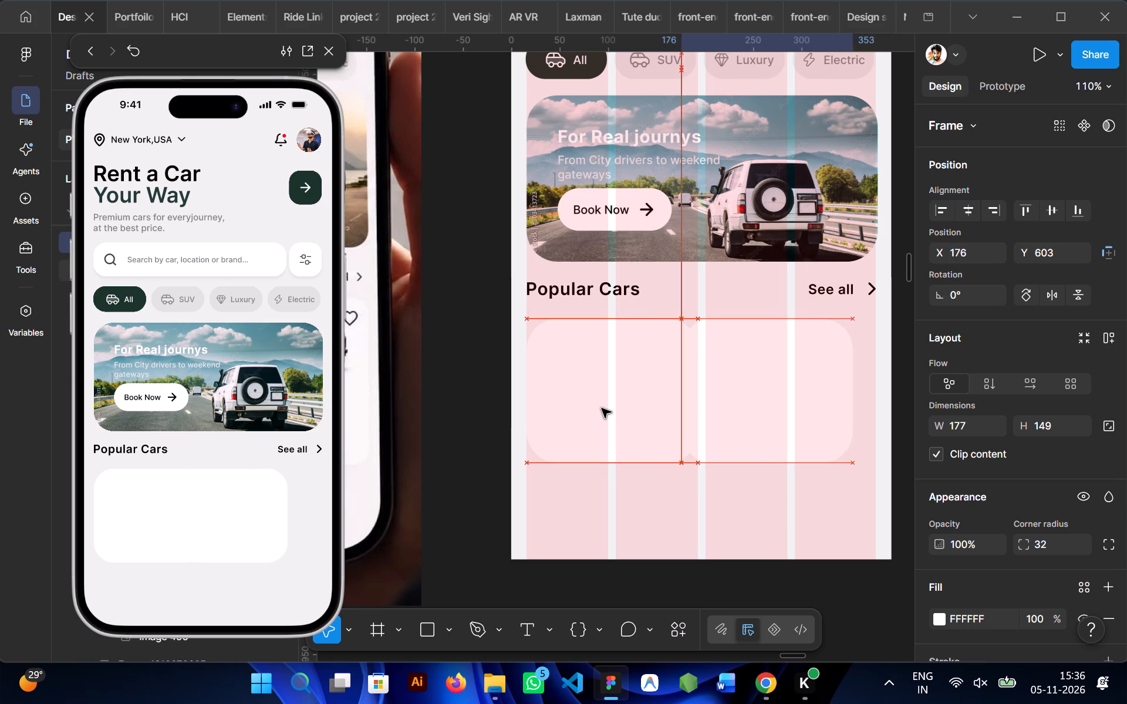
{"action": "key", "text": "shift+Right"}
{"action": "key", "text": "shift+Right"}
{"action": "key", "text": "shift+Right"}
{"action": "key", "text": "Left"}
{"action": "key", "text": "Left"}
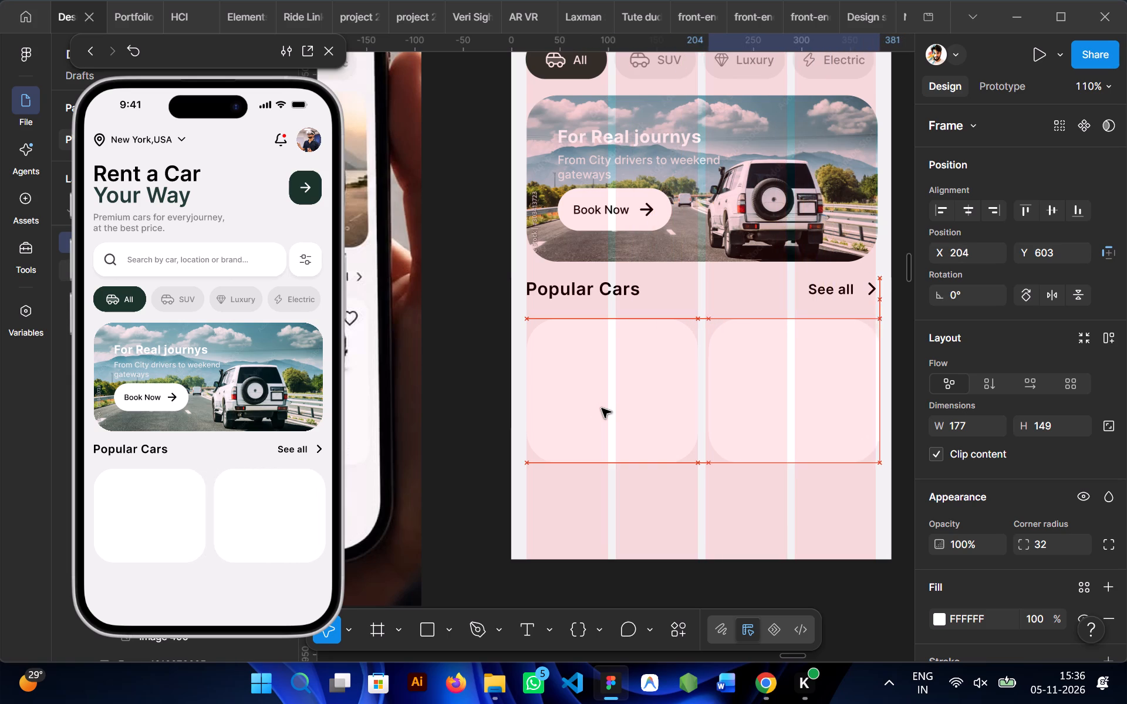
{"action": "key", "text": "Left"}
{"action": "key", "text": "Left"}
{"action": "key", "text": "Left"}
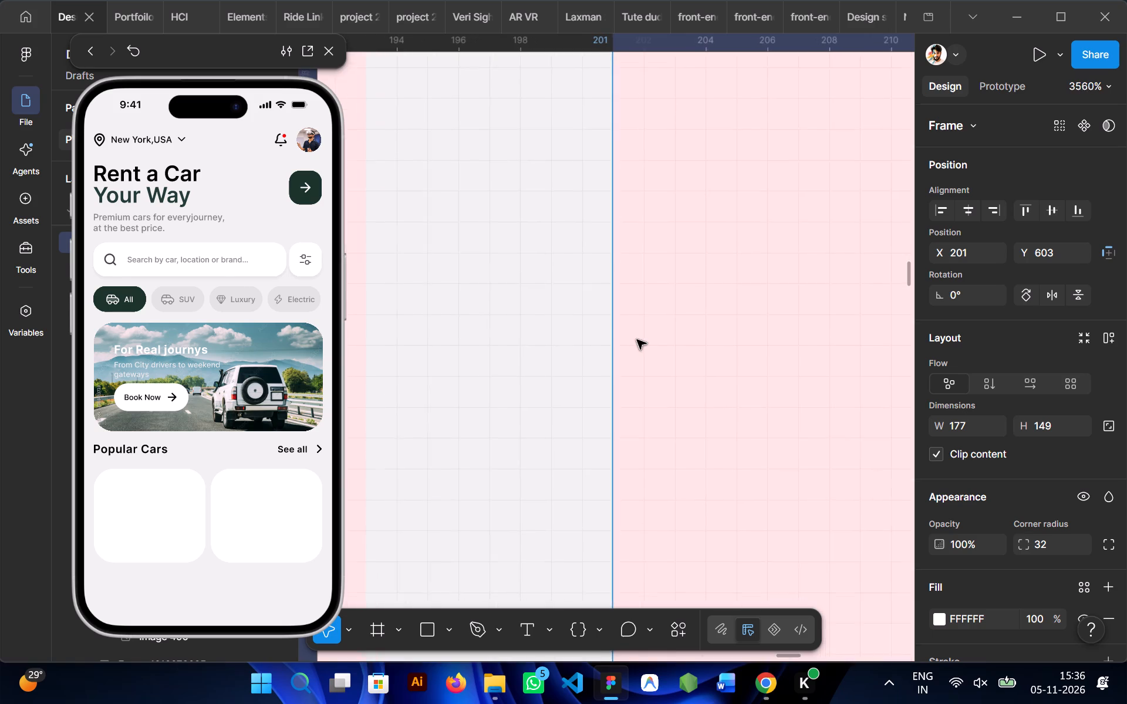
Narrow the second card to a width of 176 so its outer edge meets the last grid column.
{"action": "scroll", "coordinate": [637, 340], "scroll_direction": "left", "scroll_amount": 2}
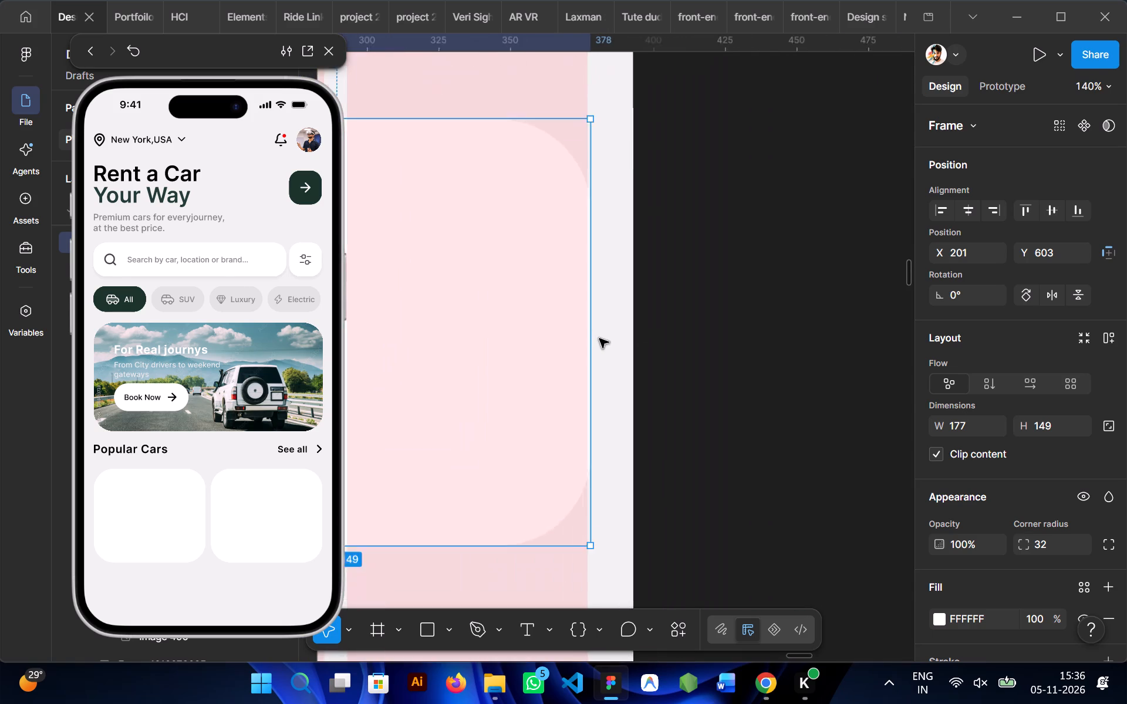
{"action": "scroll", "coordinate": [542, 341], "scroll_direction": "right", "scroll_amount": 1}
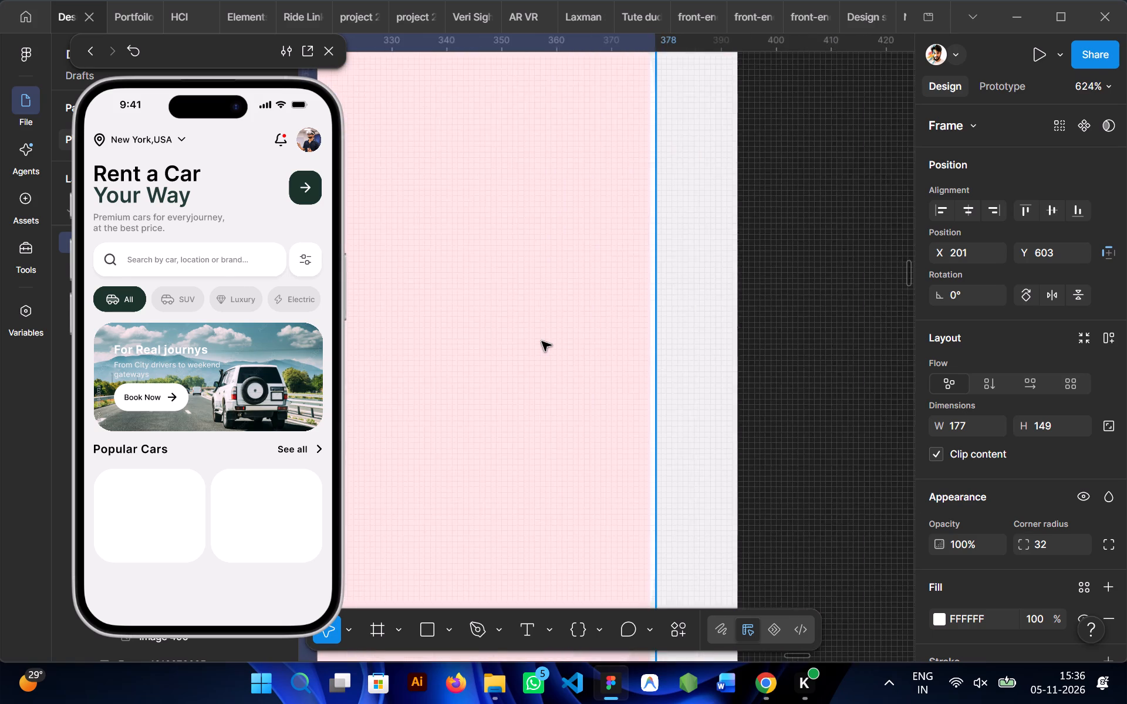
{"action": "scroll", "coordinate": [542, 341], "scroll_direction": "right", "scroll_amount": 3}
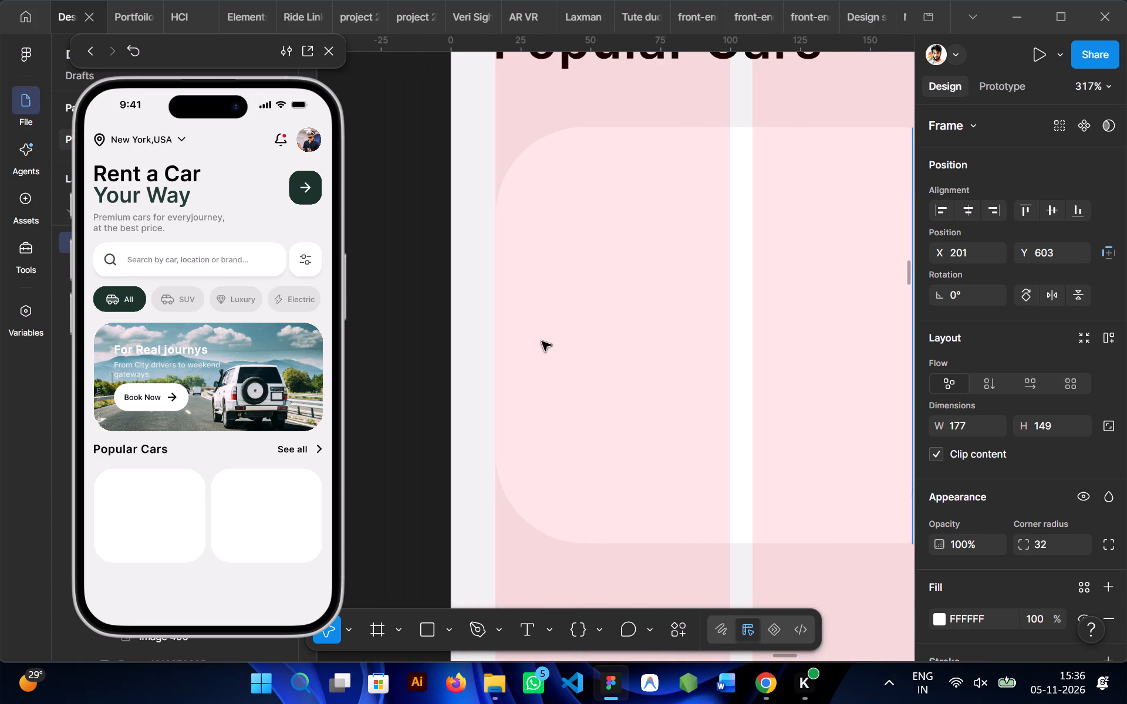
{"action": "scroll", "coordinate": [525, 323], "scroll_direction": "left", "scroll_amount": 1}
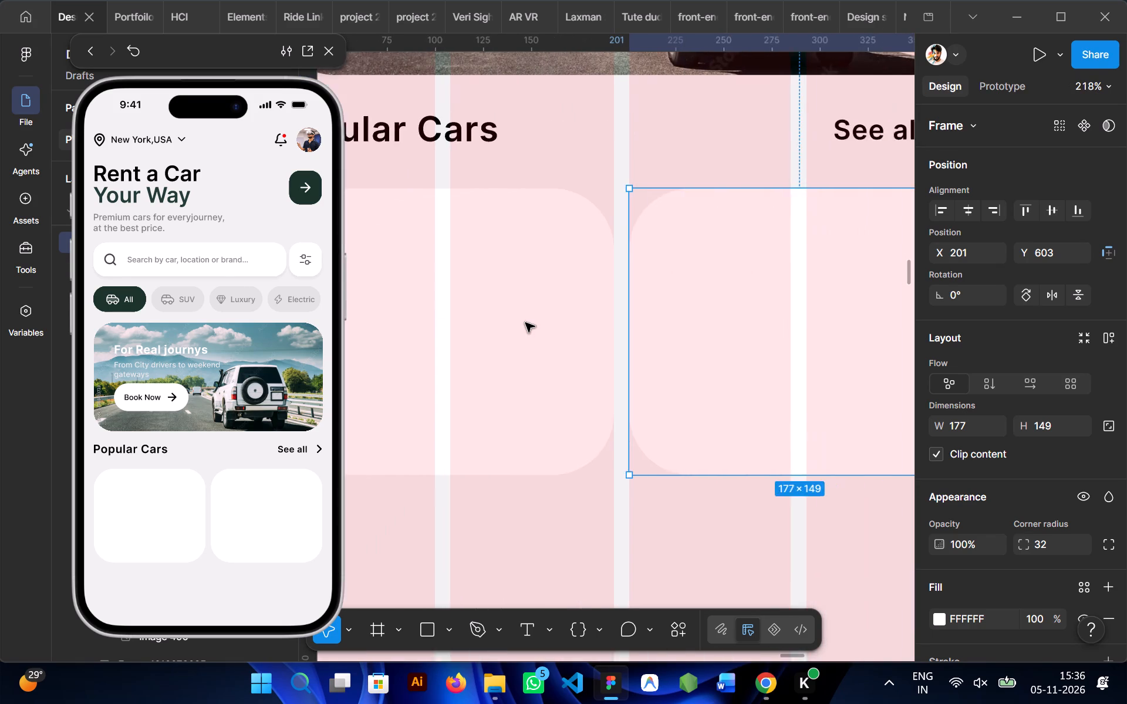
{"action": "scroll", "coordinate": [525, 323], "scroll_direction": "left", "scroll_amount": 1}
{"action": "scroll", "coordinate": [625, 339], "scroll_direction": "left", "scroll_amount": 1}
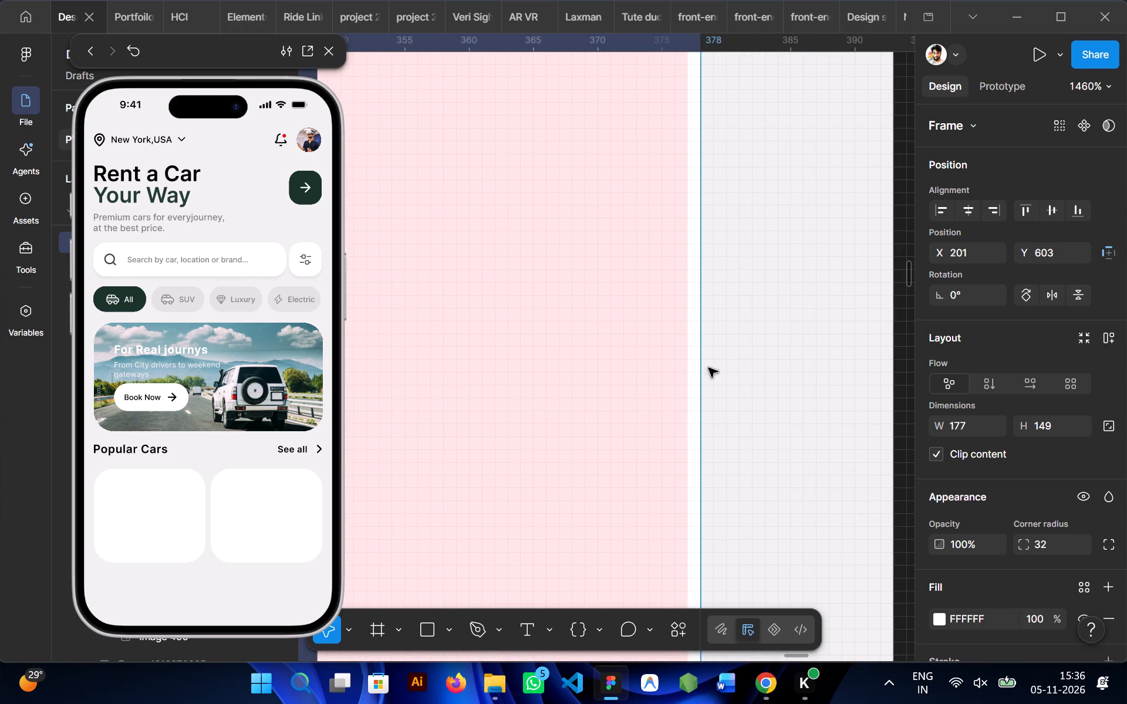
{"action": "left_click_drag", "start_coordinate": [701, 370], "coordinate": [690, 370]}
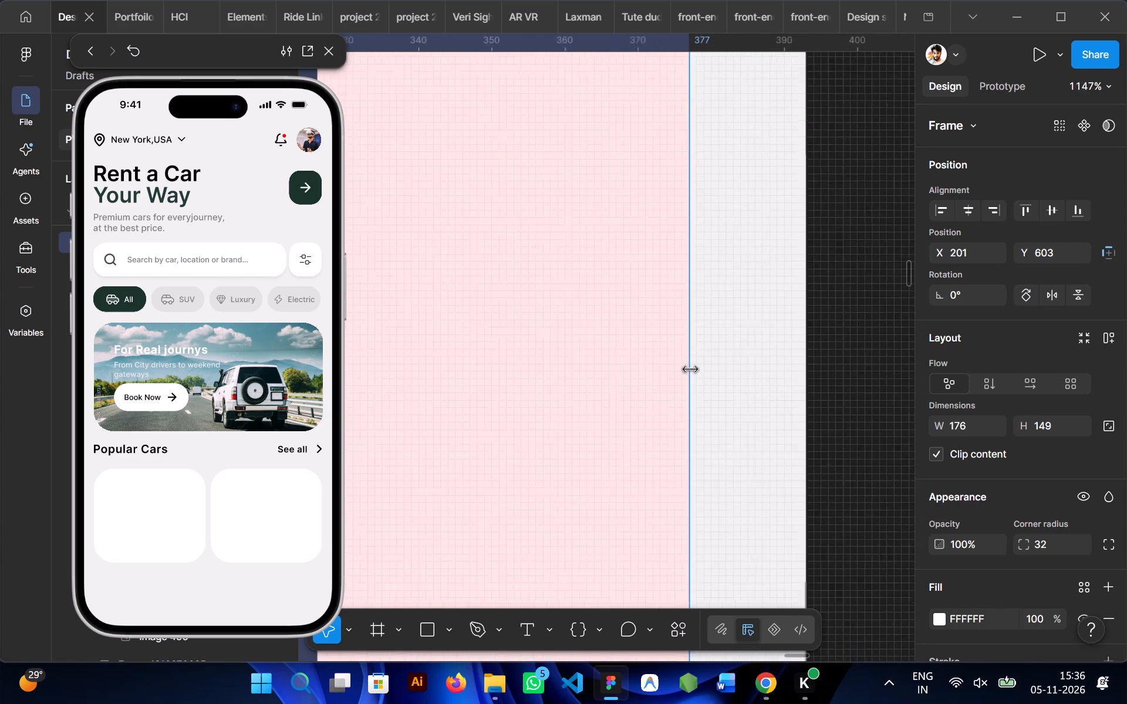
{"action": "left_click", "coordinate": [754, 371]}
{"action": "scroll", "coordinate": [754, 371], "scroll_direction": "right", "scroll_amount": 1}
{"action": "left_click", "coordinate": [711, 365]}
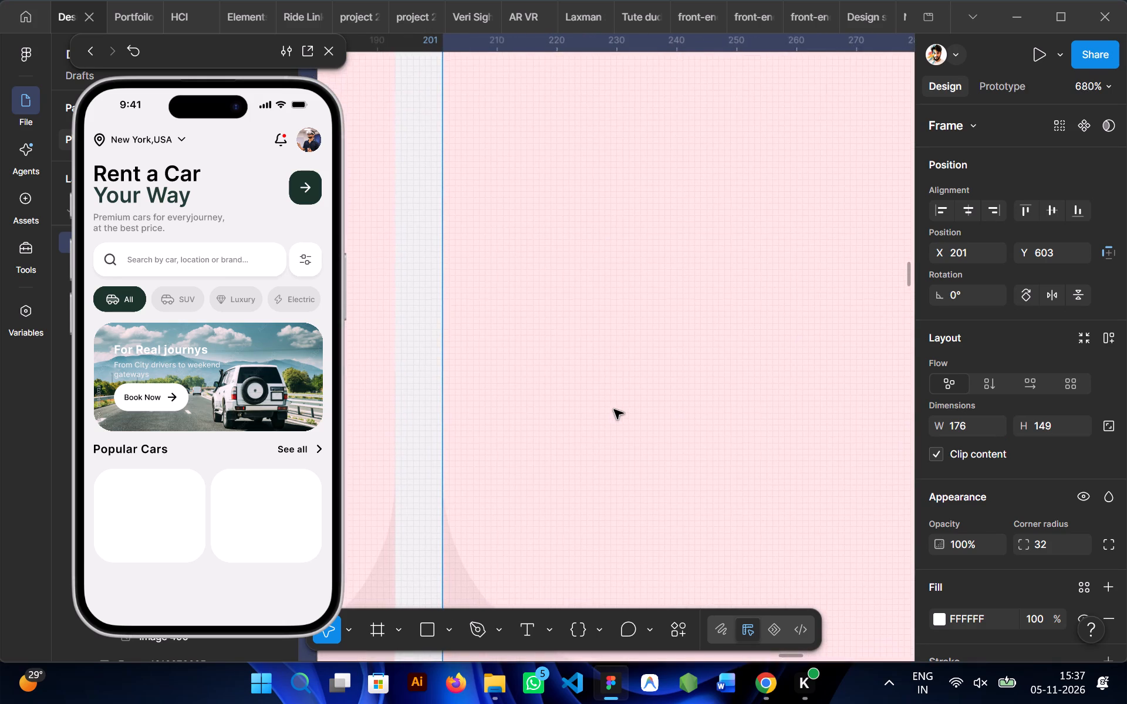
{"action": "scroll", "coordinate": [614, 409], "scroll_direction": "left", "scroll_amount": 1}
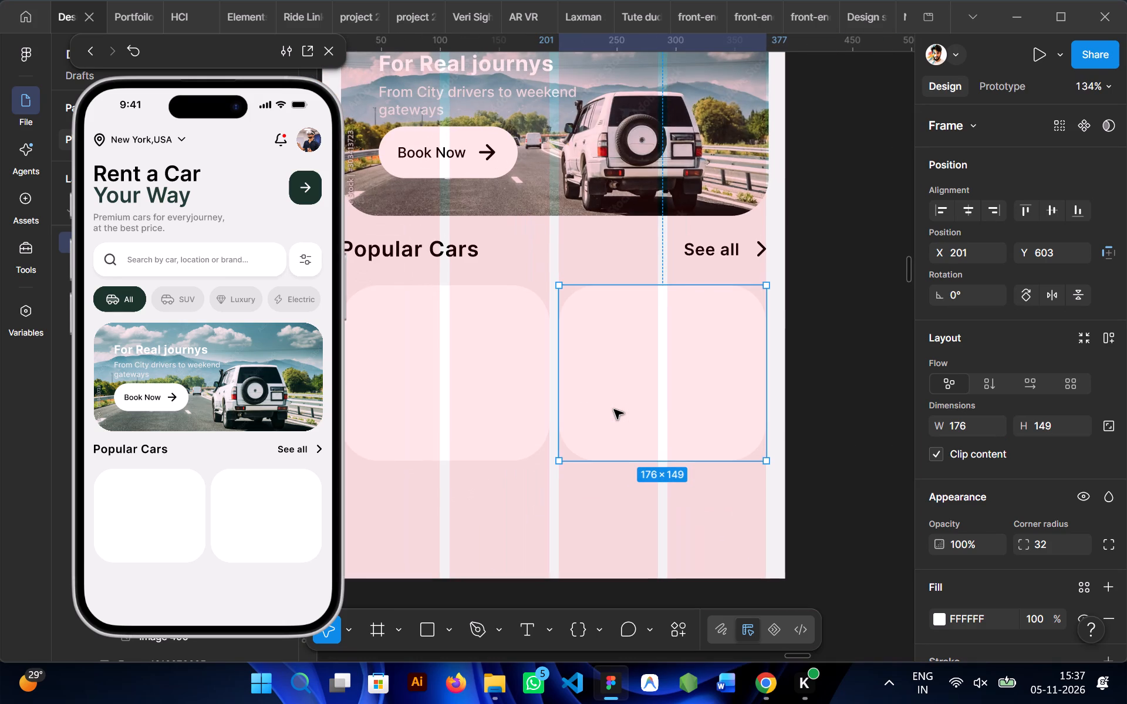
Set the first car card's width to 176 so it matches the second card.
{"action": "left_click", "coordinate": [390, 403]}
{"action": "left_click", "coordinate": [653, 391]}
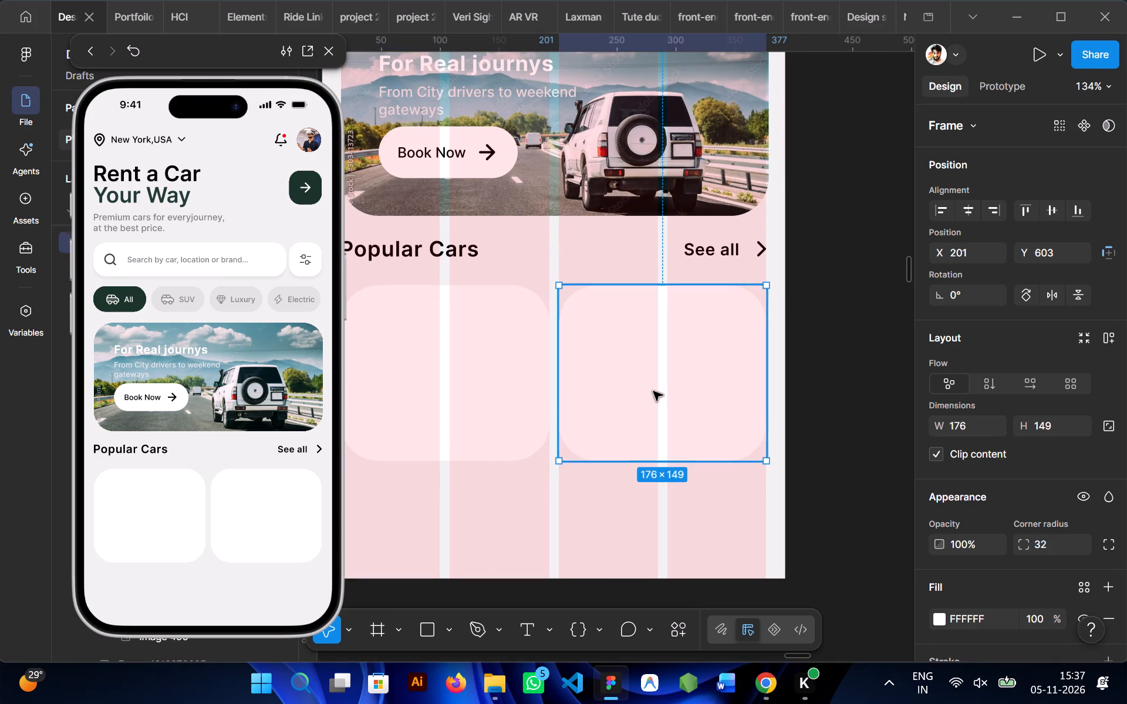
{"action": "left_click", "coordinate": [443, 391]}
{"action": "scroll", "coordinate": [706, 401], "scroll_direction": "right", "scroll_amount": 1}
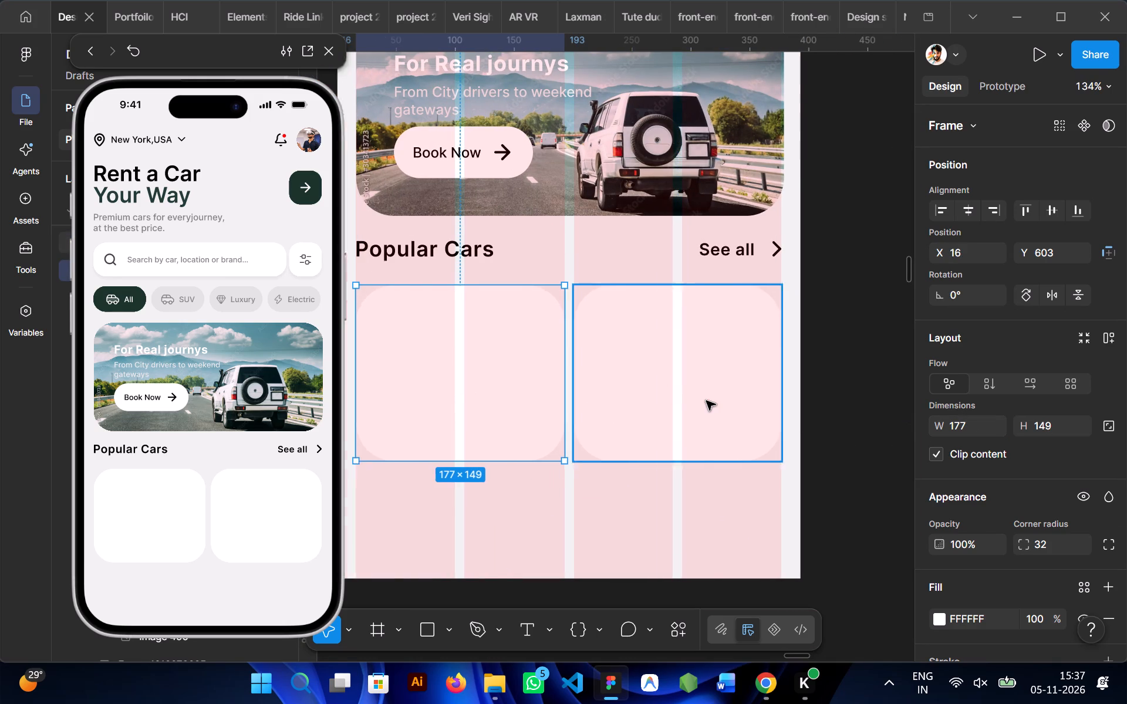
{"action": "scroll", "coordinate": [706, 401], "scroll_direction": "right", "scroll_amount": 1}
{"action": "left_click", "coordinate": [970, 429]}
{"action": "left_click", "coordinate": [971, 423]}
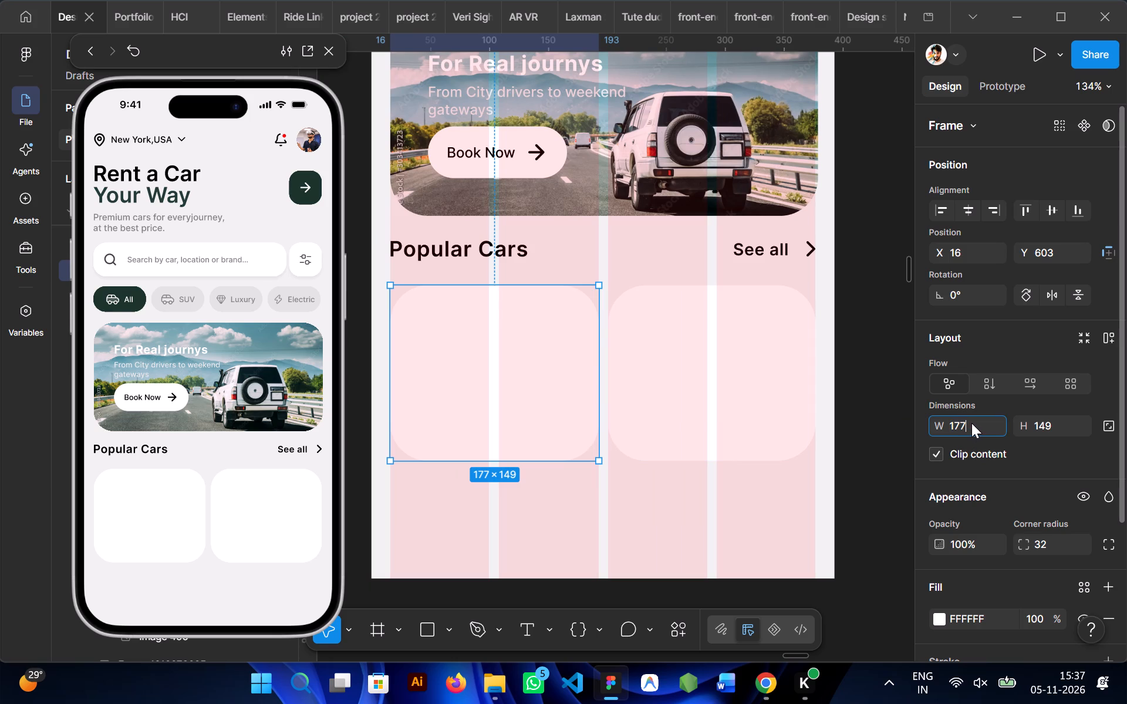
{"action": "key", "text": "BackSpace"}
{"action": "key", "text": "6"}
{"action": "left_click", "coordinate": [609, 566]}
Wrap the two car cards under Popular Cars together in a horizontal auto layout frame.
{"action": "left_click", "coordinate": [507, 401]}
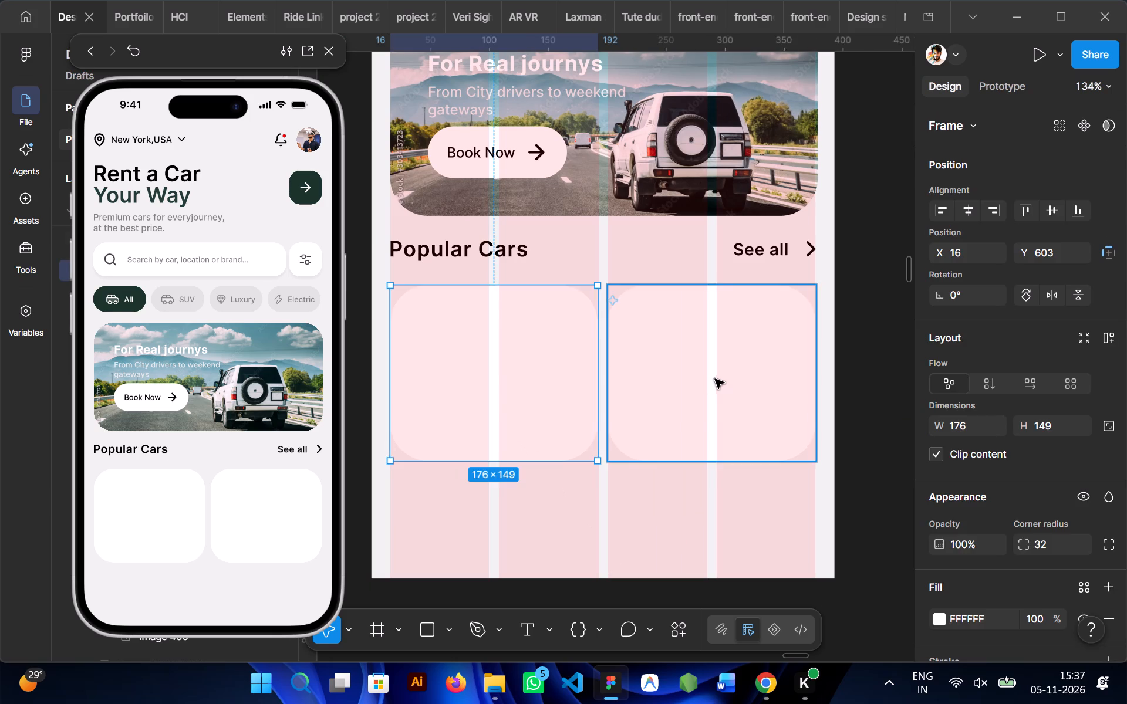
{"action": "left_click", "coordinate": [716, 380], "text": "shift"}
{"action": "key", "text": "shift+a"}
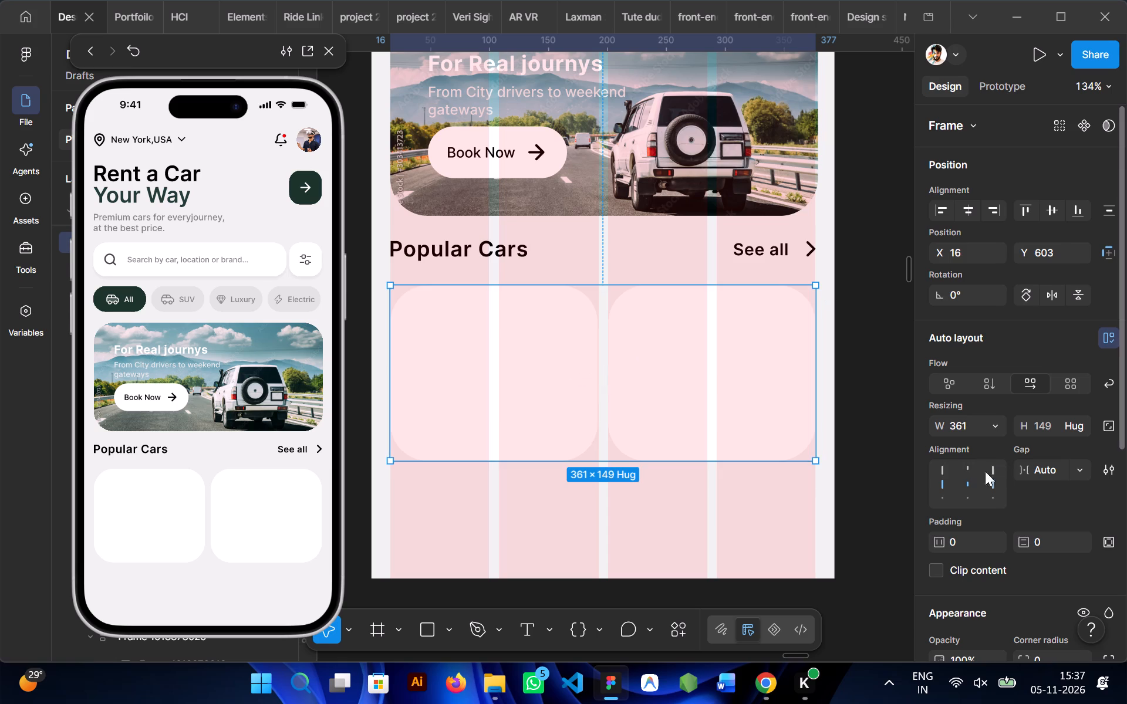
{"action": "left_click", "coordinate": [622, 519]}
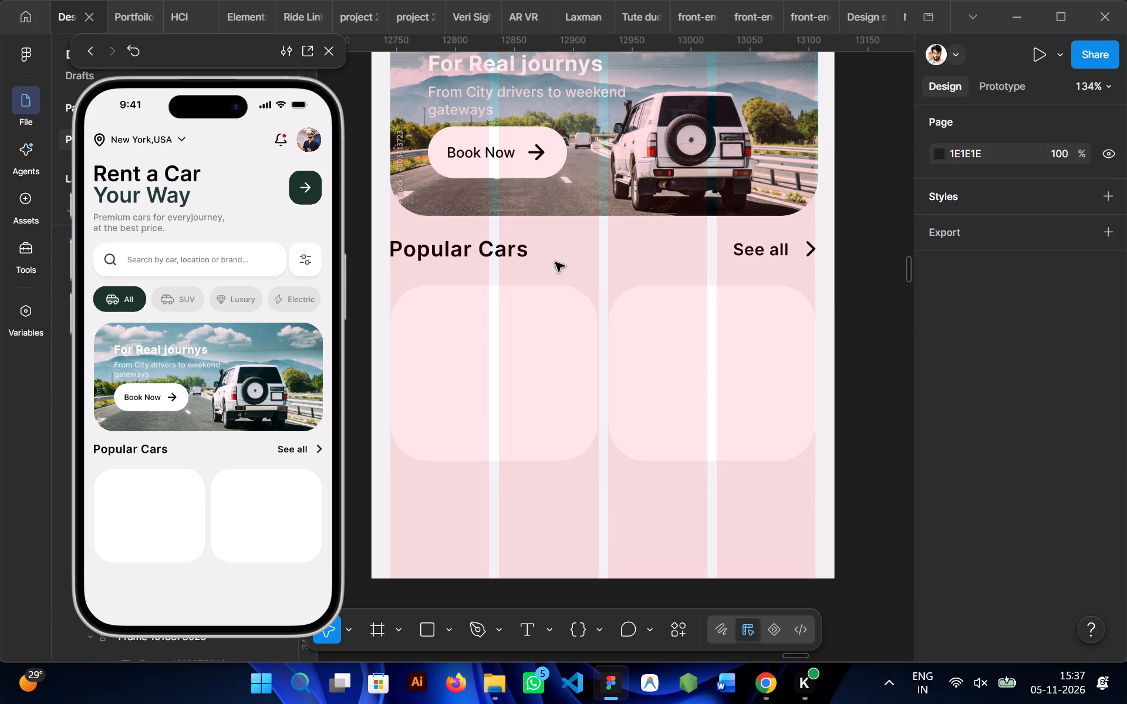
Move the auto layout row of car cards up by 10 to Y 593, closer to the Popular Cars heading.
{"action": "left_click", "coordinate": [492, 236], "text": "alt"}
{"action": "left_click", "coordinate": [561, 462]}
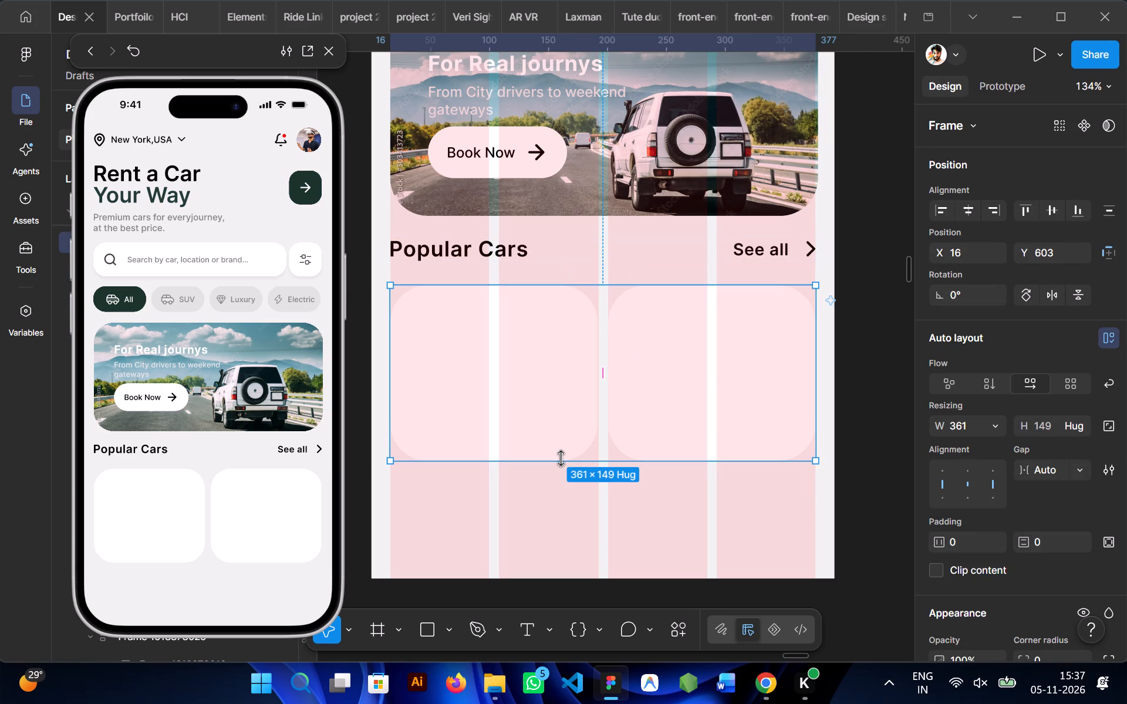
{"action": "left_click", "coordinate": [512, 505]}
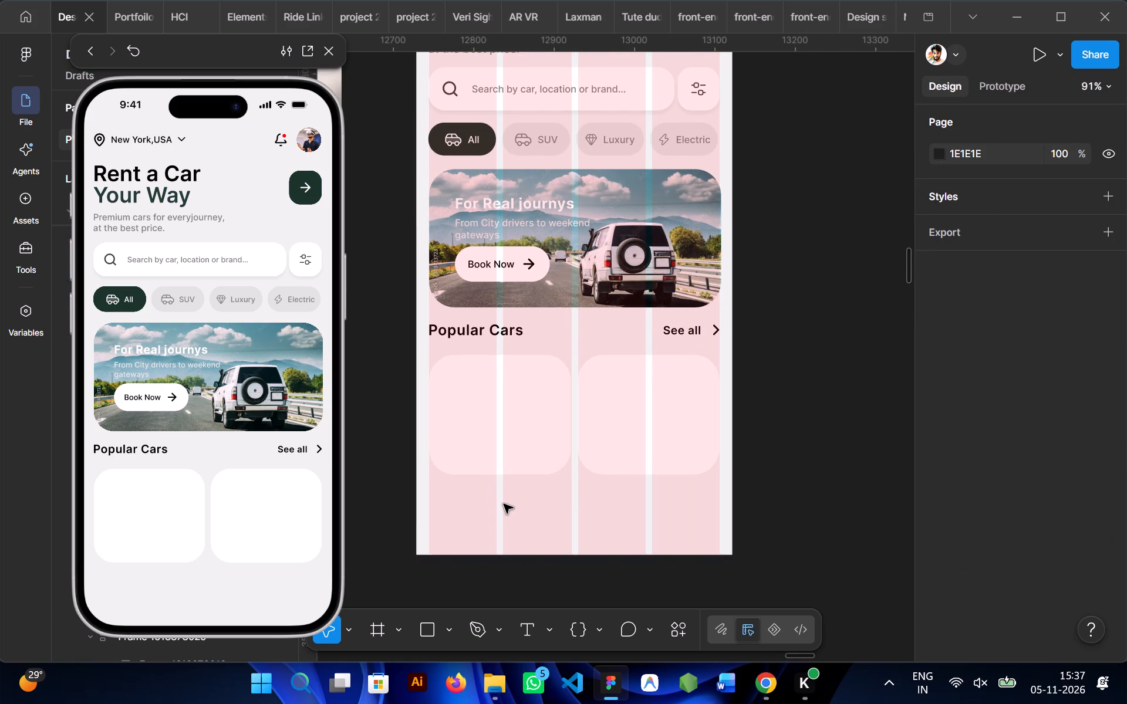
{"action": "scroll", "coordinate": [504, 504], "scroll_direction": "right", "scroll_amount": 2}
{"action": "scroll", "coordinate": [504, 504], "scroll_direction": "left", "scroll_amount": 1}
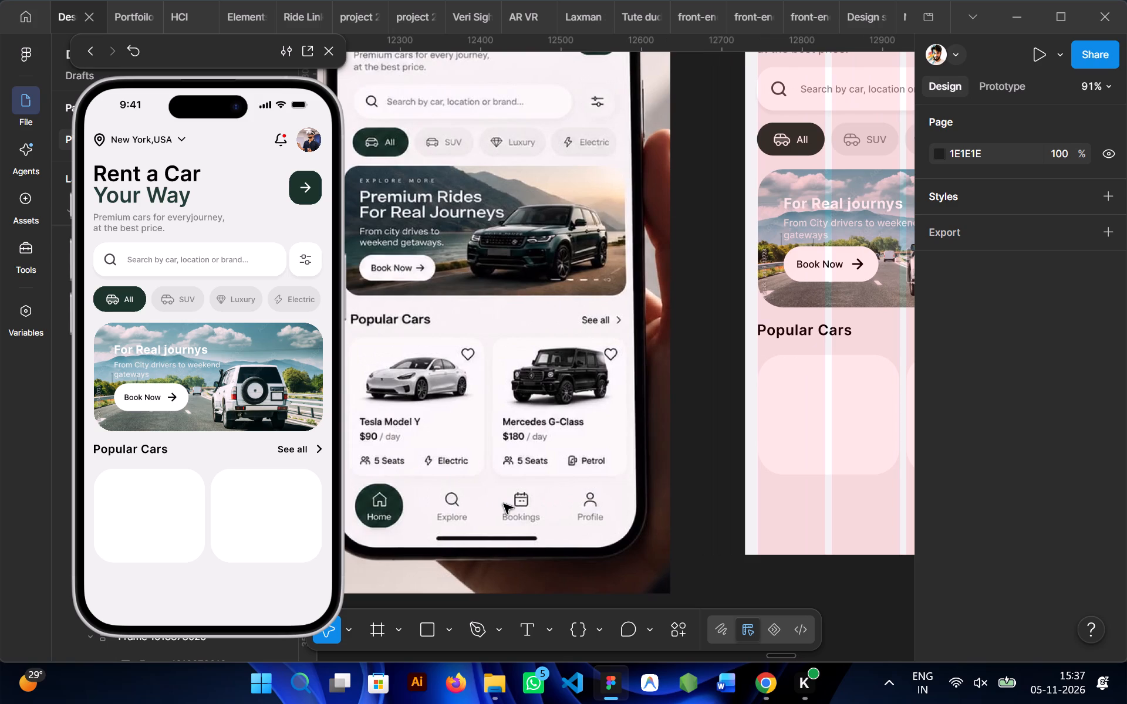
{"action": "scroll", "coordinate": [504, 504], "scroll_direction": "left", "scroll_amount": 1}
{"action": "left_click", "coordinate": [717, 400]}
{"action": "scroll", "coordinate": [717, 400], "scroll_direction": "left", "scroll_amount": 1}
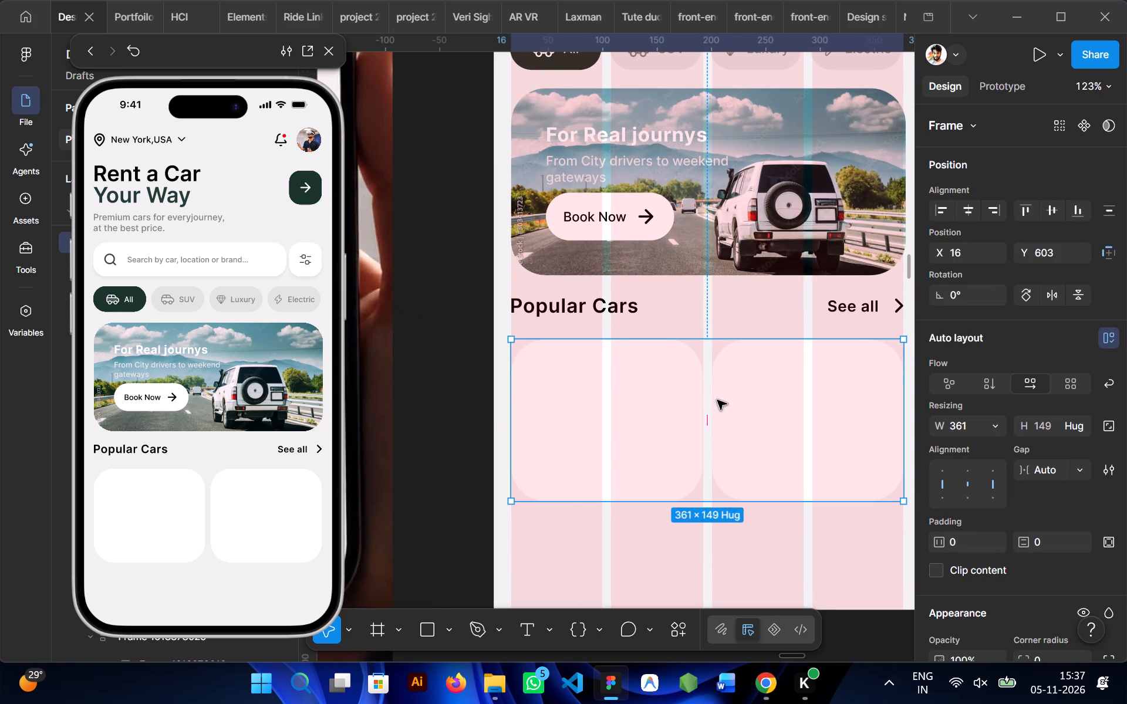
{"action": "key", "text": "shift+Up"}
{"action": "scroll", "coordinate": [717, 400], "scroll_direction": "left", "scroll_amount": 1}
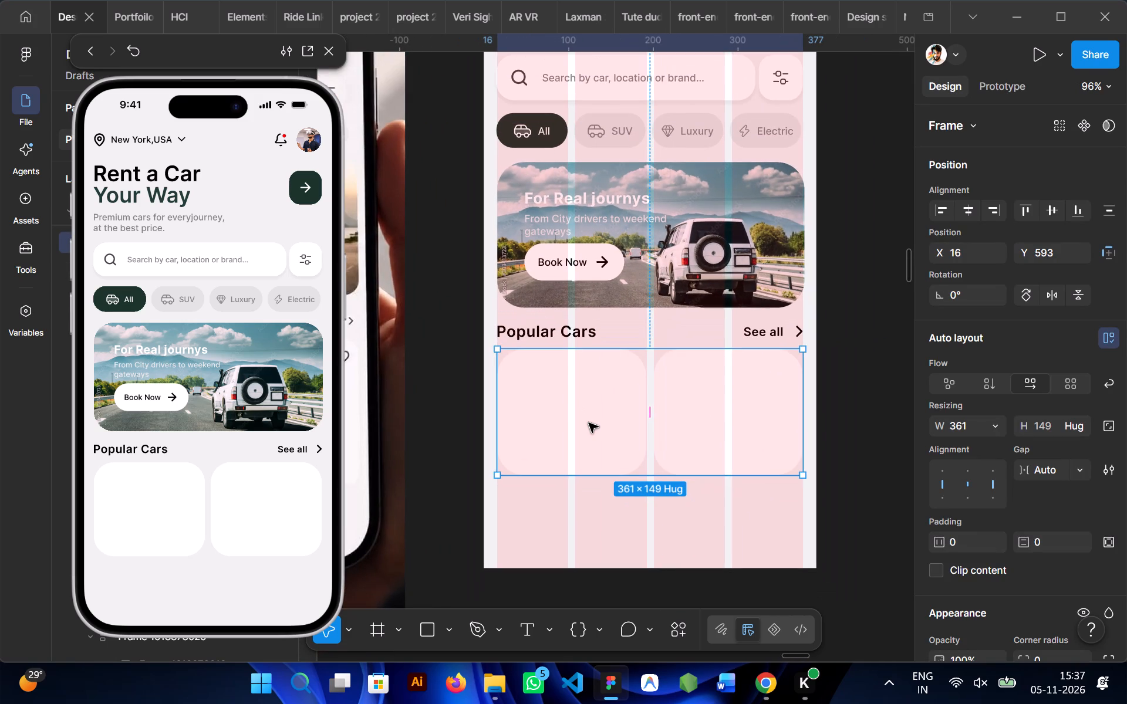
{"action": "left_click", "coordinate": [551, 541]}
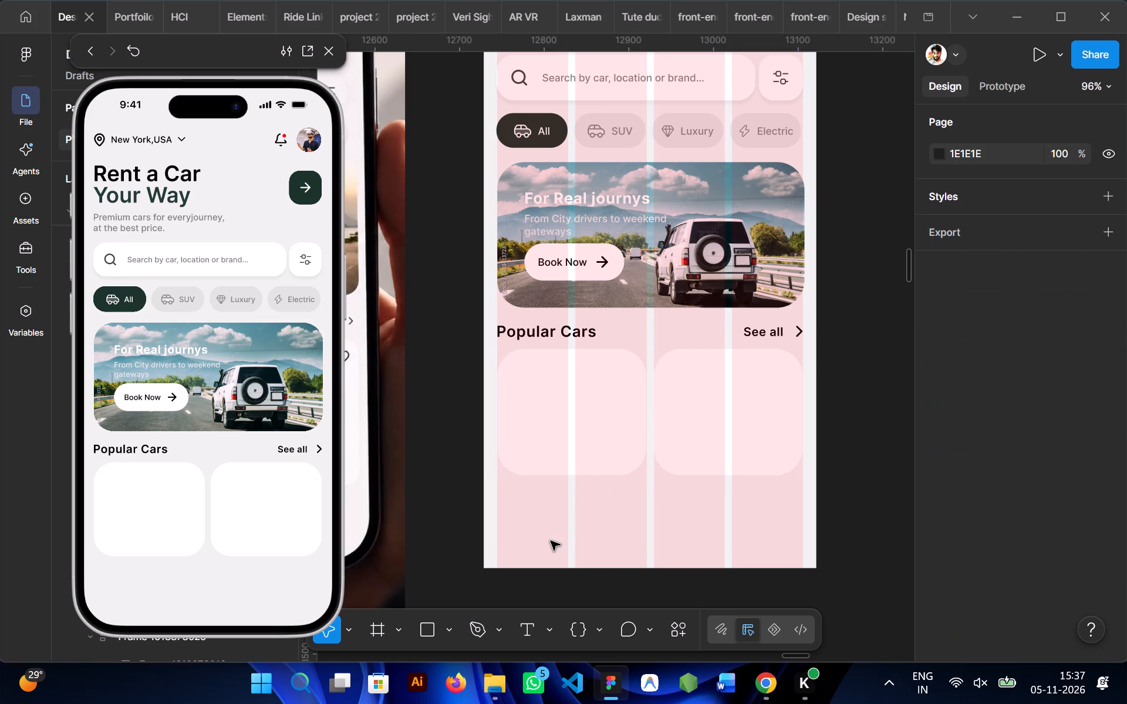
Draw a full-width 393 × 77 frame along the bottom edge of the home screen, at X 0, Y 775.
{"action": "scroll", "coordinate": [551, 541], "scroll_direction": "right", "scroll_amount": 1}
{"action": "scroll", "coordinate": [551, 541], "scroll_direction": "down", "scroll_amount": 1}
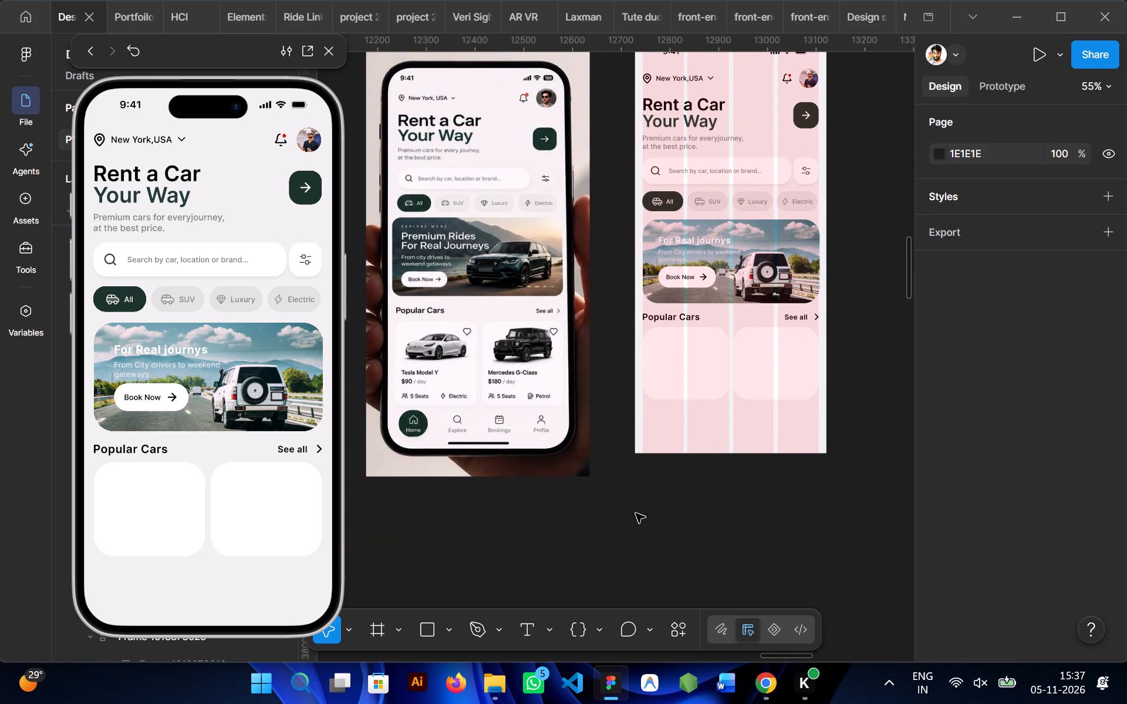
{"action": "key", "text": "f"}
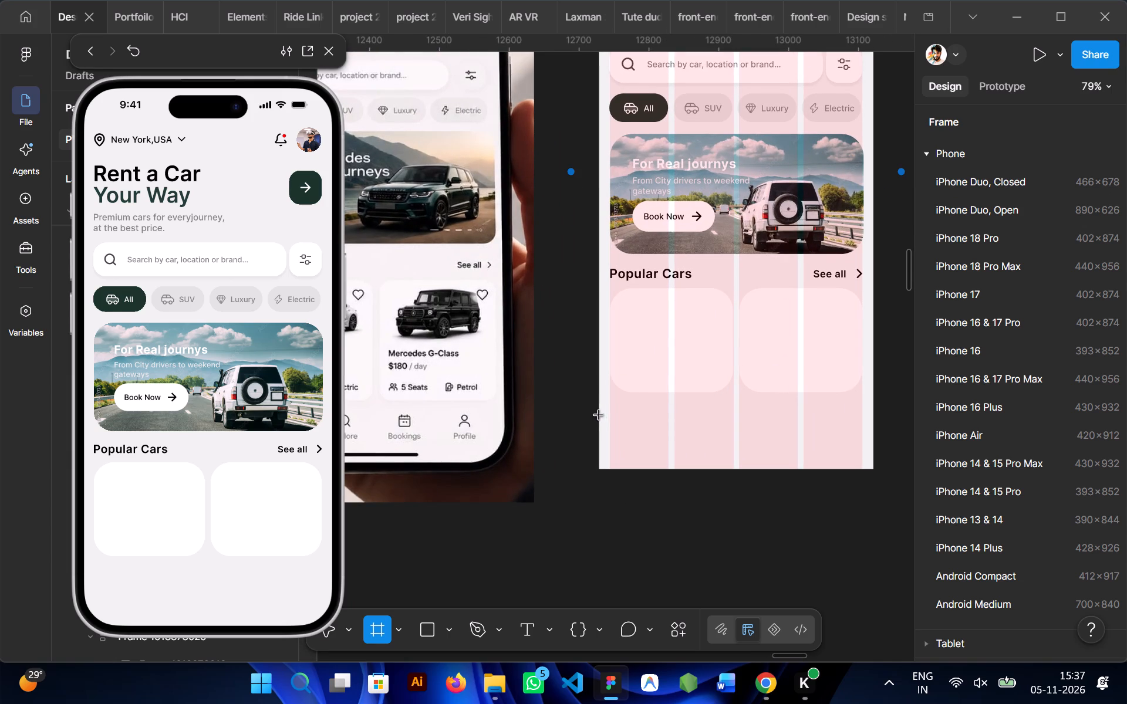
{"action": "left_click_drag", "start_coordinate": [599, 415], "coordinate": [875, 469]}
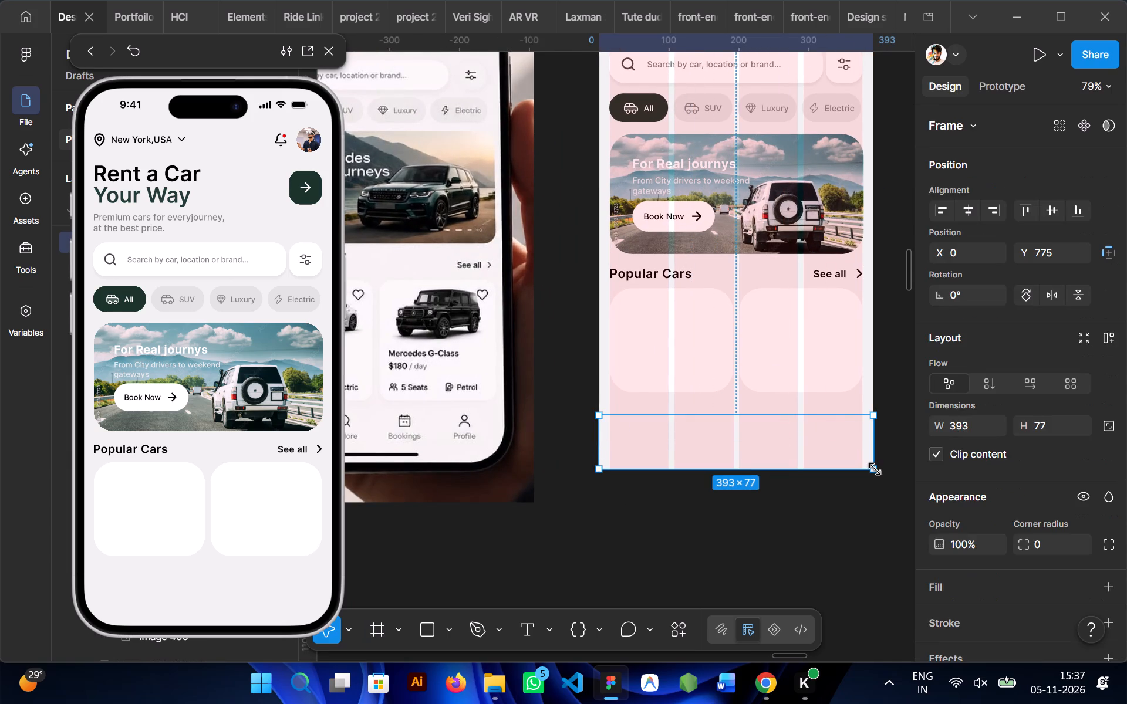
{"action": "left_click", "coordinate": [721, 538]}
Add a white fill to the new frame at the bottom of the home screen.
{"action": "left_click", "coordinate": [695, 454]}
{"action": "scroll", "coordinate": [1018, 502], "scroll_direction": "down", "scroll_amount": 2}
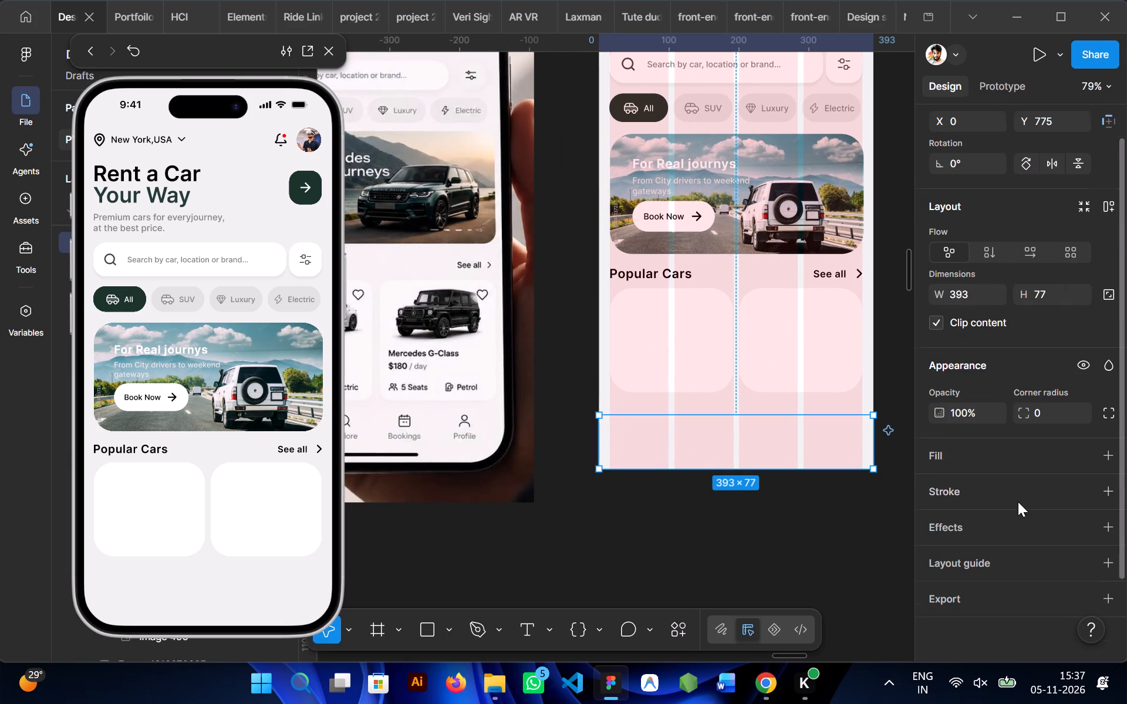
{"action": "left_click", "coordinate": [1106, 452]}
{"action": "left_click", "coordinate": [566, 541]}
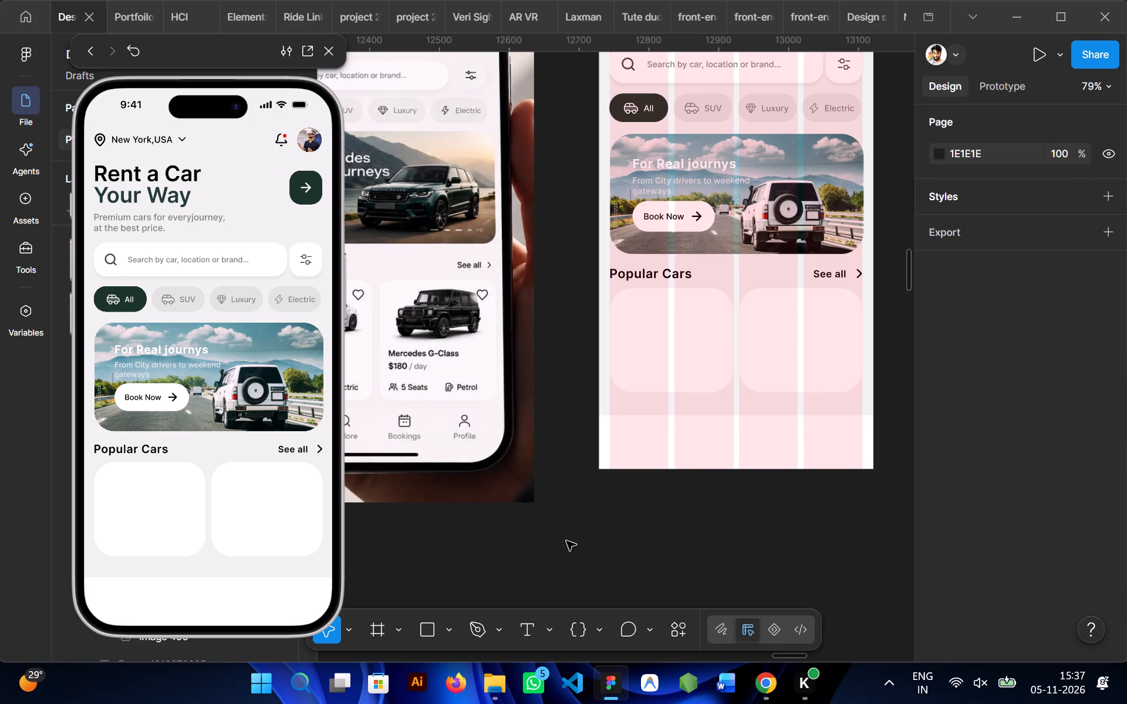
{"action": "scroll", "coordinate": [566, 541], "scroll_direction": "right", "scroll_amount": 1}
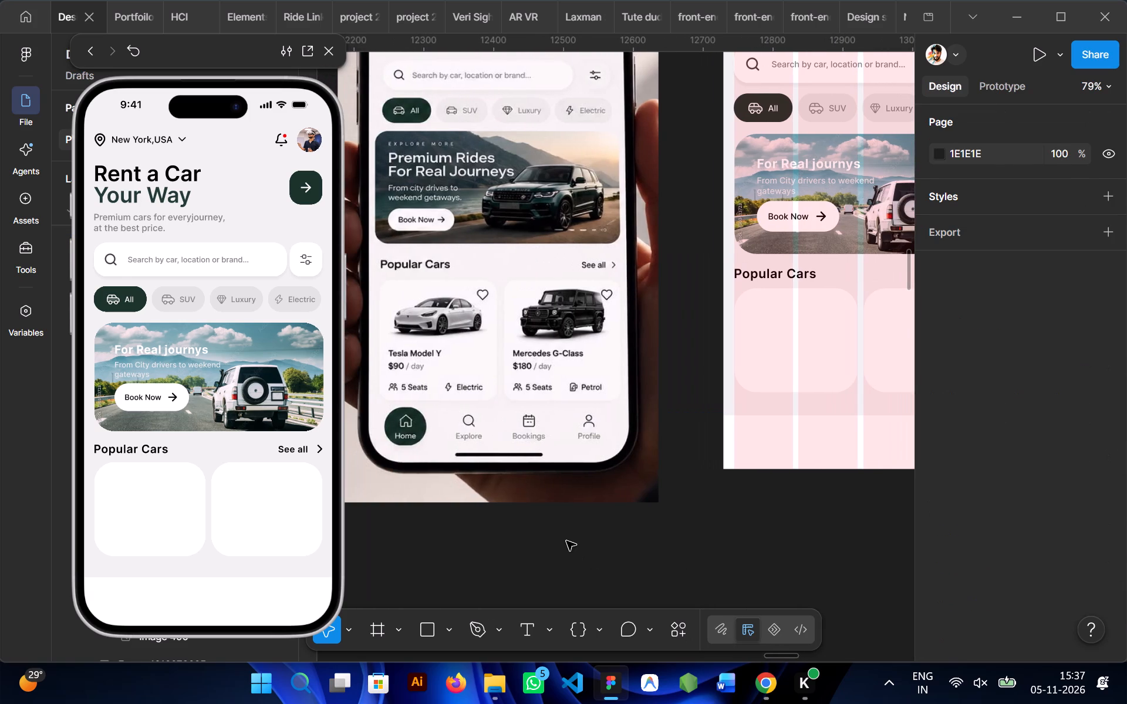
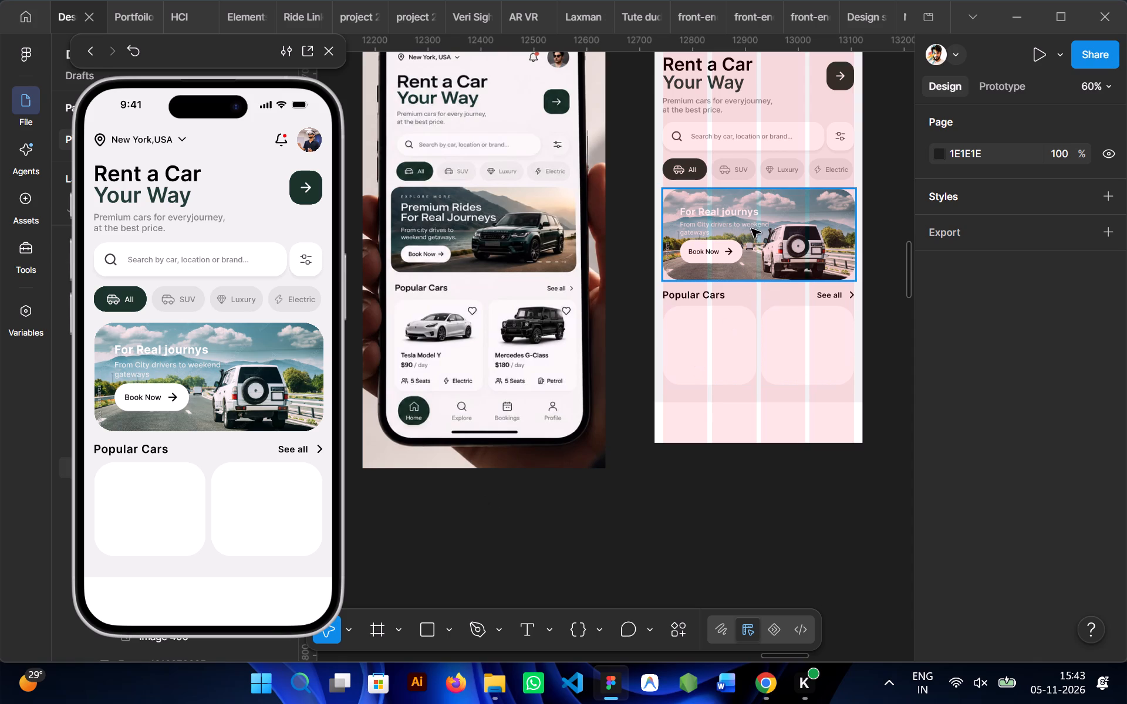
Inspect the typography and fill settings of the "For Real journys" heading on the banner card.
{"action": "double_click", "coordinate": [709, 219]}
{"action": "triple_click", "coordinate": [696, 208]}
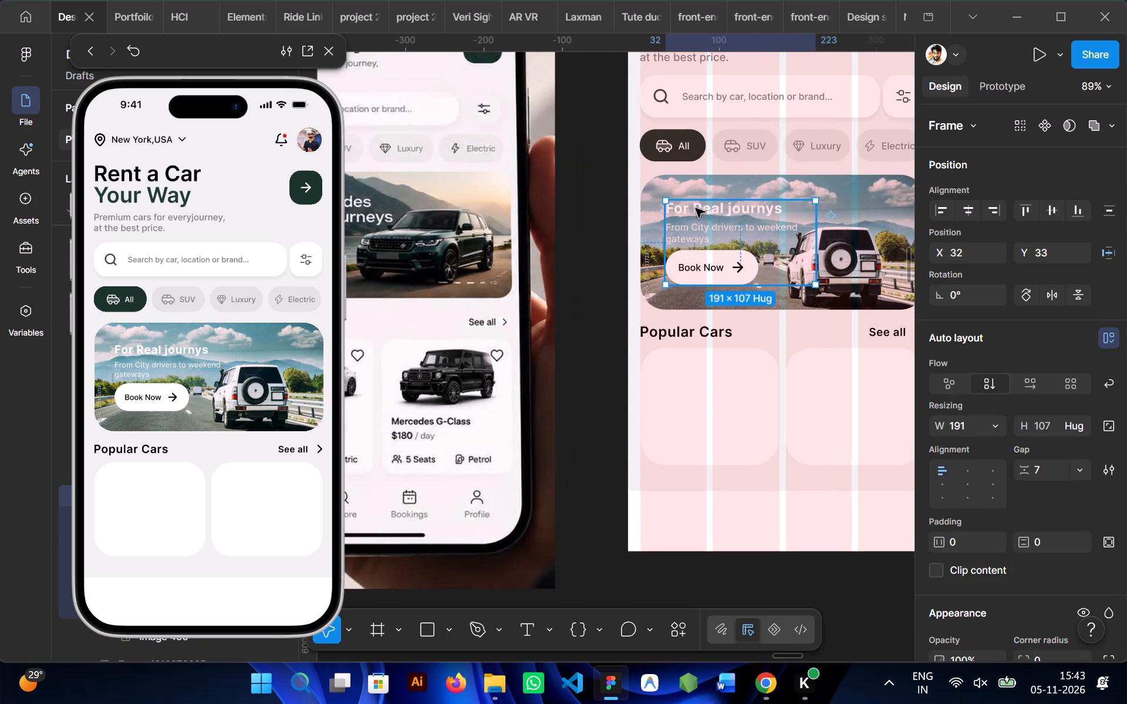
{"action": "scroll", "coordinate": [973, 502], "scroll_direction": "down", "scroll_amount": 1}
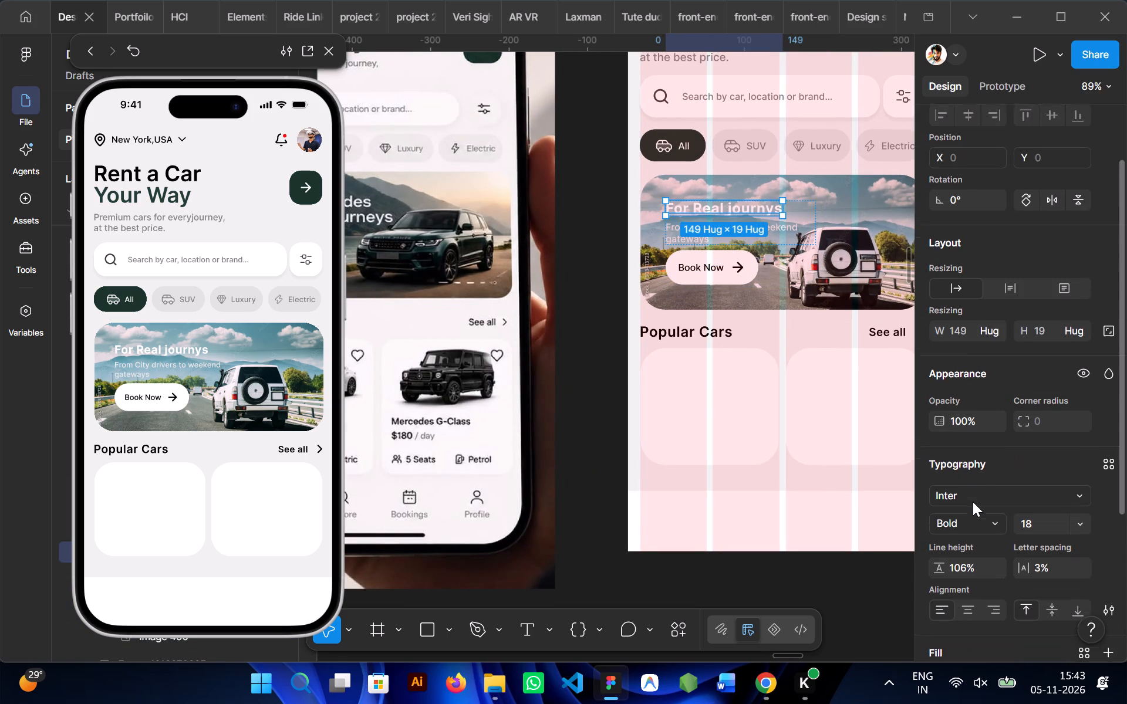
{"action": "scroll", "coordinate": [973, 502], "scroll_direction": "down", "scroll_amount": 2}
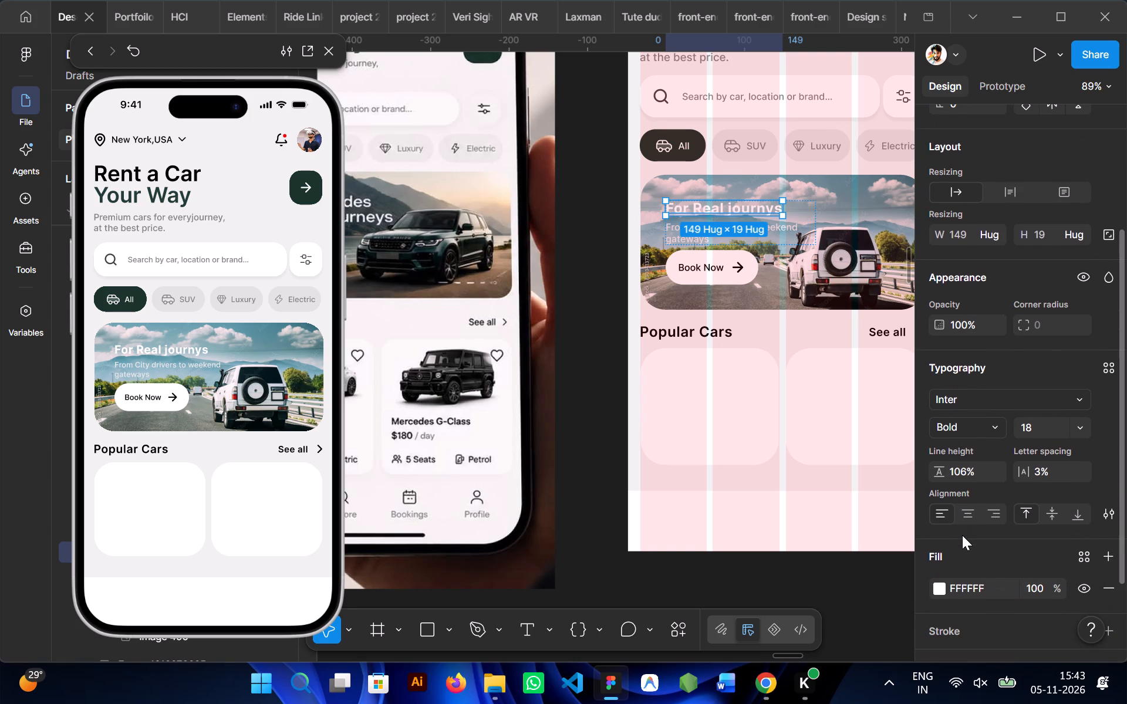
{"action": "double_click", "coordinate": [572, 542]}
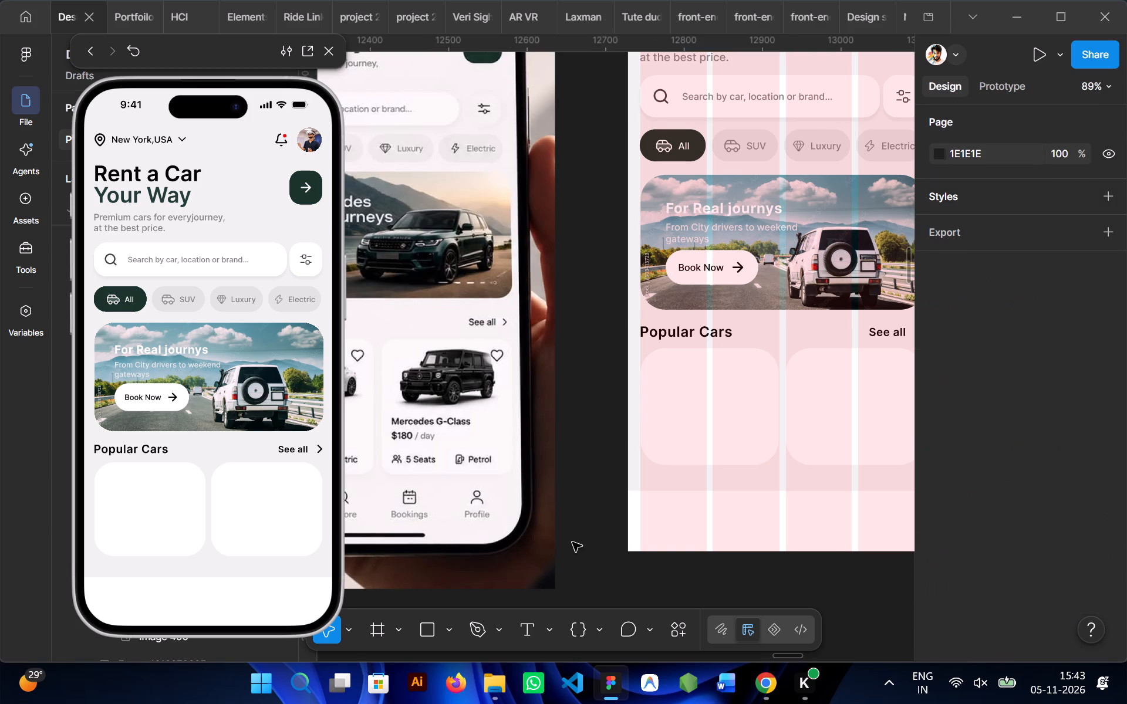
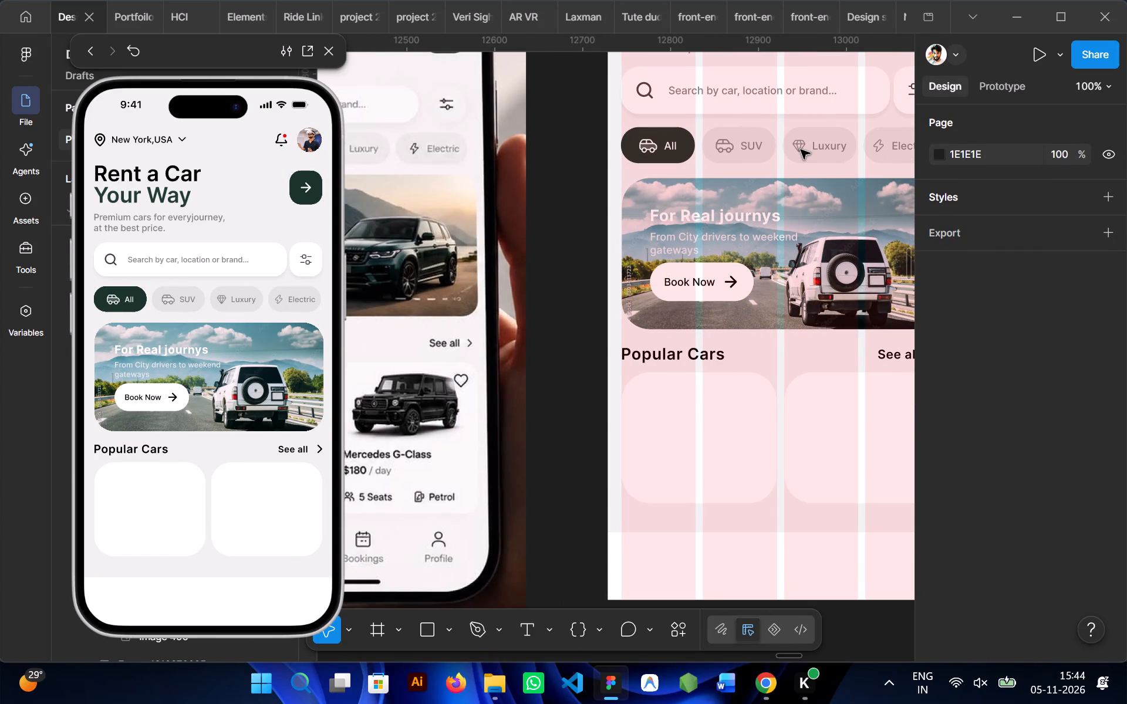
Set the auto layout gap of the category chips row (All, SUV, Luxury, Electric) to 7.
{"action": "double_click", "coordinate": [741, 142]}
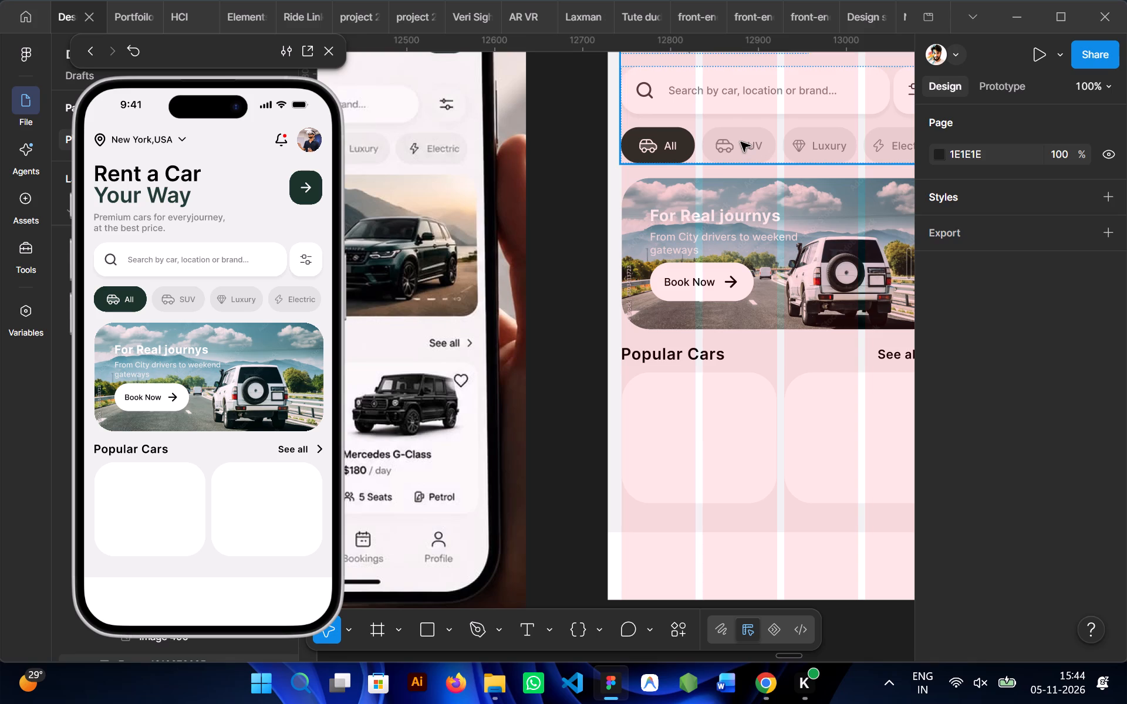
{"action": "double_click", "coordinate": [741, 142]}
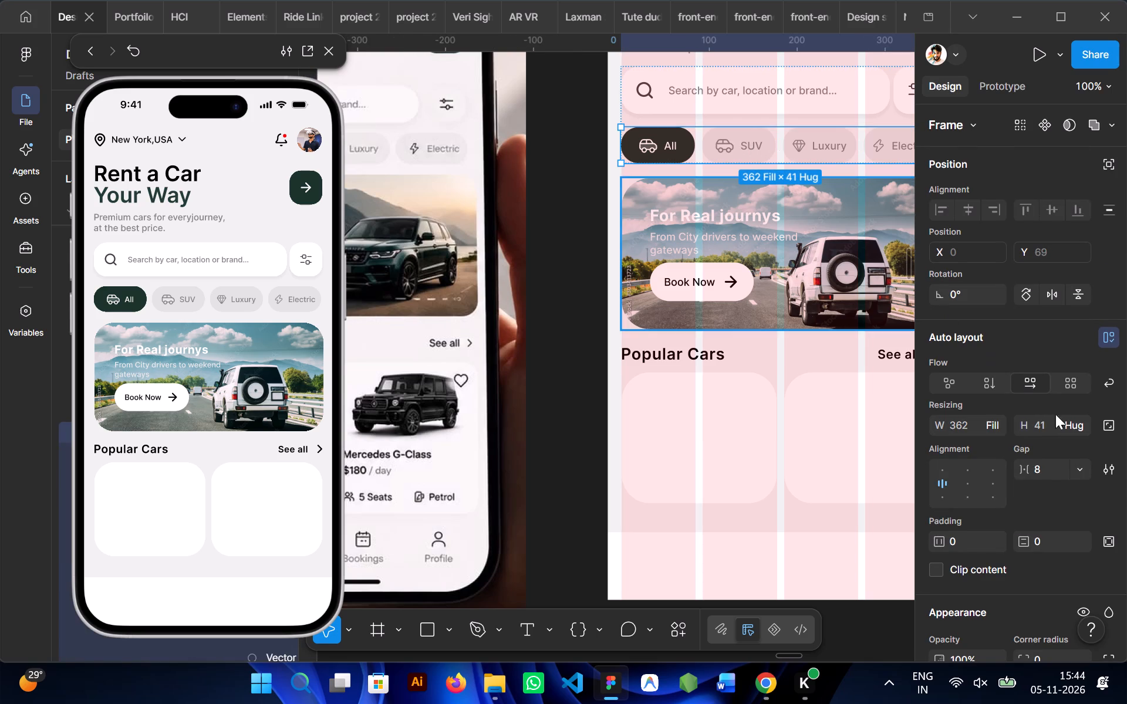
{"action": "left_click", "coordinate": [1045, 472]}
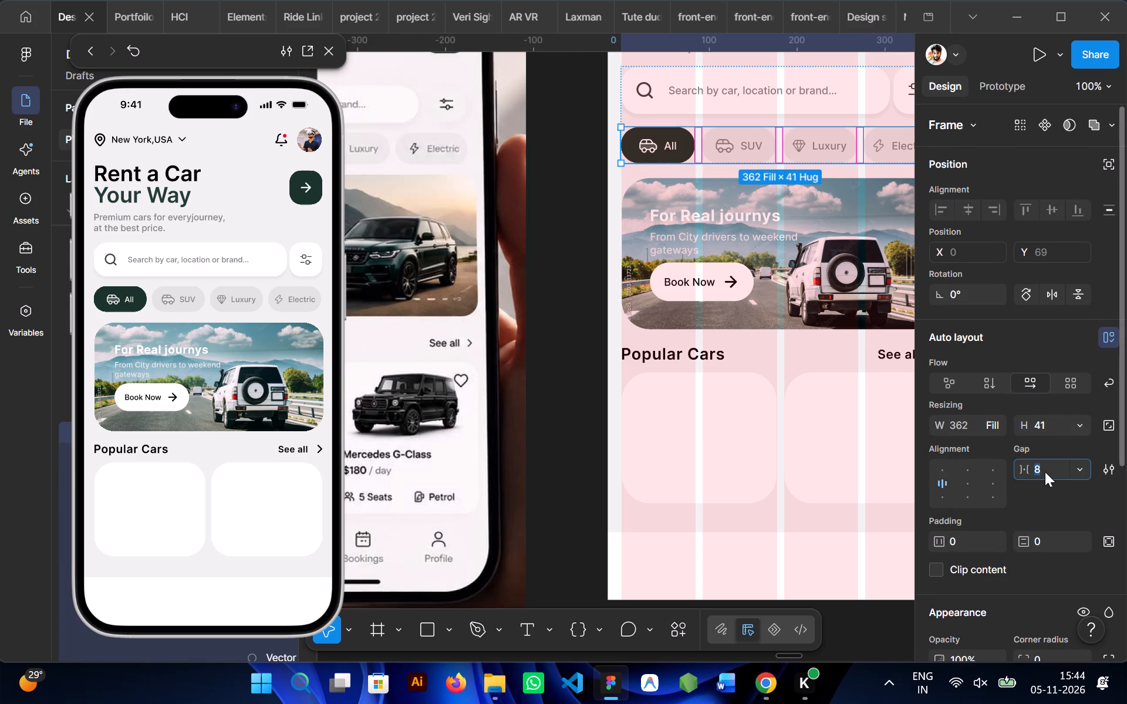
{"action": "key", "text": "7"}
{"action": "key", "text": "Return"}
{"action": "scroll", "coordinate": [812, 371], "scroll_direction": "left", "scroll_amount": 1}
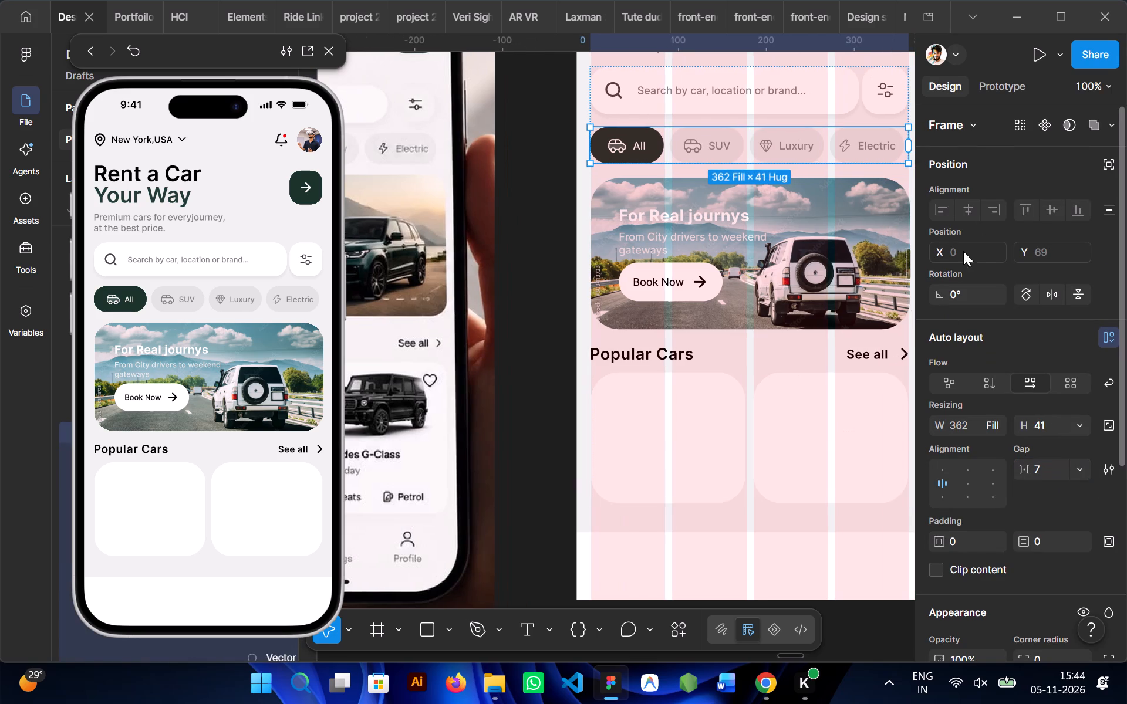
{"action": "scroll", "coordinate": [789, 223], "scroll_direction": "left", "scroll_amount": 1}
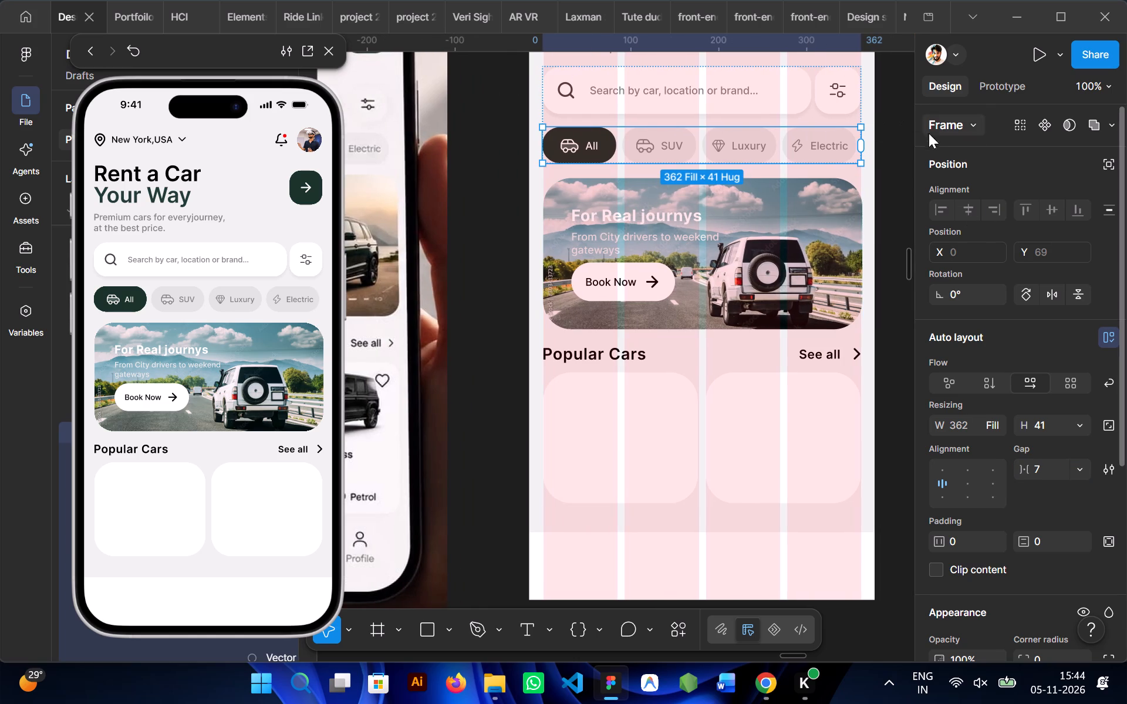
{"action": "left_click", "coordinate": [480, 198]}
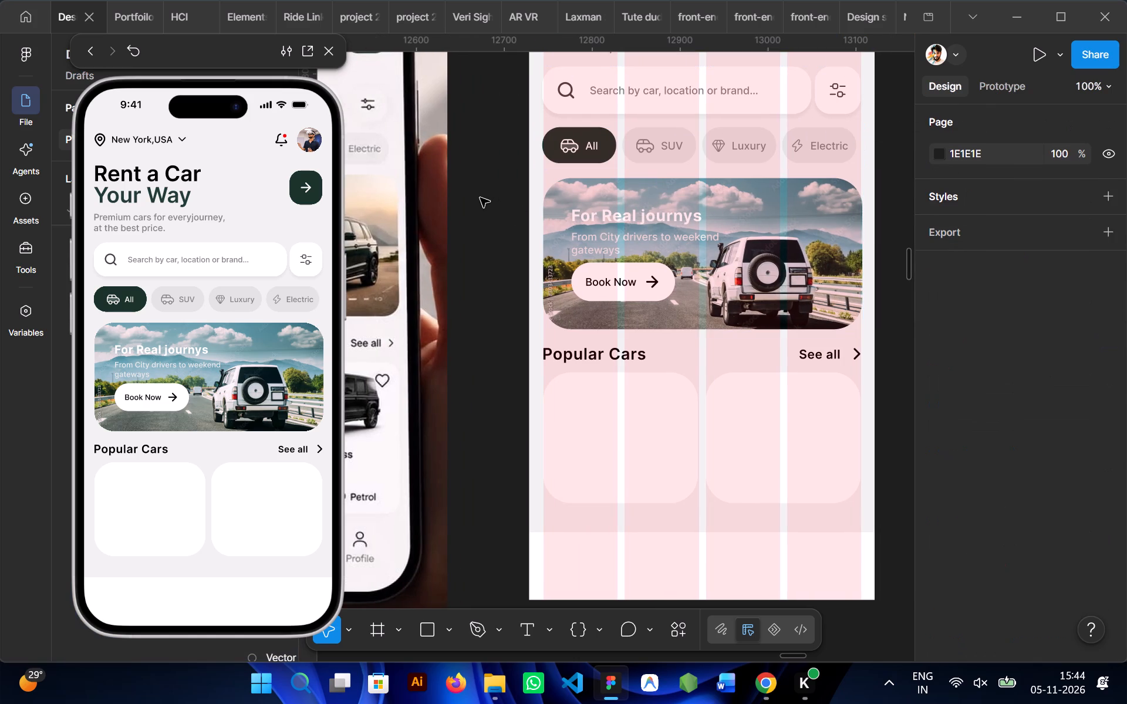
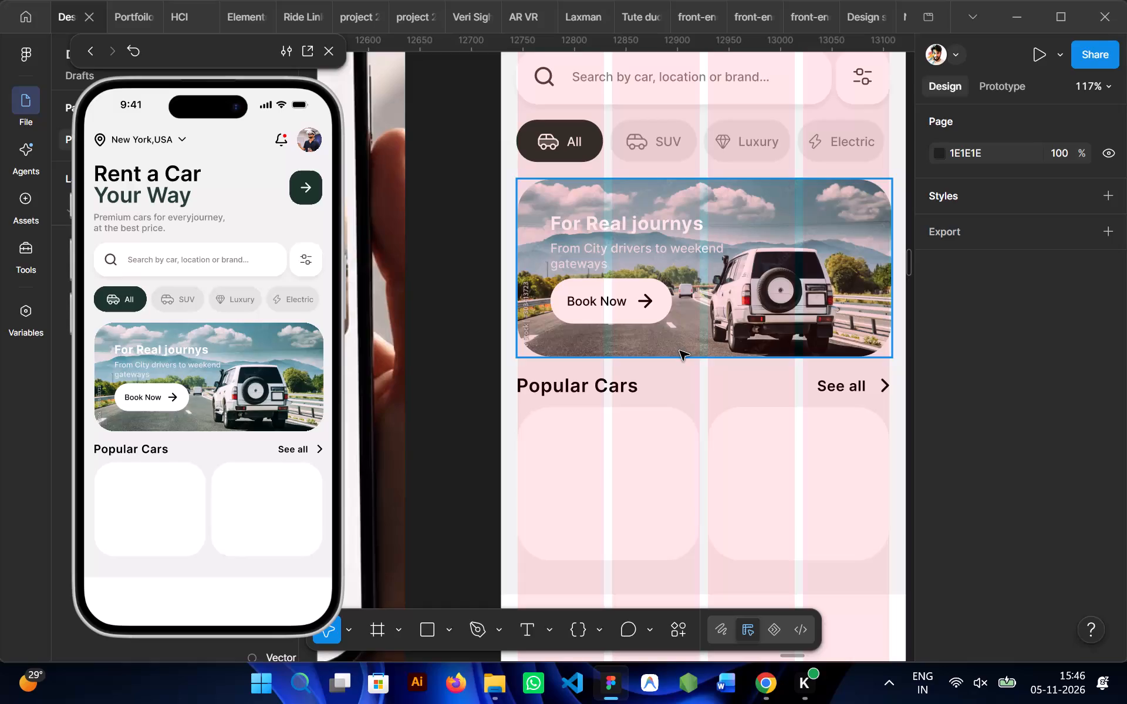
Ungroup the auto layout frame that holds the two blank Popular Cars cards.
{"action": "scroll", "coordinate": [680, 351], "scroll_direction": "down", "scroll_amount": 1}
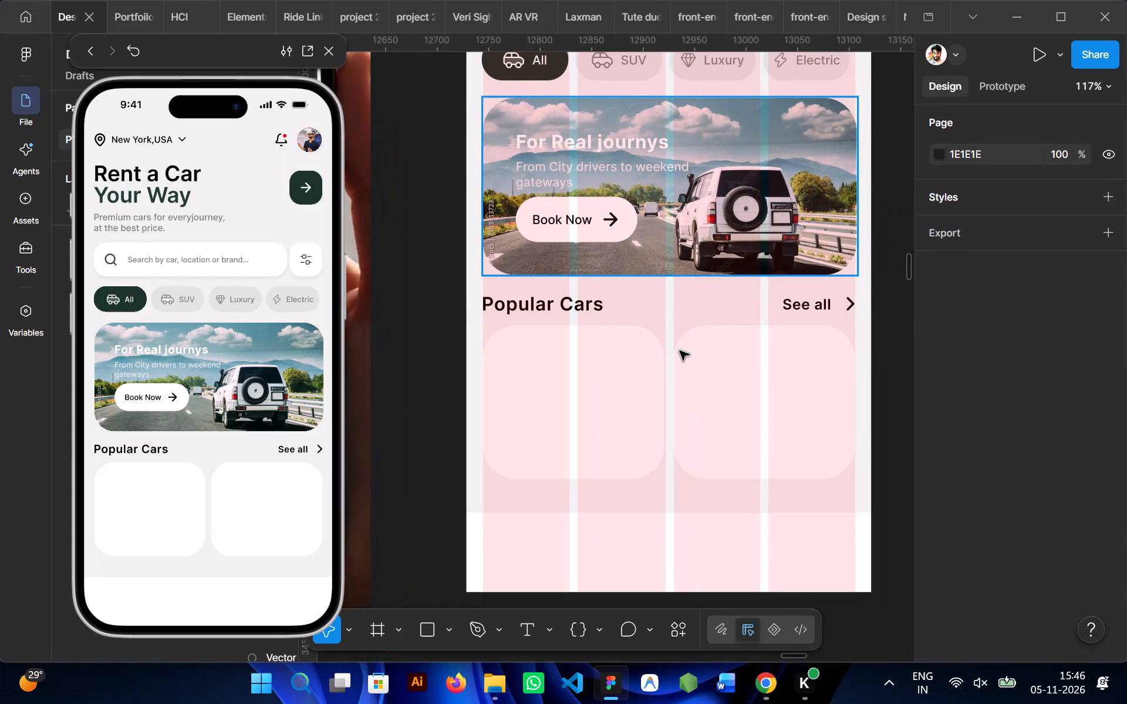
{"action": "left_click", "coordinate": [561, 397]}
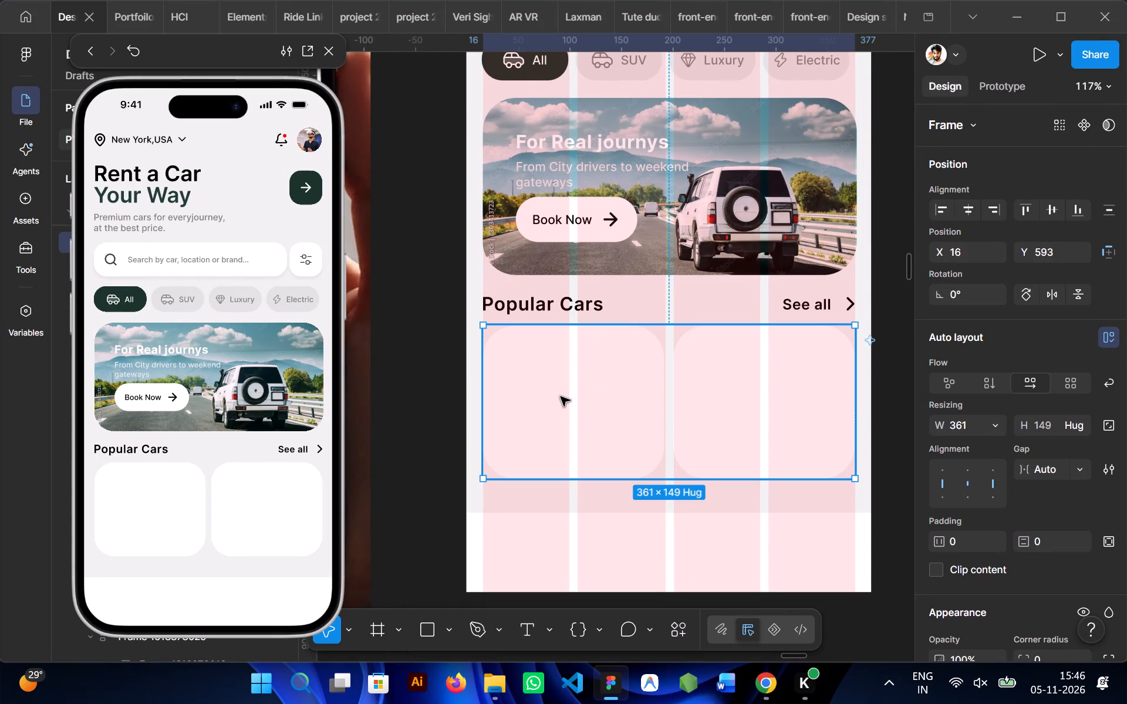
{"action": "key", "text": "ctrl+shift+g"}
{"action": "left_click", "coordinate": [399, 424]}
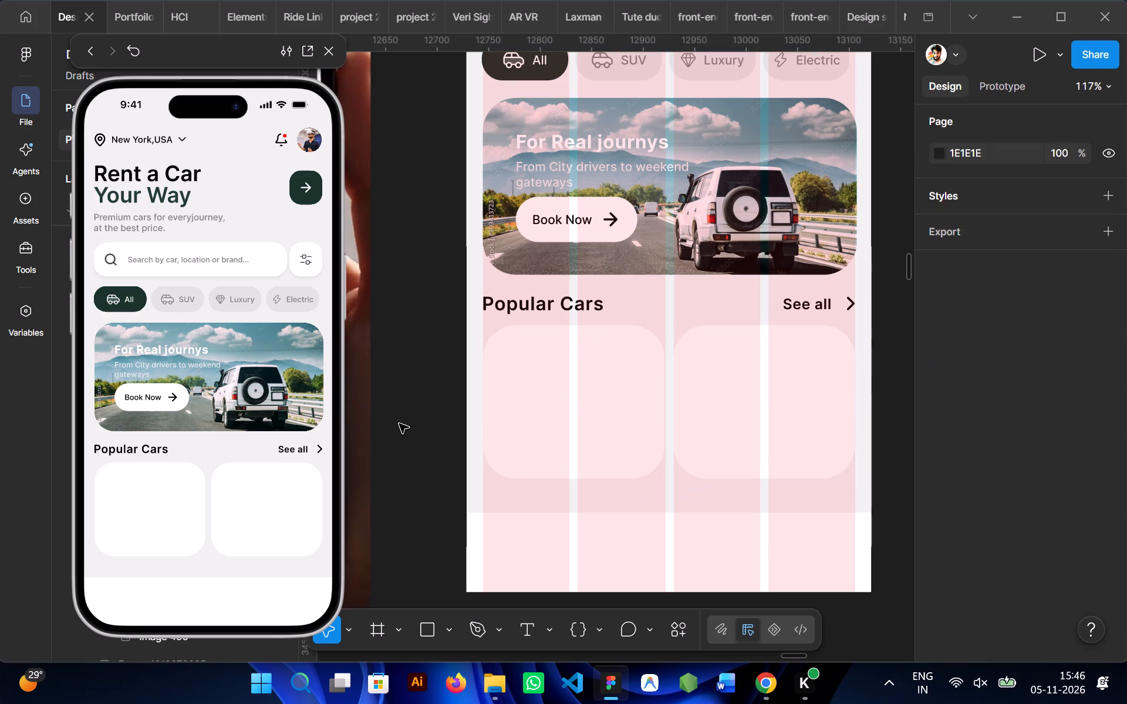
{"action": "scroll", "coordinate": [399, 424], "scroll_direction": "right", "scroll_amount": 1}
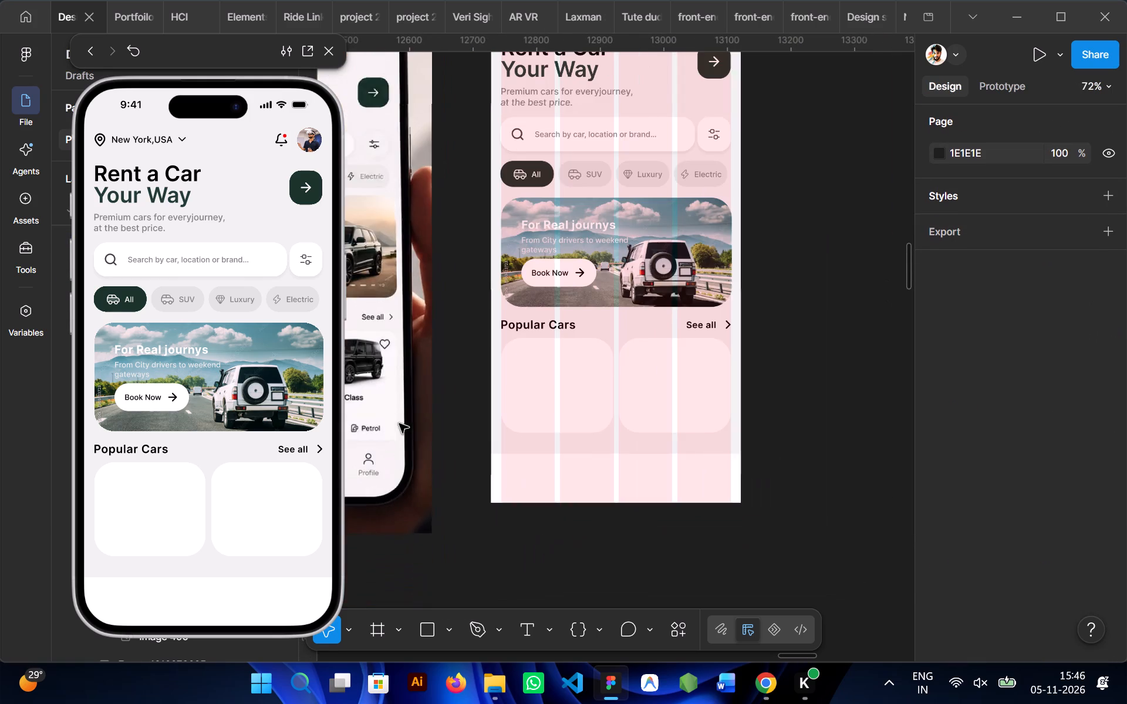
Switch to Chrome and search Google Images for "car images with light shadow PNG".
{"action": "left_click", "coordinate": [765, 682]}
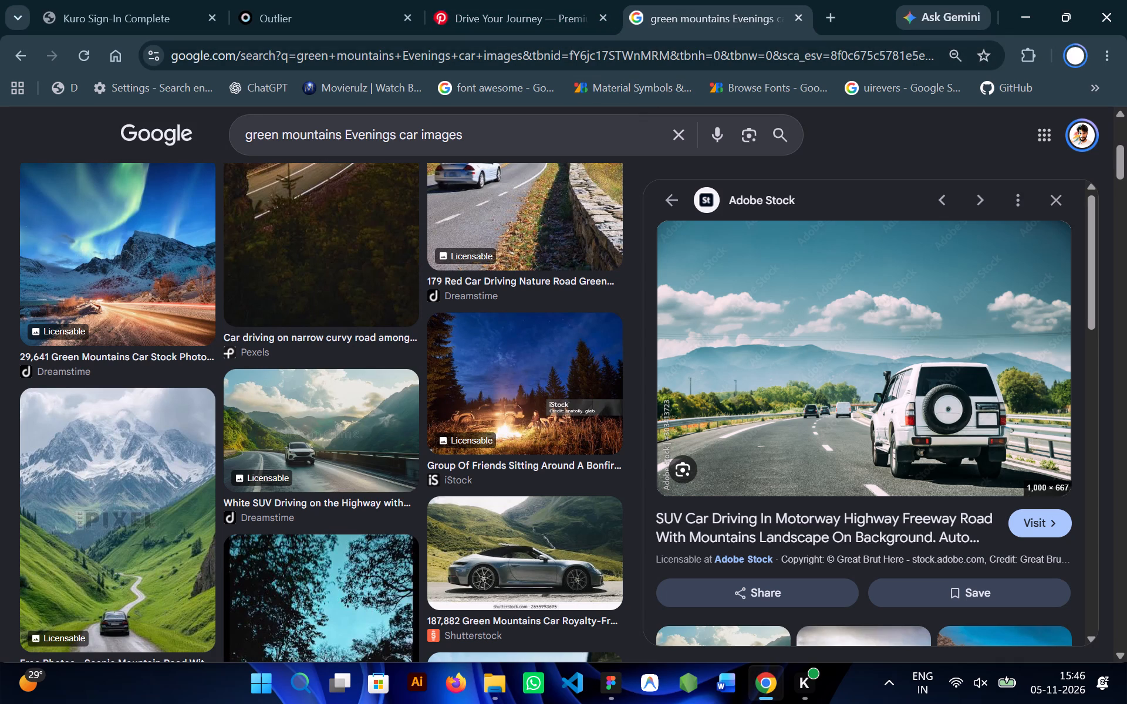
{"action": "left_click", "coordinate": [469, 126]}
{"action": "left_click_drag", "start_coordinate": [469, 126], "coordinate": [233, 137]}
{"action": "key", "text": "BackSpace"}
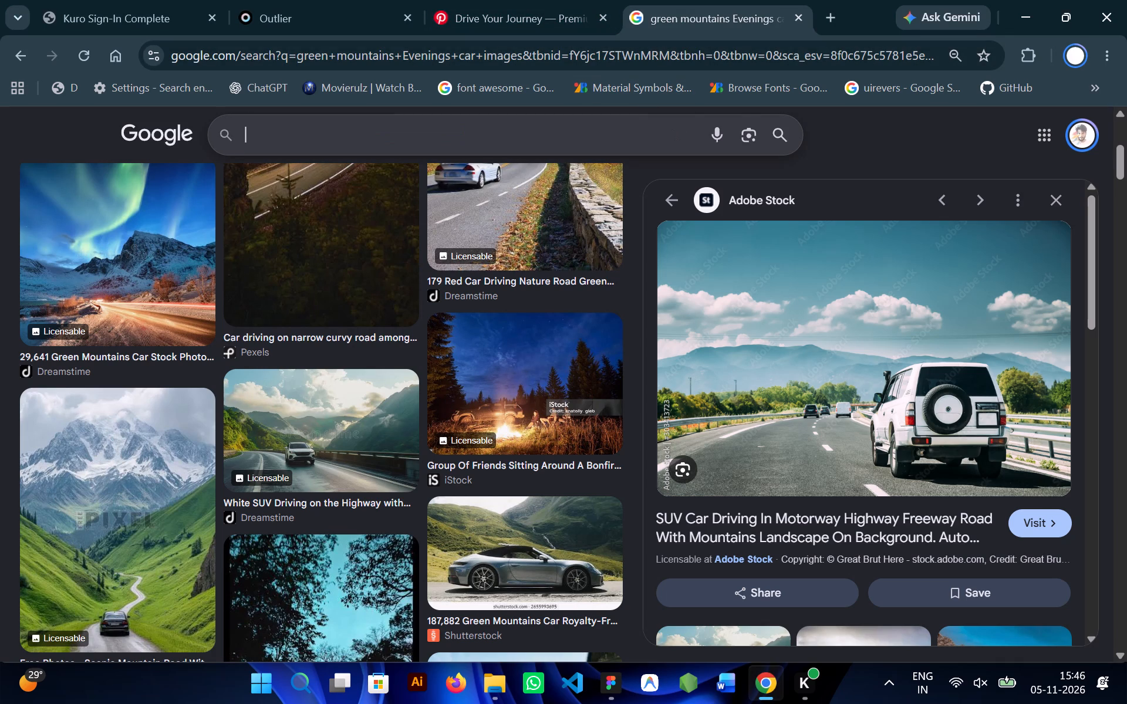
{"action": "type", "text": "car image s"}
{"action": "key", "text": "BackSpace"}
{"action": "key", "text": "BackSpace"}
{"action": "type", "text": "s with"}
{"action": "key", "text": "space"}
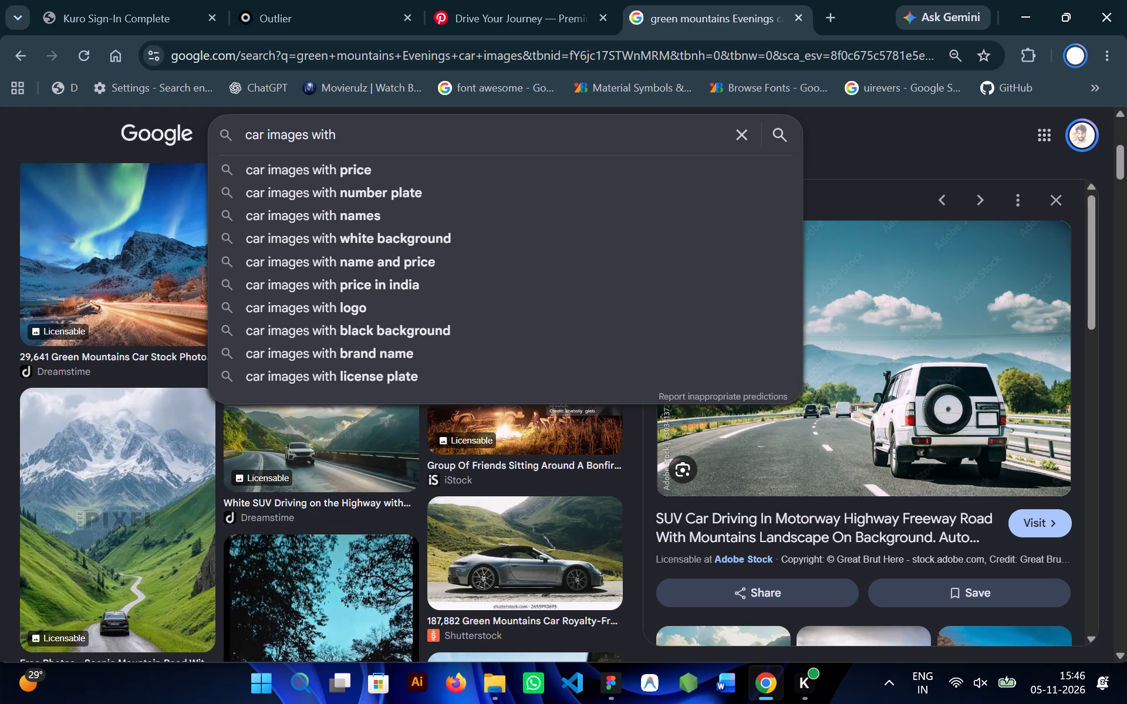
{"action": "type", "text": "light sha"}
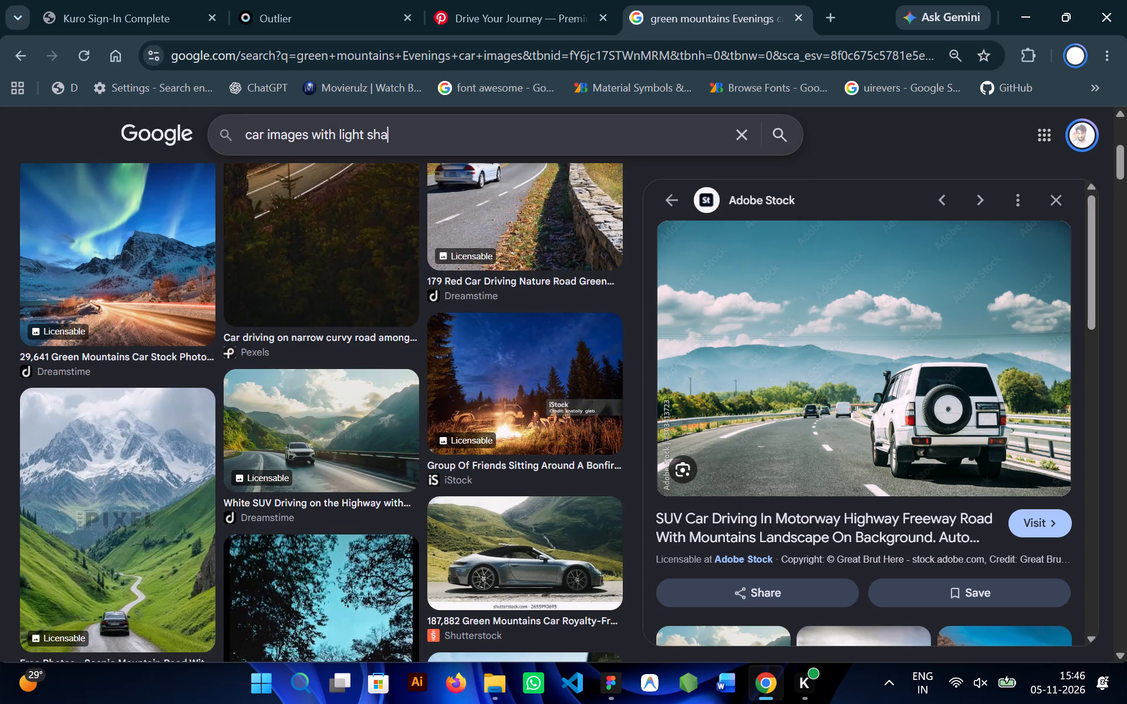
{"action": "type", "text": "dow"}
{"action": "key", "text": "space"}
{"action": "type", "text": "PNG"}
{"action": "key", "text": "Return"}
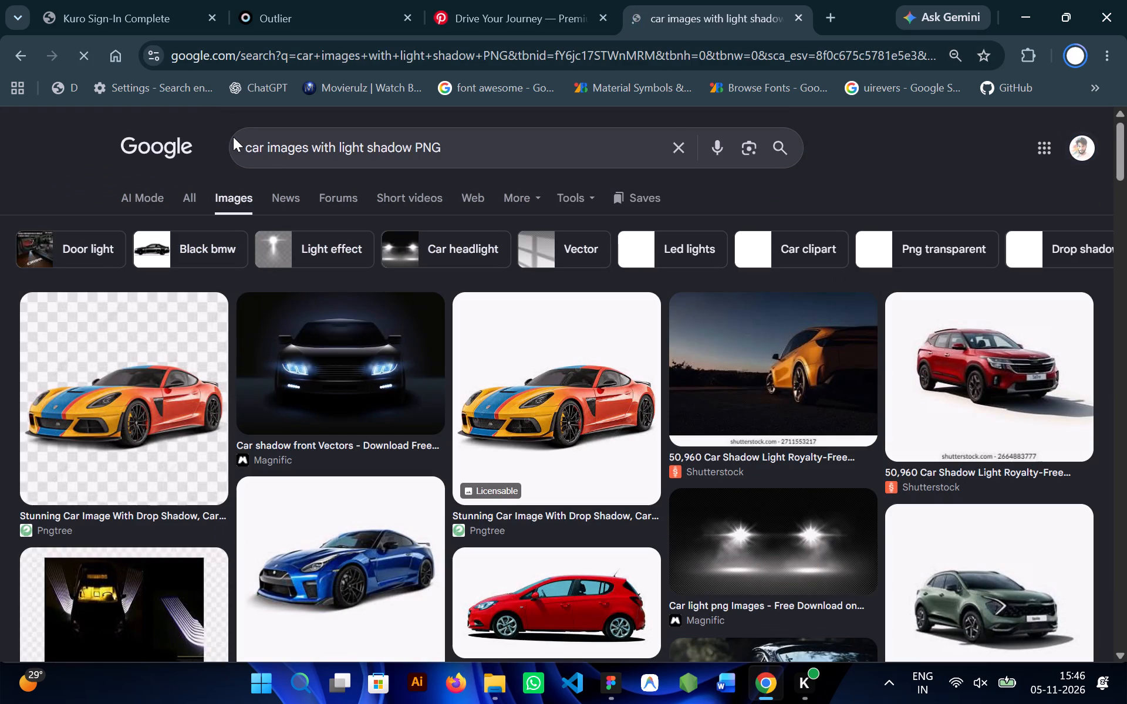
Browse the results for a suitable car and copy the red Kia Seltos image from letsride.ae.
{"action": "scroll", "coordinate": [357, 347], "scroll_direction": "down", "scroll_amount": 1}
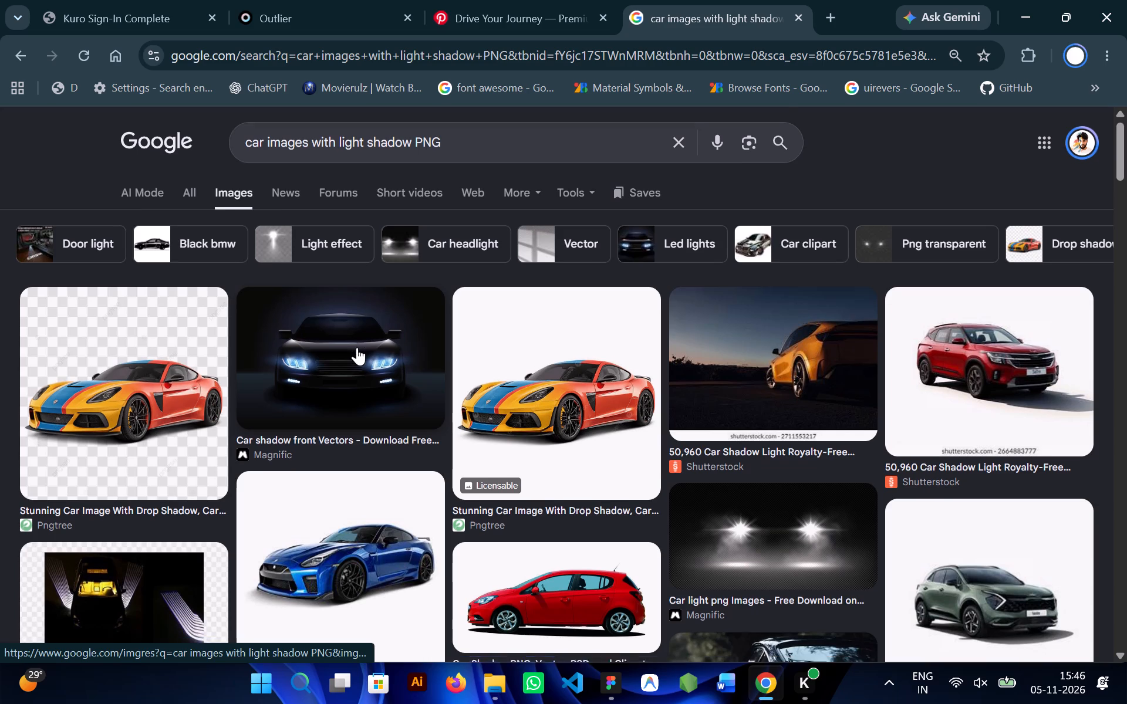
{"action": "scroll", "coordinate": [357, 347], "scroll_direction": "down", "scroll_amount": 1}
{"action": "left_click", "coordinate": [909, 286]}
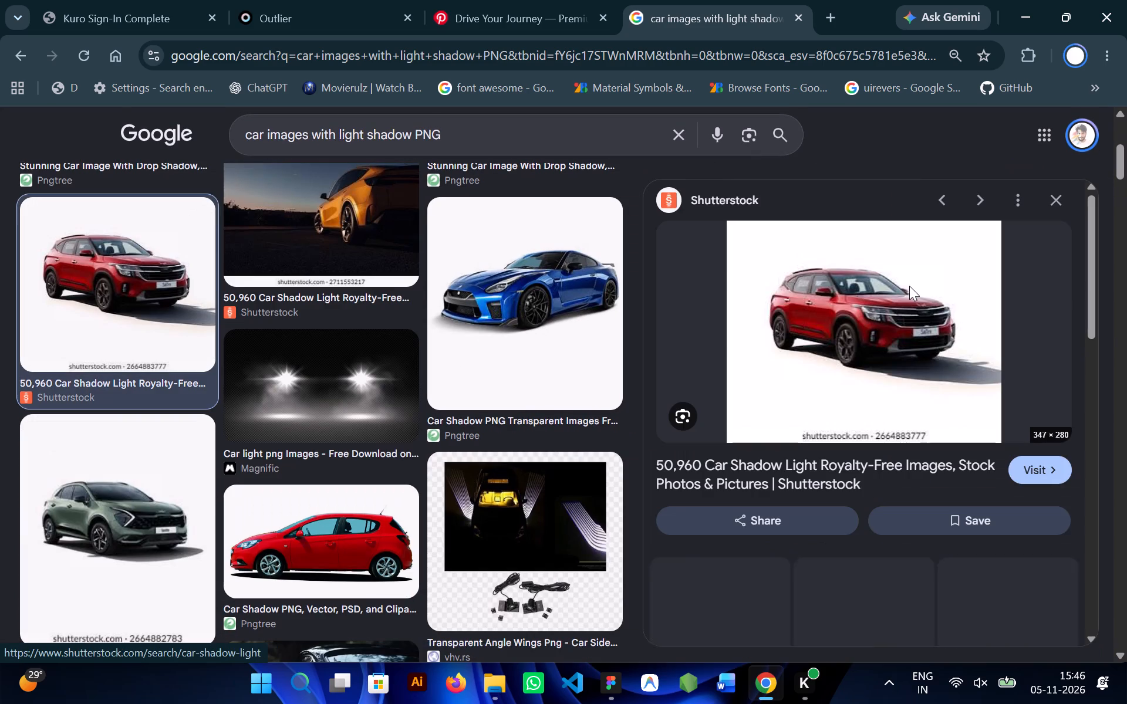
{"action": "scroll", "coordinate": [830, 320], "scroll_direction": "down", "scroll_amount": 4}
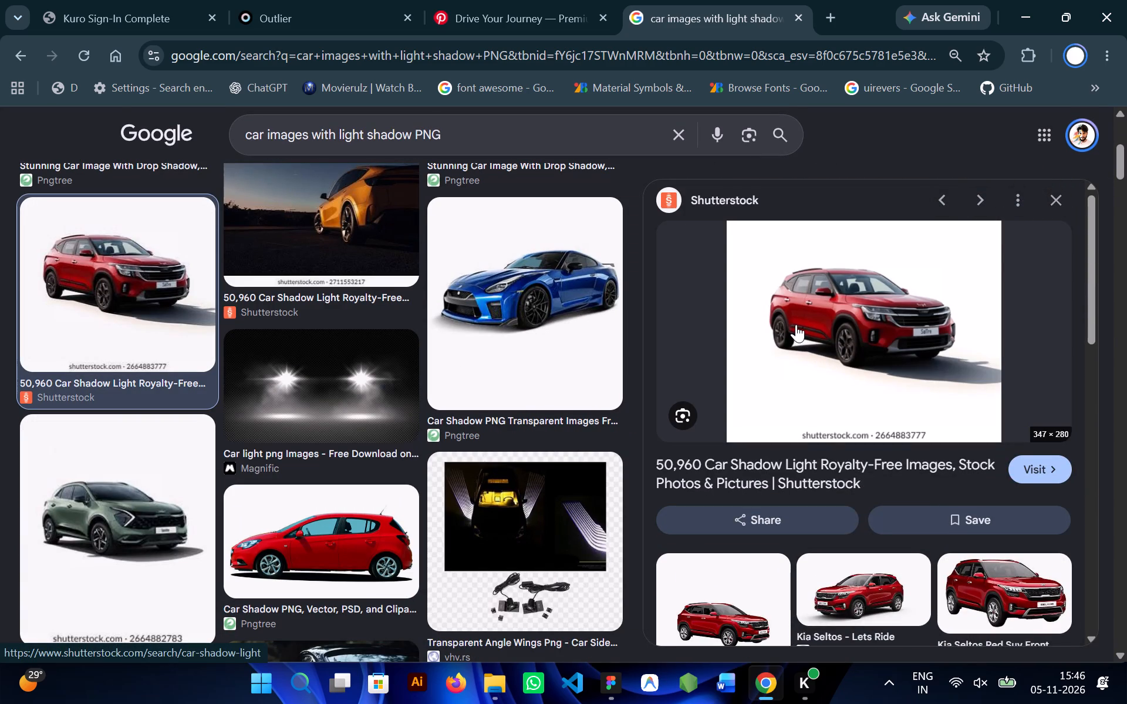
{"action": "scroll", "coordinate": [796, 324], "scroll_direction": "down", "scroll_amount": 2}
{"action": "scroll", "coordinate": [513, 453], "scroll_direction": "down", "scroll_amount": 1}
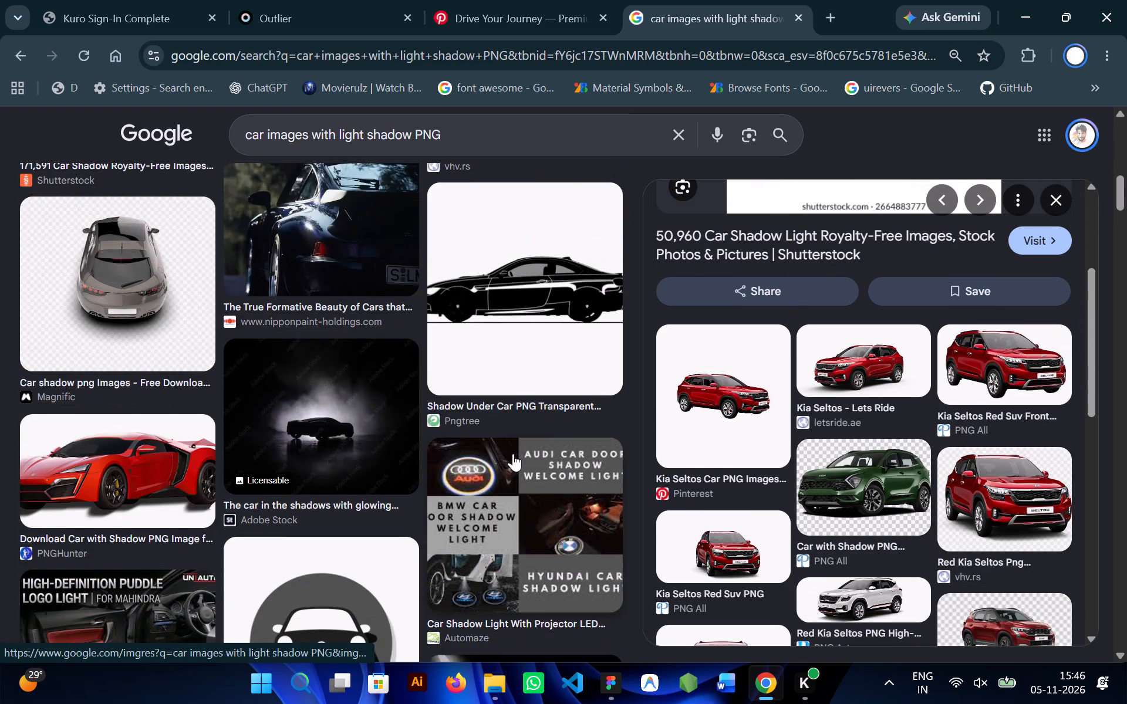
{"action": "scroll", "coordinate": [513, 453], "scroll_direction": "down", "scroll_amount": 4}
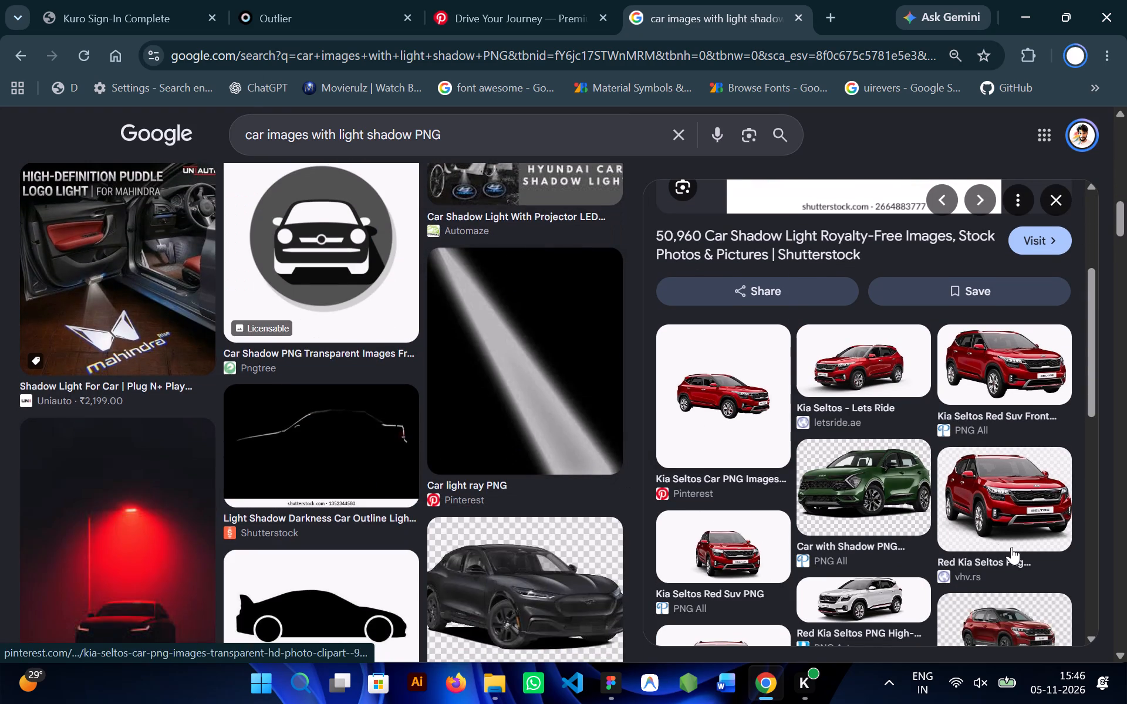
{"action": "left_click", "coordinate": [855, 364]}
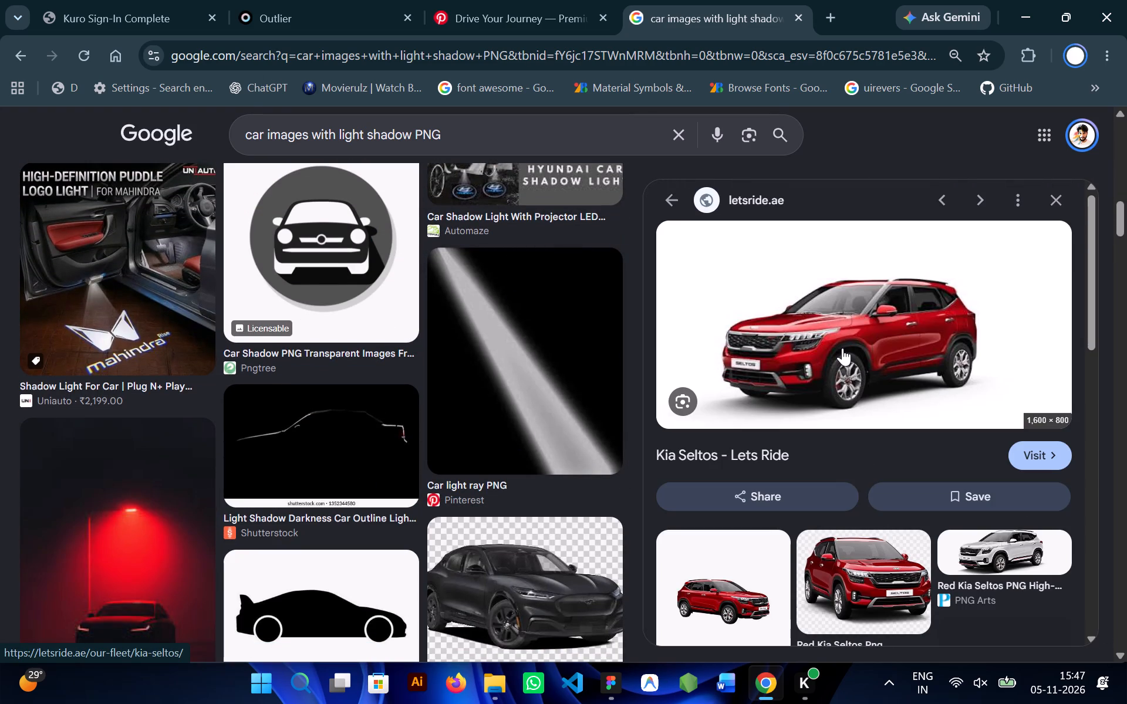
{"action": "right_click", "coordinate": [796, 332]}
{"action": "left_click", "coordinate": [869, 489]}
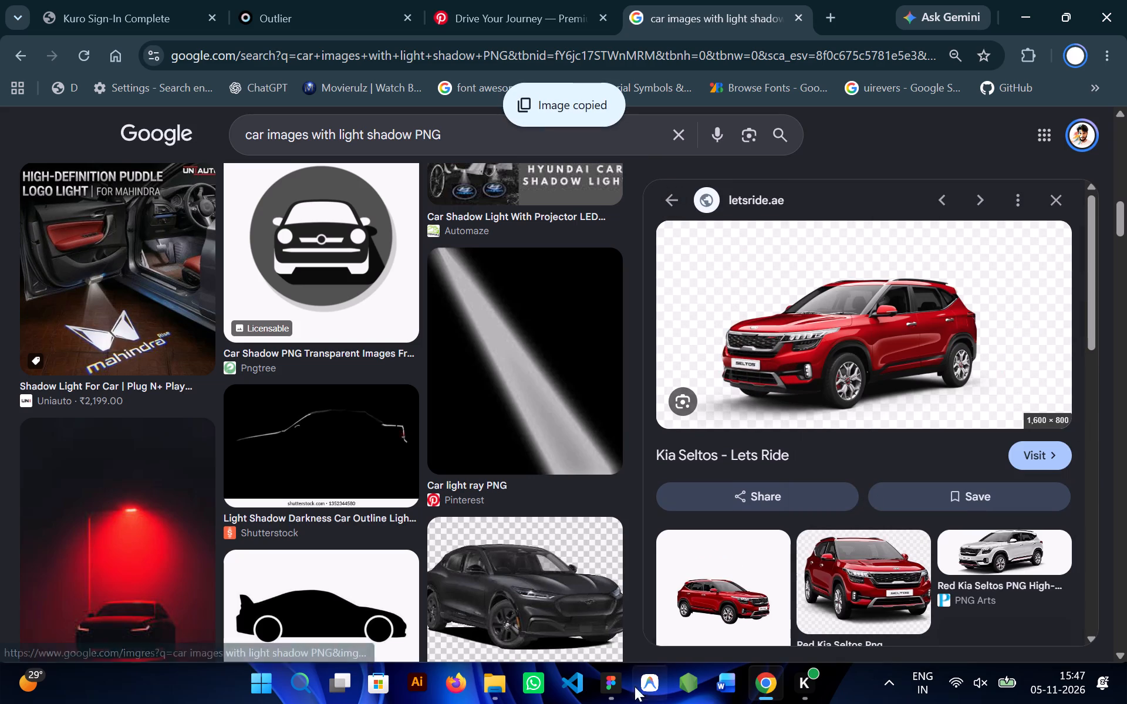
Switch to Figma, paste the red car image, and scale it down to about 180 × 90 below the iPhone frame.
{"action": "left_click", "coordinate": [610, 673]}
{"action": "left_click", "coordinate": [545, 526]}
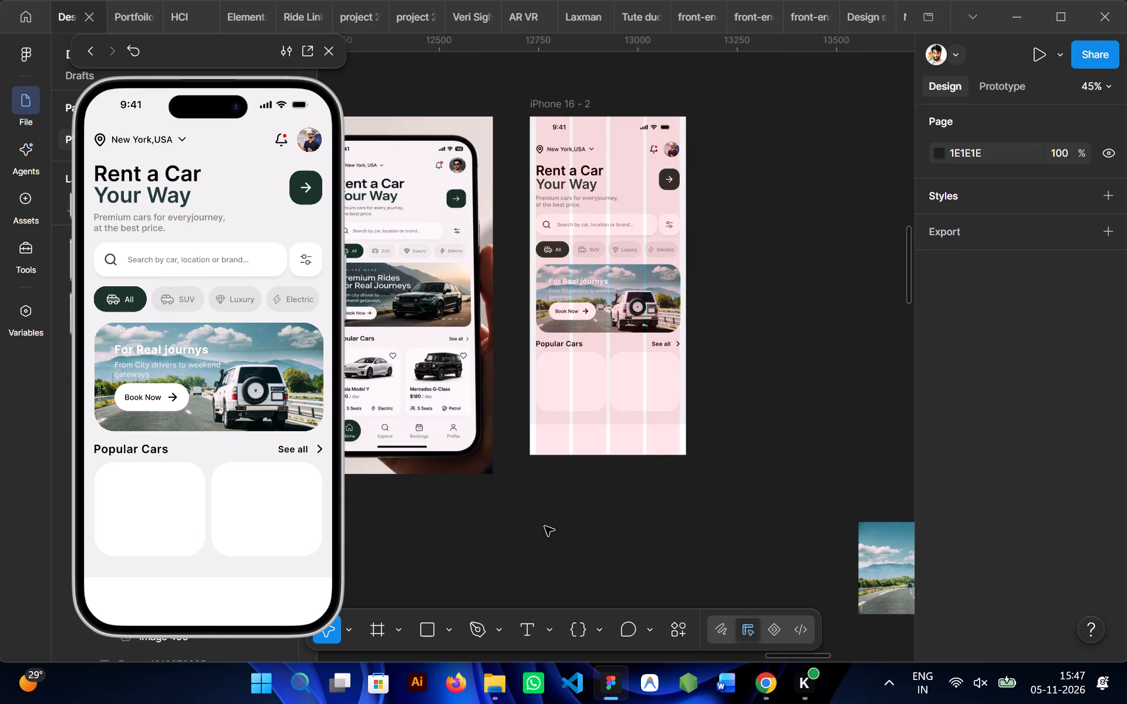
{"action": "key", "text": "ctrl+v"}
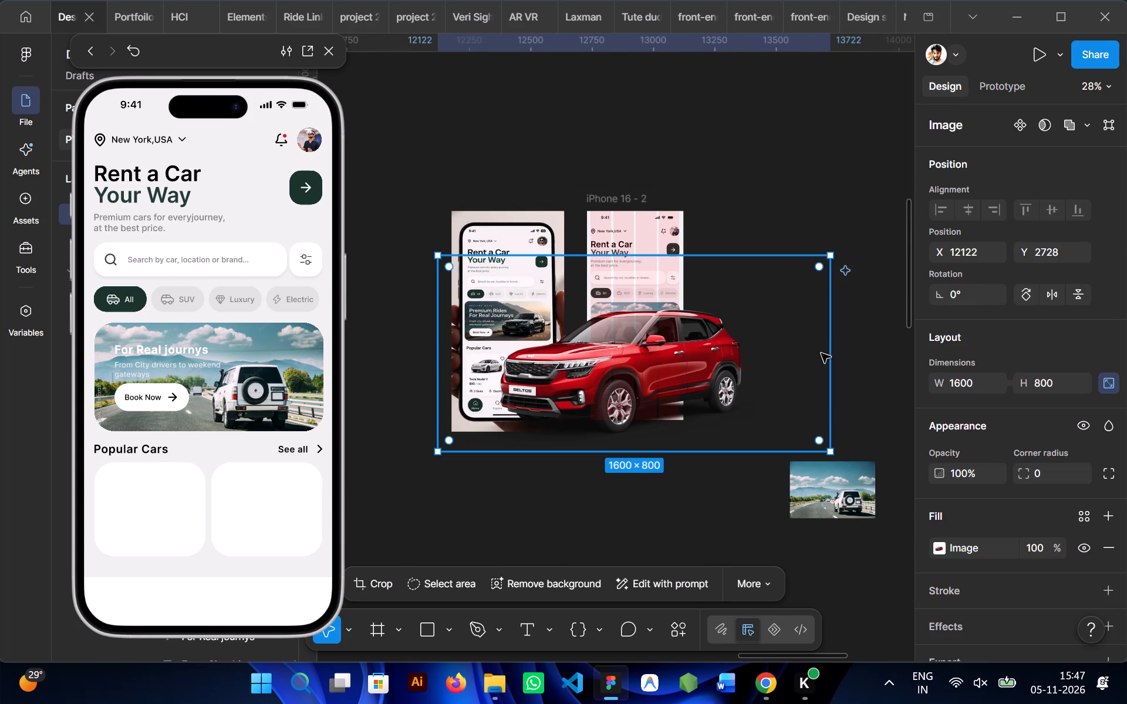
{"action": "left_click_drag", "start_coordinate": [828, 356], "coordinate": [527, 358]}
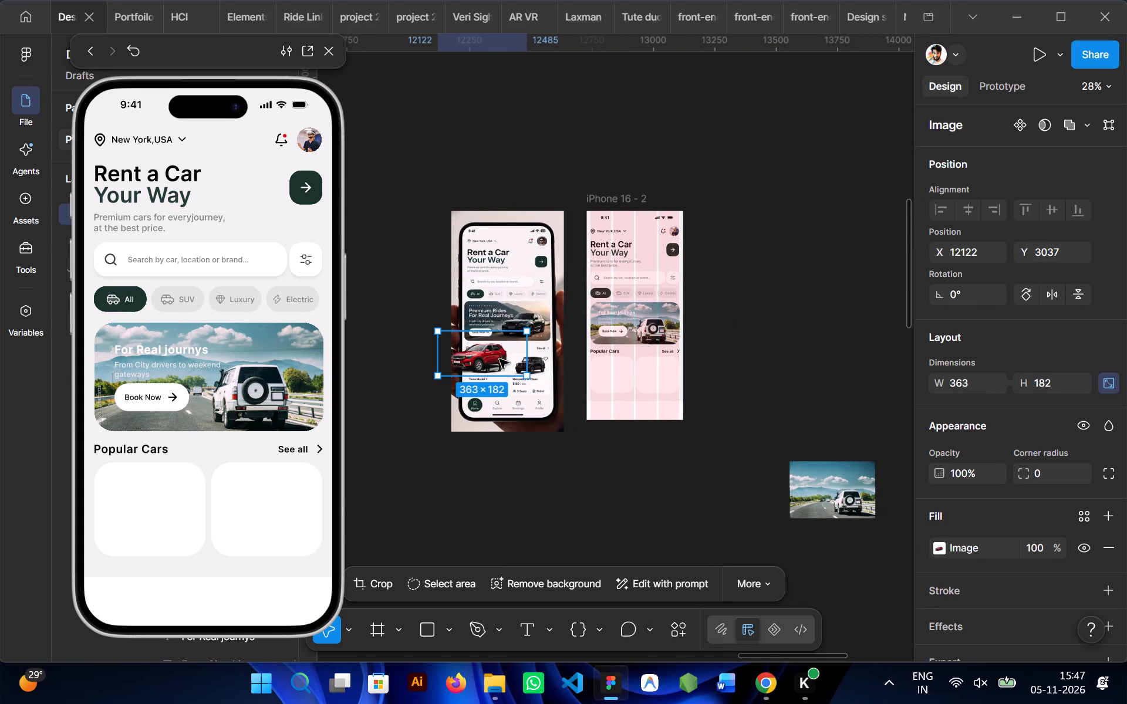
{"action": "left_click_drag", "start_coordinate": [489, 359], "coordinate": [633, 473]}
{"action": "left_click_drag", "start_coordinate": [696, 469], "coordinate": [623, 472]}
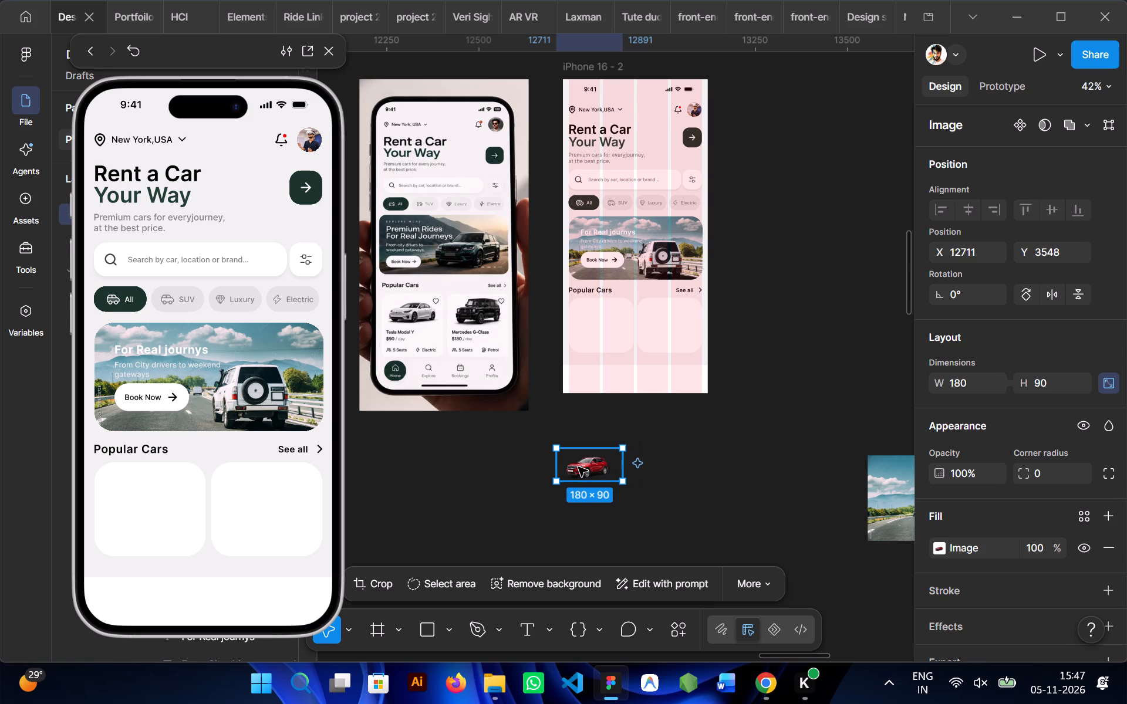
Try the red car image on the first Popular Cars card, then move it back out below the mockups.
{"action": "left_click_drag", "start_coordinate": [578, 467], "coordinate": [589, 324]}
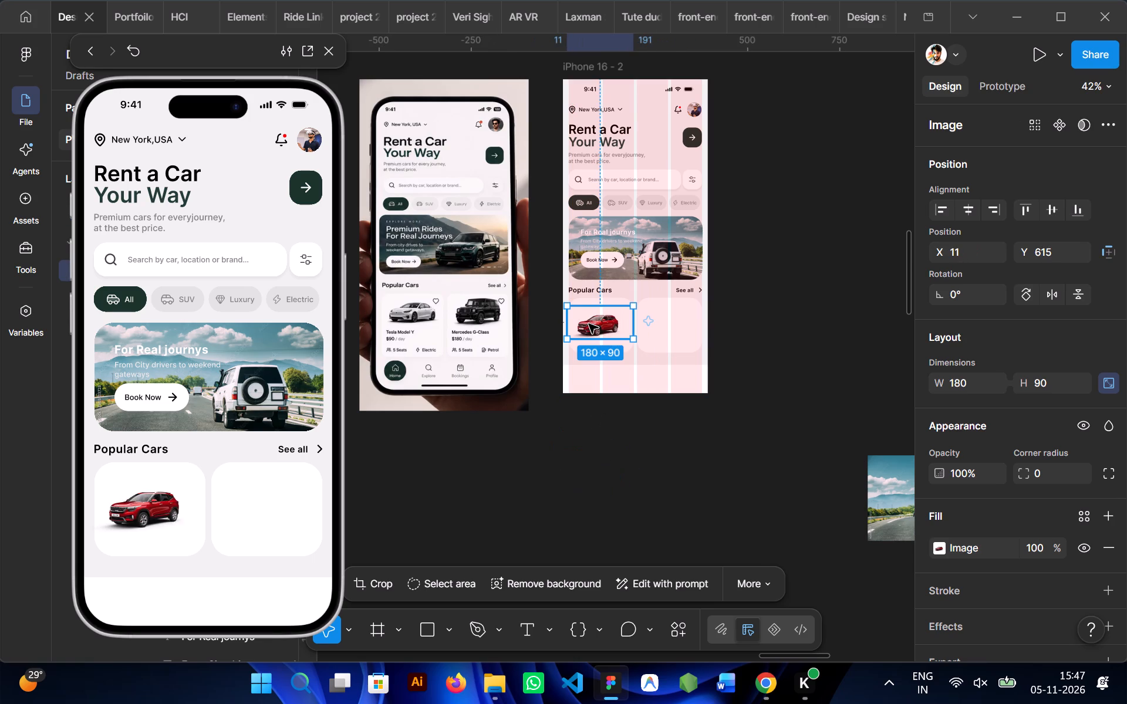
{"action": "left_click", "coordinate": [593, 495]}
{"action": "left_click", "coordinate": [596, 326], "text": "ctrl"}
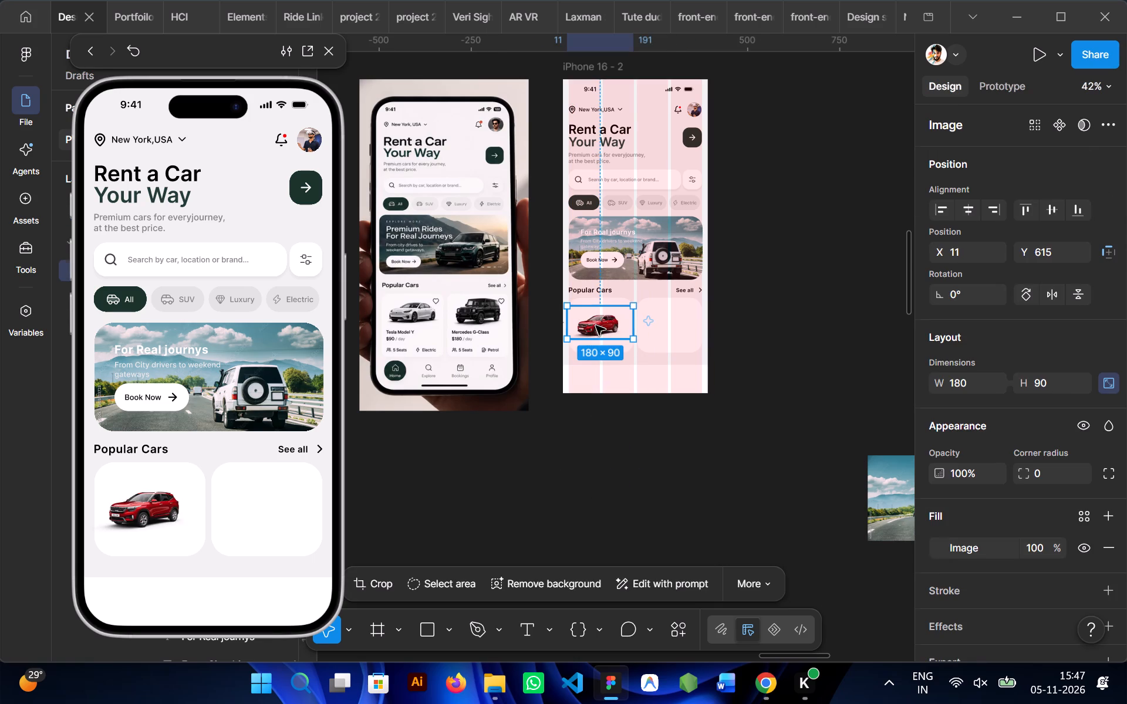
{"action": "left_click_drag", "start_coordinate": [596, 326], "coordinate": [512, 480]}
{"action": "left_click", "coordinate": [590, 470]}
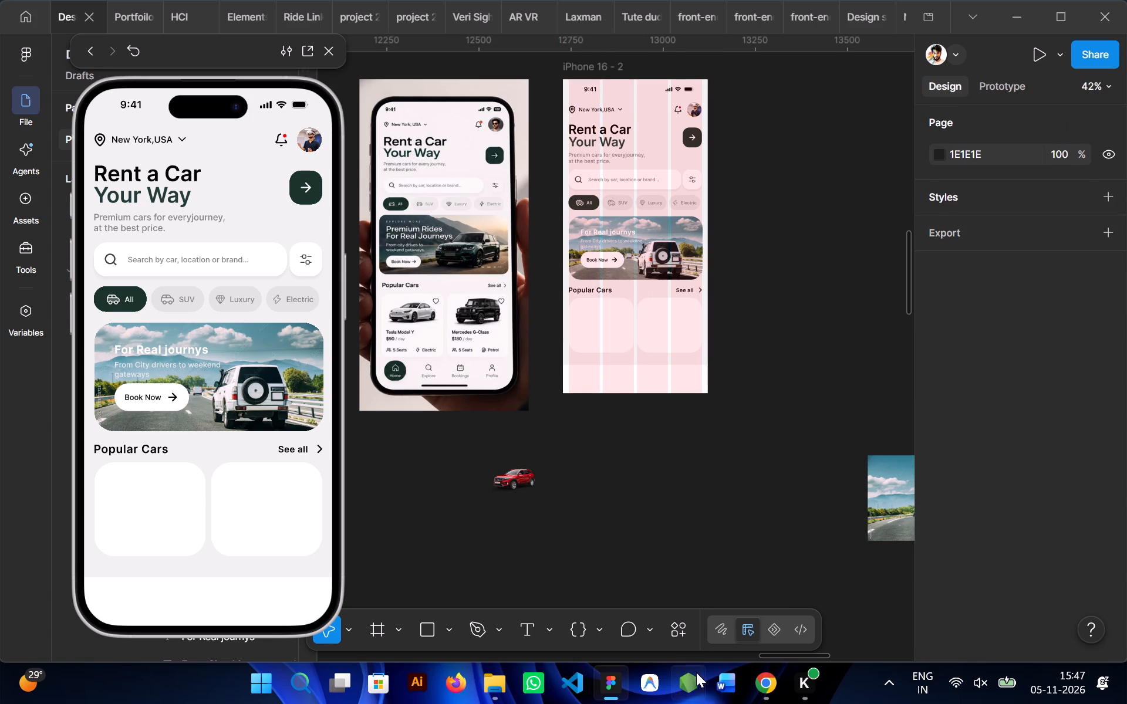
Switch to Chrome and copy the white Kia Seltos image from PNG Arts among the related results.
{"action": "left_click", "coordinate": [763, 678]}
{"action": "scroll", "coordinate": [812, 534], "scroll_direction": "down", "scroll_amount": 1}
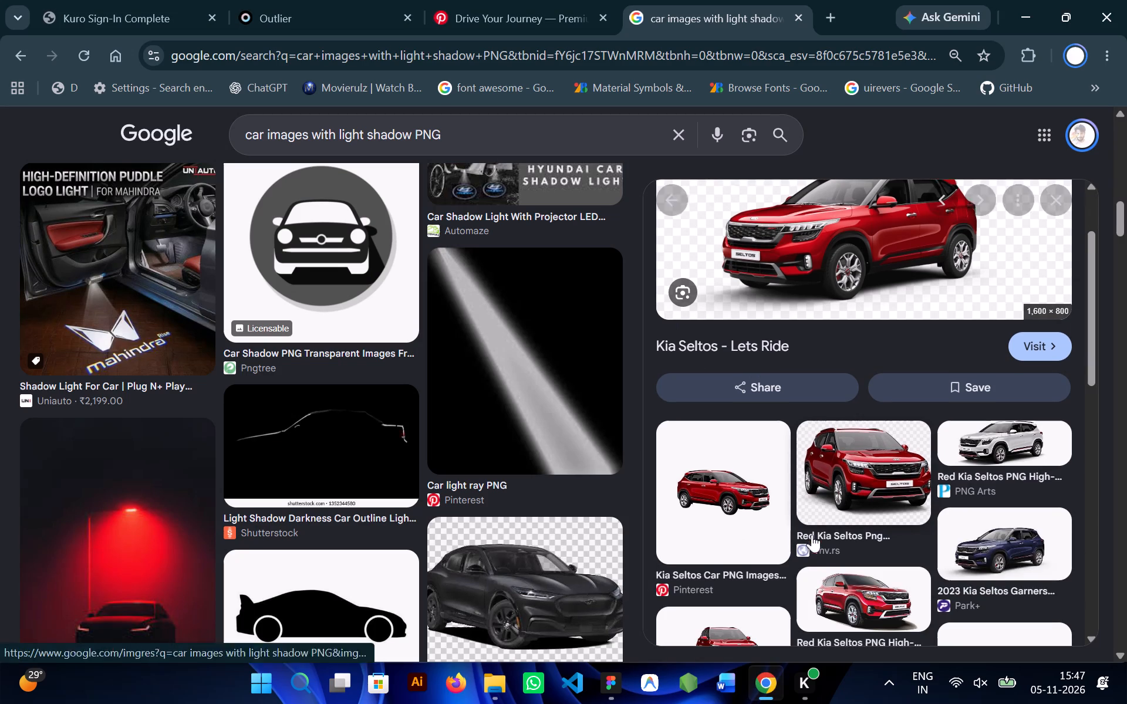
{"action": "left_click", "coordinate": [973, 421]}
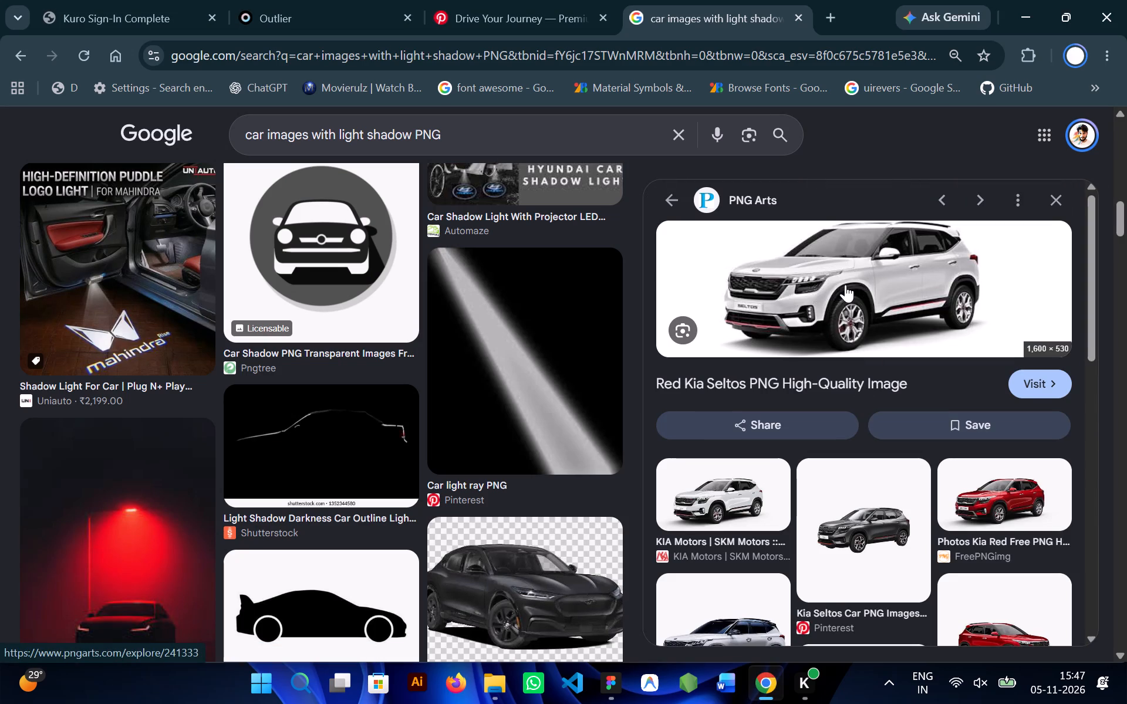
{"action": "right_click", "coordinate": [828, 285]}
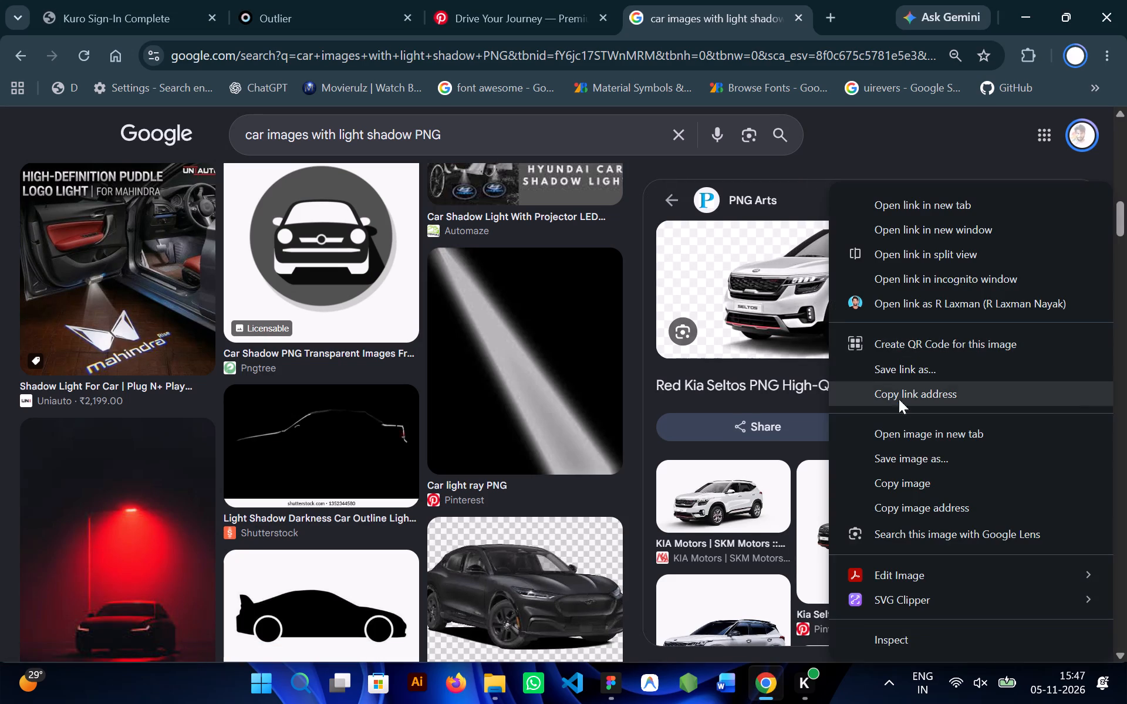
{"action": "left_click", "coordinate": [899, 485]}
Switch to Figma, paste the white car image, and scale it down to about 125 × 42 below the iPhone frame.
{"action": "left_click", "coordinate": [606, 682]}
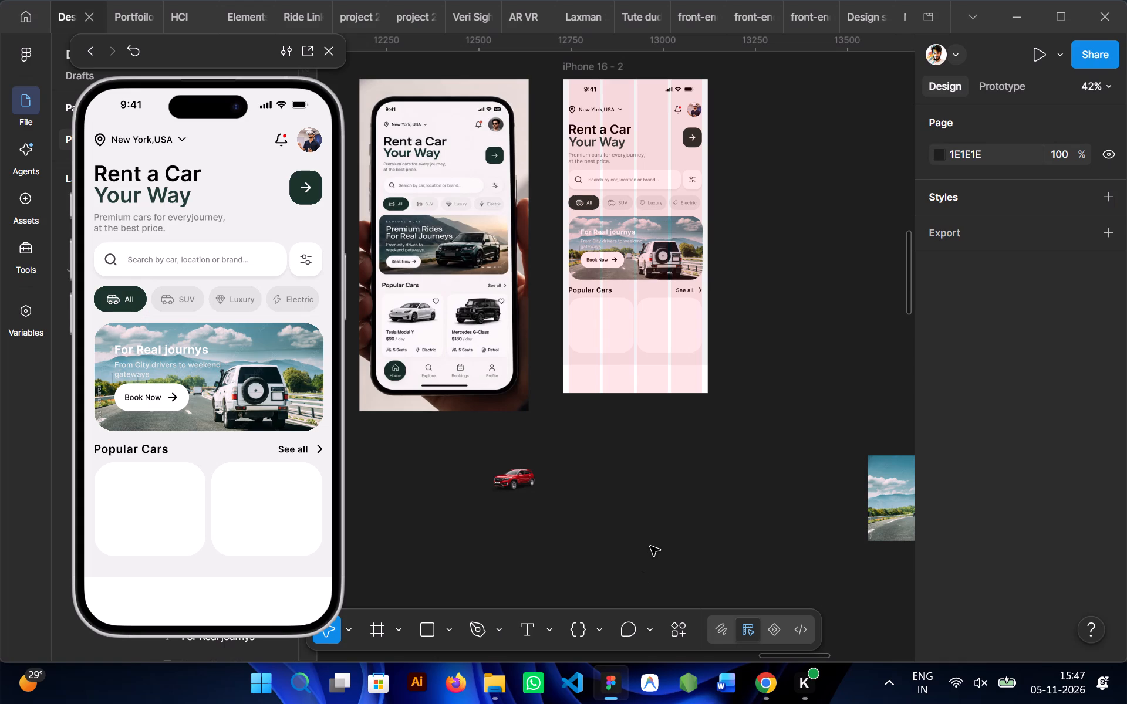
{"action": "key", "text": "ctrl+v"}
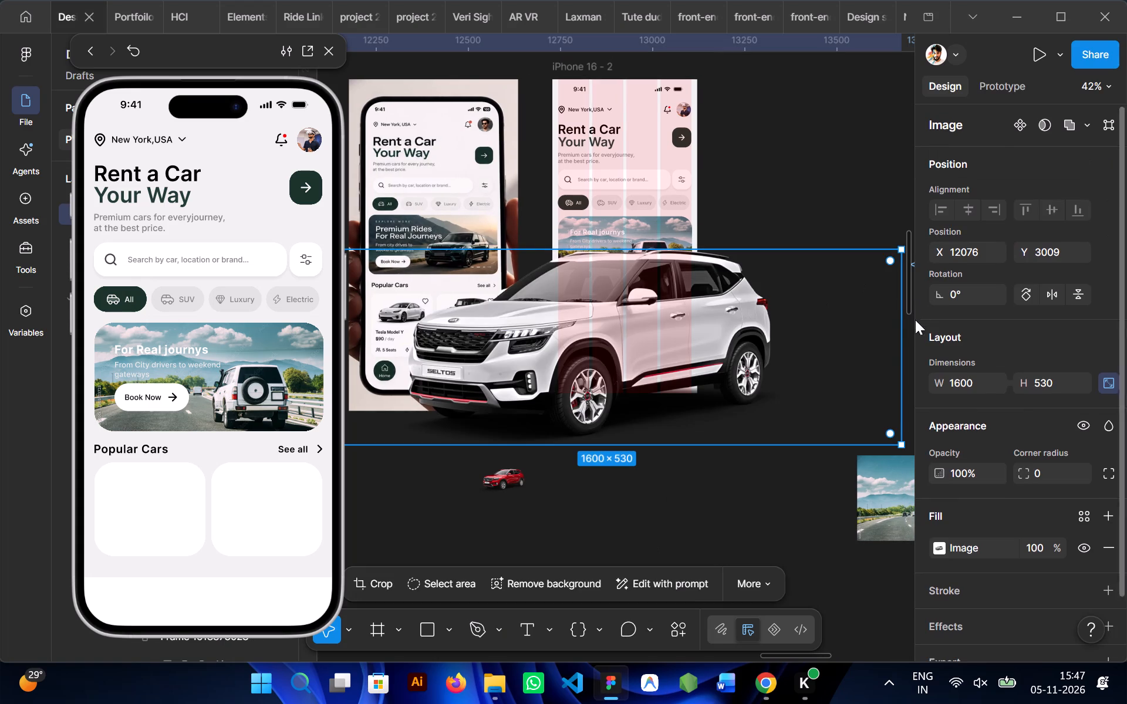
{"action": "left_click", "coordinate": [903, 333]}
{"action": "left_click_drag", "start_coordinate": [900, 336], "coordinate": [563, 340]}
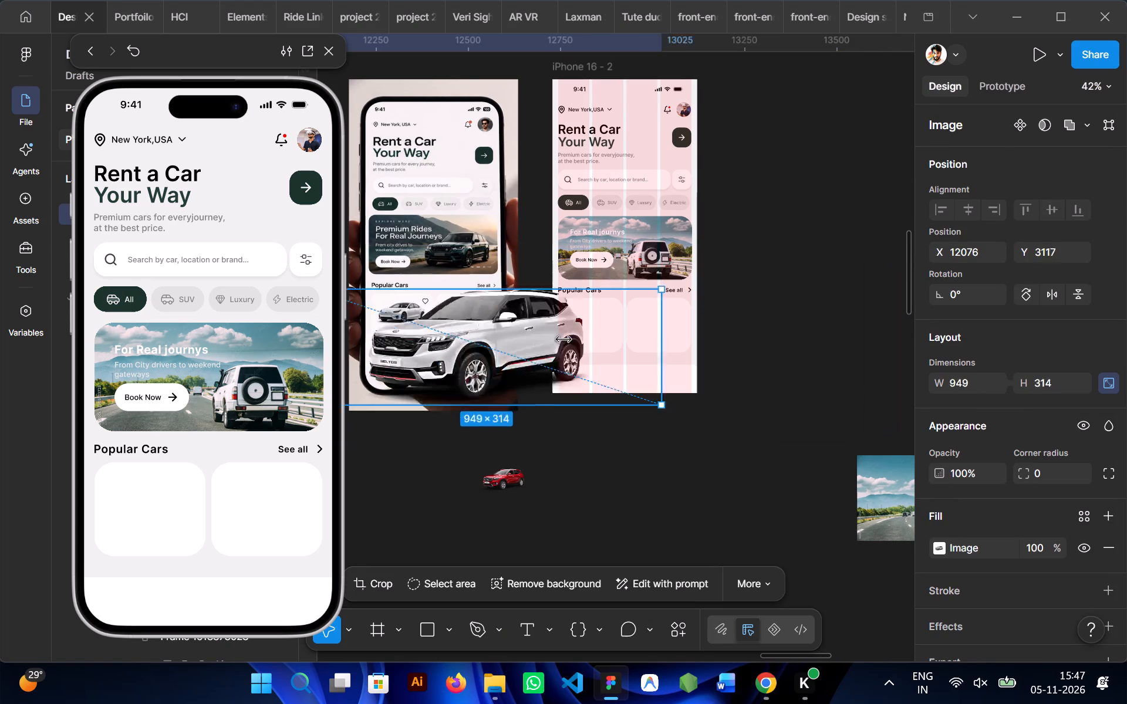
{"action": "left_click_drag", "start_coordinate": [563, 340], "coordinate": [440, 335]}
{"action": "left_click_drag", "start_coordinate": [383, 343], "coordinate": [631, 442]}
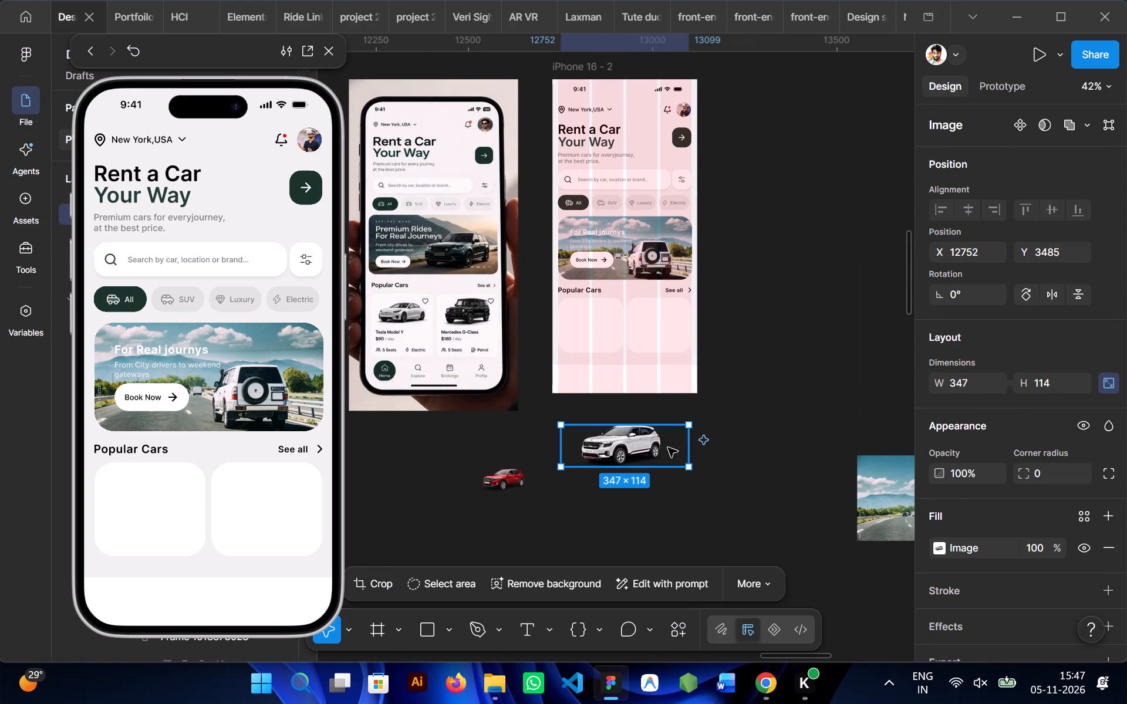
{"action": "left_click_drag", "start_coordinate": [687, 451], "coordinate": [607, 448]}
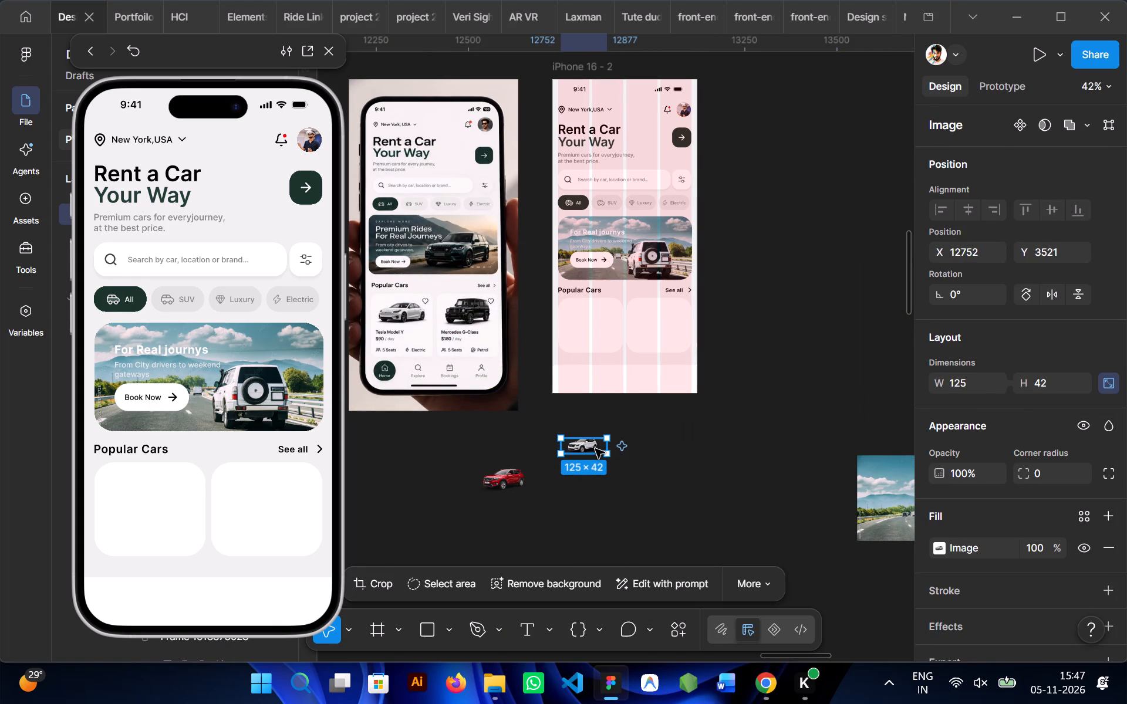
Place the white car image in the first Popular Cars card and enlarge it to about 179 × 59.
{"action": "left_click_drag", "start_coordinate": [587, 446], "coordinate": [591, 318]}
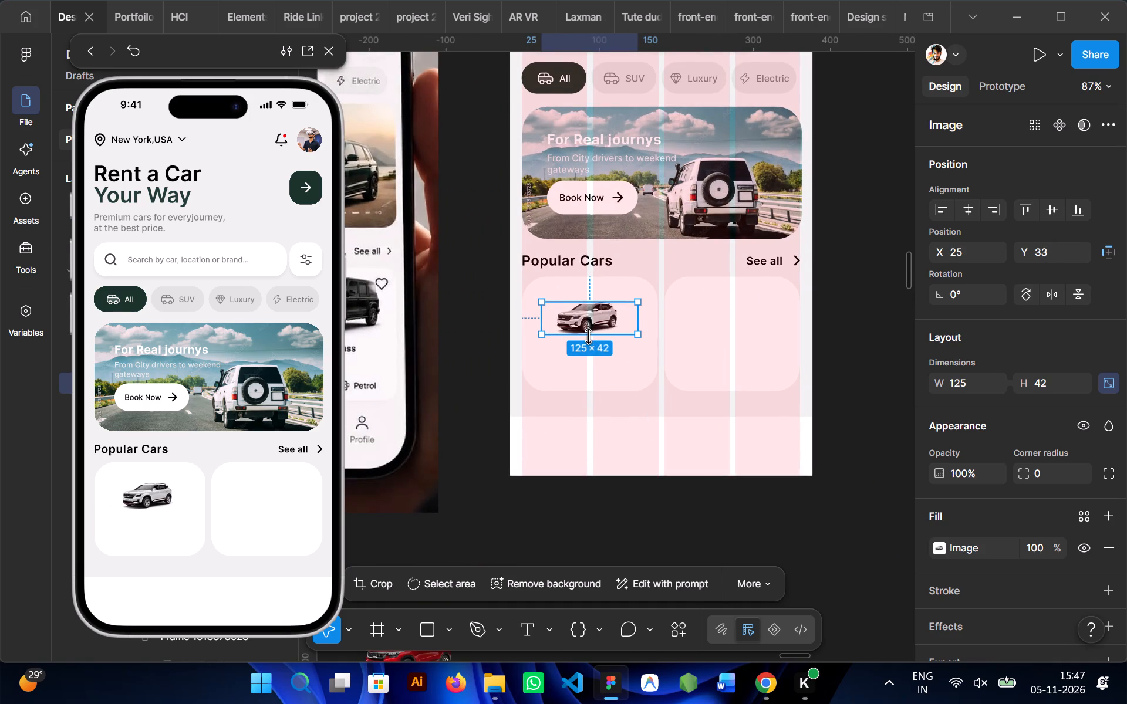
{"action": "left_click_drag", "start_coordinate": [588, 336], "coordinate": [588, 348]}
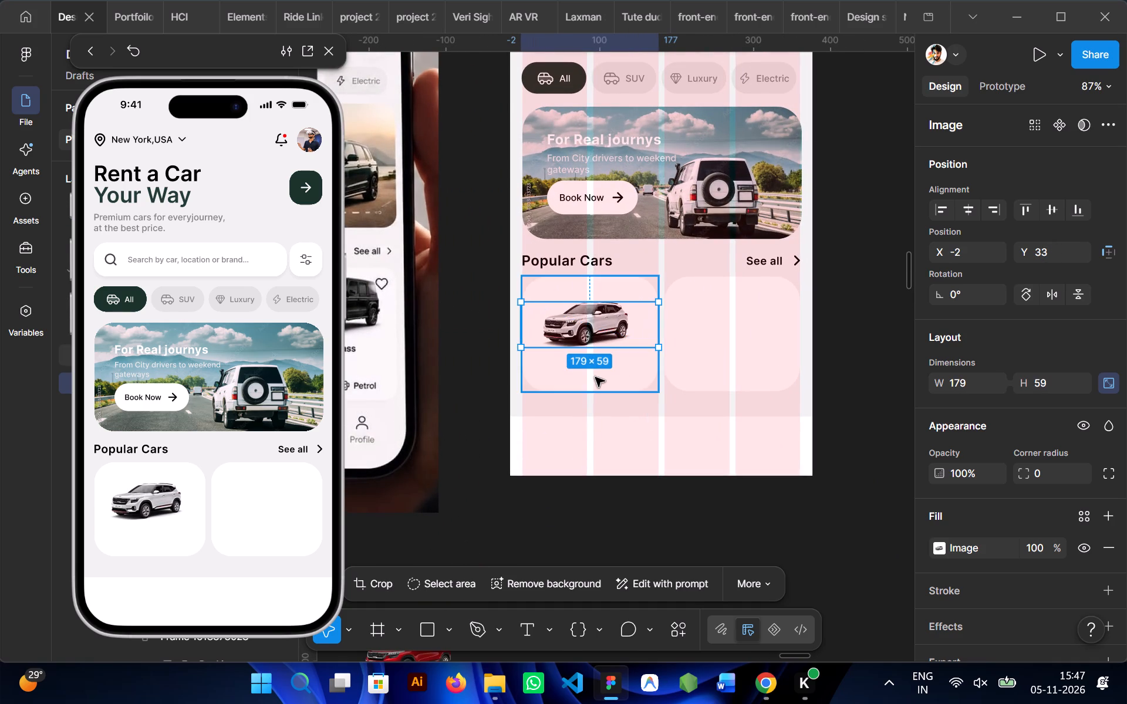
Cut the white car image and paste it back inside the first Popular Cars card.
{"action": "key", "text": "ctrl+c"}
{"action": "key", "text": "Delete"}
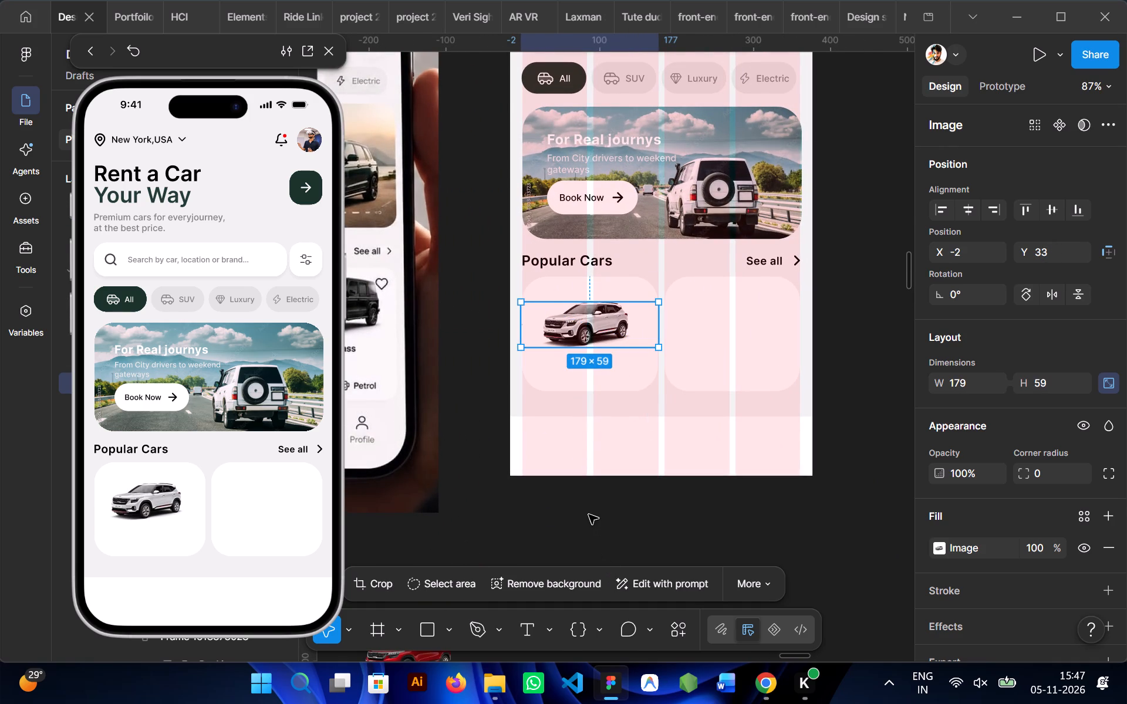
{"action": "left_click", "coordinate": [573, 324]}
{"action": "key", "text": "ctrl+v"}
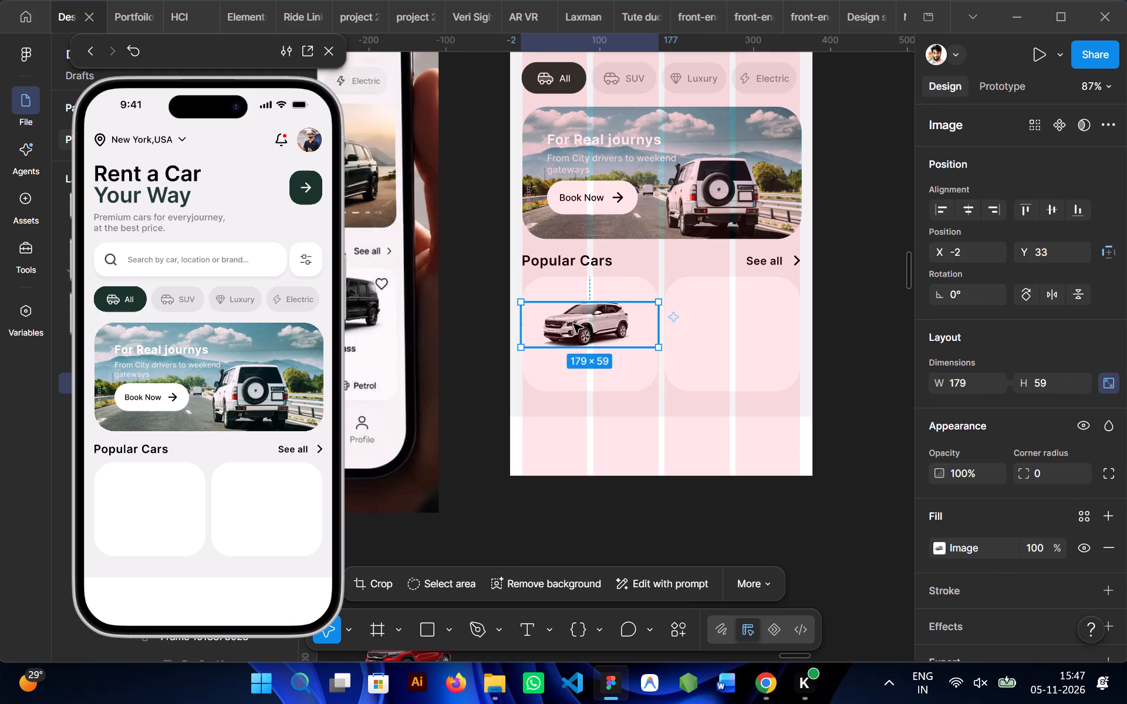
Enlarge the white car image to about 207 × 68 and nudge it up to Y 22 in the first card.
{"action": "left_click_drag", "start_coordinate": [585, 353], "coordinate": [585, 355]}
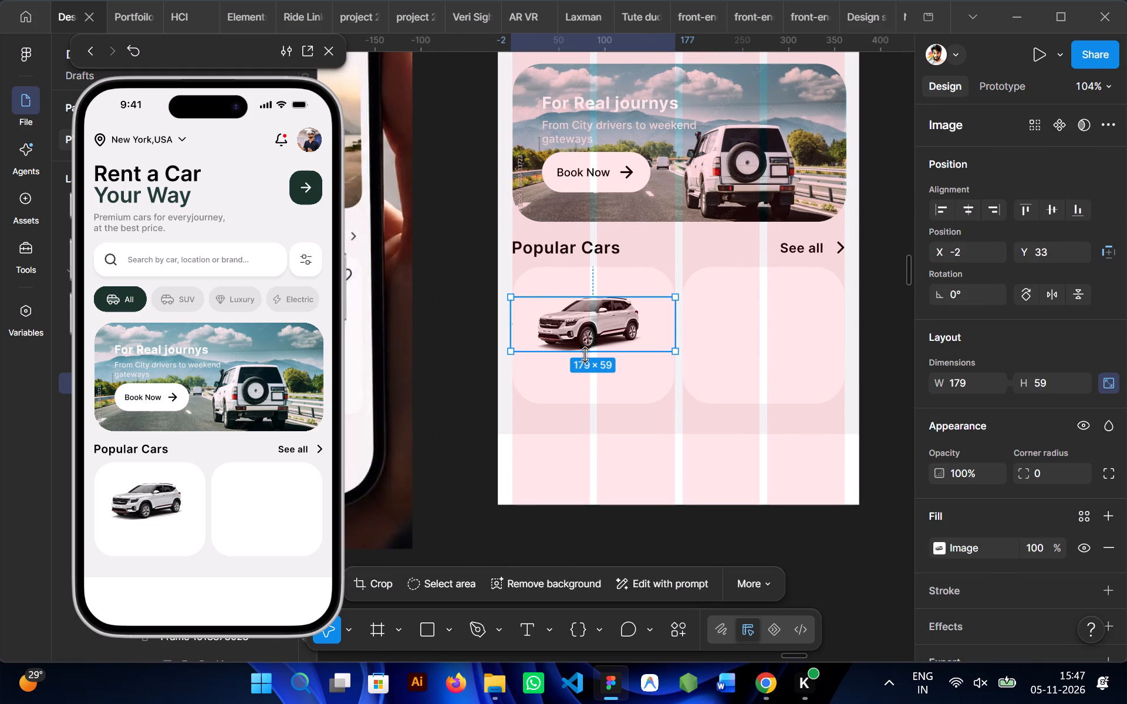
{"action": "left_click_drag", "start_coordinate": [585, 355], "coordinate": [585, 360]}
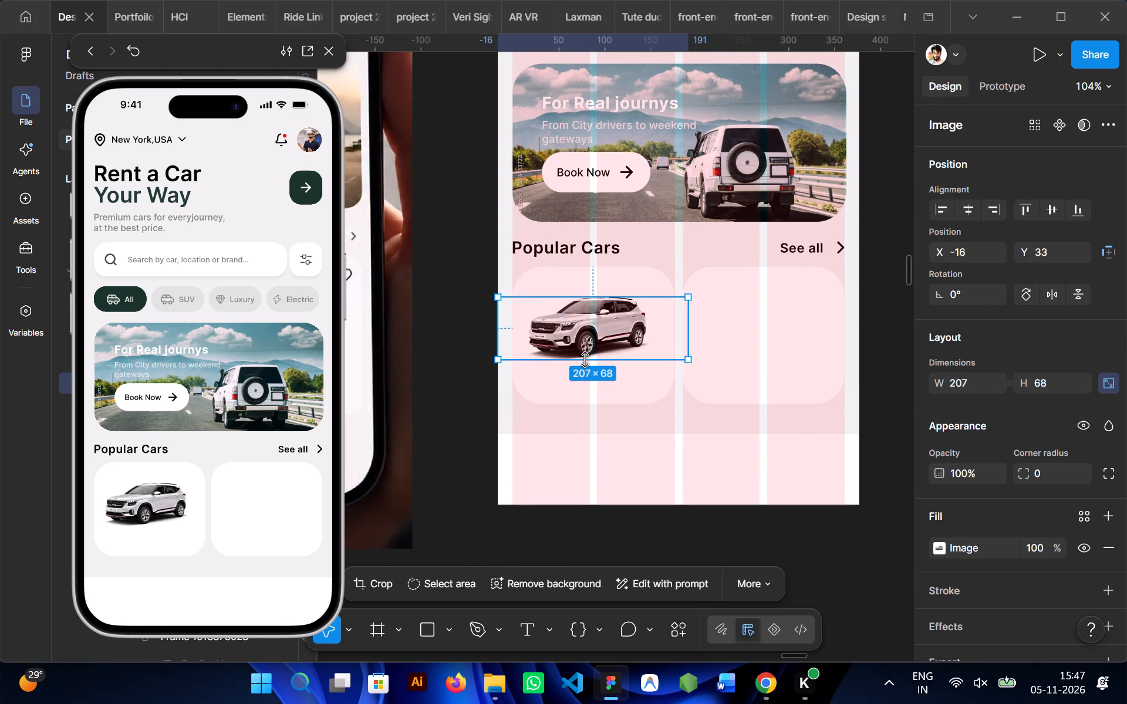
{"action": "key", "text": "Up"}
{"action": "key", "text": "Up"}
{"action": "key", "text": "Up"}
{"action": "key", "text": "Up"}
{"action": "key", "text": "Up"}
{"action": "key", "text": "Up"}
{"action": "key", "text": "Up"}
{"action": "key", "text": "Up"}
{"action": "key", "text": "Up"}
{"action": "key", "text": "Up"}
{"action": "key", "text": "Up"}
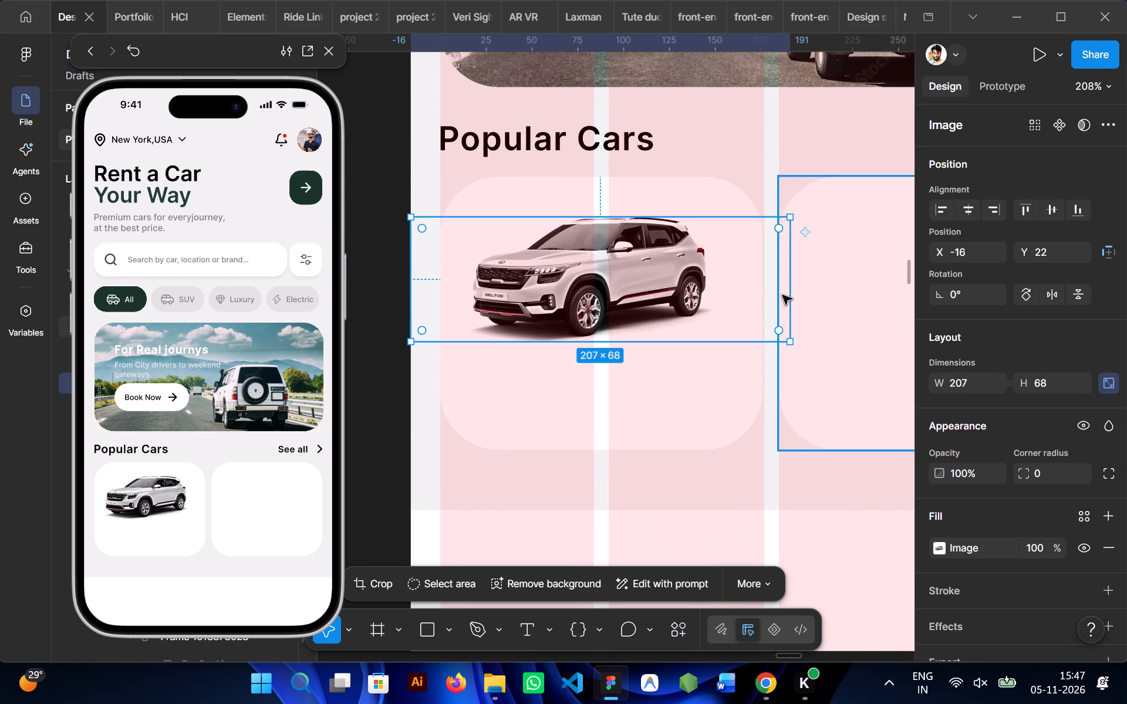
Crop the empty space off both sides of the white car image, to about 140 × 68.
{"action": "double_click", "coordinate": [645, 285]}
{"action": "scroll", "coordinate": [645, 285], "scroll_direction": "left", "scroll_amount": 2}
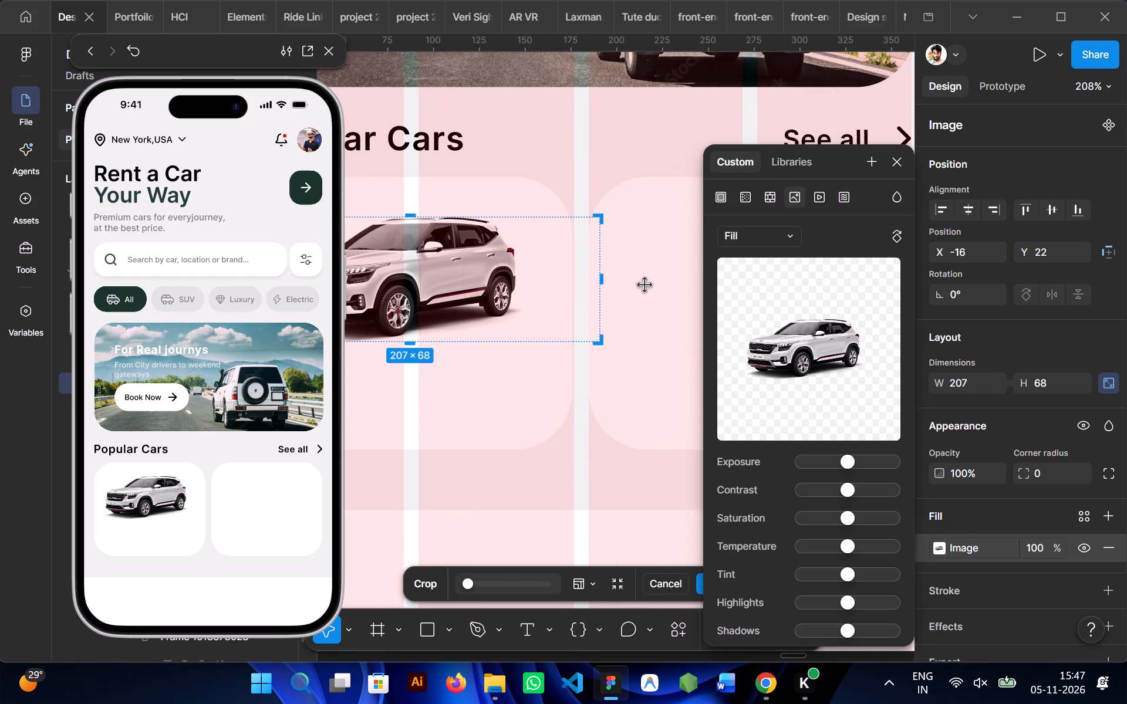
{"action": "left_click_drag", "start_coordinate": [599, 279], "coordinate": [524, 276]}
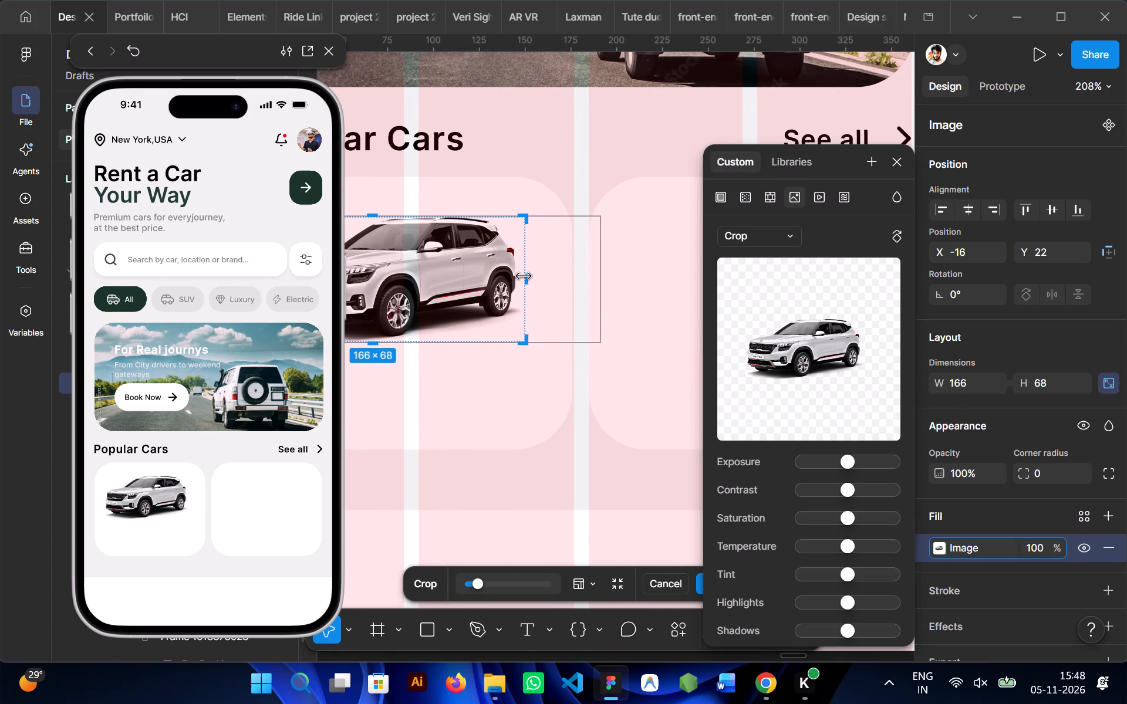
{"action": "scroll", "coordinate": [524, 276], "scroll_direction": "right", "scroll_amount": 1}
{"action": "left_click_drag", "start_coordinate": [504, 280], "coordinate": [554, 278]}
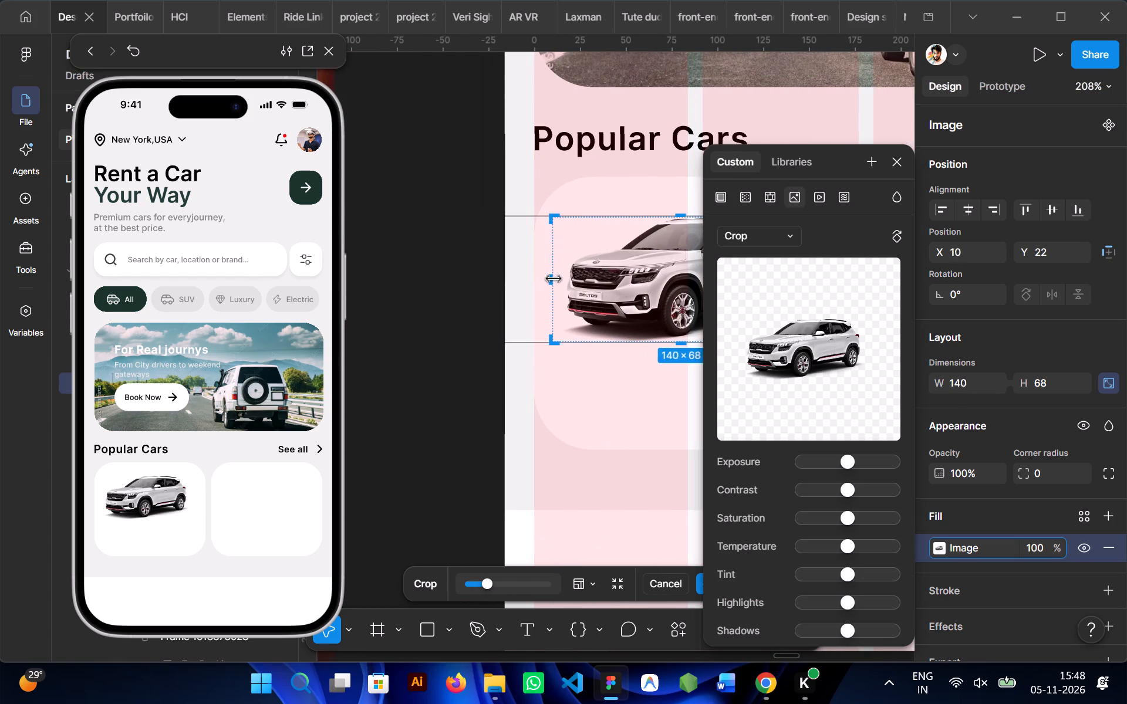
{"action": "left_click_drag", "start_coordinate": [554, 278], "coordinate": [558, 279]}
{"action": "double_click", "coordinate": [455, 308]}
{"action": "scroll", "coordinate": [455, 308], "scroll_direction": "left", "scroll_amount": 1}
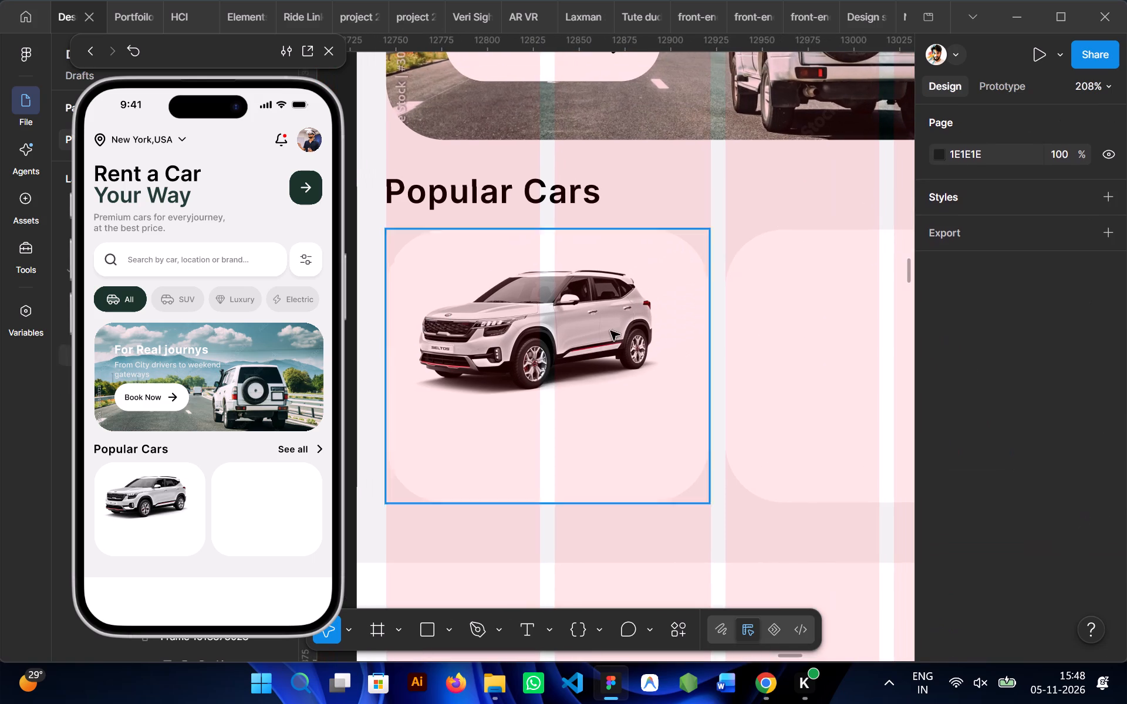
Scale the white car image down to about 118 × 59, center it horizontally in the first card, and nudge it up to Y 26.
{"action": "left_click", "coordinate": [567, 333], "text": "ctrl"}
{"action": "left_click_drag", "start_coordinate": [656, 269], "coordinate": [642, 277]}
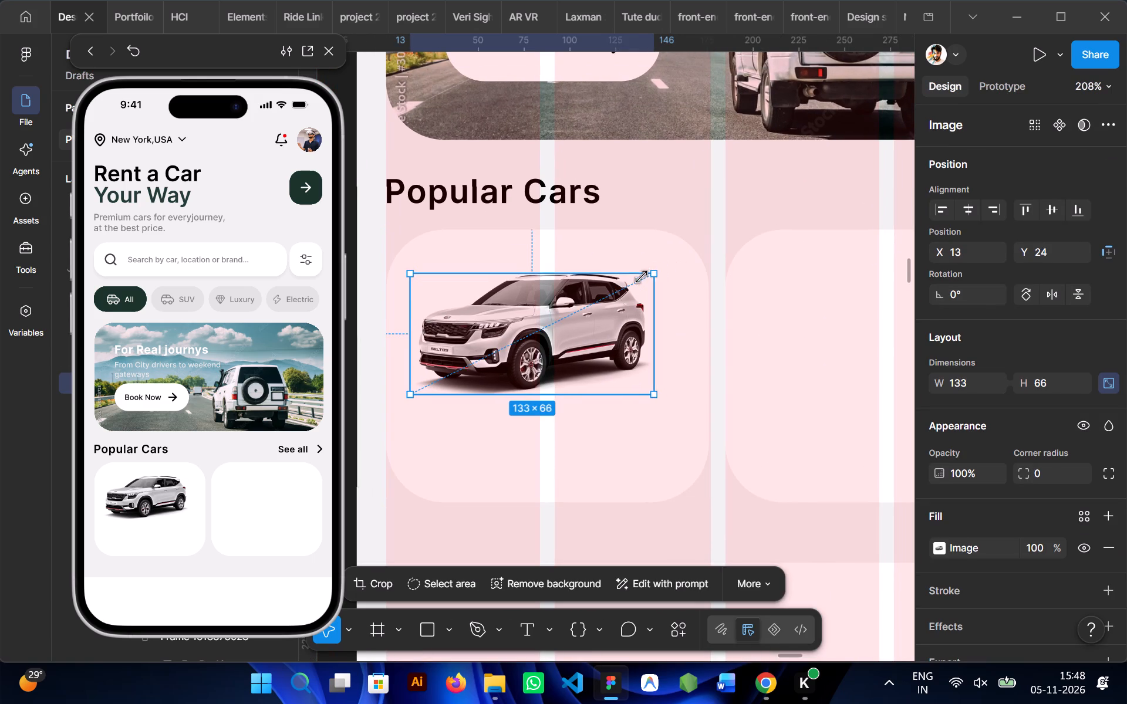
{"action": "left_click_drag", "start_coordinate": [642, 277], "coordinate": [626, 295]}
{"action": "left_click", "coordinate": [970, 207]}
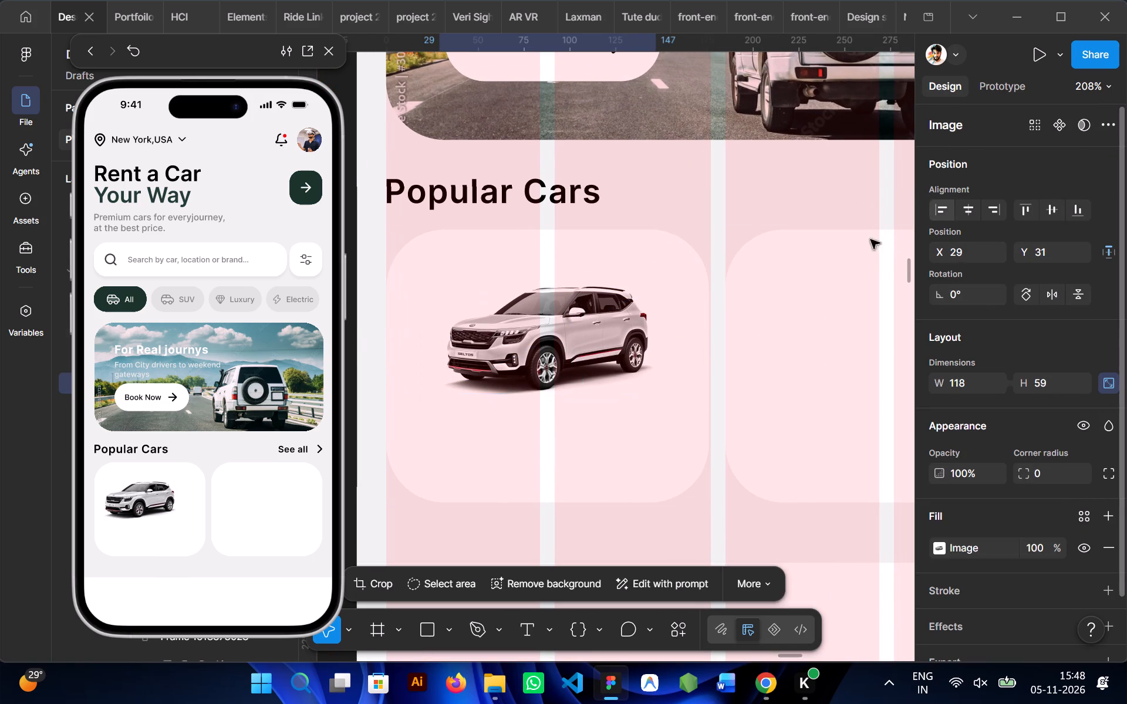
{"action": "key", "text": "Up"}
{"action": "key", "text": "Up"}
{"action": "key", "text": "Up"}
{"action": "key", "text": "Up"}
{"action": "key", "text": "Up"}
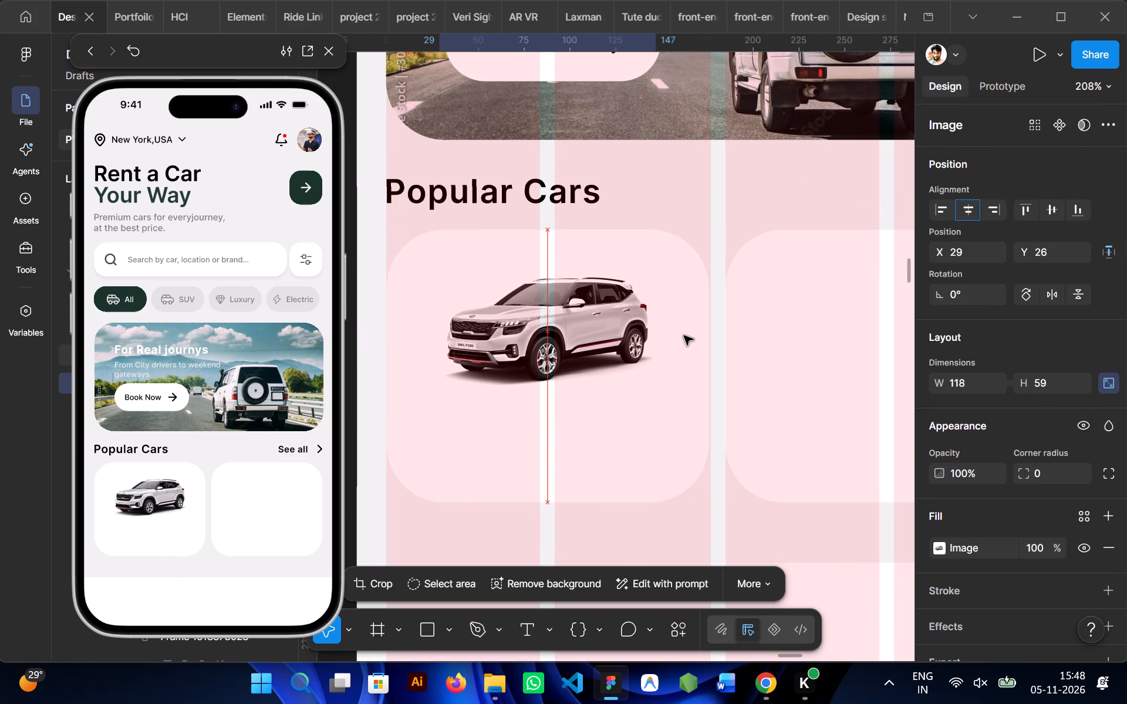
Delete the unused red car image below the mockups.
{"action": "scroll", "coordinate": [701, 498], "scroll_direction": "down", "scroll_amount": 1}
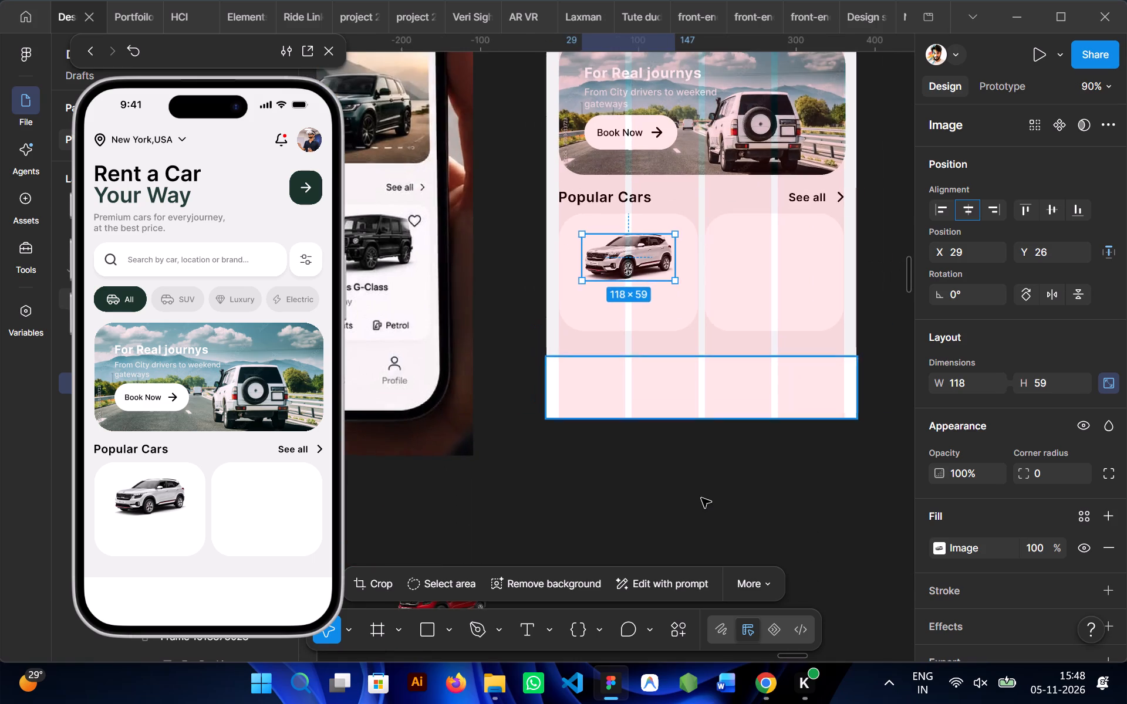
{"action": "left_click", "coordinate": [642, 485]}
{"action": "scroll", "coordinate": [642, 485], "scroll_direction": "down", "scroll_amount": 1}
{"action": "left_click", "coordinate": [435, 527]}
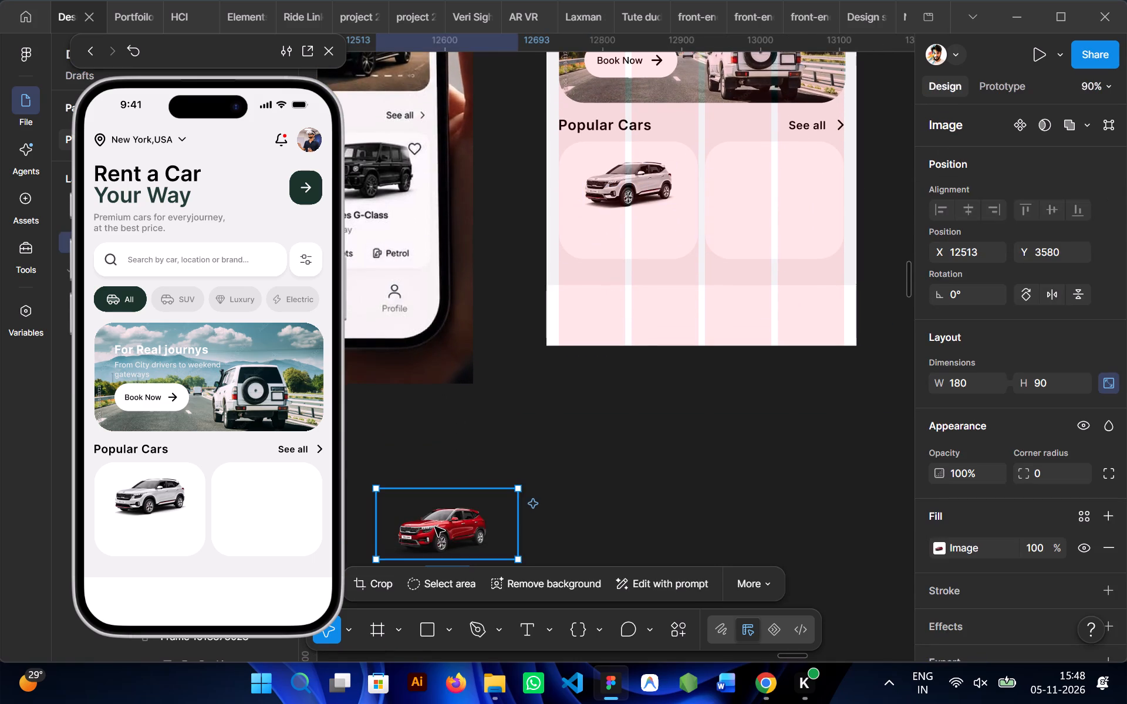
{"action": "key", "text": "Delete"}
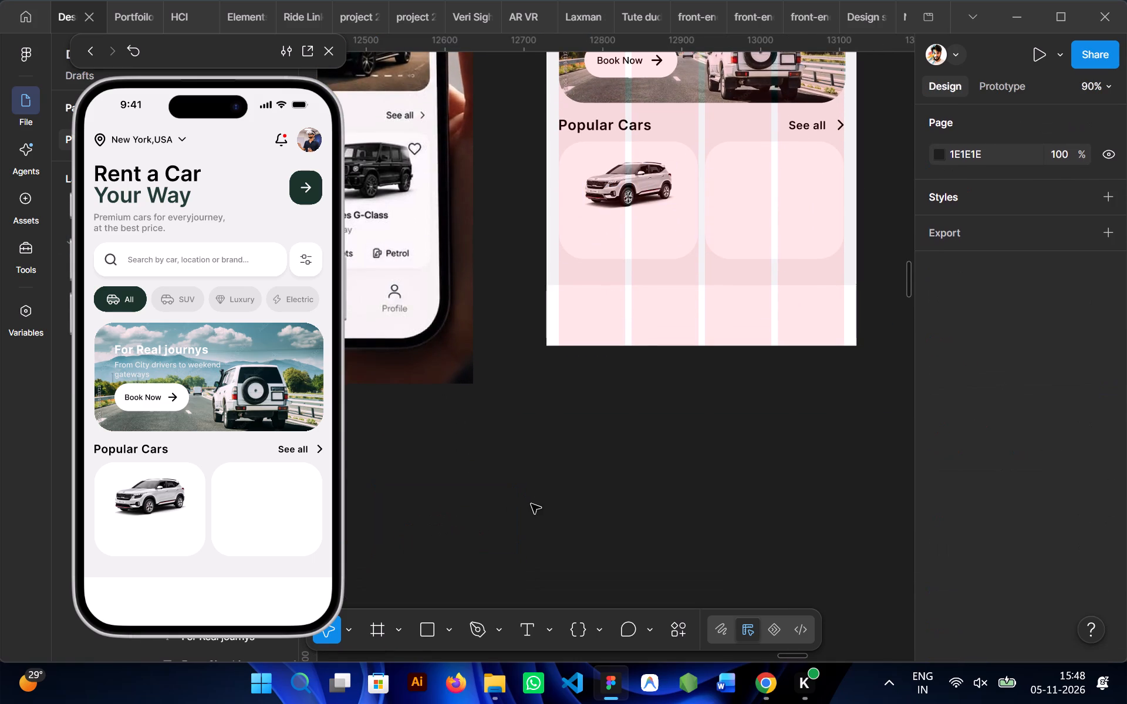
Switch to Chrome and copy the 800 × 800 SUV Kia Seltos PNG Photo from PNG Arts among the related results.
{"action": "scroll", "coordinate": [620, 483], "scroll_direction": "right", "scroll_amount": 1}
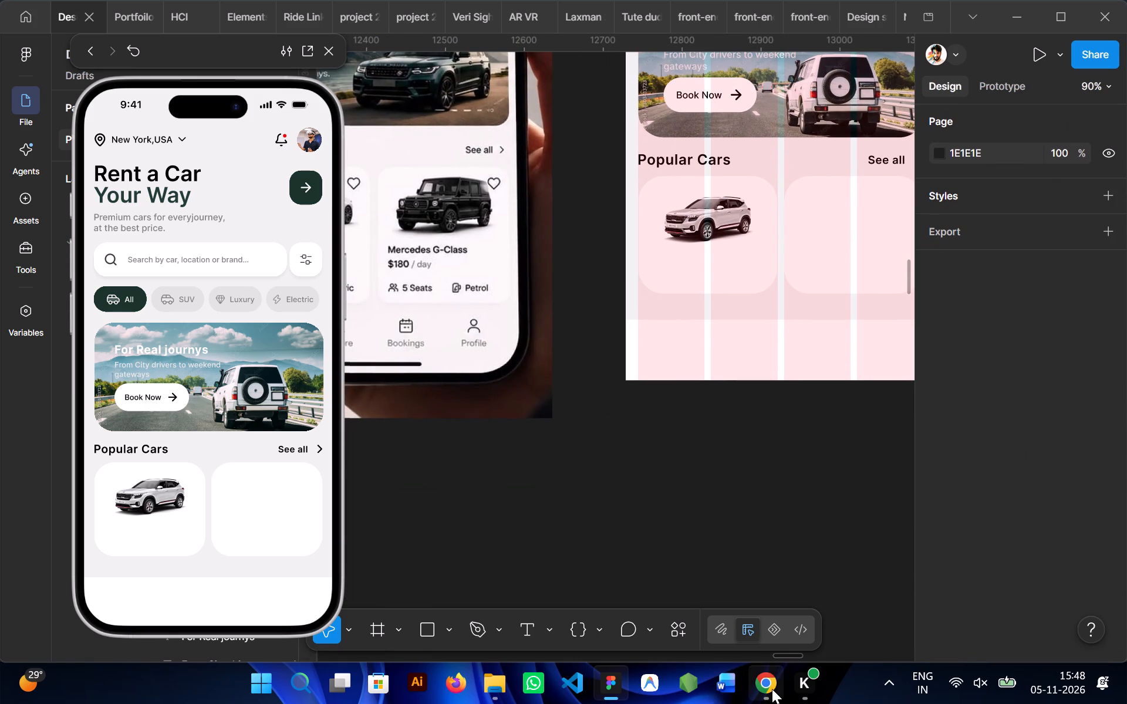
{"action": "left_click", "coordinate": [768, 685]}
{"action": "scroll", "coordinate": [821, 554], "scroll_direction": "down", "scroll_amount": 1}
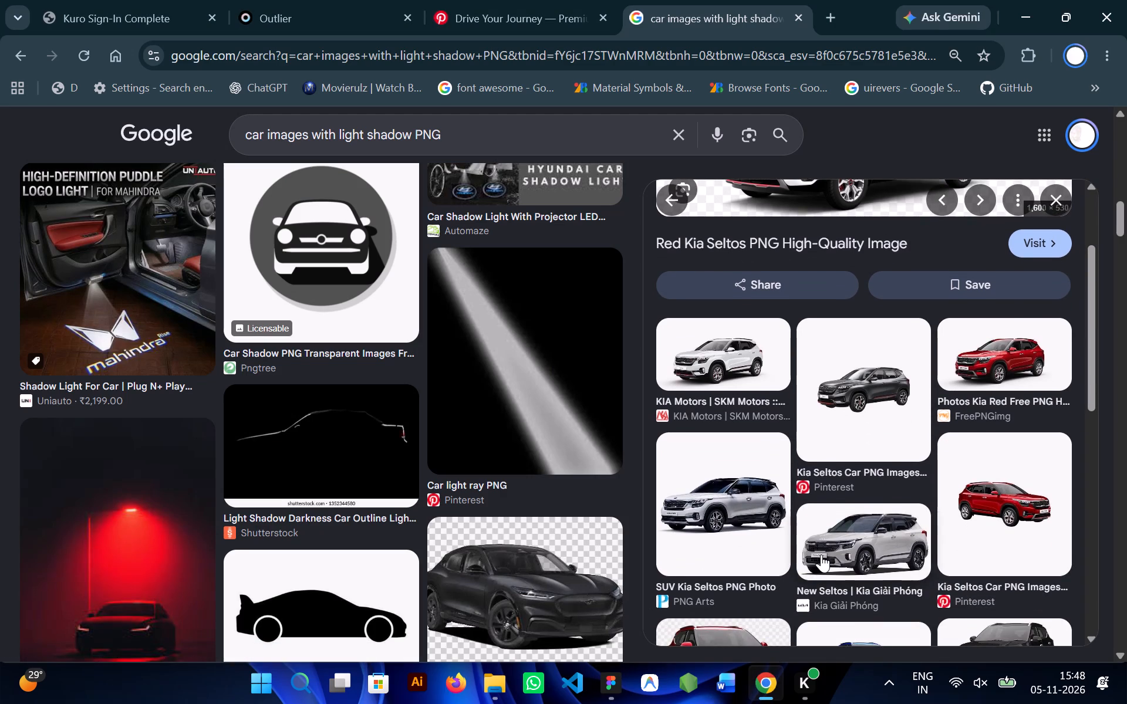
{"action": "scroll", "coordinate": [821, 554], "scroll_direction": "down", "scroll_amount": 1}
{"action": "scroll", "coordinate": [821, 554], "scroll_direction": "up", "scroll_amount": 2}
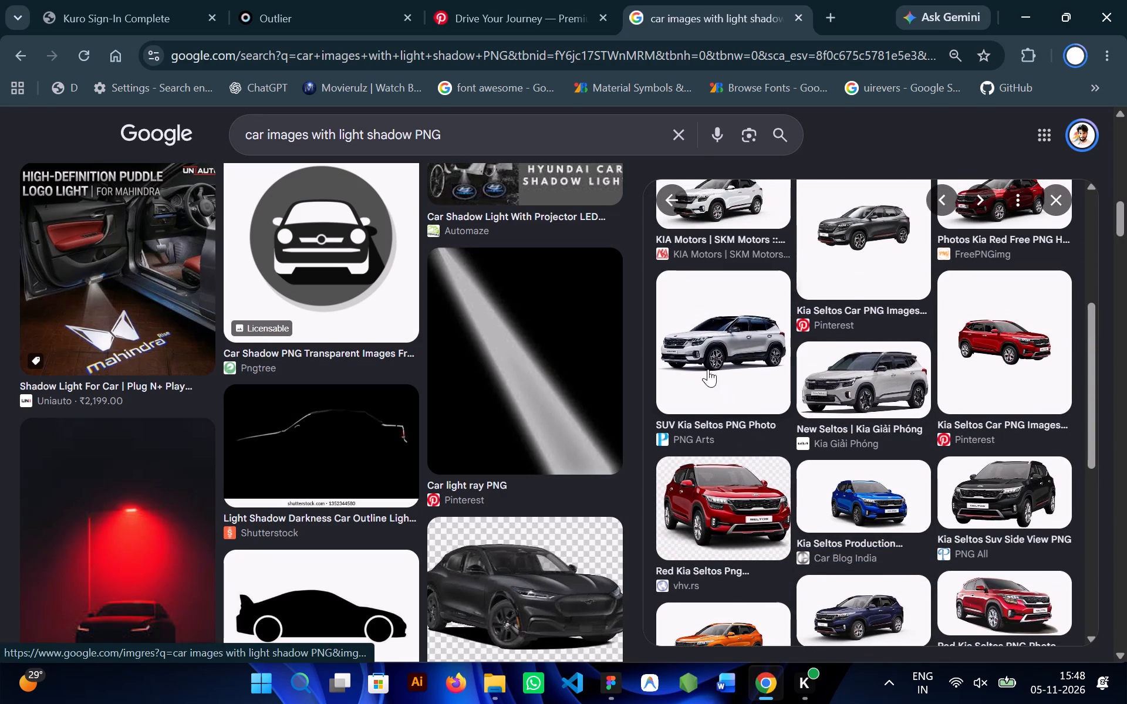
{"action": "left_click", "coordinate": [705, 366]}
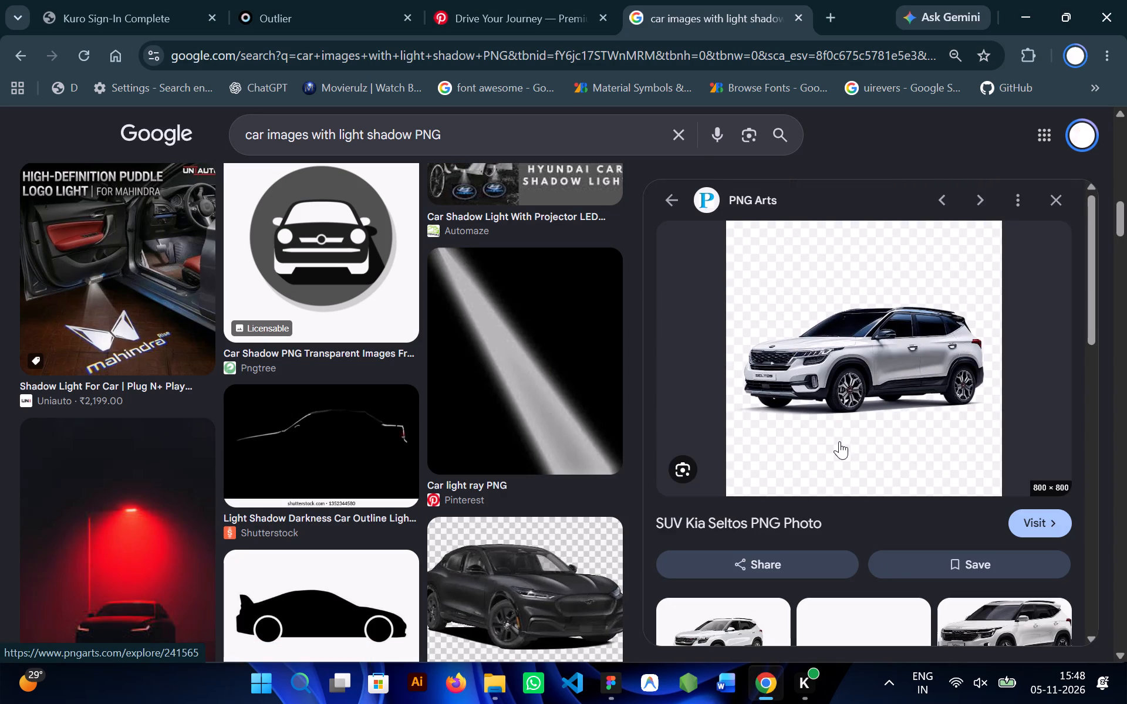
{"action": "right_click", "coordinate": [830, 417]}
{"action": "left_click", "coordinate": [895, 481]}
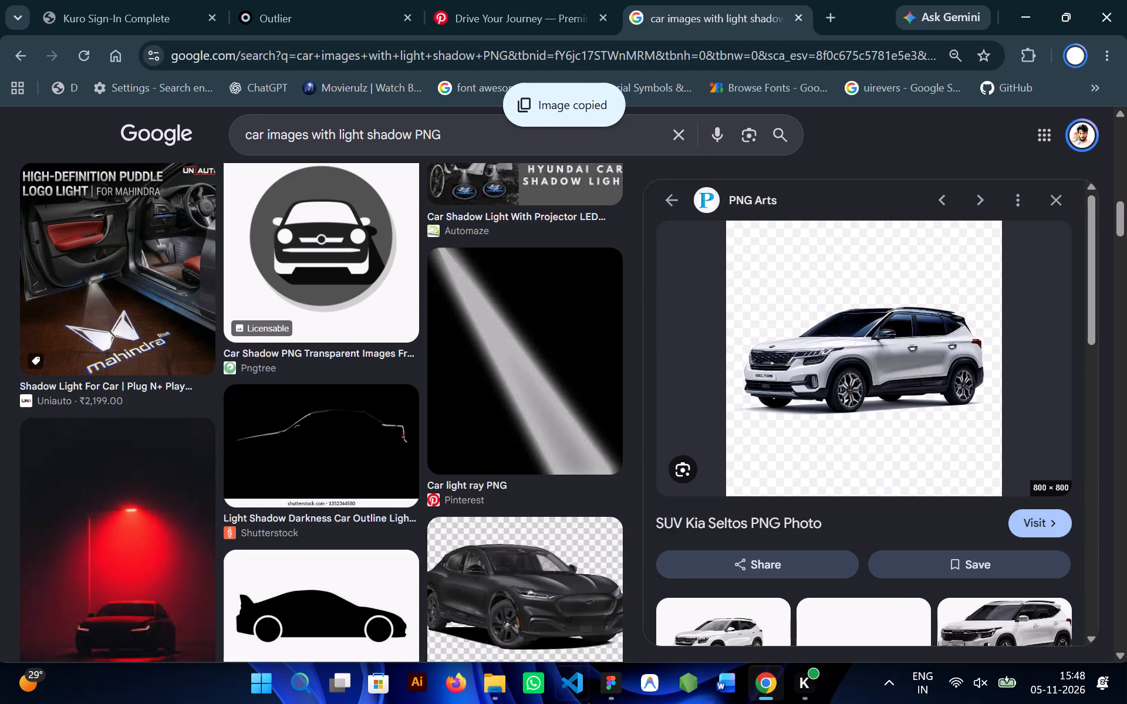
Switch to Figma, paste the new white car image, and scale it down to about 65 × 65 below the mockups.
{"action": "left_click", "coordinate": [620, 678]}
{"action": "scroll", "coordinate": [540, 475], "scroll_direction": "left", "scroll_amount": 1}
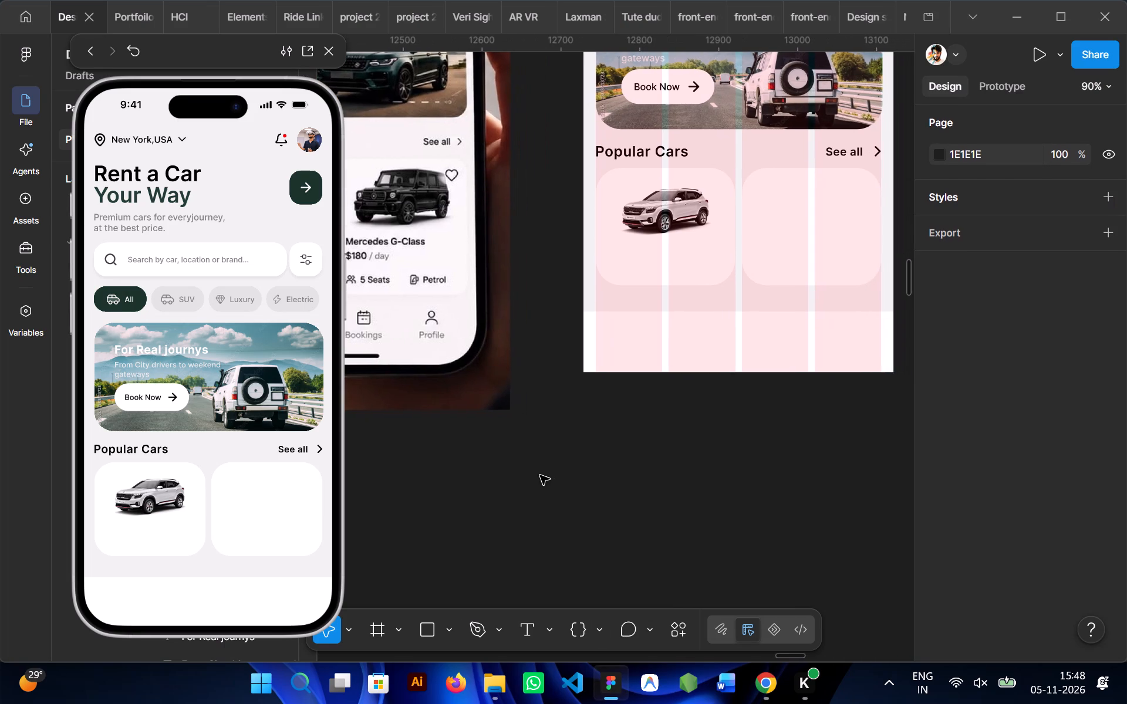
{"action": "key", "text": "ctrl+v"}
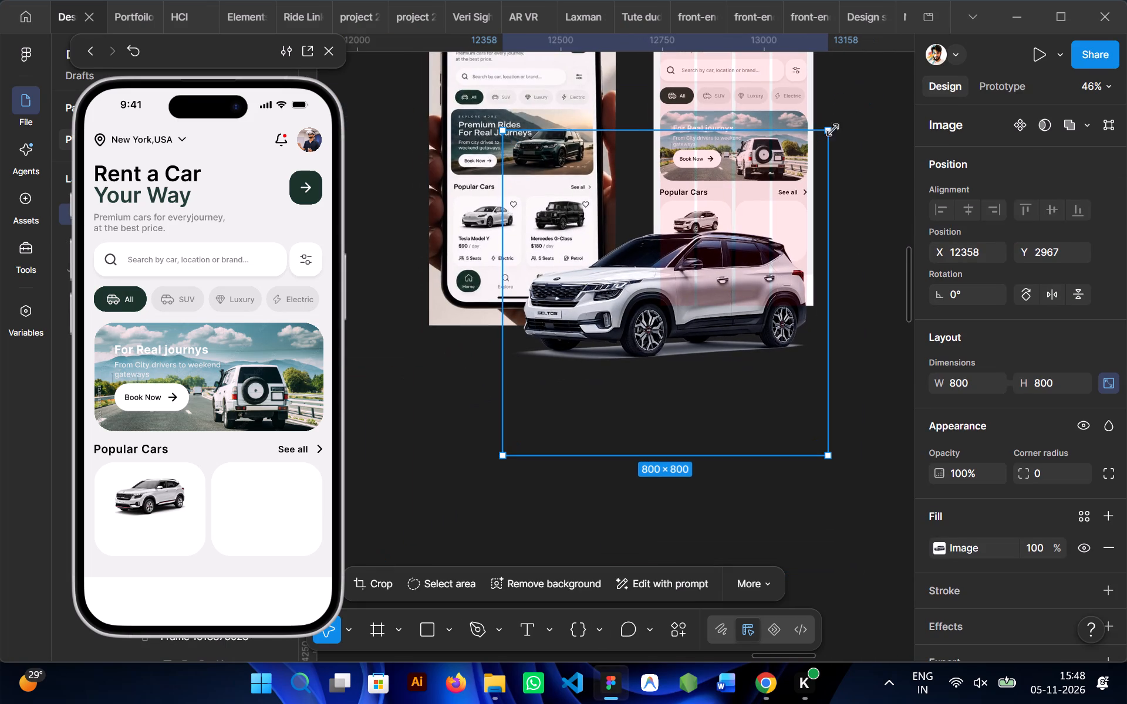
{"action": "left_click_drag", "start_coordinate": [827, 131], "coordinate": [556, 392]}
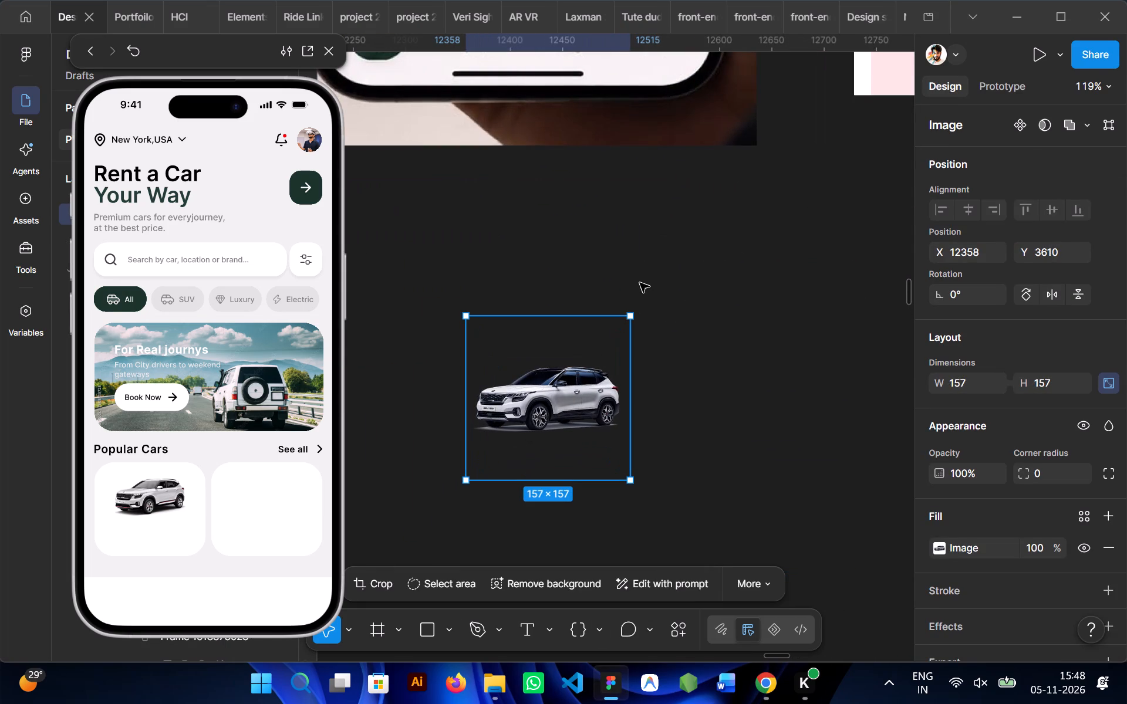
{"action": "left_click_drag", "start_coordinate": [626, 317], "coordinate": [527, 412]}
Replace the older white car image in the first Popular Cars card with the newly pasted one.
{"action": "left_click_drag", "start_coordinate": [509, 441], "coordinate": [802, 98]}
{"action": "scroll", "coordinate": [802, 98], "scroll_direction": "up", "scroll_amount": 1}
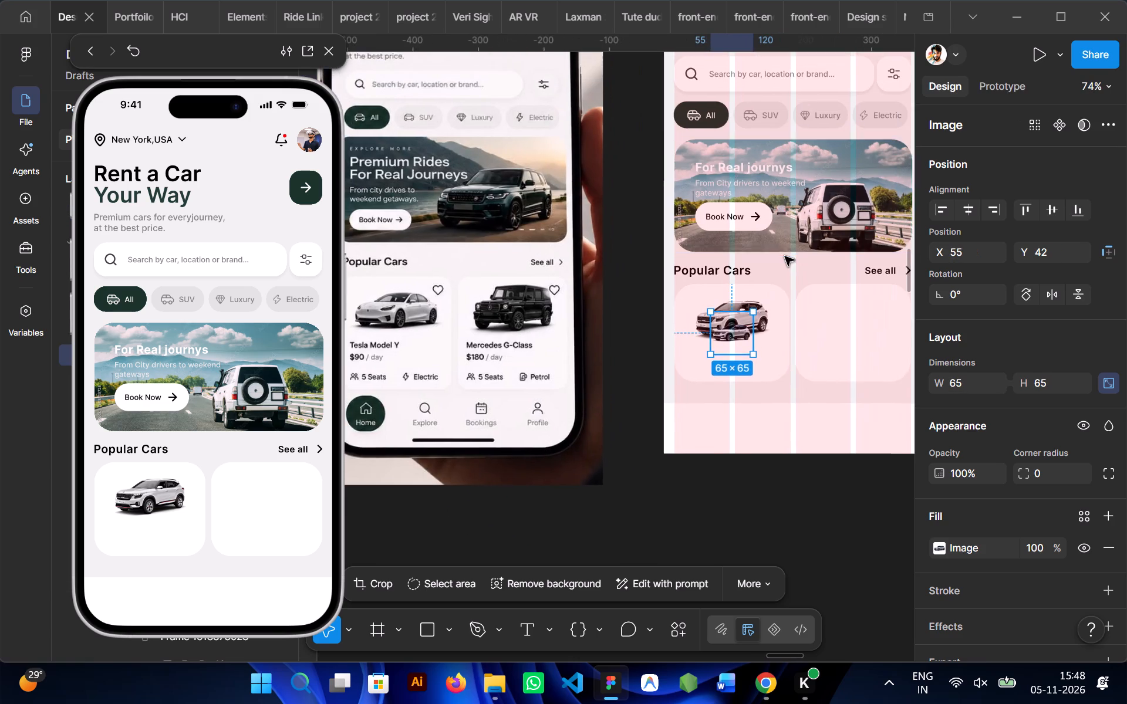
{"action": "left_click", "coordinate": [751, 329], "text": "ctrl"}
{"action": "key", "text": "Delete"}
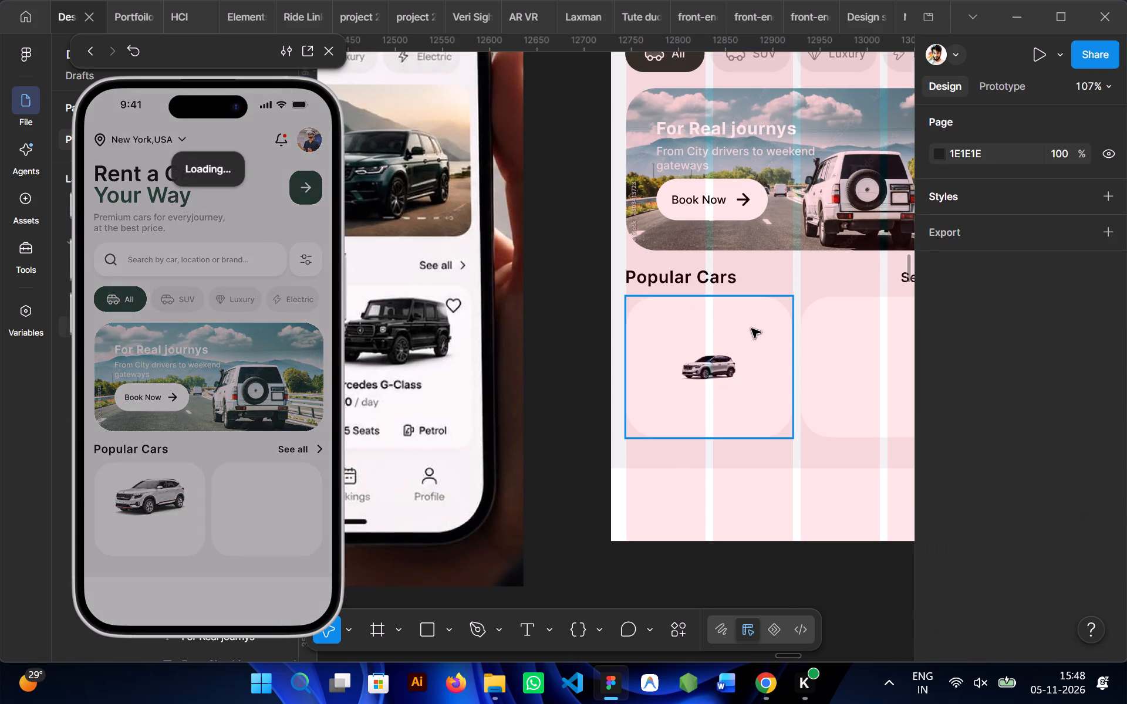
Enlarge the new white car image to about 126 × 126 and position it at about X 17, Y -12 in the first card.
{"action": "left_click", "coordinate": [710, 363], "text": "ctrl"}
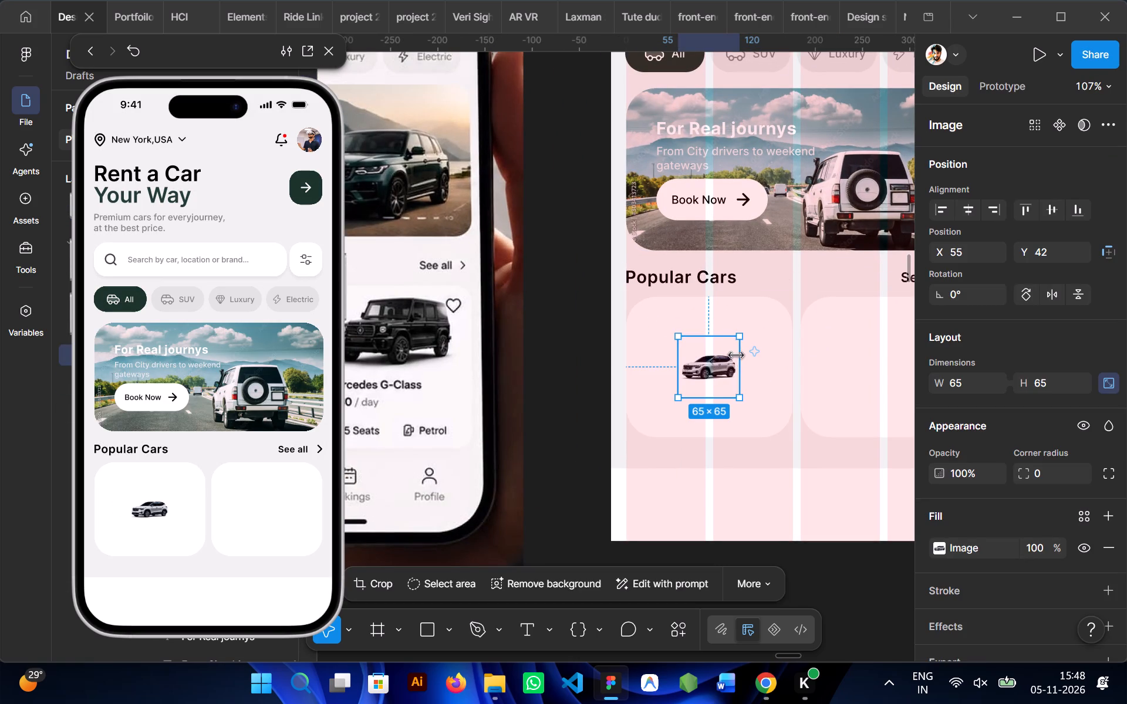
{"action": "left_click_drag", "start_coordinate": [736, 356], "coordinate": [797, 345]}
{"action": "left_click_drag", "start_coordinate": [741, 371], "coordinate": [721, 366]}
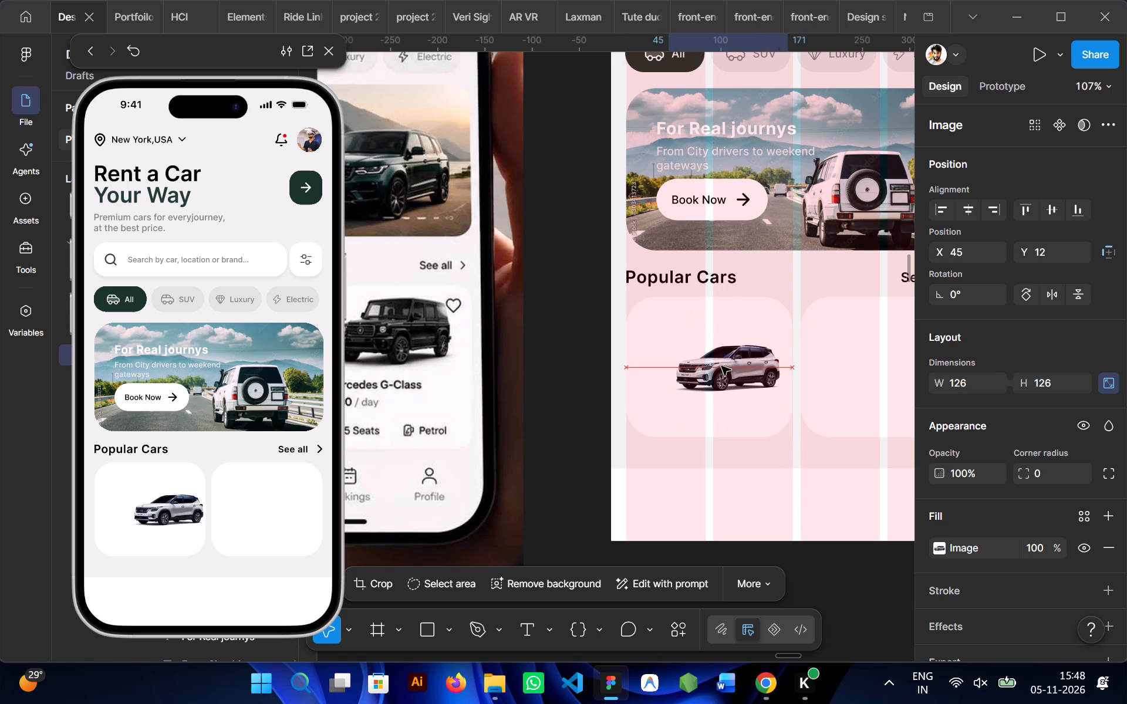
{"action": "left_click_drag", "start_coordinate": [721, 366], "coordinate": [704, 347]}
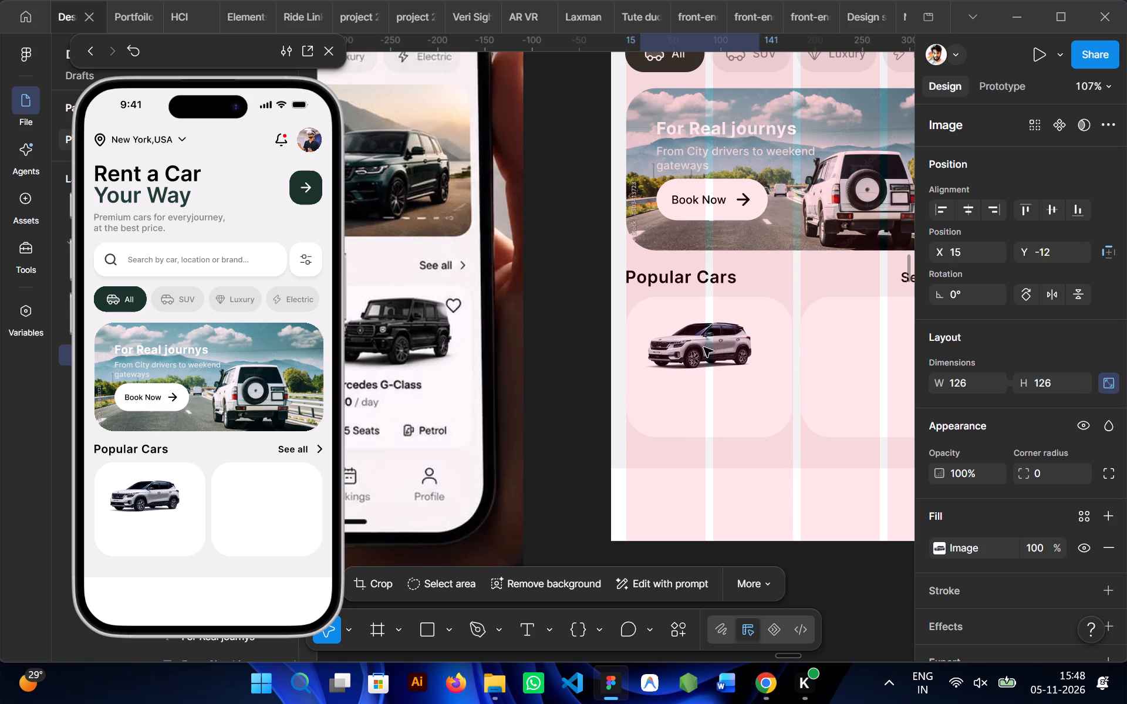
{"action": "left_click_drag", "start_coordinate": [704, 347], "coordinate": [706, 348]}
Crop the empty space above and below the car, reducing the image to about 126 × 60.
{"action": "double_click", "coordinate": [706, 348]}
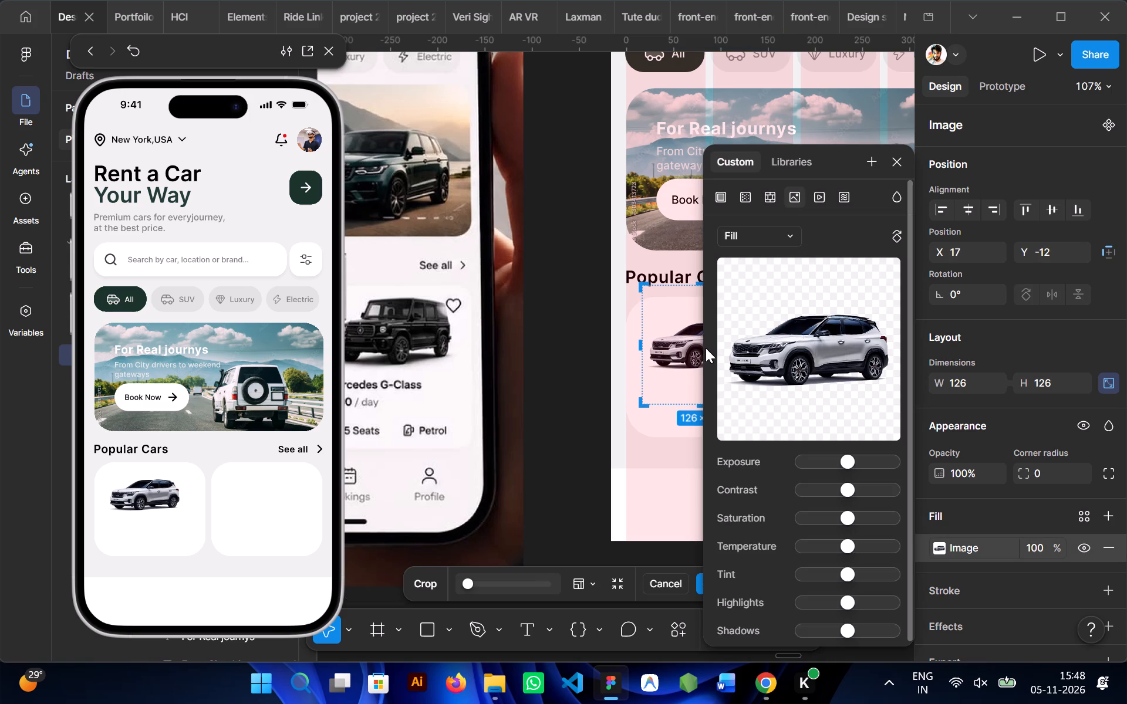
{"action": "scroll", "coordinate": [690, 354], "scroll_direction": "left", "scroll_amount": 1}
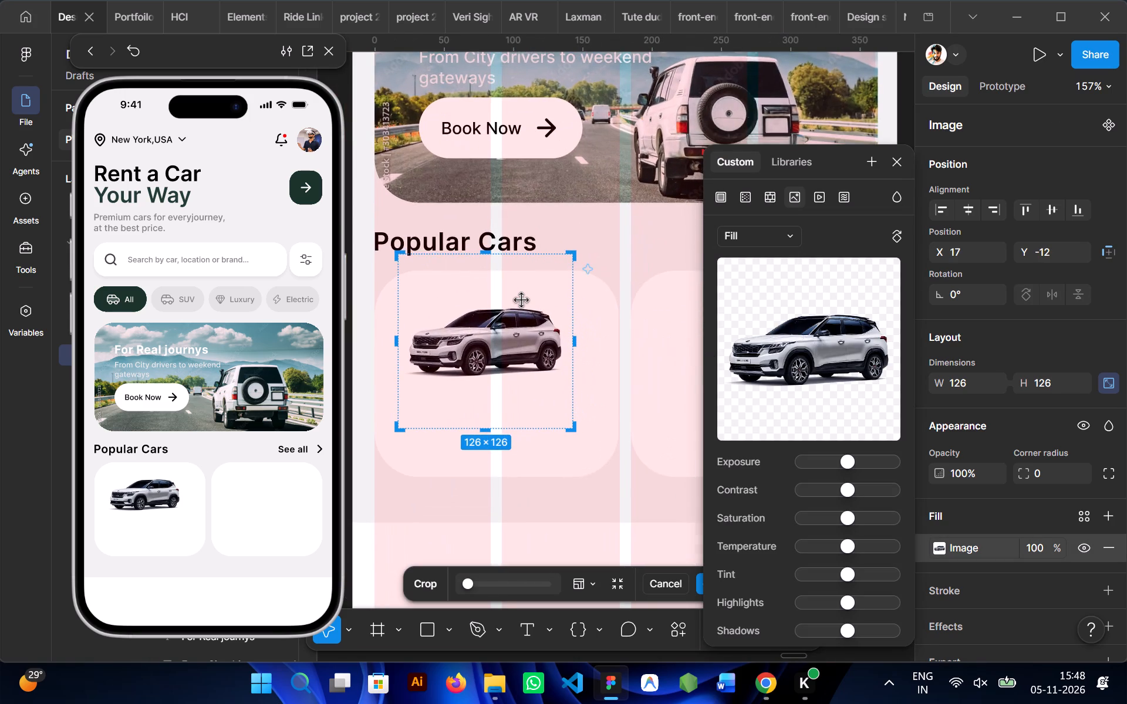
{"action": "left_click_drag", "start_coordinate": [480, 239], "coordinate": [484, 284]}
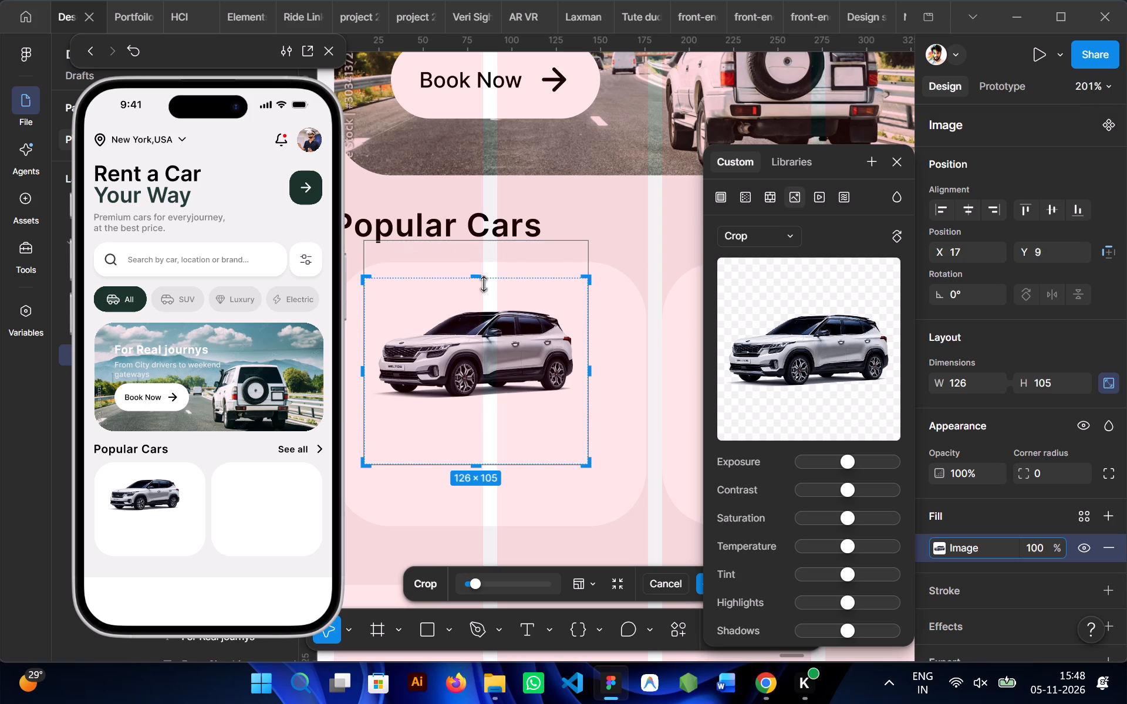
{"action": "left_click_drag", "start_coordinate": [484, 284], "coordinate": [485, 300]}
{"action": "left_click_drag", "start_coordinate": [476, 470], "coordinate": [478, 405]}
{"action": "double_click", "coordinate": [376, 467]}
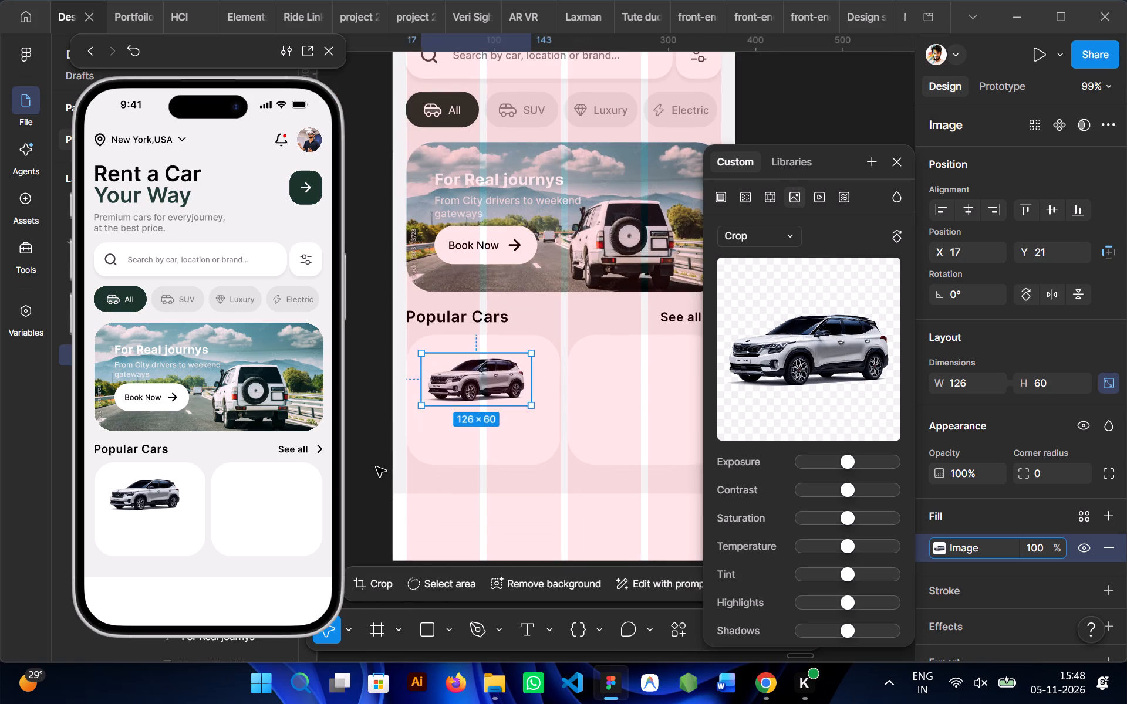
Center the cropped car image horizontally in the first Popular Cars card.
{"action": "scroll", "coordinate": [376, 467], "scroll_direction": "right", "scroll_amount": 1}
{"action": "left_click", "coordinate": [511, 377], "text": "ctrl"}
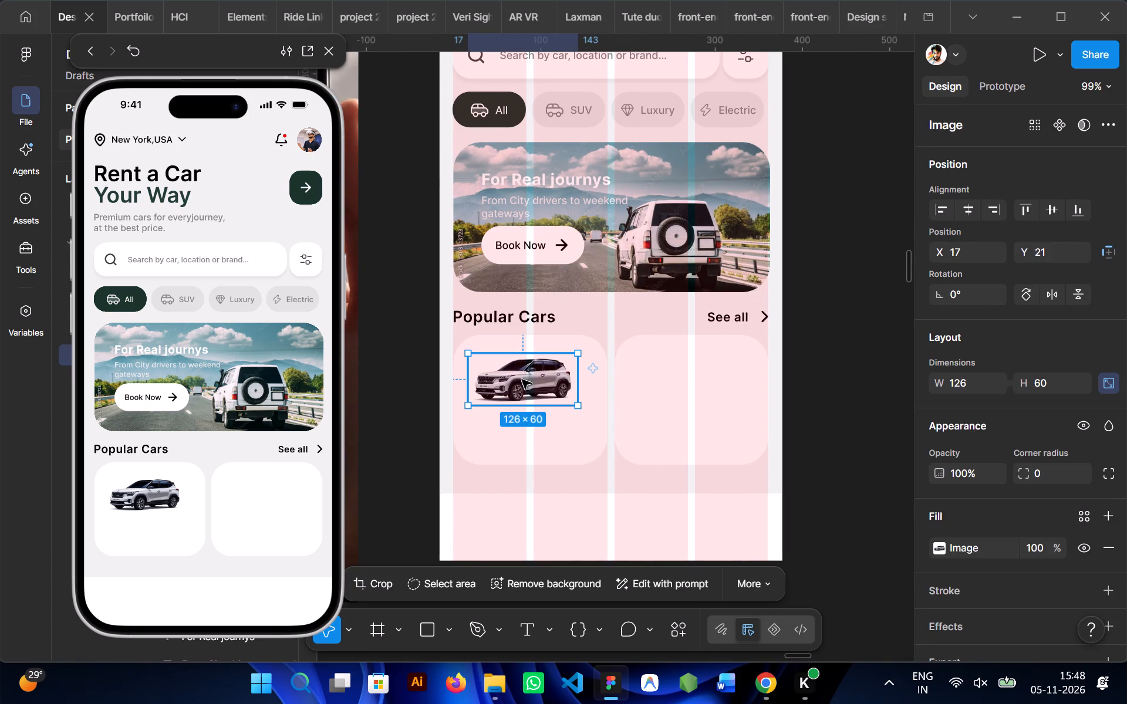
{"action": "left_click", "coordinate": [967, 208]}
{"action": "left_click", "coordinate": [883, 318]}
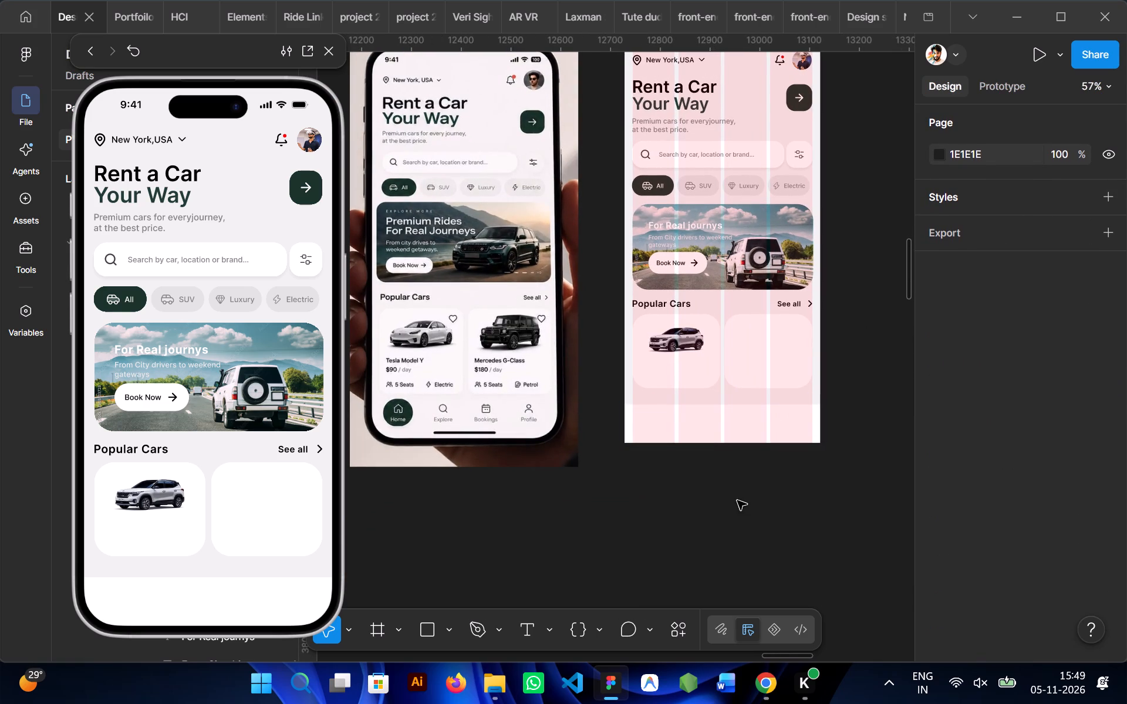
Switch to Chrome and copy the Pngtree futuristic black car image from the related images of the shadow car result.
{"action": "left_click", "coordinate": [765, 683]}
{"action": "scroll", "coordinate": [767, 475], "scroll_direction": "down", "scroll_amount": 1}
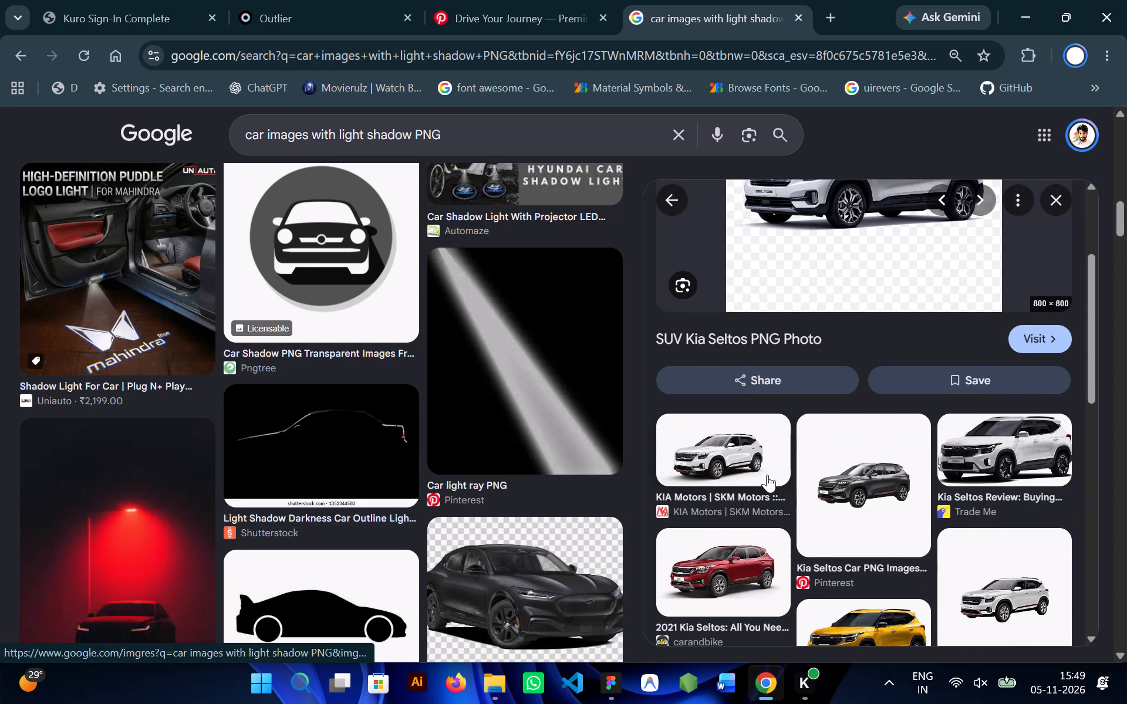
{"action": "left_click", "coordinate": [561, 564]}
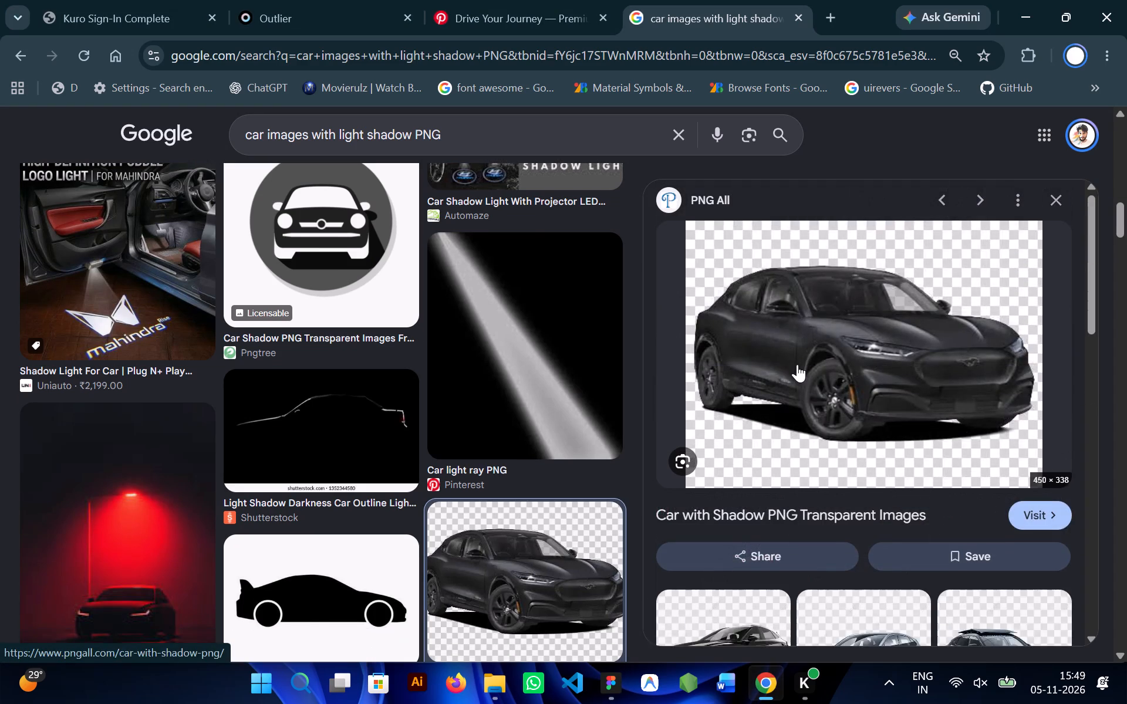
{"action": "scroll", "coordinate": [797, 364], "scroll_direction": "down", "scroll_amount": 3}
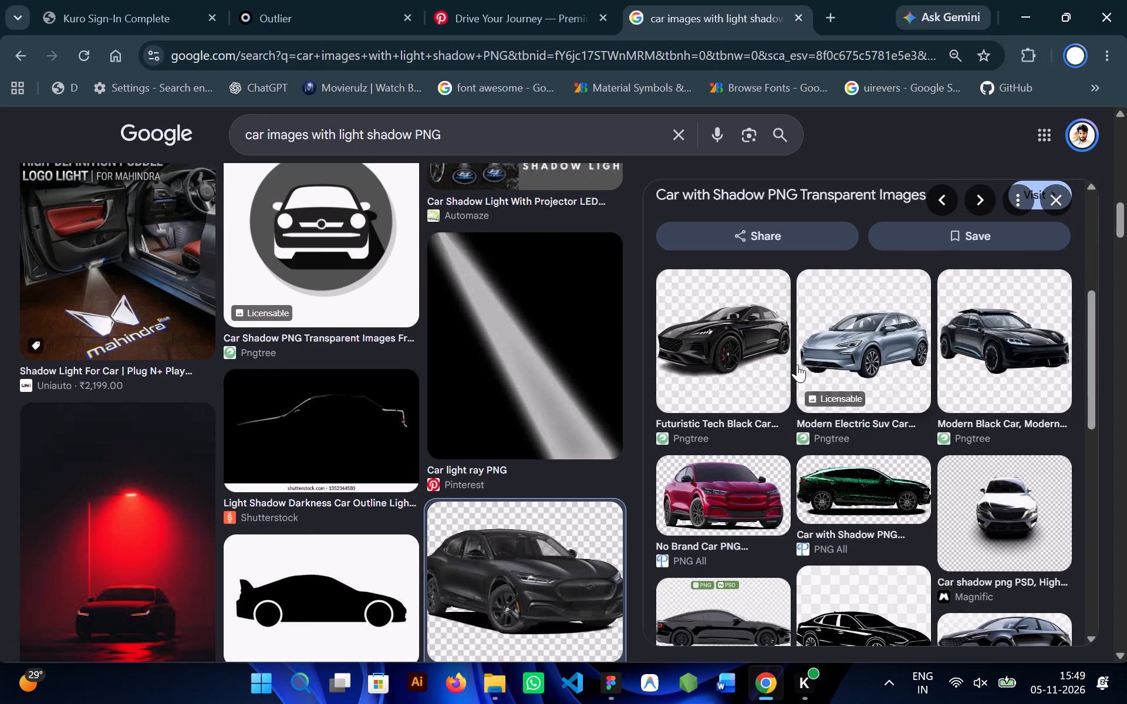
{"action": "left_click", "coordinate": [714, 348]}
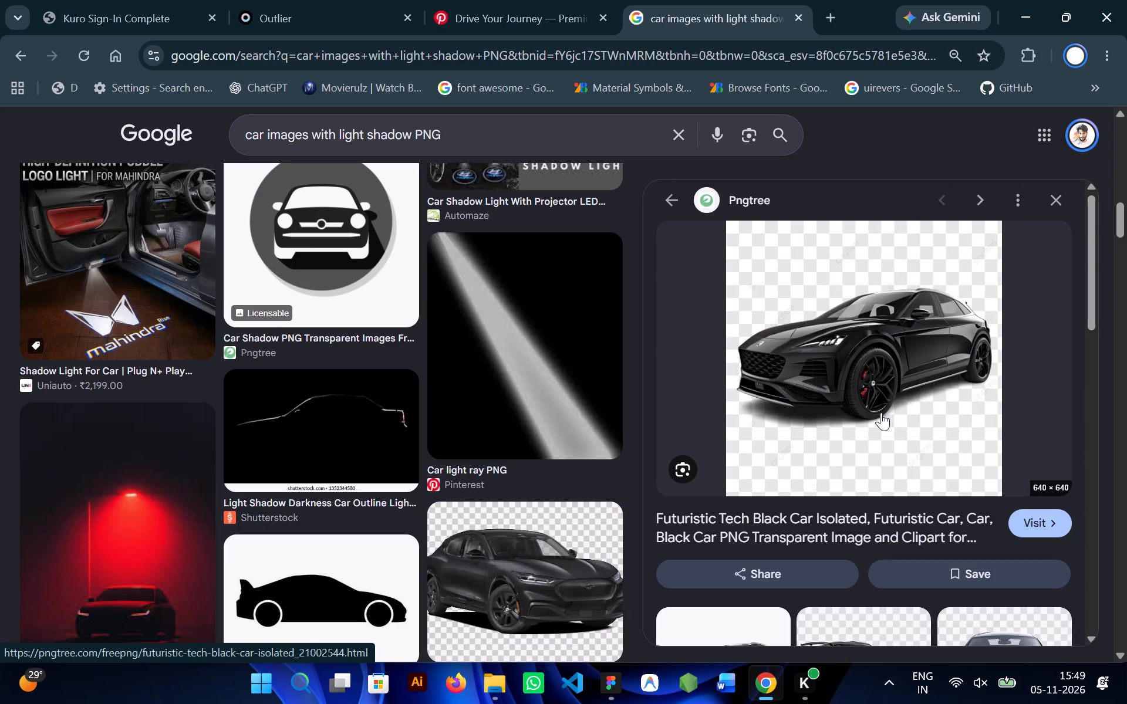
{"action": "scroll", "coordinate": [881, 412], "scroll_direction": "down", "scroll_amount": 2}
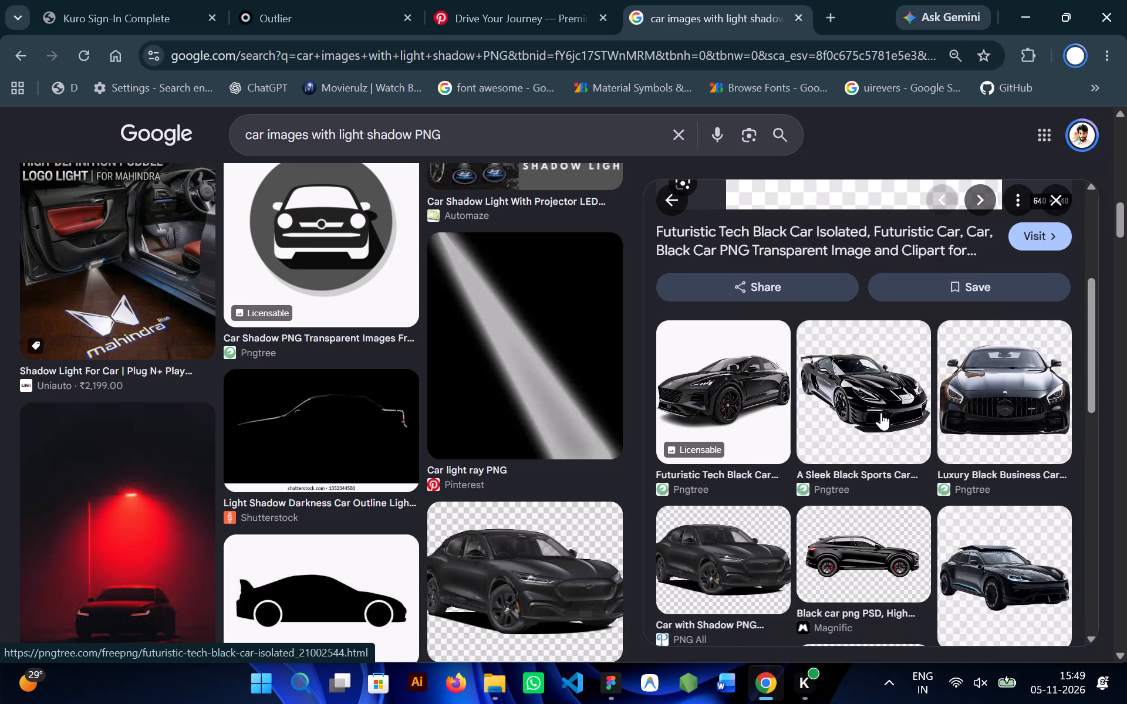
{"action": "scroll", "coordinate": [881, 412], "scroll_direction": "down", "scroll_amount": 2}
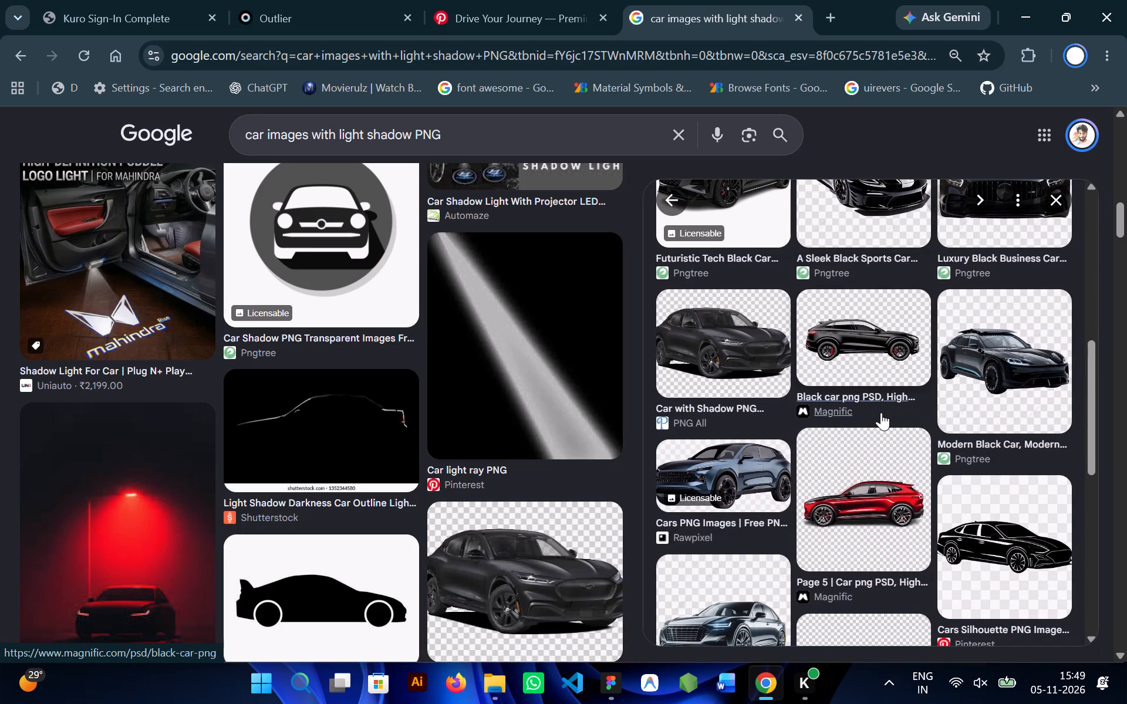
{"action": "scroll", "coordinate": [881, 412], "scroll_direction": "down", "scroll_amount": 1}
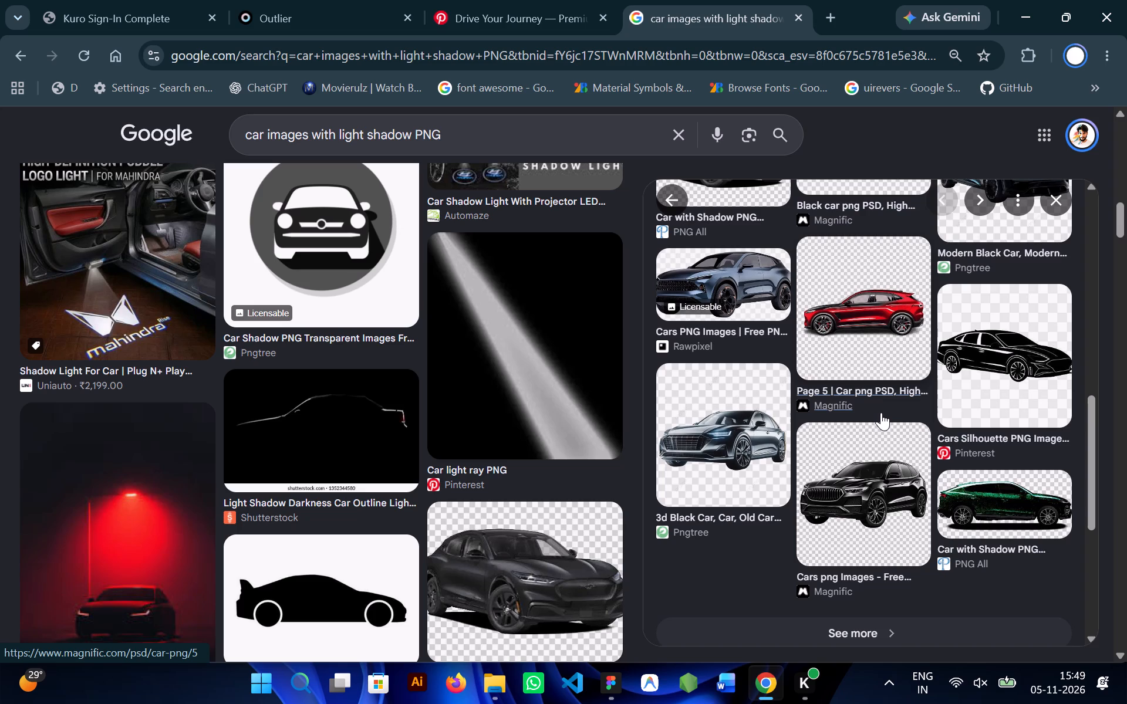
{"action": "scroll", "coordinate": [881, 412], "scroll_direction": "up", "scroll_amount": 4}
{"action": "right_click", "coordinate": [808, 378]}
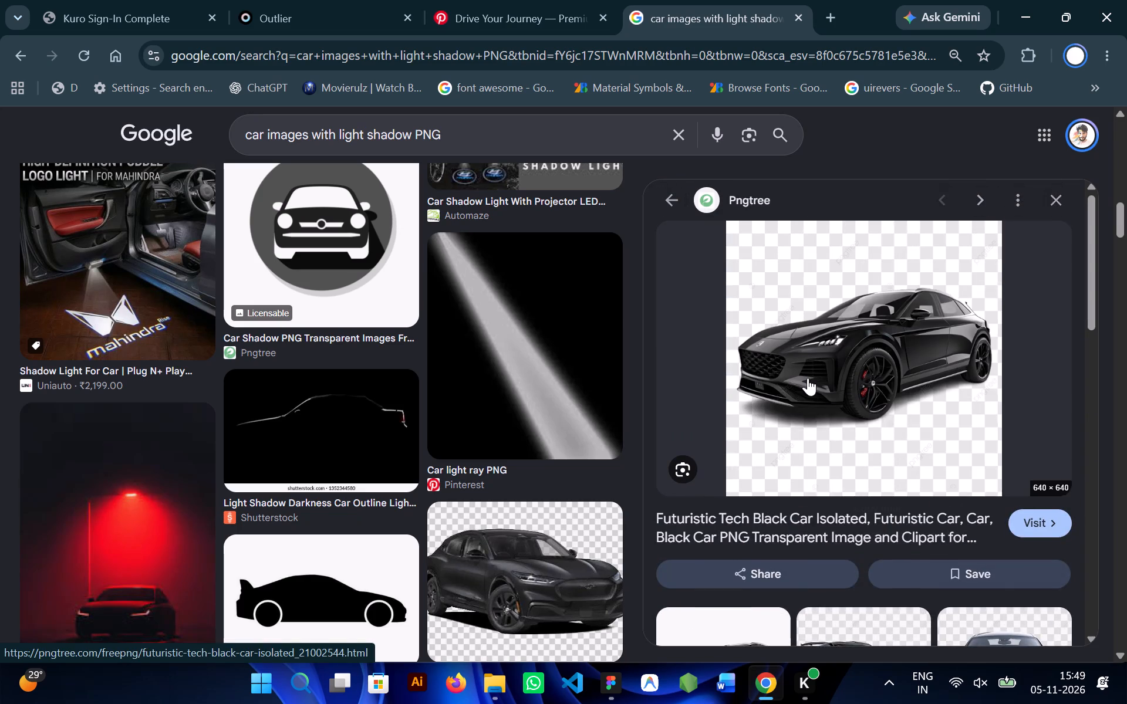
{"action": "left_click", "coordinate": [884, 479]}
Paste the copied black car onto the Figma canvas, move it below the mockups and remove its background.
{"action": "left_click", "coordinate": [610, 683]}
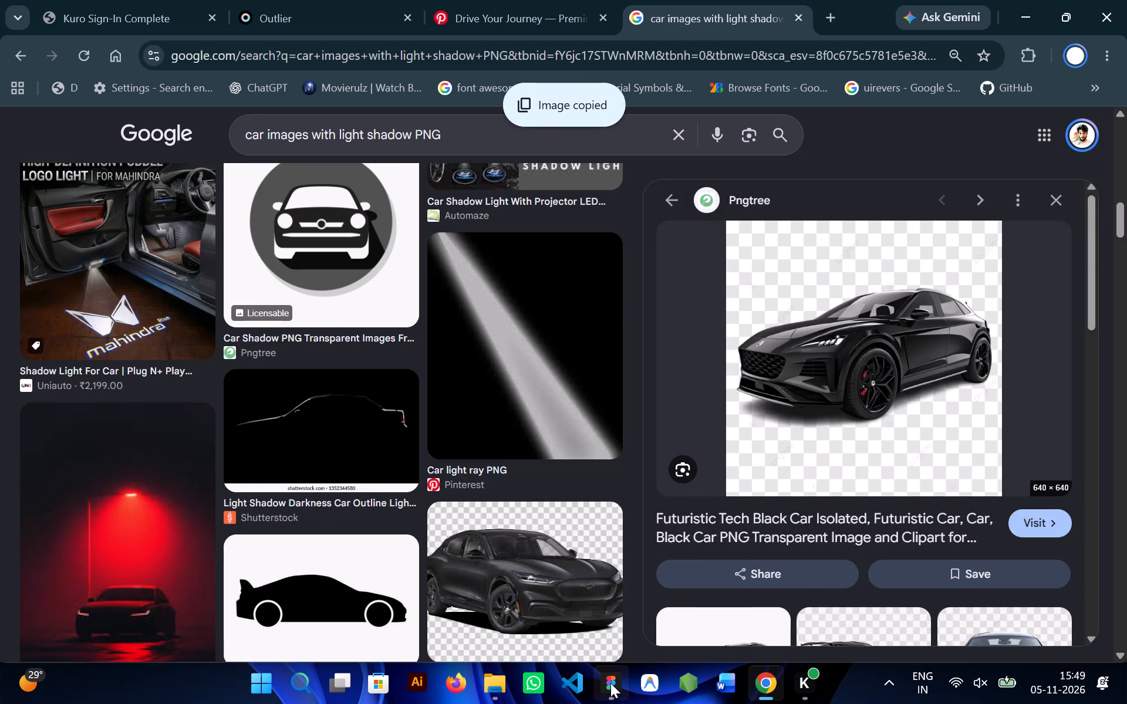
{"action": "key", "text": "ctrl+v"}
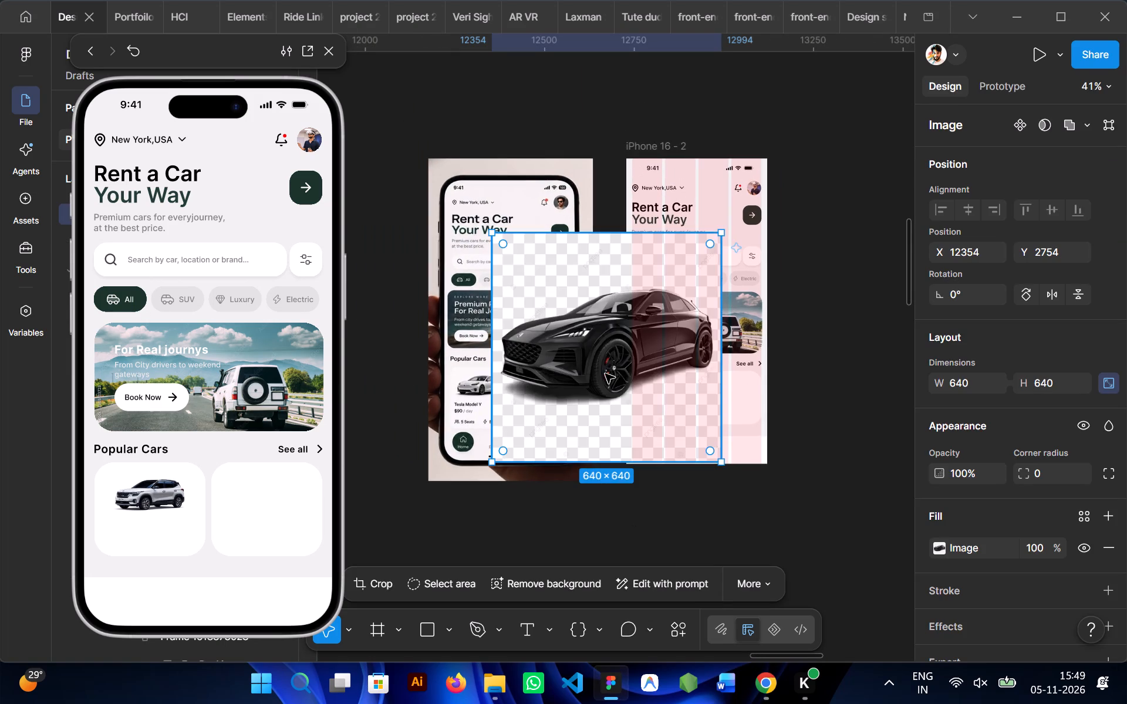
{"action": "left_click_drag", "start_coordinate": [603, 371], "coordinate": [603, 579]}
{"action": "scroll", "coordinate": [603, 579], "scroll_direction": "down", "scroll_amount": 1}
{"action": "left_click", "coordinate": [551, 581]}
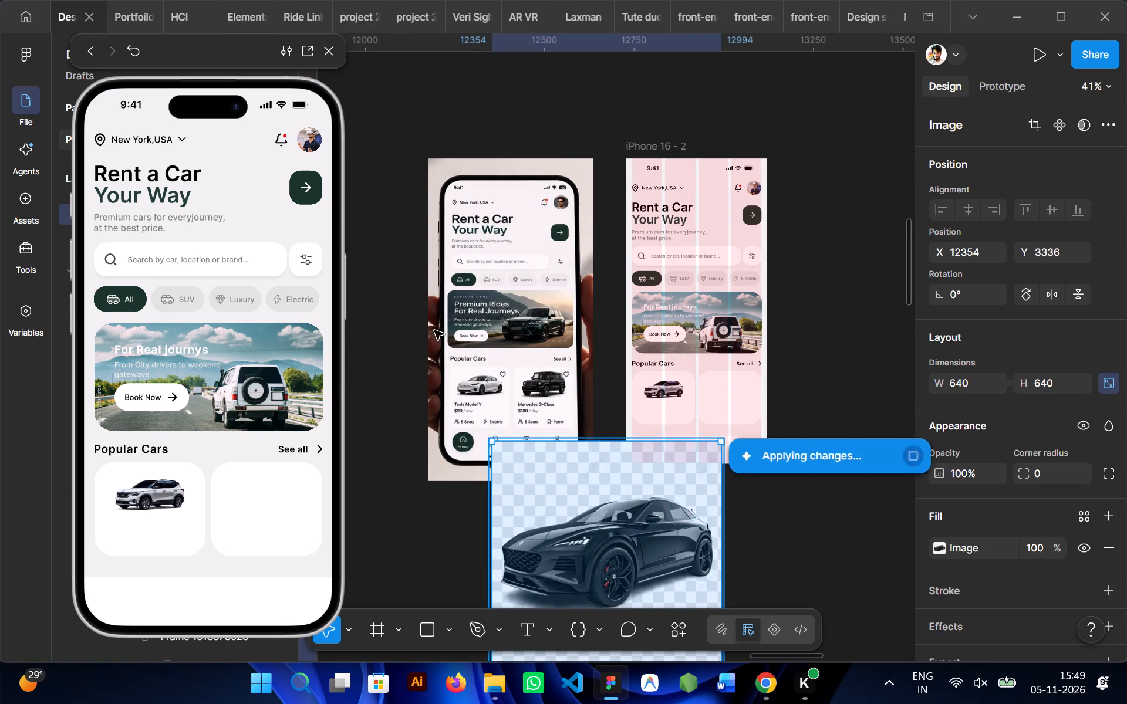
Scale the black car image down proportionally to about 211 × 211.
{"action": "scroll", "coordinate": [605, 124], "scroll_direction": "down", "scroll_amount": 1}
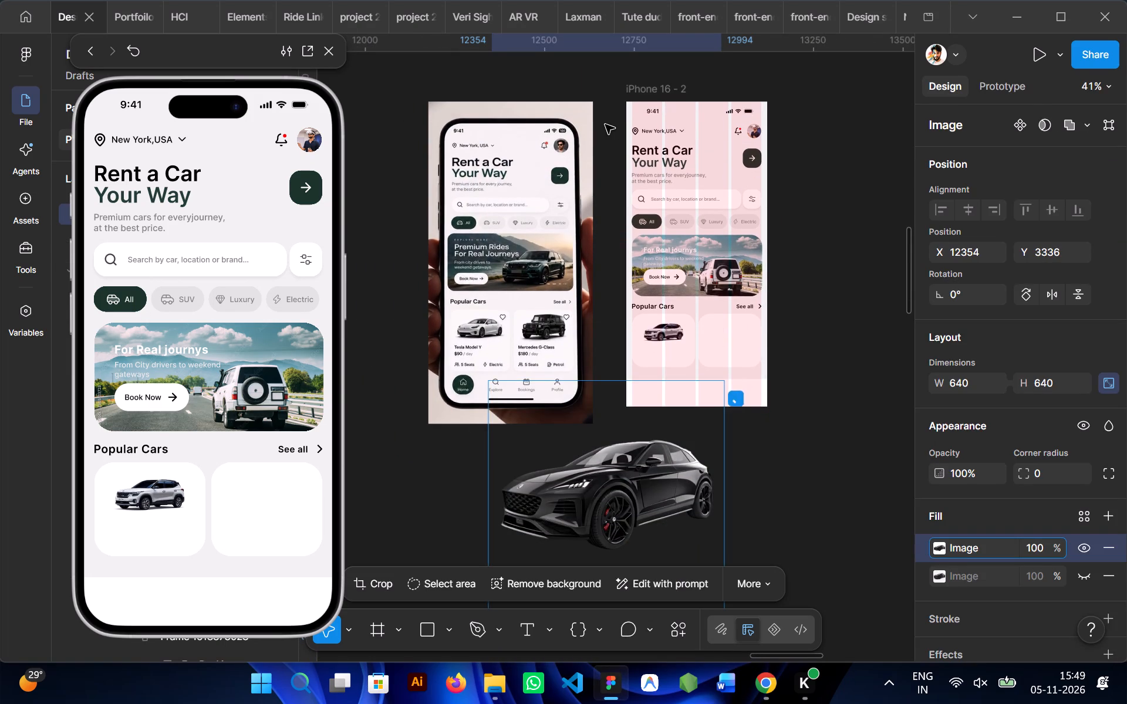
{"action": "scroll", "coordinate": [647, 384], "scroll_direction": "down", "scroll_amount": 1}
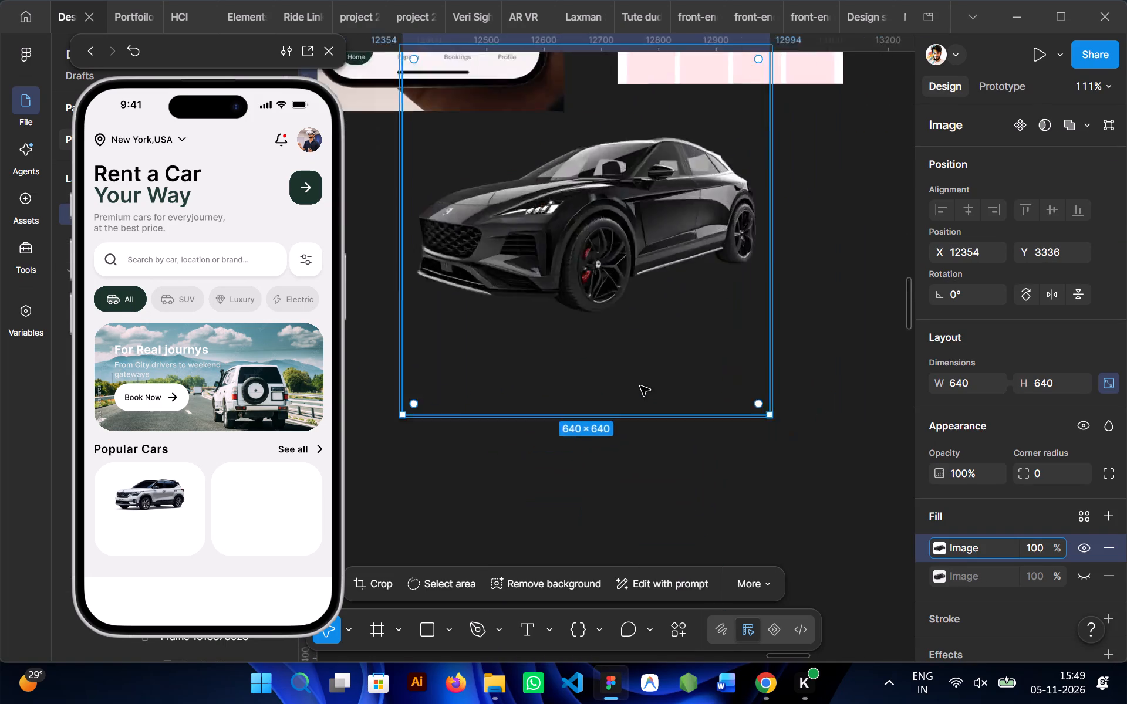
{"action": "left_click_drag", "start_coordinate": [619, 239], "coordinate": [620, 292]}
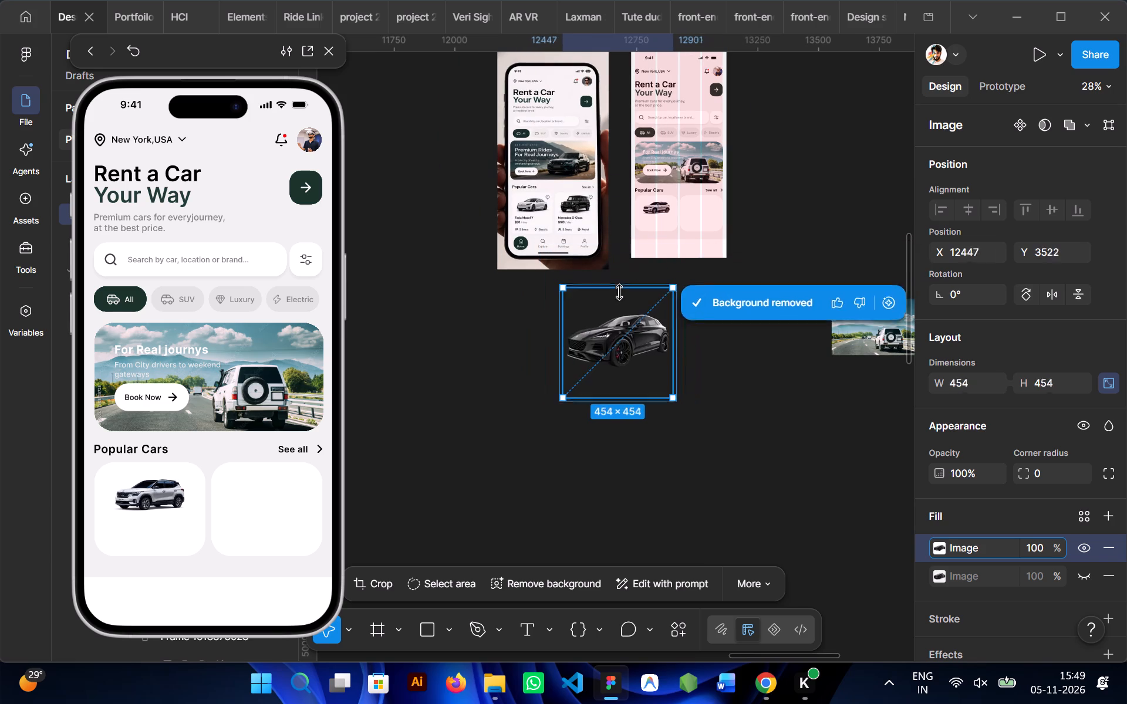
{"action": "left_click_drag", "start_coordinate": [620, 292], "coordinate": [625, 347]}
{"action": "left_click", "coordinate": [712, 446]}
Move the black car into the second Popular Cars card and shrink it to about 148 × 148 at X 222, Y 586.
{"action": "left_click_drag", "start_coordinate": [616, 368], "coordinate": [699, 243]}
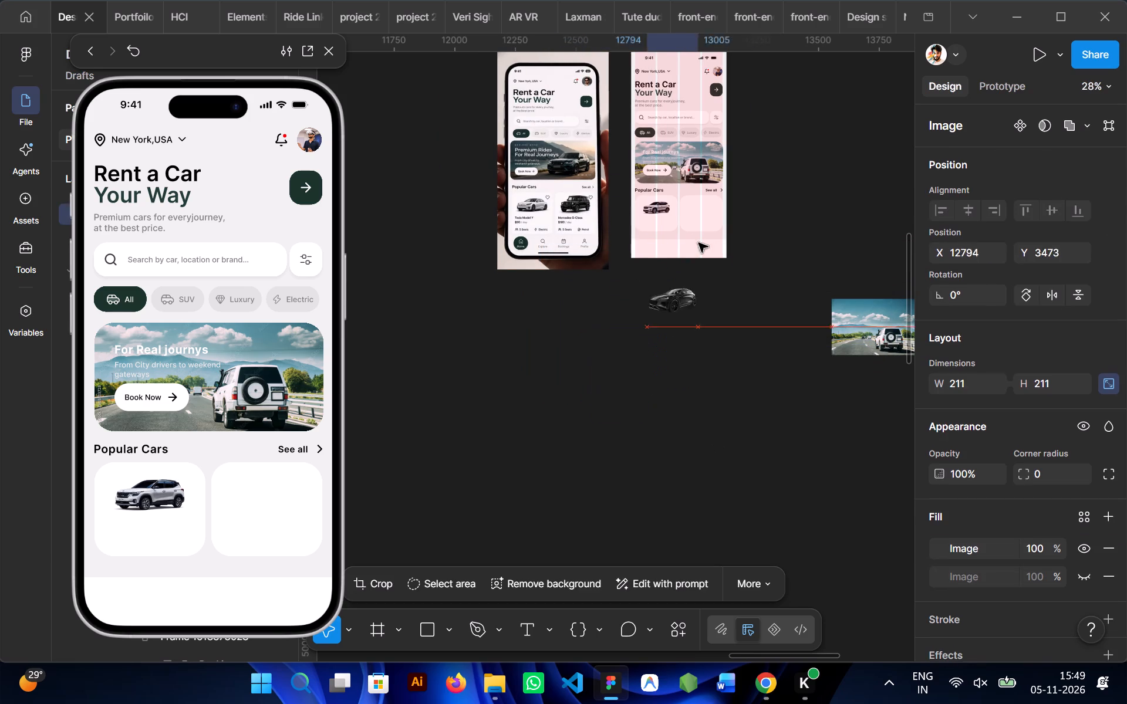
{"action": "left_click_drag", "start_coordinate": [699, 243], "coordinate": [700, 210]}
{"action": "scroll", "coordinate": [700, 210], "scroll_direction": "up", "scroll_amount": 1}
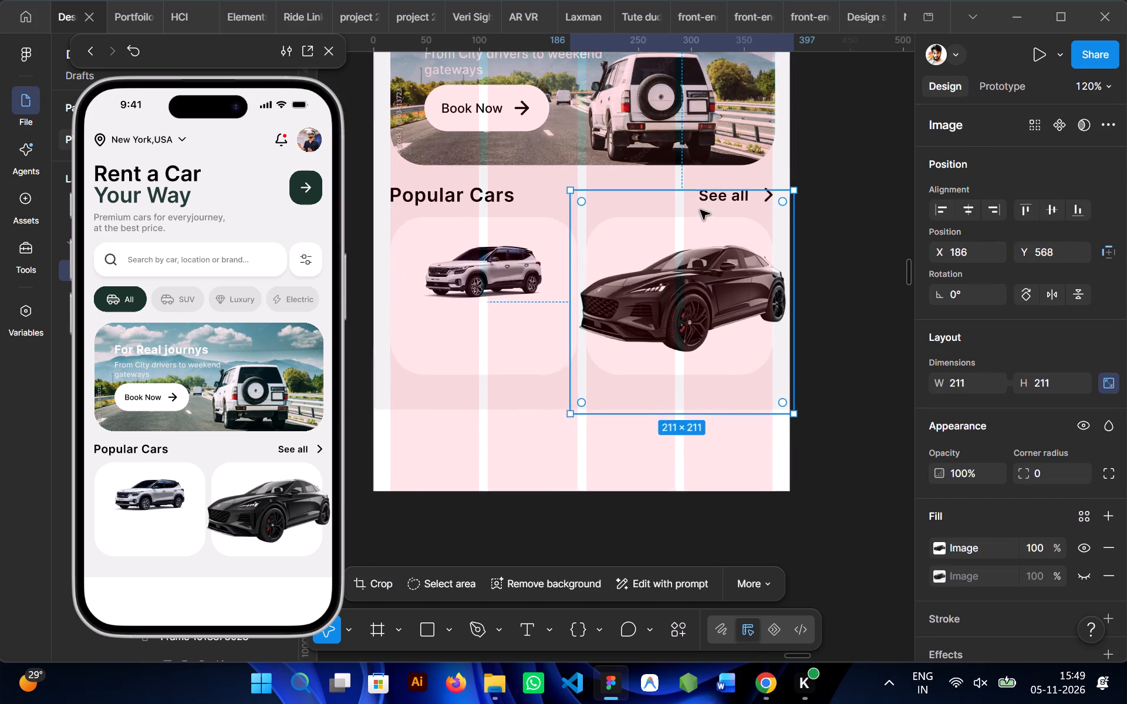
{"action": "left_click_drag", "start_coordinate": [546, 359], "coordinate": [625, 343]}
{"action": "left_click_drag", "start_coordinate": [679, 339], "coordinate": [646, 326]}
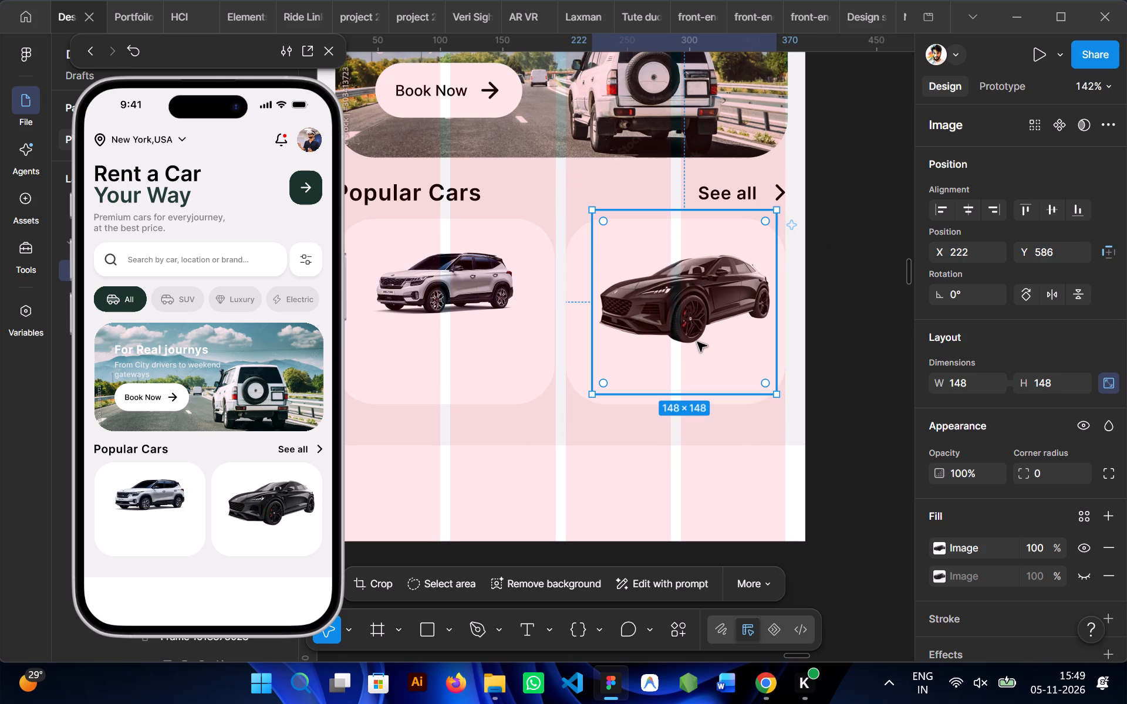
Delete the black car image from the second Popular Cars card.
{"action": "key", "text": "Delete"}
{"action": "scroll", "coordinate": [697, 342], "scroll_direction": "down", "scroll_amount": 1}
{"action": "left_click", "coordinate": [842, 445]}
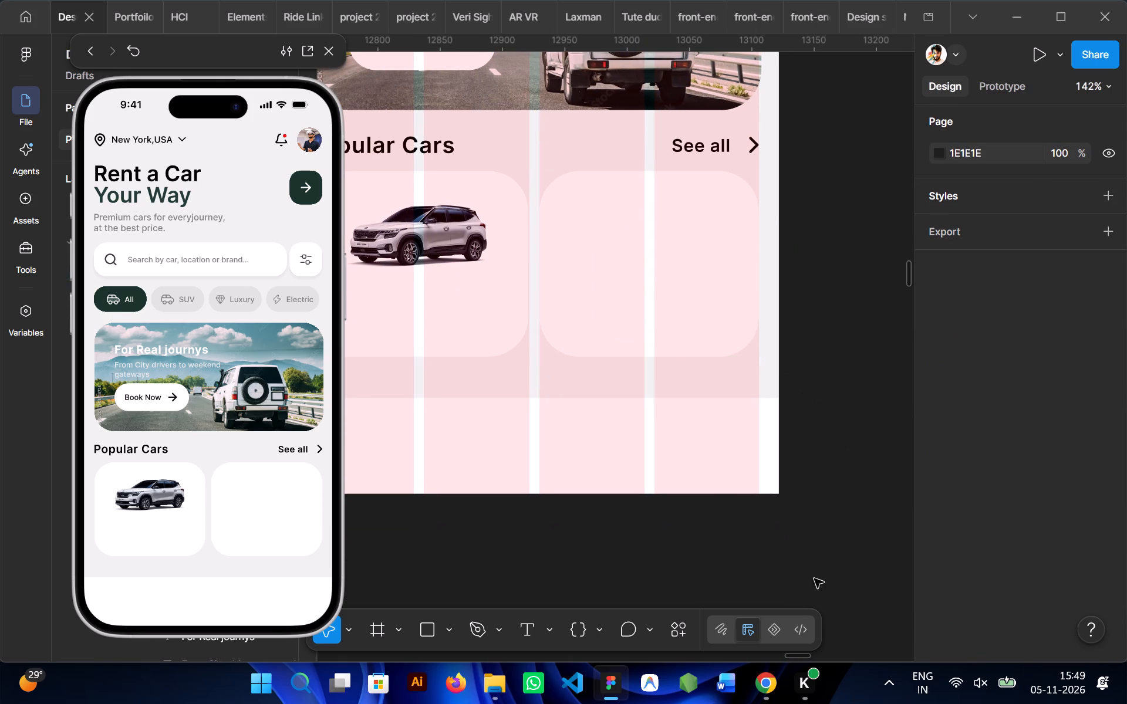
Switch to Chrome and open the Magnific black SUV image, "Cars png Images", from the related image results.
{"action": "left_click", "coordinate": [764, 693]}
{"action": "scroll", "coordinate": [737, 499], "scroll_direction": "down", "scroll_amount": 2}
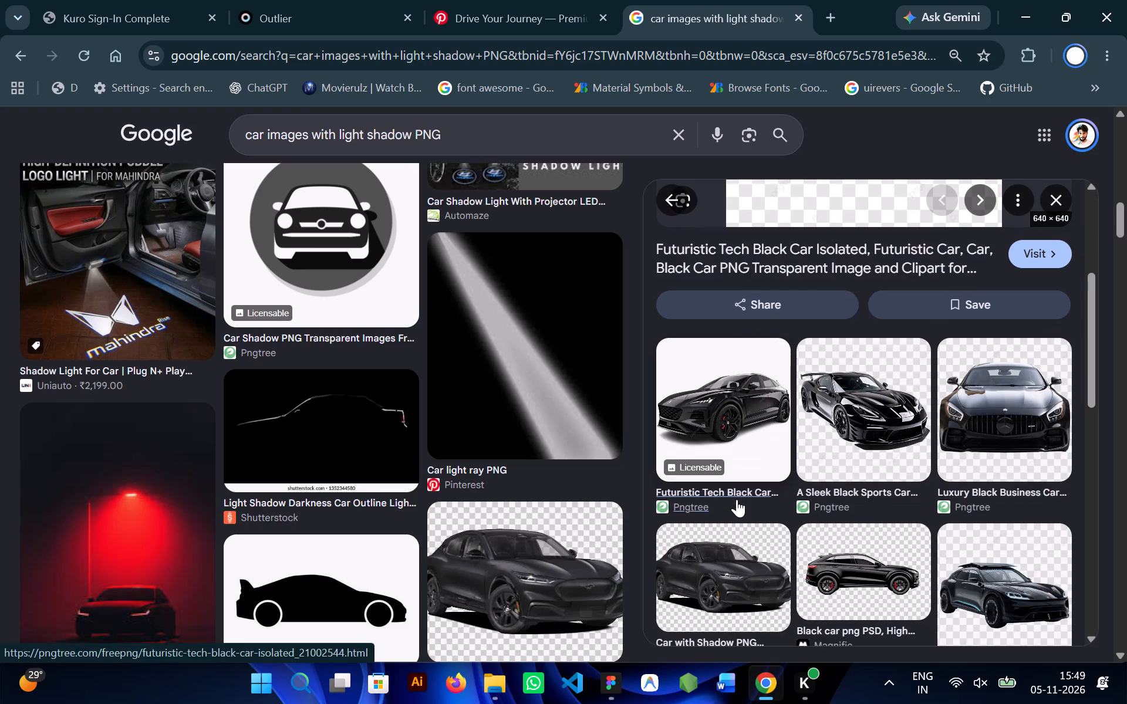
{"action": "scroll", "coordinate": [737, 499], "scroll_direction": "down", "scroll_amount": 2}
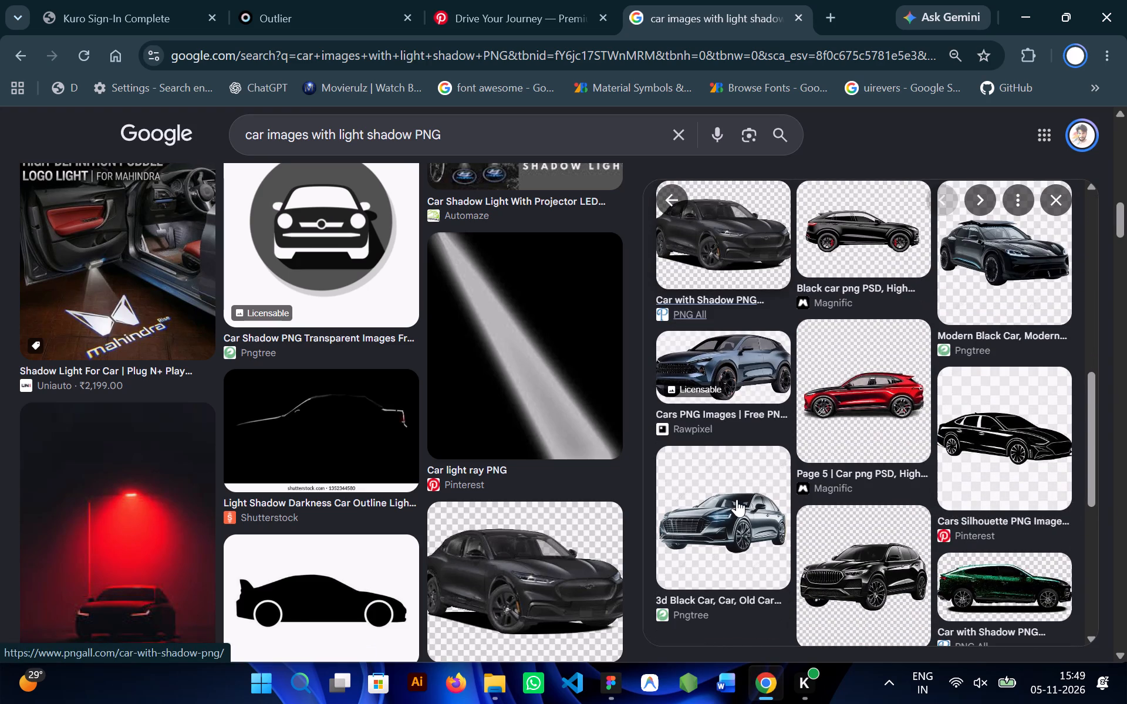
{"action": "scroll", "coordinate": [737, 499], "scroll_direction": "down", "scroll_amount": 2}
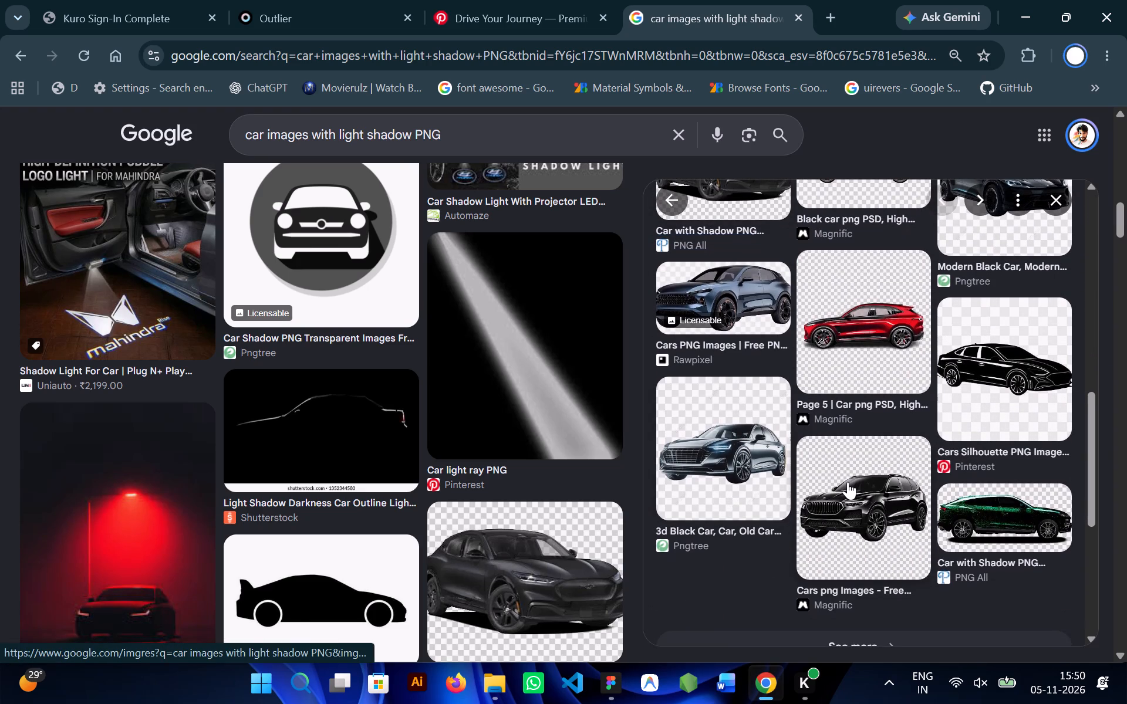
{"action": "scroll", "coordinate": [848, 482], "scroll_direction": "down", "scroll_amount": 2}
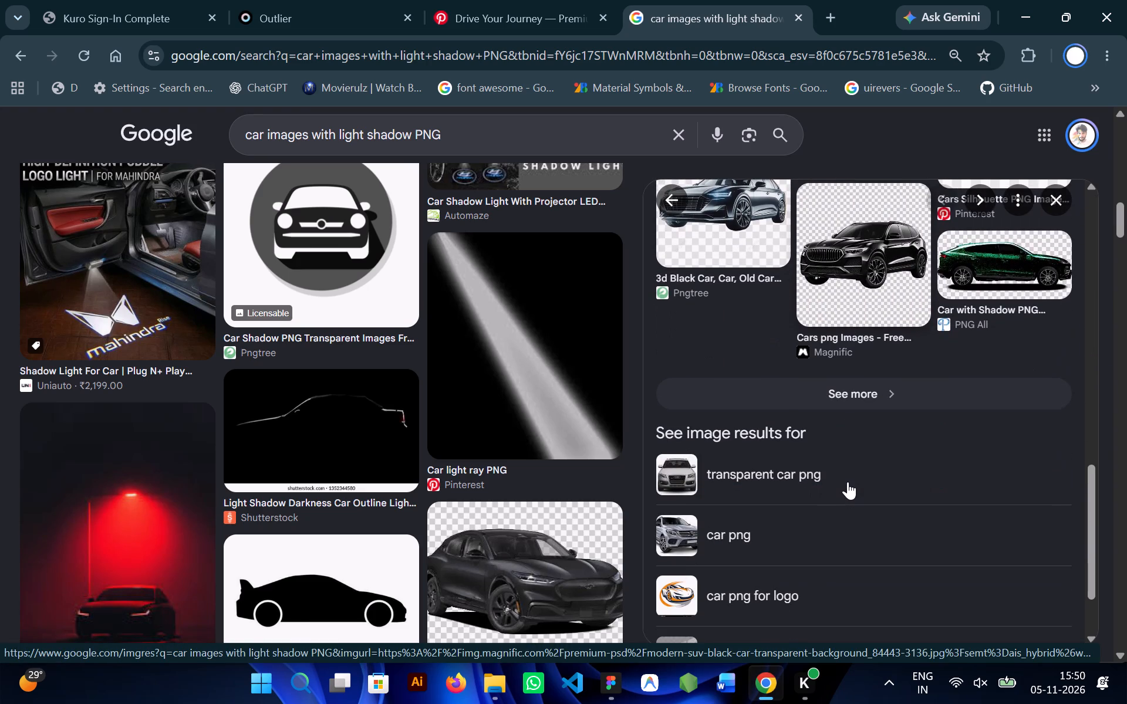
{"action": "scroll", "coordinate": [848, 482], "scroll_direction": "down", "scroll_amount": 3}
{"action": "scroll", "coordinate": [848, 482], "scroll_direction": "up", "scroll_amount": 2}
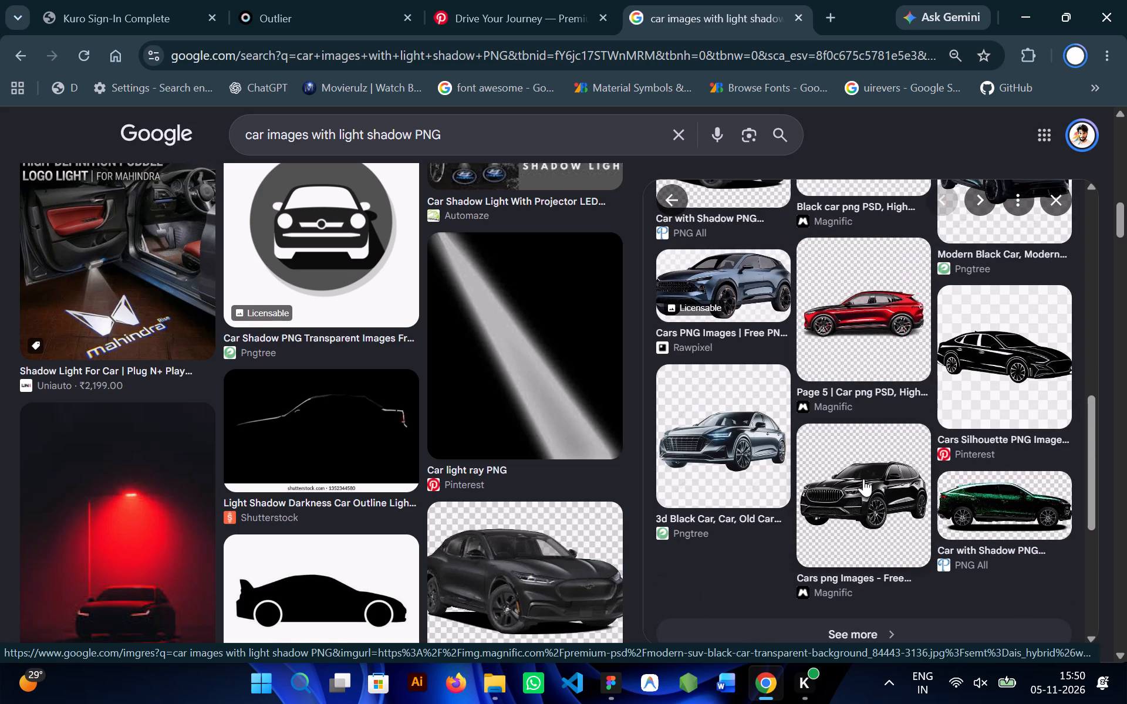
{"action": "left_click", "coordinate": [863, 479]}
Browse the images related to the black SUV and the main results for a suitable second car.
{"action": "scroll", "coordinate": [778, 399], "scroll_direction": "down", "scroll_amount": 1}
{"action": "scroll", "coordinate": [778, 399], "scroll_direction": "up", "scroll_amount": 2}
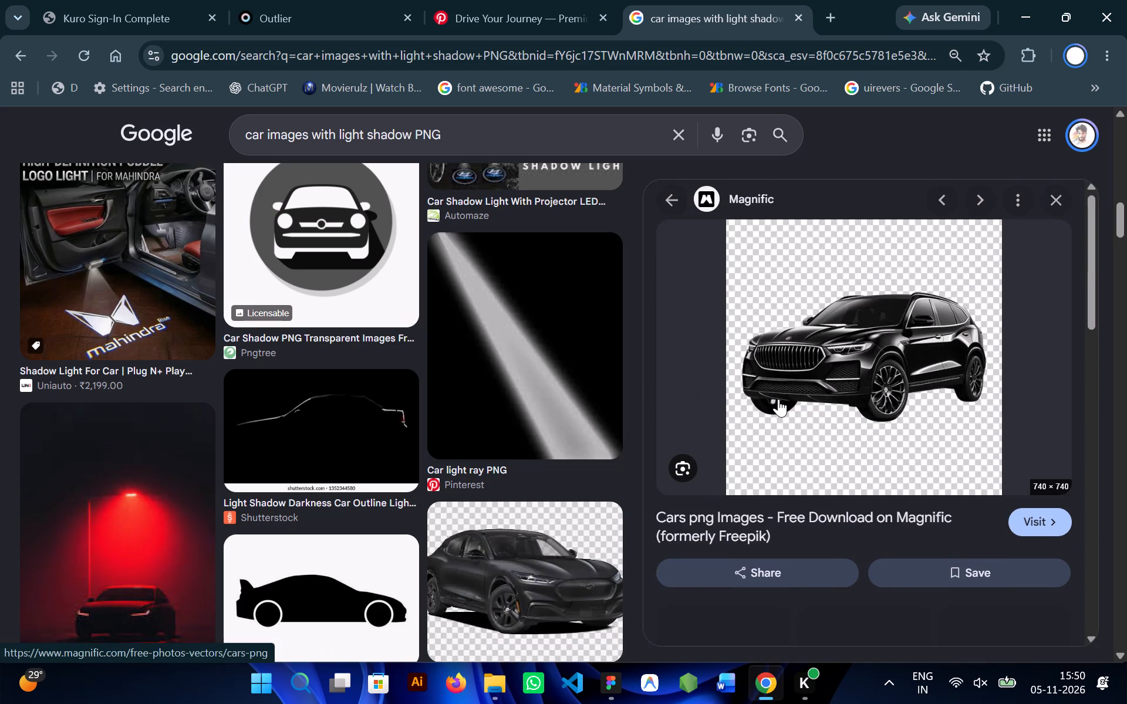
{"action": "scroll", "coordinate": [778, 399], "scroll_direction": "down", "scroll_amount": 2}
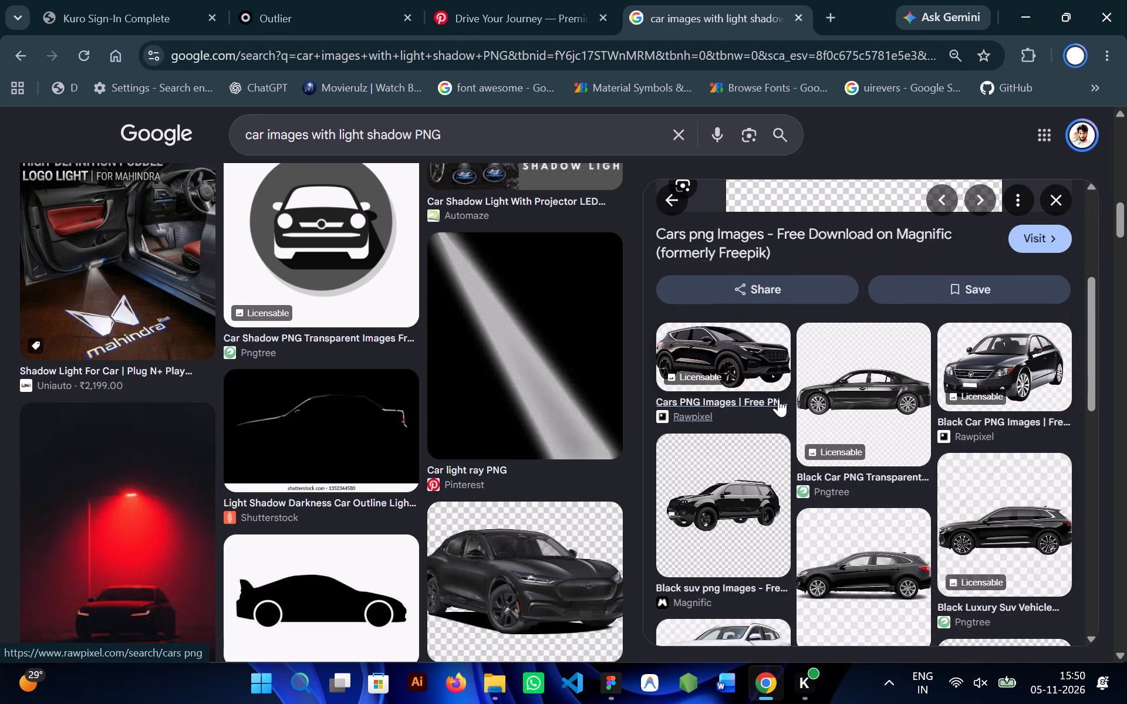
{"action": "scroll", "coordinate": [778, 399], "scroll_direction": "down", "scroll_amount": 2}
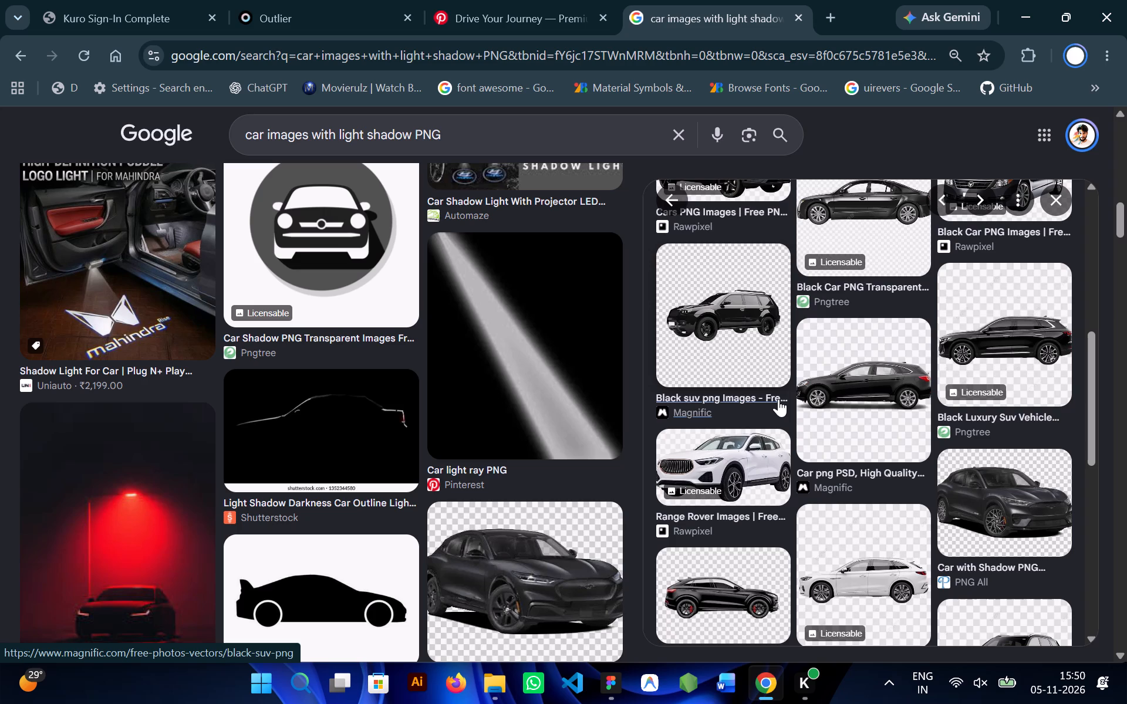
{"action": "scroll", "coordinate": [778, 399], "scroll_direction": "down", "scroll_amount": 1}
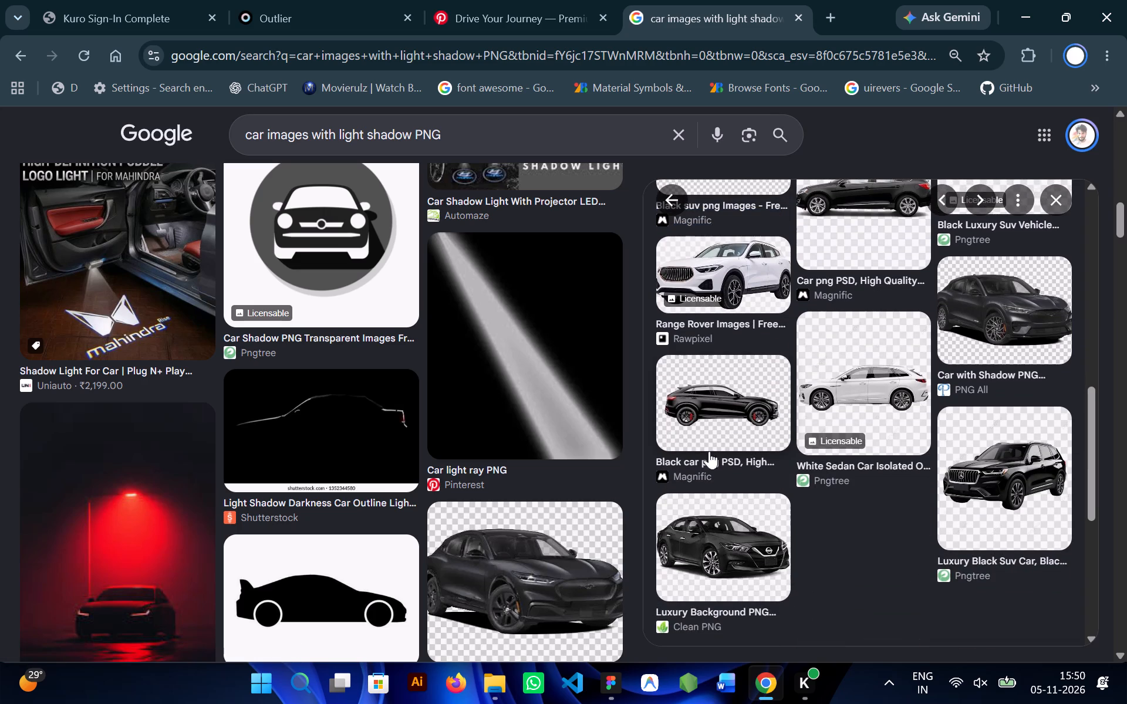
{"action": "scroll", "coordinate": [499, 468], "scroll_direction": "down", "scroll_amount": 5}
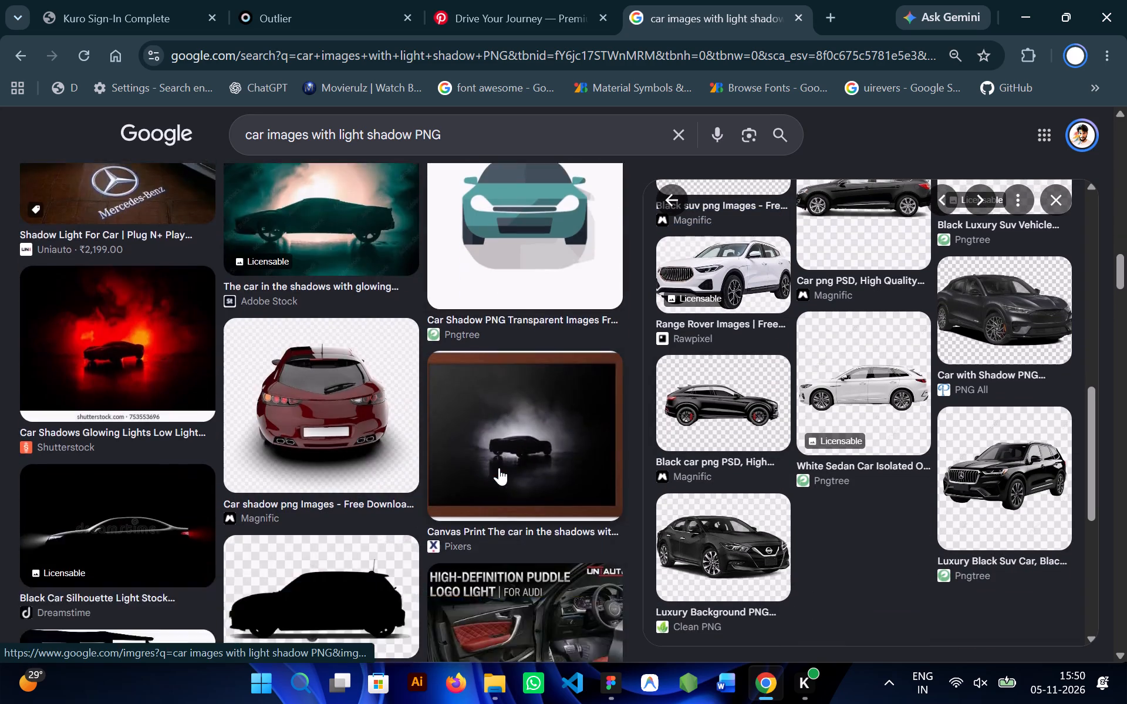
{"action": "scroll", "coordinate": [499, 468], "scroll_direction": "down", "scroll_amount": 2}
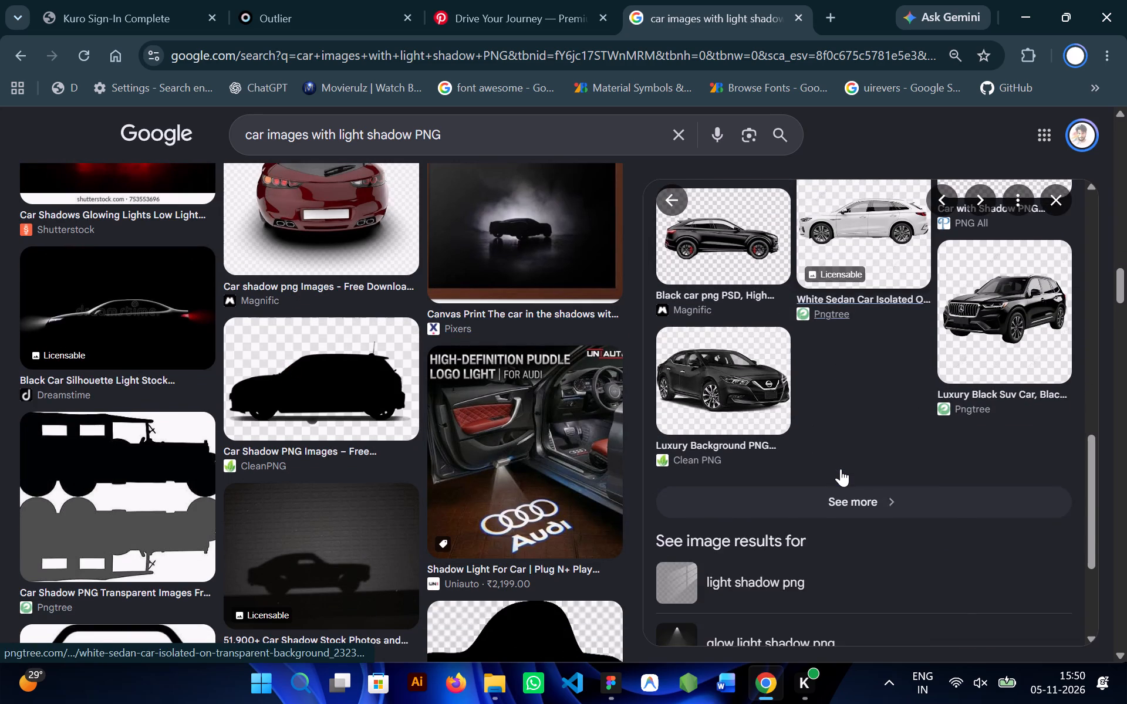
{"action": "scroll", "coordinate": [841, 469], "scroll_direction": "up", "scroll_amount": 2}
{"action": "scroll", "coordinate": [832, 396], "scroll_direction": "up", "scroll_amount": 1}
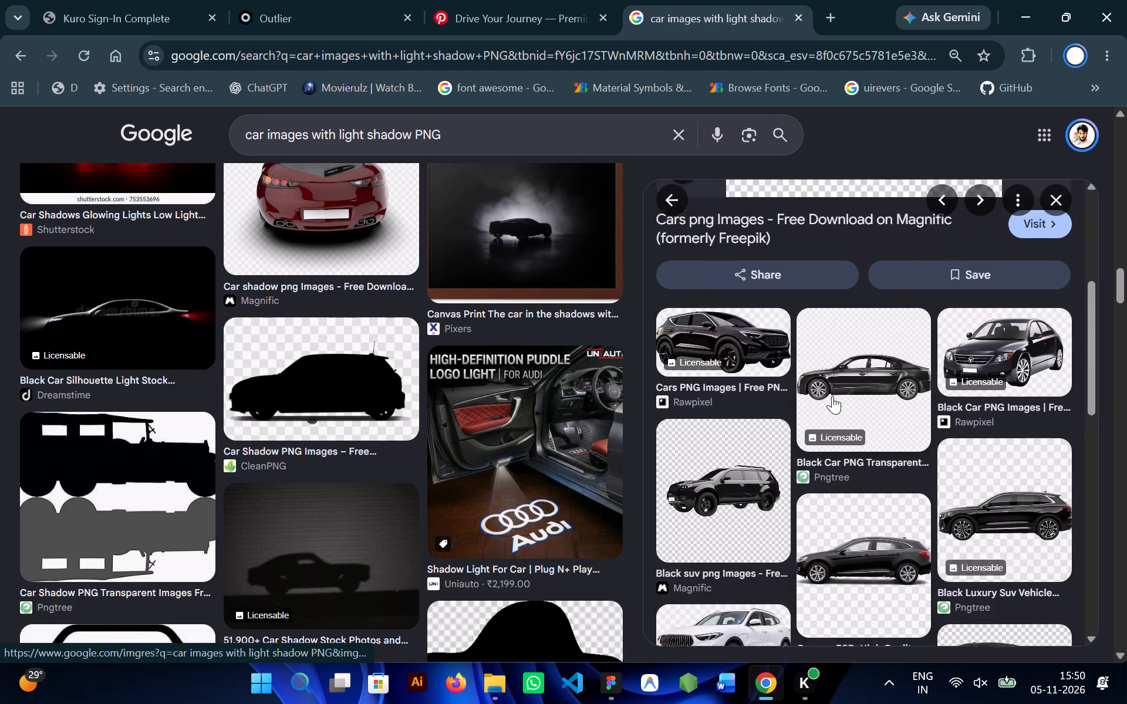
{"action": "scroll", "coordinate": [832, 396], "scroll_direction": "up", "scroll_amount": 2}
{"action": "scroll", "coordinate": [831, 387], "scroll_direction": "down", "scroll_amount": 2}
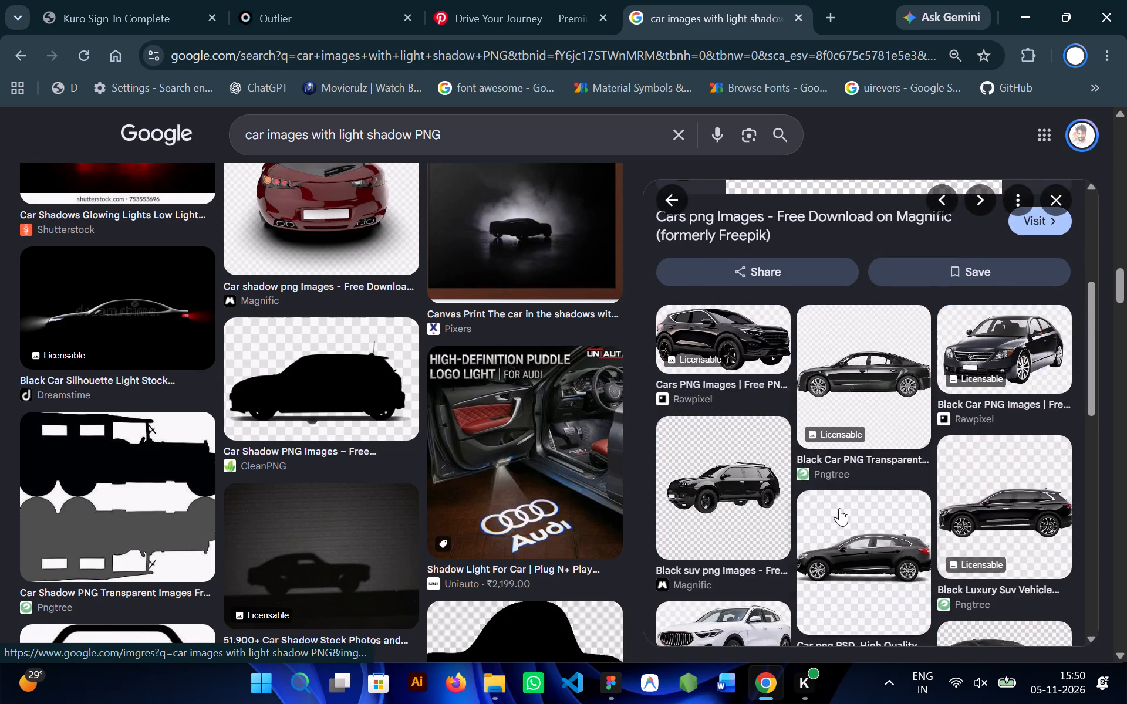
{"action": "scroll", "coordinate": [839, 508], "scroll_direction": "down", "scroll_amount": 3}
{"action": "scroll", "coordinate": [839, 508], "scroll_direction": "up", "scroll_amount": 1}
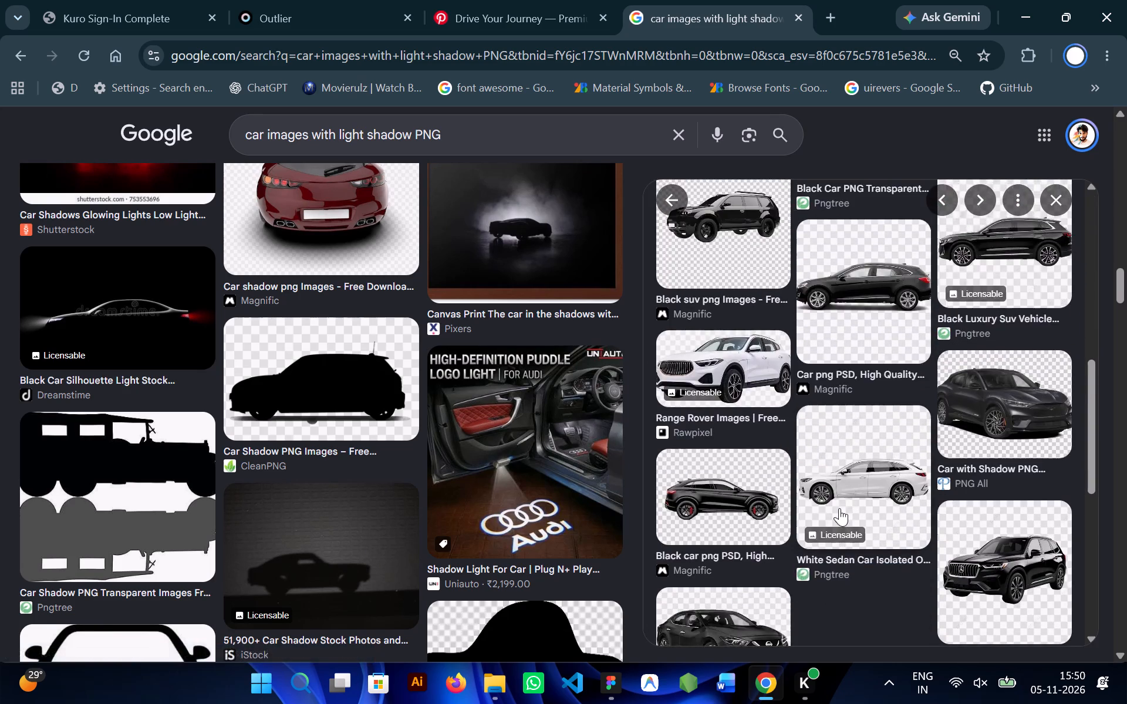
{"action": "scroll", "coordinate": [839, 508], "scroll_direction": "up", "scroll_amount": 5}
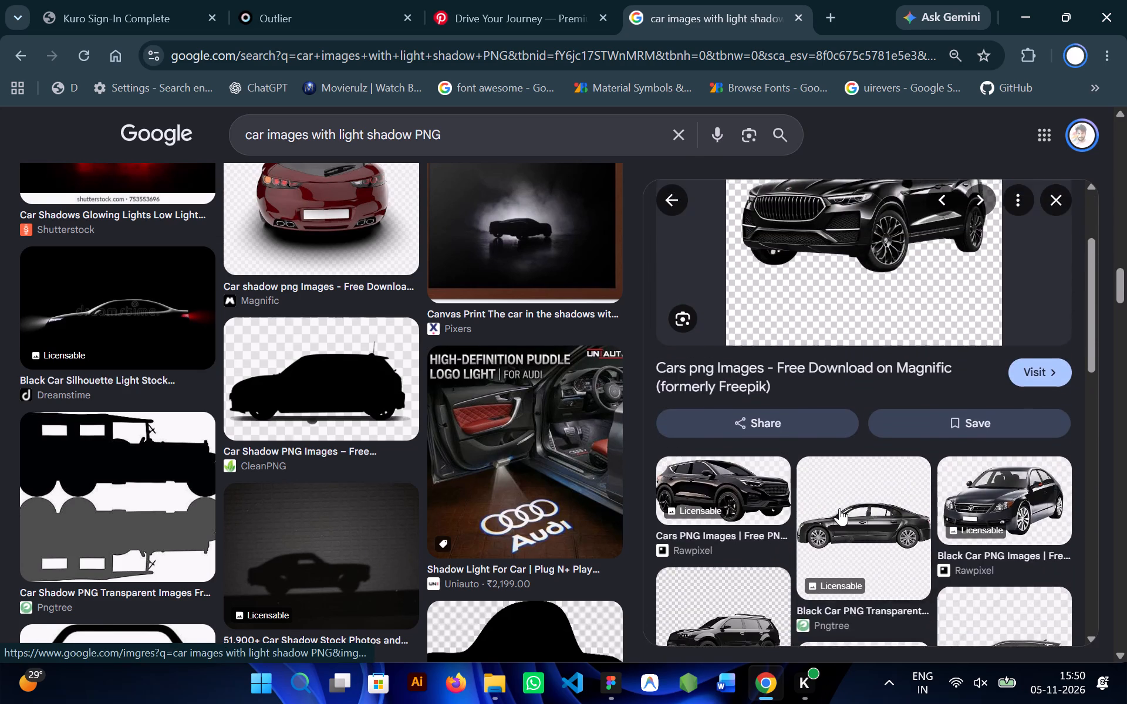
Copy the opened Magnific black SUV image.
{"action": "scroll", "coordinate": [839, 508], "scroll_direction": "up", "scroll_amount": 1}
{"action": "right_click", "coordinate": [823, 412]}
{"action": "left_click", "coordinate": [898, 480]}
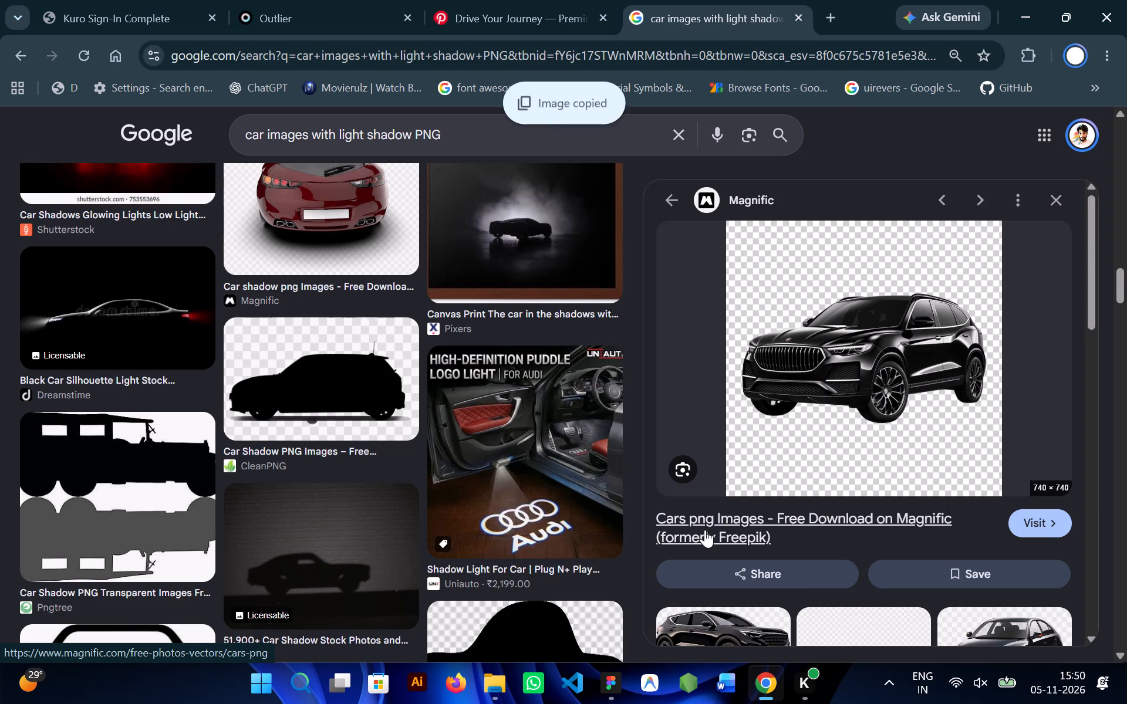
Switch to Figma, paste the copied black SUV image, and move it to the empty canvas below the home screen frame.
{"action": "left_click", "coordinate": [618, 682]}
{"action": "scroll", "coordinate": [657, 496], "scroll_direction": "down", "scroll_amount": 1}
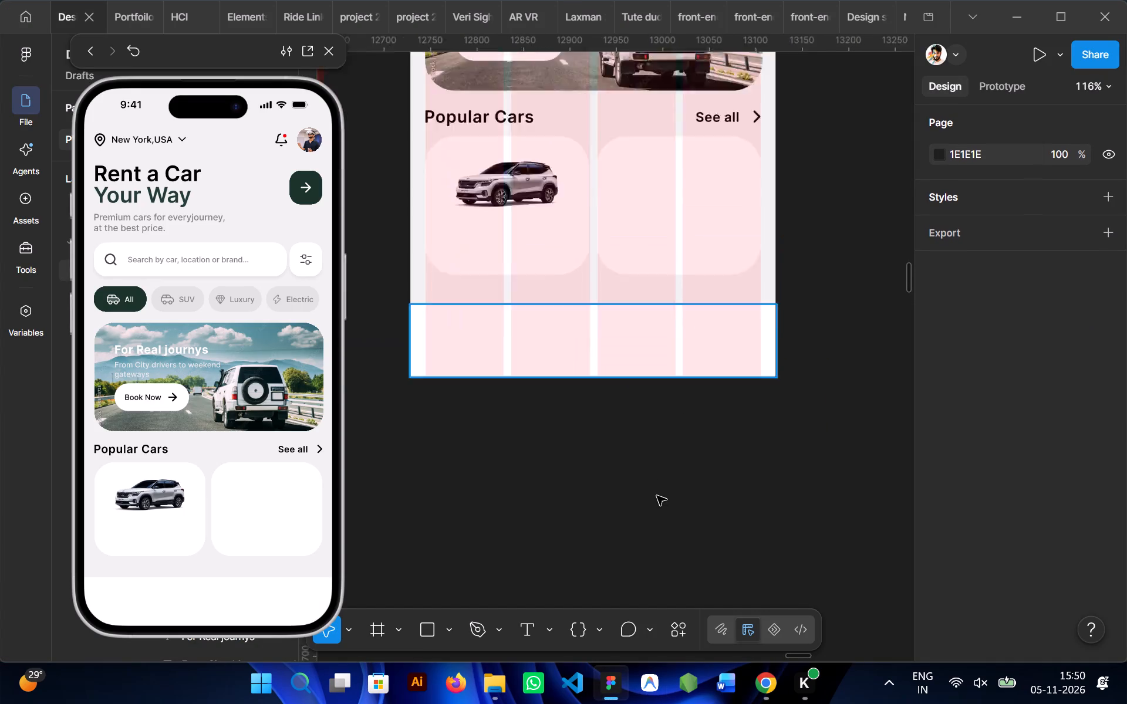
{"action": "left_click", "coordinate": [625, 525]}
{"action": "key", "text": "ctrl+v"}
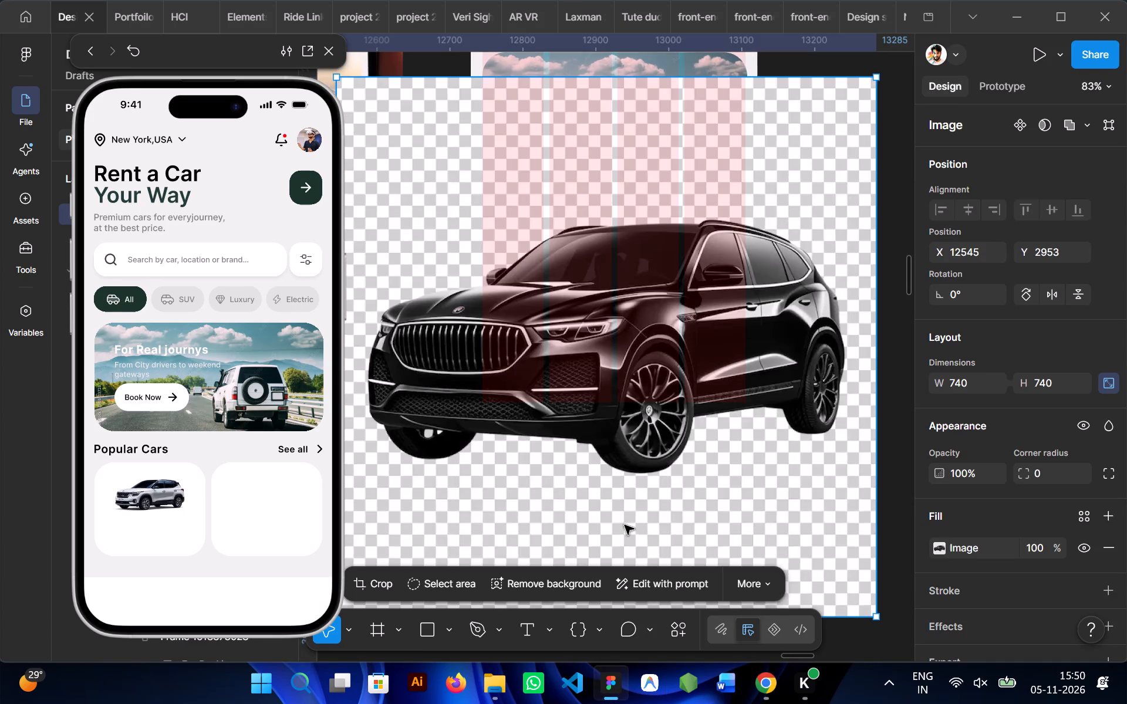
{"action": "left_click_drag", "start_coordinate": [632, 327], "coordinate": [634, 508]}
{"action": "scroll", "coordinate": [634, 508], "scroll_direction": "down", "scroll_amount": 1}
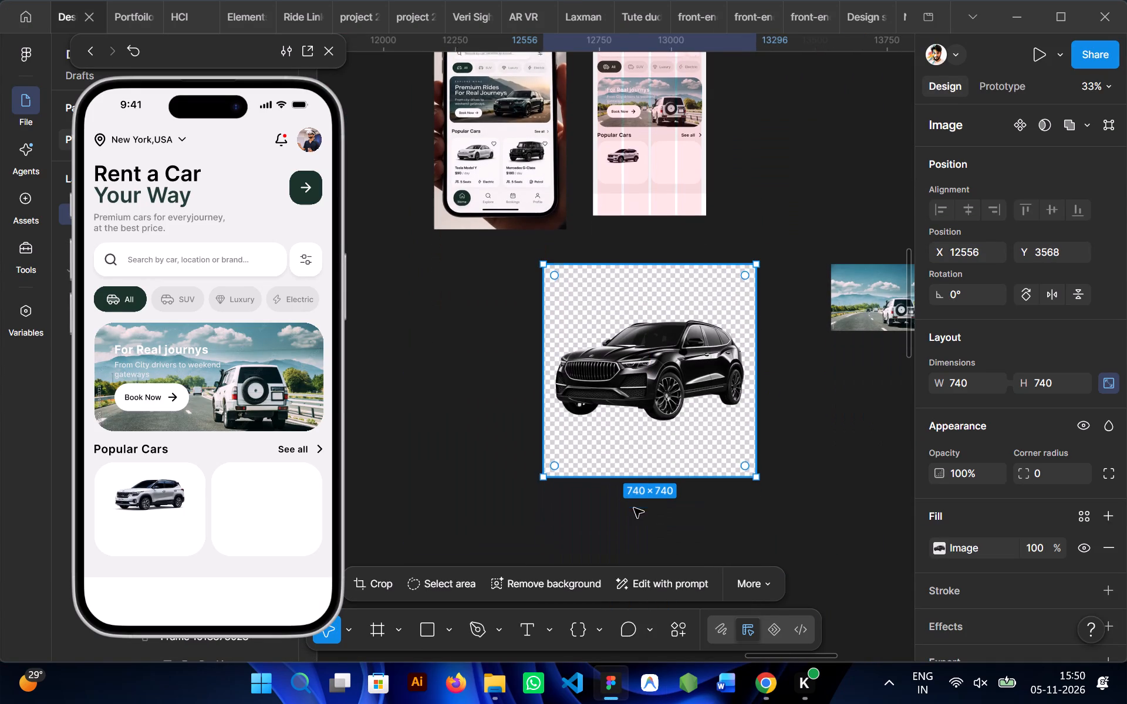
Remove the background from the pasted black SUV image.
{"action": "left_click", "coordinate": [559, 585]}
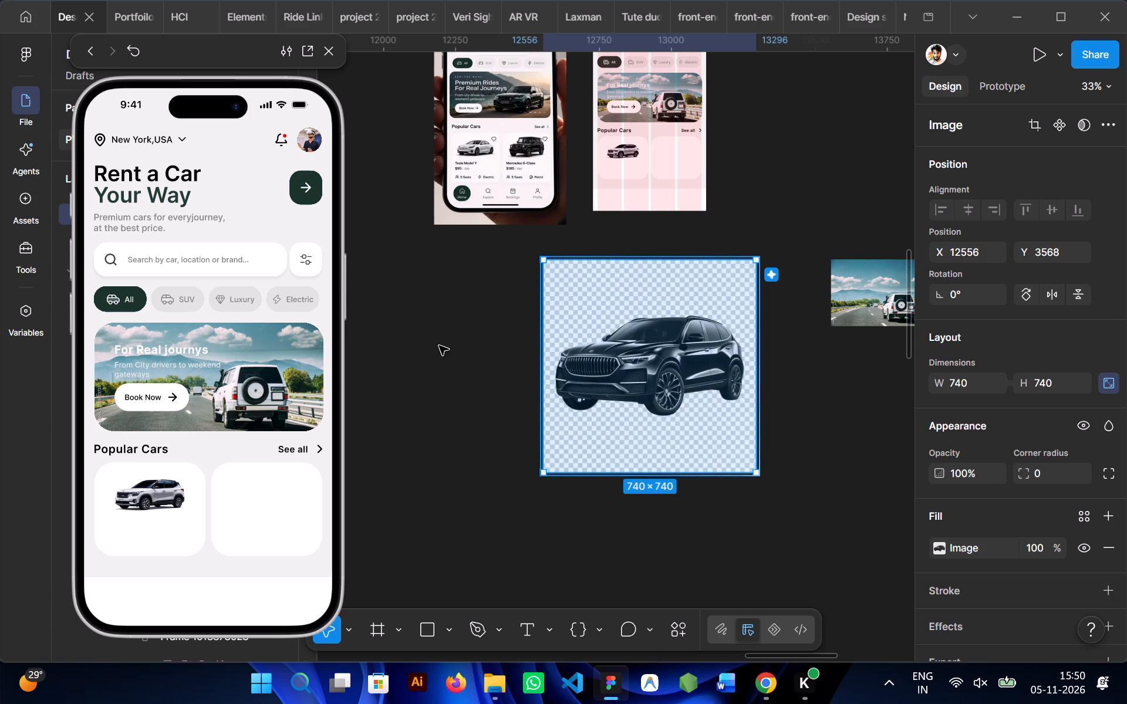
{"action": "left_click", "coordinate": [450, 396]}
Scale the black SUV image down proportionally to about 173 × 173 and move it just below the home screen frame.
{"action": "left_click", "coordinate": [677, 385]}
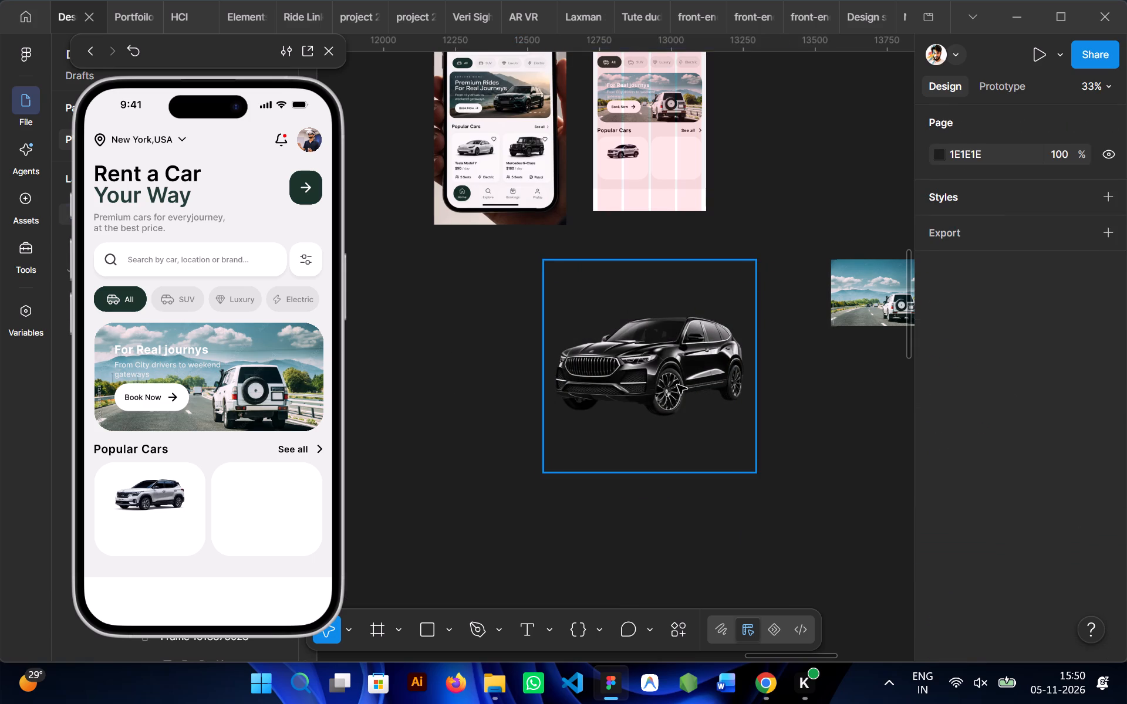
{"action": "left_click_drag", "start_coordinate": [751, 264], "coordinate": [676, 362]}
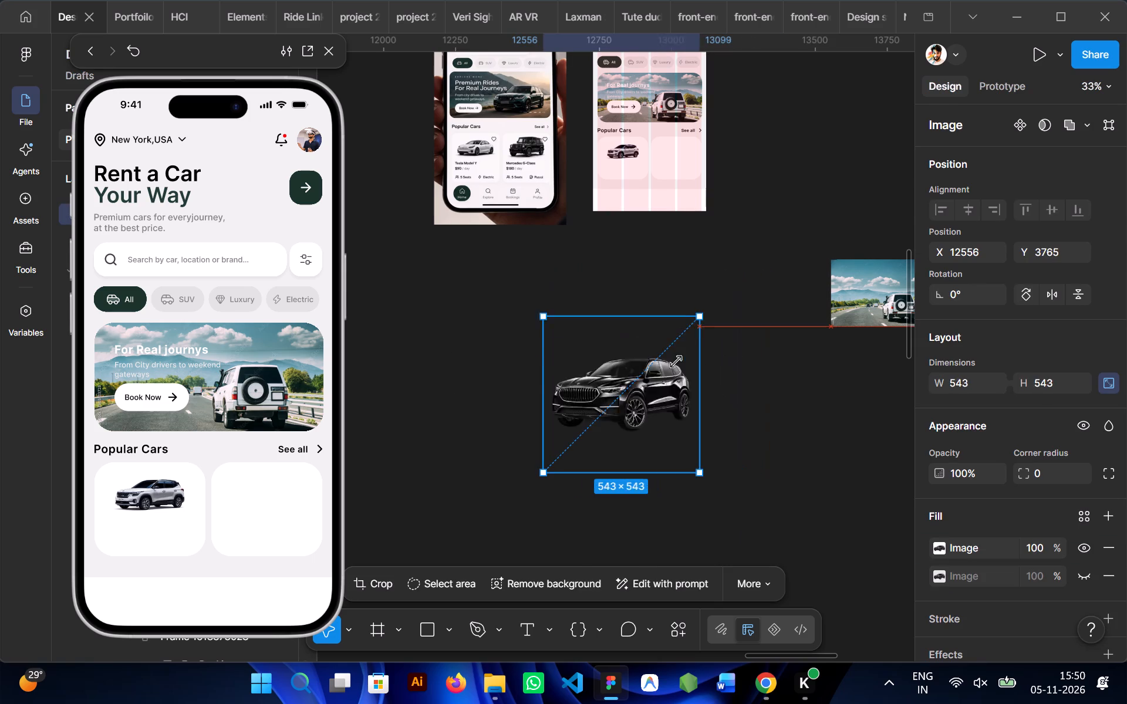
{"action": "left_click_drag", "start_coordinate": [676, 362], "coordinate": [593, 435]}
{"action": "left_click_drag", "start_coordinate": [569, 446], "coordinate": [672, 269]}
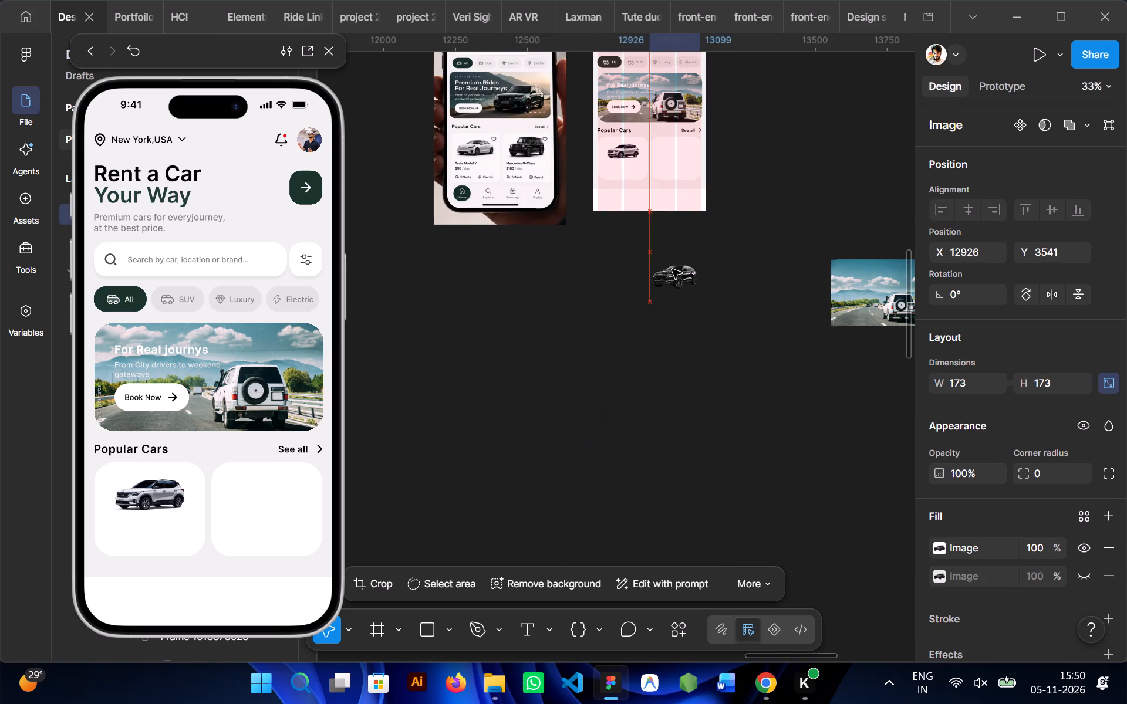
{"action": "left_click_drag", "start_coordinate": [672, 269], "coordinate": [672, 268]}
Crop the empty space above and below the black SUV so the image is about 173 × 93.
{"action": "scroll", "coordinate": [672, 268], "scroll_direction": "up", "scroll_amount": 1}
{"action": "double_click", "coordinate": [688, 374]}
{"action": "scroll", "coordinate": [621, 416], "scroll_direction": "left", "scroll_amount": 1}
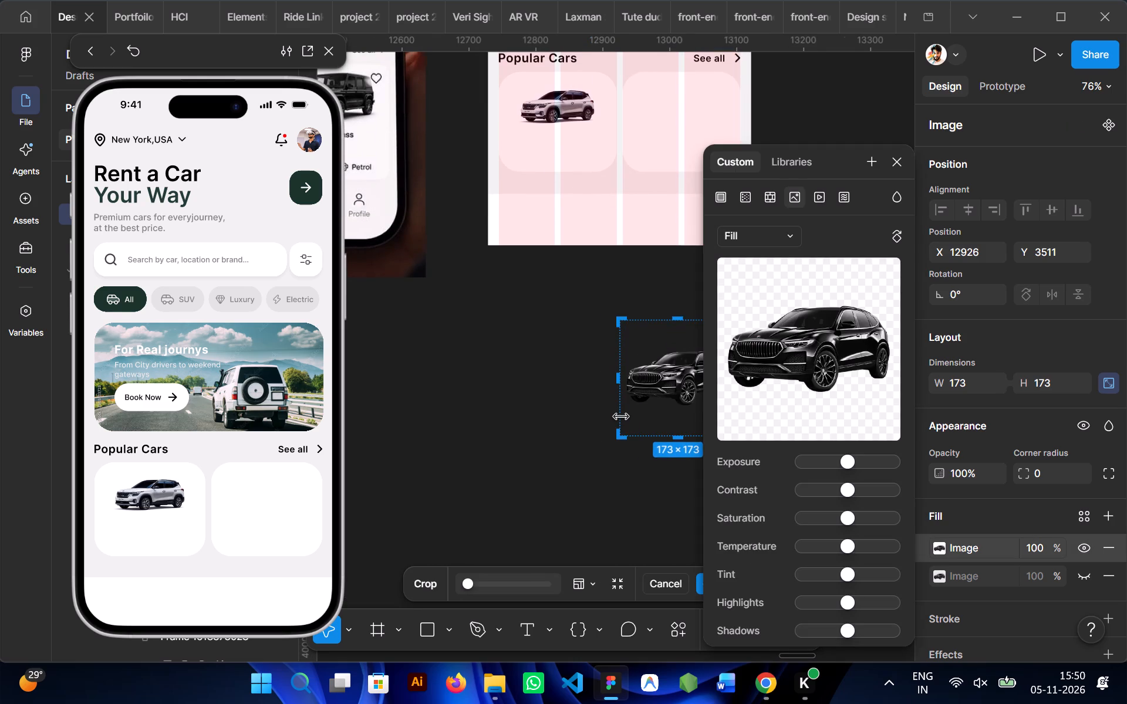
{"action": "scroll", "coordinate": [621, 416], "scroll_direction": "left", "scroll_amount": 1}
{"action": "scroll", "coordinate": [545, 443], "scroll_direction": "right", "scroll_amount": 1}
{"action": "scroll", "coordinate": [545, 443], "scroll_direction": "left", "scroll_amount": 1}
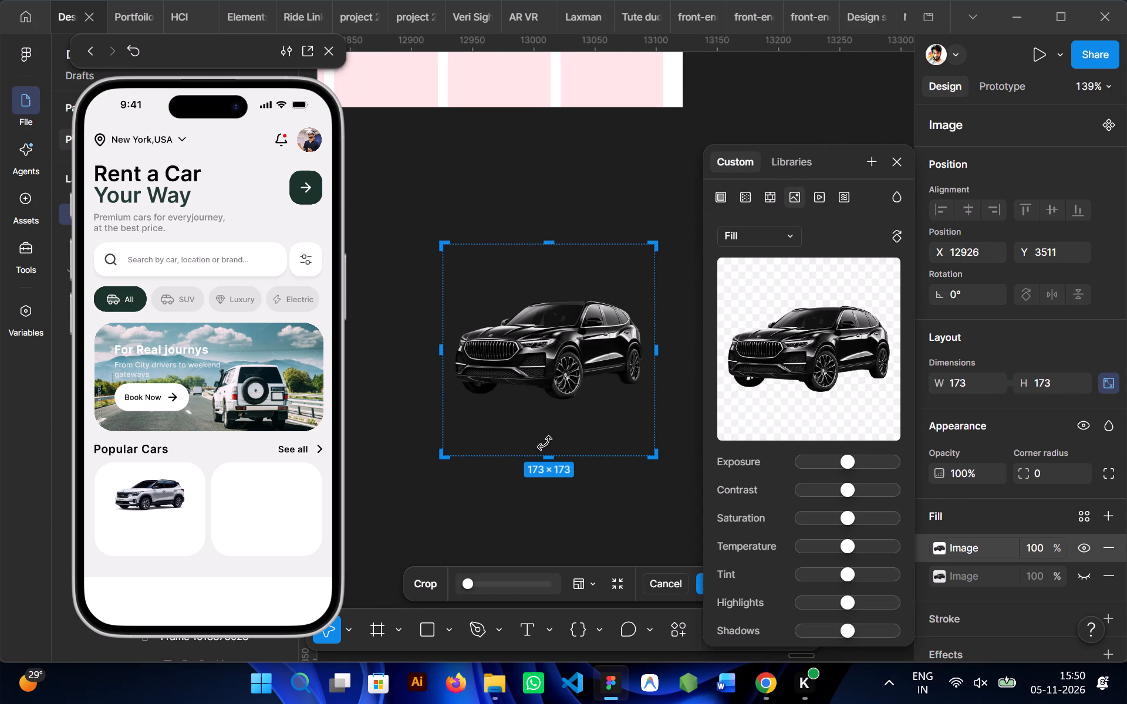
{"action": "left_click_drag", "start_coordinate": [540, 475], "coordinate": [542, 421]}
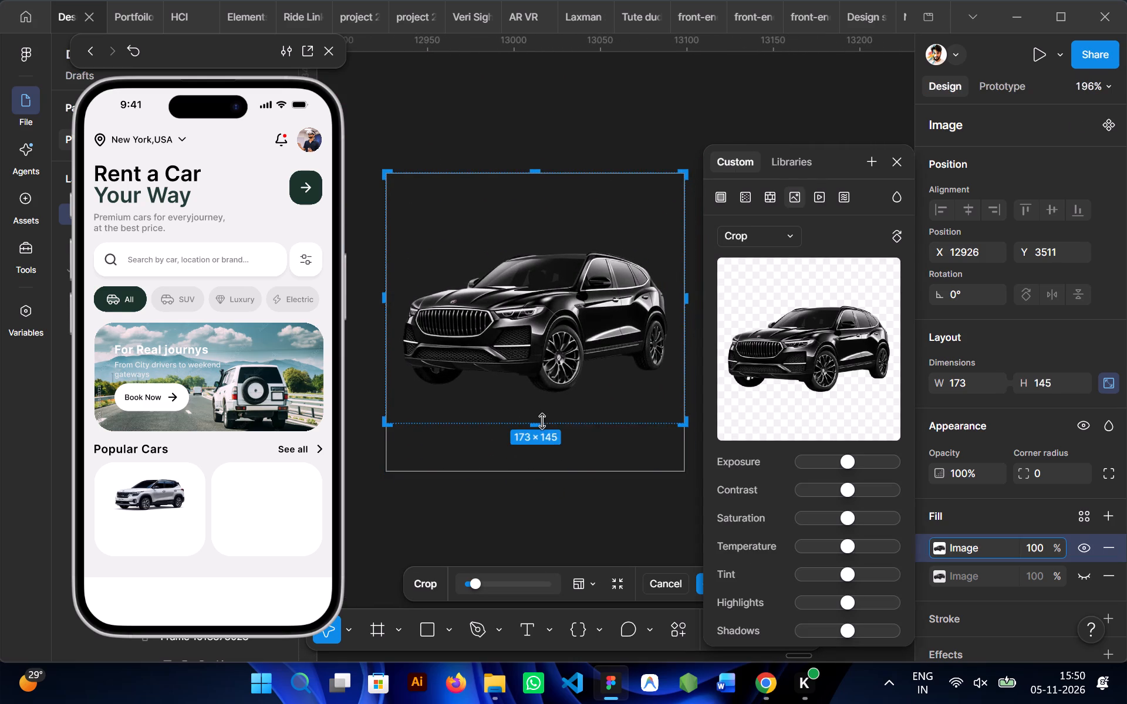
{"action": "left_click_drag", "start_coordinate": [542, 421], "coordinate": [542, 405]}
{"action": "left_click_drag", "start_coordinate": [538, 175], "coordinate": [551, 243]}
{"action": "double_click", "coordinate": [528, 127]}
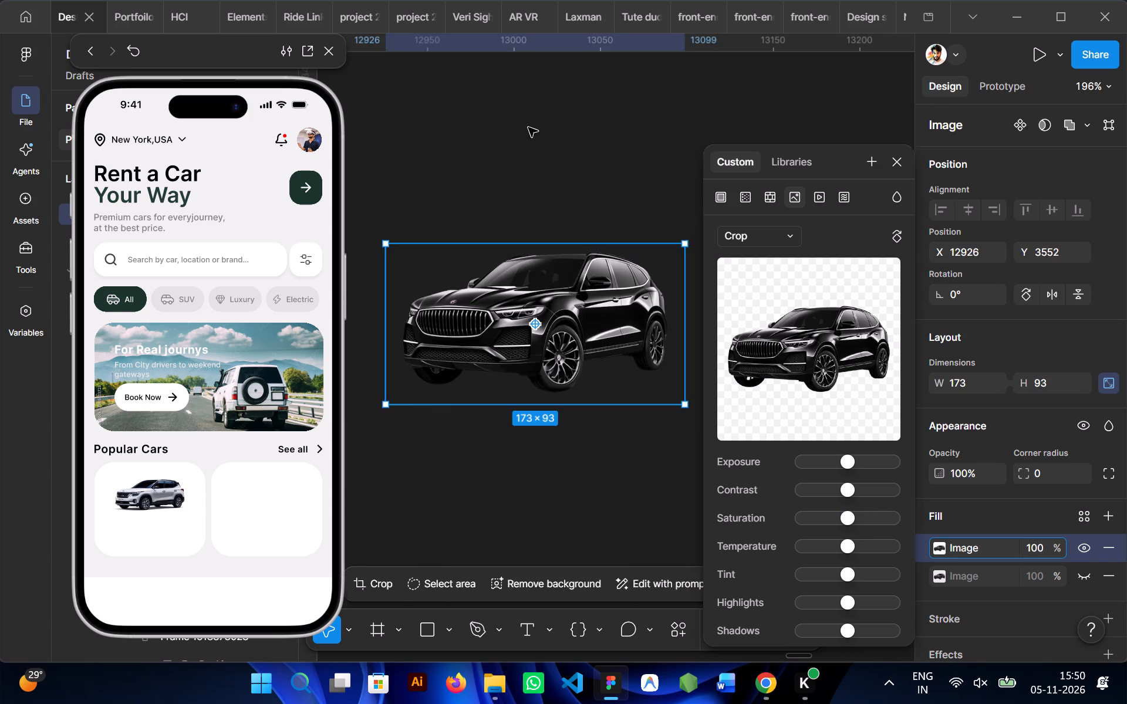
Scale the cropped black SUV to about 108 × 58 and center it in the upper part of the second Popular Cars card.
{"action": "scroll", "coordinate": [528, 127], "scroll_direction": "up", "scroll_amount": 1}
{"action": "left_click", "coordinate": [549, 293]}
{"action": "scroll", "coordinate": [549, 293], "scroll_direction": "right", "scroll_amount": 1}
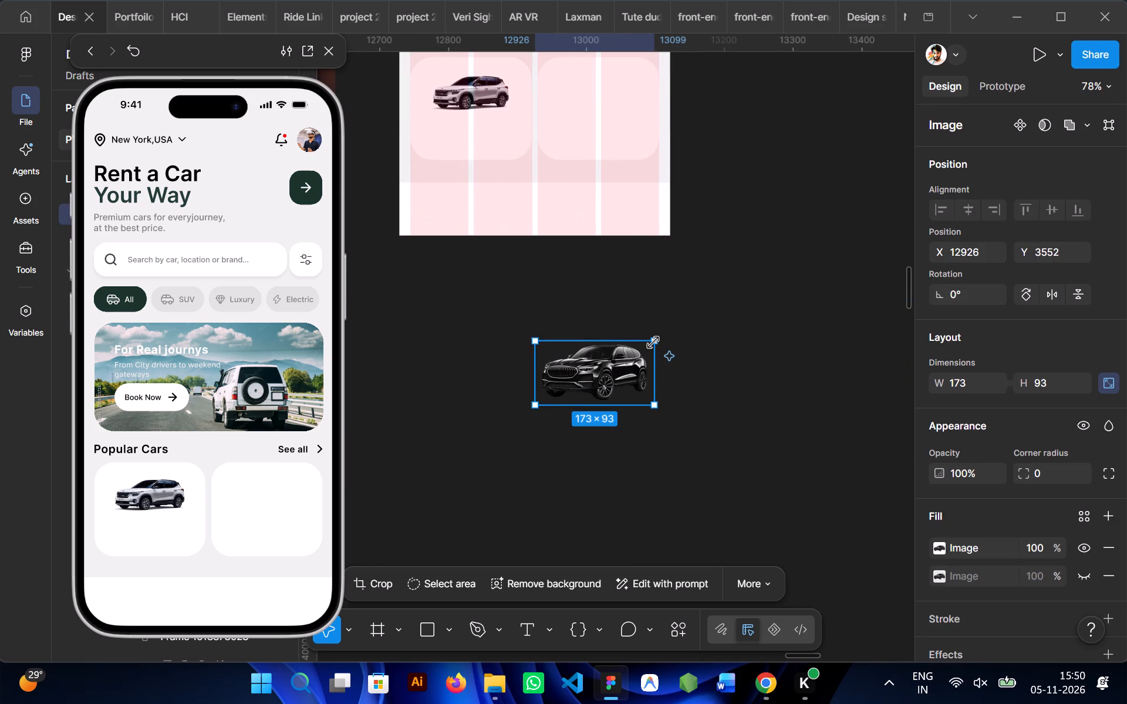
{"action": "left_click_drag", "start_coordinate": [653, 344], "coordinate": [608, 365]}
{"action": "left_click_drag", "start_coordinate": [574, 390], "coordinate": [586, 92]}
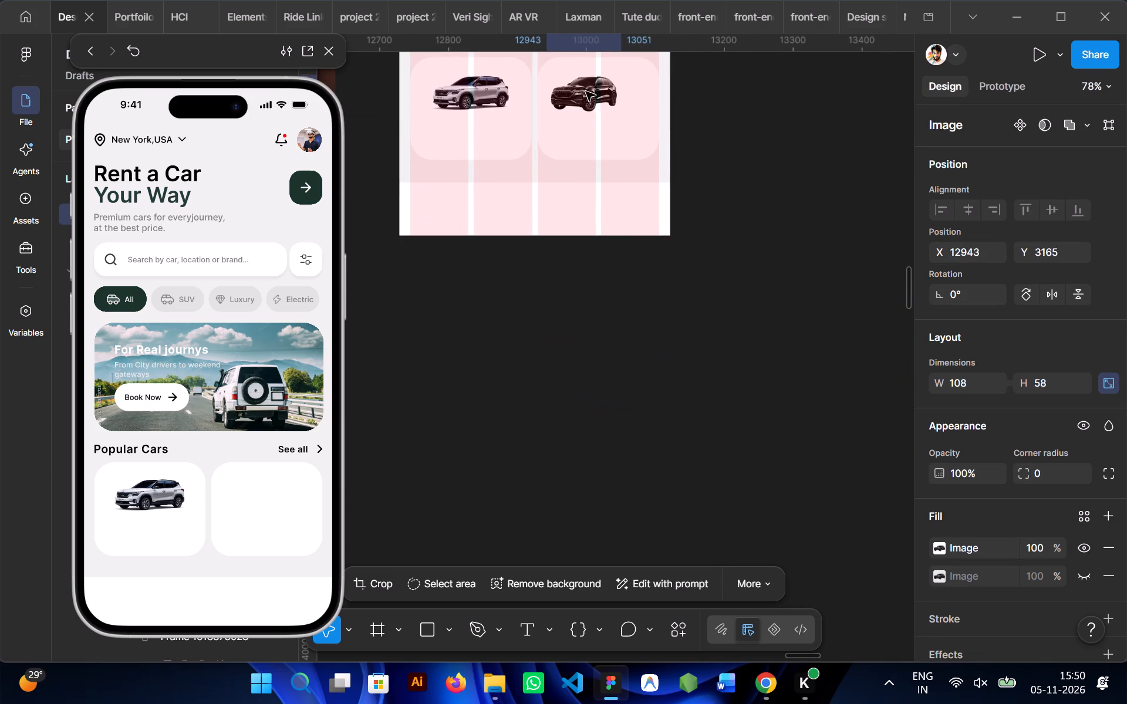
{"action": "left_click_drag", "start_coordinate": [586, 92], "coordinate": [586, 96]}
{"action": "scroll", "coordinate": [586, 96], "scroll_direction": "up", "scroll_amount": 1}
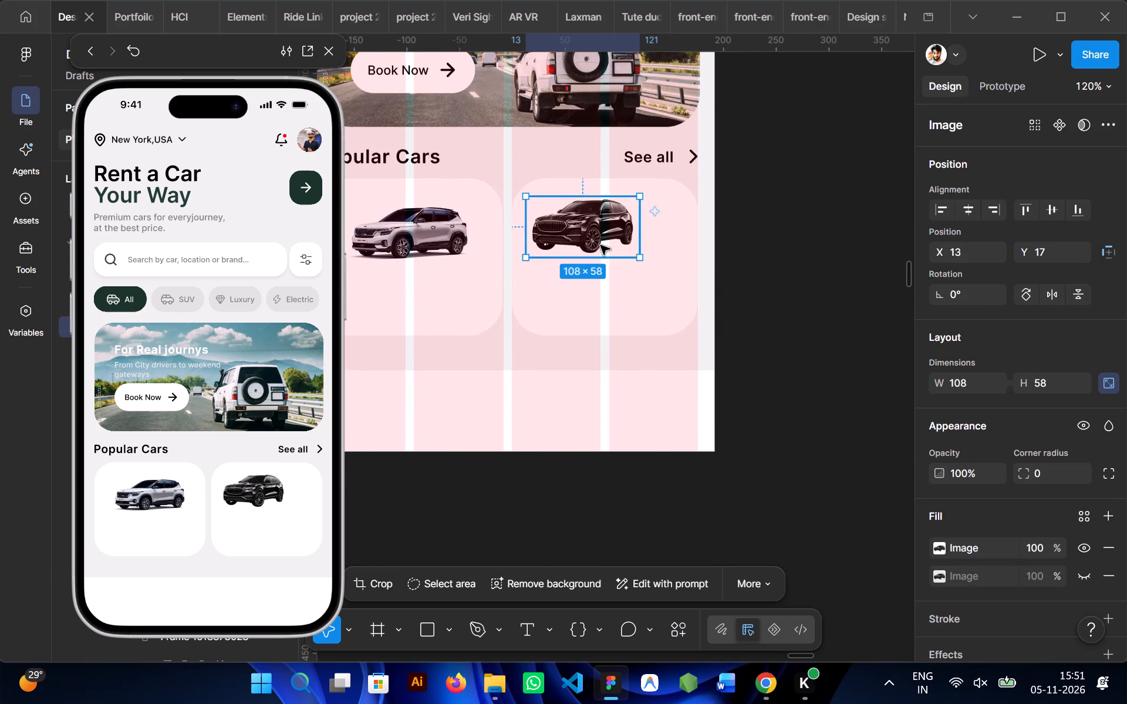
{"action": "scroll", "coordinate": [600, 245], "scroll_direction": "right", "scroll_amount": 1}
{"action": "left_click_drag", "start_coordinate": [605, 261], "coordinate": [635, 282]}
{"action": "left_click", "coordinate": [859, 316]}
Draw a thin frame about 89 × 2 just beneath the black SUV's wheels in the second Popular Cars card.
{"action": "key", "text": "f"}
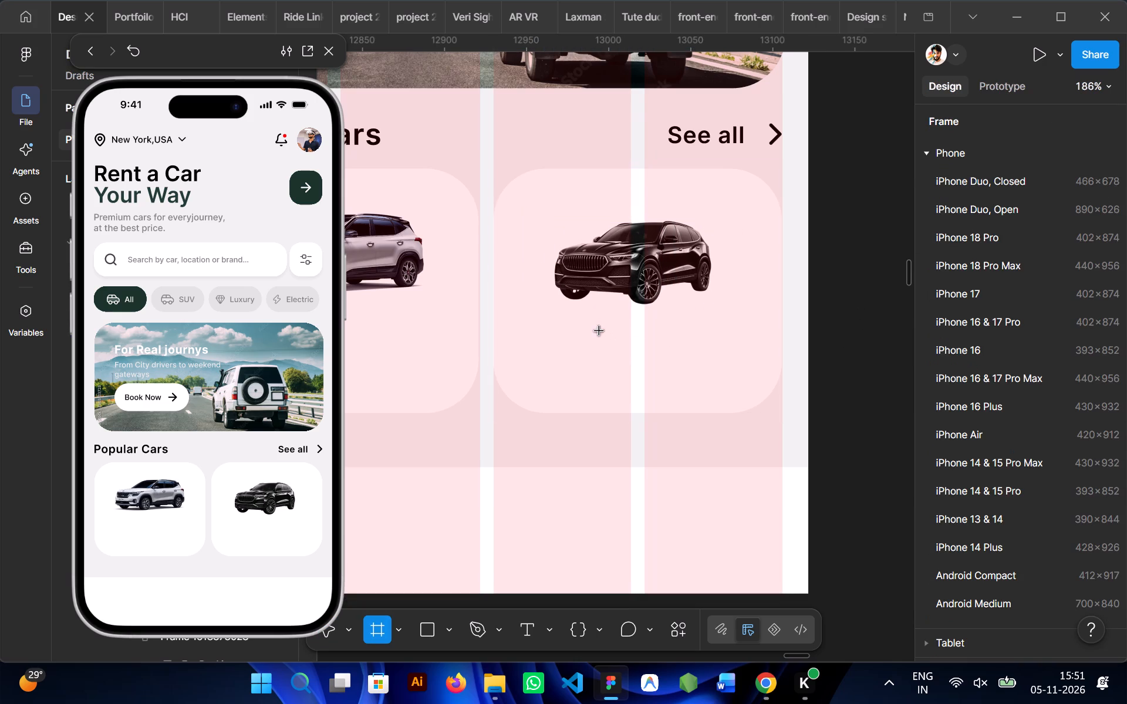
{"action": "left_click_drag", "start_coordinate": [559, 315], "coordinate": [700, 311]}
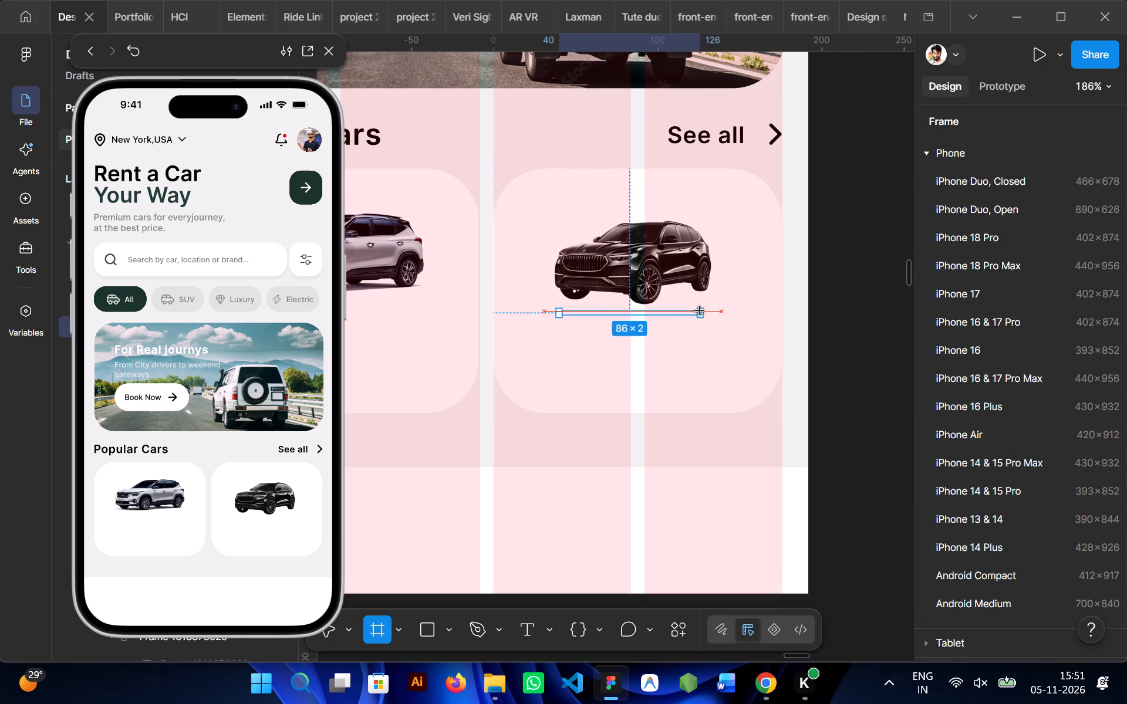
{"action": "left_click_drag", "start_coordinate": [700, 311], "coordinate": [704, 311]}
{"action": "scroll", "coordinate": [940, 424], "scroll_direction": "down", "scroll_amount": 3}
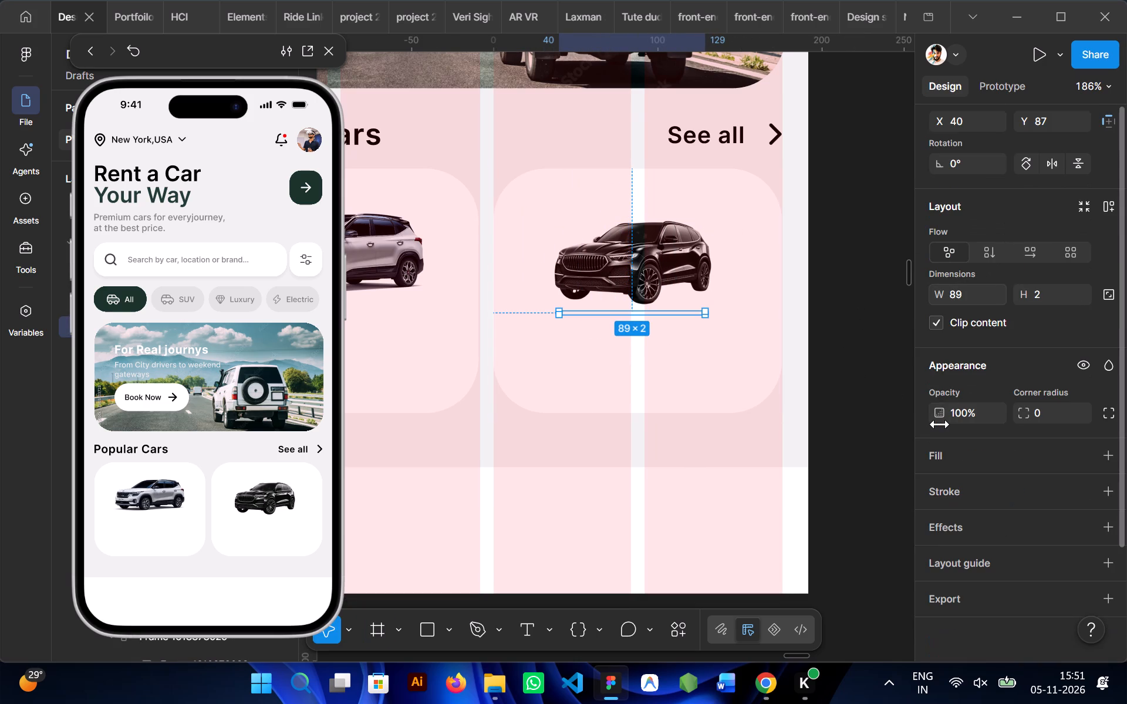
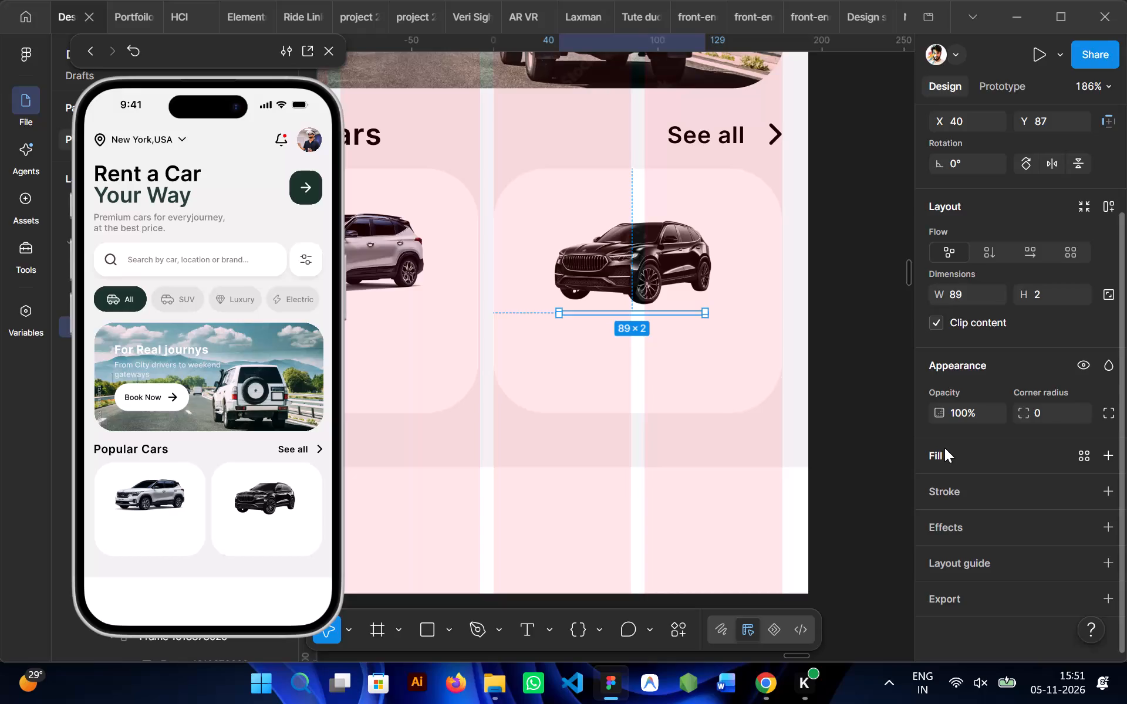
Fill the thin frame beneath the black SUV with solid black, 000000.
{"action": "left_click", "coordinate": [1108, 449]}
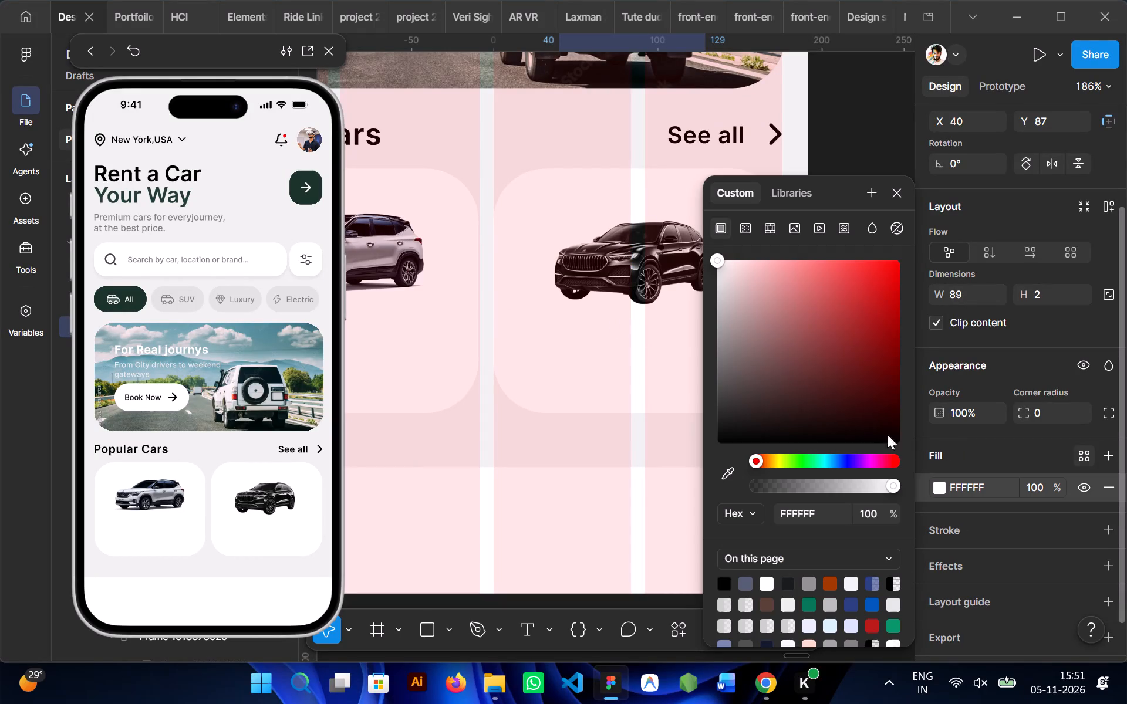
{"action": "left_click_drag", "start_coordinate": [735, 314], "coordinate": [690, 494]}
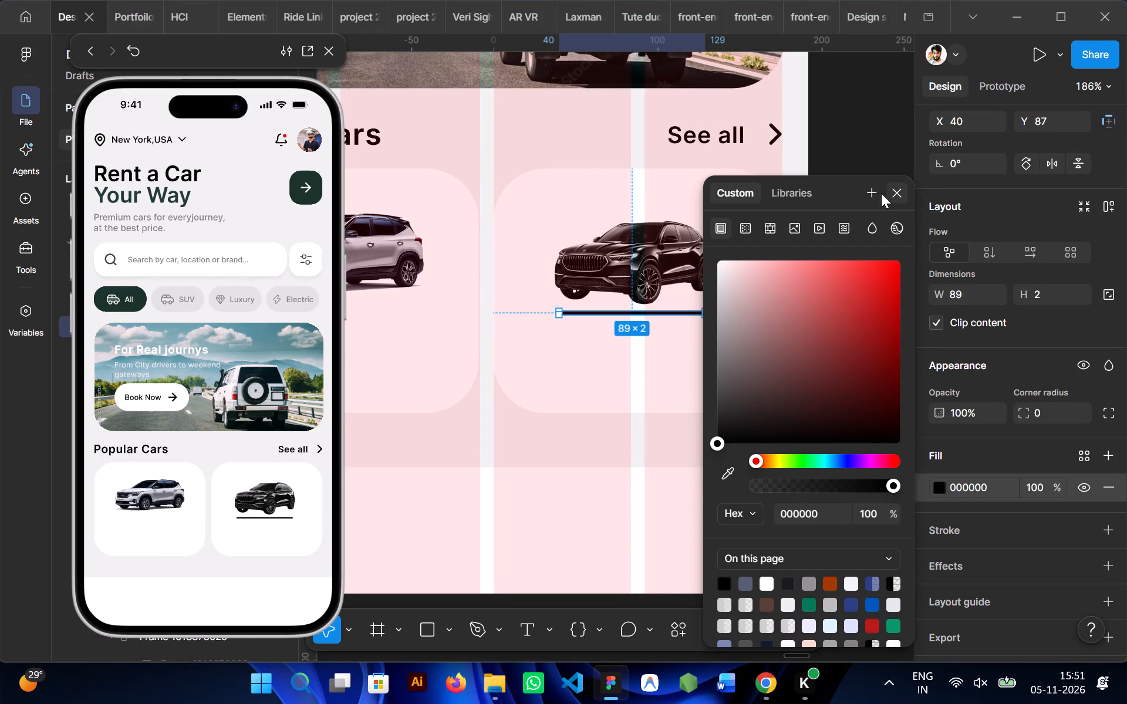
{"action": "left_click", "coordinate": [897, 192]}
Add a uniform layer blur of 13.4 to the thin black frame beneath the SUV.
{"action": "scroll", "coordinate": [994, 445], "scroll_direction": "down", "scroll_amount": 1}
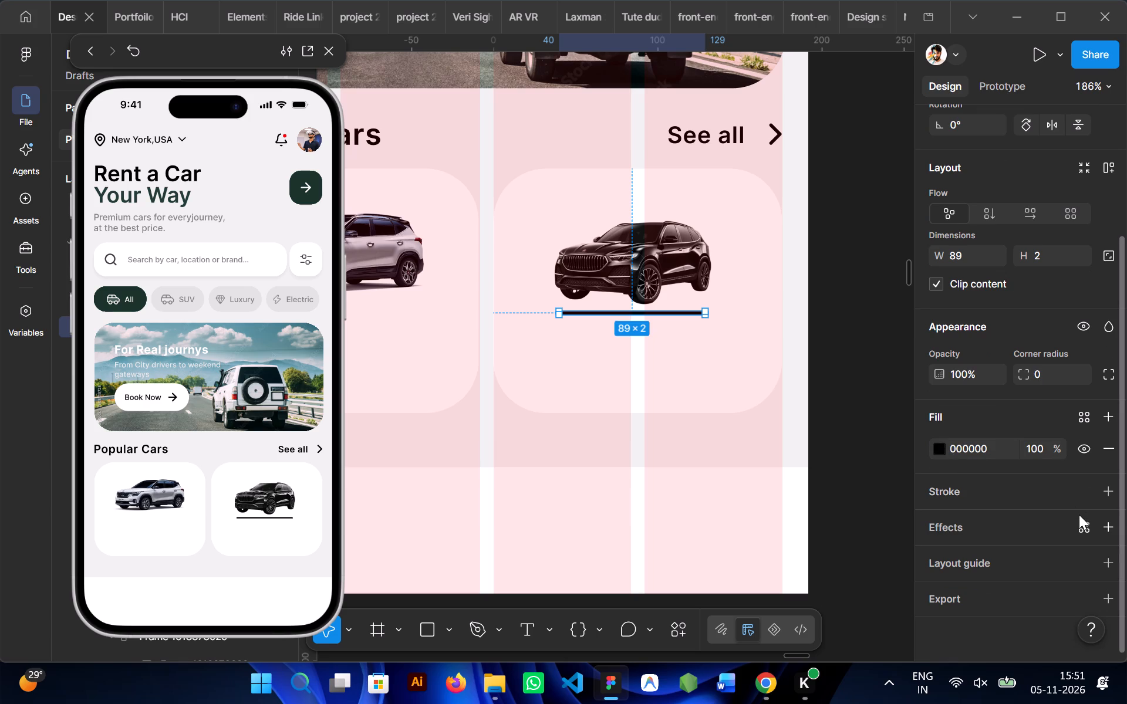
{"action": "left_click", "coordinate": [1111, 534]}
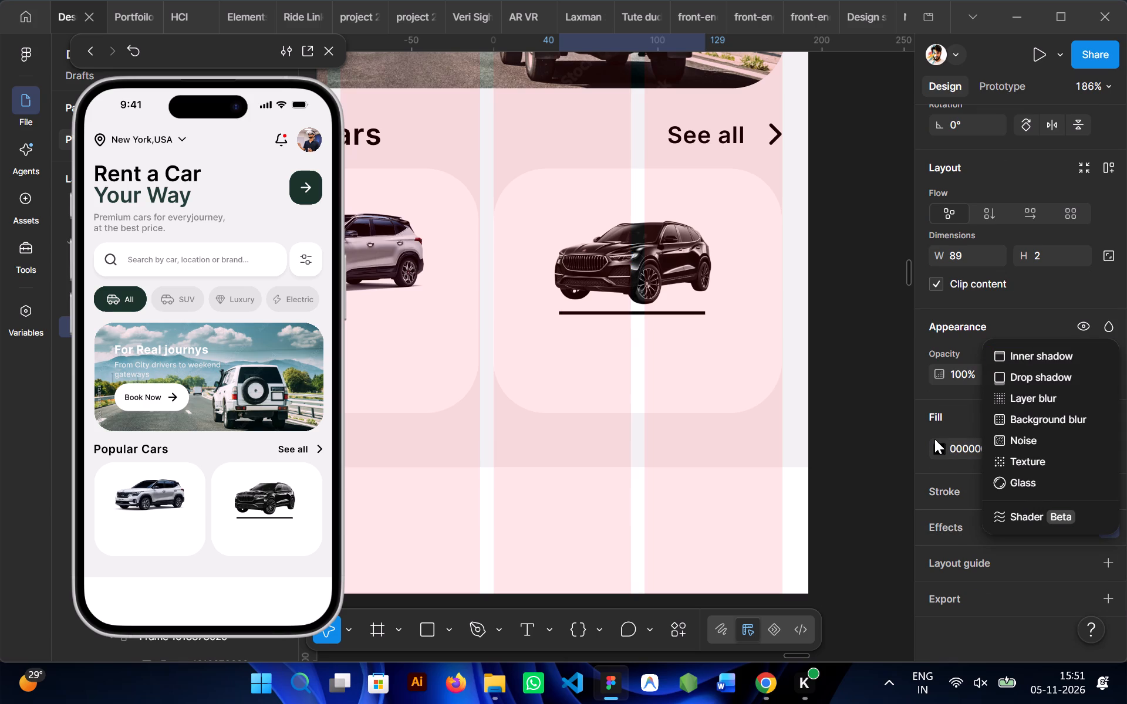
{"action": "left_click", "coordinate": [1009, 400]}
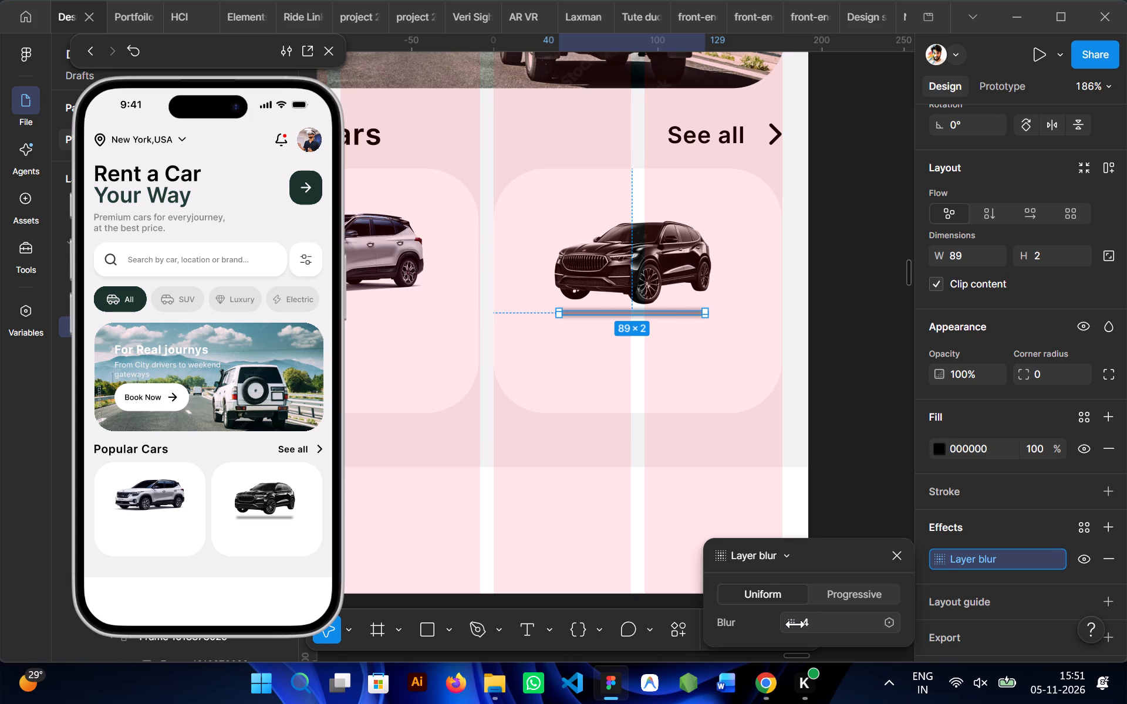
{"action": "left_click_drag", "start_coordinate": [791, 624], "coordinate": [538, 343]}
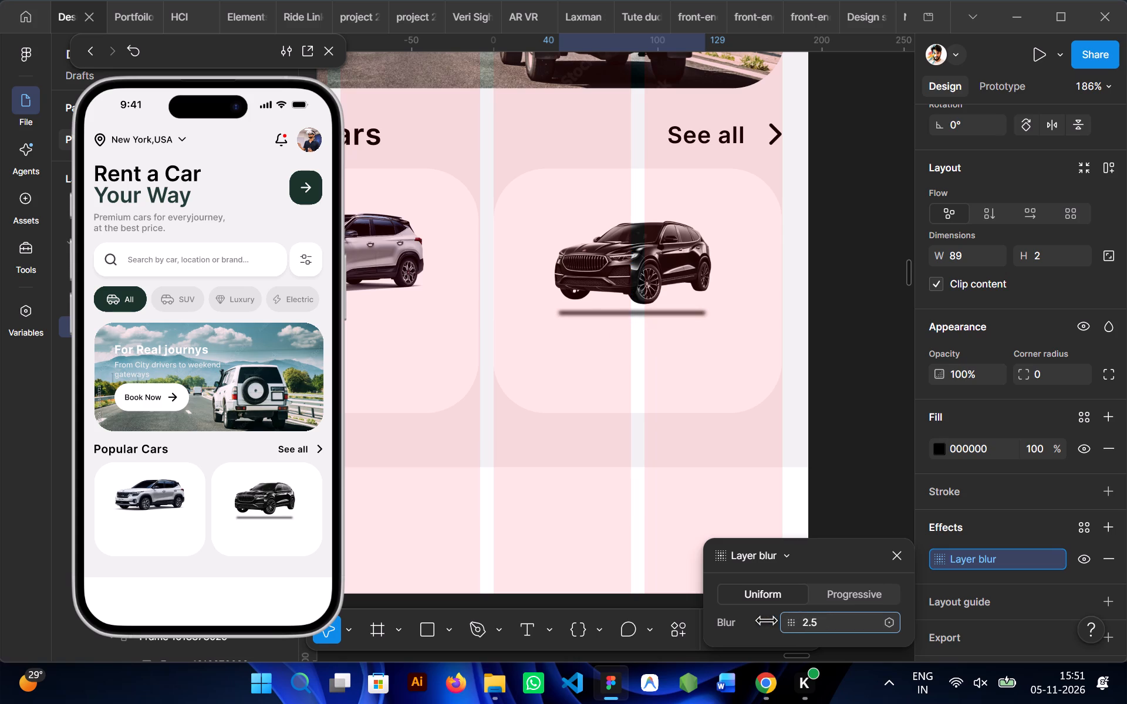
{"action": "left_click_drag", "start_coordinate": [538, 343], "coordinate": [730, 320]}
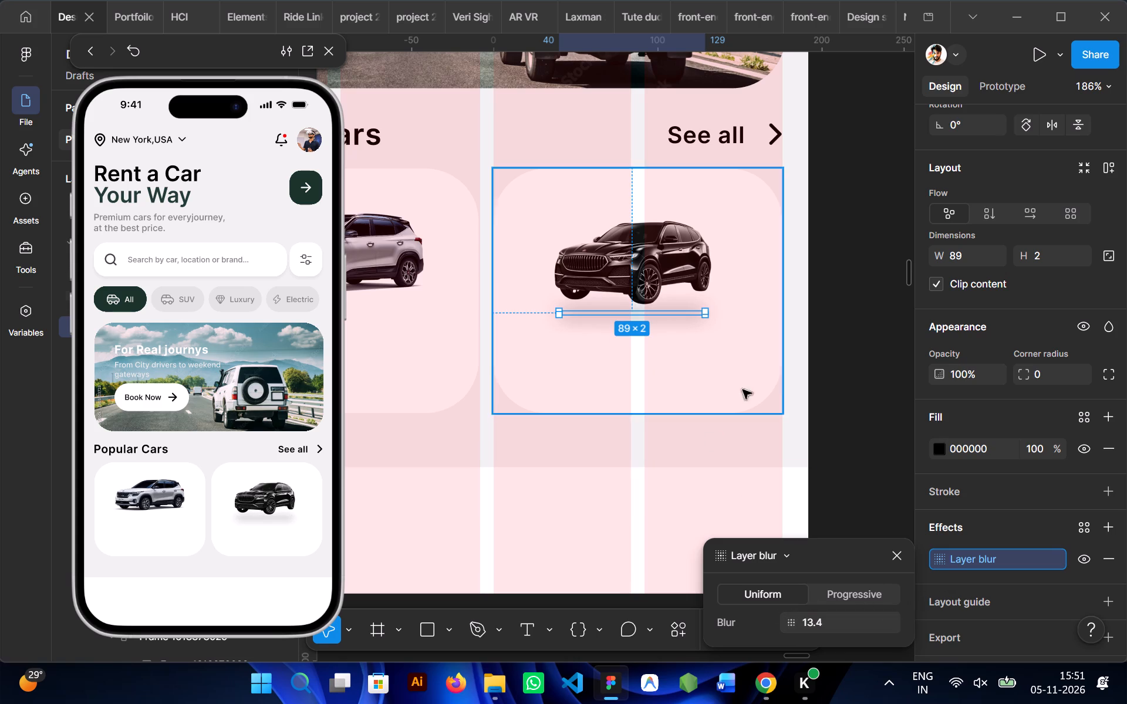
{"action": "left_click", "coordinate": [822, 378]}
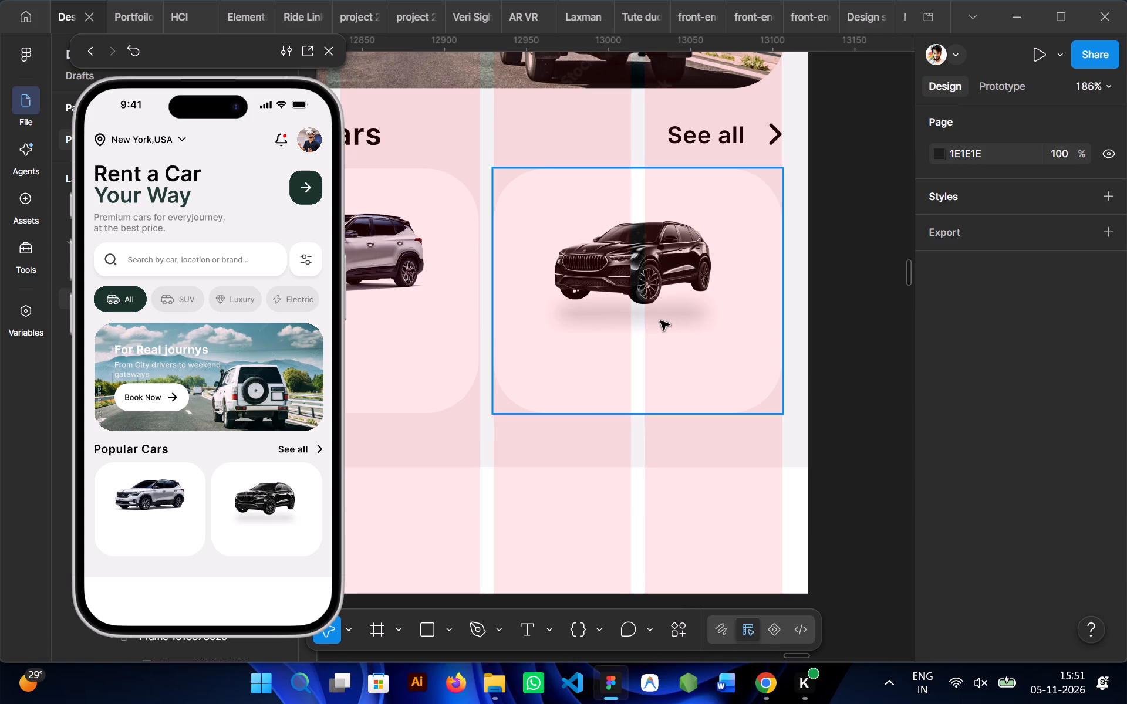
Move the blurred shadow strip up under the black SUV's wheels, to X 39 and Y 81 within its card.
{"action": "triple_click", "coordinate": [652, 319]}
{"action": "triple_click", "coordinate": [683, 320]}
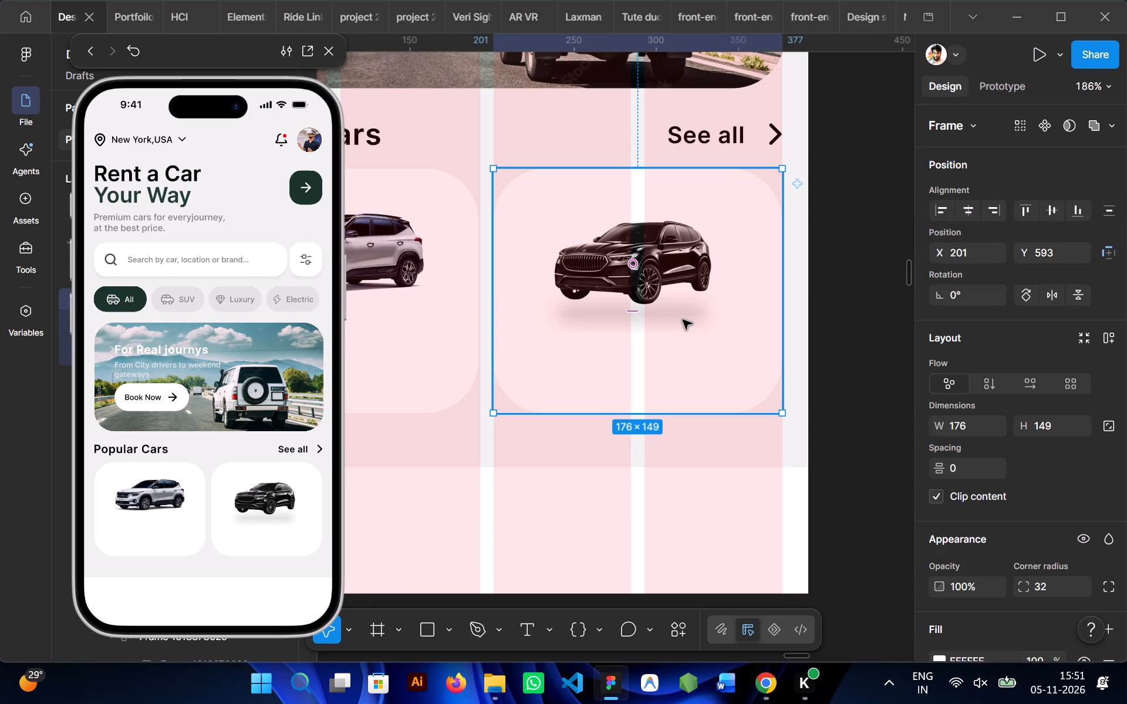
{"action": "left_click", "coordinate": [846, 308]}
{"action": "left_click", "coordinate": [662, 312], "text": "ctrl"}
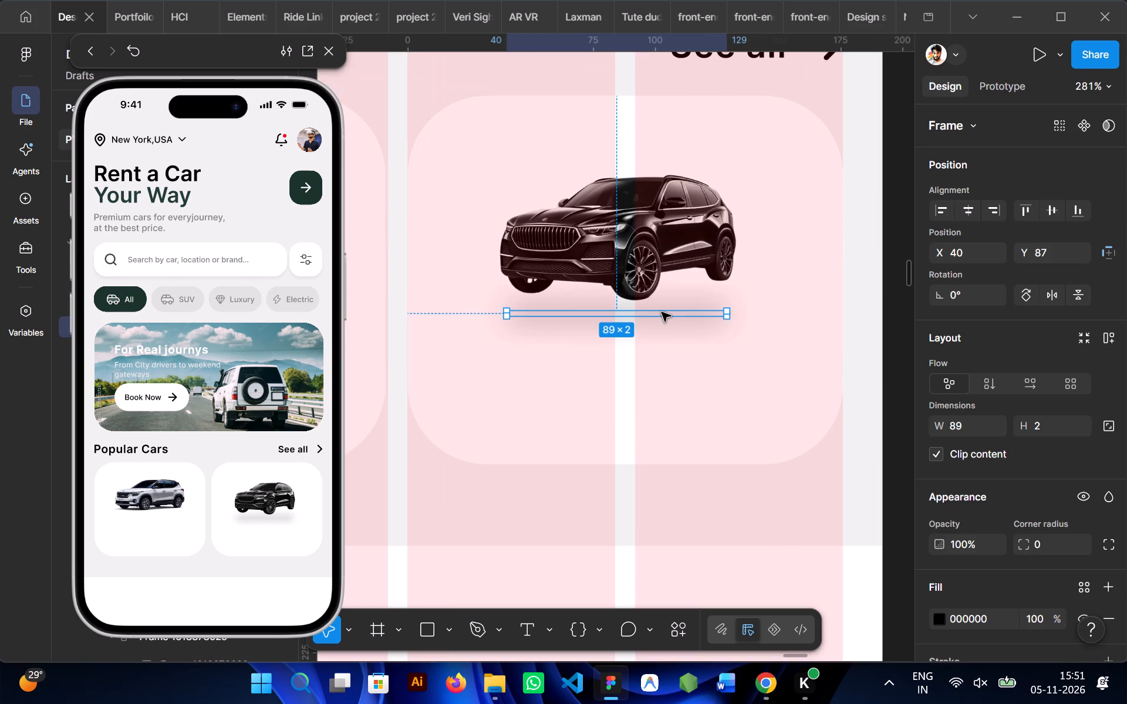
{"action": "key", "text": "Up"}
{"action": "key", "text": "Up"}
{"action": "key", "text": "Up"}
{"action": "key", "text": "Up"}
{"action": "key", "text": "Up"}
{"action": "key", "text": "Up"}
{"action": "key", "text": "Up"}
{"action": "key", "text": "Up"}
{"action": "key", "text": "Up"}
{"action": "key", "text": "Up"}
{"action": "key", "text": "Up"}
{"action": "key", "text": "Up"}
{"action": "key", "text": "Down"}
{"action": "key", "text": "Down"}
{"action": "key", "text": "Down"}
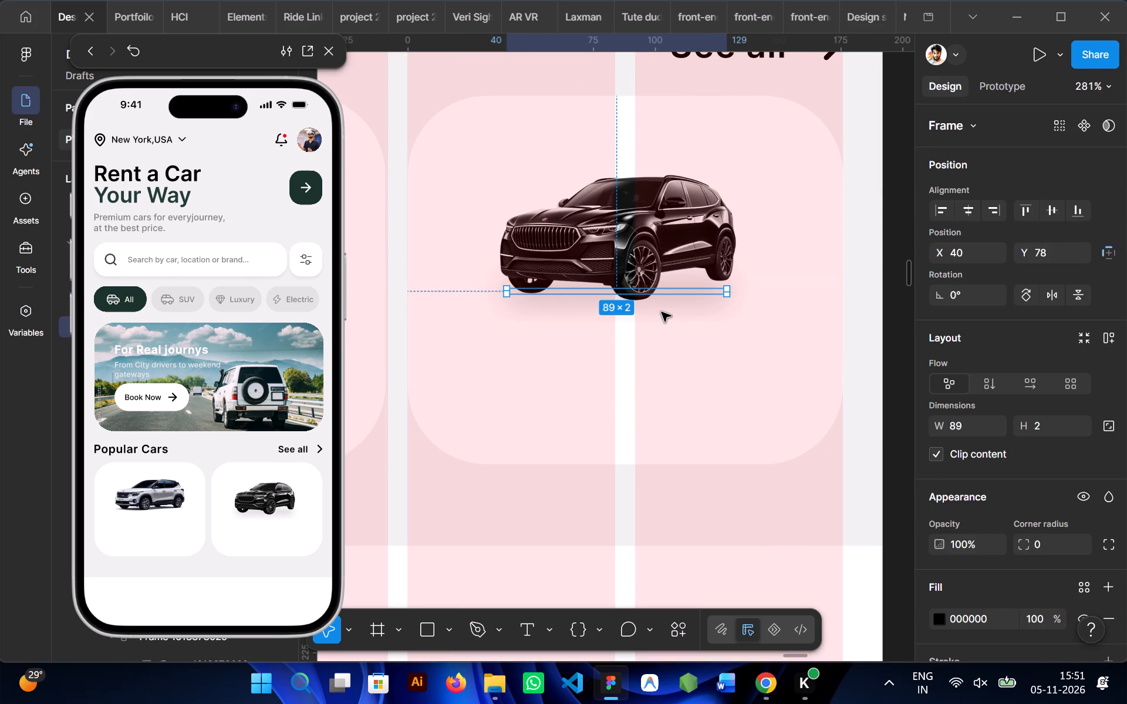
{"action": "key", "text": "Down"}
{"action": "key", "text": "Left"}
{"action": "key", "text": "Down"}
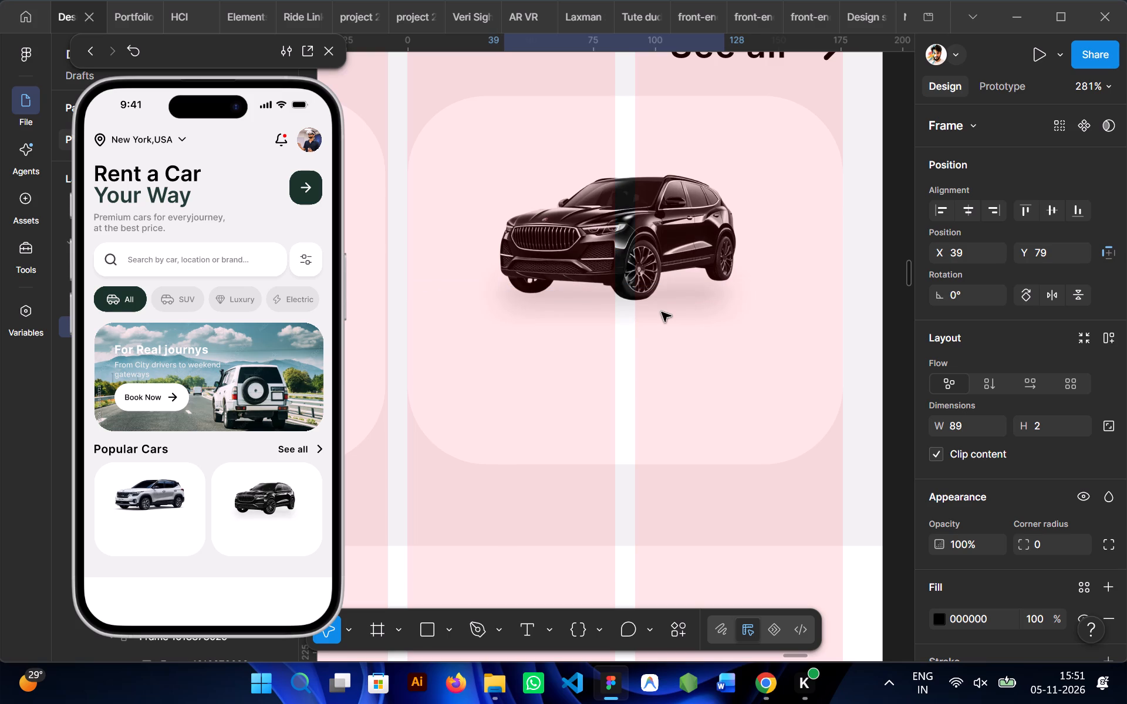
{"action": "key", "text": "Down"}
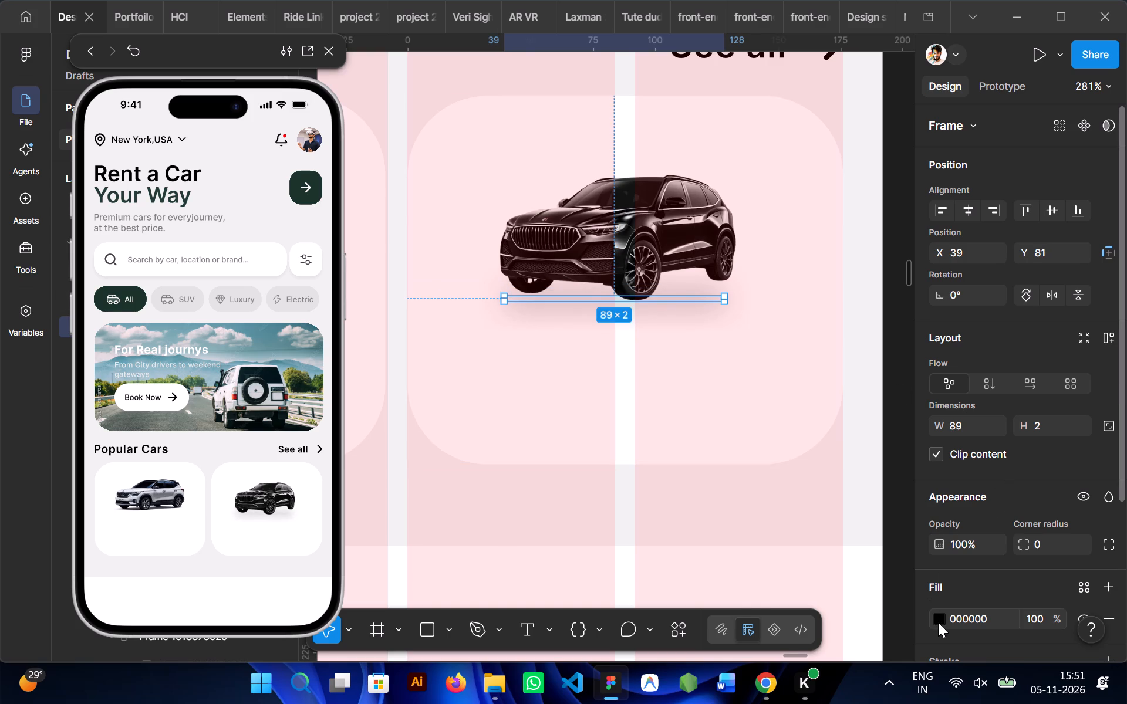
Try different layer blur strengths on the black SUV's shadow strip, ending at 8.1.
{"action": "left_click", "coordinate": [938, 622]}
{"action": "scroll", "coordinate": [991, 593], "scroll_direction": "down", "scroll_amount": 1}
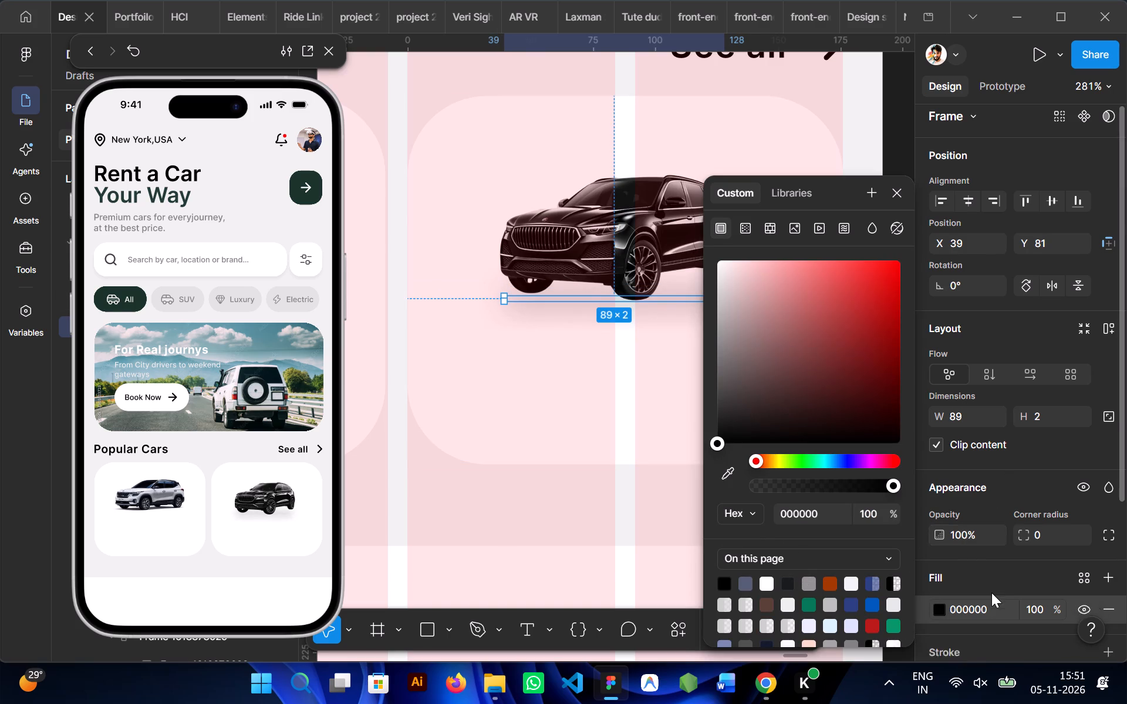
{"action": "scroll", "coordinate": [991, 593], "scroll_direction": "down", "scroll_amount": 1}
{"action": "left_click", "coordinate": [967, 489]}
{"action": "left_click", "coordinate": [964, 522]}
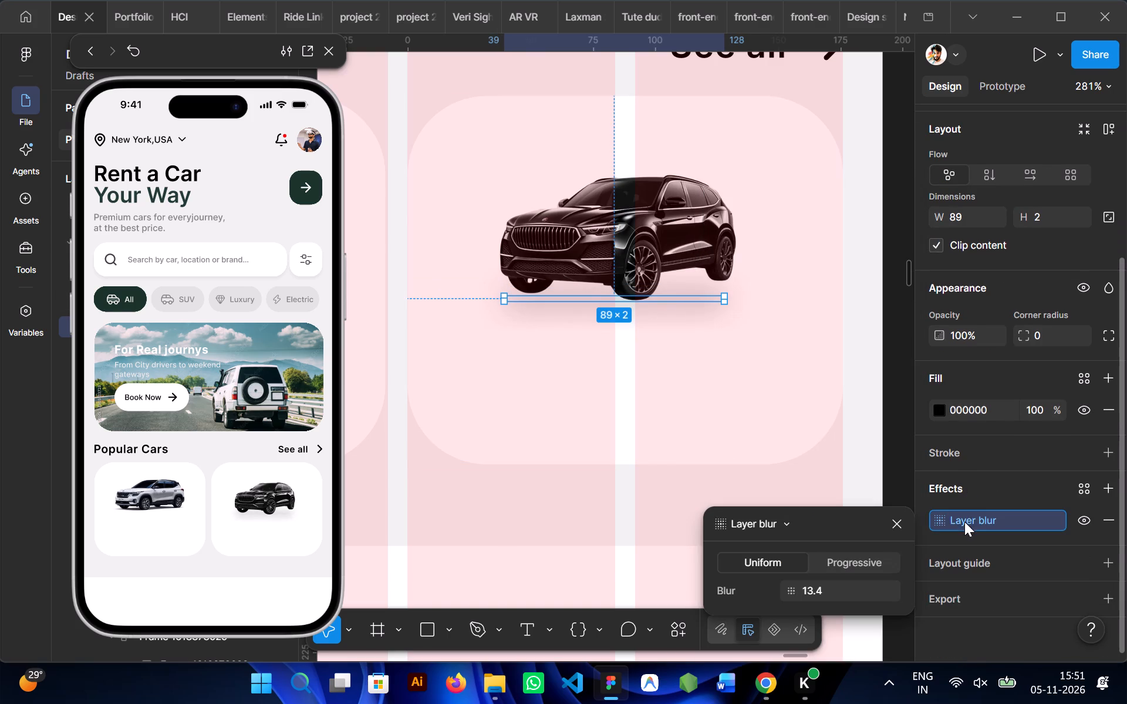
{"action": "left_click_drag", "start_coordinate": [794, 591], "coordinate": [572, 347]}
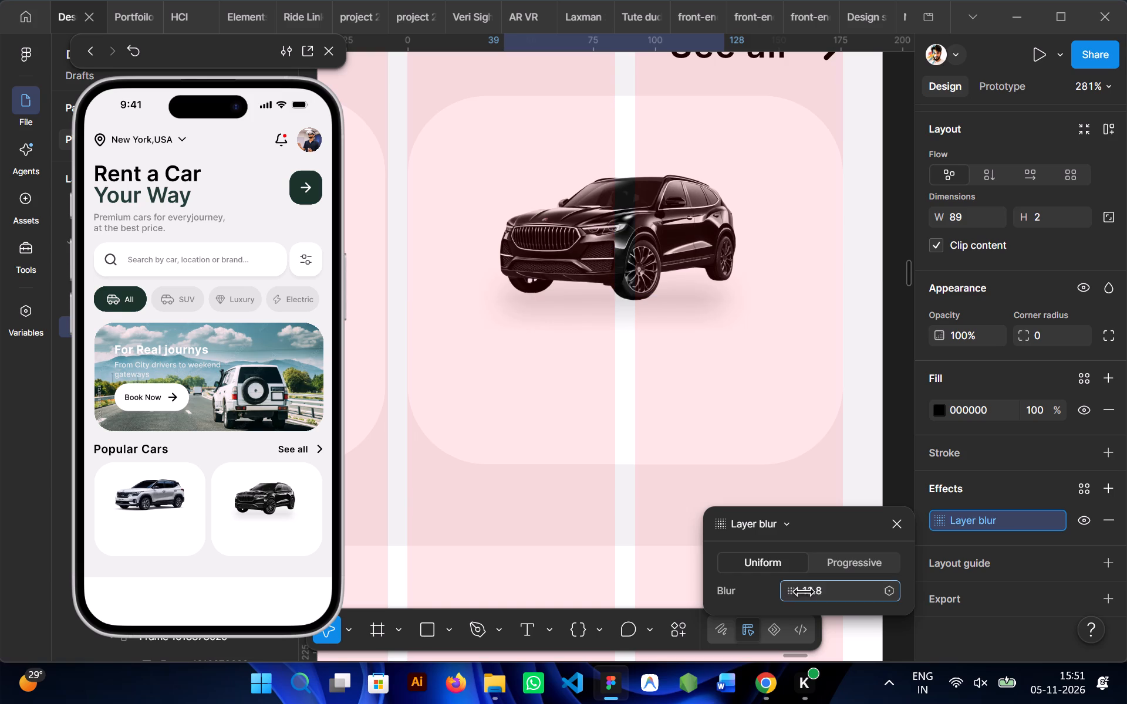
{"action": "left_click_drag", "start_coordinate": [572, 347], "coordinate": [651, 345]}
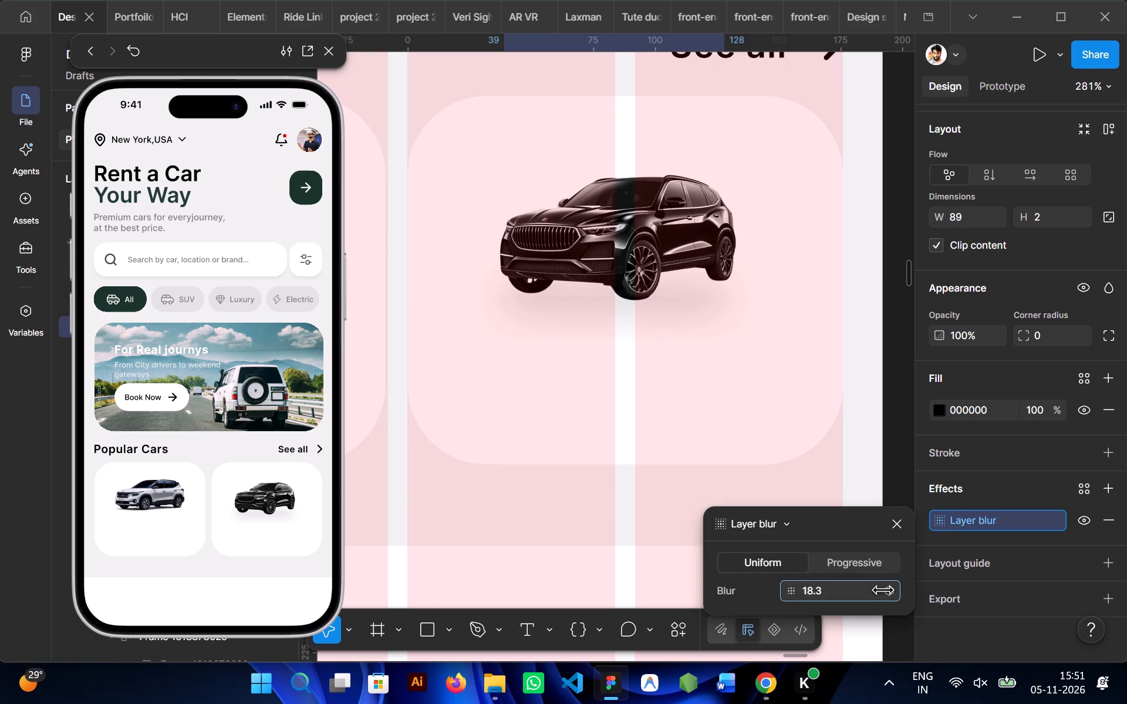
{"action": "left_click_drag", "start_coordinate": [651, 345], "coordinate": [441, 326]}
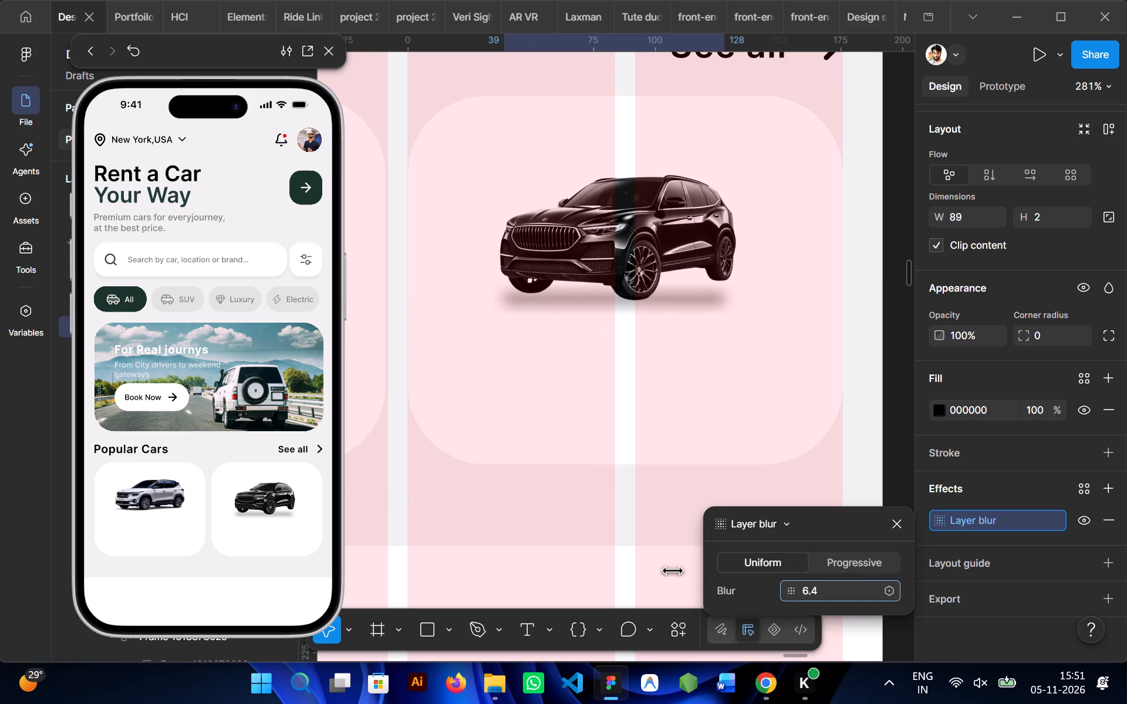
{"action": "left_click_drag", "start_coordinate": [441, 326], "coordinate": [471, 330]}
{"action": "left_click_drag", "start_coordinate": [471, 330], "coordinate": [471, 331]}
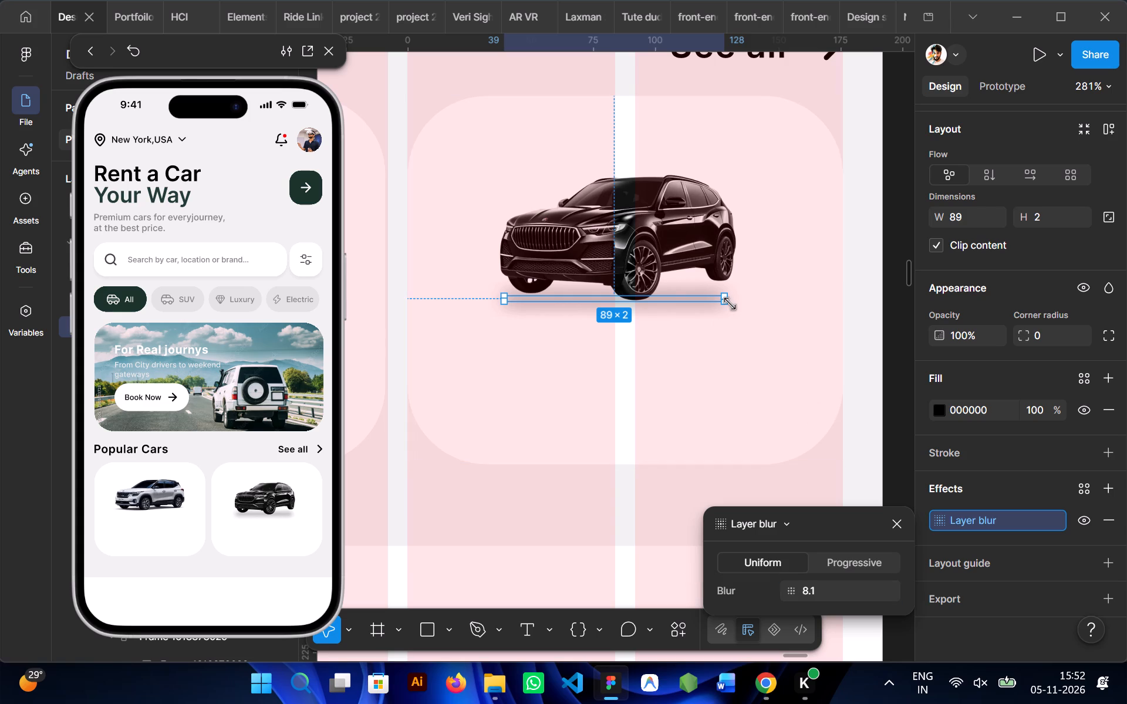
Tilt the shadow strip slightly counterclockwise to follow the SUV's wheels, and shift it about 4 px right and 3 px up.
{"action": "left_click_drag", "start_coordinate": [726, 306], "coordinate": [727, 299]}
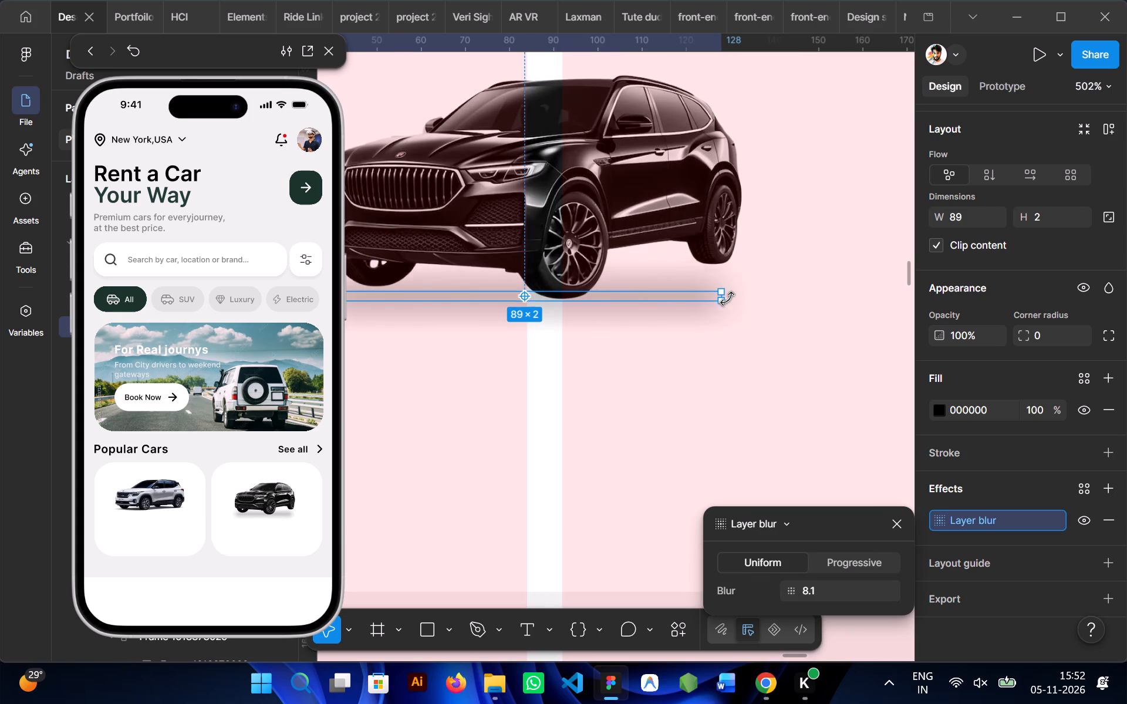
{"action": "left_click_drag", "start_coordinate": [727, 299], "coordinate": [731, 293]}
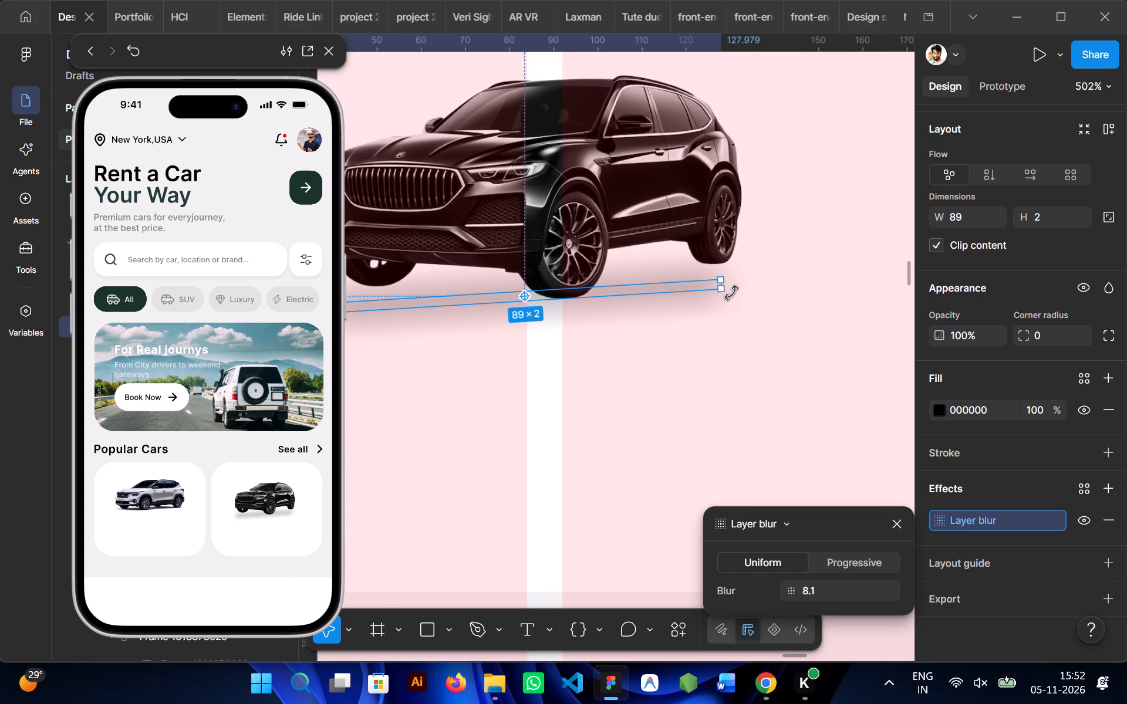
{"action": "key", "text": "Up"}
{"action": "key", "text": "Up"}
{"action": "key", "text": "Up"}
{"action": "key", "text": "Up"}
{"action": "key", "text": "Up"}
{"action": "key", "text": "Right"}
{"action": "key", "text": "Right"}
{"action": "key", "text": "Right"}
{"action": "key", "text": "Right"}
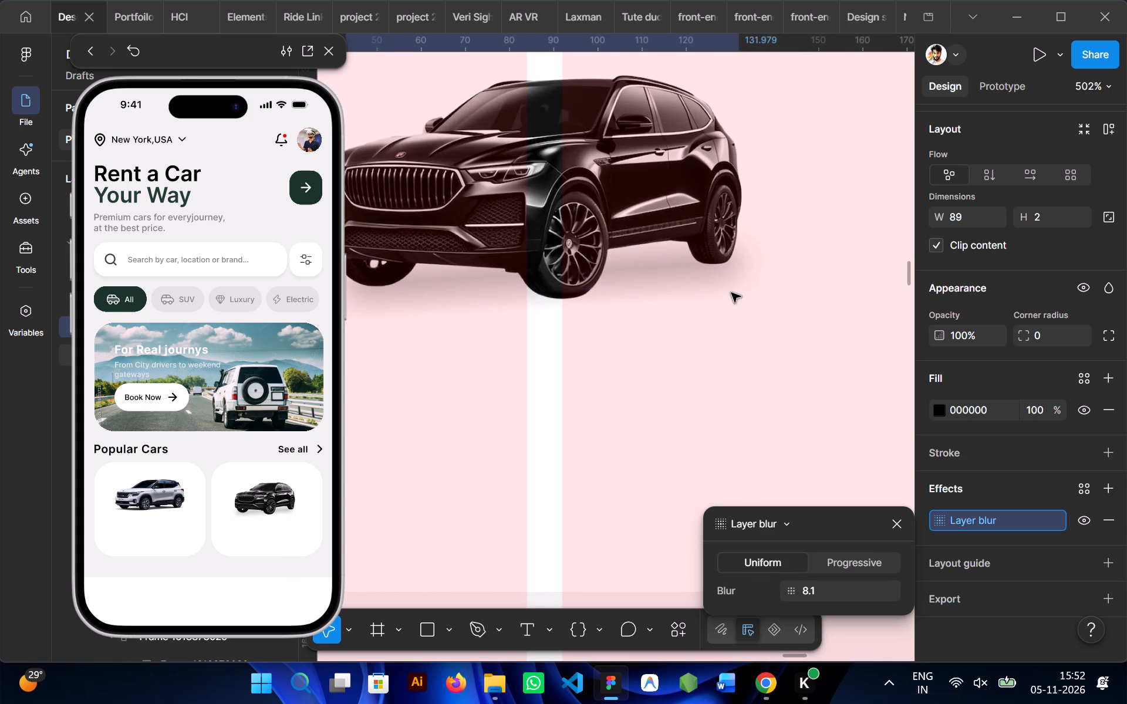
{"action": "key", "text": "Down"}
{"action": "key", "text": "Down"}
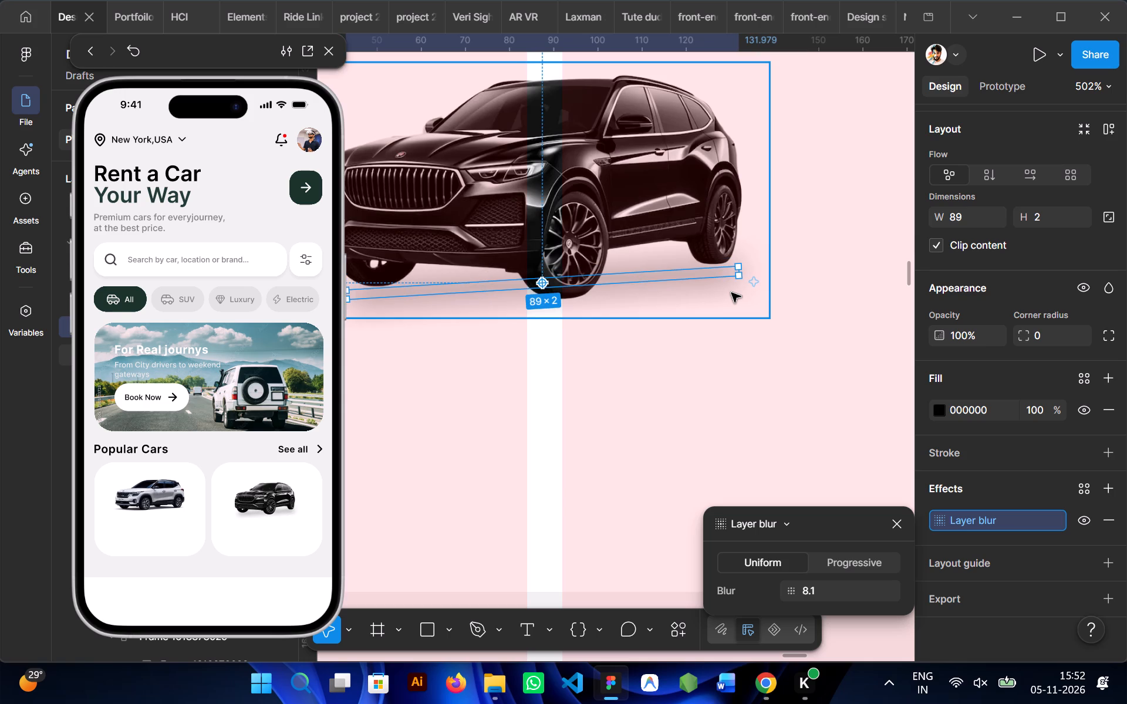
Stretch the tilted shadow strip toward the SUV's front and thicken it, to about 96 × 4.
{"action": "scroll", "coordinate": [731, 293], "scroll_direction": "right", "scroll_amount": 1}
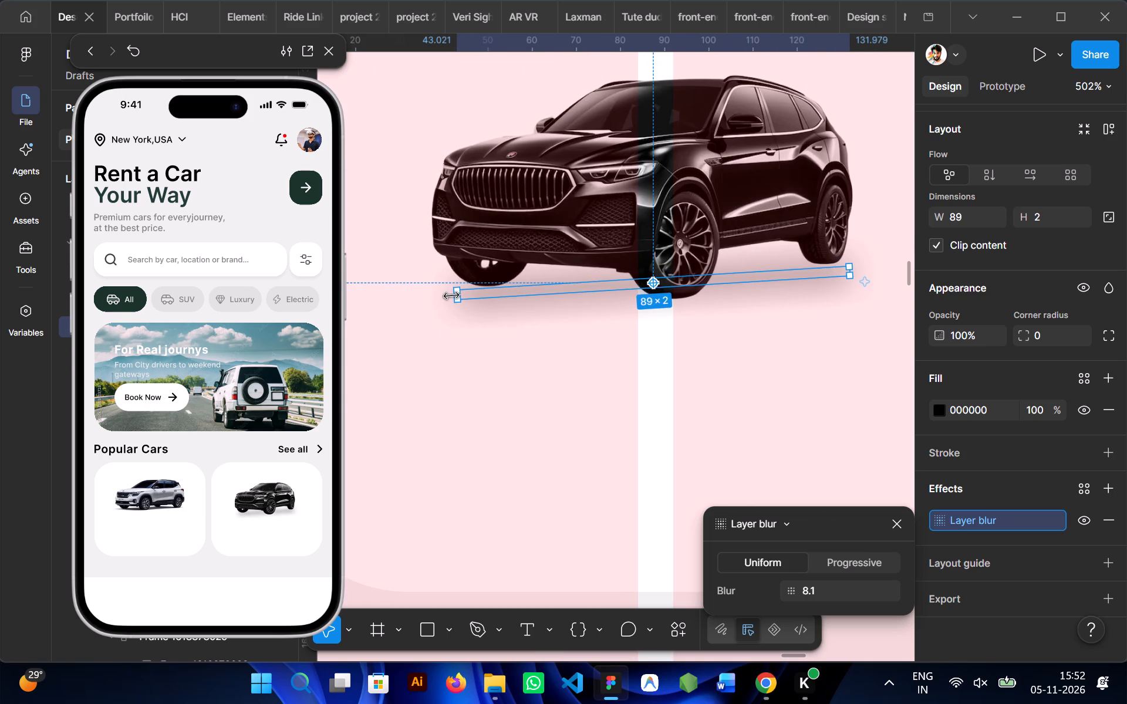
{"action": "left_click_drag", "start_coordinate": [451, 295], "coordinate": [426, 296]}
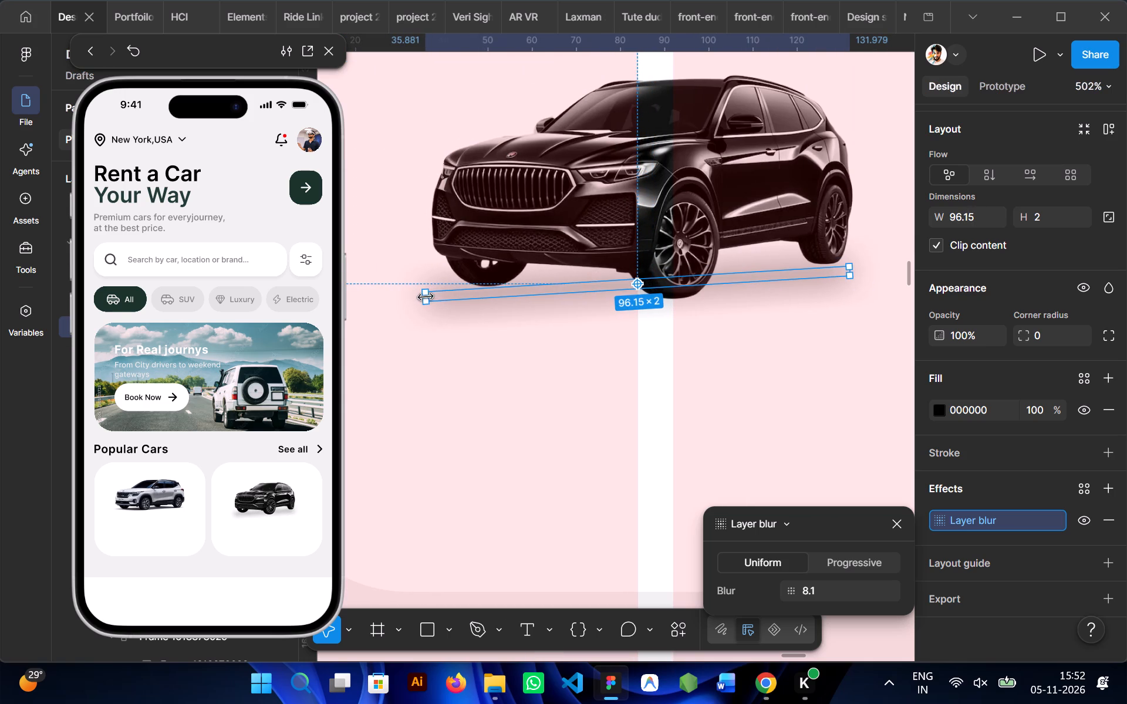
{"action": "left_click_drag", "start_coordinate": [426, 296], "coordinate": [426, 296]}
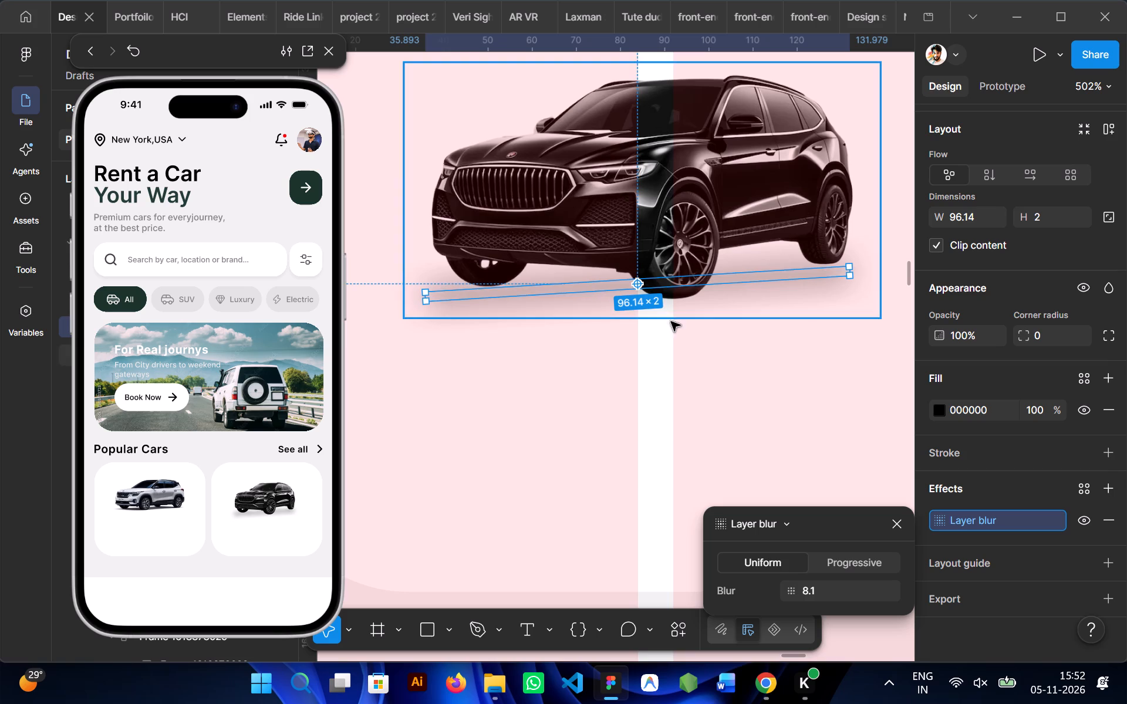
{"action": "left_click", "coordinate": [661, 290]}
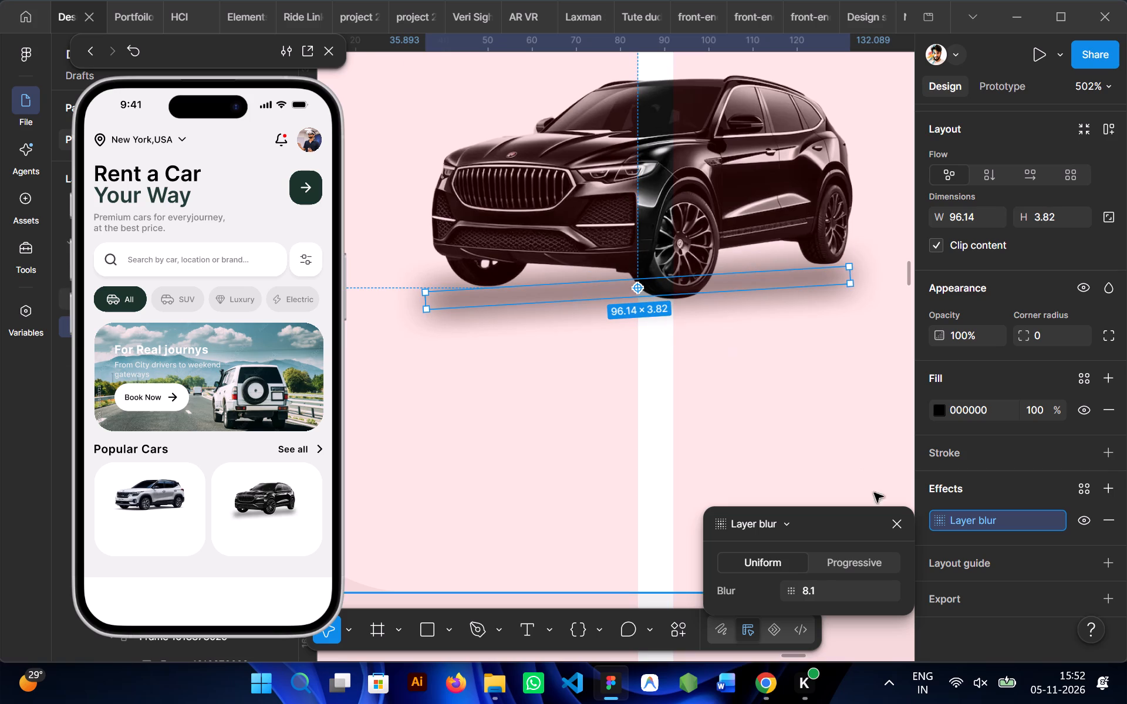
Soften the SUV's shadow strip by raising its layer blur to 17.8.
{"action": "left_click_drag", "start_coordinate": [789, 595], "coordinate": [610, 341]}
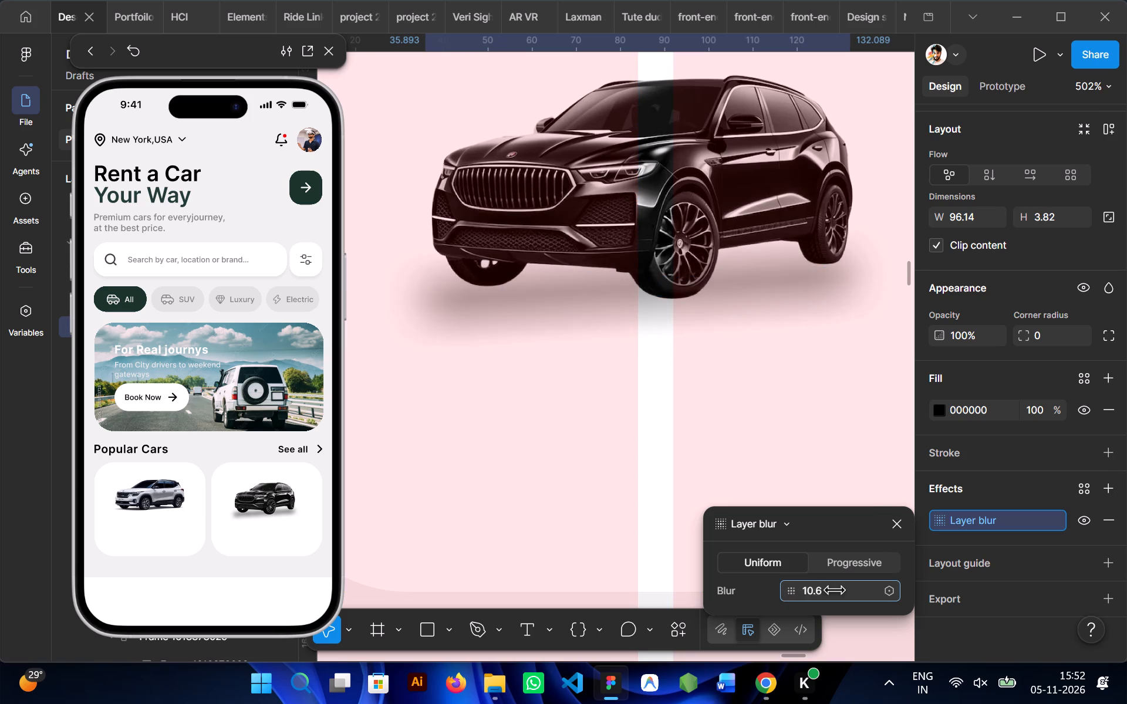
{"action": "left_click_drag", "start_coordinate": [610, 341], "coordinate": [652, 336]}
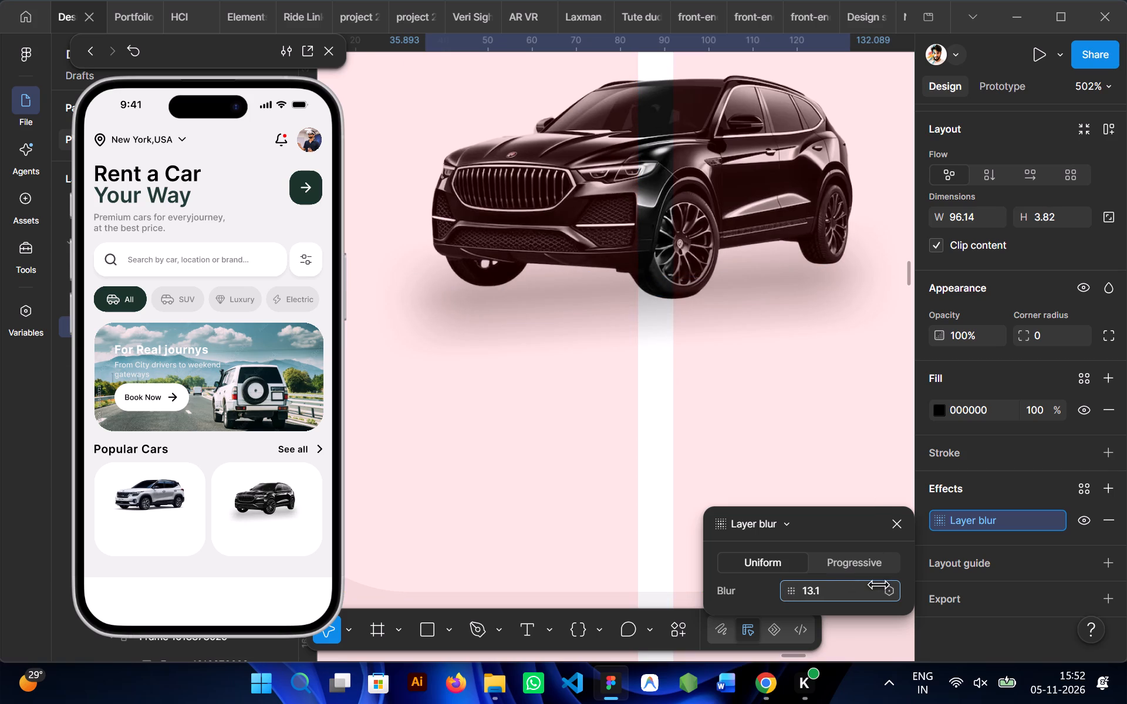
{"action": "left_click_drag", "start_coordinate": [652, 336], "coordinate": [689, 330]}
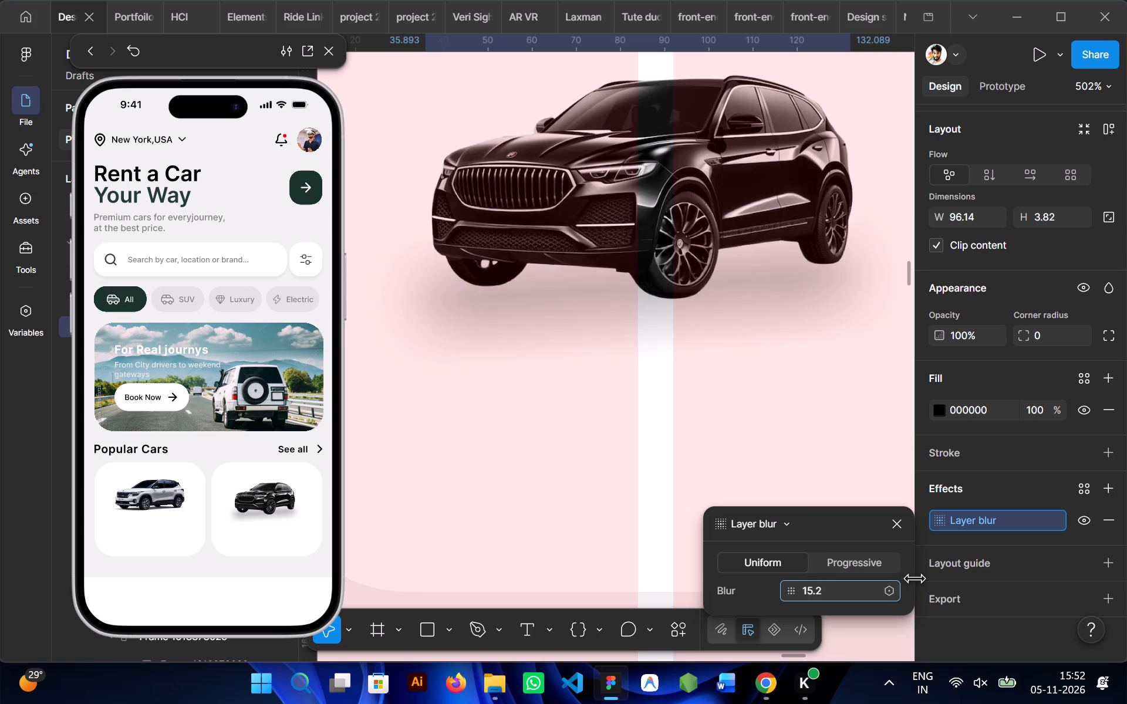
{"action": "left_click_drag", "start_coordinate": [689, 330], "coordinate": [735, 327]}
Thin the SUV's shadow strip to a height of about 2.4, then deselect it.
{"action": "left_click_drag", "start_coordinate": [588, 300], "coordinate": [588, 297]}
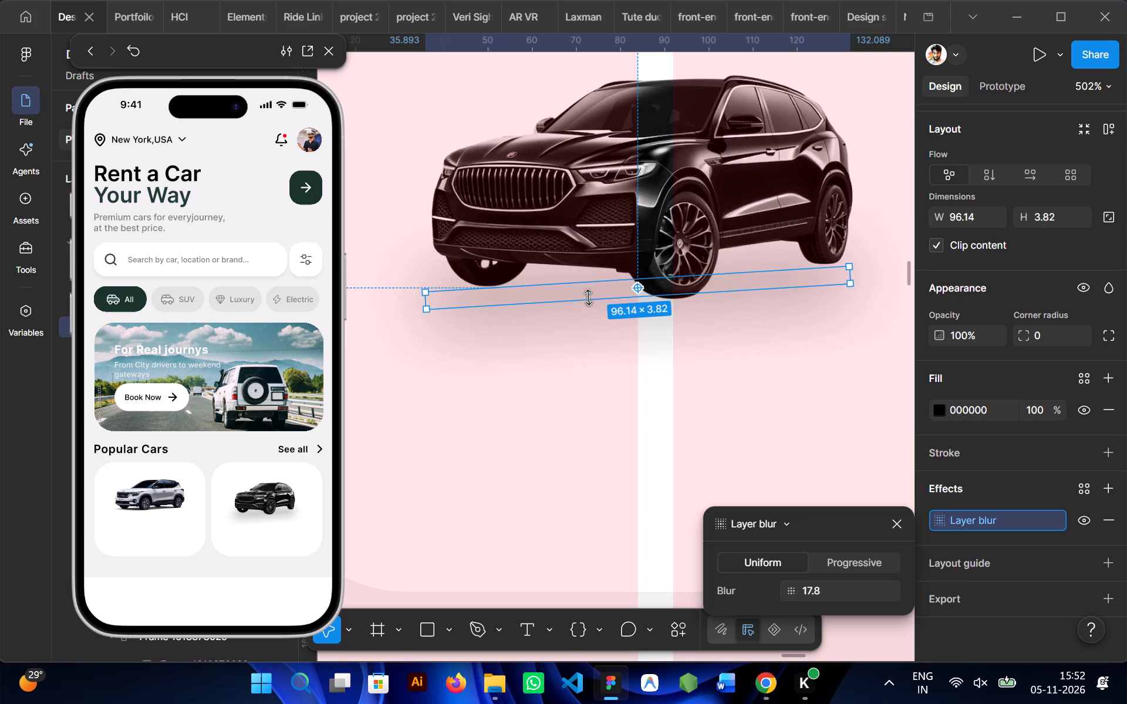
{"action": "left_click_drag", "start_coordinate": [588, 297], "coordinate": [588, 293]}
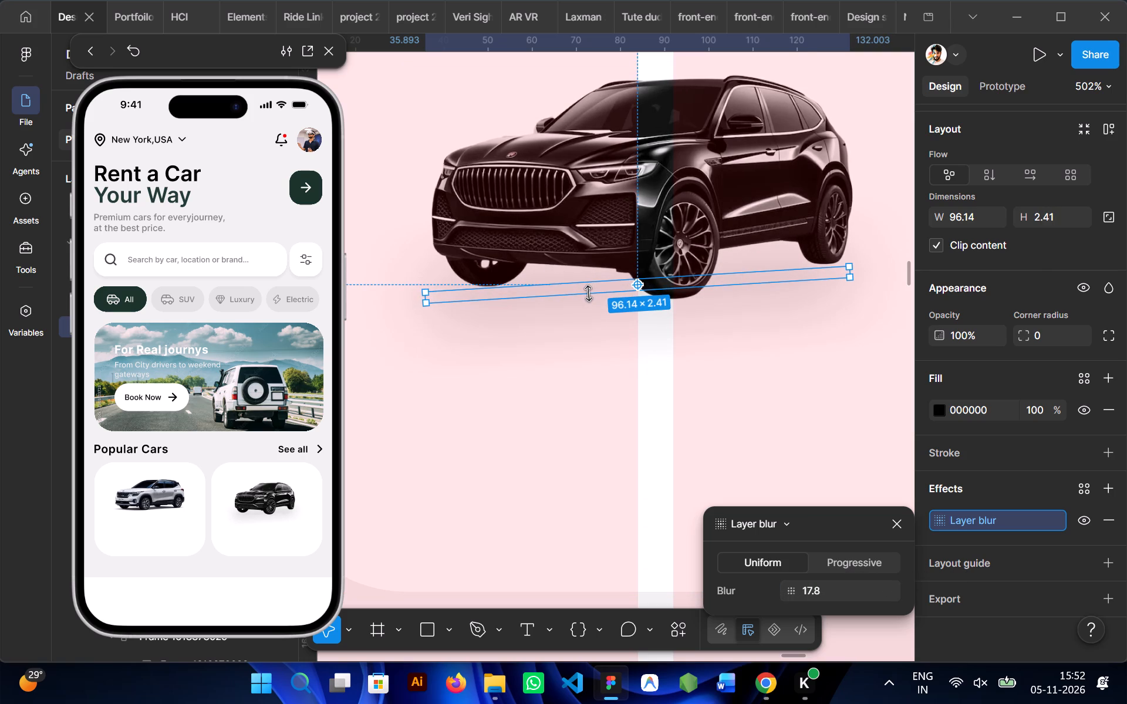
{"action": "double_click", "coordinate": [772, 322]}
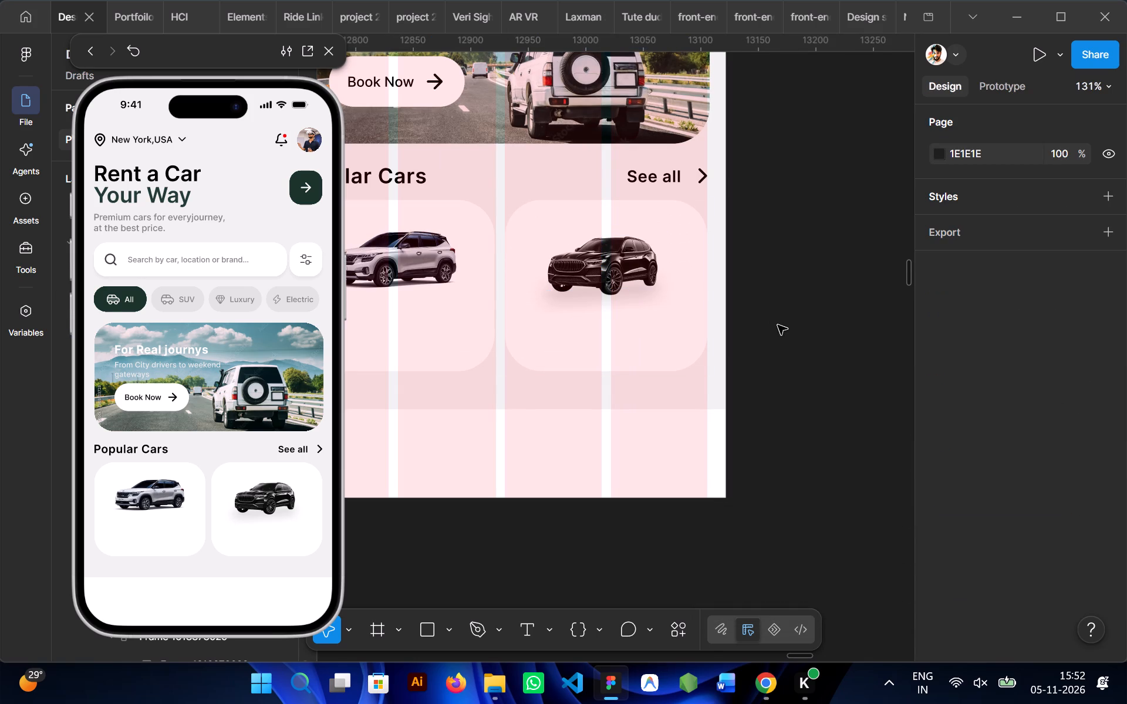
{"action": "scroll", "coordinate": [778, 325], "scroll_direction": "right", "scroll_amount": 1}
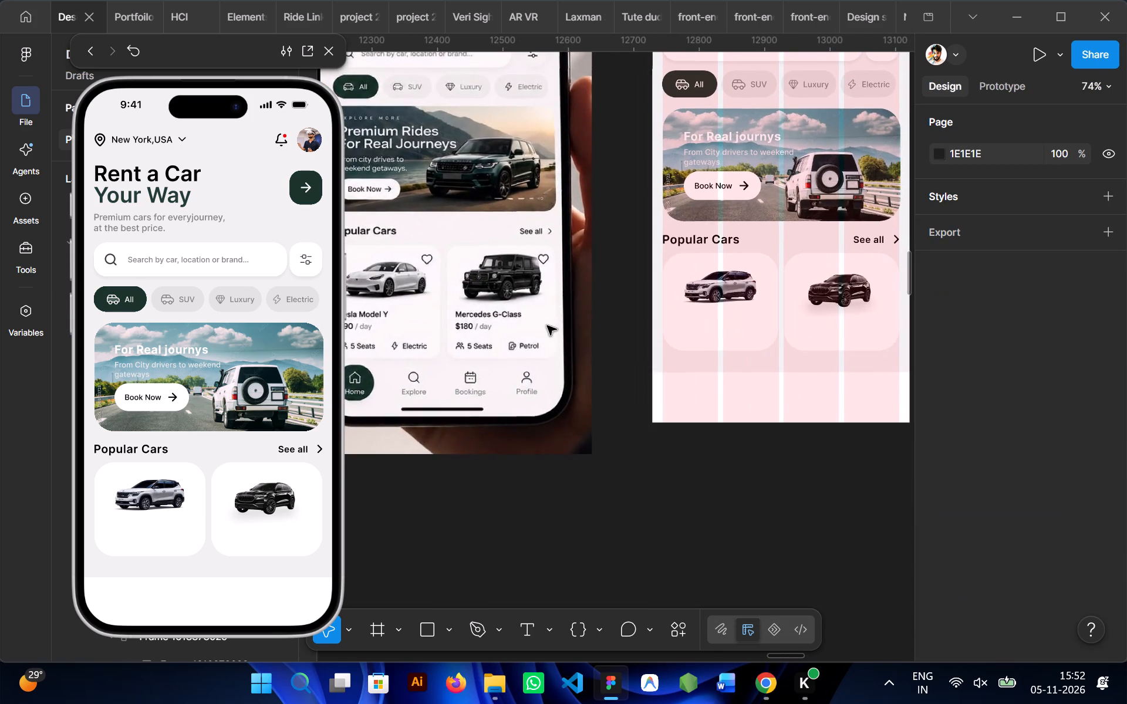
Close the phone preview, search the Lucide Icons plugin for "love" and insert the plain heart icon.
{"action": "scroll", "coordinate": [547, 326], "scroll_direction": "left", "scroll_amount": 1}
{"action": "scroll", "coordinate": [547, 326], "scroll_direction": "right", "scroll_amount": 1}
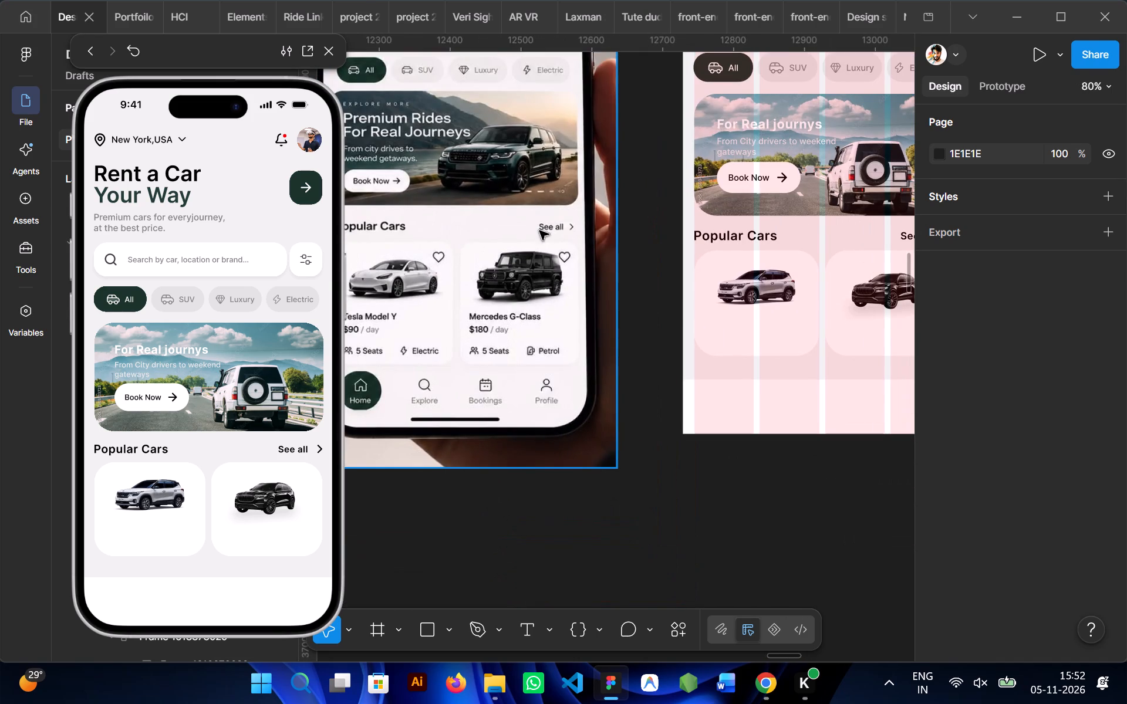
{"action": "scroll", "coordinate": [657, 344], "scroll_direction": "left", "scroll_amount": 1}
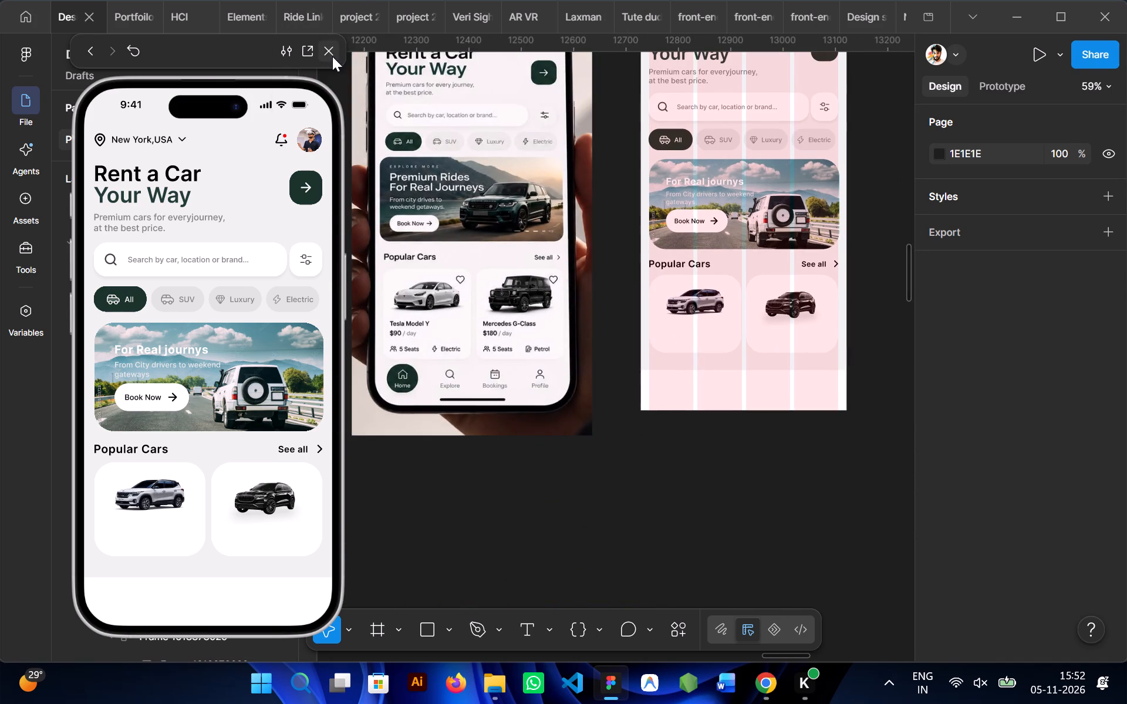
{"action": "left_click", "coordinate": [331, 55]}
{"action": "left_click", "coordinate": [674, 624]}
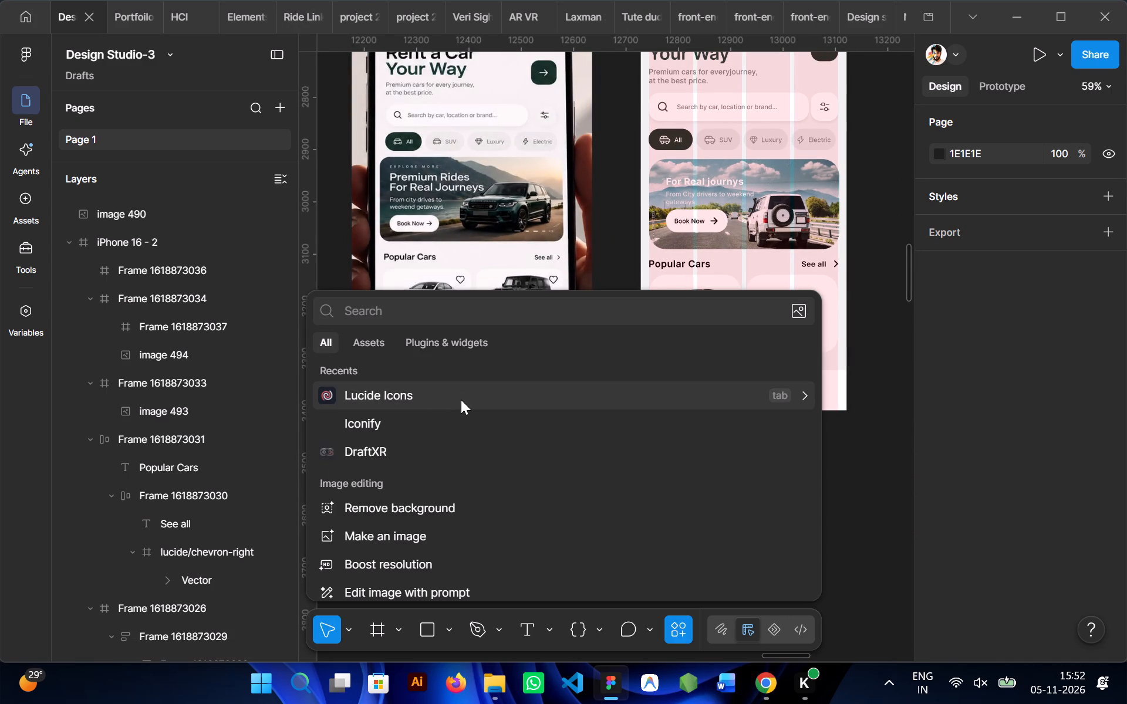
{"action": "left_click", "coordinate": [430, 398]}
{"action": "type", "text": "love"}
{"action": "left_click", "coordinate": [119, 233]}
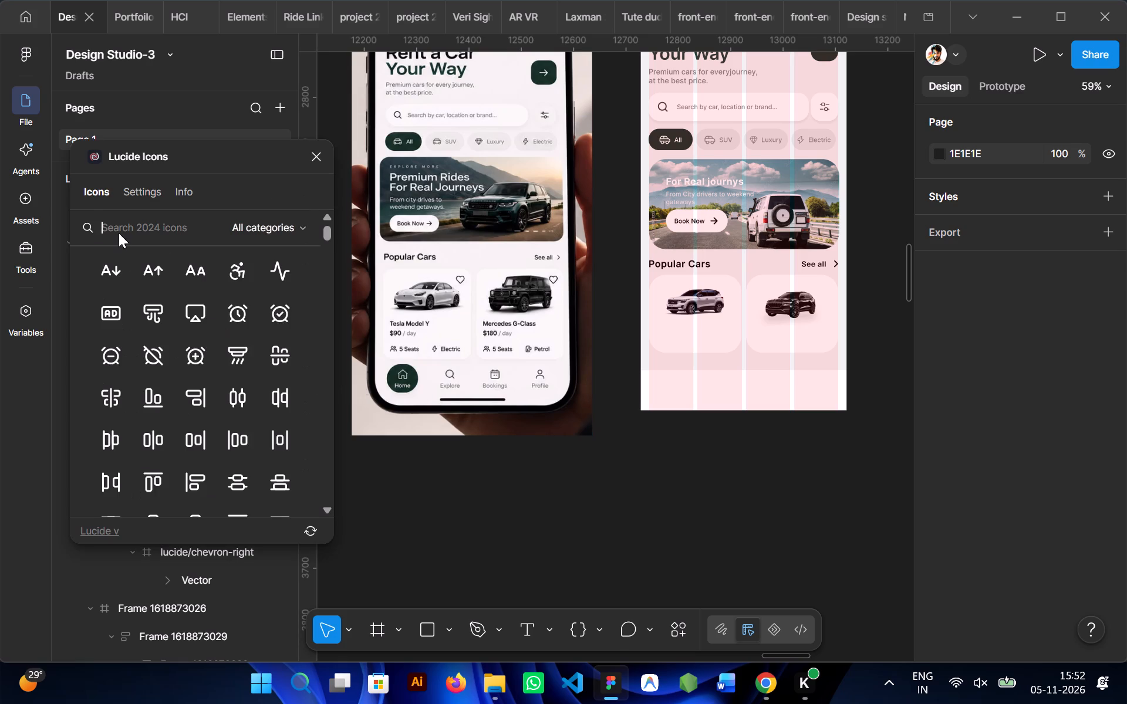
{"action": "type", "text": "love"}
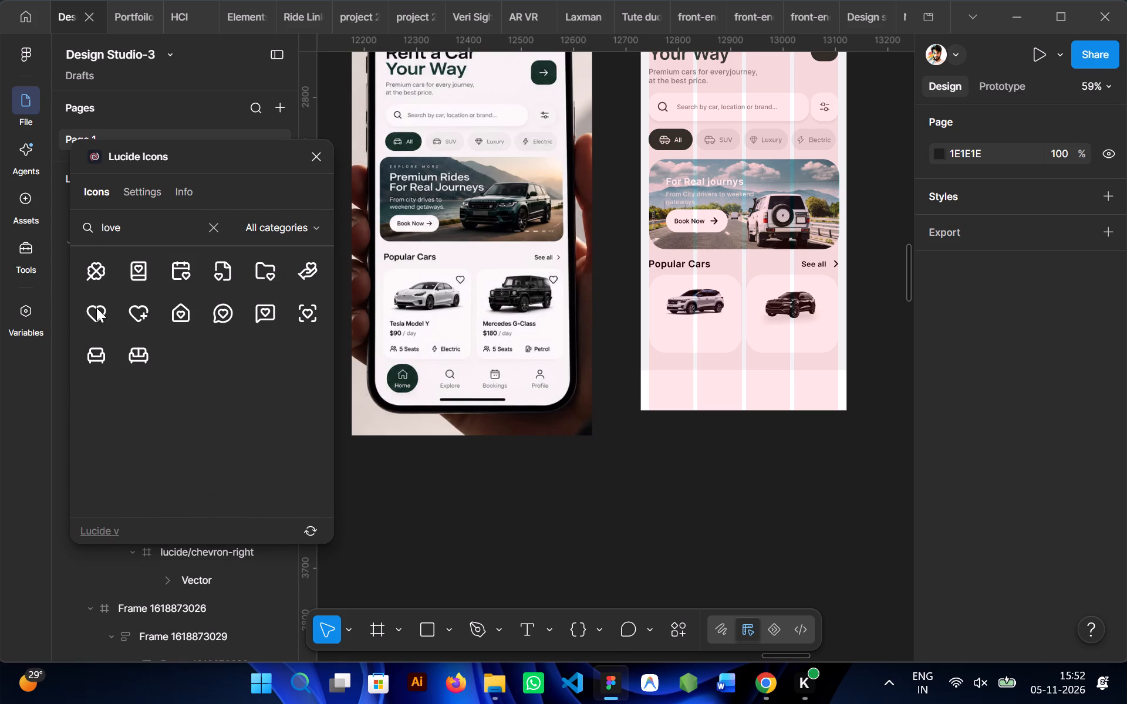
{"action": "left_click", "coordinate": [96, 309]}
{"action": "left_click", "coordinate": [314, 155]}
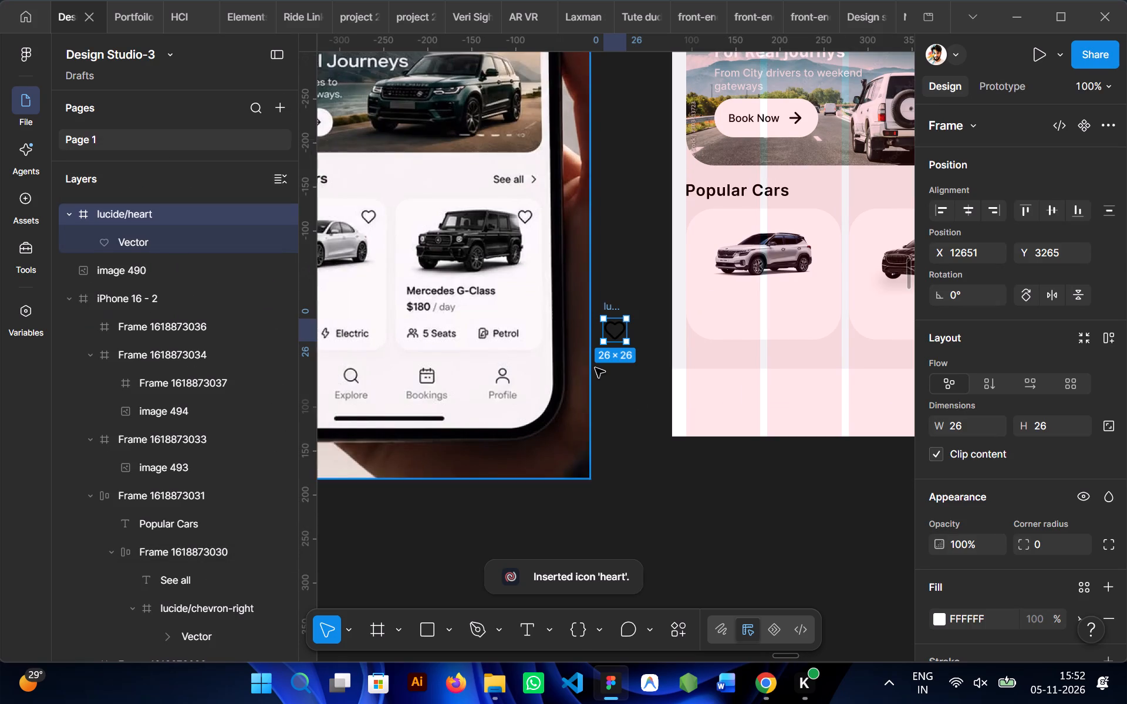
Move the heart icon into the first Popular Cars card, just below the white SUV.
{"action": "scroll", "coordinate": [595, 372], "scroll_direction": "left", "scroll_amount": 1}
{"action": "left_click_drag", "start_coordinate": [517, 327], "coordinate": [609, 308]}
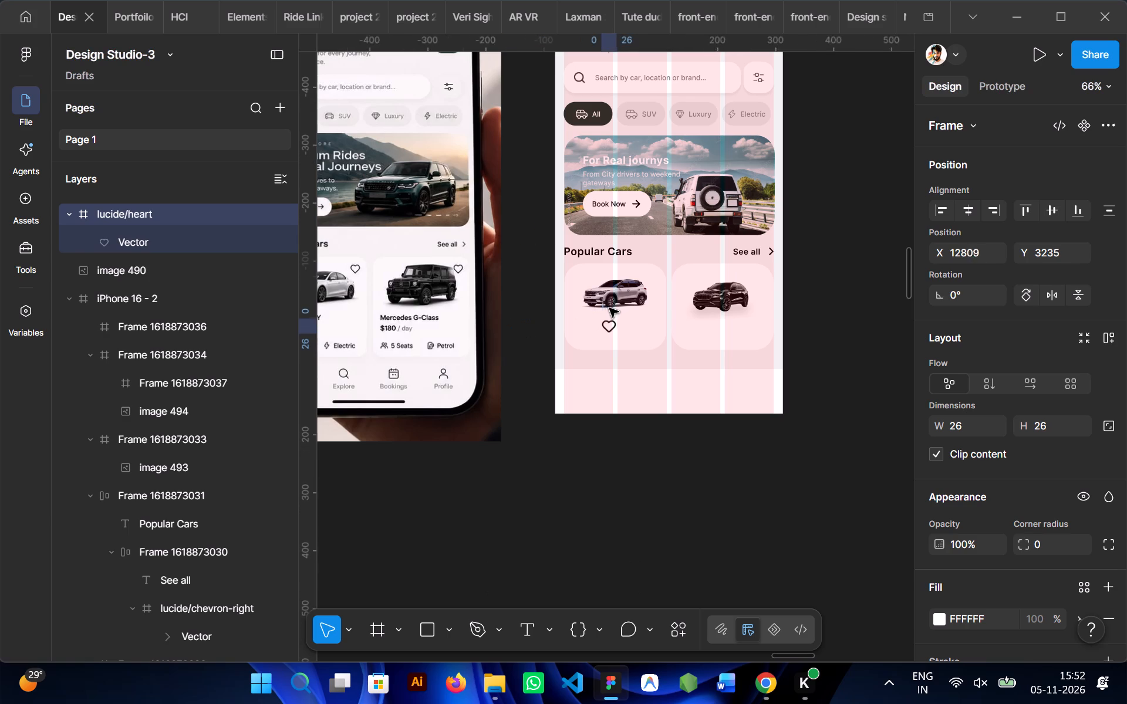
{"action": "left_click_drag", "start_coordinate": [609, 308], "coordinate": [610, 308]}
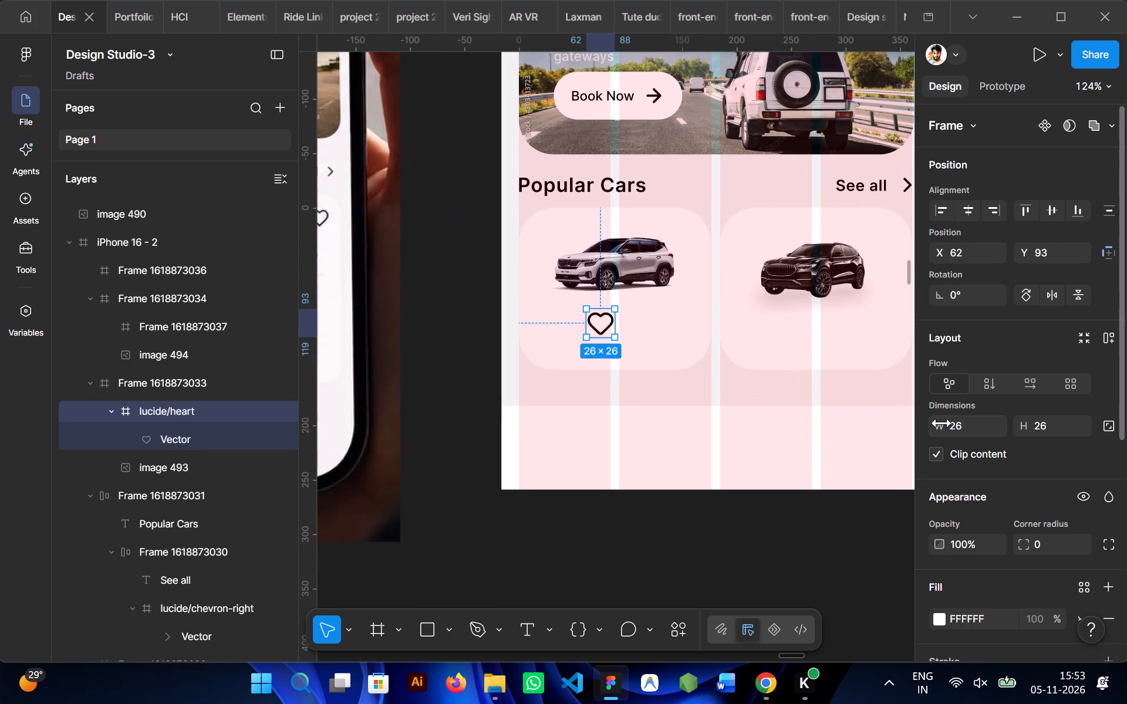
Resize the heart icon to 16 × 16.
{"action": "scroll", "coordinate": [942, 423], "scroll_direction": "down", "scroll_amount": 2}
{"action": "scroll", "coordinate": [940, 273], "scroll_direction": "up", "scroll_amount": 1}
{"action": "left_click", "coordinate": [966, 325]}
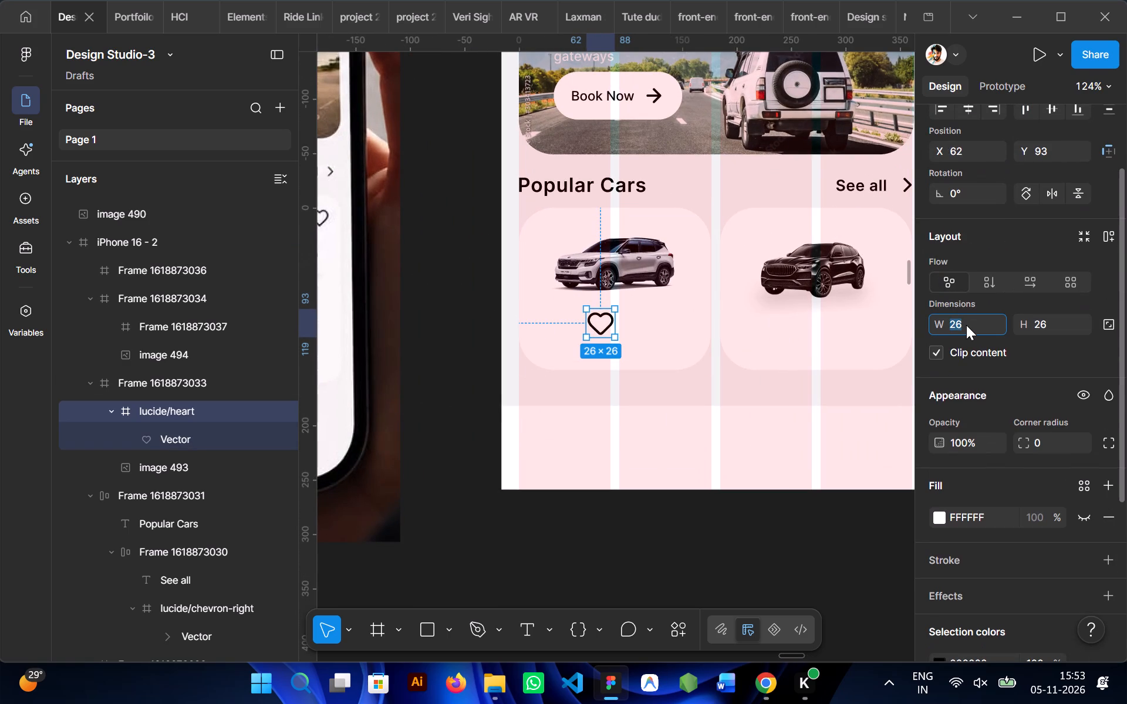
{"action": "type", "text": "16"}
{"action": "left_click", "coordinate": [1038, 319]}
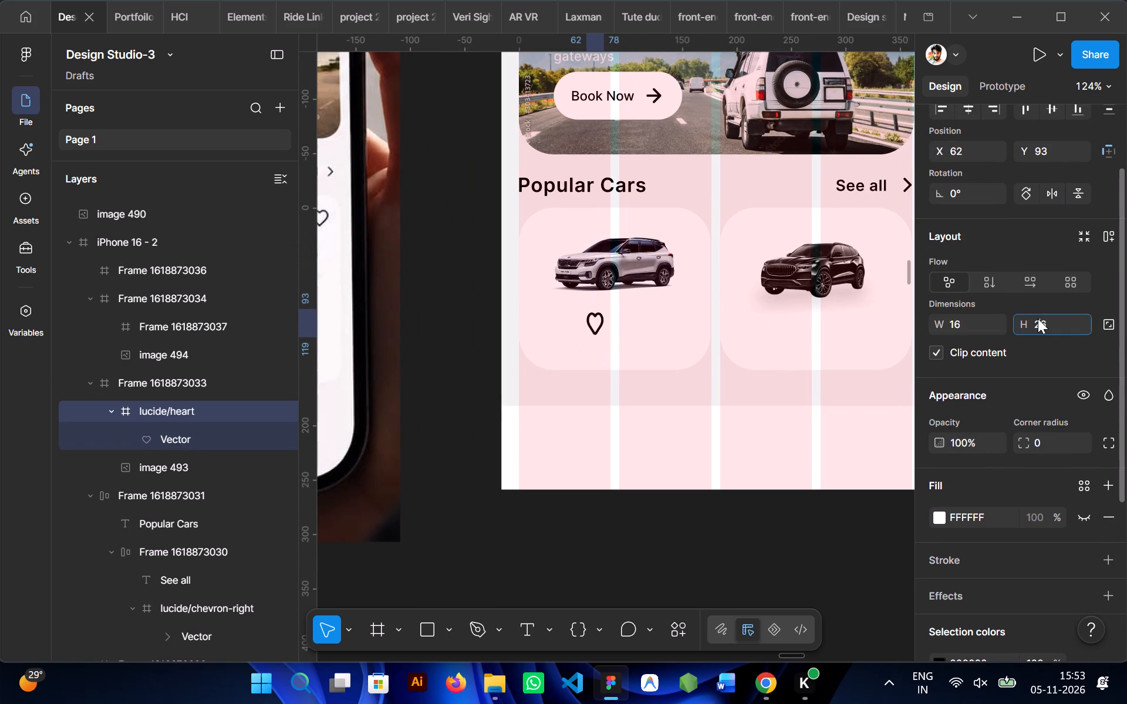
{"action": "type", "text": "16"}
{"action": "key", "text": "Return"}
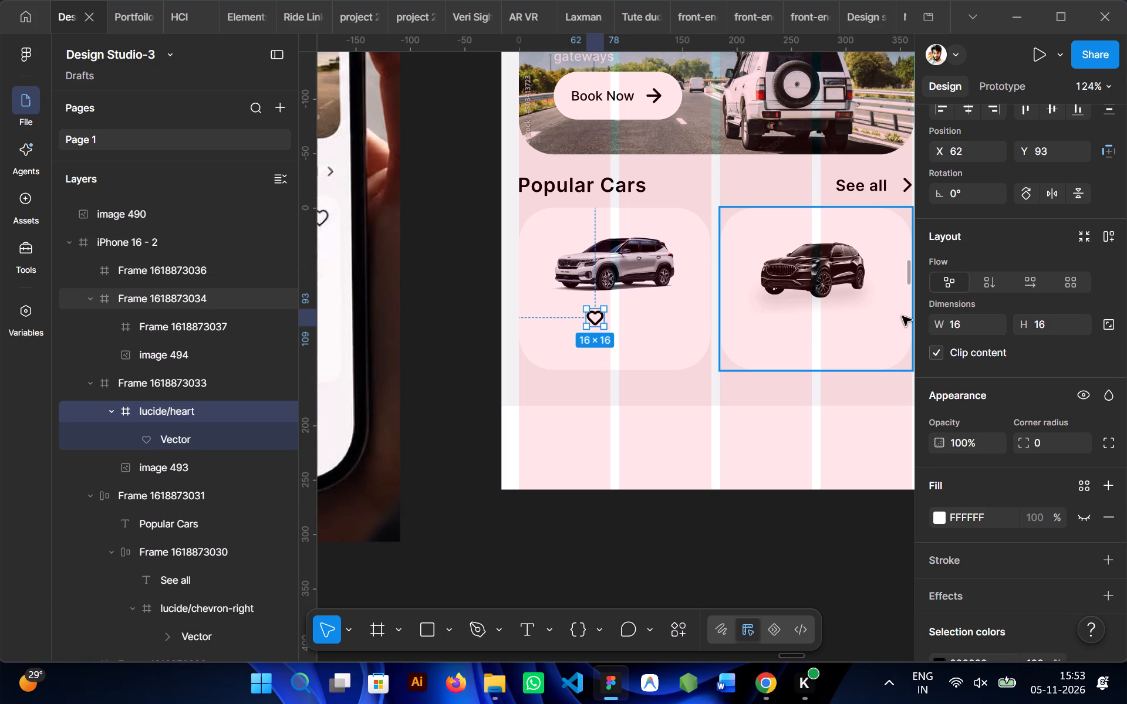
Set the heart vector's stroke weight to 1, then deselect it.
{"action": "scroll", "coordinate": [940, 406], "scroll_direction": "down", "scroll_amount": 2}
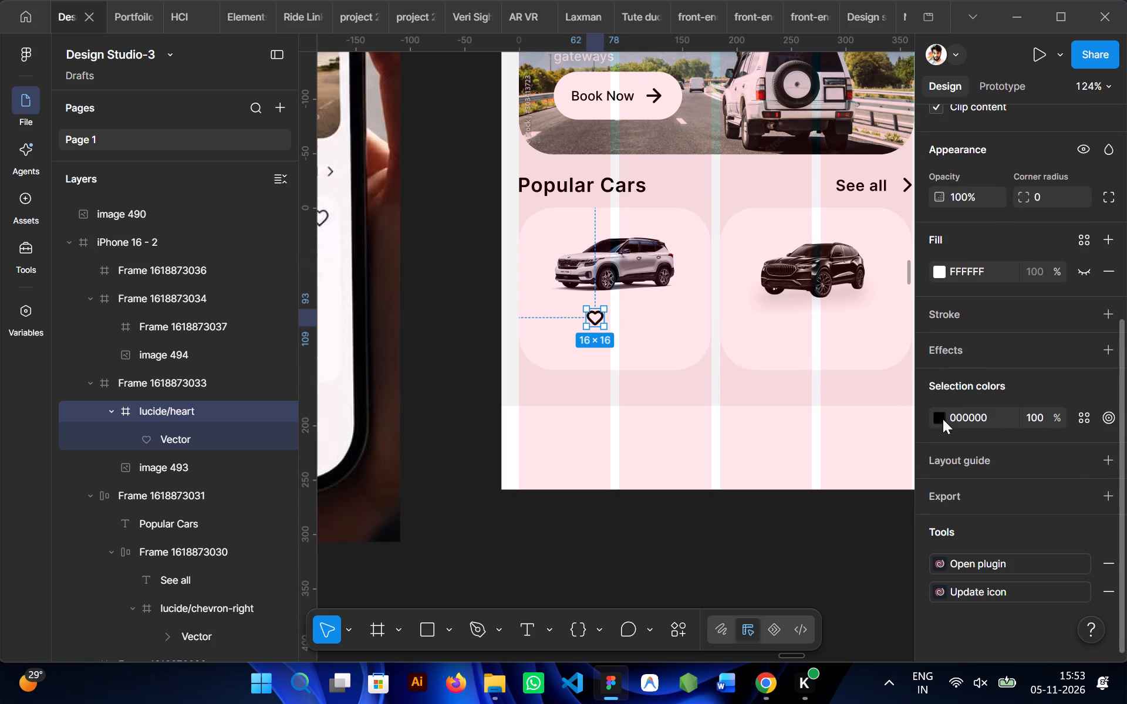
{"action": "left_click", "coordinate": [592, 321], "text": "ctrl"}
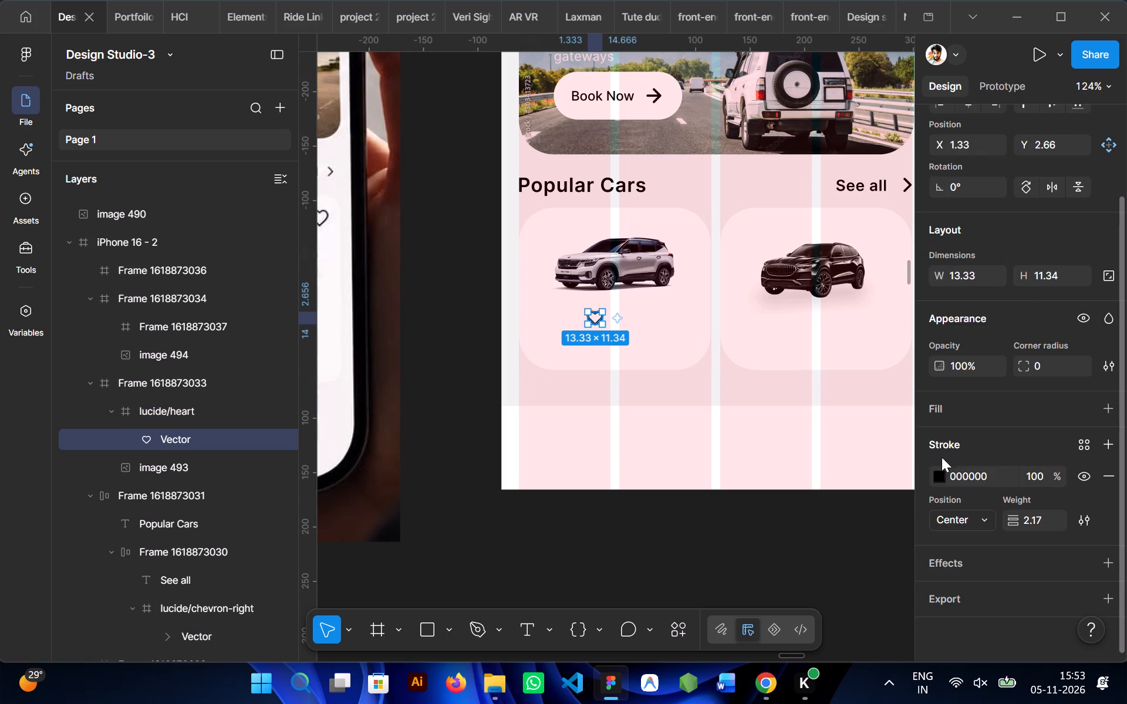
{"action": "left_click", "coordinate": [1037, 520]}
{"action": "key", "text": "1"}
{"action": "key", "text": "Return"}
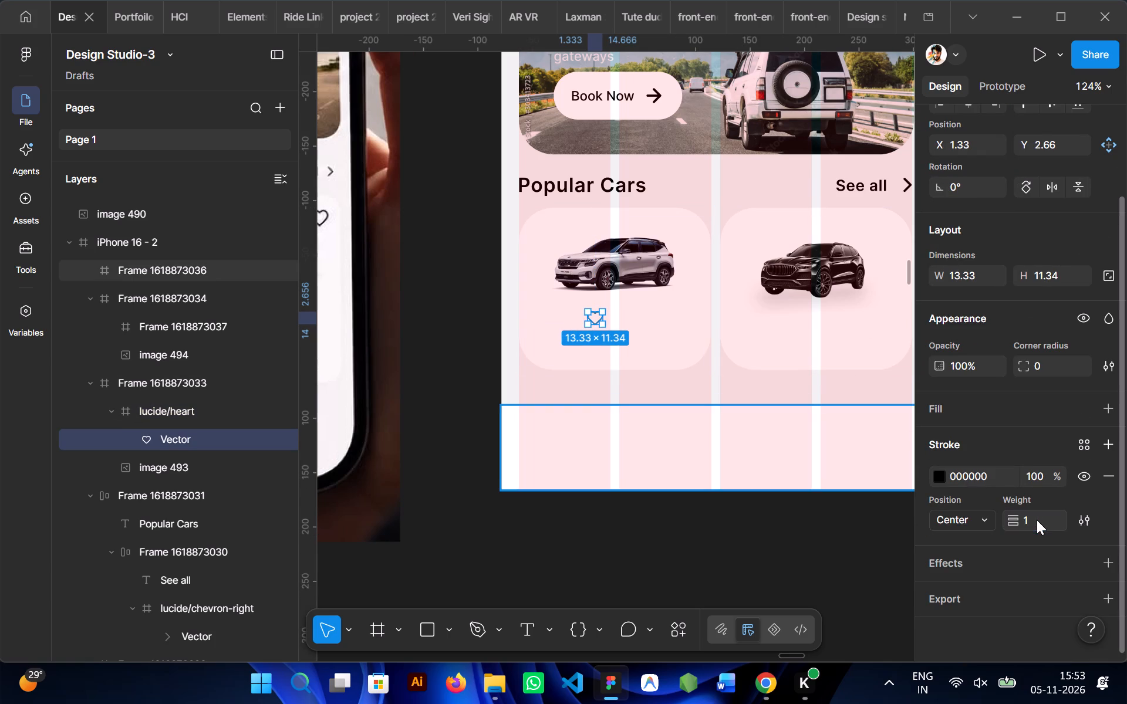
{"action": "left_click", "coordinate": [618, 544]}
Move the heart icon to the white SUV card's upper-right corner, at about X 143, Y 13.
{"action": "double_click", "coordinate": [599, 313]}
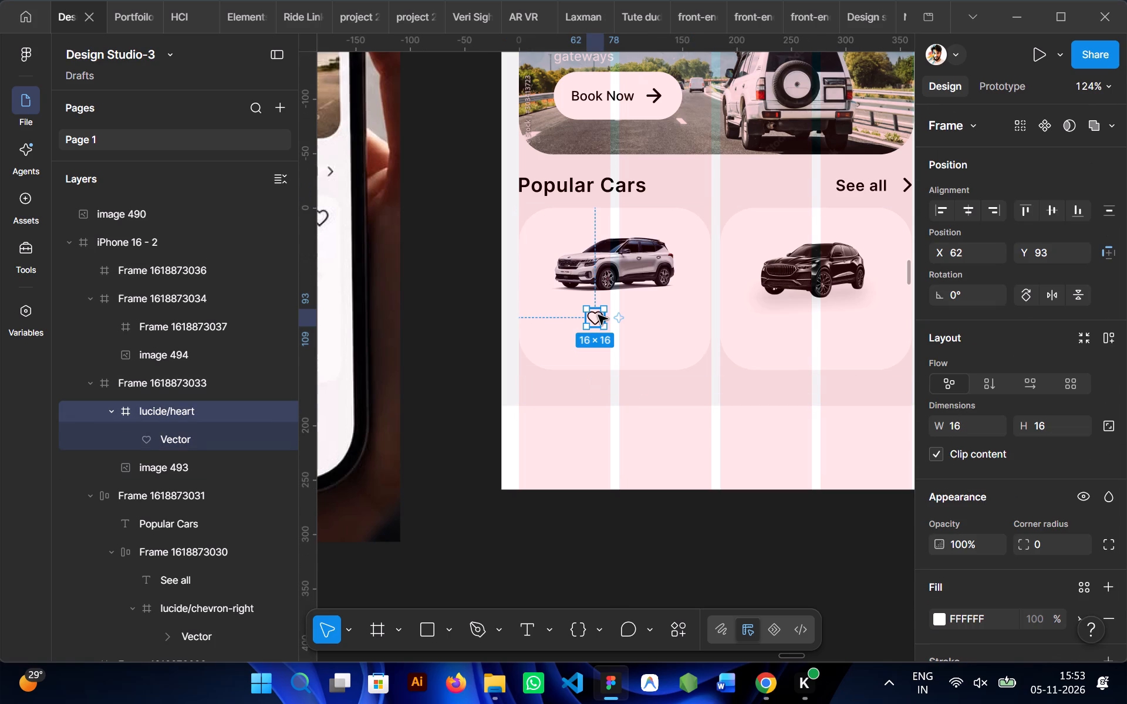
{"action": "left_click_drag", "start_coordinate": [598, 316], "coordinate": [683, 233]}
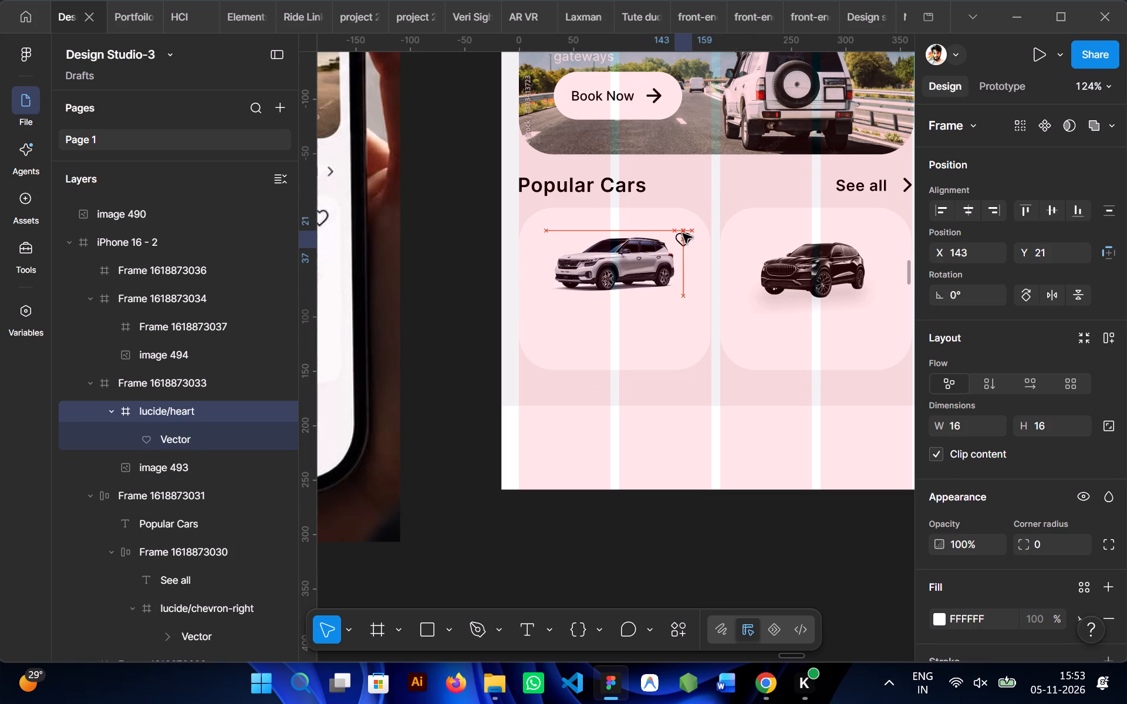
{"action": "left_click_drag", "start_coordinate": [683, 233], "coordinate": [683, 232]}
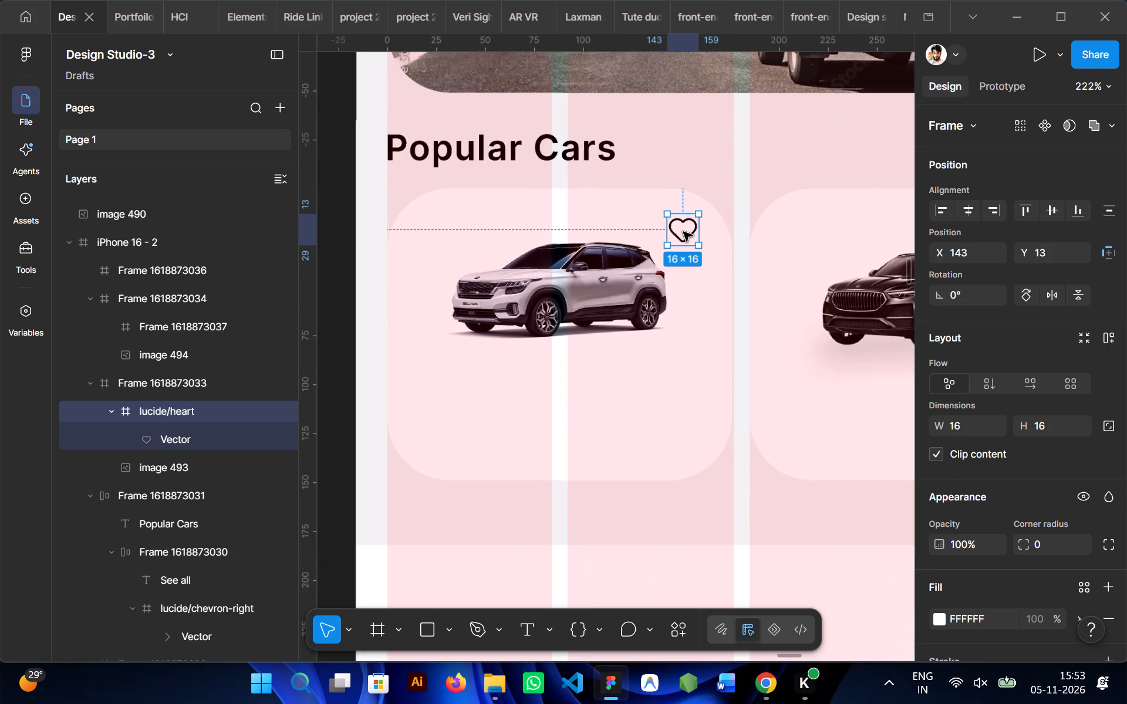
{"action": "left_click", "coordinate": [685, 234]}
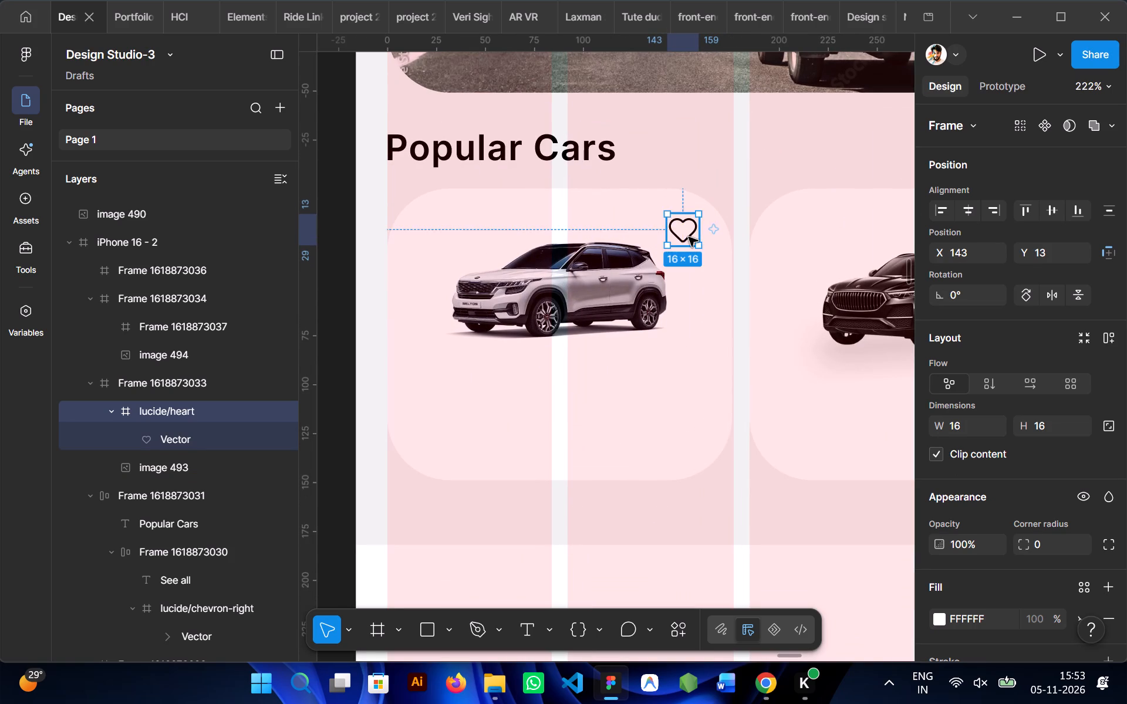
{"action": "left_click", "coordinate": [424, 326]}
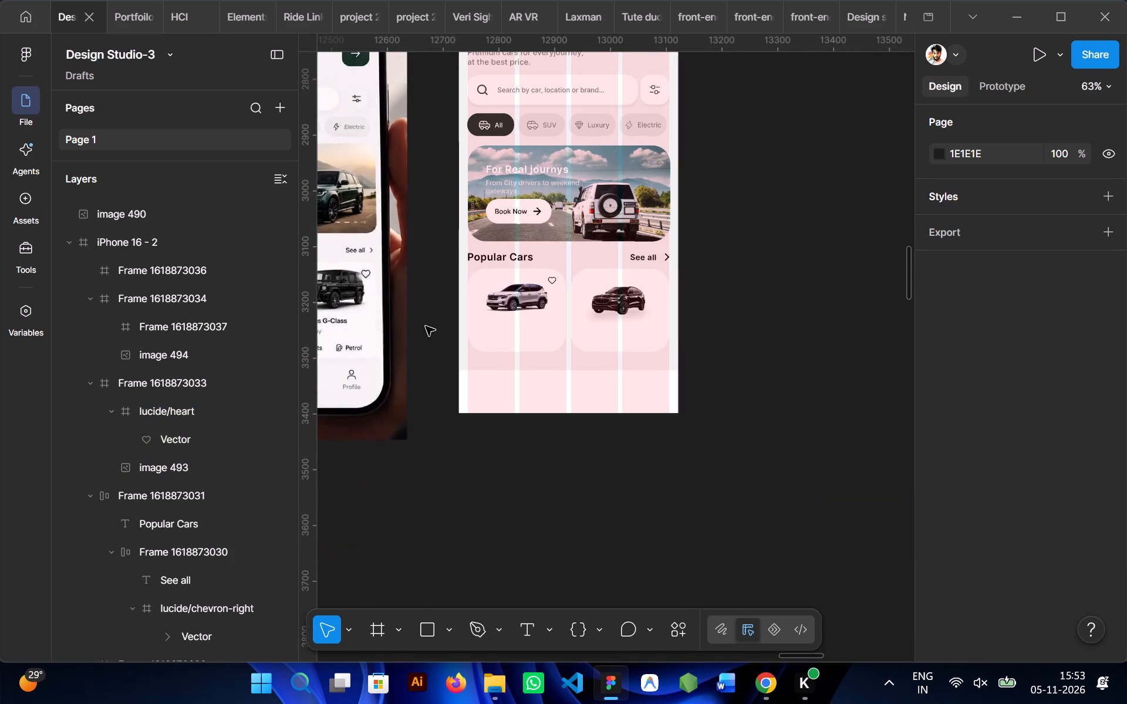
Group the black SUV with its blurred shadow and move the group out of its card, beside the mockup frame.
{"action": "scroll", "coordinate": [426, 326], "scroll_direction": "right", "scroll_amount": 2}
{"action": "scroll", "coordinate": [509, 333], "scroll_direction": "left", "scroll_amount": 1}
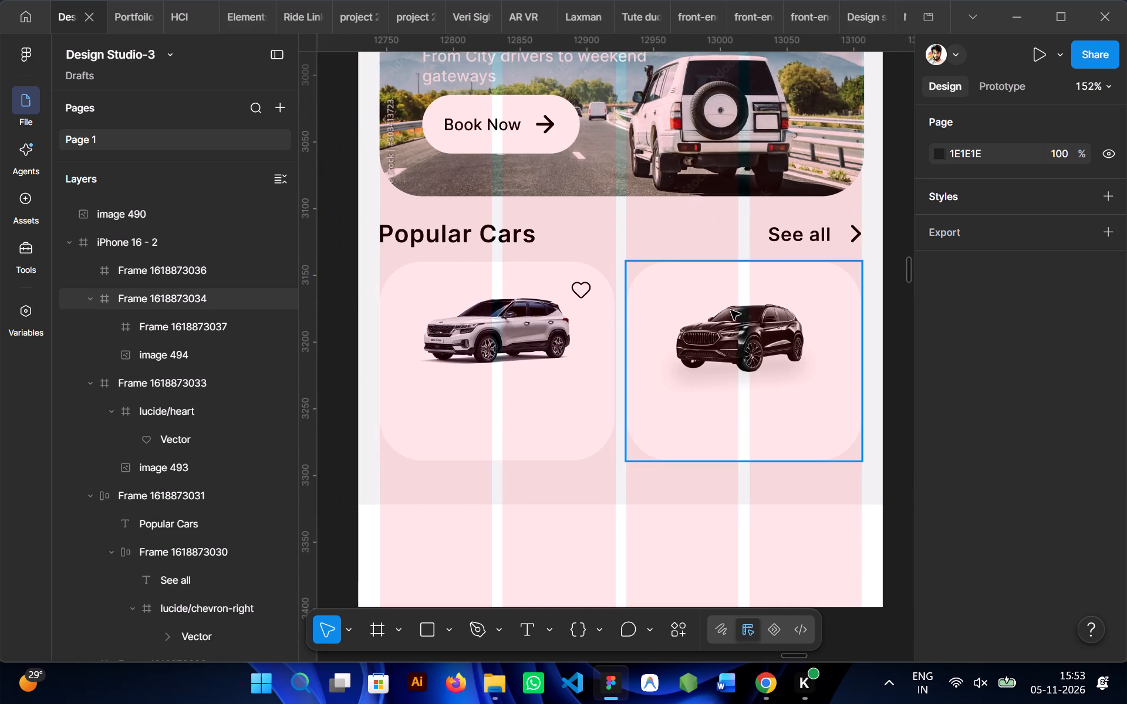
{"action": "double_click", "coordinate": [735, 328]}
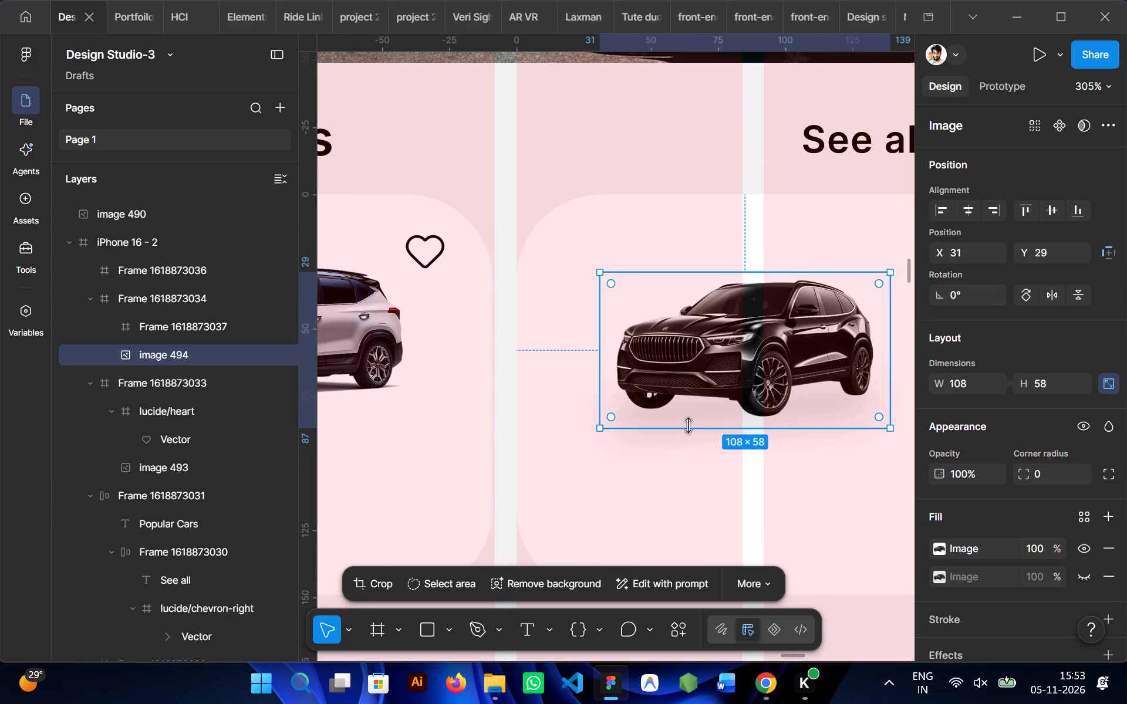
{"action": "left_click", "coordinate": [685, 414], "text": "shift"}
{"action": "key", "text": "ctrl+g"}
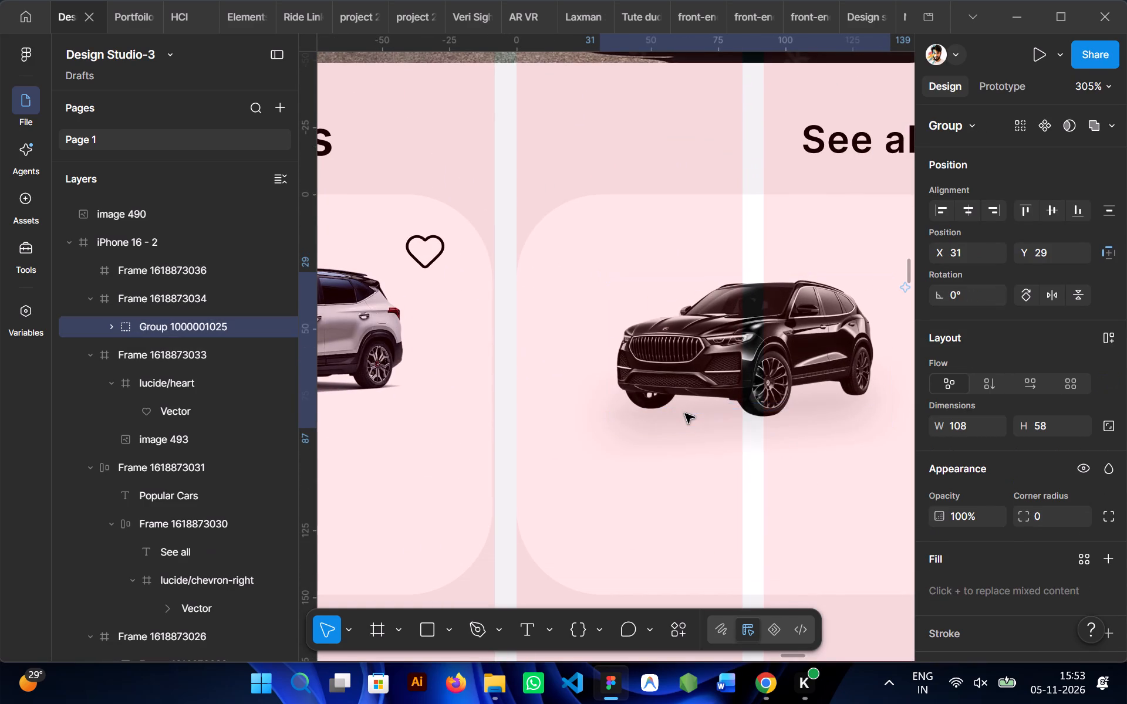
{"action": "left_click_drag", "start_coordinate": [699, 396], "coordinate": [373, 476]}
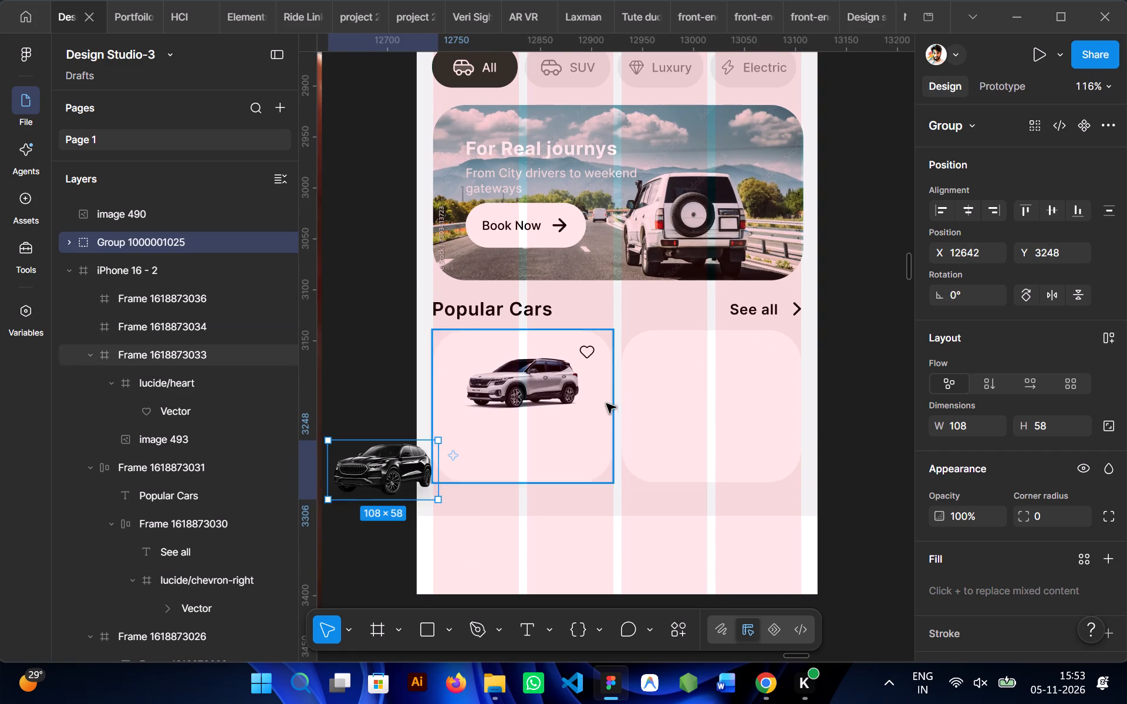
Delete the emptied second Popular Cars card.
{"action": "left_click", "coordinate": [657, 401]}
{"action": "key", "text": "Delete"}
Duplicate the white SUV card with its heart and place the copy beside it at X 201.
{"action": "left_click", "coordinate": [564, 397]}
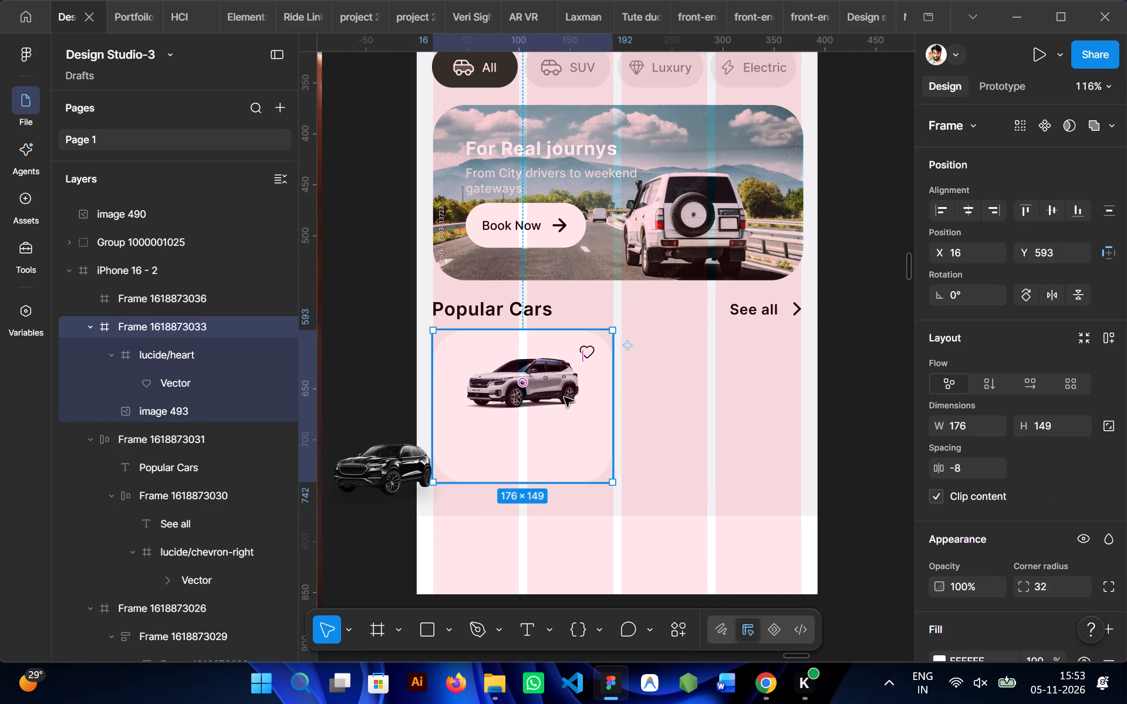
{"action": "key", "text": "ctrl+d"}
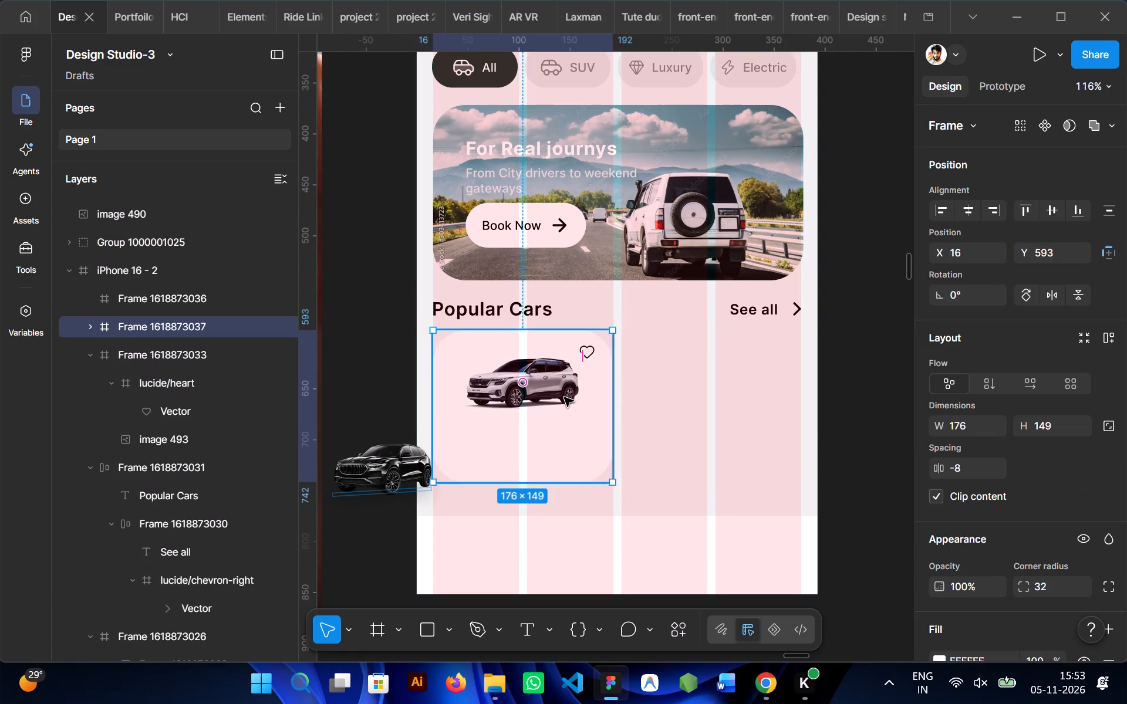
{"action": "key", "text": "shift+Right"}
{"action": "key", "text": "shift+Right"}
{"action": "key", "text": "shift+Right"}
{"action": "key", "text": "shift+Right"}
{"action": "key", "text": "shift+Right"}
{"action": "key", "text": "shift+Right"}
{"action": "key", "text": "shift+Right"}
{"action": "key", "text": "shift+Right"}
{"action": "key", "text": "shift+Right"}
{"action": "key", "text": "shift+Right"}
{"action": "key", "text": "shift+Right"}
{"action": "key", "text": "shift+Right"}
{"action": "key", "text": "shift+Right"}
{"action": "key", "text": "shift+Right"}
{"action": "key", "text": "shift+Right"}
{"action": "key", "text": "shift+Right"}
{"action": "key", "text": "shift+Right"}
{"action": "key", "text": "shift+Right"}
{"action": "key", "text": "shift+Right"}
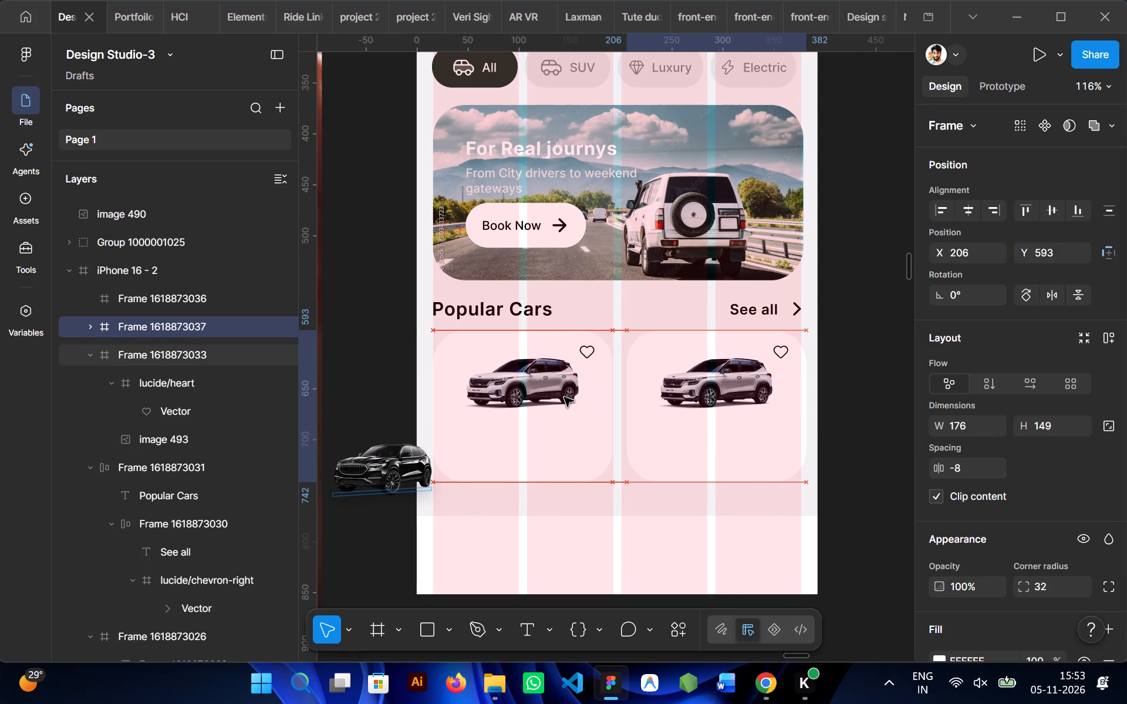
{"action": "key", "text": "Left"}
{"action": "key", "text": "Left"}
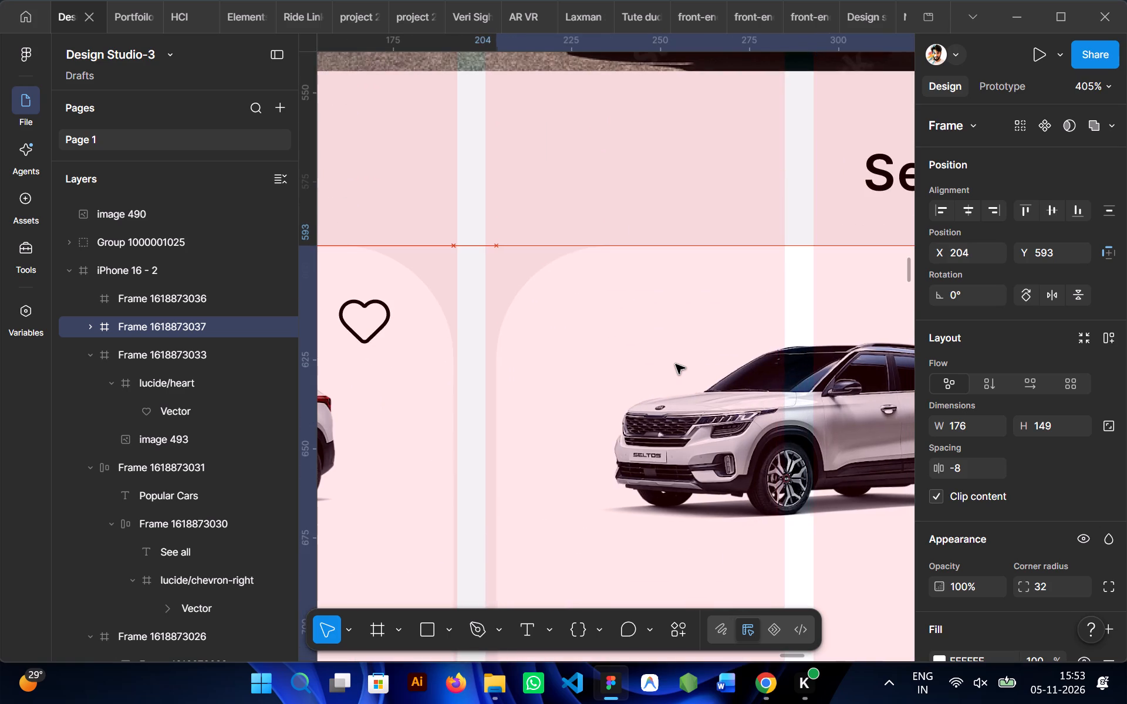
{"action": "key", "text": "Left"}
{"action": "key", "text": "Left"}
{"action": "key", "text": "Left"}
{"action": "scroll", "coordinate": [676, 364], "scroll_direction": "left", "scroll_amount": 1}
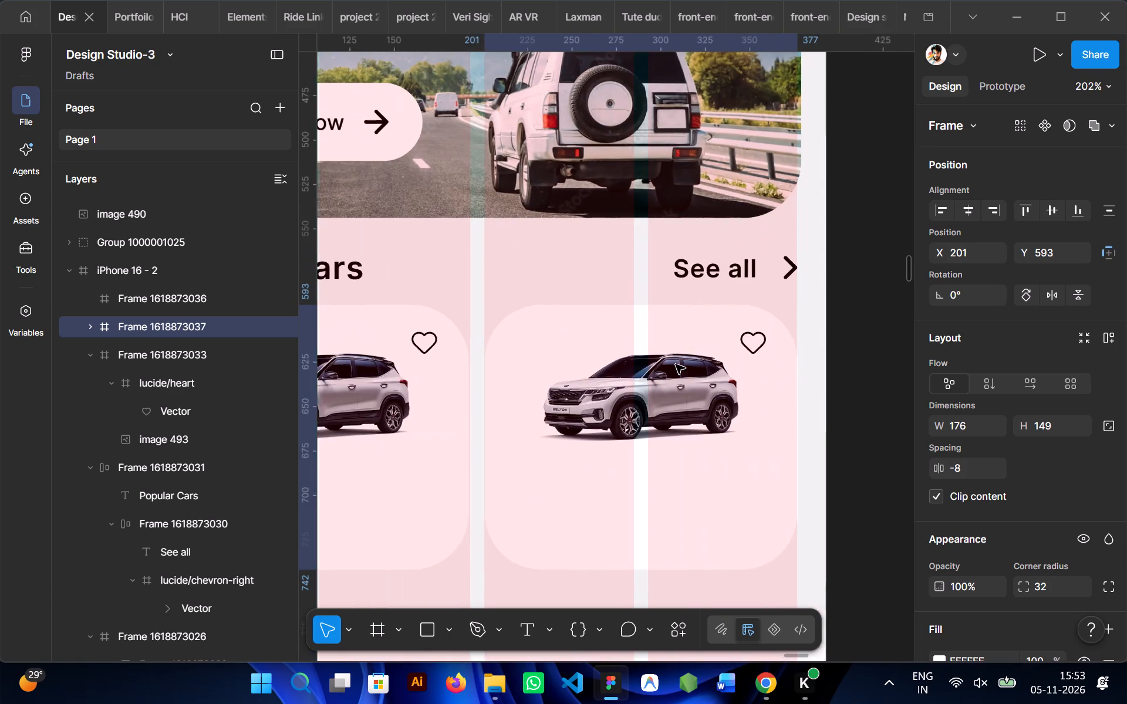
{"action": "left_click", "coordinate": [821, 378]}
Replace the white SUV image in the duplicated card with a copy of the grouped black SUV and shadow.
{"action": "scroll", "coordinate": [821, 378], "scroll_direction": "down", "scroll_amount": 1}
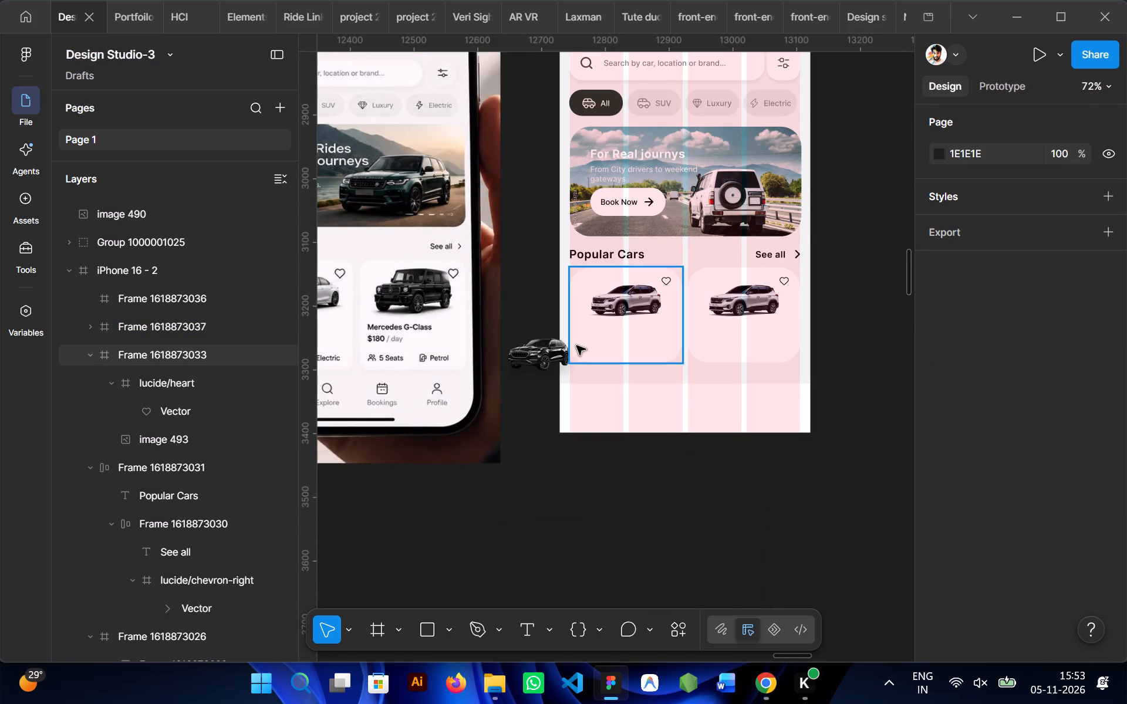
{"action": "left_click", "coordinate": [549, 351]}
{"action": "right_click", "coordinate": [549, 351]}
{"action": "left_click", "coordinate": [588, 106]}
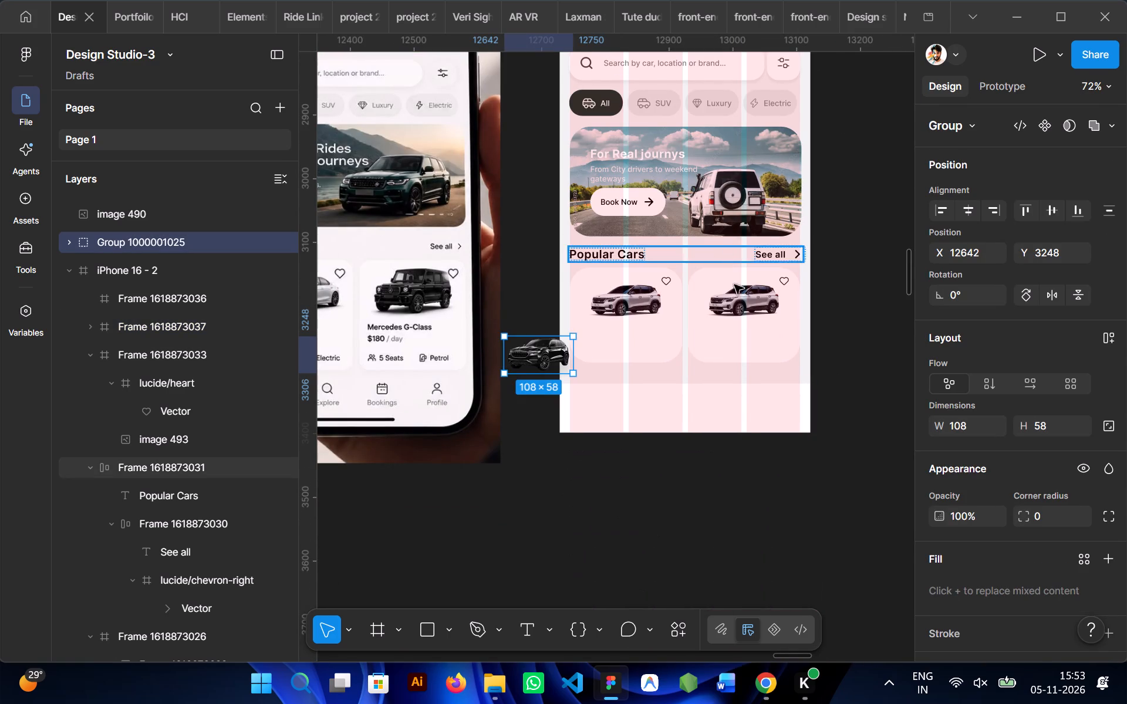
{"action": "double_click", "coordinate": [740, 299]}
{"action": "right_click", "coordinate": [740, 299]}
{"action": "left_click", "coordinate": [784, 153]}
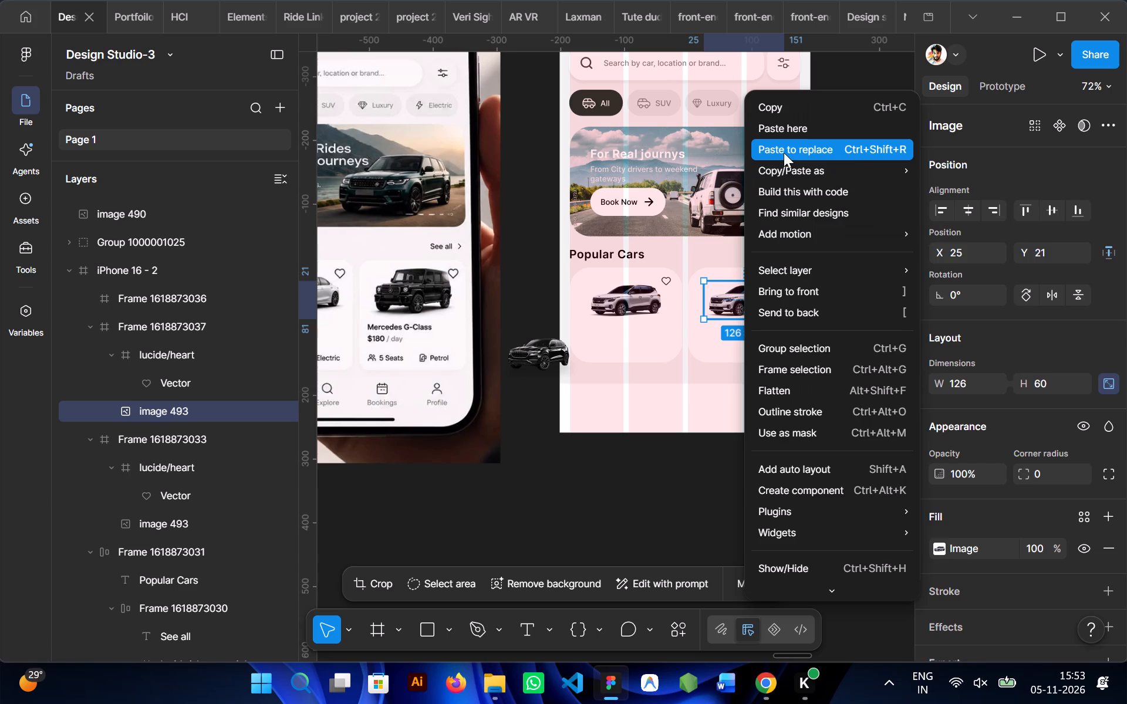
{"action": "left_click", "coordinate": [869, 295]}
Delete the spare black SUV group left outside the frame.
{"action": "left_click", "coordinate": [539, 364]}
{"action": "key", "text": "Delete"}
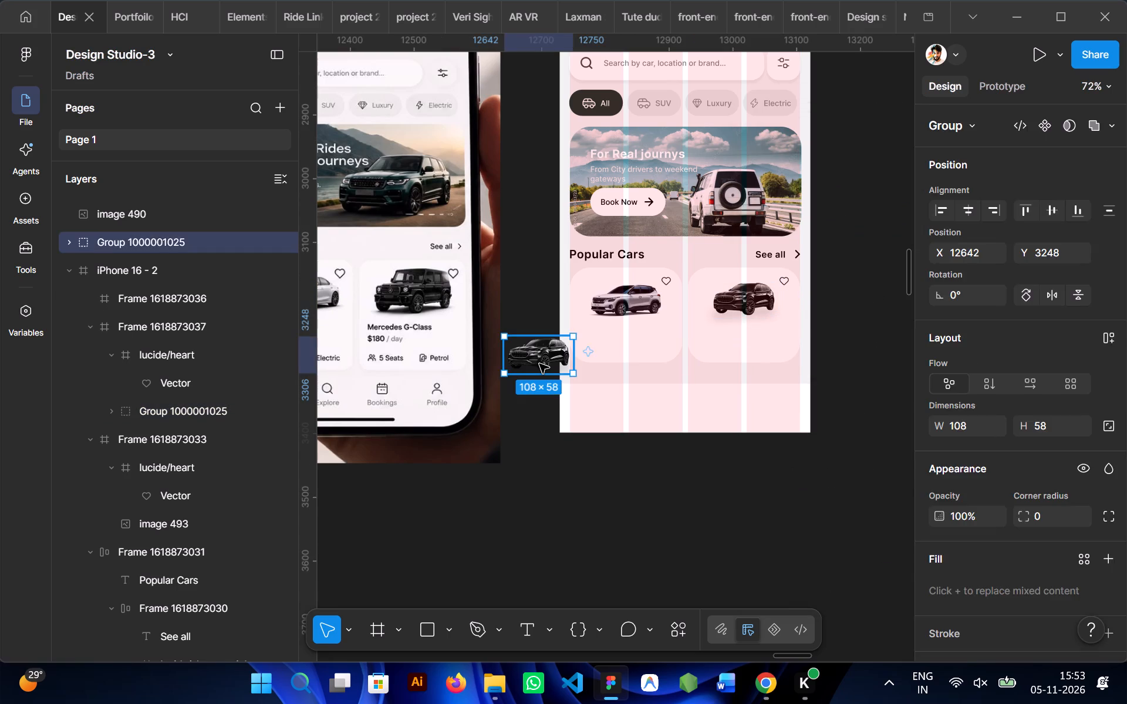
Nudge the black SUV group down about 3 px within the second card, then deselect it.
{"action": "double_click", "coordinate": [749, 302]}
{"action": "key", "text": "Down"}
{"action": "key", "text": "Down"}
{"action": "key", "text": "Down"}
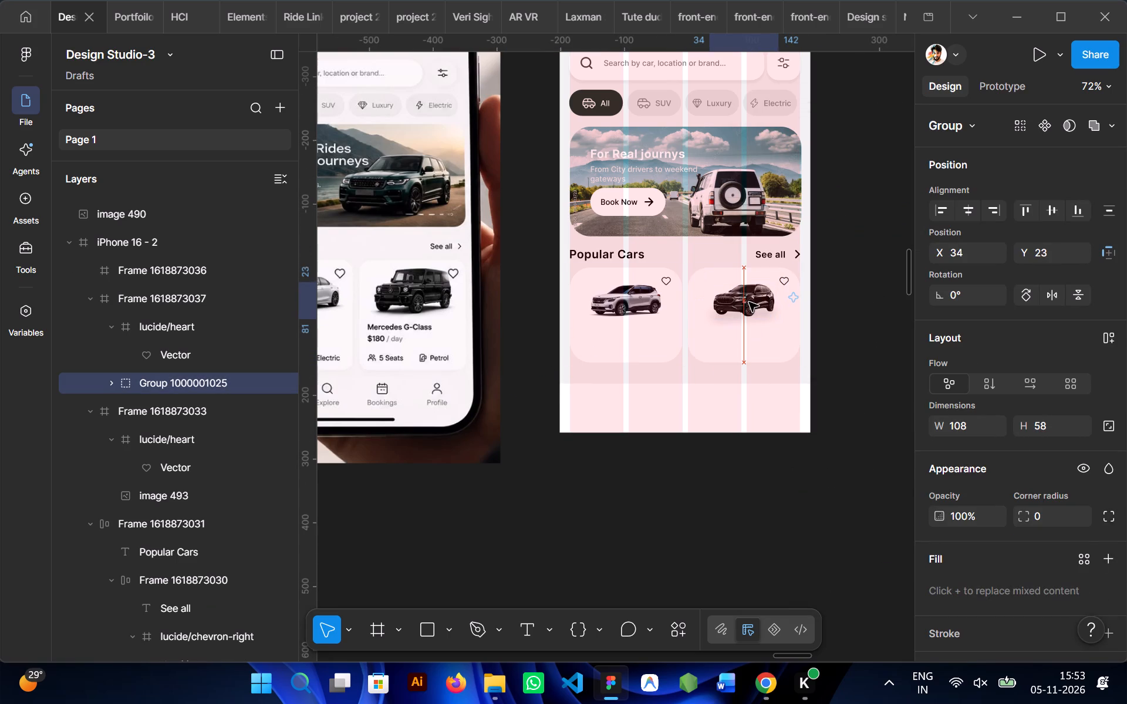
{"action": "key", "text": "Down"}
{"action": "key", "text": "Up"}
{"action": "left_click", "coordinate": [803, 503]}
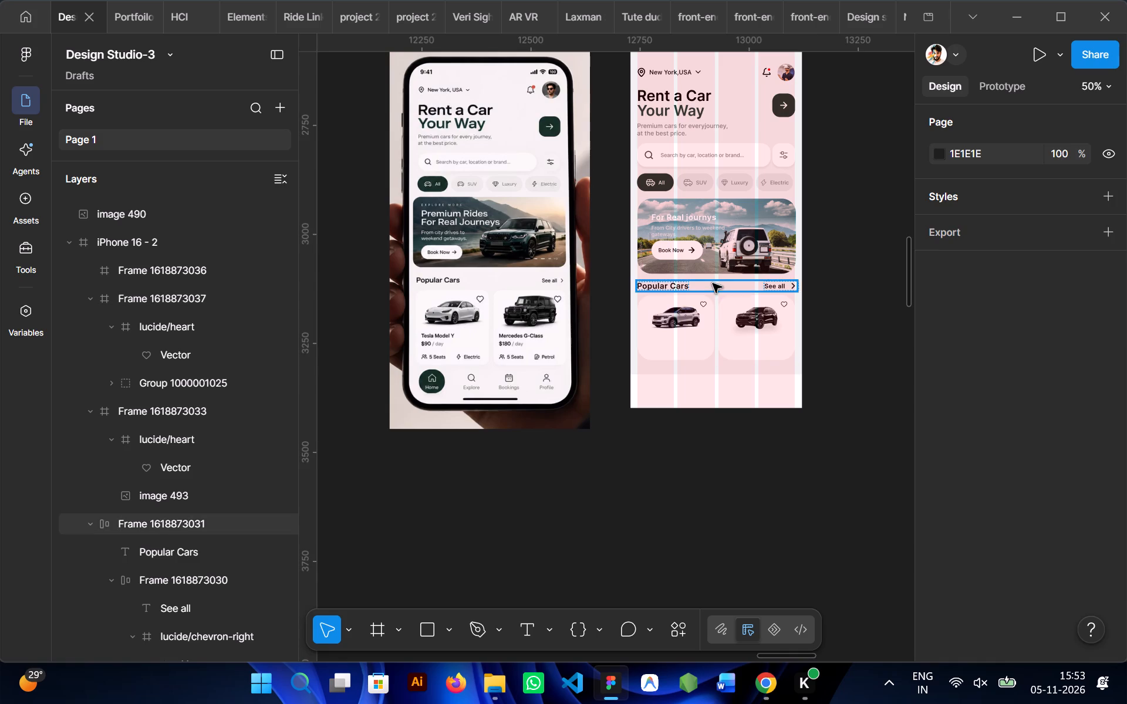
Open the phone preview of the home screen to check the updated Popular Cars cards.
{"action": "left_click", "coordinate": [714, 285]}
{"action": "key", "text": "shift+space"}
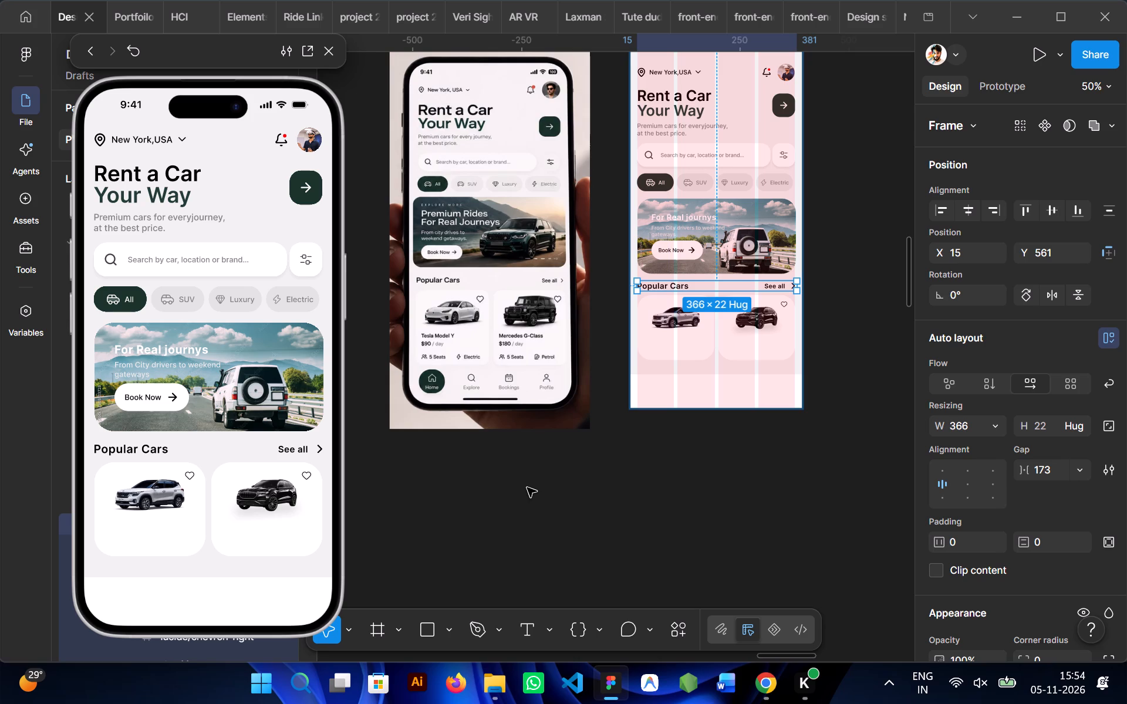
Place a copy of the "Popular Cars" heading under the white SUV inside the first car card.
{"action": "left_click", "coordinate": [715, 453]}
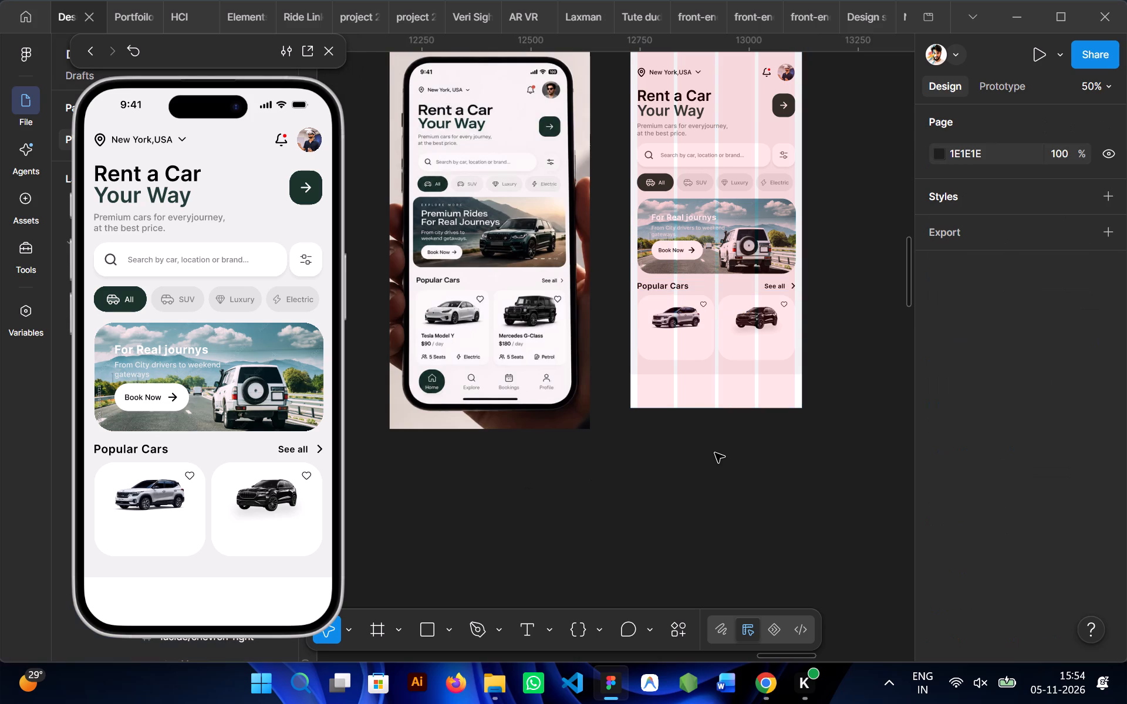
{"action": "scroll", "coordinate": [719, 433], "scroll_direction": "up", "scroll_amount": 1}
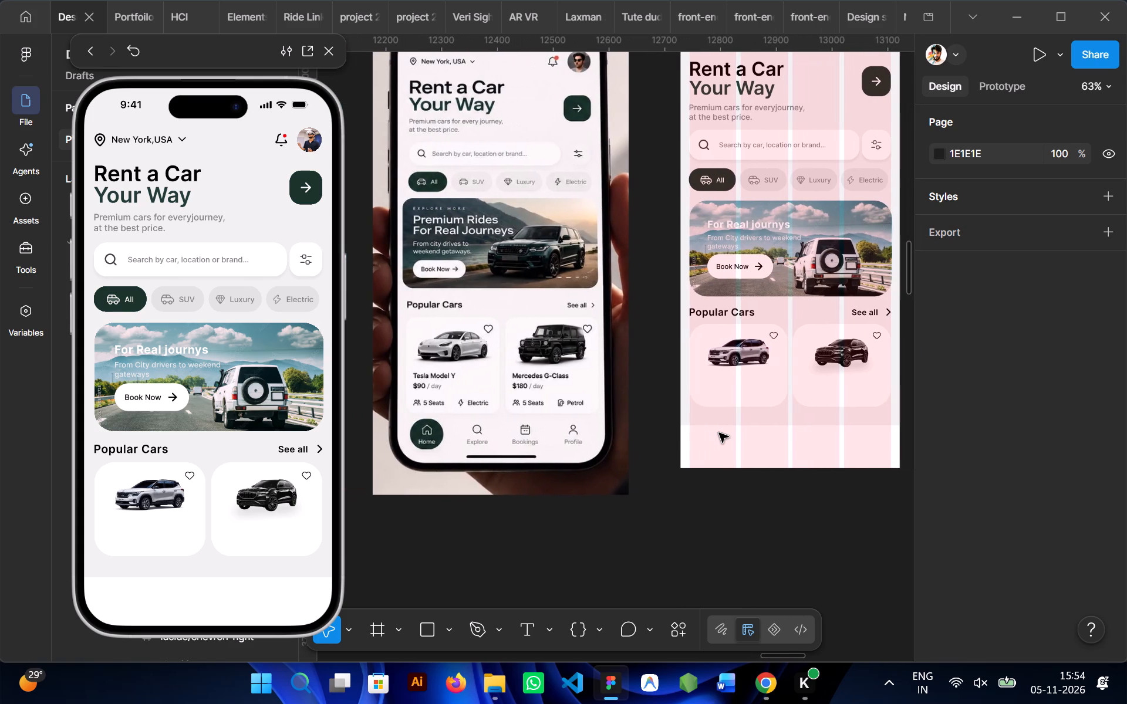
{"action": "scroll", "coordinate": [728, 352], "scroll_direction": "left", "scroll_amount": 1}
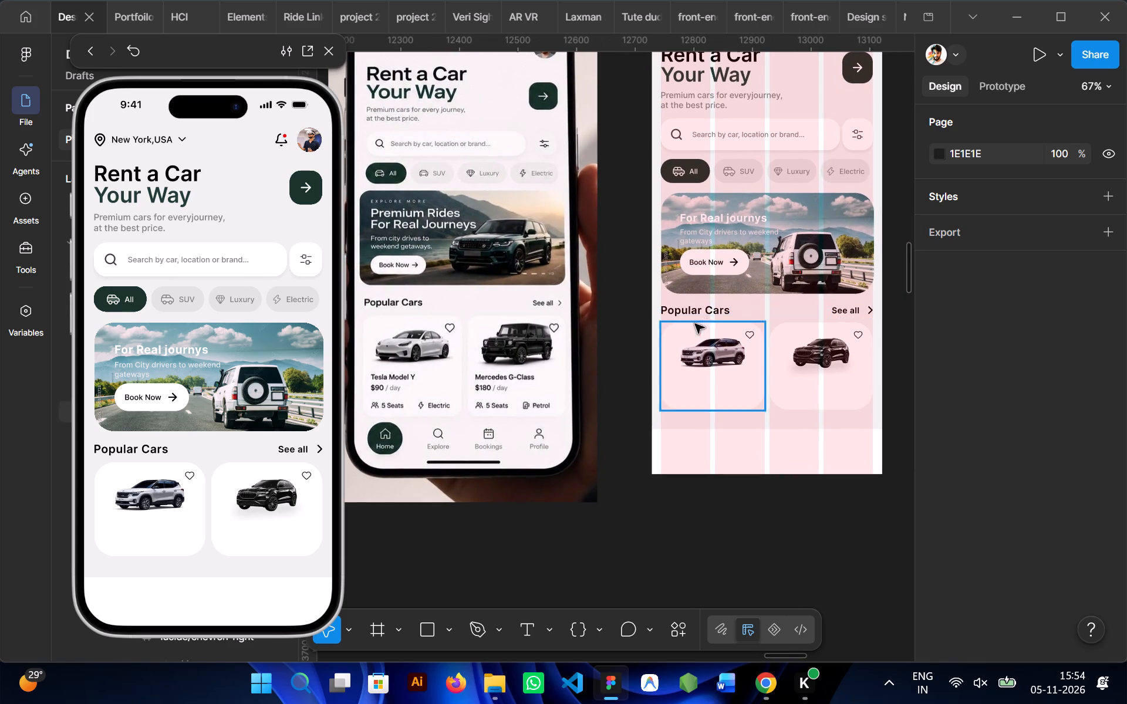
{"action": "left_click", "coordinate": [706, 307], "text": "ctrl"}
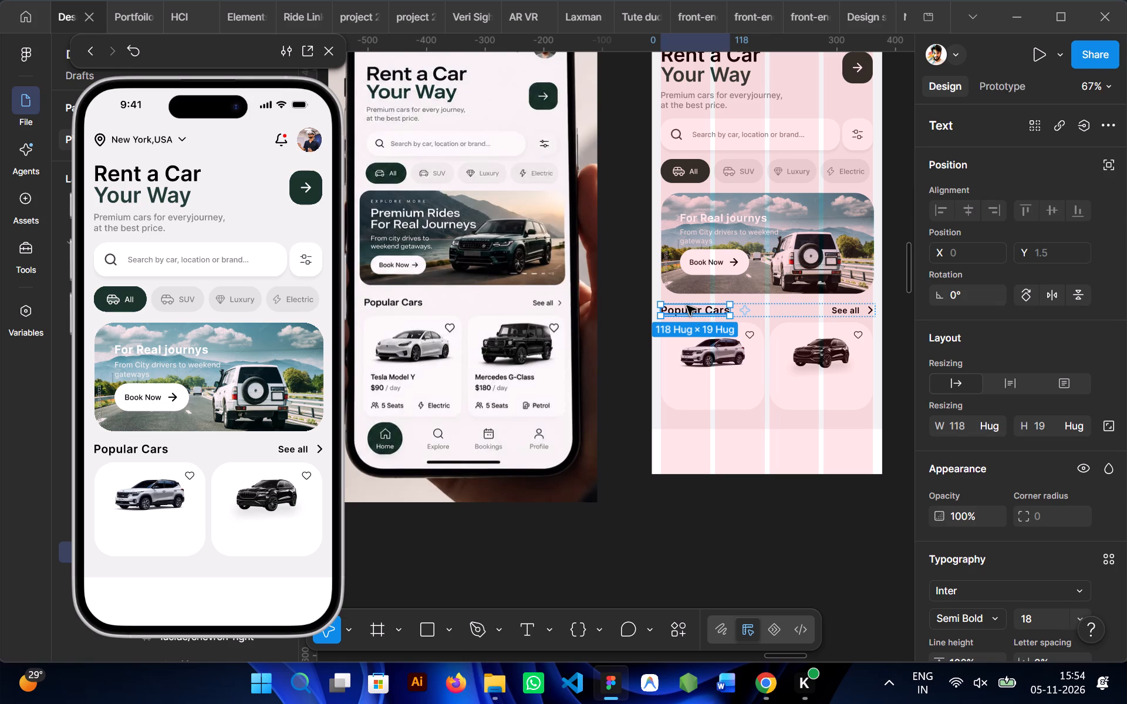
{"action": "left_click_drag", "start_coordinate": [687, 306], "coordinate": [704, 382], "text": "alt"}
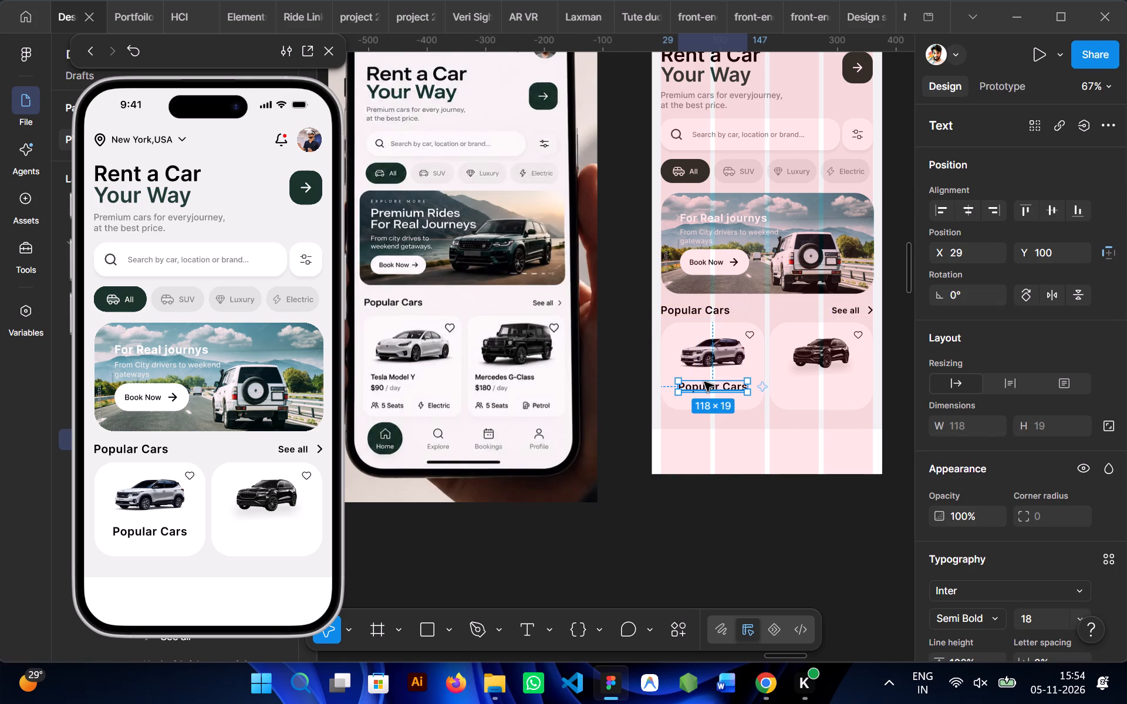
{"action": "scroll", "coordinate": [704, 382], "scroll_direction": "right", "scroll_amount": 1}
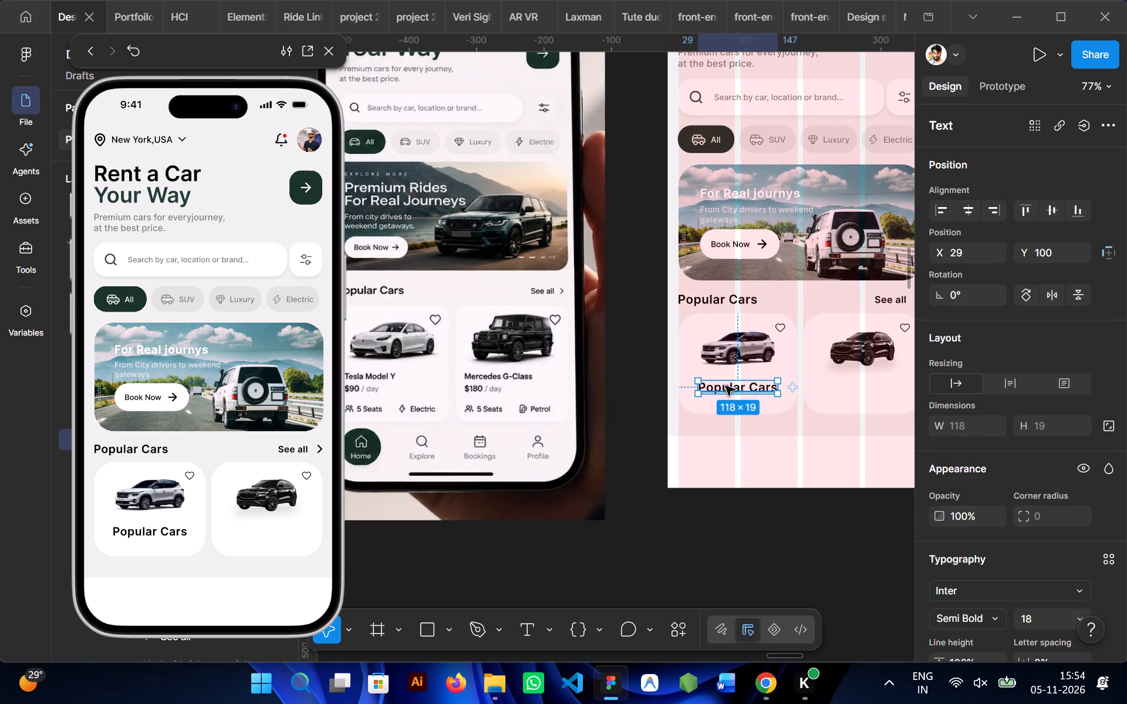
Change the copied heading's text to "Tesla Model Y".
{"action": "double_click", "coordinate": [725, 386]}
{"action": "scroll", "coordinate": [725, 386], "scroll_direction": "right", "scroll_amount": 1}
{"action": "type", "text": "Tes"}
{"action": "type", "text": "la Model"}
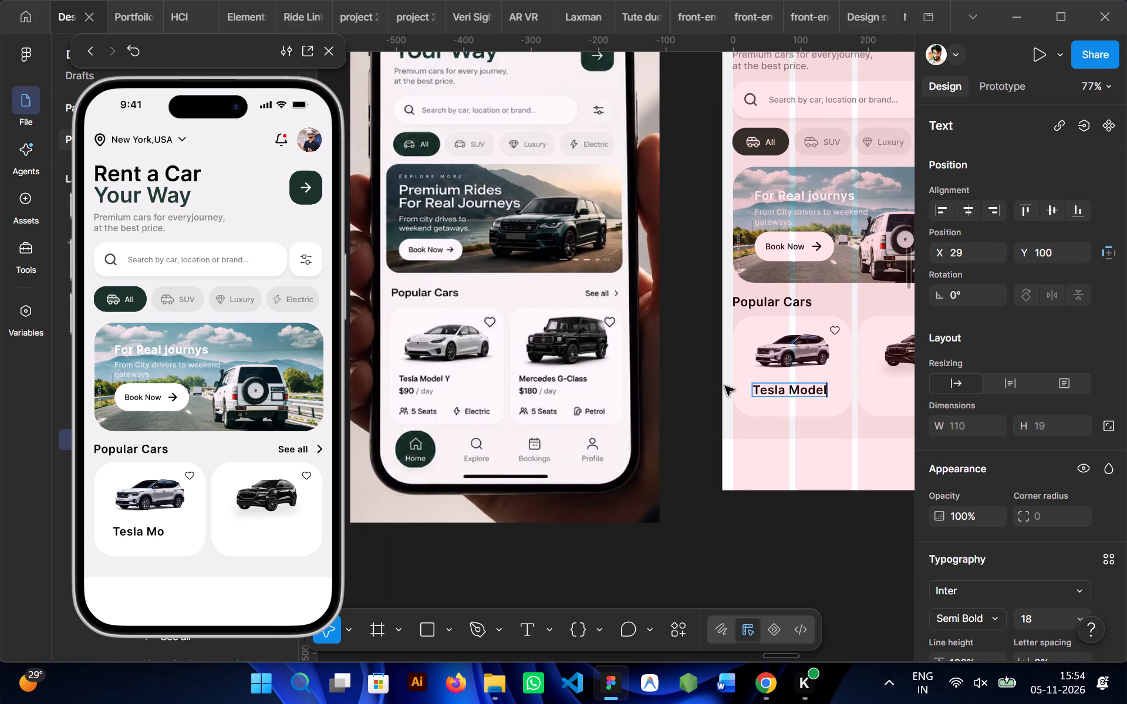
{"action": "key", "text": "space"}
{"action": "type", "text": "Y"}
{"action": "left_click", "coordinate": [682, 540]}
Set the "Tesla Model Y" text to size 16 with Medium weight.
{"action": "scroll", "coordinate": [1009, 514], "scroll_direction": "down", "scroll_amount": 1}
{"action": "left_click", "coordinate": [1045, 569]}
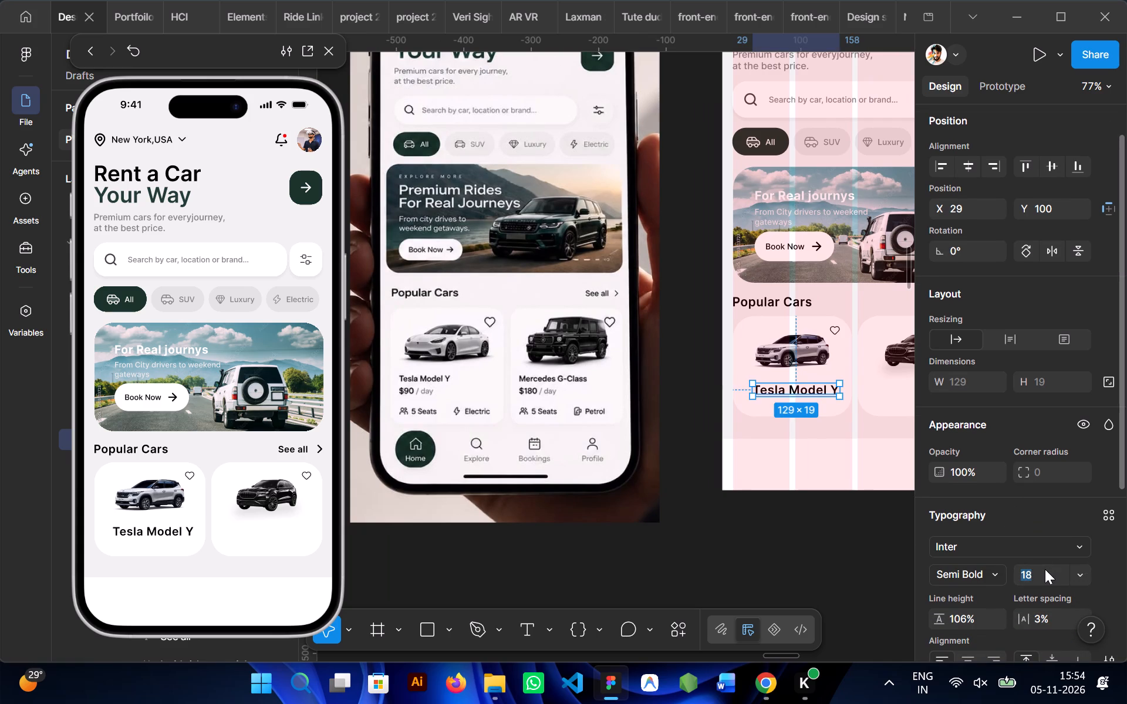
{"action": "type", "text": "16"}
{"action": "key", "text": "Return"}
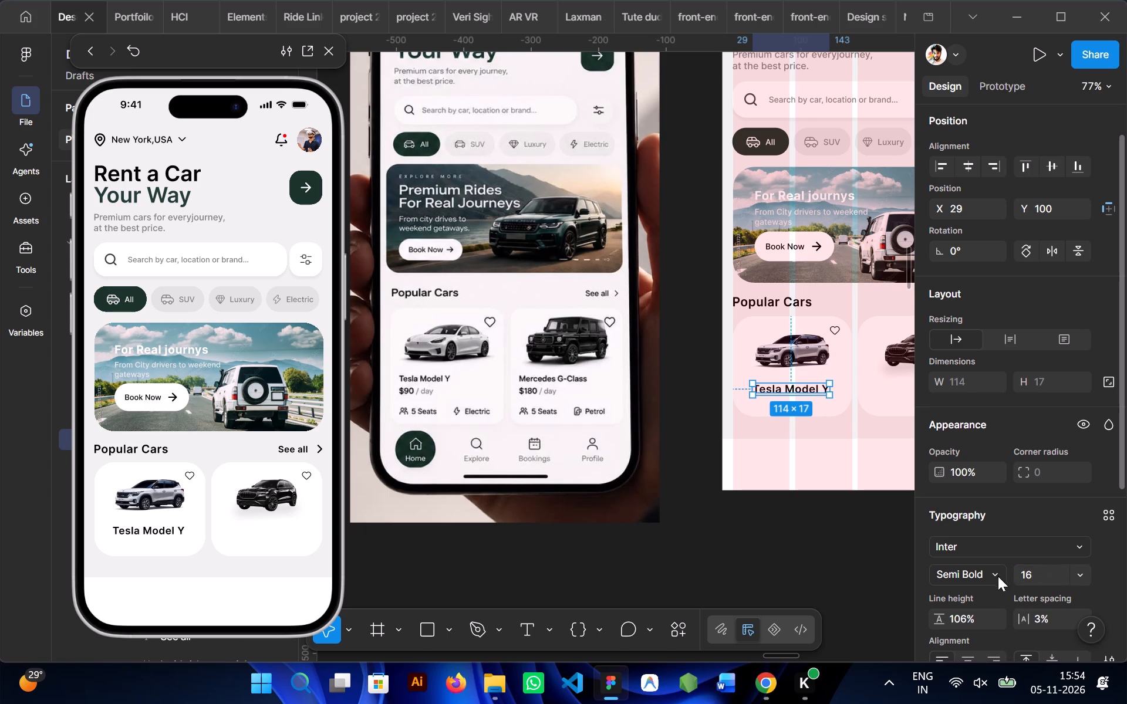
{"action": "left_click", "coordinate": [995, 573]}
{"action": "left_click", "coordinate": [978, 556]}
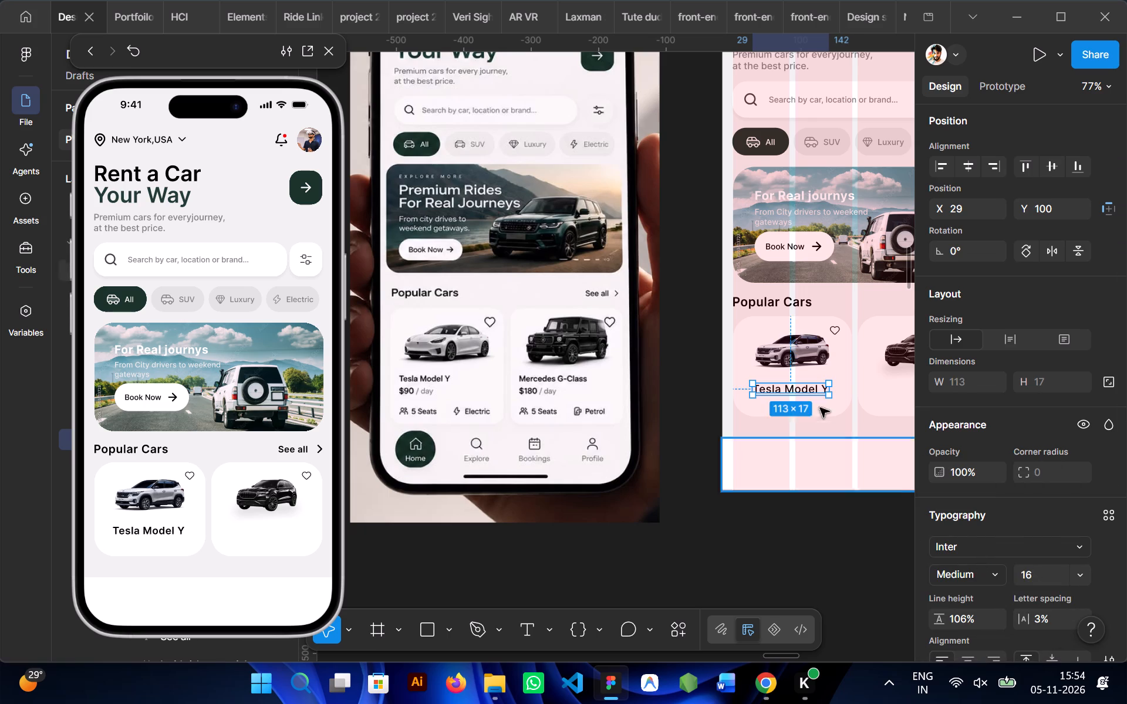
Move the "Tesla Model Y" text up toward the card's left edge, to about X 11, Y 91.
{"action": "scroll", "coordinate": [783, 417], "scroll_direction": "right", "scroll_amount": 1}
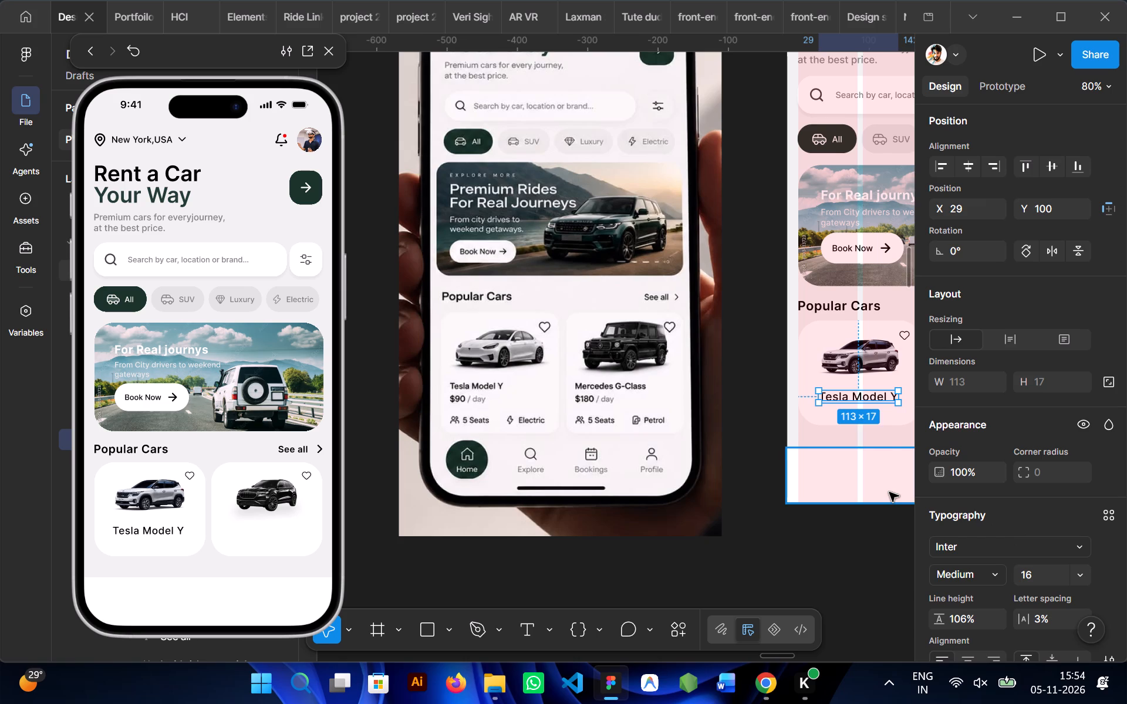
{"action": "scroll", "coordinate": [889, 492], "scroll_direction": "left", "scroll_amount": 1}
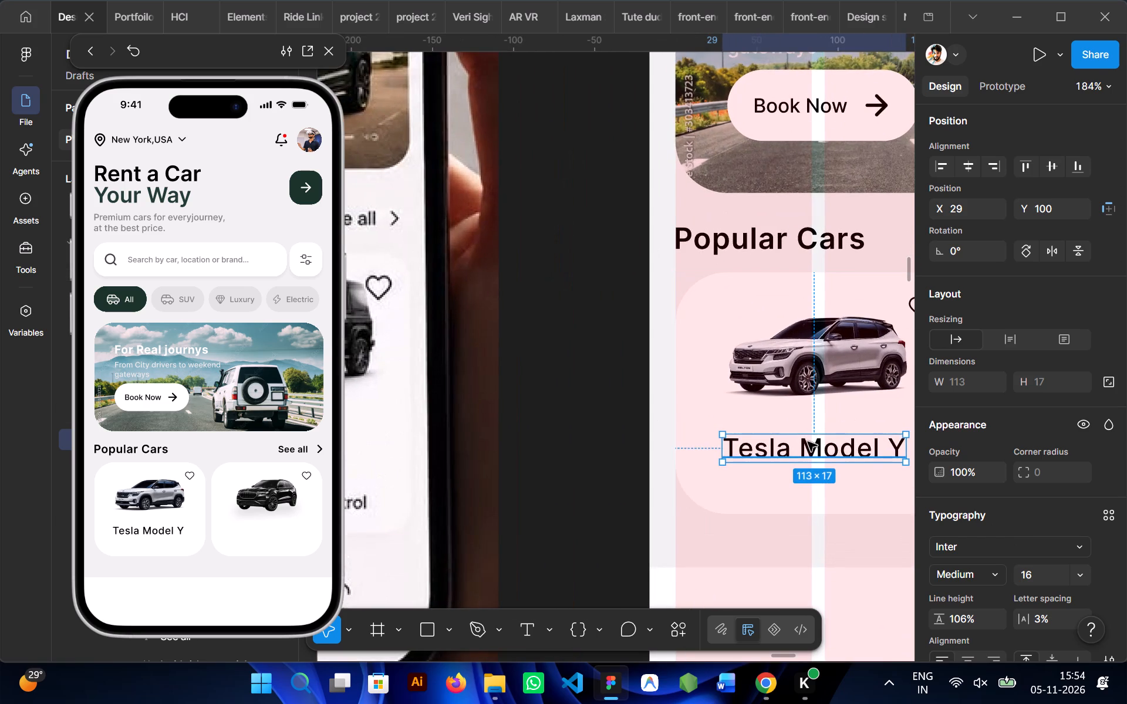
{"action": "left_click_drag", "start_coordinate": [808, 442], "coordinate": [778, 427]}
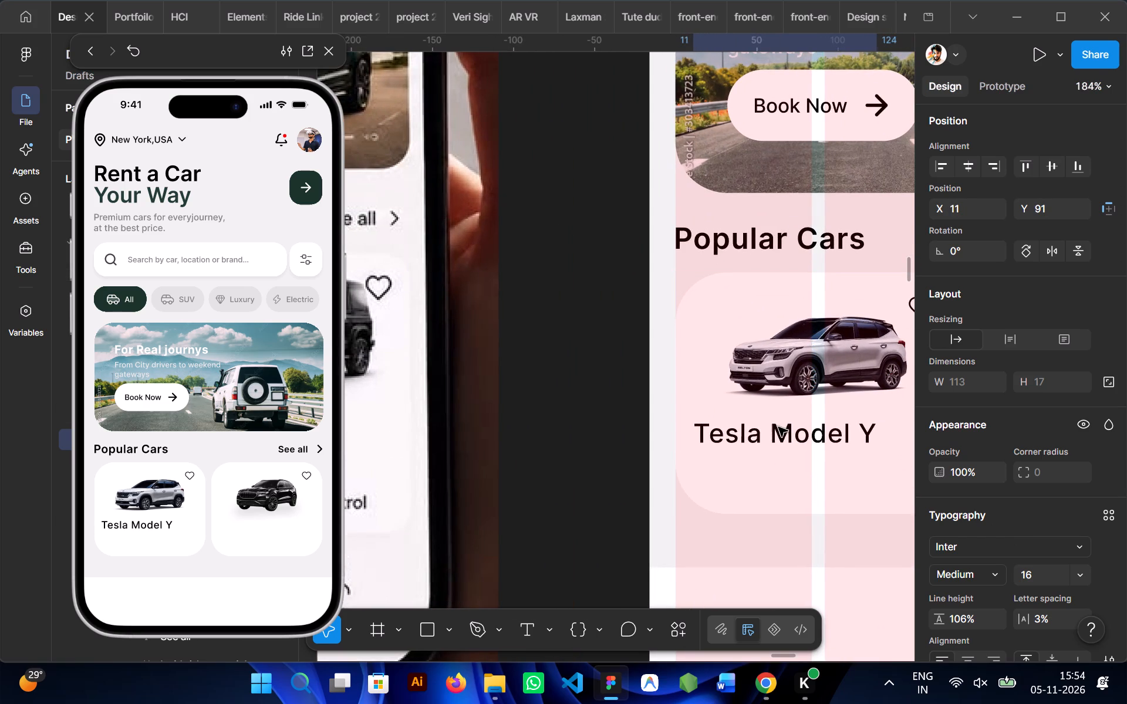
{"action": "left_click_drag", "start_coordinate": [778, 427], "coordinate": [778, 427]}
{"action": "scroll", "coordinate": [778, 427], "scroll_direction": "left", "scroll_amount": 1}
Extend the bottom edge of the first car card to a height of 171.
{"action": "left_click", "coordinate": [753, 406]}
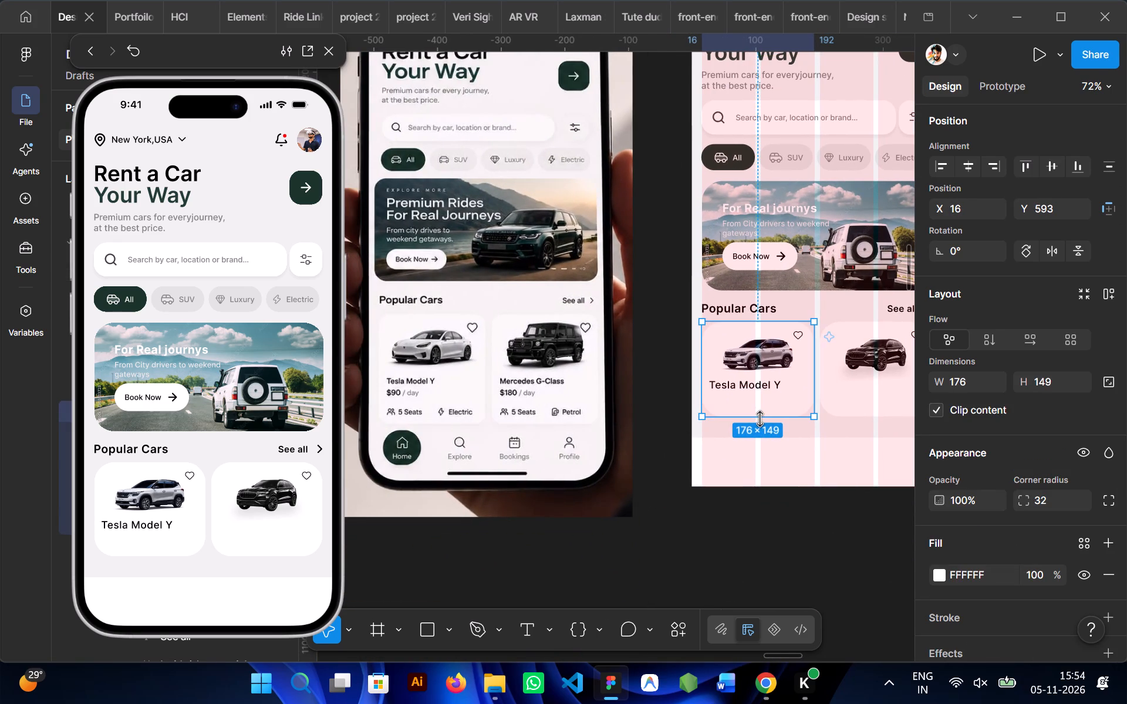
{"action": "left_click_drag", "start_coordinate": [760, 419], "coordinate": [760, 431]}
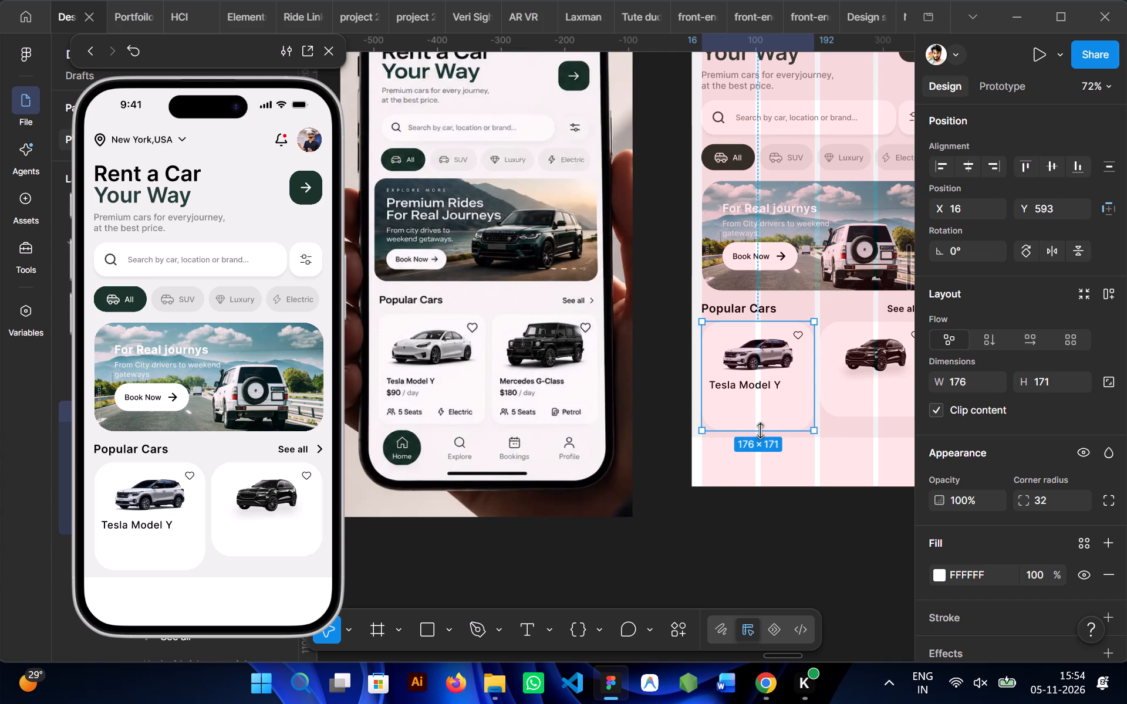
{"action": "left_click", "coordinate": [622, 525]}
Set the "Tesla Model Y" text size to 14.
{"action": "left_click", "coordinate": [724, 373], "text": "ctrl"}
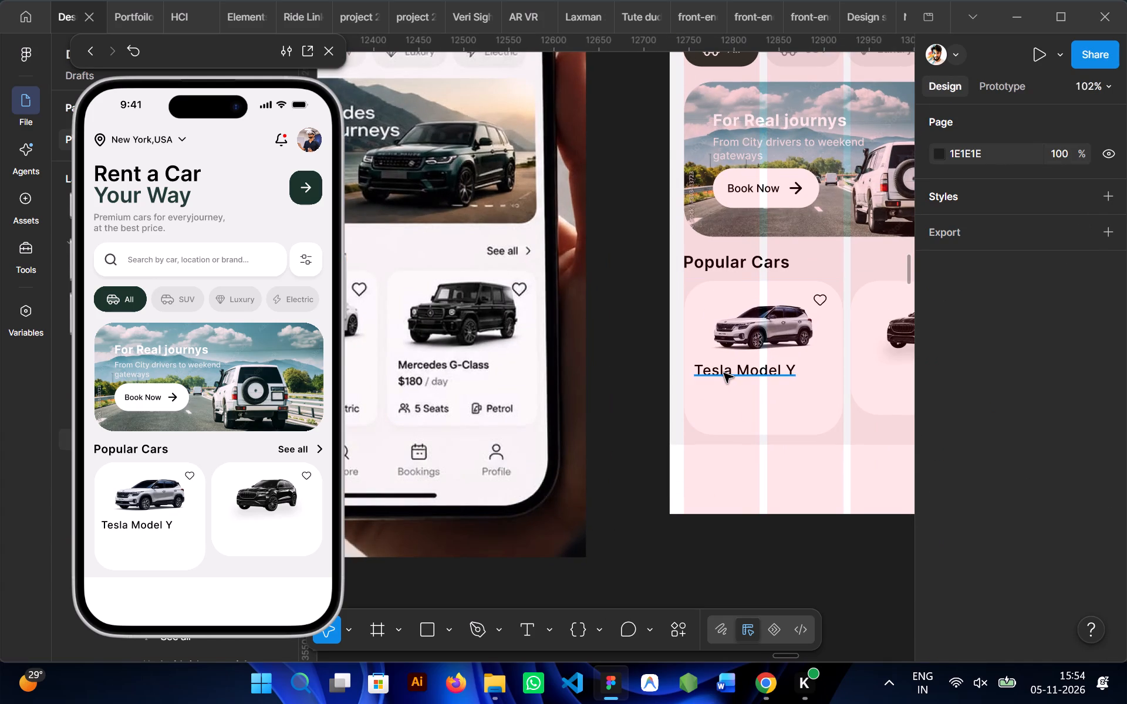
{"action": "scroll", "coordinate": [1003, 490], "scroll_direction": "down", "scroll_amount": 2}
{"action": "left_click", "coordinate": [1032, 327]}
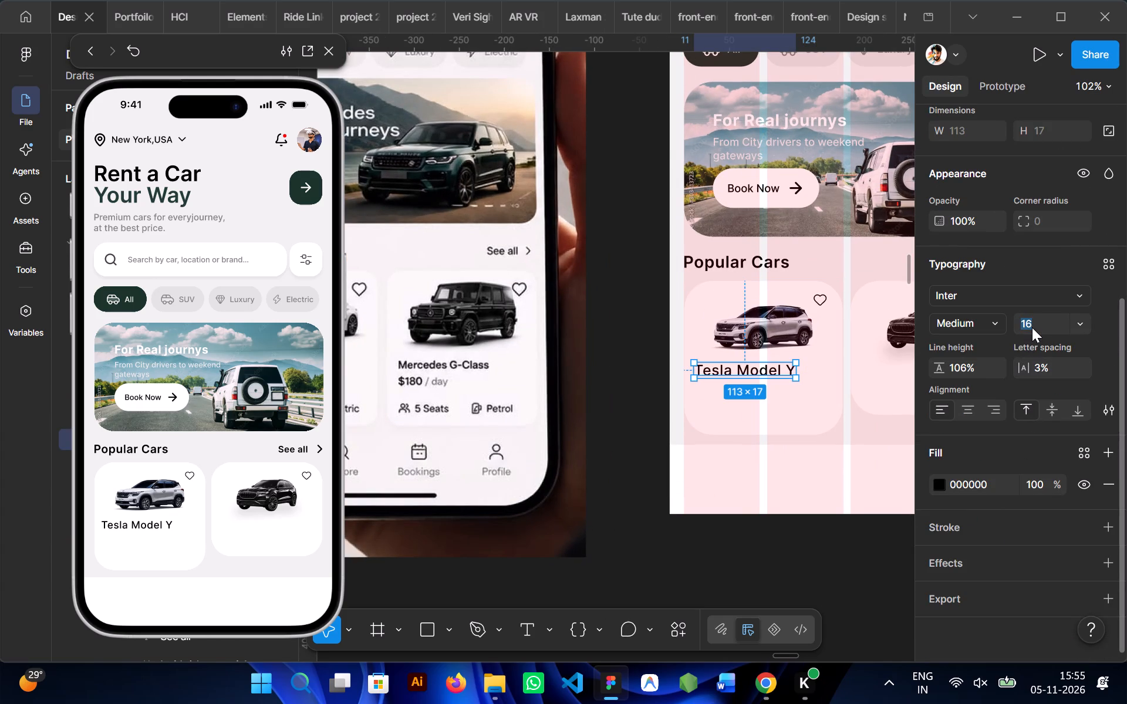
{"action": "type", "text": "14"}
{"action": "key", "text": "Return"}
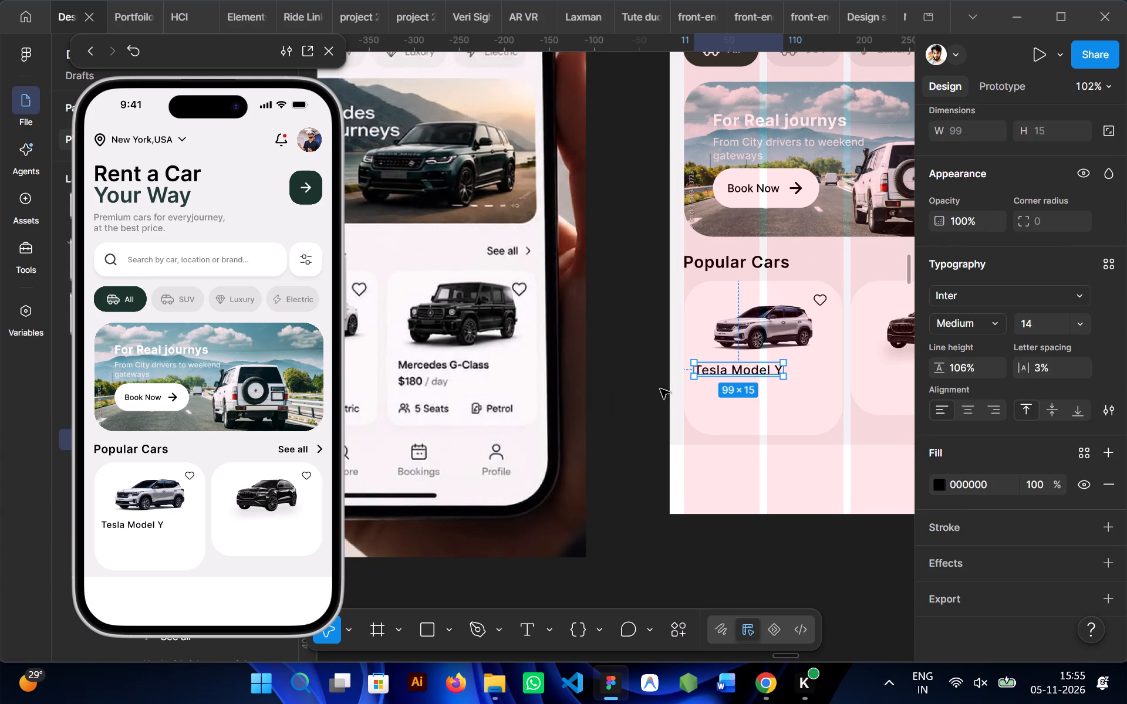
{"action": "left_click", "coordinate": [639, 409]}
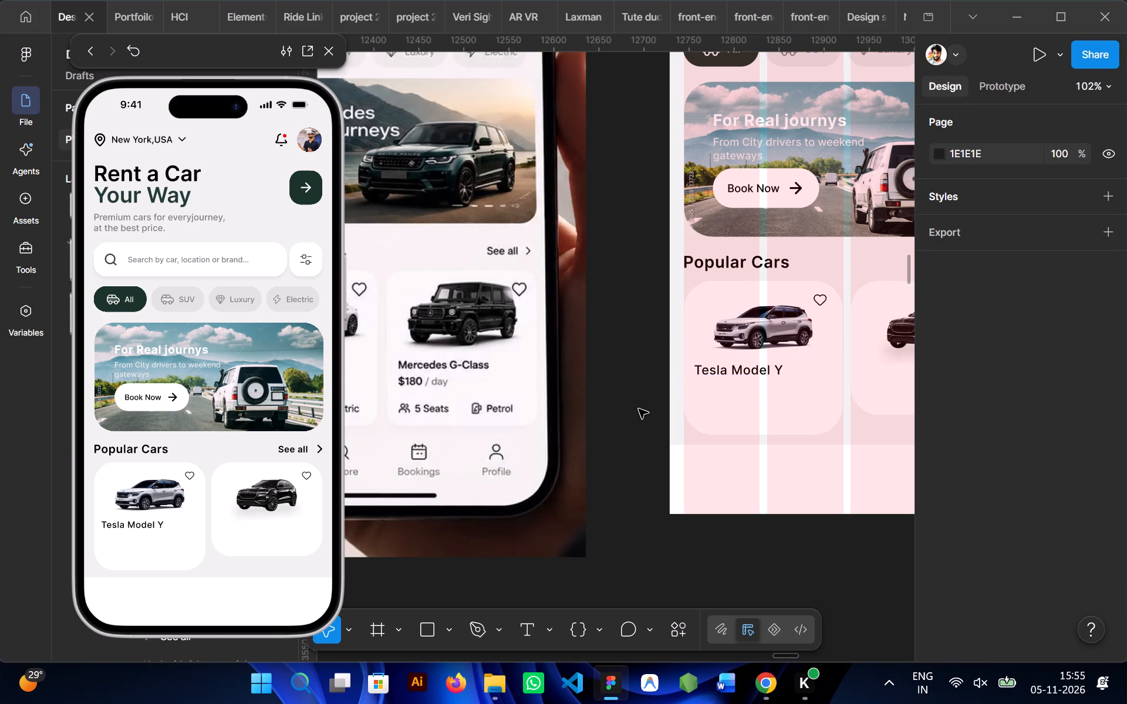
Extend the bottom edge of the second car card, with the black SUV, to a height of 171.
{"action": "left_click", "coordinate": [718, 381], "text": "ctrl"}
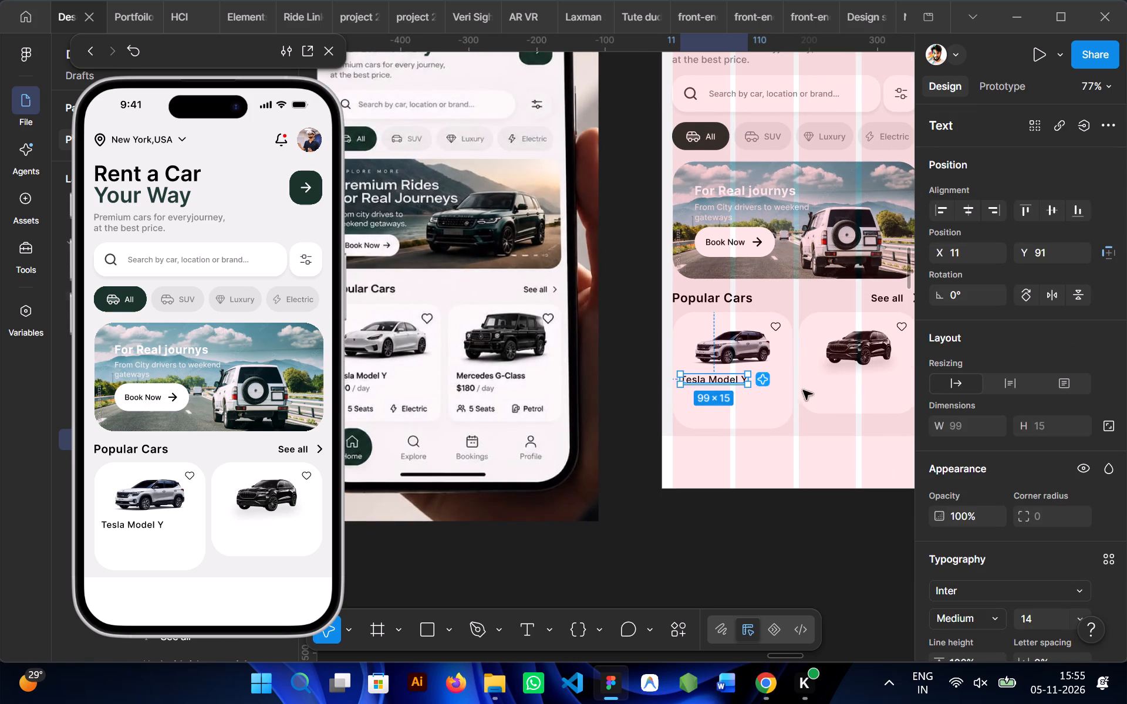
{"action": "left_click", "coordinate": [730, 421]}
{"action": "left_click", "coordinate": [839, 395]}
{"action": "scroll", "coordinate": [839, 395], "scroll_direction": "left", "scroll_amount": 1}
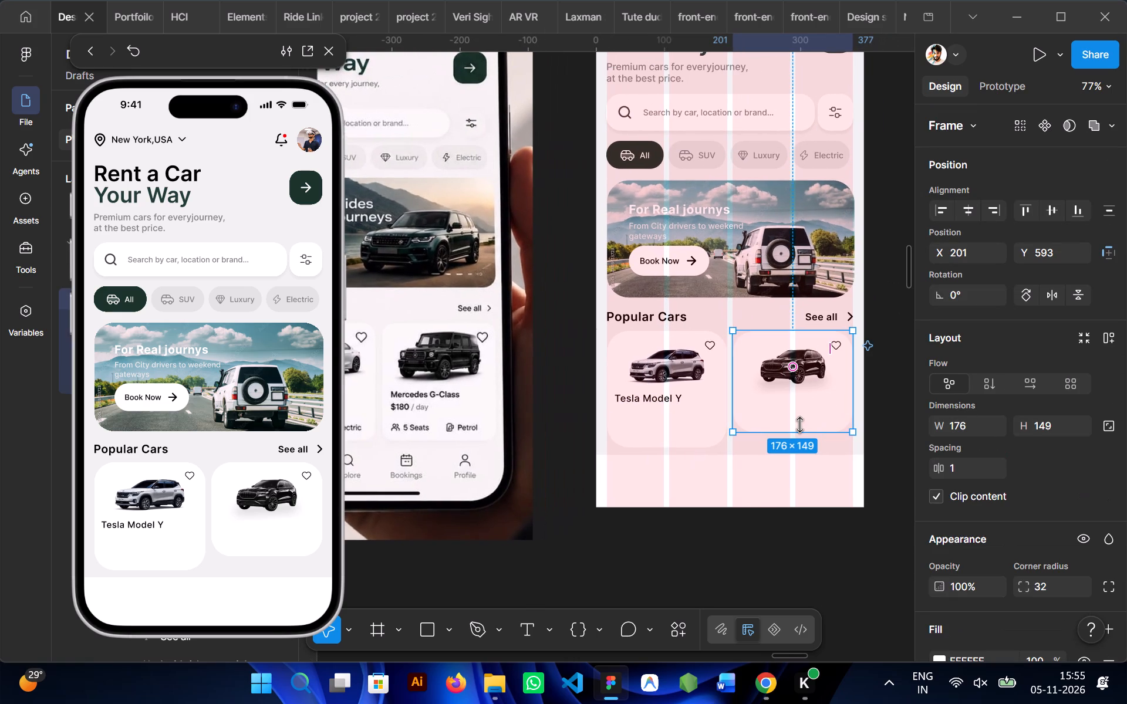
{"action": "left_click_drag", "start_coordinate": [798, 427], "coordinate": [804, 444]}
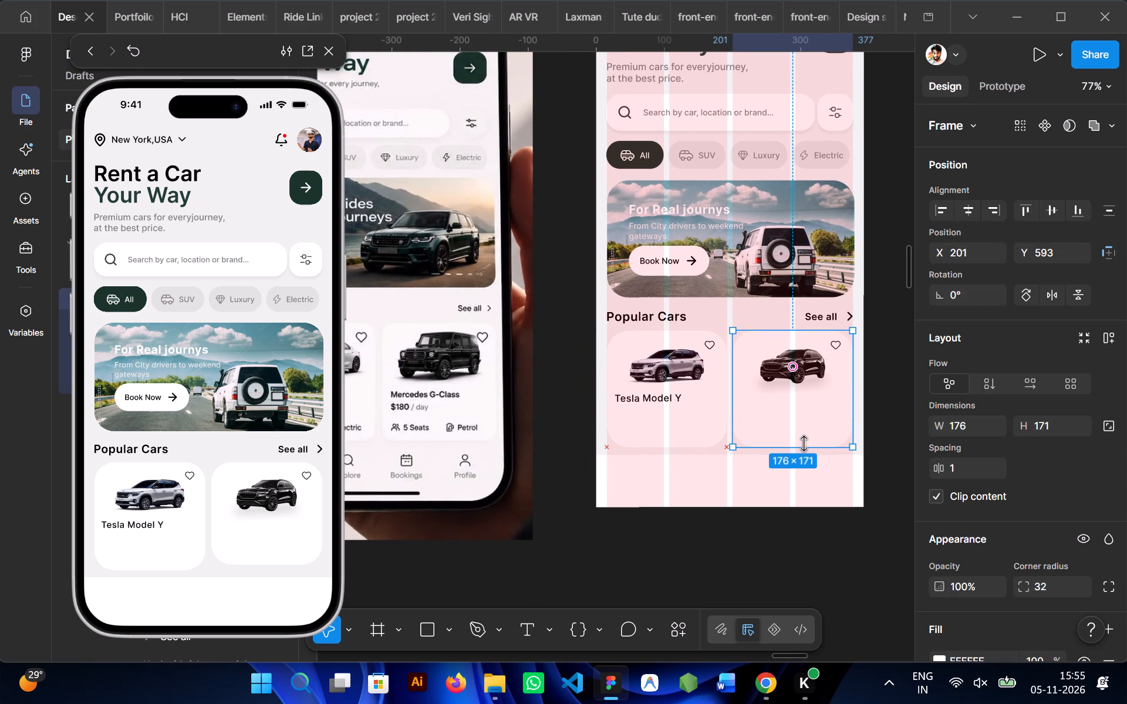
{"action": "left_click_drag", "start_coordinate": [804, 444], "coordinate": [805, 444]}
{"action": "left_click", "coordinate": [578, 444]}
Set the "Tesla Model Y" text weight to Semi Bold.
{"action": "scroll", "coordinate": [578, 444], "scroll_direction": "right", "scroll_amount": 1}
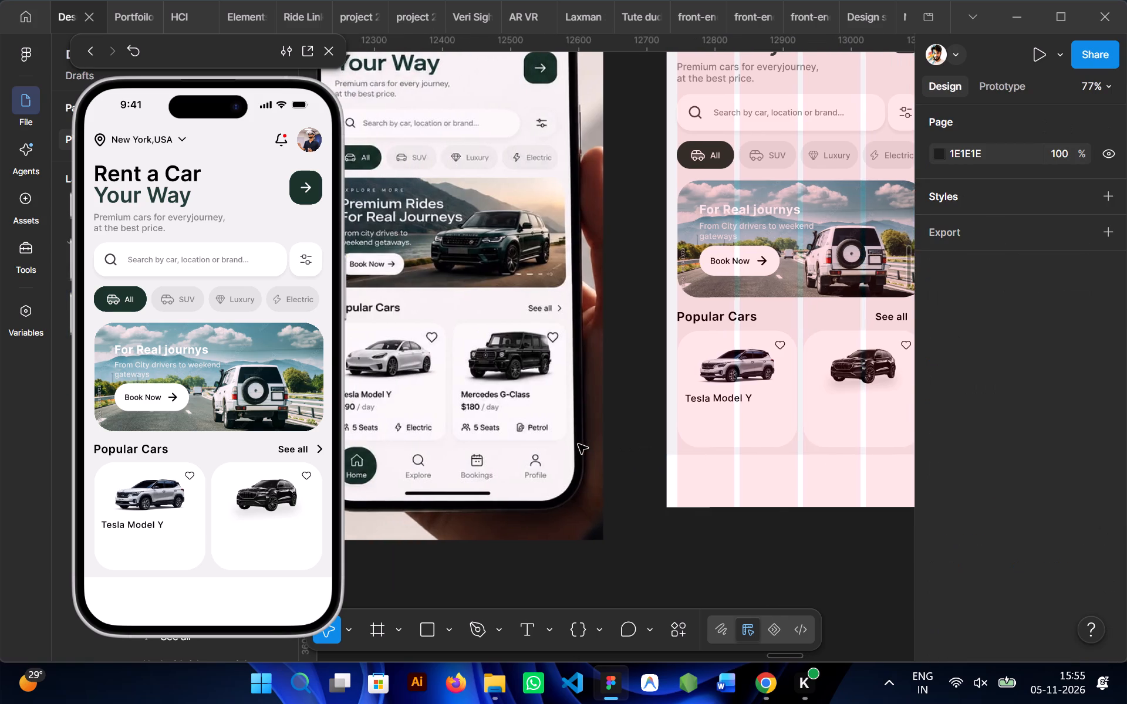
{"action": "scroll", "coordinate": [578, 444], "scroll_direction": "right", "scroll_amount": 1}
{"action": "left_click", "coordinate": [789, 399], "text": "ctrl"}
{"action": "scroll", "coordinate": [971, 439], "scroll_direction": "down", "scroll_amount": 1}
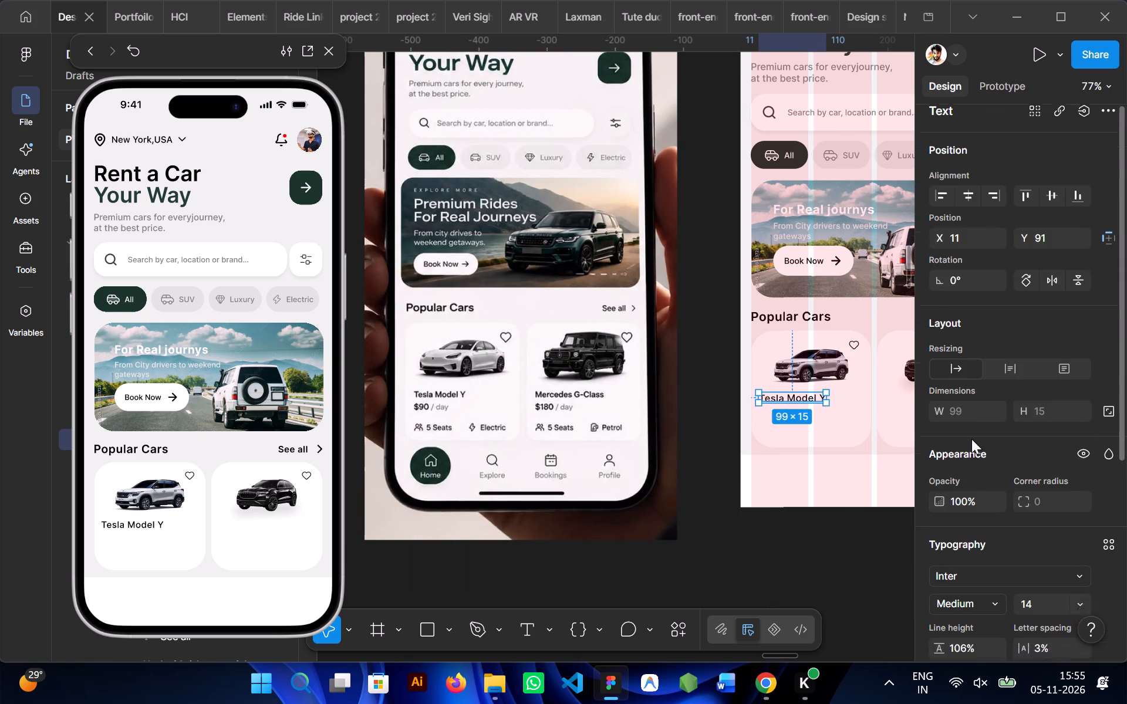
{"action": "scroll", "coordinate": [971, 439], "scroll_direction": "down", "scroll_amount": 1}
{"action": "left_click", "coordinate": [997, 368]}
{"action": "left_click", "coordinate": [976, 391]}
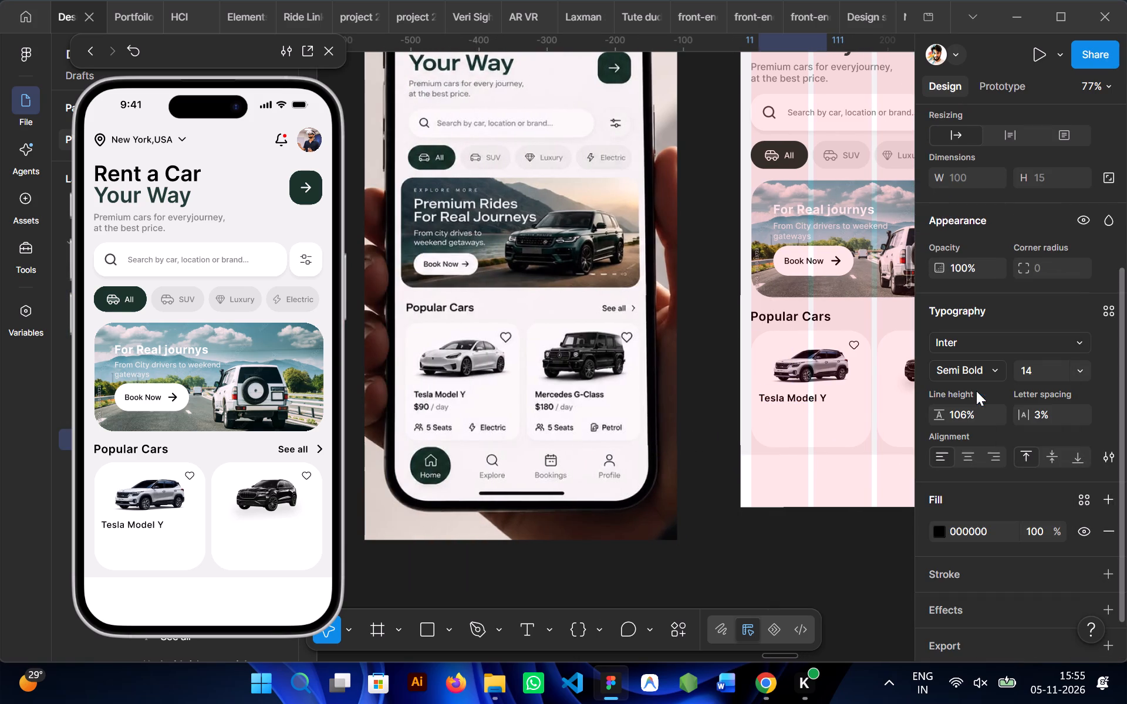
{"action": "left_click", "coordinate": [711, 434]}
Duplicate the "Tesla Model Y" text directly below itself in the first card, at about Y 116.
{"action": "scroll", "coordinate": [711, 434], "scroll_direction": "left", "scroll_amount": 1}
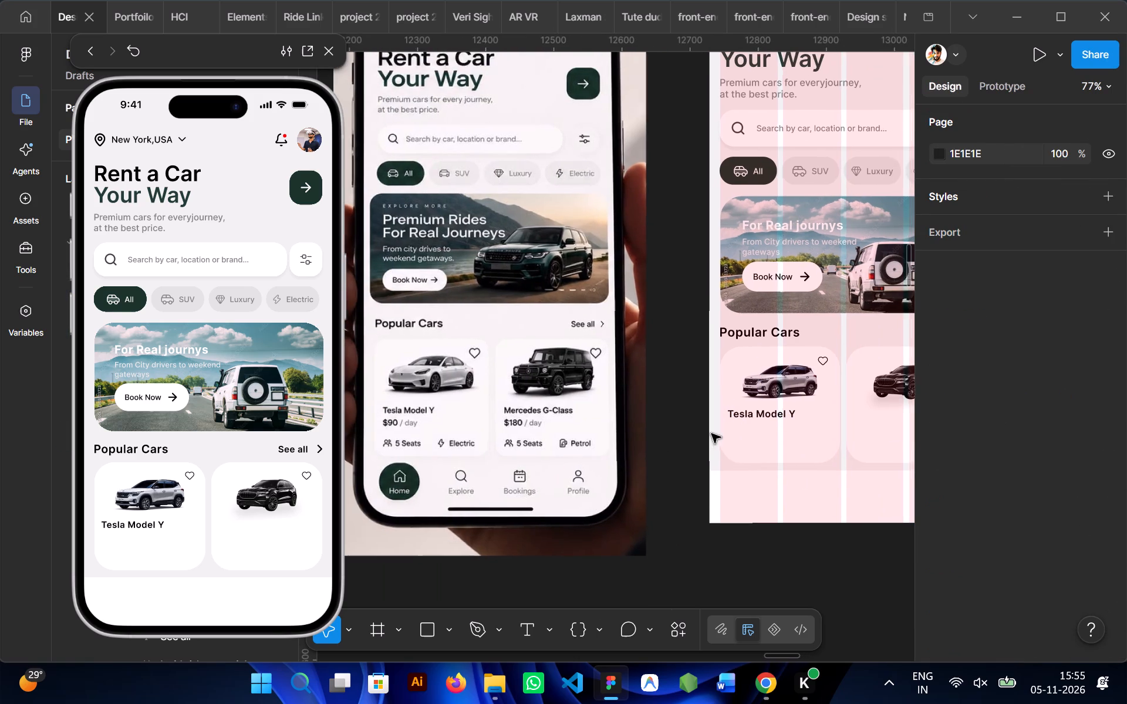
{"action": "left_click", "coordinate": [747, 419], "text": "ctrl"}
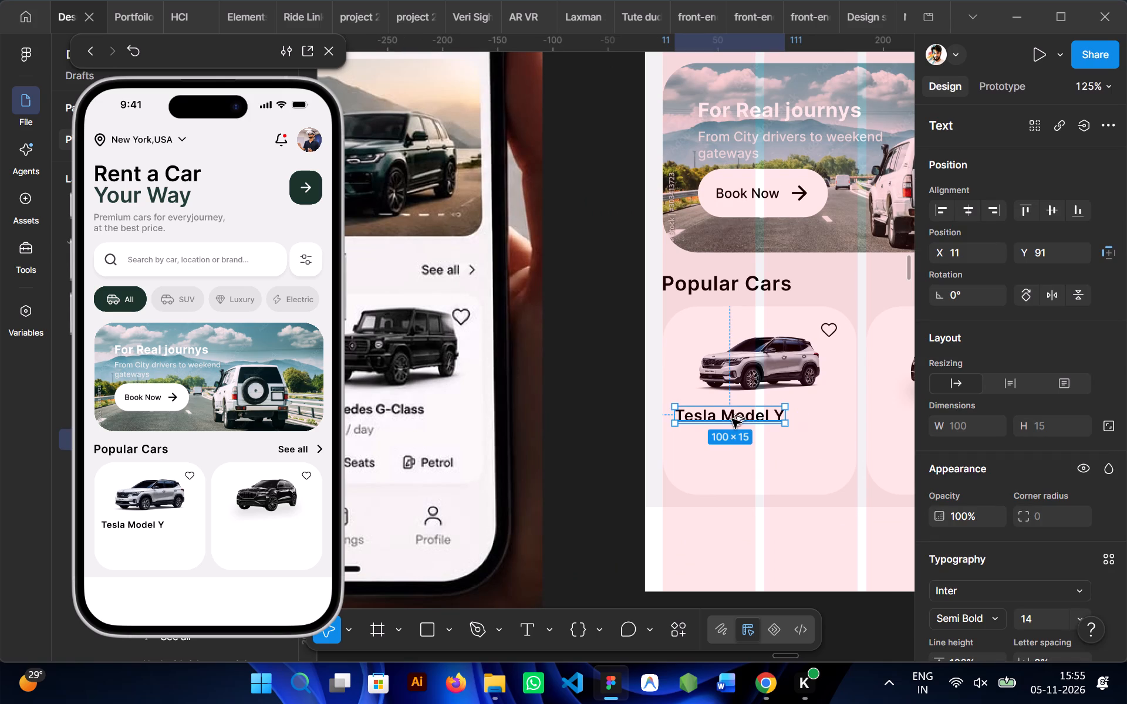
{"action": "left_click_drag", "start_coordinate": [732, 419], "coordinate": [729, 442], "text": "alt"}
{"action": "scroll", "coordinate": [729, 442], "scroll_direction": "right", "scroll_amount": 1}
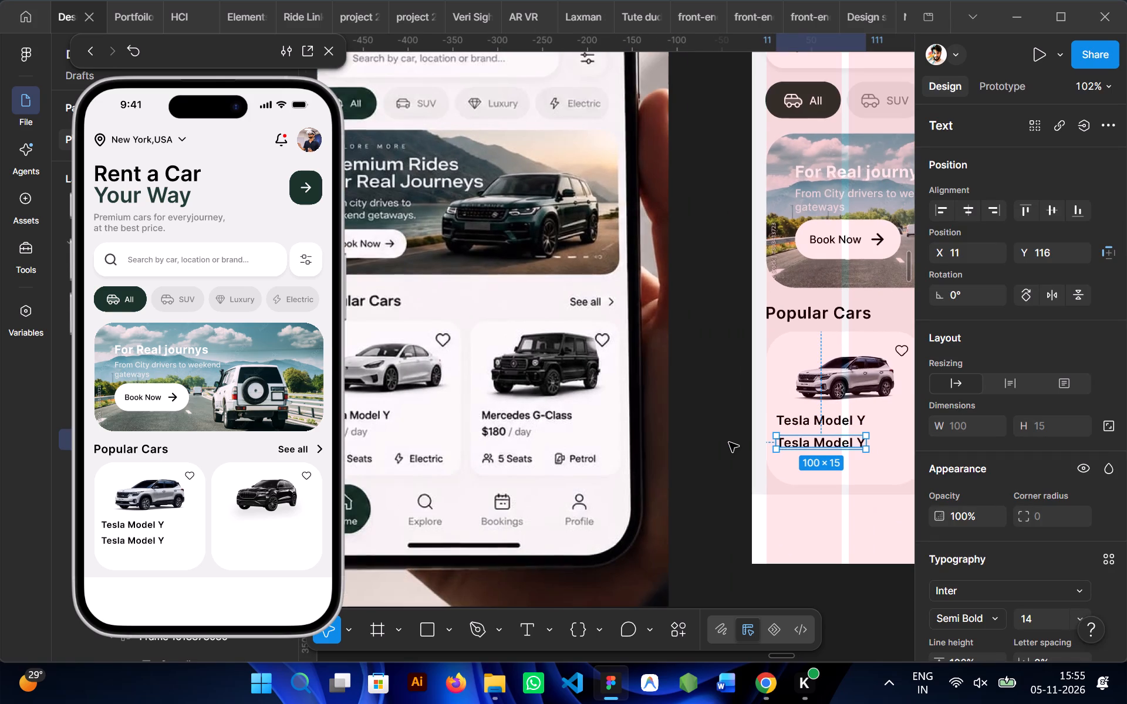
Switch to Chrome and search Google for "doller symbol" in a new tab.
{"action": "left_click", "coordinate": [762, 682]}
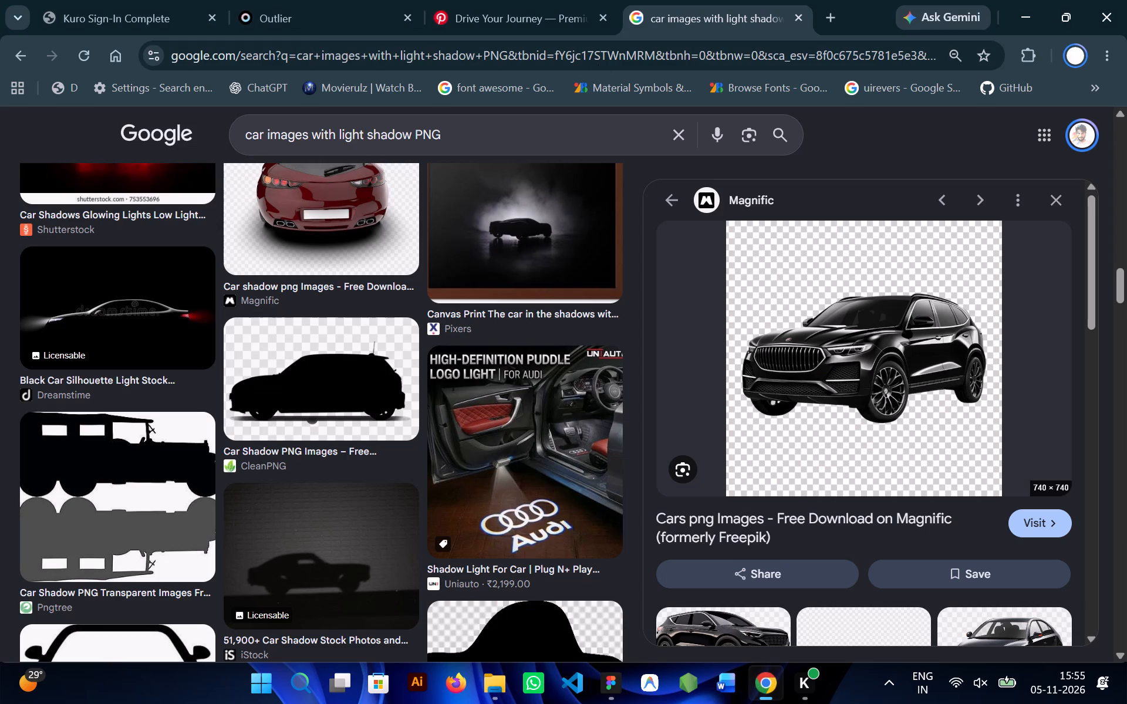
{"action": "left_click", "coordinate": [825, 14]}
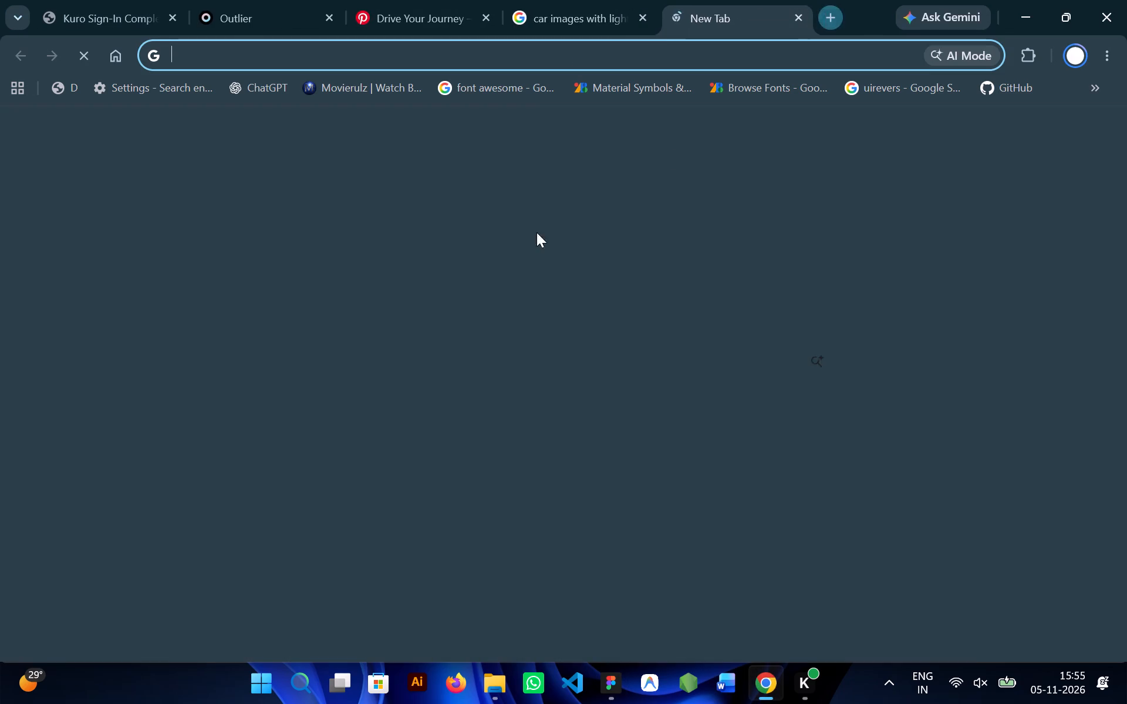
{"action": "left_click", "coordinate": [411, 381]}
{"action": "type", "text": "doller"}
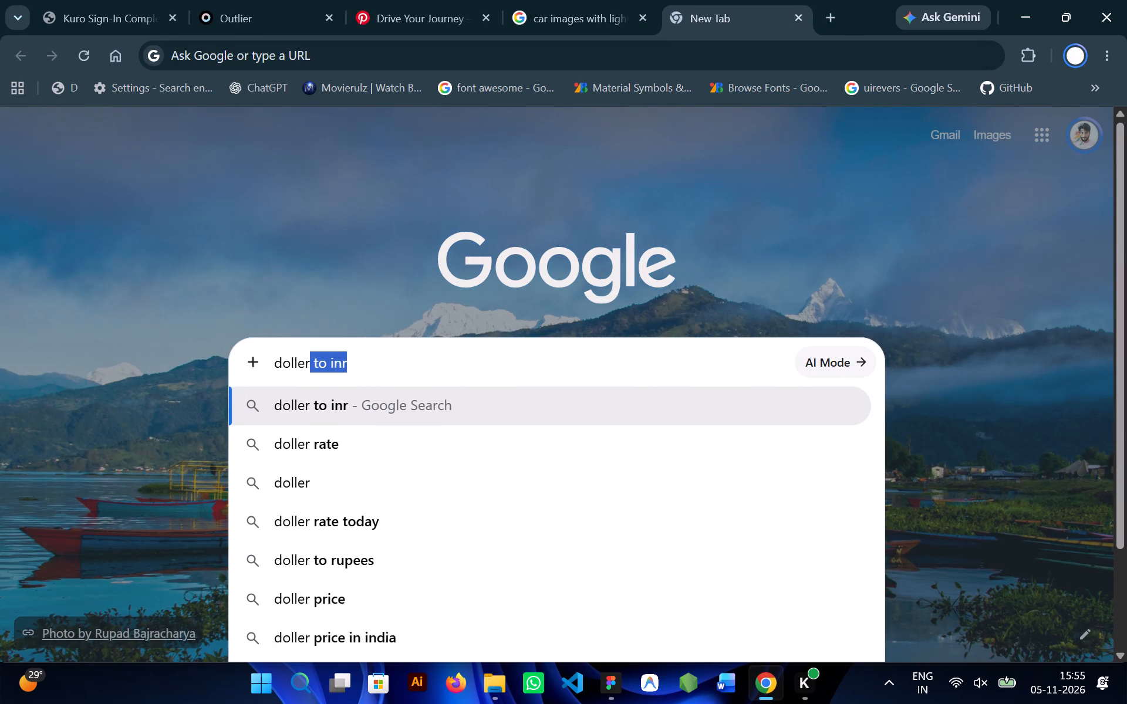
{"action": "key", "text": "space"}
{"action": "type", "text": "sy"}
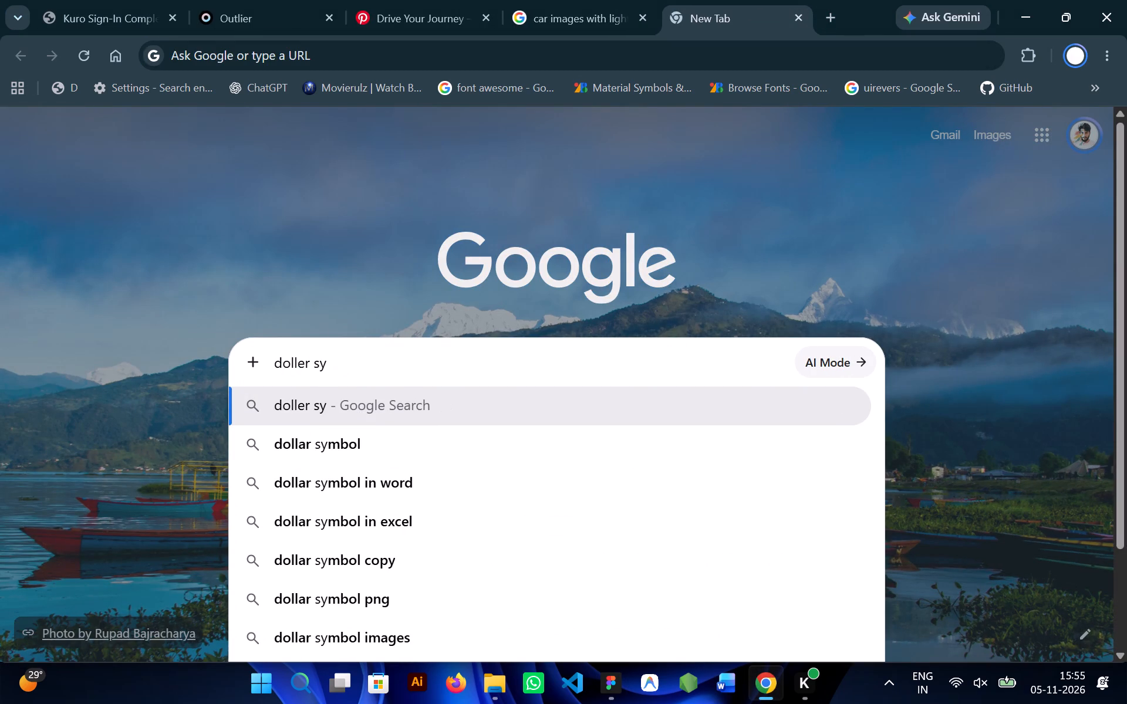
{"action": "type", "text": "mbol"}
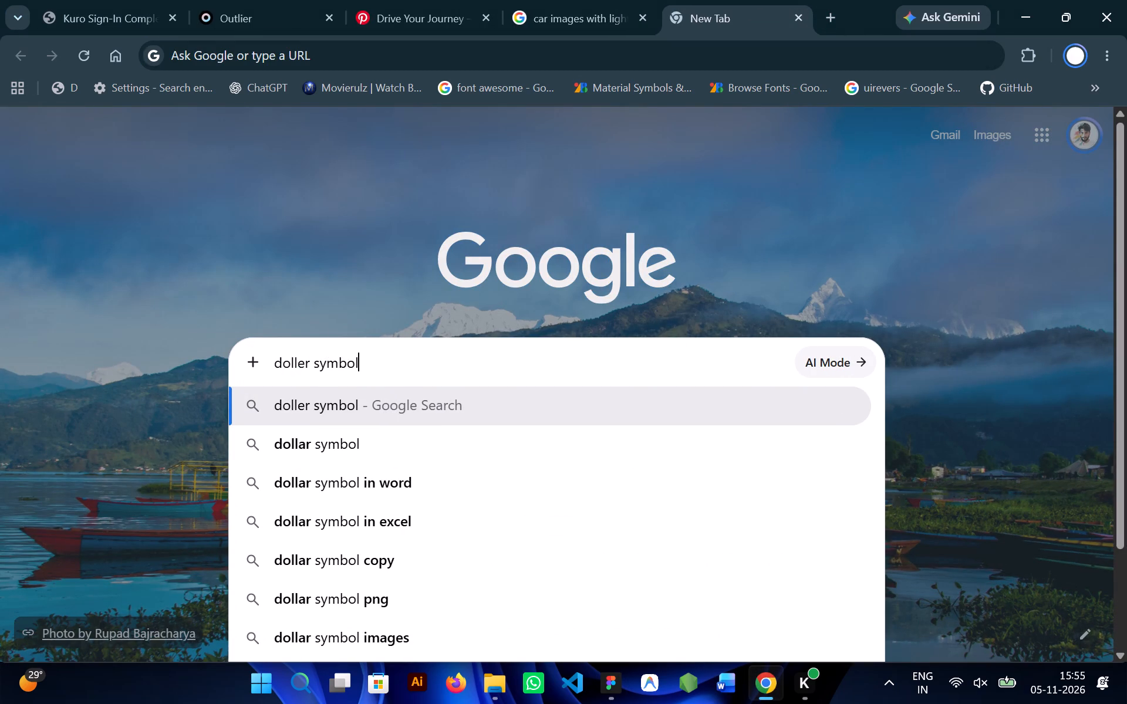
{"action": "key", "text": "Return"}
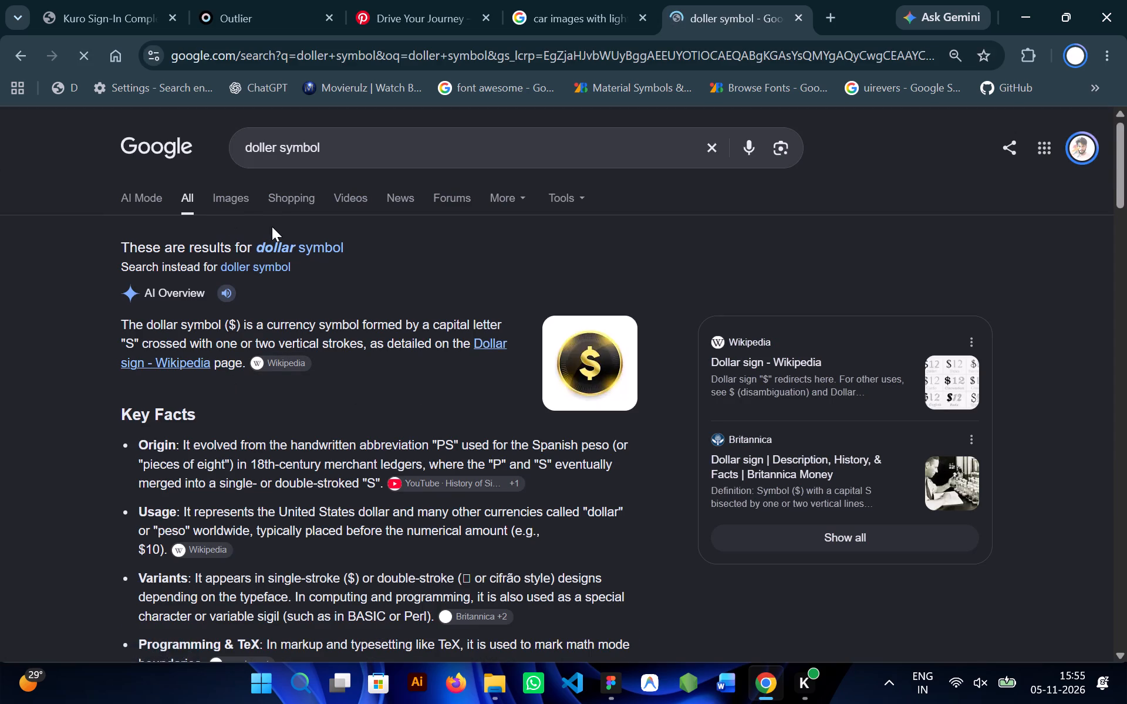
Copy the $ character from the dollar symbol overview in the search results.
{"action": "scroll", "coordinate": [350, 460], "scroll_direction": "down", "scroll_amount": 2}
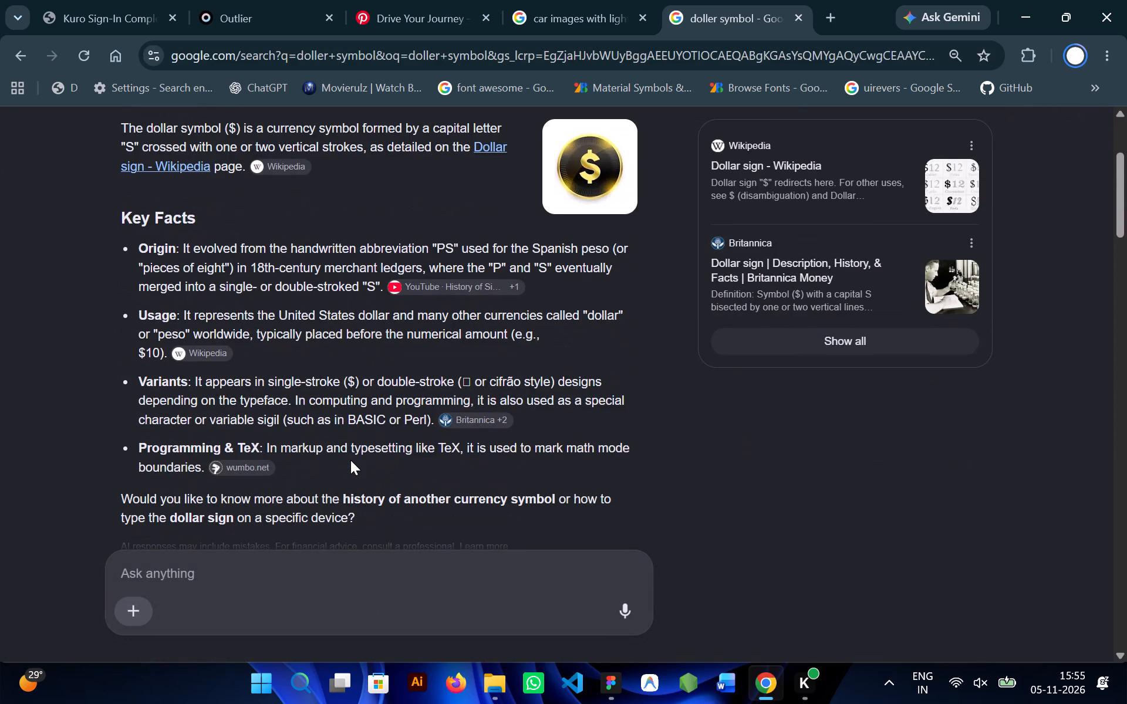
{"action": "left_click_drag", "start_coordinate": [350, 448], "coordinate": [345, 448]}
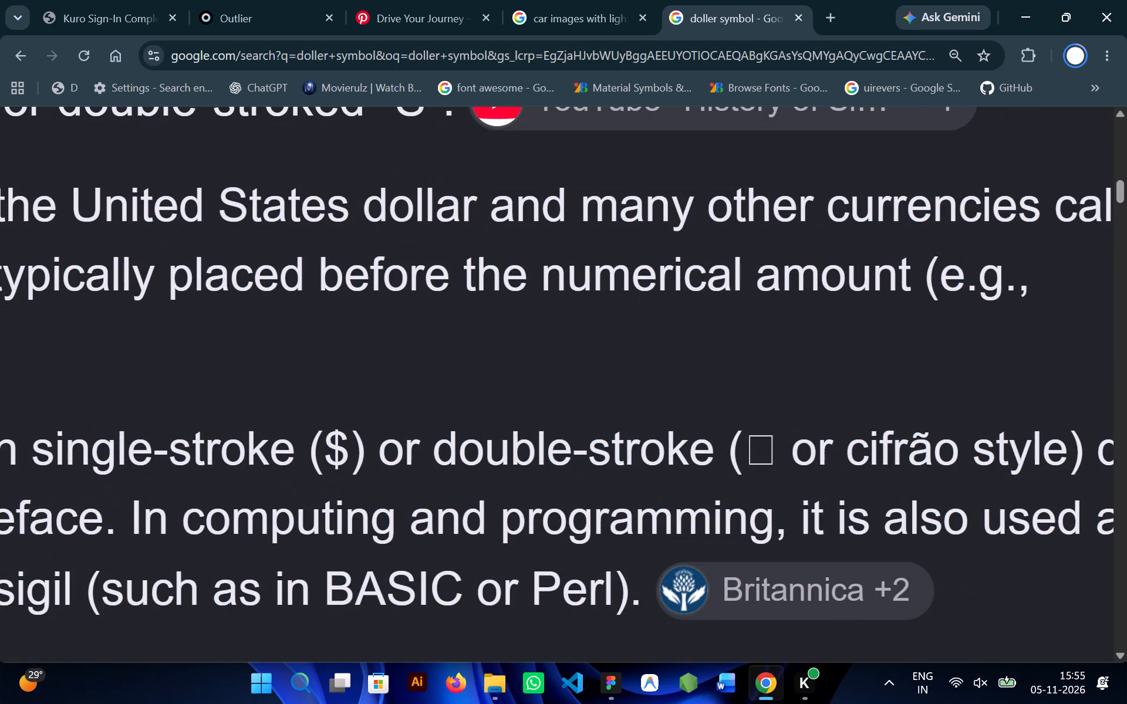
{"action": "left_click_drag", "start_coordinate": [345, 448], "coordinate": [332, 448]}
{"action": "key", "text": "ctrl+c"}
{"action": "key", "text": "ctrl+c"}
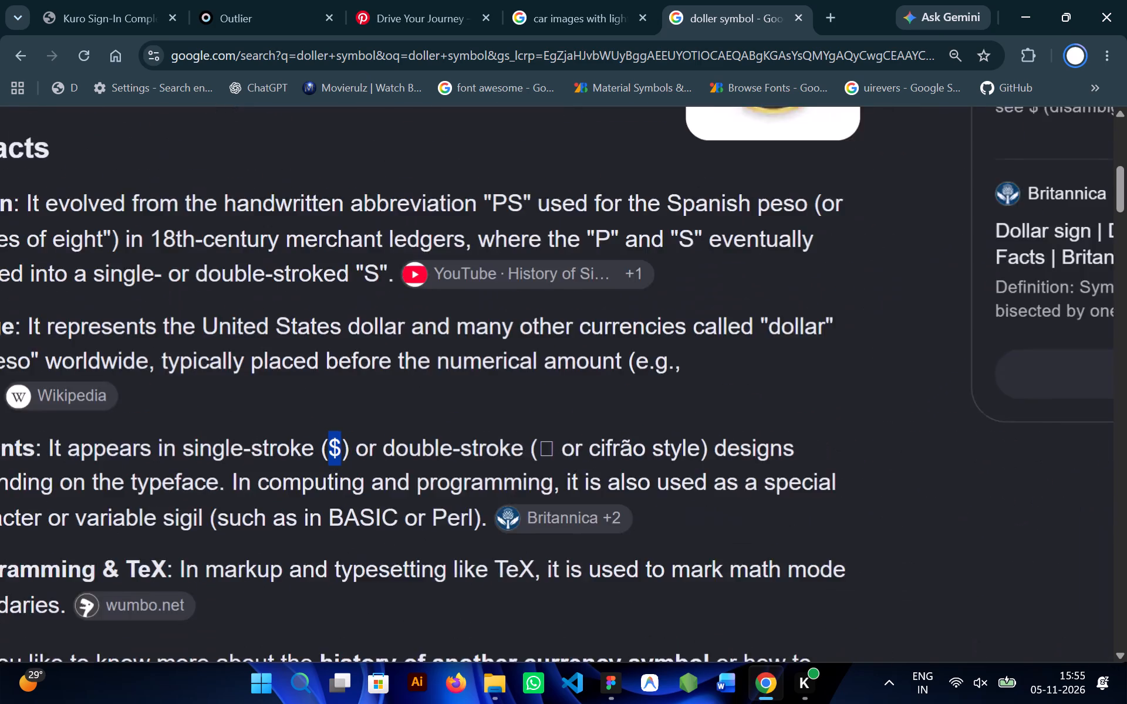
Back in Figma, replace the duplicated "Tesla Model Y" text in the first car card with the copied $ sign.
{"action": "left_click", "coordinate": [608, 689]}
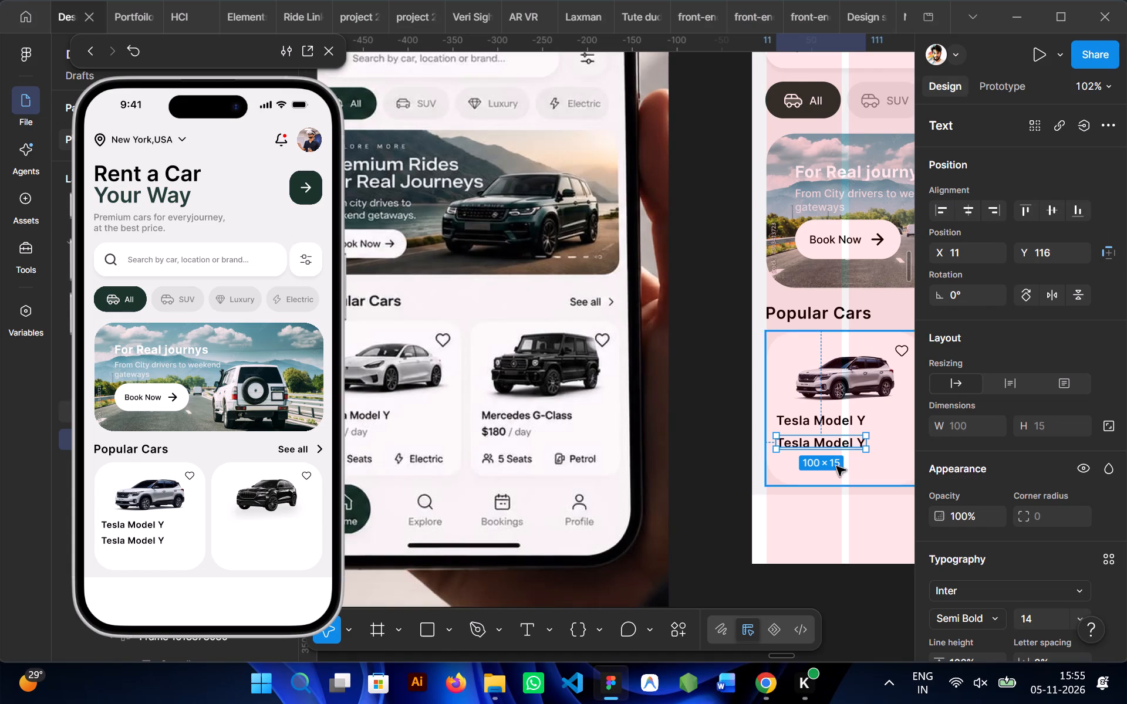
{"action": "double_click", "coordinate": [795, 462]}
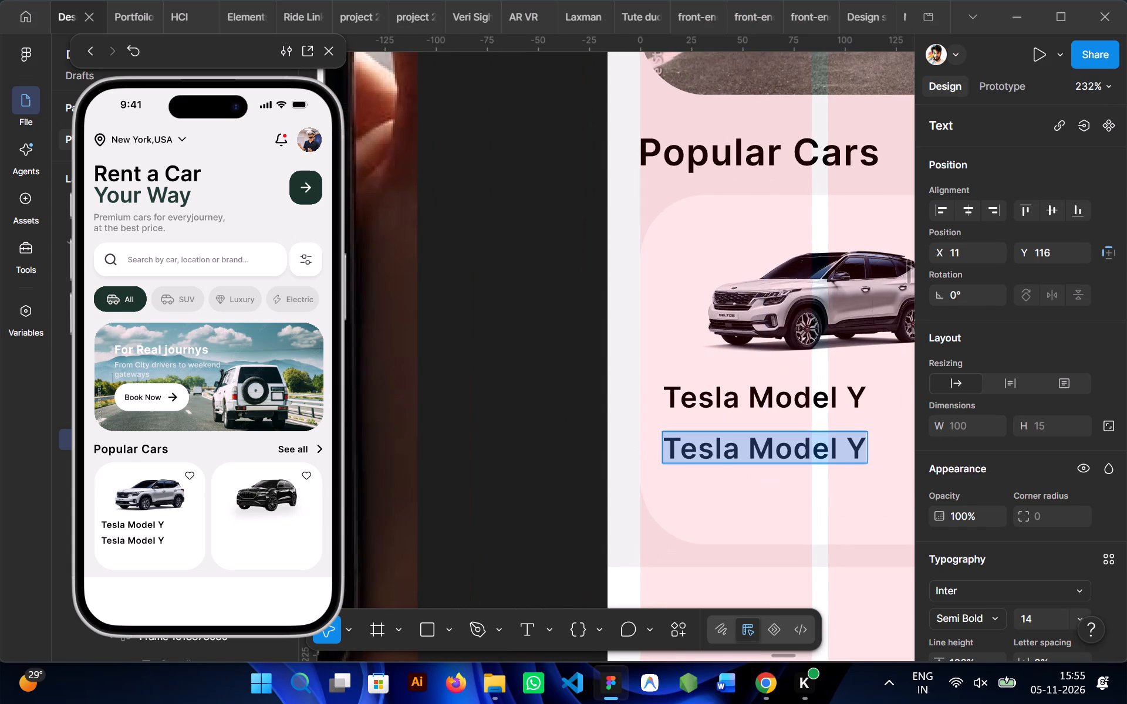
{"action": "key", "text": "ctrl+v"}
{"action": "left_click", "coordinate": [650, 456]}
Extend the $ text in the first car card to read "$90 / days".
{"action": "scroll", "coordinate": [650, 456], "scroll_direction": "right", "scroll_amount": 1}
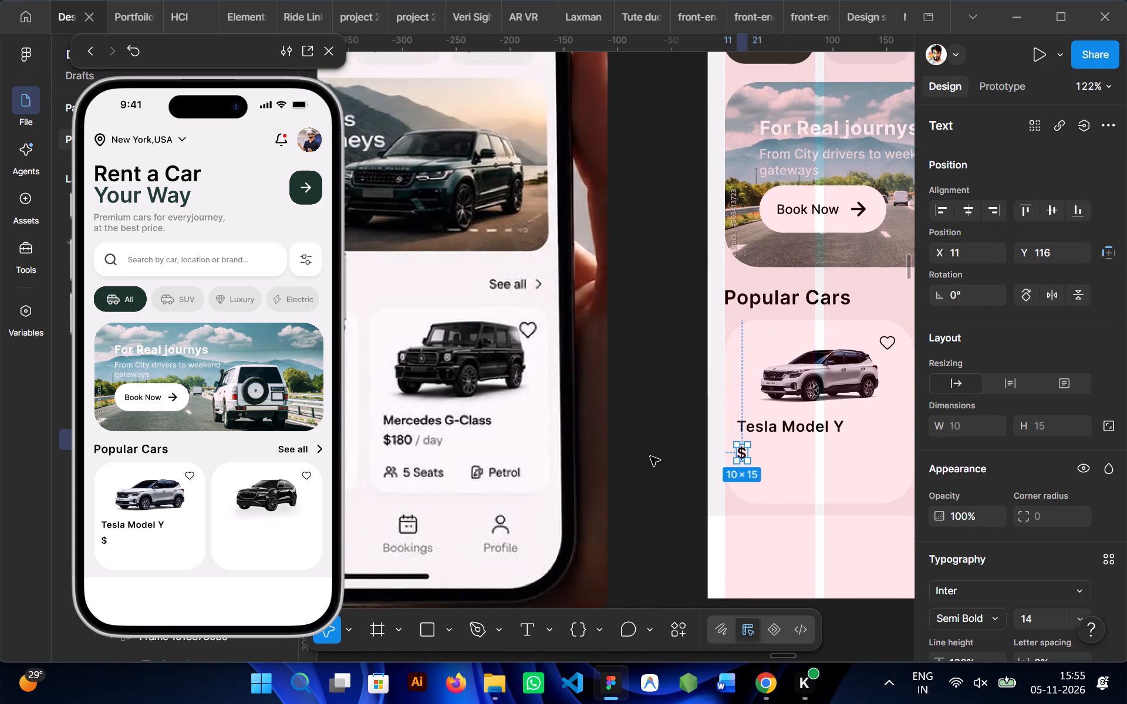
{"action": "scroll", "coordinate": [650, 456], "scroll_direction": "right", "scroll_amount": 1}
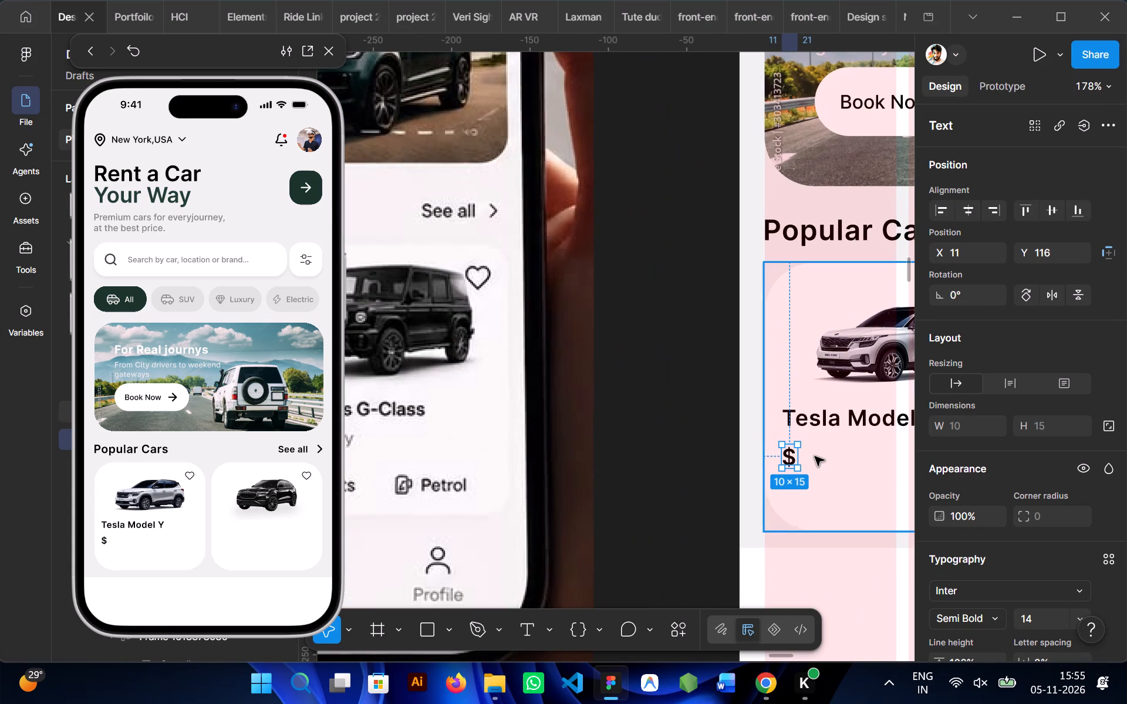
{"action": "double_click", "coordinate": [794, 457], "text": "ctrl"}
{"action": "left_click", "coordinate": [794, 457]}
{"action": "left_click", "coordinate": [794, 457]}
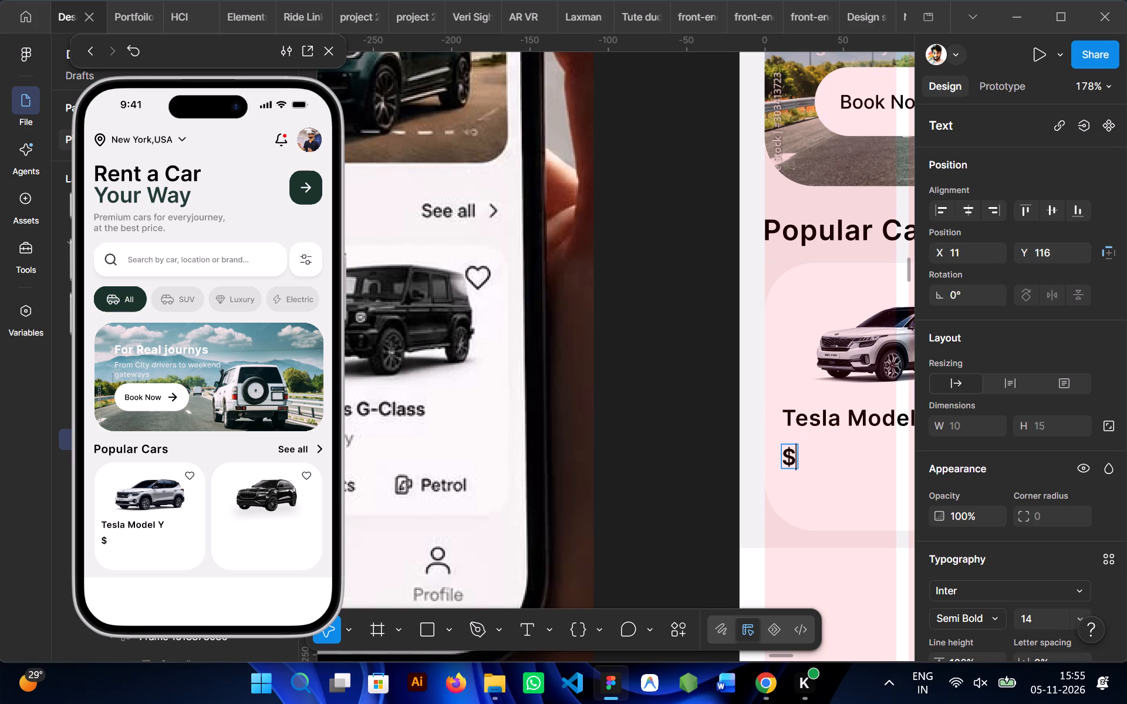
{"action": "type", "text": "90"}
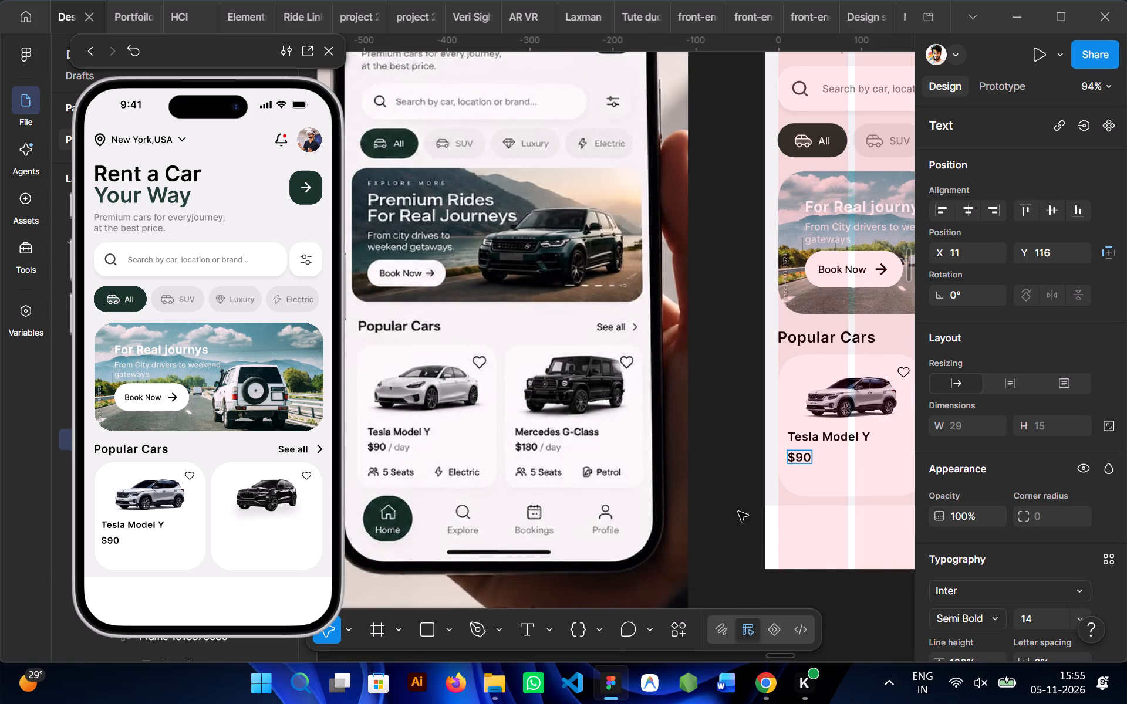
{"action": "key", "text": "slash"}
{"action": "key", "text": "space"}
{"action": "type", "text": "dys"}
{"action": "key", "text": "BackSpace"}
{"action": "key", "text": "BackSpace"}
{"action": "type", "text": "aya"}
{"action": "key", "text": "BackSpace"}
{"action": "key", "text": "s"}
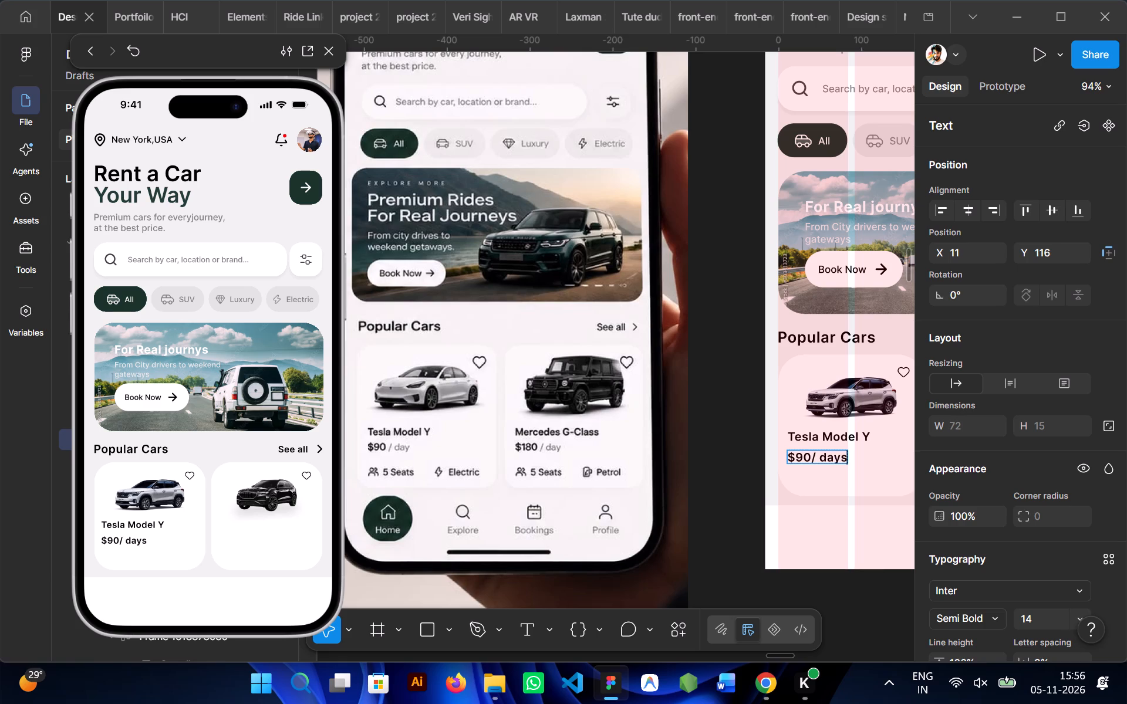
{"action": "left_click", "coordinate": [812, 460]}
{"action": "key", "text": "space"}
{"action": "left_click", "coordinate": [730, 485]}
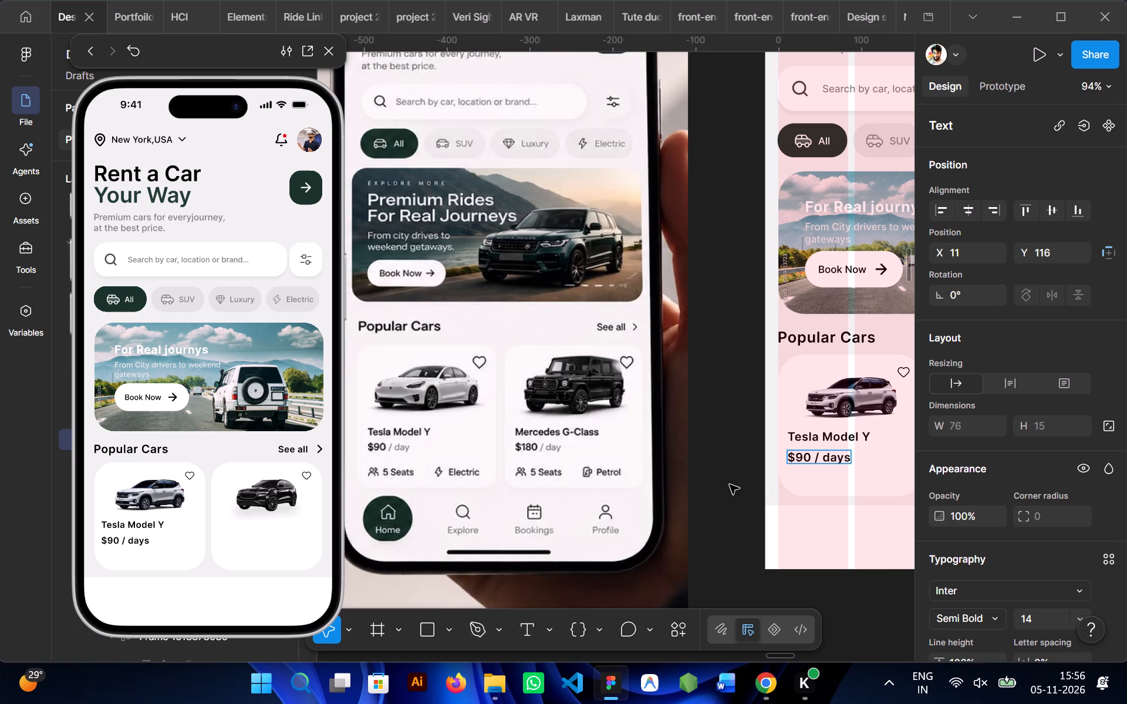
Set the weight of only the "/ days" part of the price text to Medium.
{"action": "double_click", "coordinate": [816, 462]}
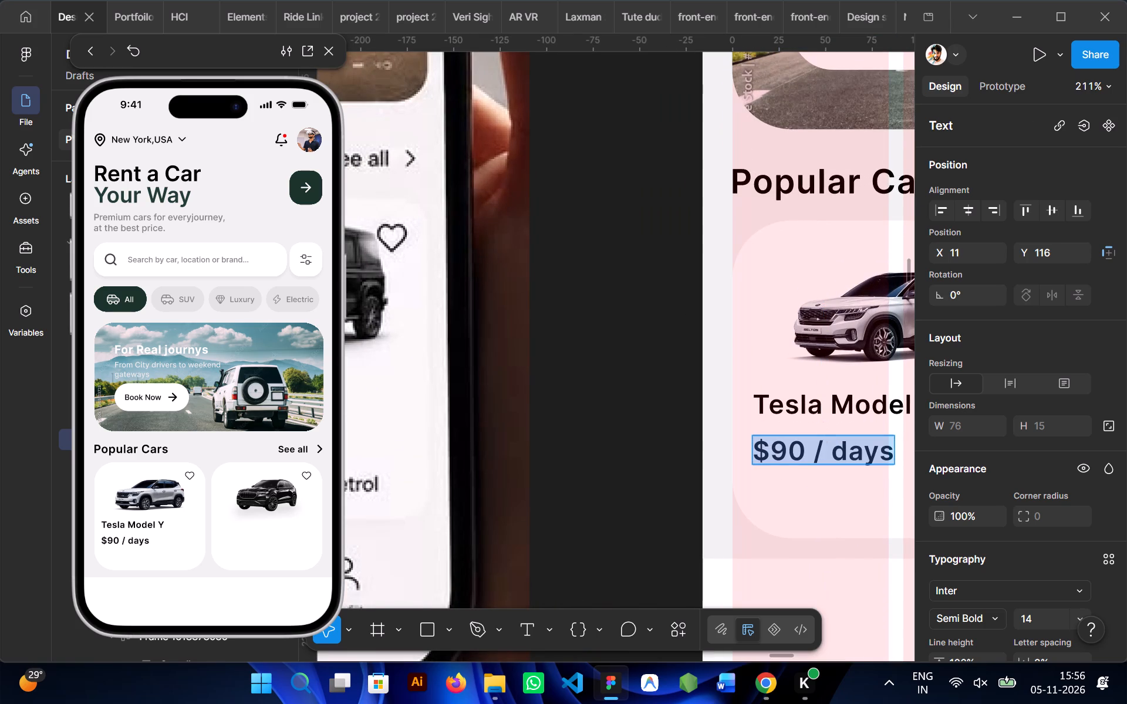
{"action": "left_click", "coordinate": [818, 445]}
{"action": "left_click_drag", "start_coordinate": [818, 445], "coordinate": [852, 450]}
{"action": "scroll", "coordinate": [1018, 471], "scroll_direction": "down", "scroll_amount": 3}
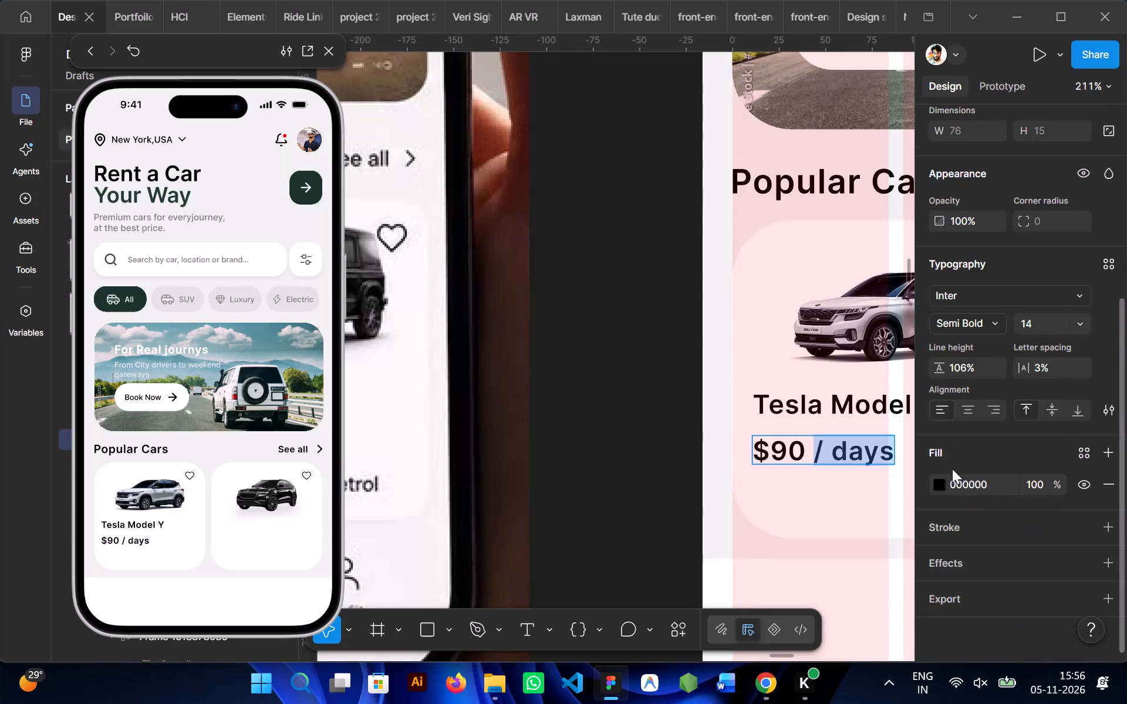
{"action": "left_click", "coordinate": [996, 327]}
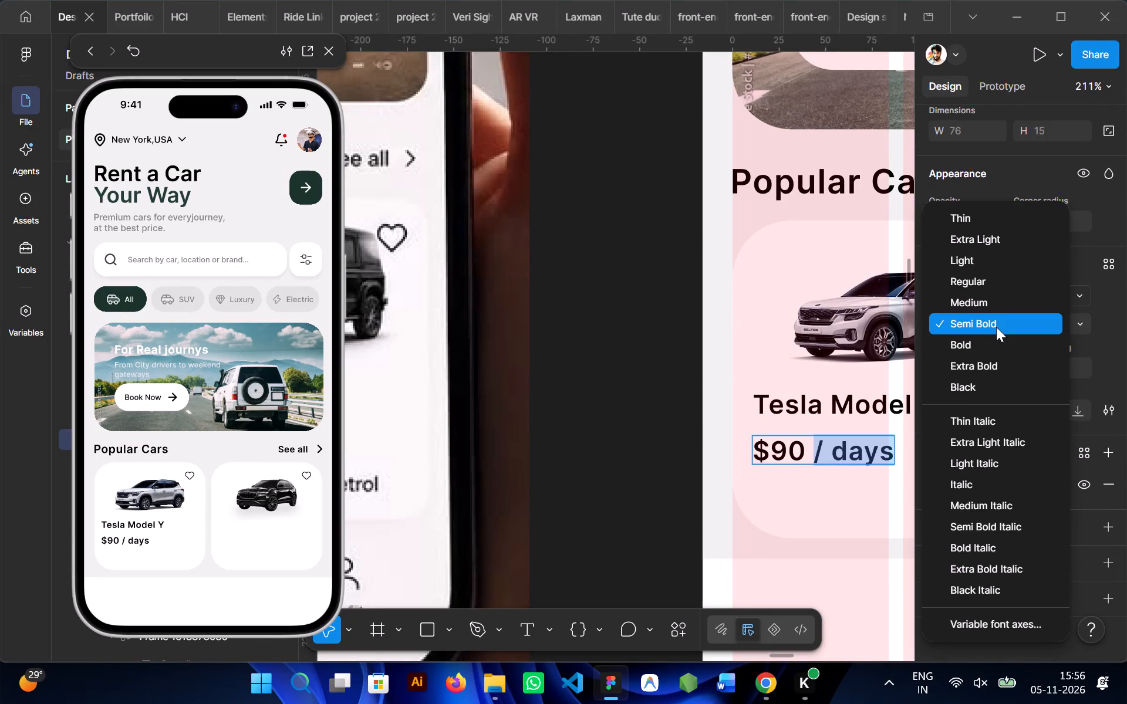
{"action": "left_click", "coordinate": [975, 303]}
Colour the "/ days" part of the price grey 828282, sampled from the search bar's placeholder text.
{"action": "scroll", "coordinate": [811, 435], "scroll_direction": "left", "scroll_amount": 1}
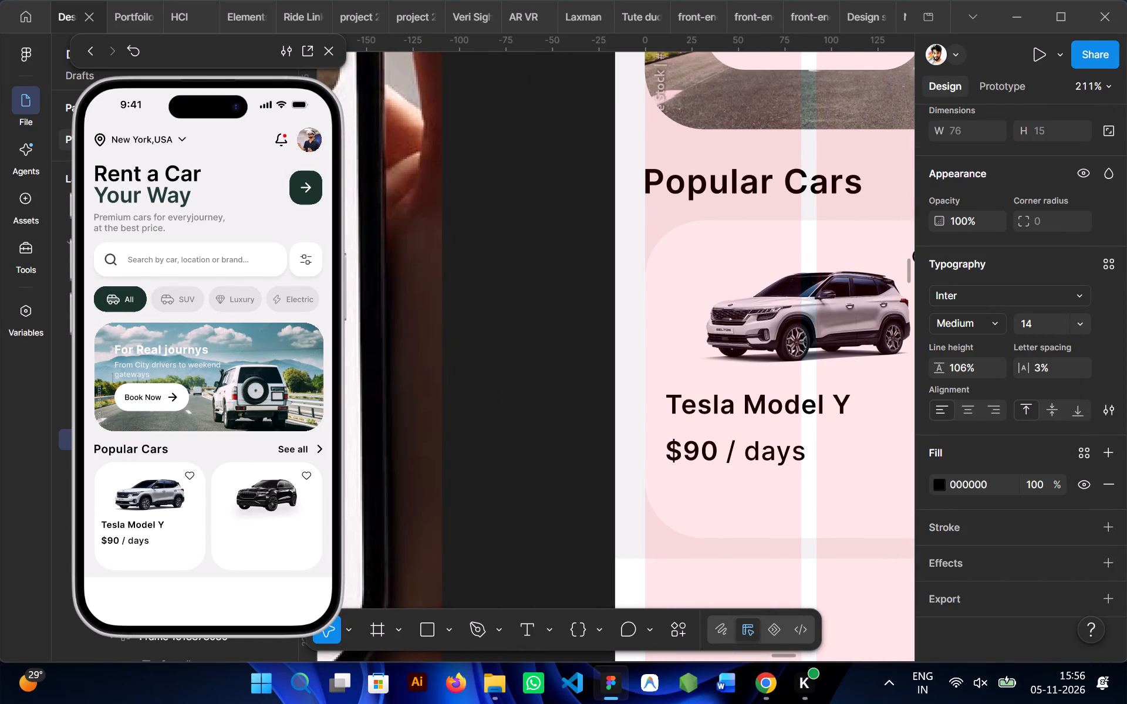
{"action": "left_click_drag", "start_coordinate": [804, 449], "coordinate": [740, 454]}
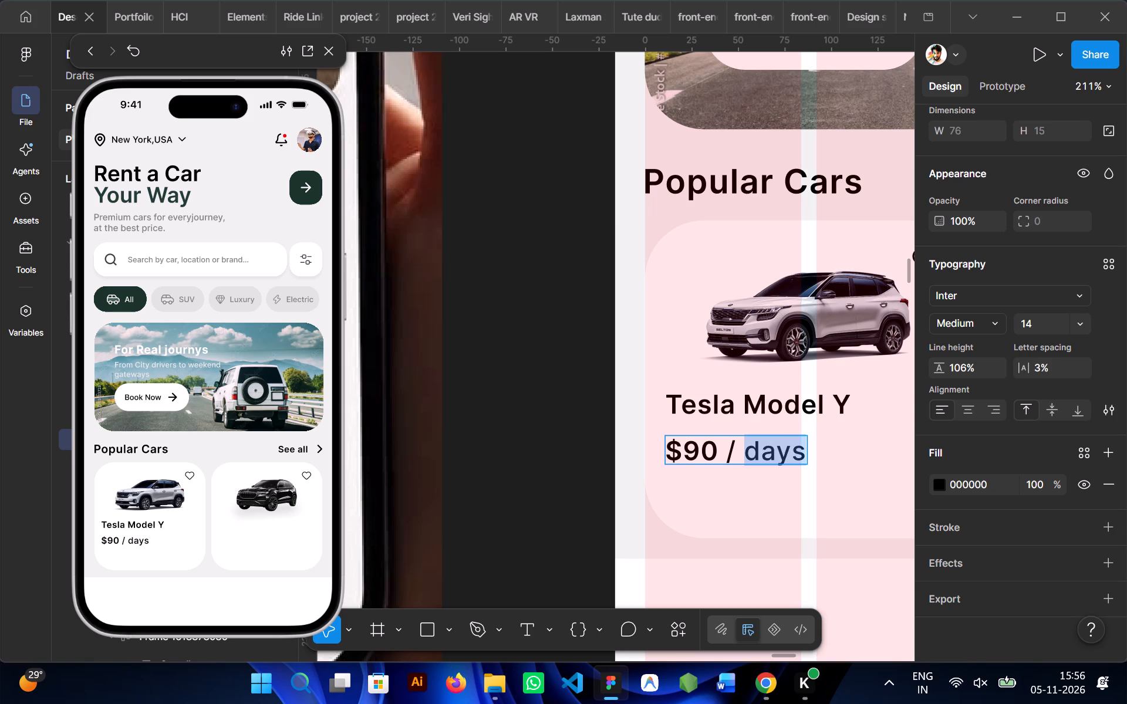
{"action": "left_click_drag", "start_coordinate": [740, 454], "coordinate": [730, 451]}
{"action": "left_click", "coordinate": [934, 480]}
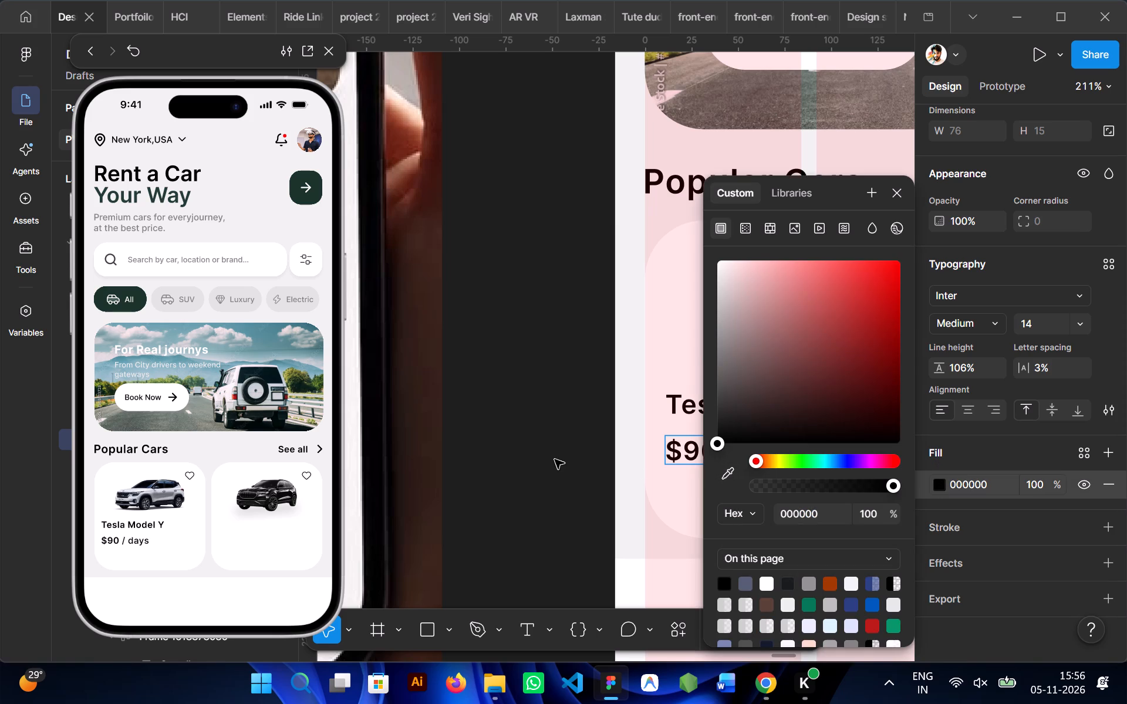
{"action": "scroll", "coordinate": [555, 459], "scroll_direction": "left", "scroll_amount": 1}
{"action": "left_click_drag", "start_coordinate": [713, 439], "coordinate": [709, 403]}
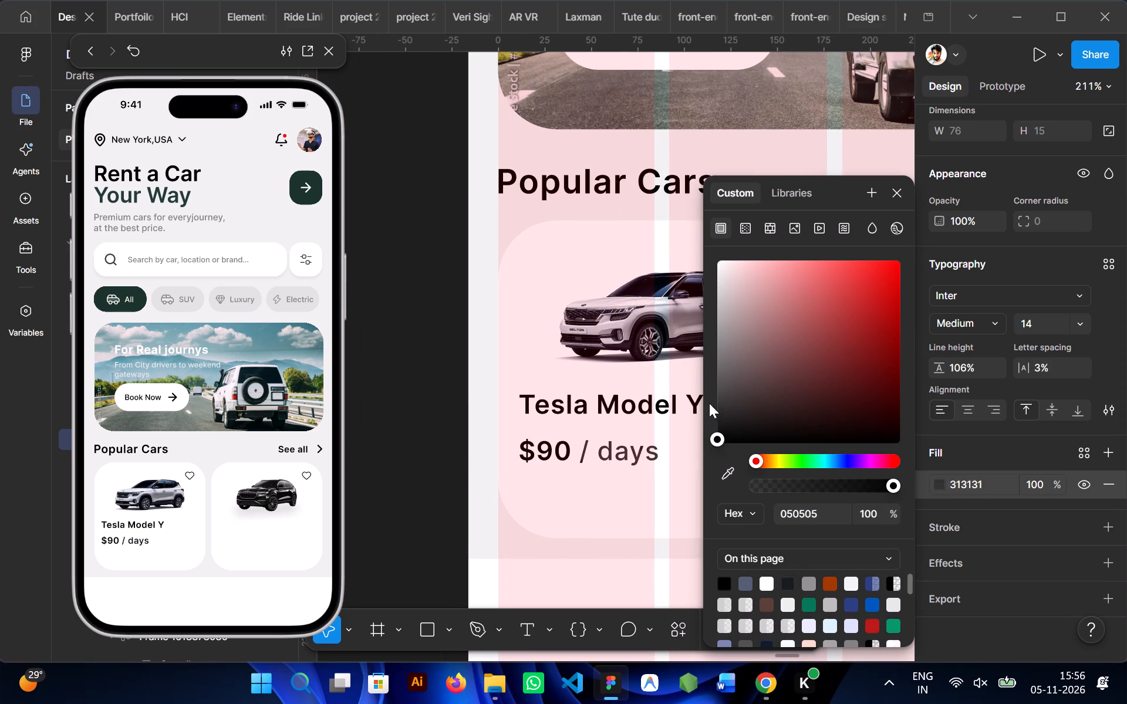
{"action": "left_click_drag", "start_coordinate": [709, 403], "coordinate": [678, 339]}
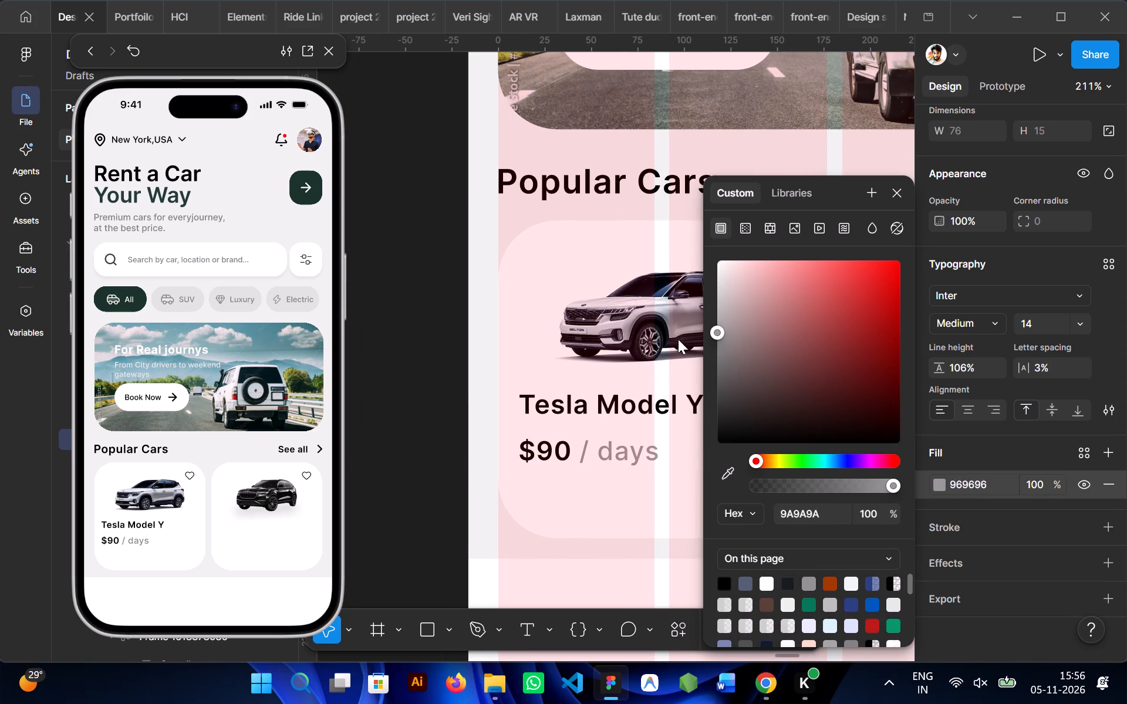
{"action": "left_click_drag", "start_coordinate": [678, 339], "coordinate": [678, 348]}
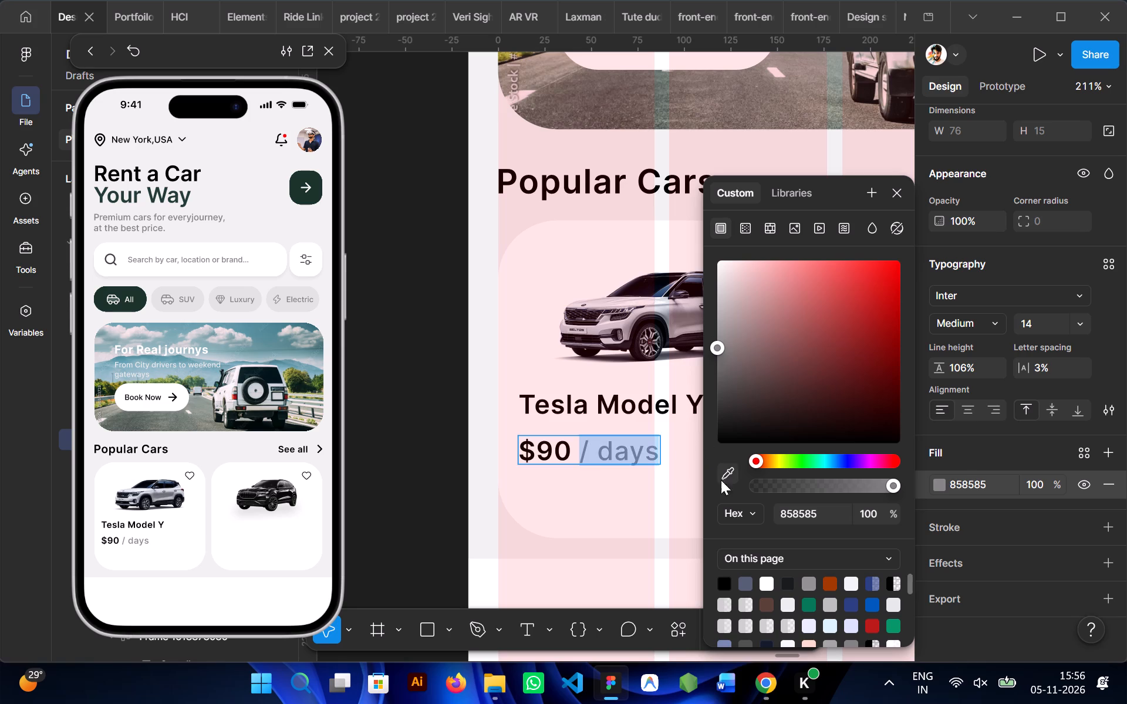
{"action": "left_click", "coordinate": [729, 485]}
{"action": "scroll", "coordinate": [591, 241], "scroll_direction": "up", "scroll_amount": 3}
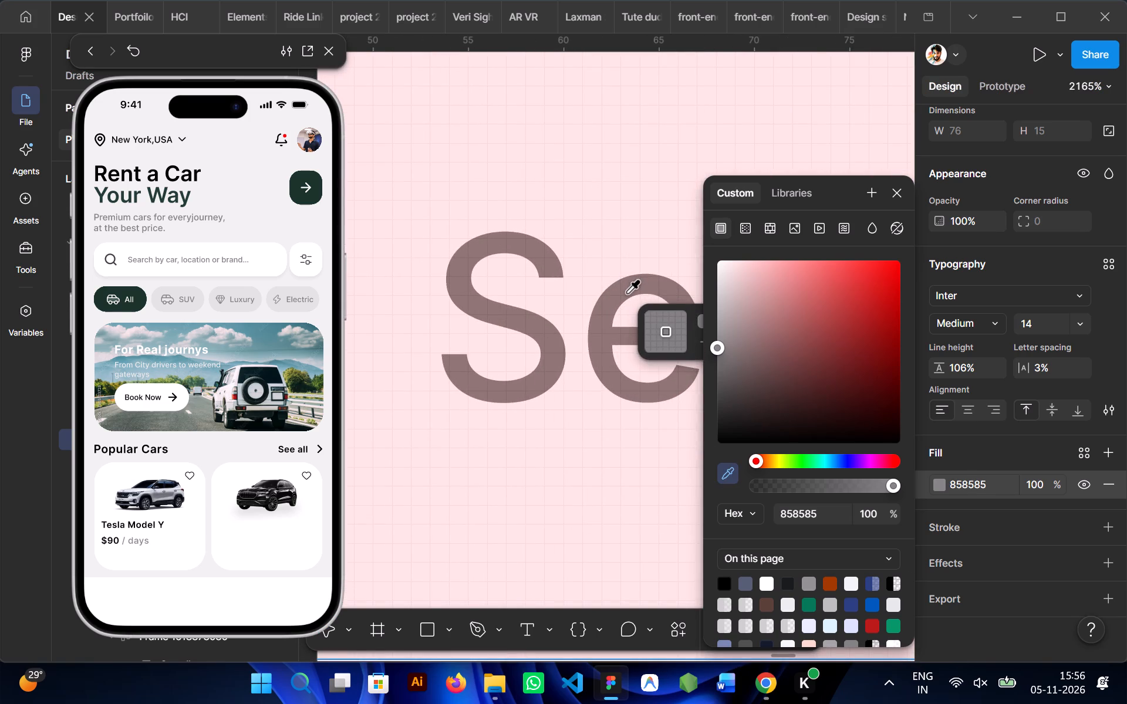
{"action": "left_click", "coordinate": [627, 293]}
{"action": "double_click", "coordinate": [582, 403]}
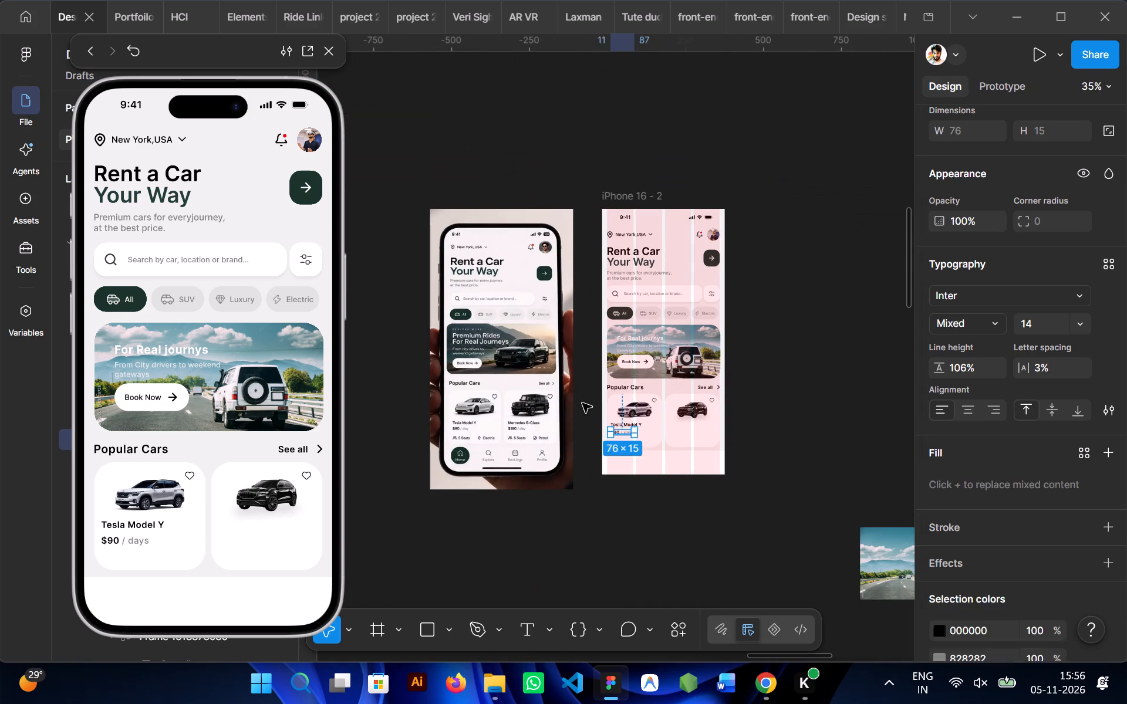
Wrap the "Tesla Model Y" and "$90 / days" texts in a vertical auto layout with a gap of 7.
{"action": "scroll", "coordinate": [618, 458], "scroll_direction": "right", "scroll_amount": 1}
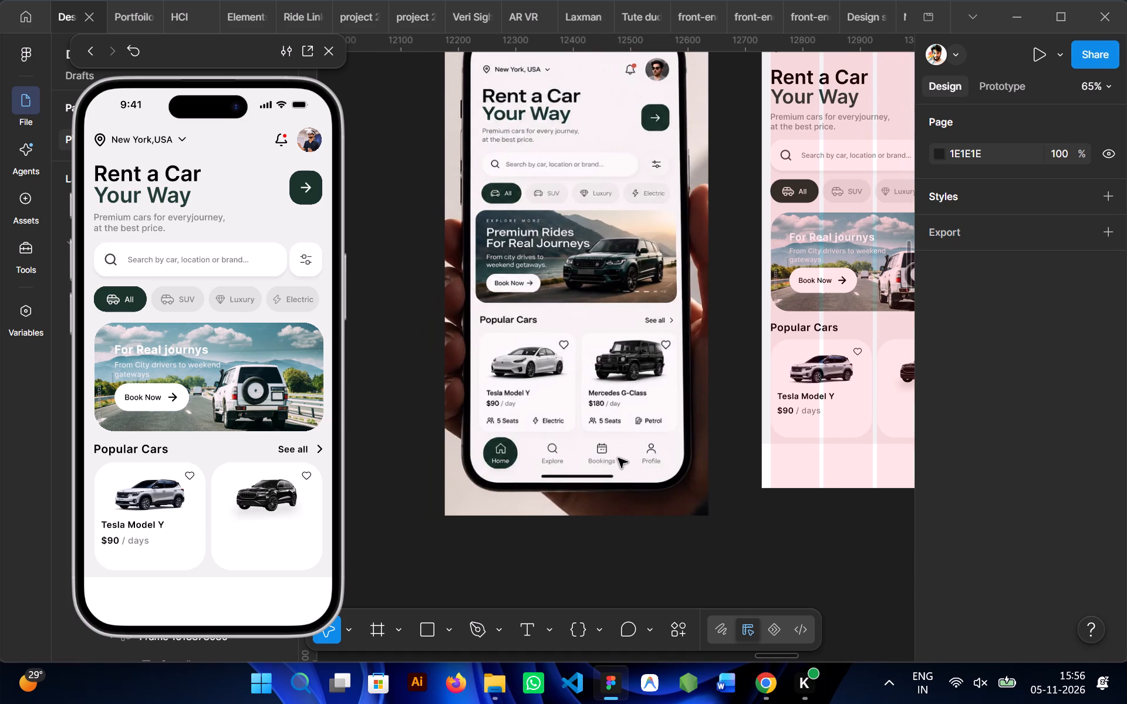
{"action": "scroll", "coordinate": [740, 434], "scroll_direction": "left", "scroll_amount": 1}
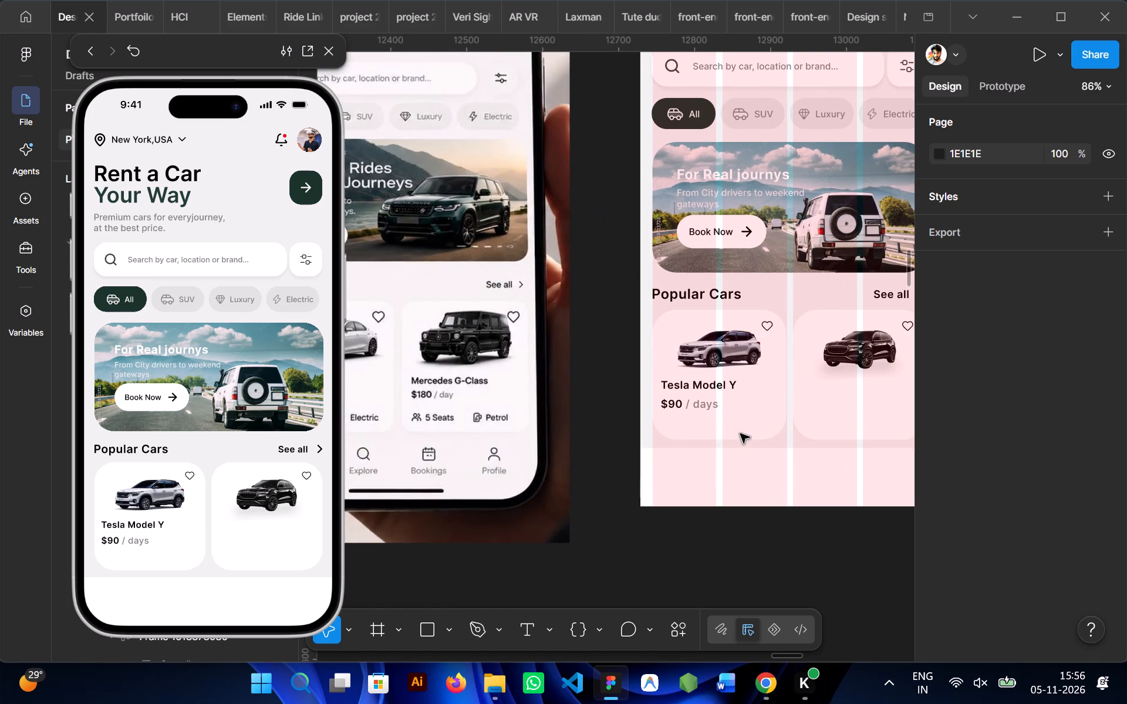
{"action": "double_click", "coordinate": [687, 402]}
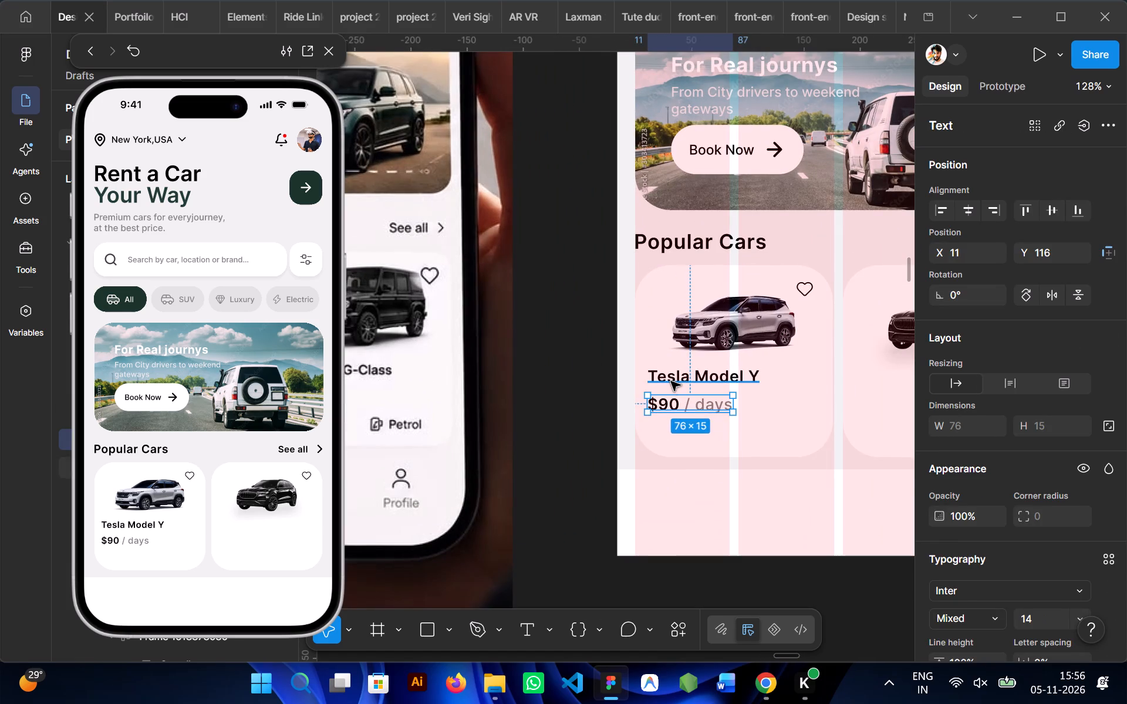
{"action": "left_click", "coordinate": [671, 381], "text": "shift"}
{"action": "key", "text": "shift+a"}
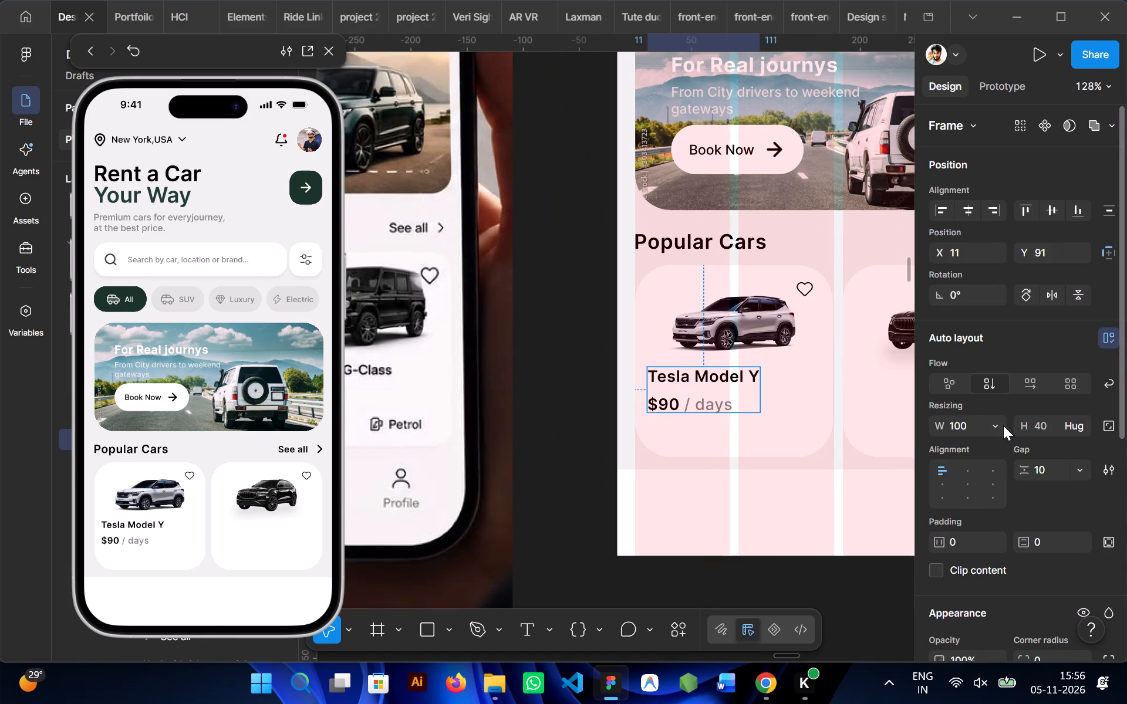
{"action": "left_click", "coordinate": [1058, 470]}
{"action": "key", "text": "7"}
{"action": "key", "text": "Return"}
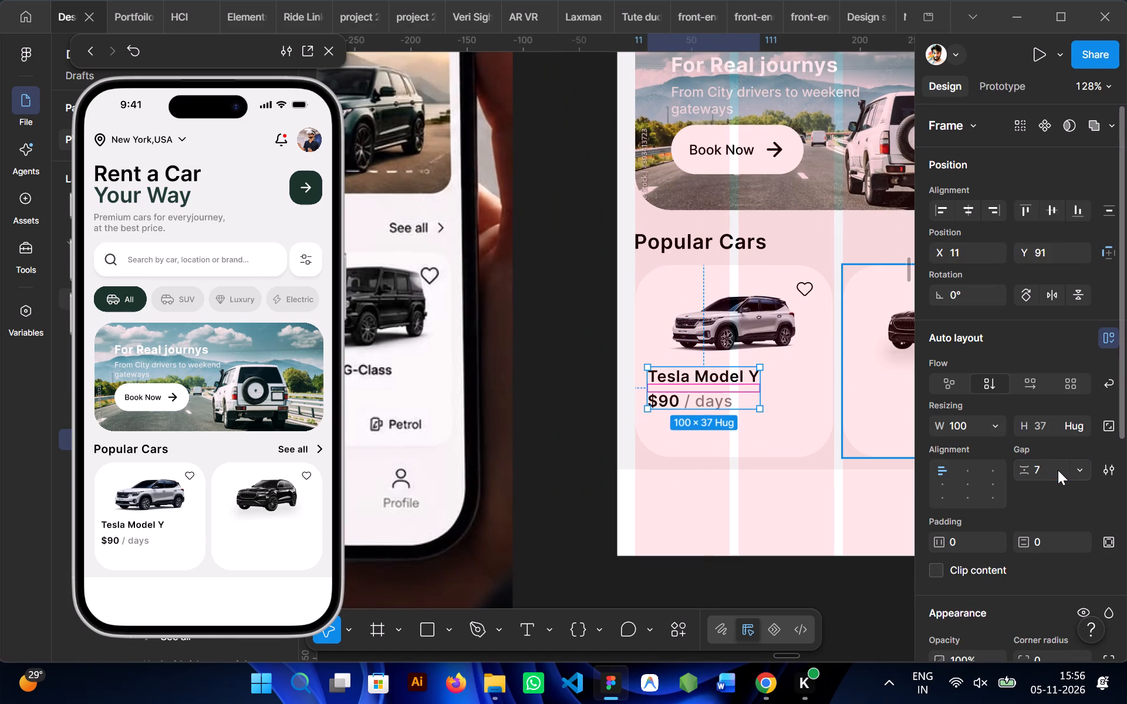
{"action": "left_click", "coordinate": [556, 471]}
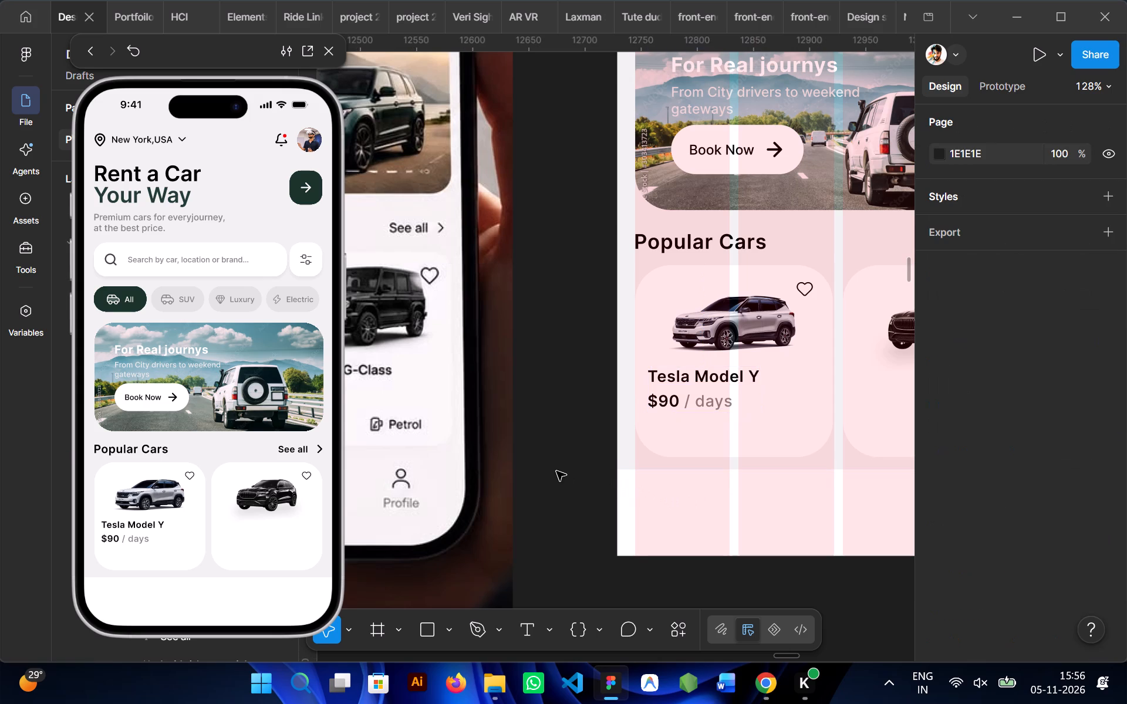
Duplicate the Electric category chip from the filter row and place the copy in the empty area below the first car card.
{"action": "scroll", "coordinate": [556, 471], "scroll_direction": "right", "scroll_amount": 2}
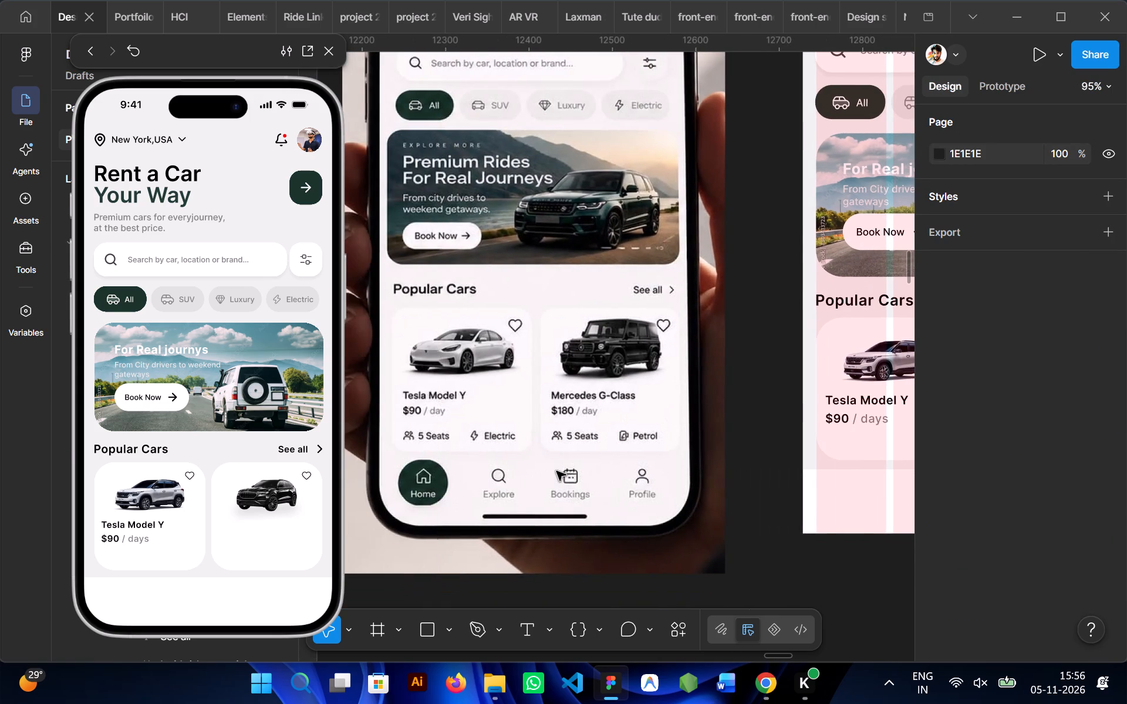
{"action": "scroll", "coordinate": [556, 471], "scroll_direction": "right", "scroll_amount": 1}
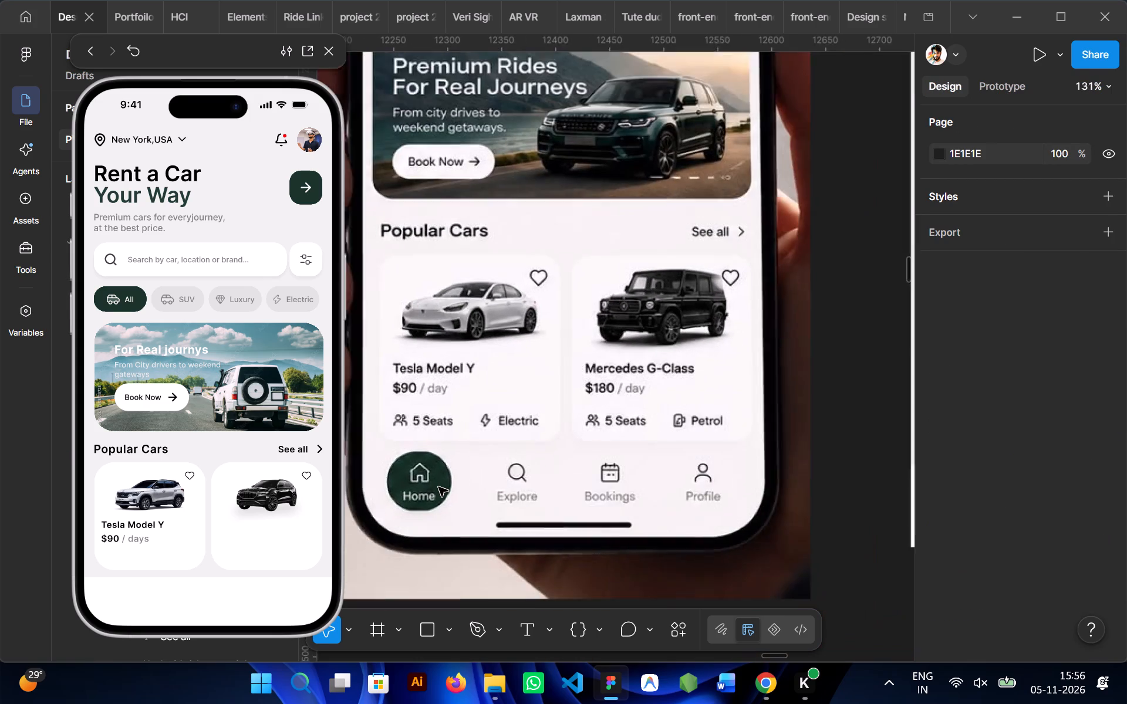
{"action": "scroll", "coordinate": [583, 448], "scroll_direction": "left", "scroll_amount": 2}
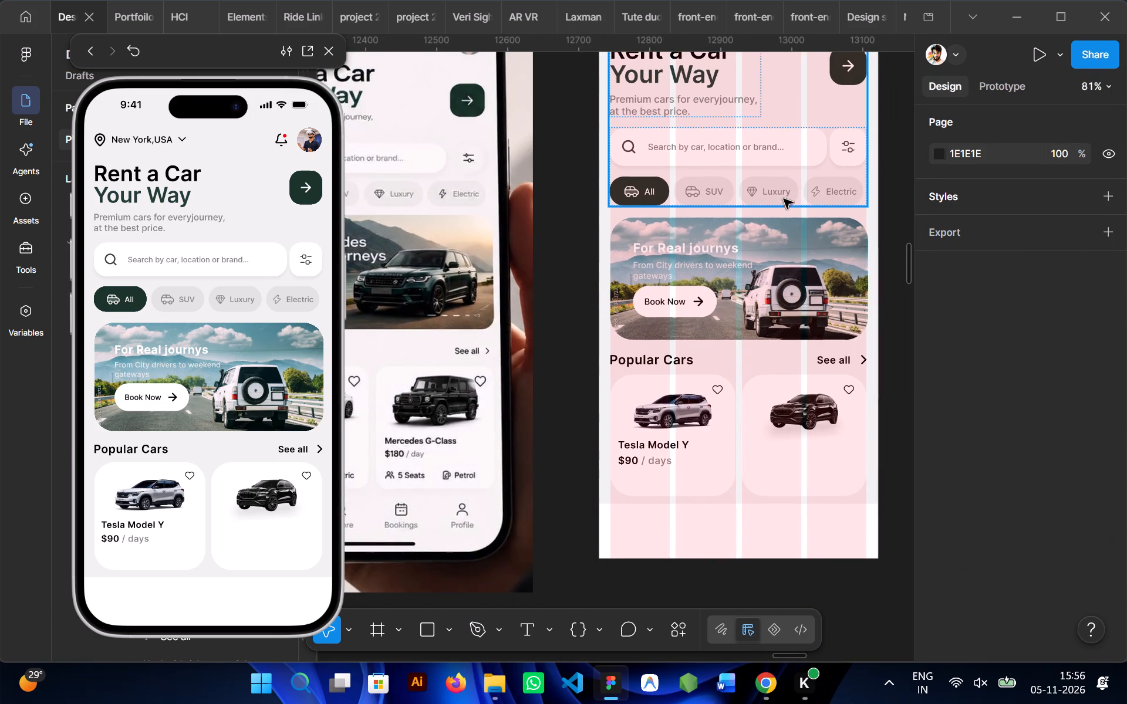
{"action": "double_click", "coordinate": [828, 196]}
{"action": "double_click", "coordinate": [833, 196]}
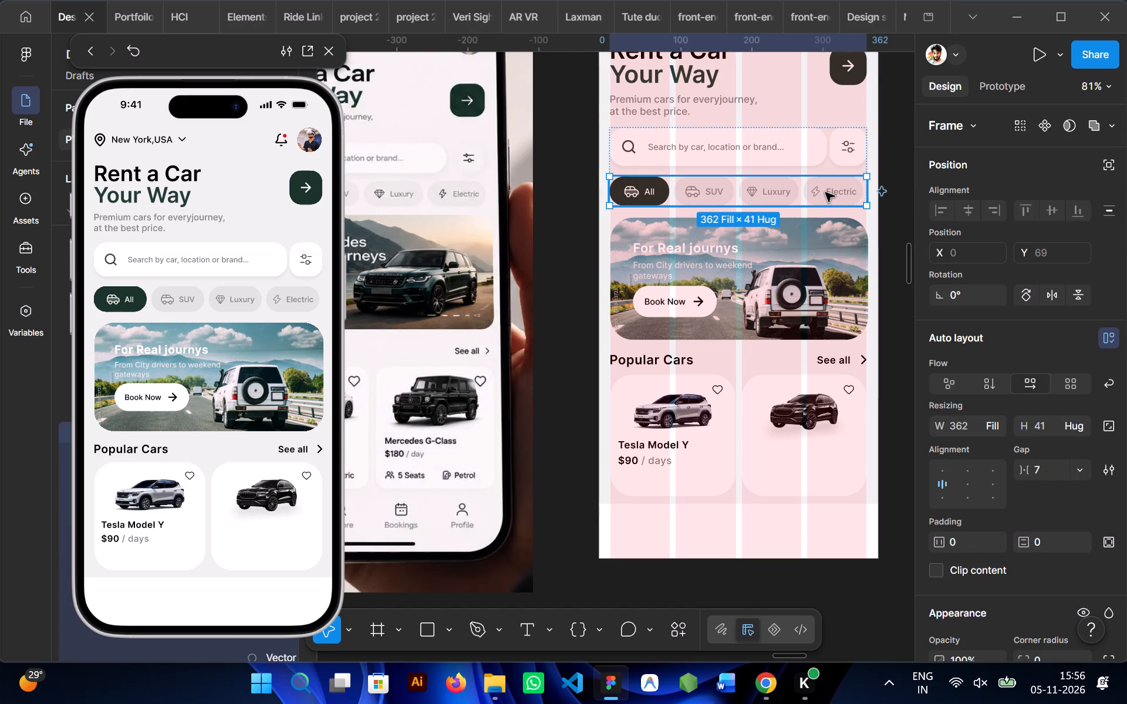
{"action": "double_click", "coordinate": [832, 198]}
{"action": "left_click_drag", "start_coordinate": [823, 189], "coordinate": [666, 531], "text": "alt"}
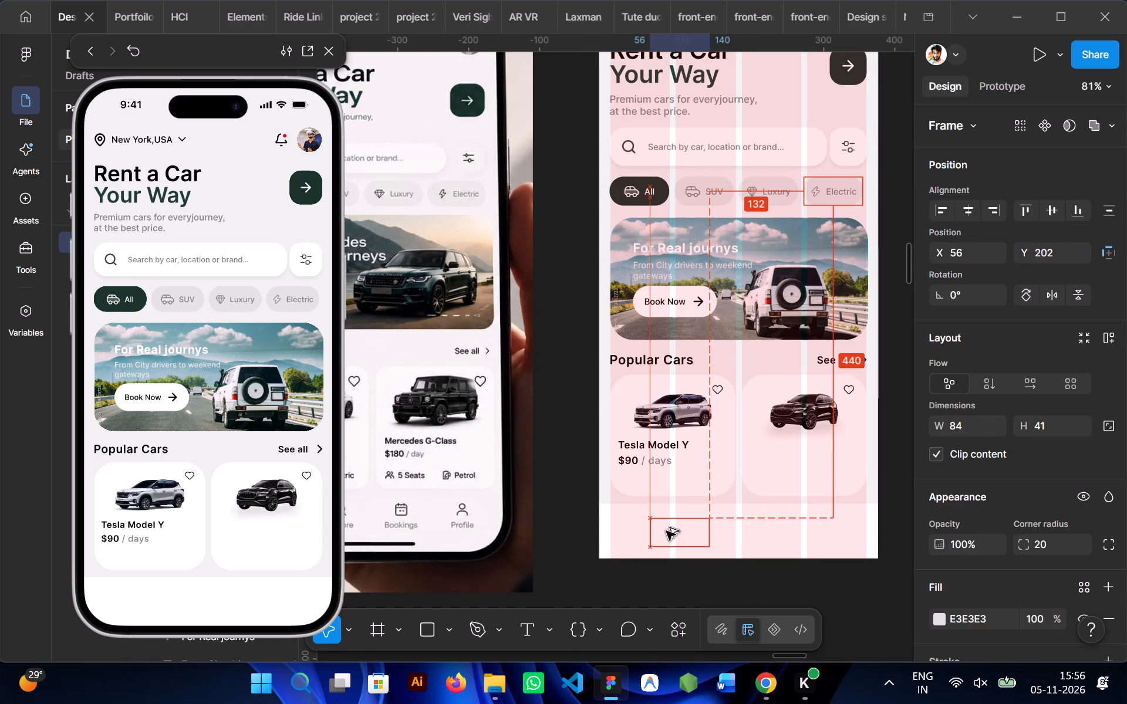
{"action": "left_click_drag", "start_coordinate": [666, 531], "coordinate": [666, 530], "text": "alt"}
{"action": "left_click", "coordinate": [545, 506]}
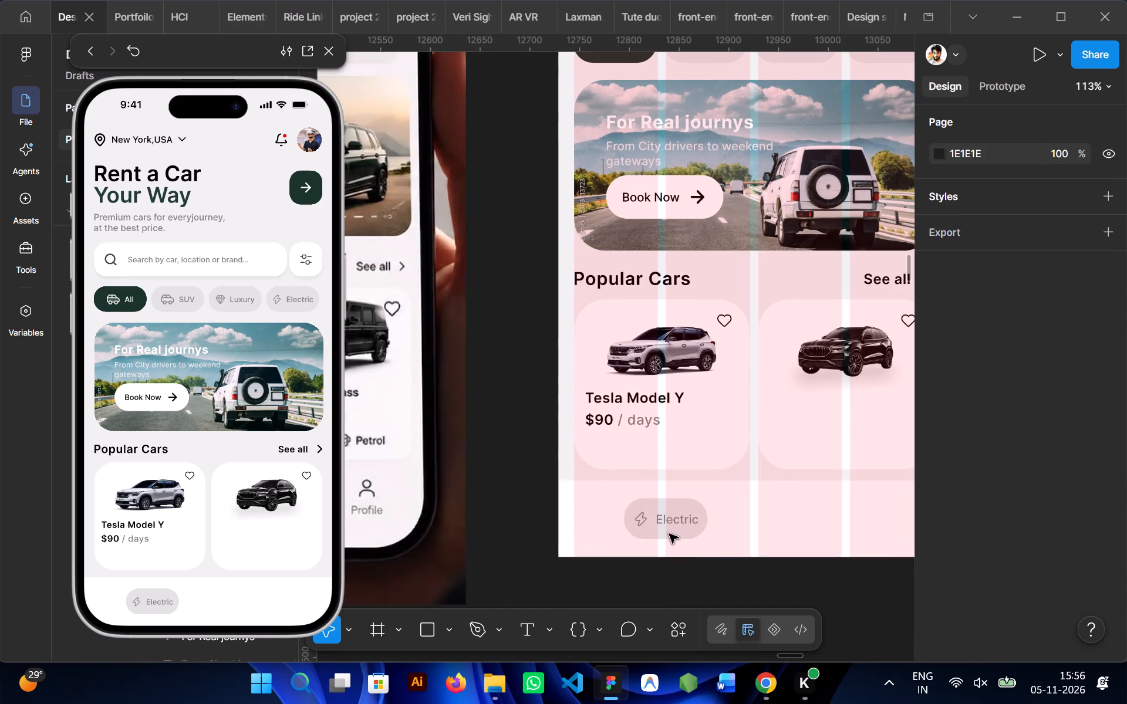
Move the lightning icon and "Electric" label group out of the copied chip into the first car card, at about X 93, Y 138.
{"action": "triple_click", "coordinate": [644, 520]}
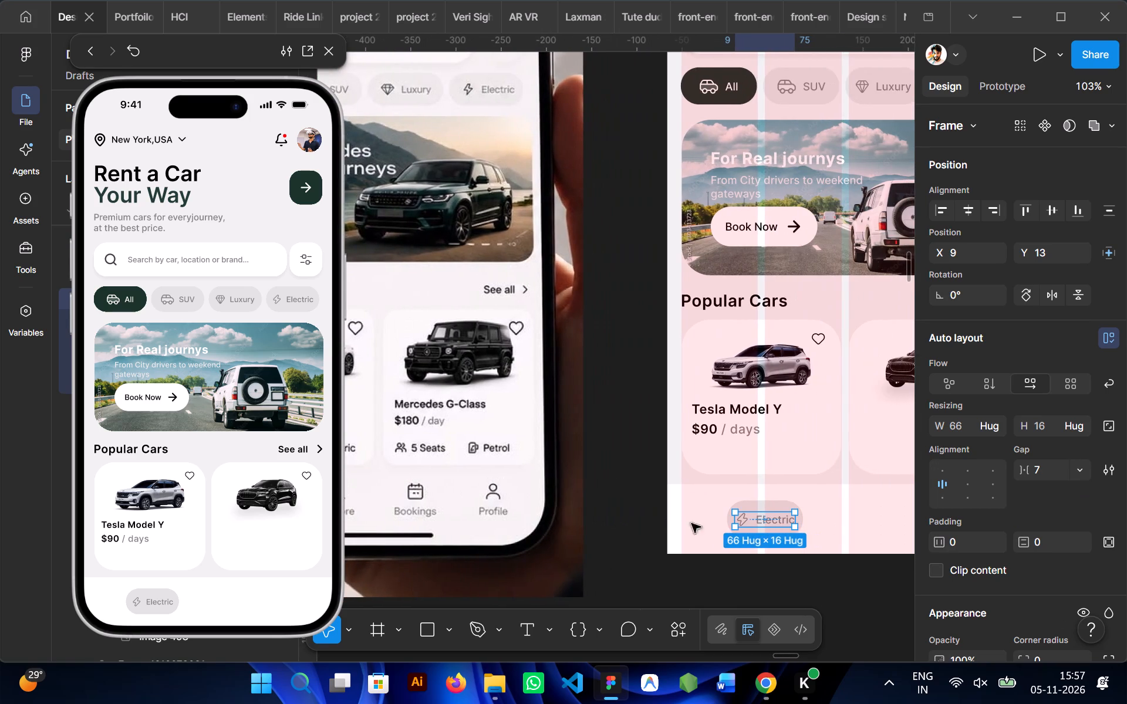
{"action": "scroll", "coordinate": [741, 526], "scroll_direction": "left", "scroll_amount": 2}
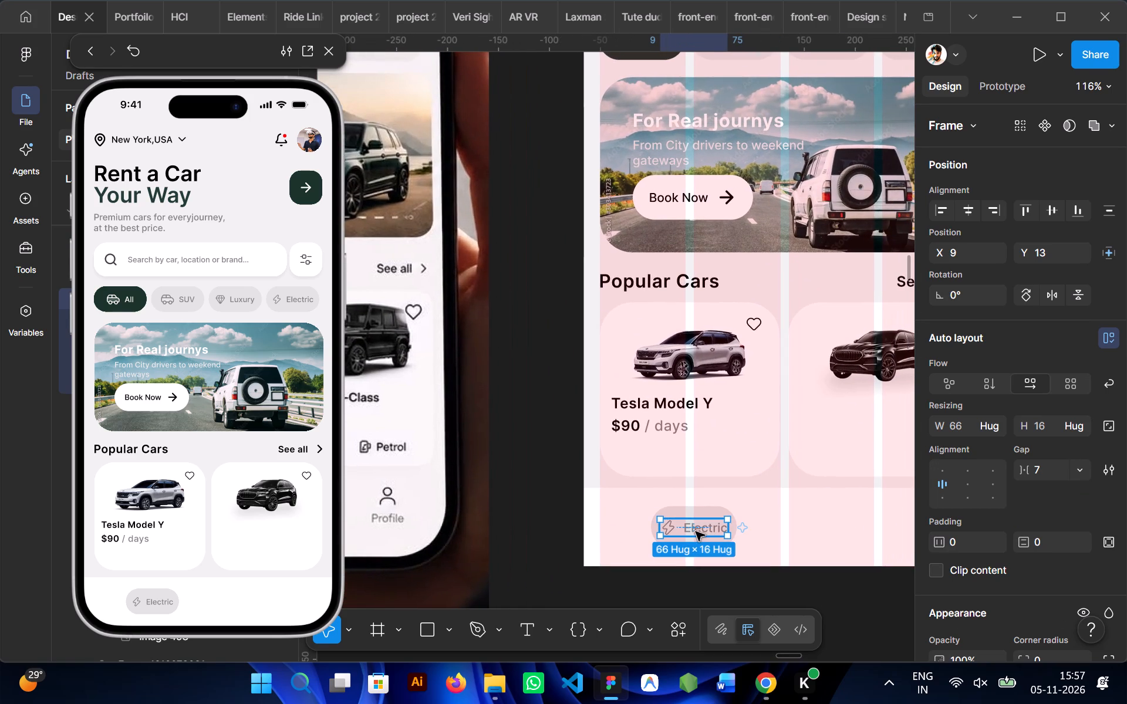
{"action": "left_click_drag", "start_coordinate": [693, 531], "coordinate": [728, 451]}
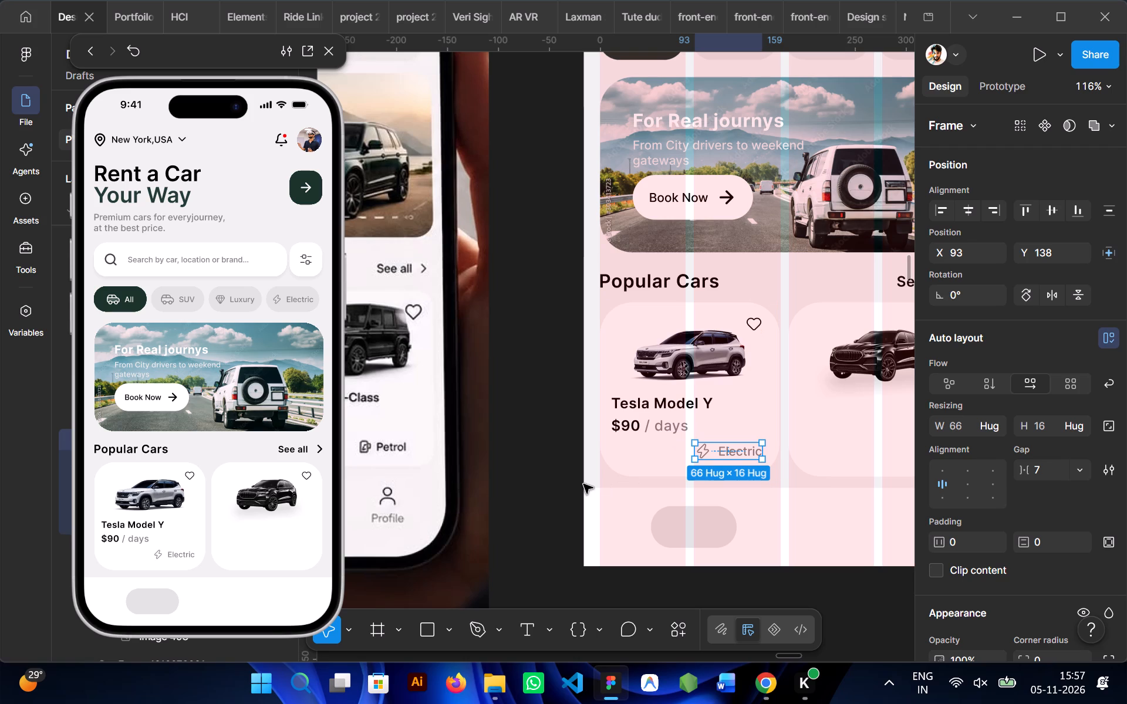